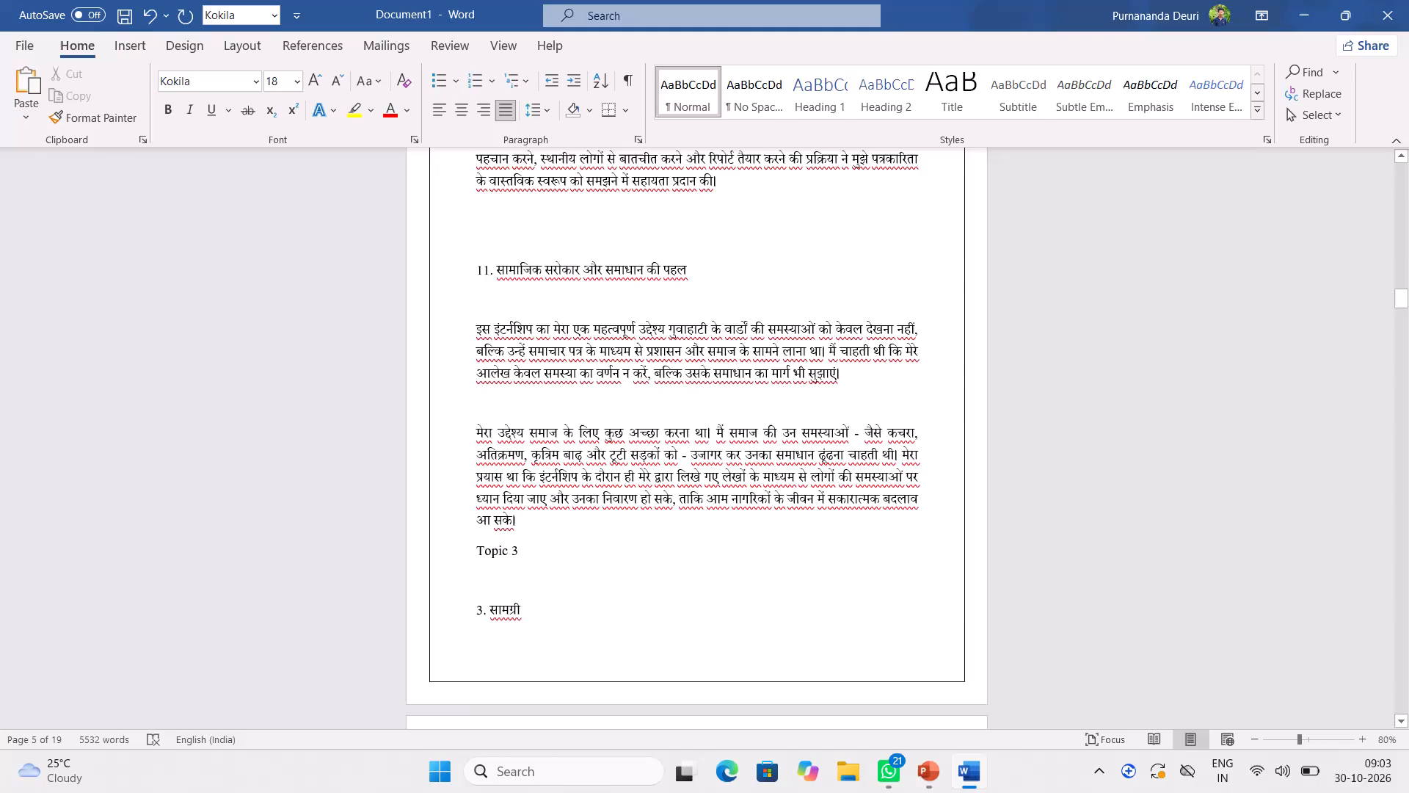
Insert three blank lines before the "Topic 3" label to push it onto a new page.
key("Return")
key("Return")
key("Return")
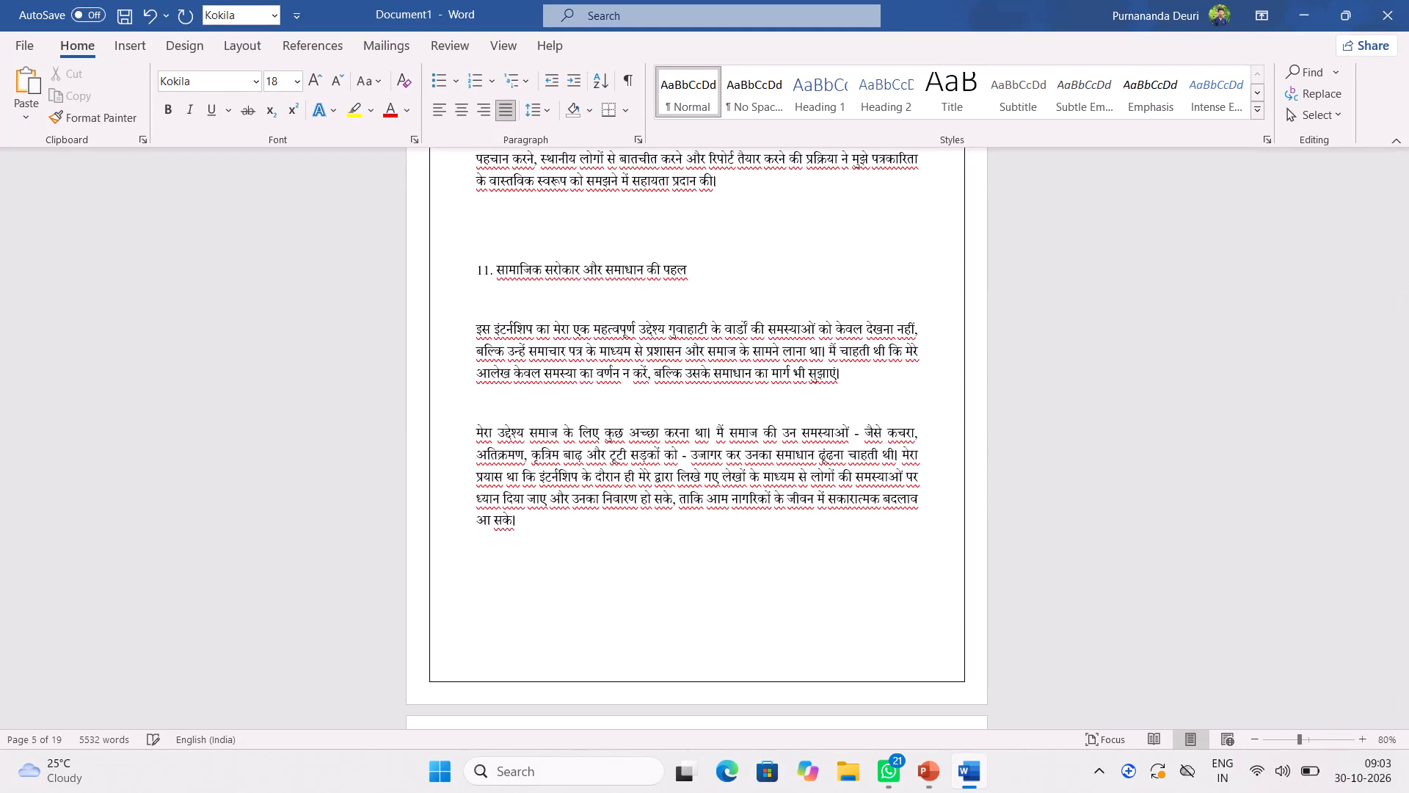
Delete the "Topic 3" label and the blank lines above the "3. सामग्री" heading so it starts the page.
scroll(517, 530, "down", 2)
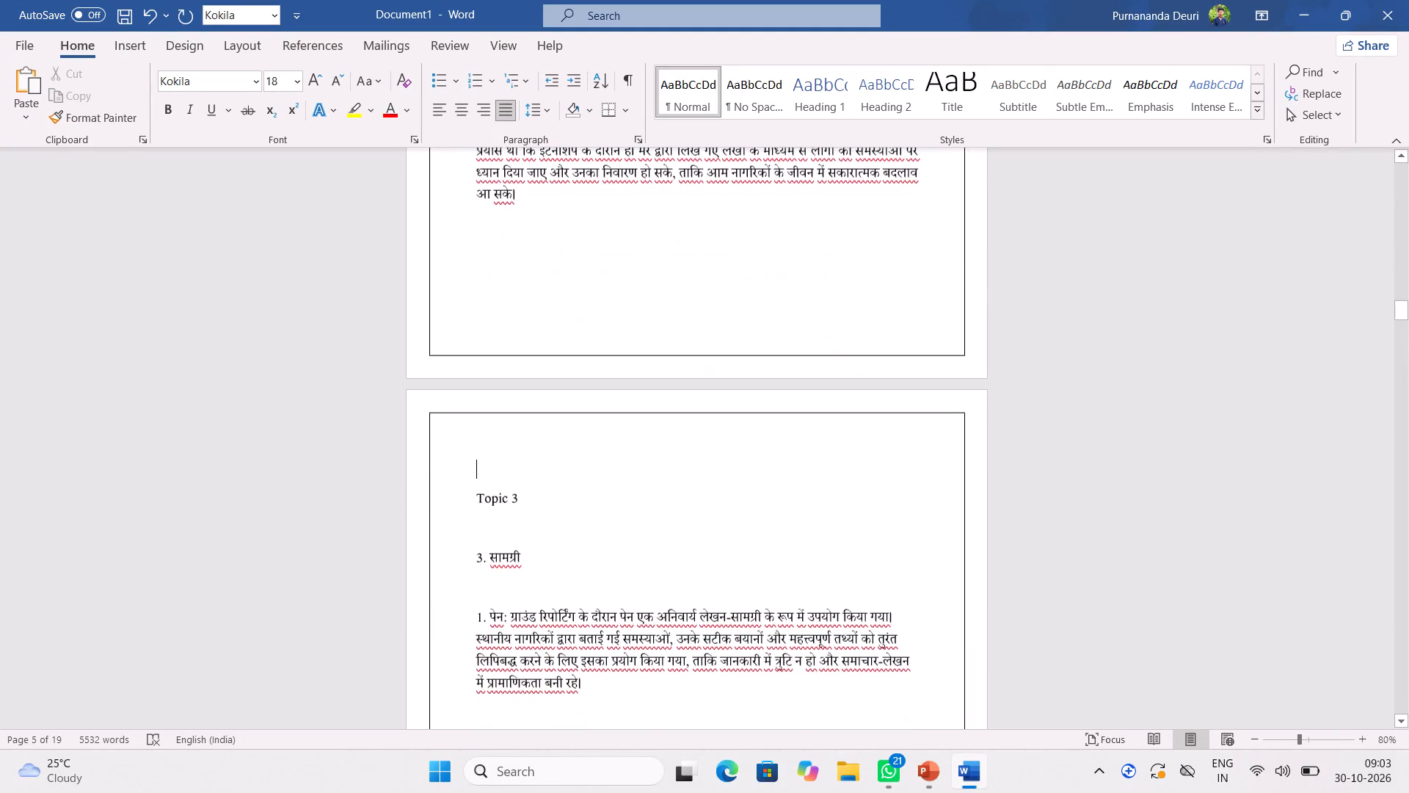
scroll(517, 530, "down", 1)
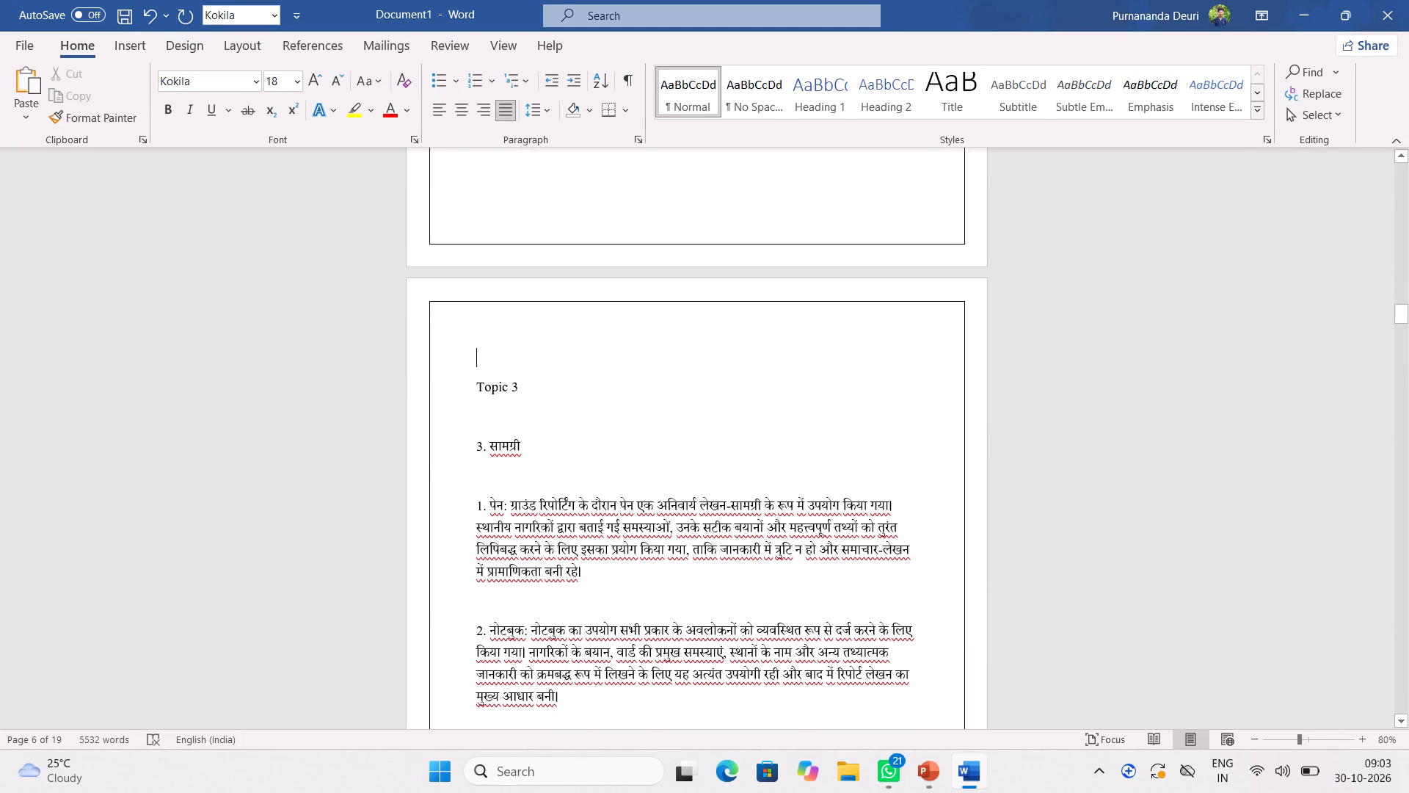
left_click(475, 447)
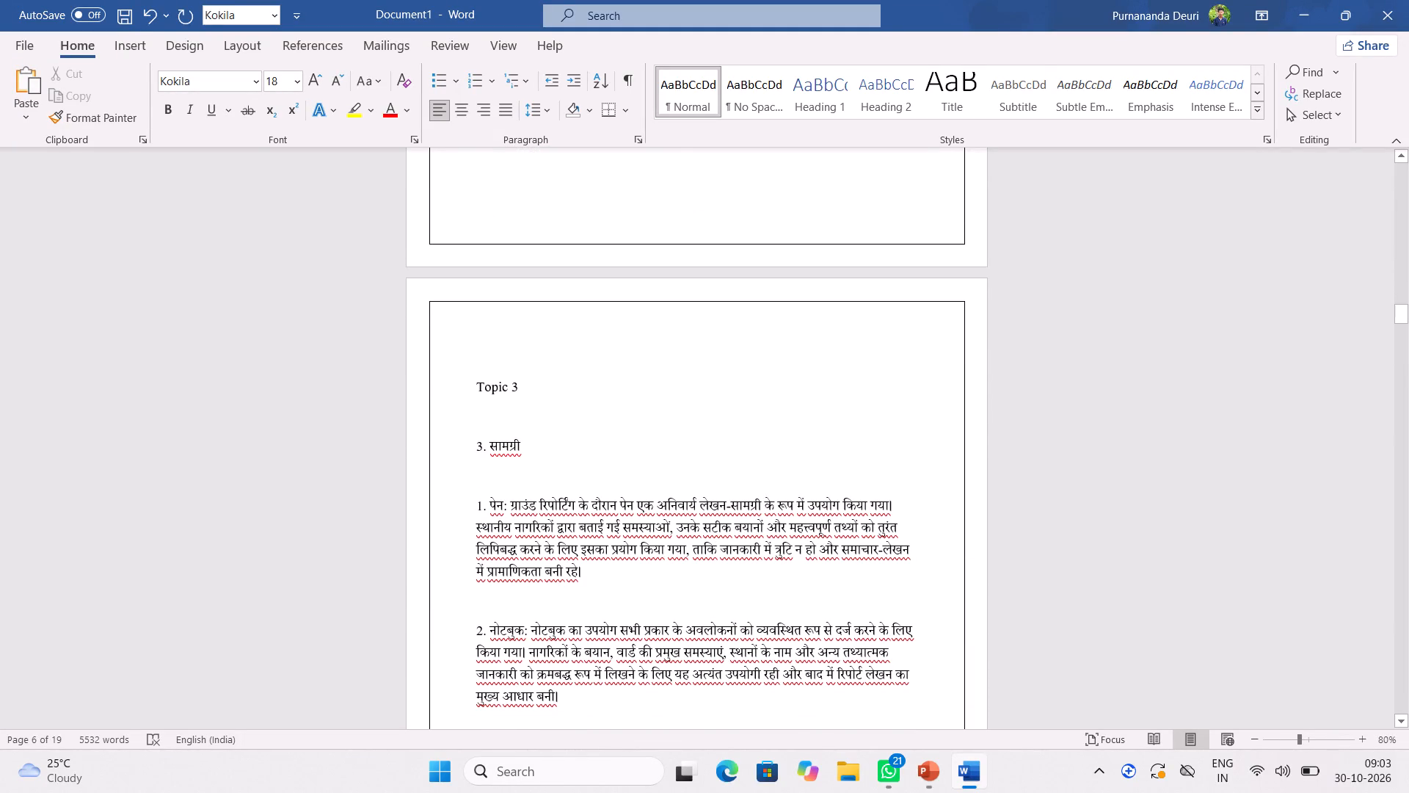
key("BackSpace")
key("BackSpace")
key("BackSpace")
key("BackSpace")
key("BackSpace")
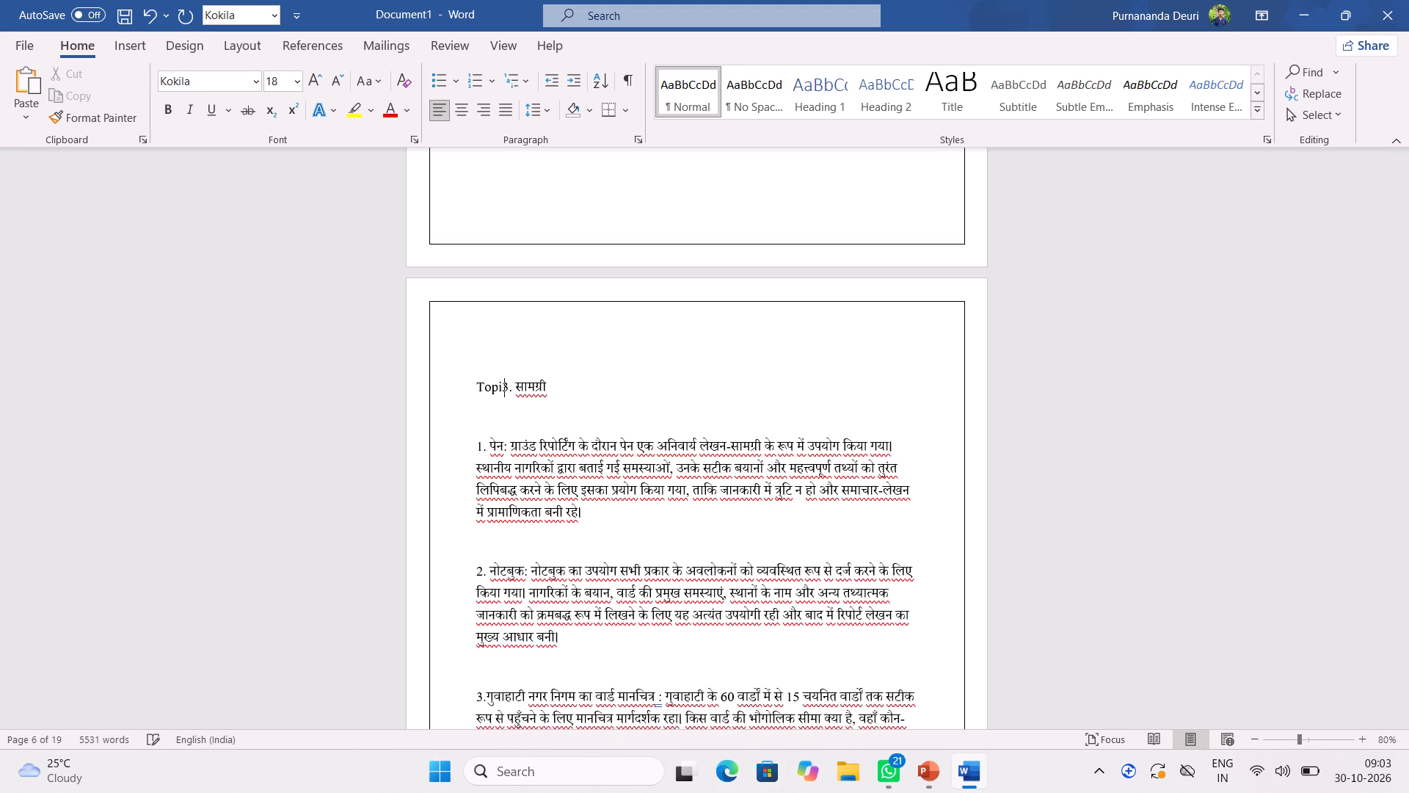
key("BackSpace")
key("BackSpace")
key("BackSpace")
key("BackSpace")
key("BackSpace")
Indent the "3. सामग्री" heading with spaces to about the middle of the line.
key("space")
key("space")
key("space")
key("space")
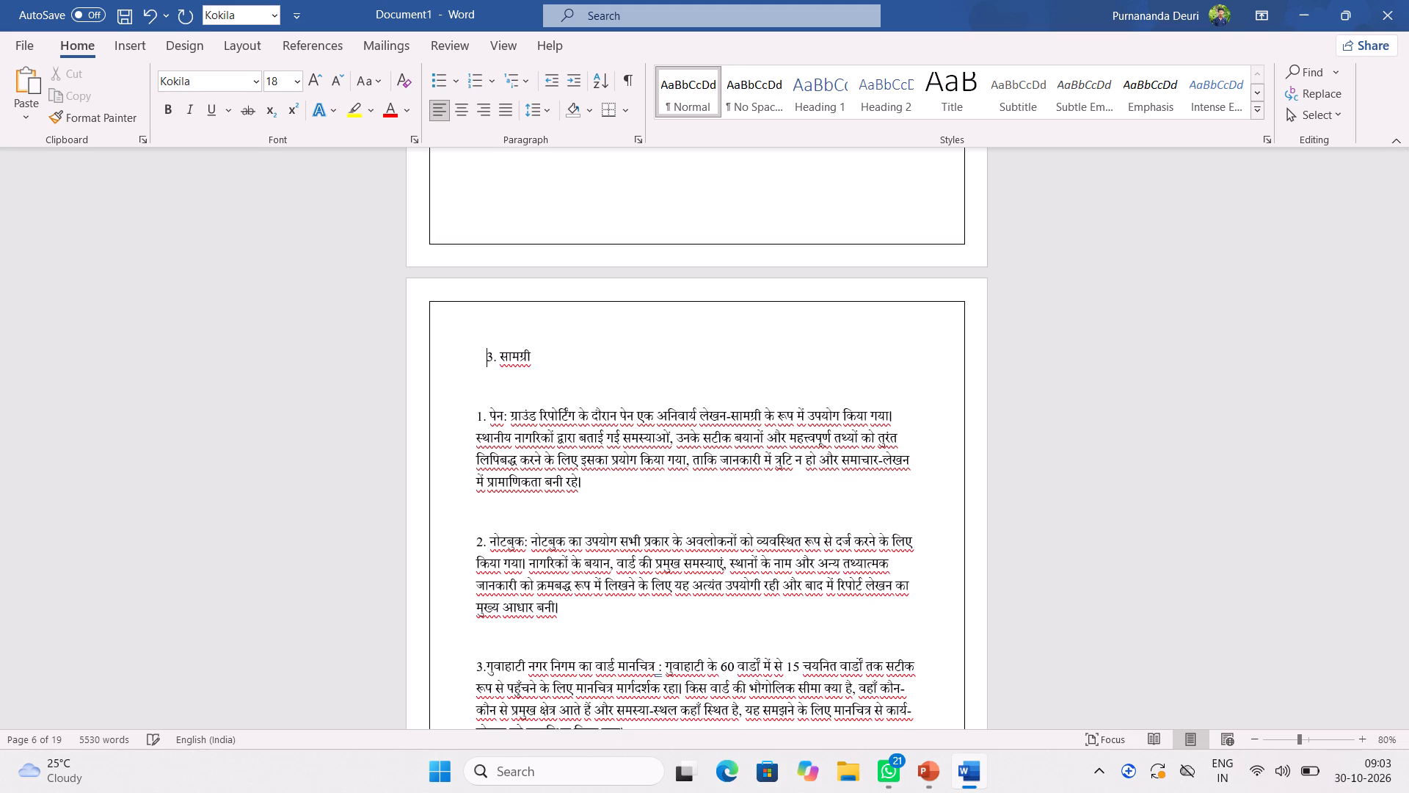
key("space")
key("space")
key("space")
key("space")
key("space")
key("space")
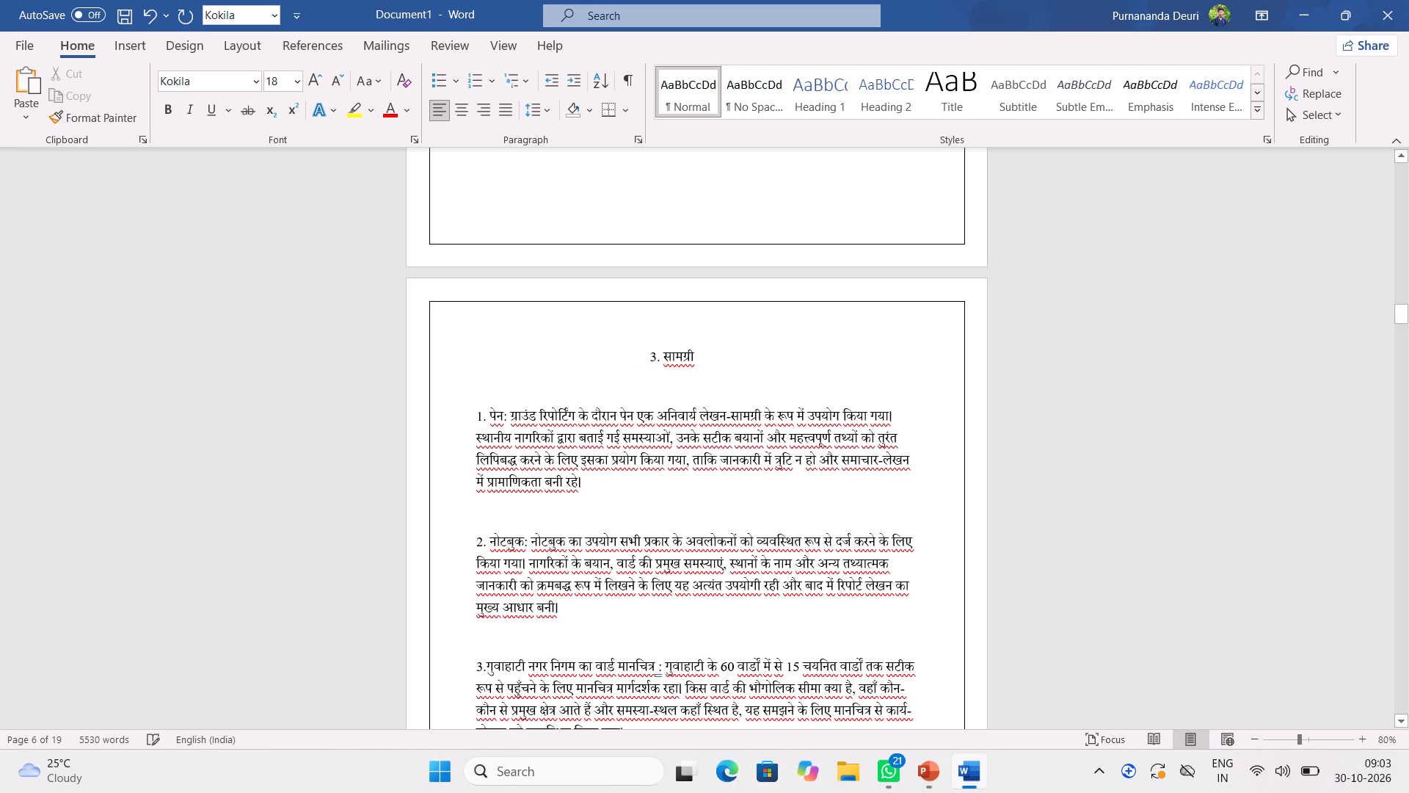
left_click(804, 337)
Review the layout of the pages from the सामग्री section through the internship work description section and its following subsections.
scroll(989, 424, "down", 6)
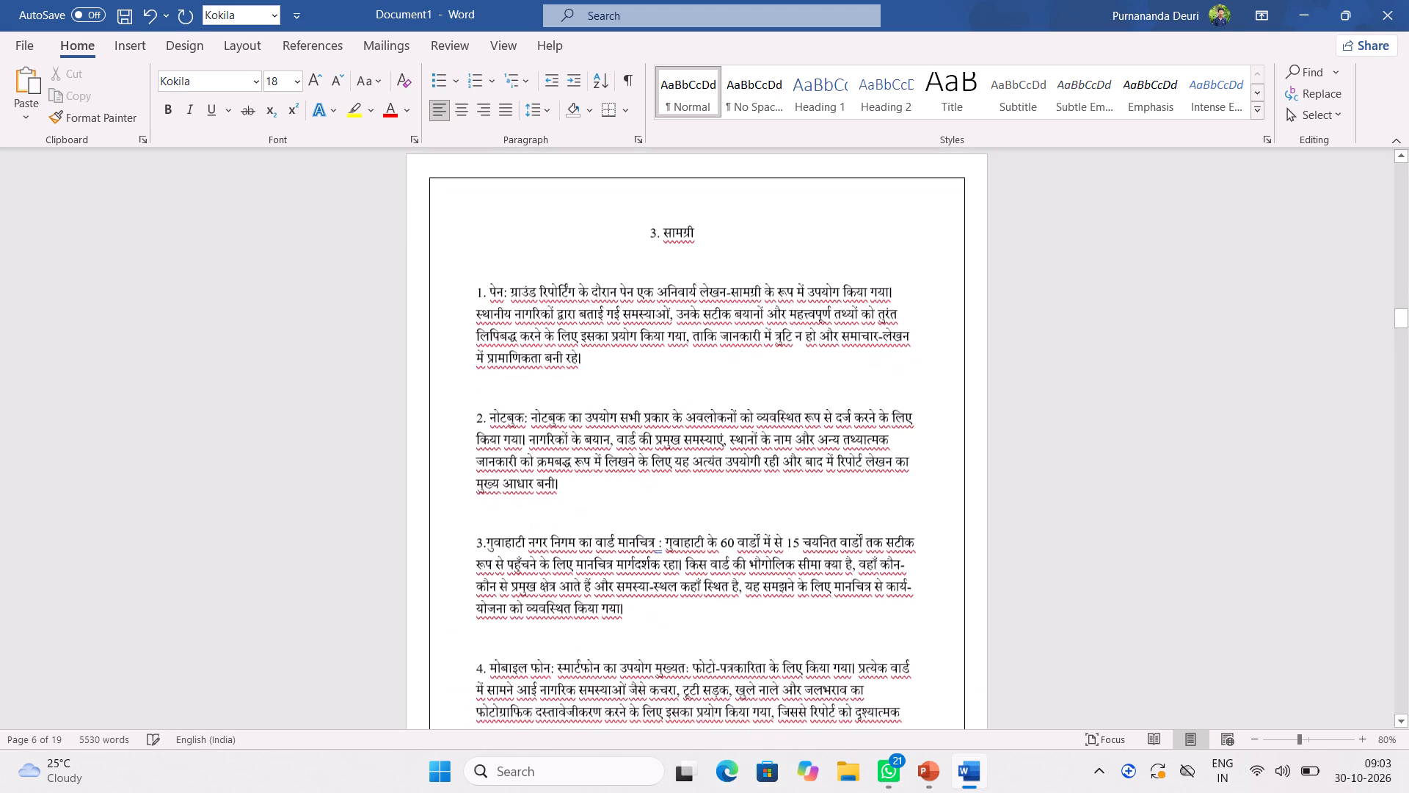
scroll(983, 427, "down", 6)
scroll(842, 459, "up", 2, "ctrl")
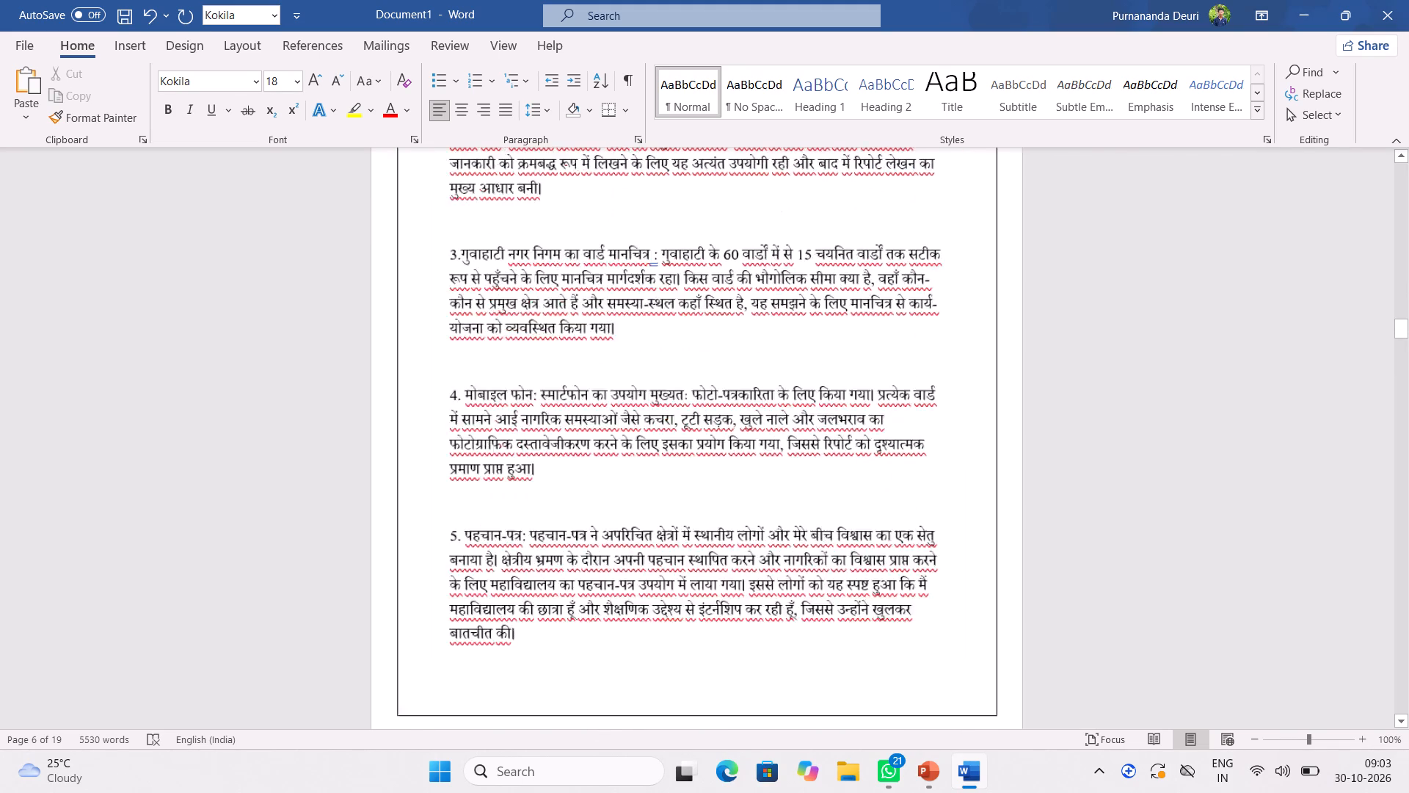
scroll(842, 459, "up", 2, "ctrl")
left_click(842, 459)
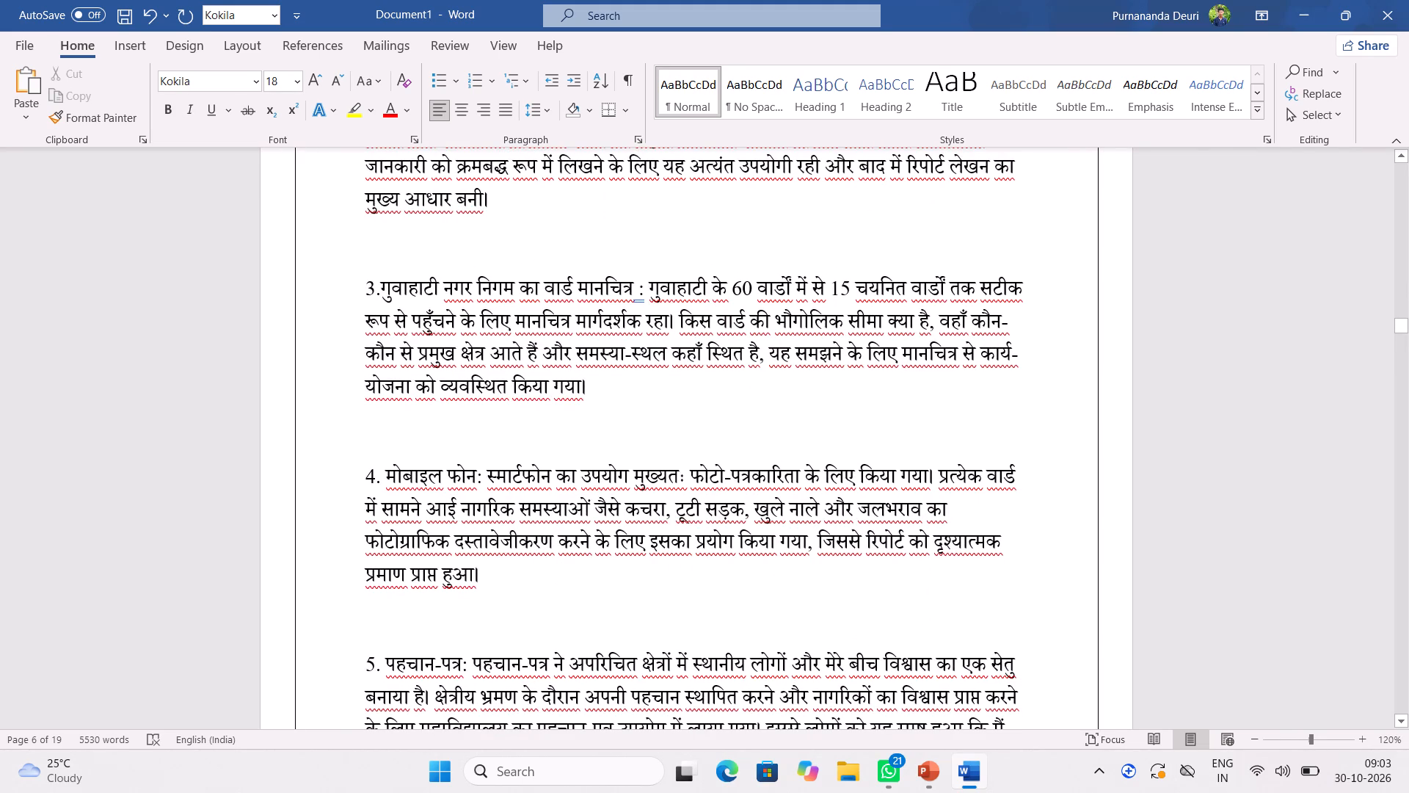
scroll(842, 459, "down", 3, "ctrl")
scroll(842, 459, "down", 16)
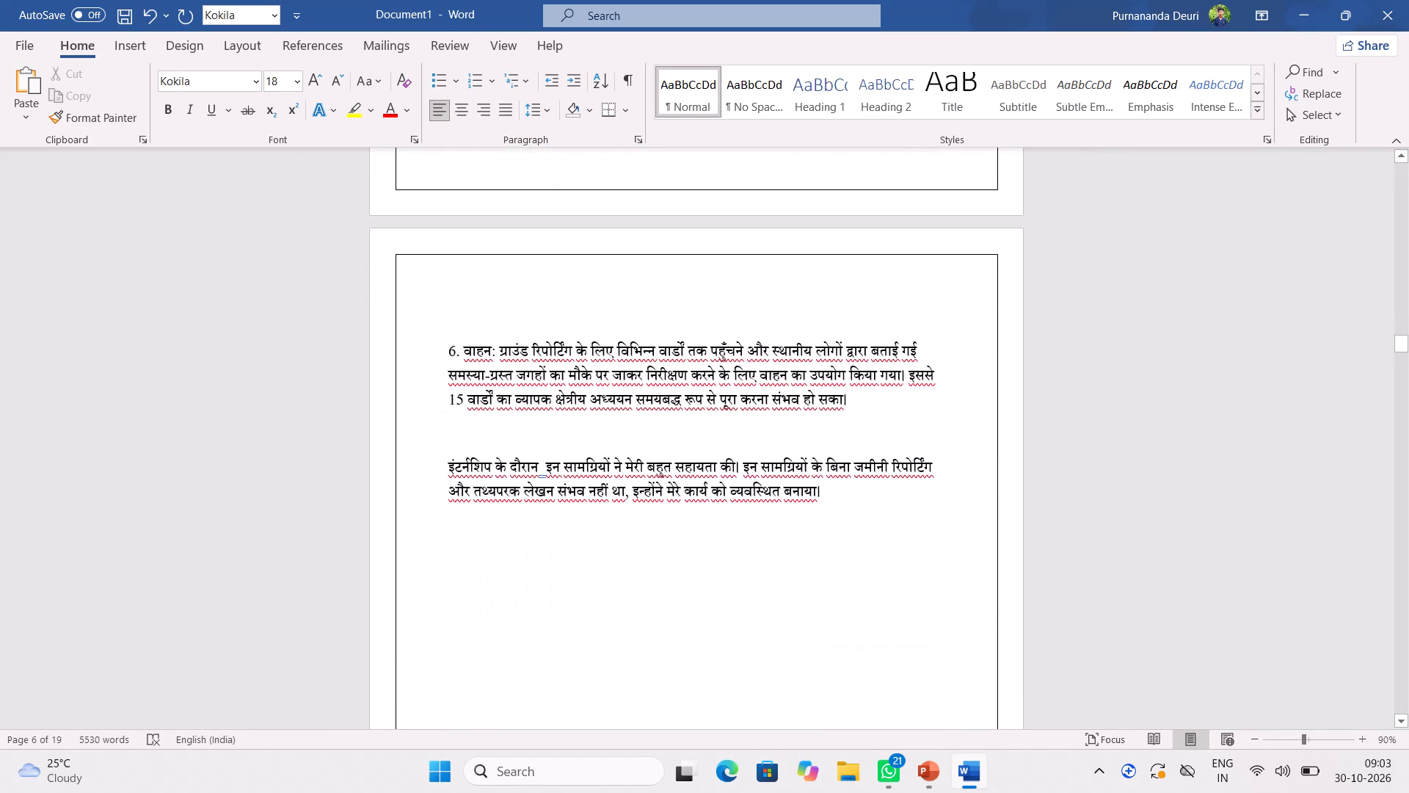
scroll(842, 459, "down", 17)
scroll(841, 459, "down", 10)
scroll(841, 459, "up", 1)
scroll(841, 459, "down", 15)
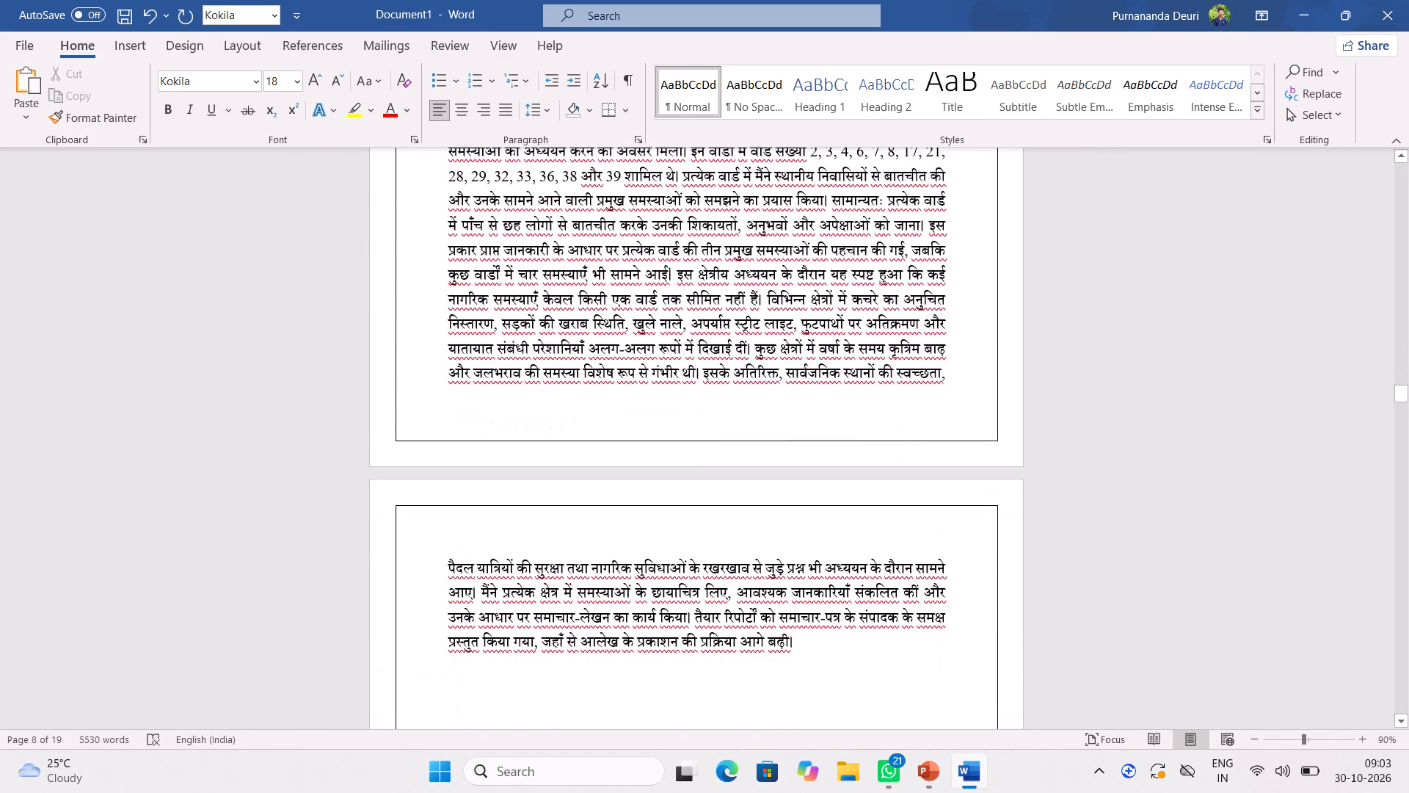
scroll(841, 459, "down", 8)
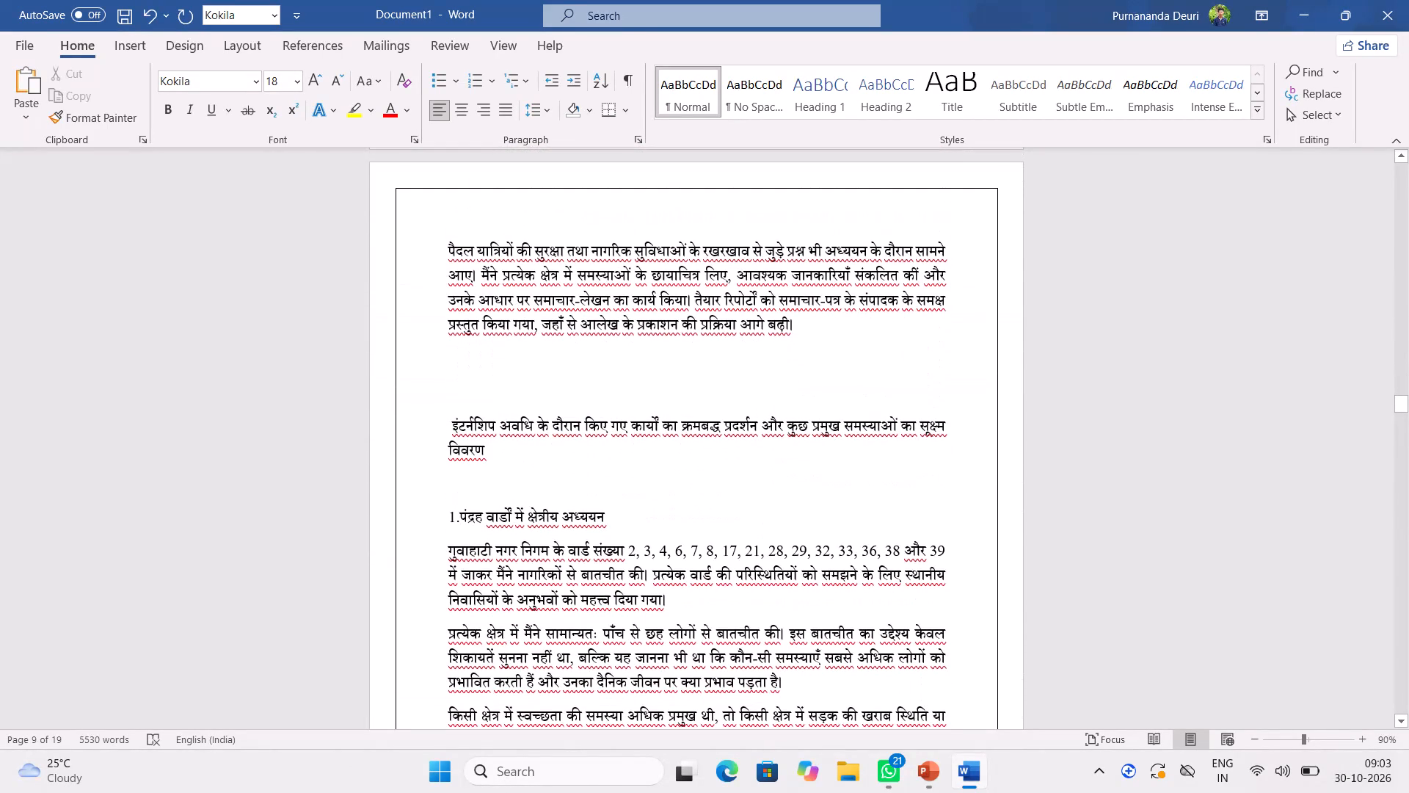
scroll(841, 459, "up", 19)
scroll(841, 460, "down", 1)
scroll(841, 460, "up", 6)
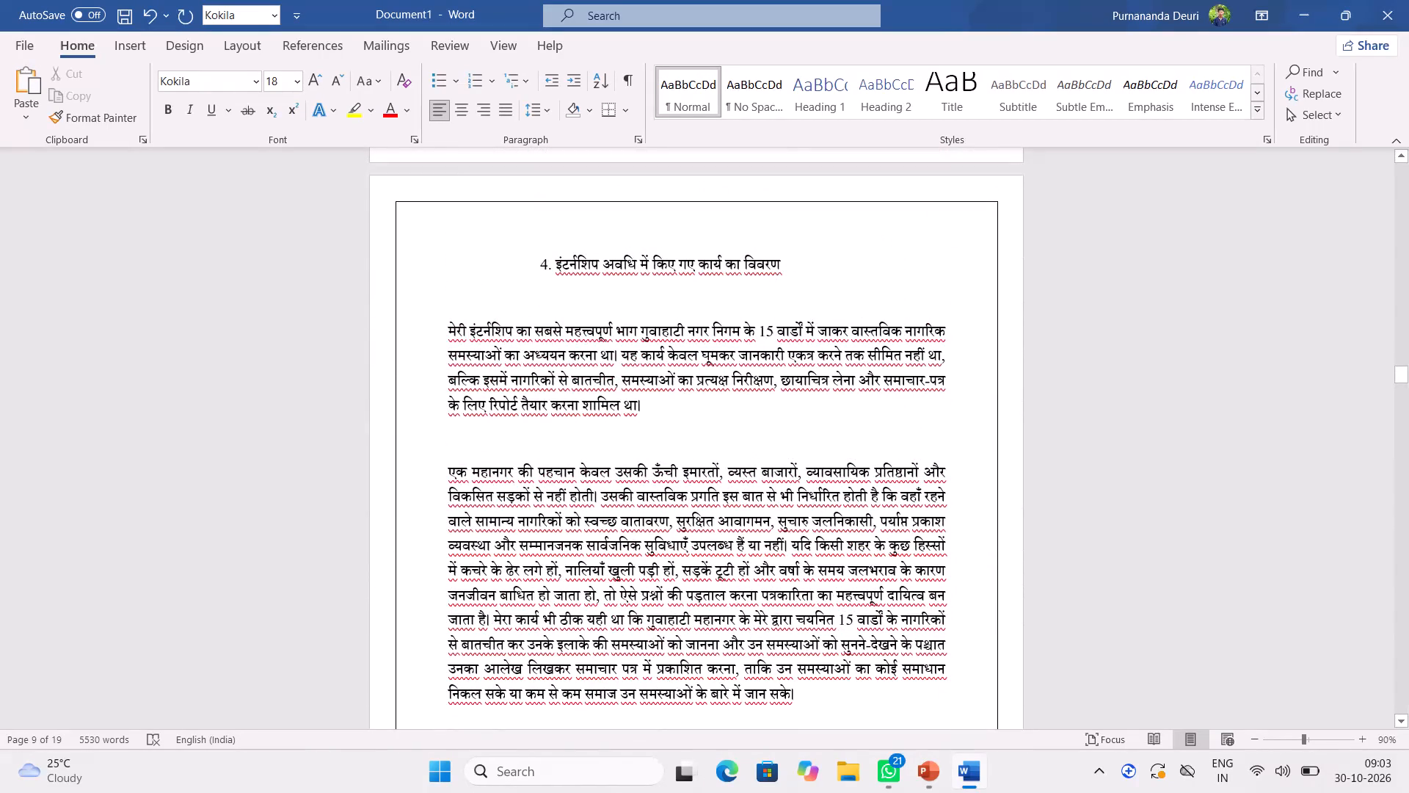
Delete the "Topic 2 /" label and the blank line above the "इंटर्नशिप के उद्देश्य" heading on page 3.
left_click_drag(1408, 379, 1407, 335)
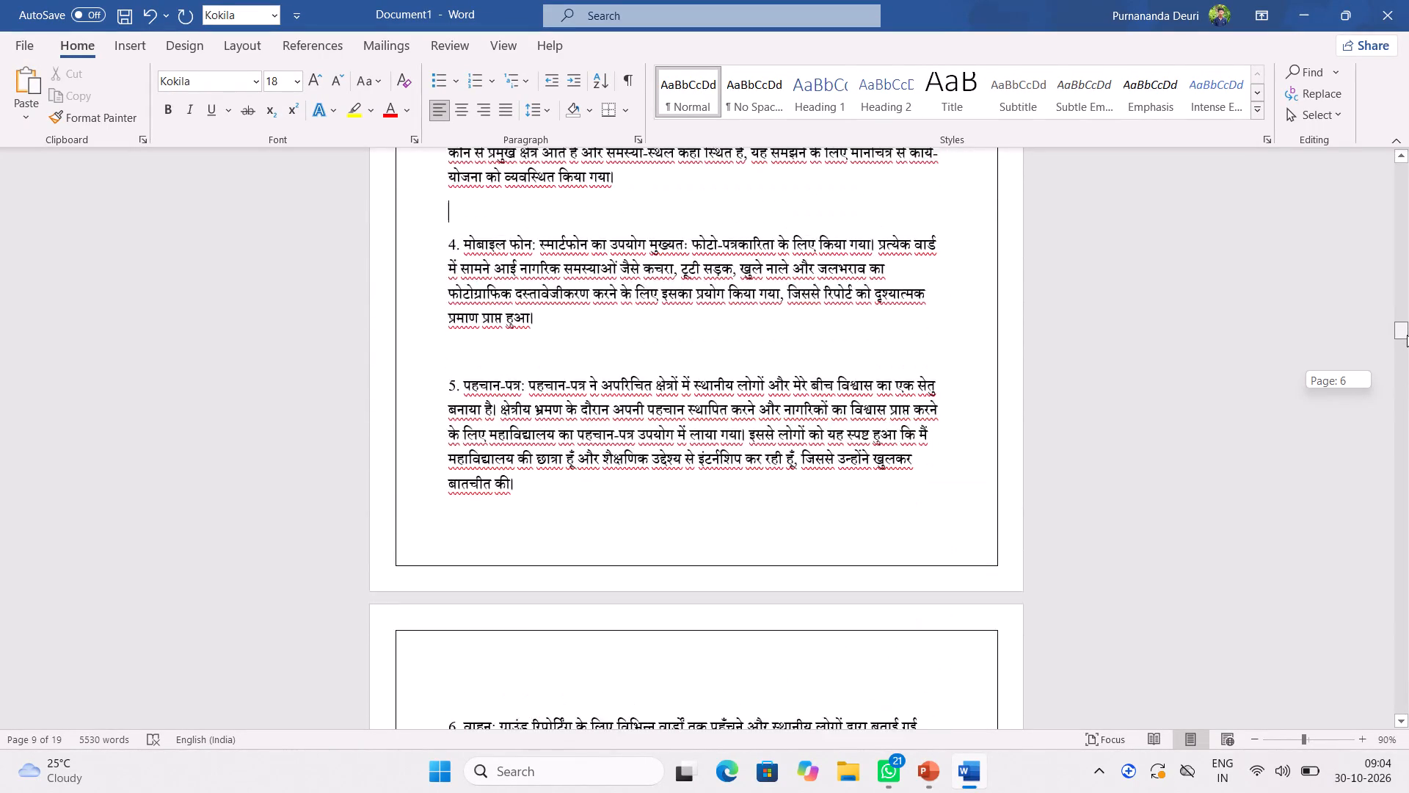
left_click_drag(1407, 335, 1408, 308)
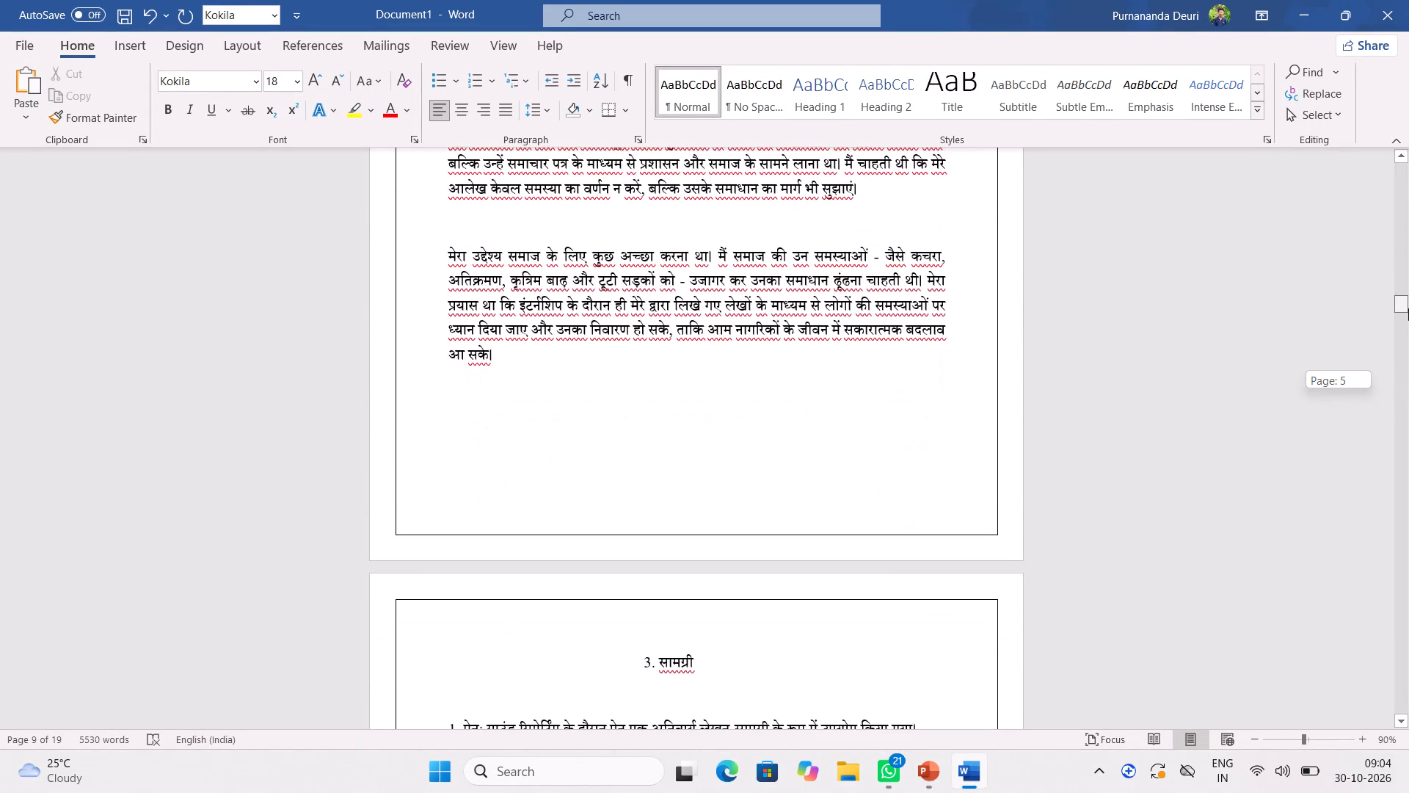
left_click_drag(1408, 308, 1408, 254)
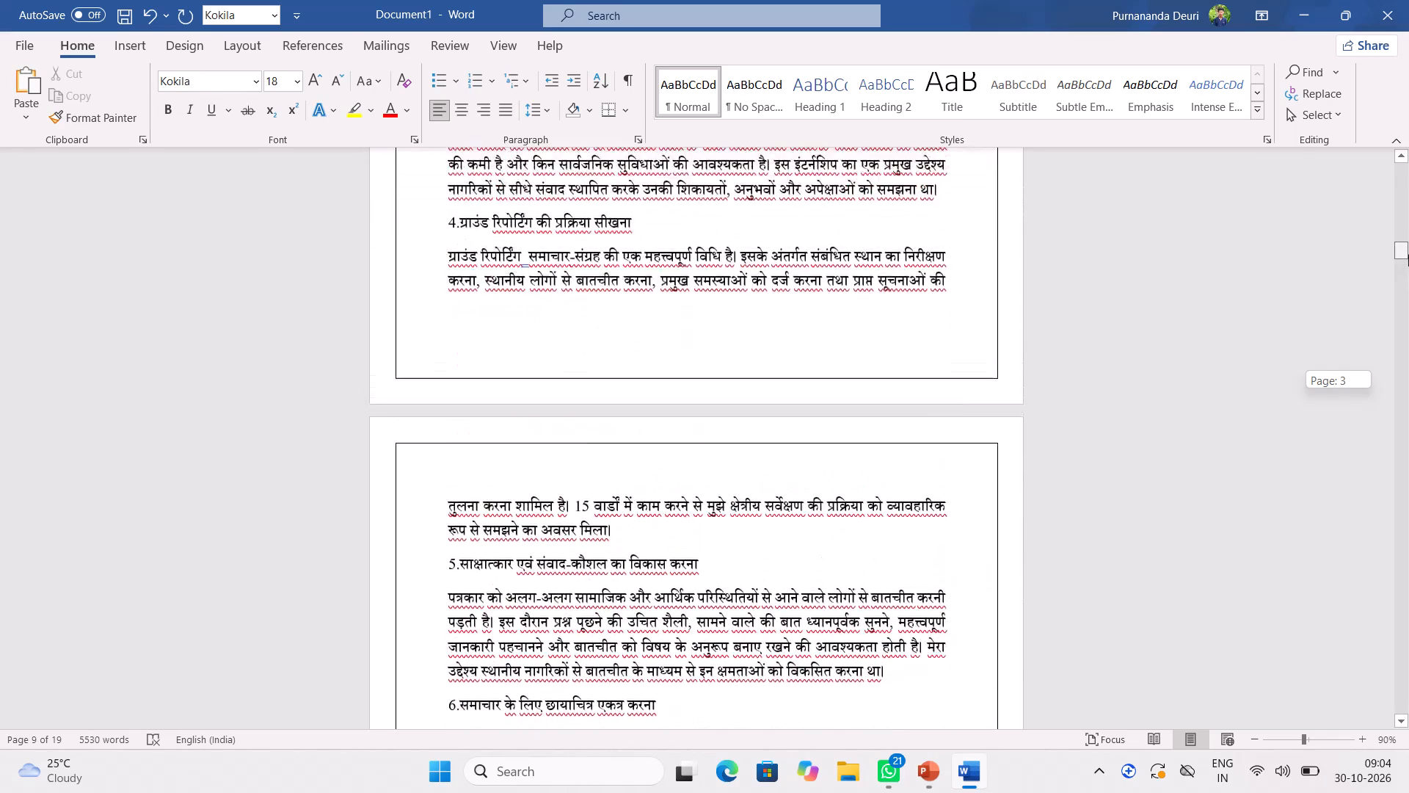
left_click_drag(1408, 254, 1408, 228)
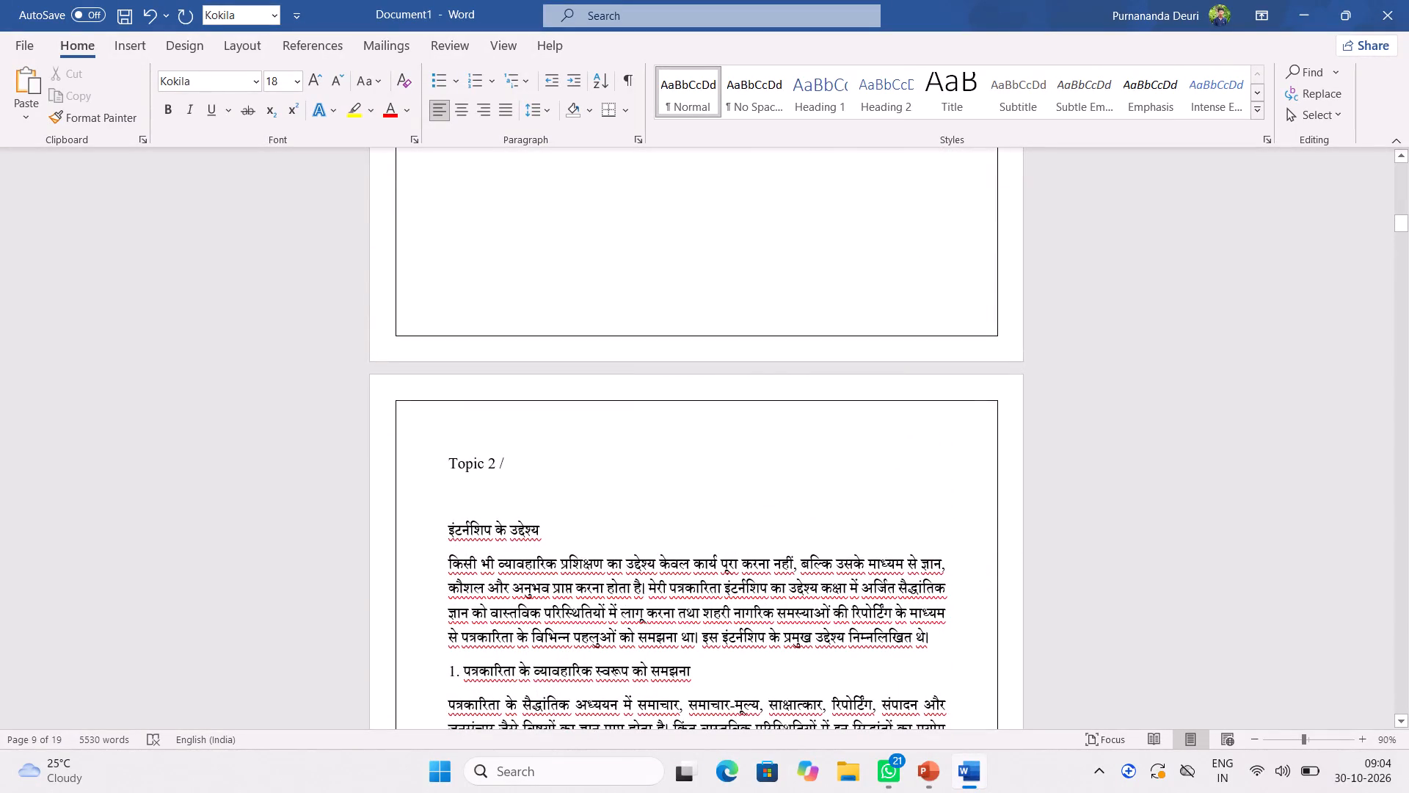
left_click(447, 522)
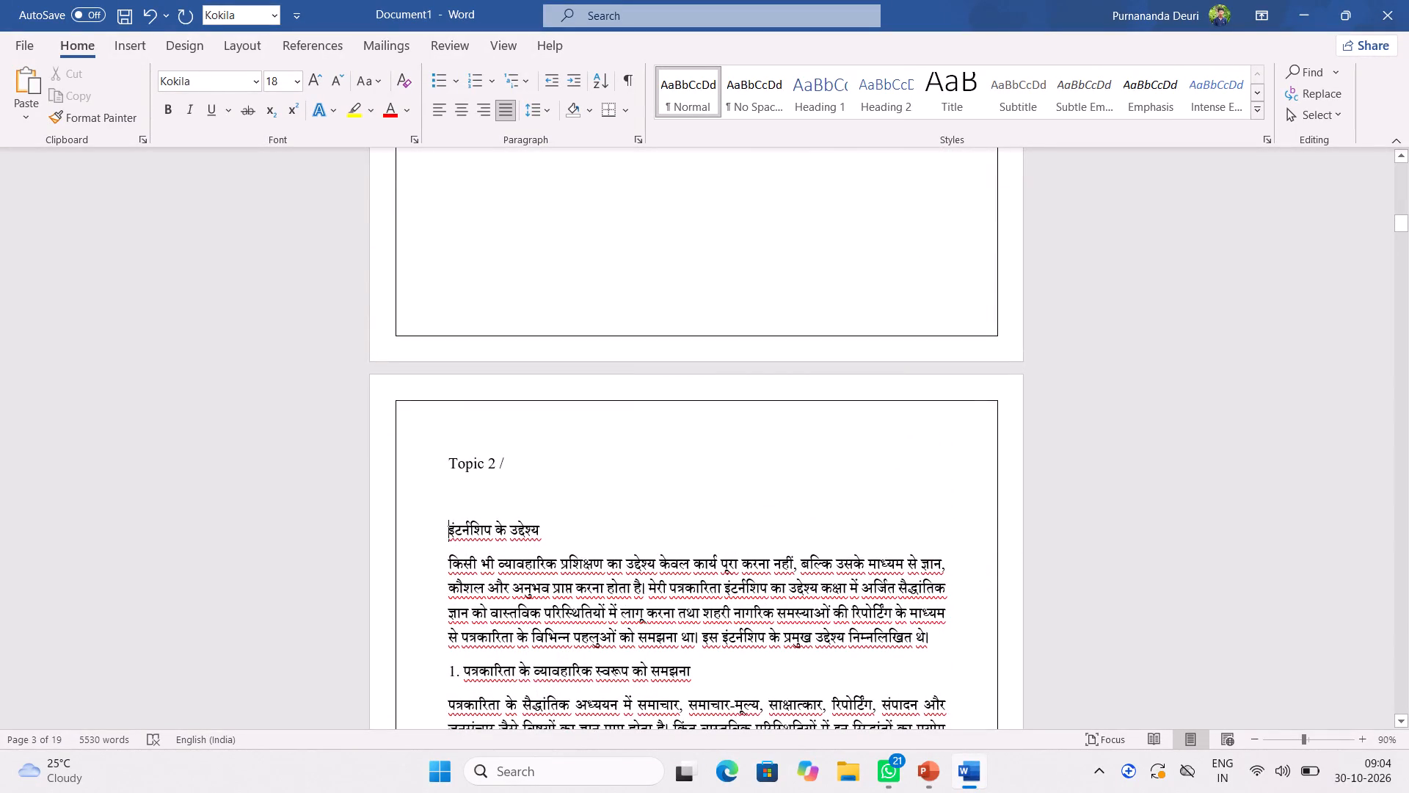
key("BackSpace")
key("BackSpace")
key("BackSpace")
key("BackSpace")
key("BackSpace")
key("BackSpace")
key("BackSpace")
key("BackSpace")
key("BackSpace")
key("BackSpace")
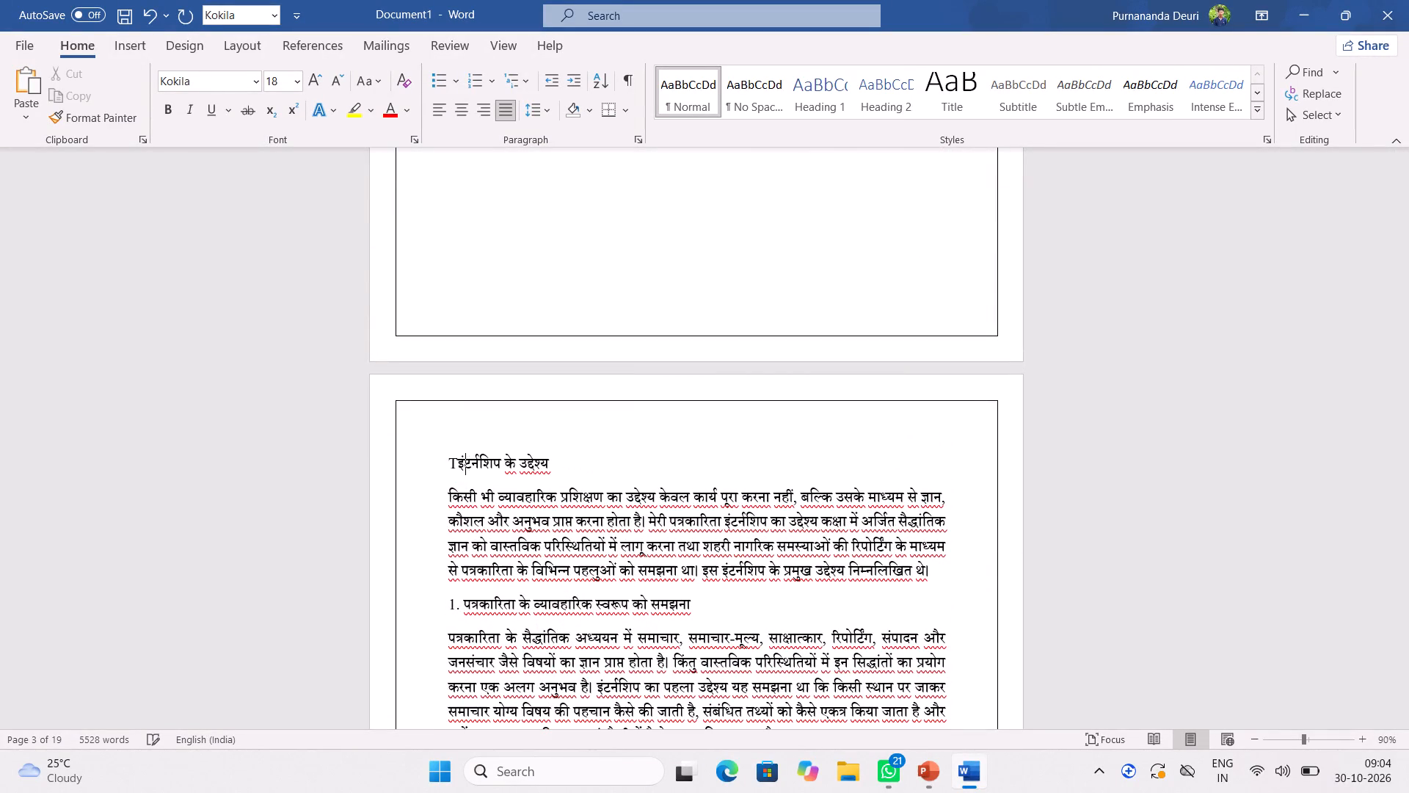
key("BackSpace")
Indent the "इंटर्नशिप के उद्देश्य" heading with spaces to about the middle of the line.
key("space")
key("space")
key("space")
key("space")
key("space")
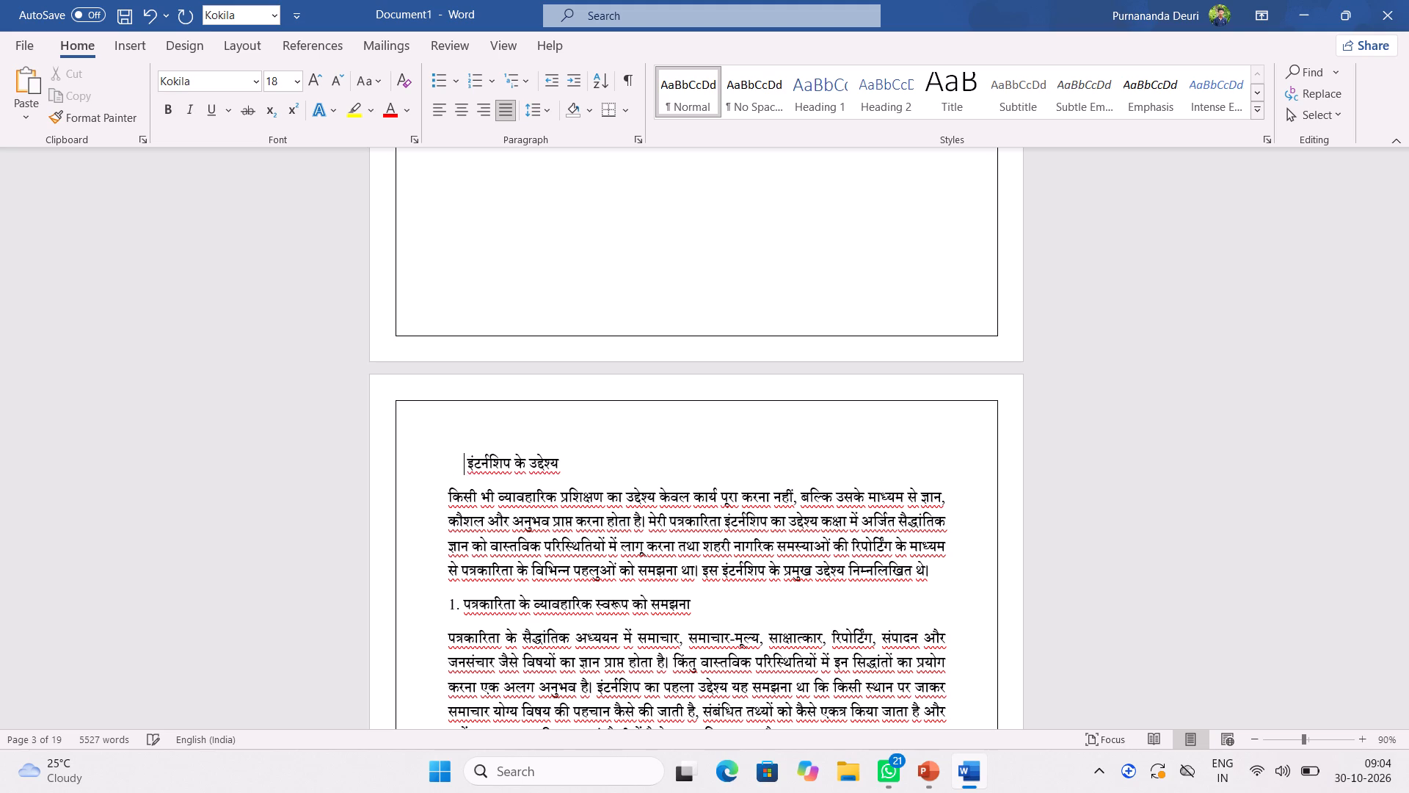
key("space")
key("space")
key("space")
key("space")
key("space")
key("space")
key("space")
key("space")
key("space")
key("space")
key("space")
key("space")
key("space")
key("space")
key("space")
key("space")
key("space")
key("space")
key("space")
key("space")
key("space")
key("space")
key("space")
key("space")
key("space")
key("space")
key("space")
key("space")
key("space")
key("space")
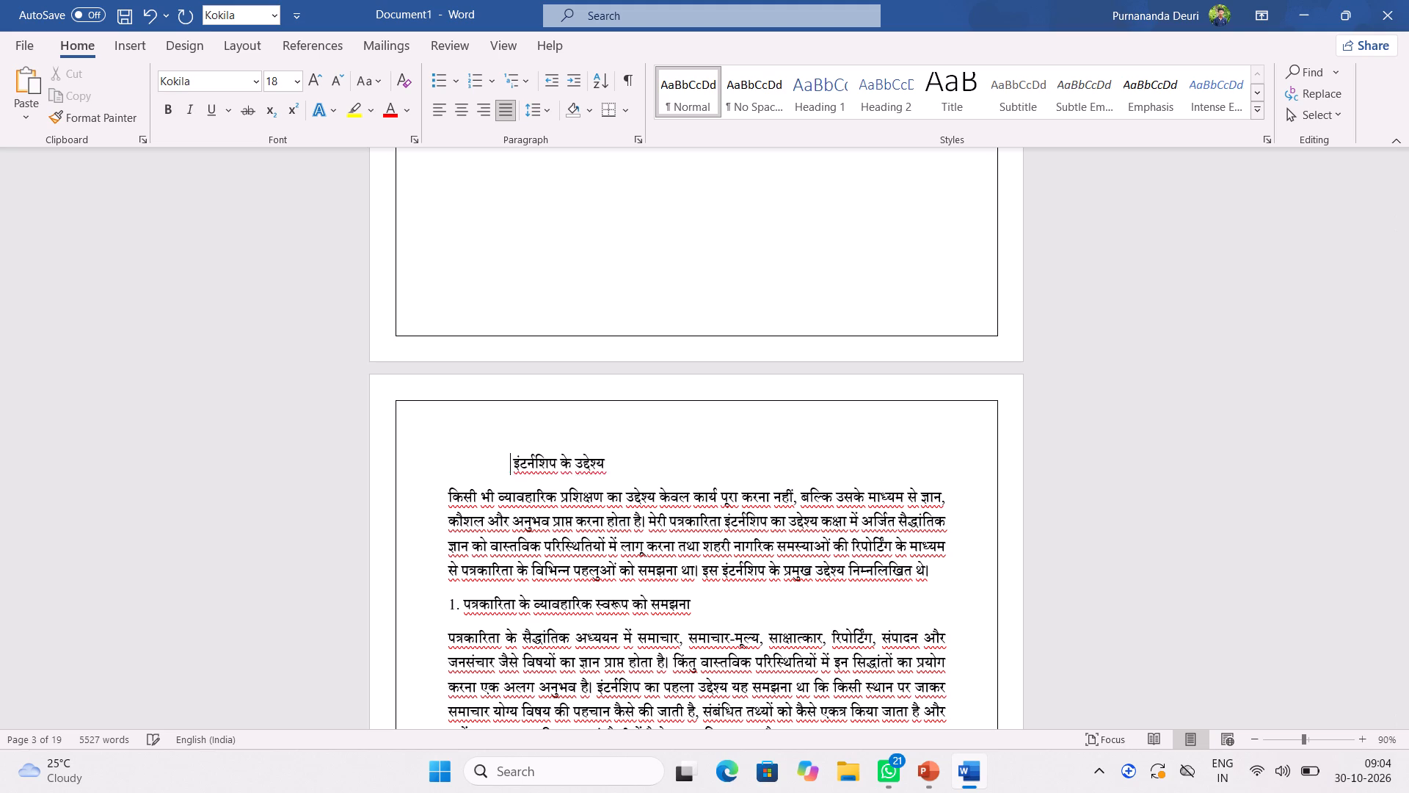
key("space")
key("space")
key("space")
key("space")
key("space")
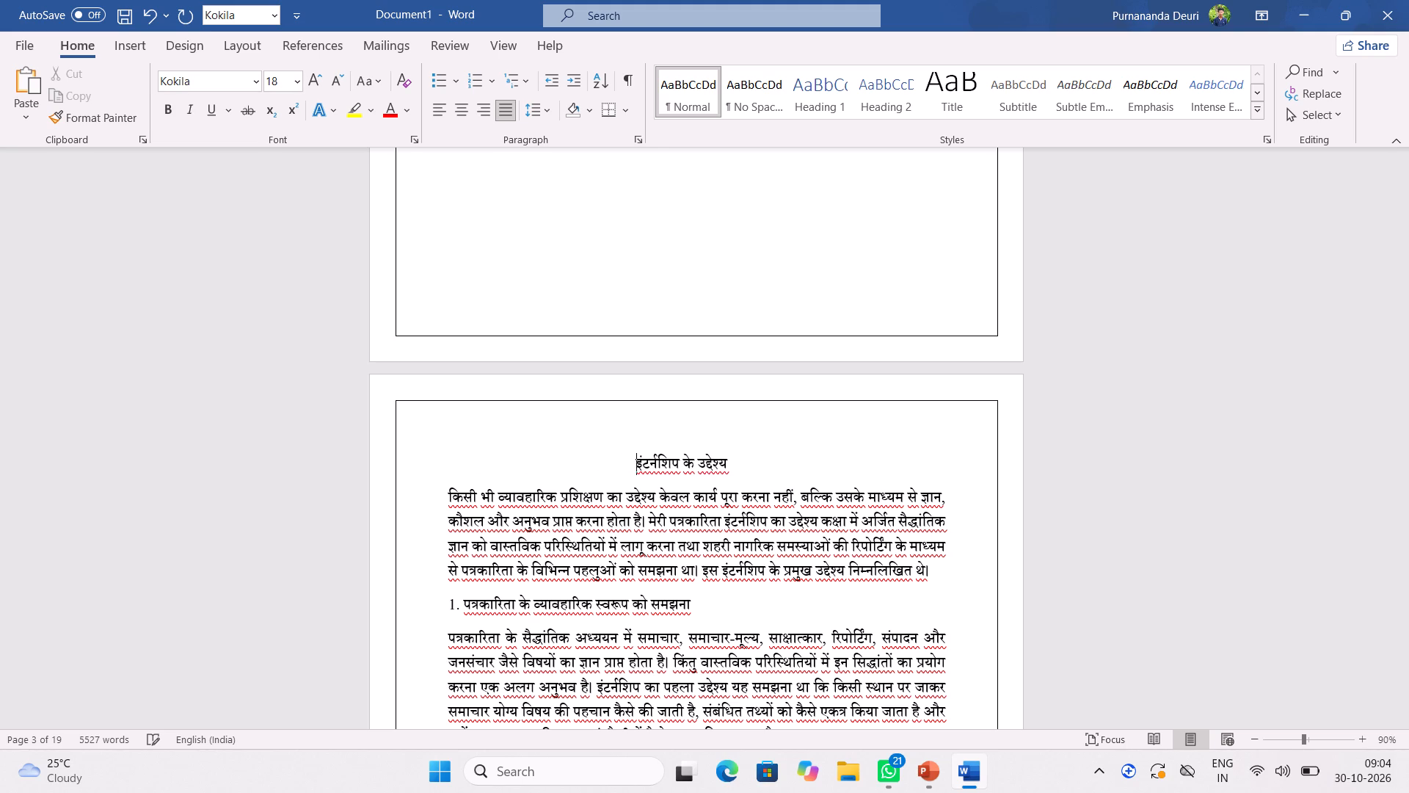
key("space")
key("space")
key("space")
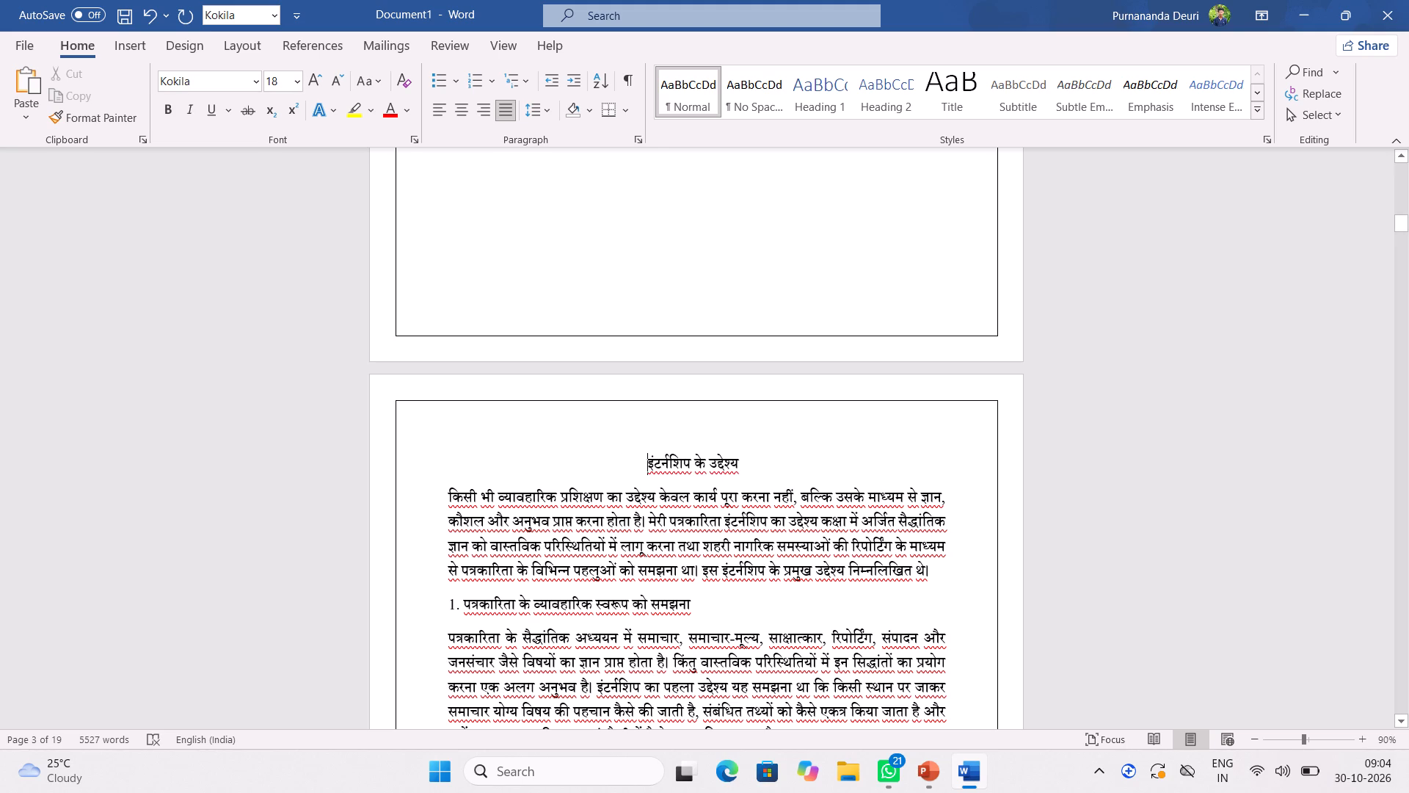
left_click(704, 247)
Delete the "Topic 1" label and the blank line above the "भूमिका" heading on page 1.
scroll(792, 529, "up", 19)
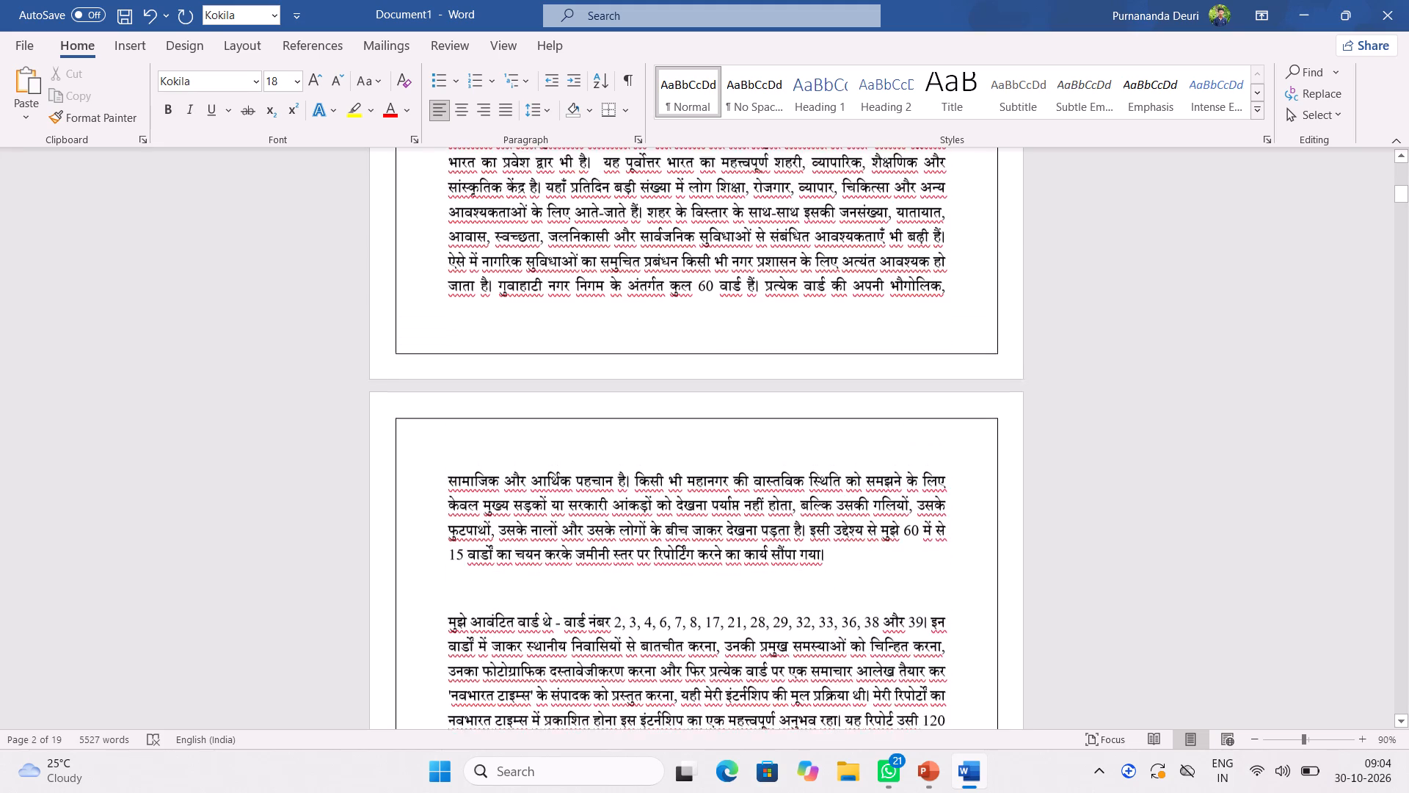
scroll(793, 509, "up", 20)
scroll(793, 509, "up", 1)
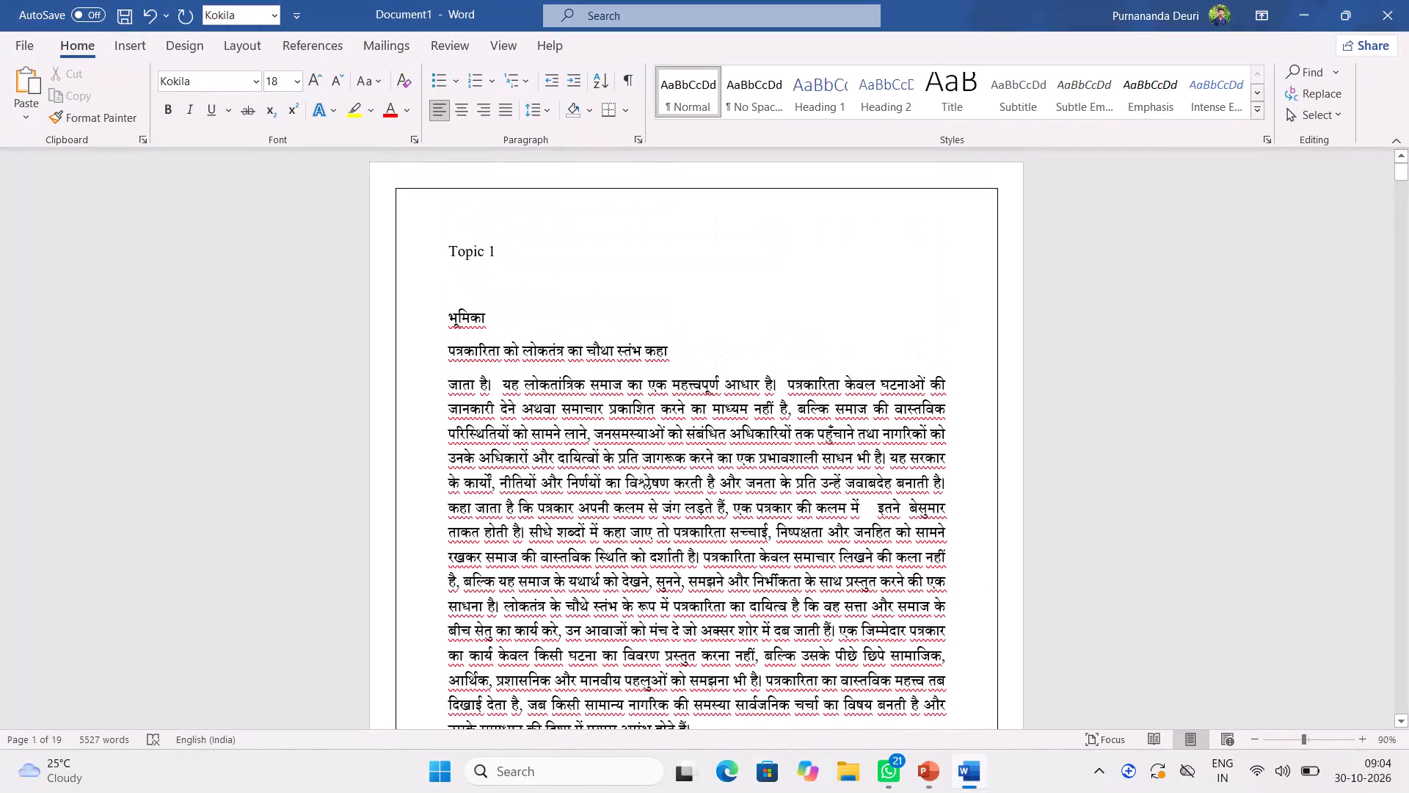
left_click(446, 317)
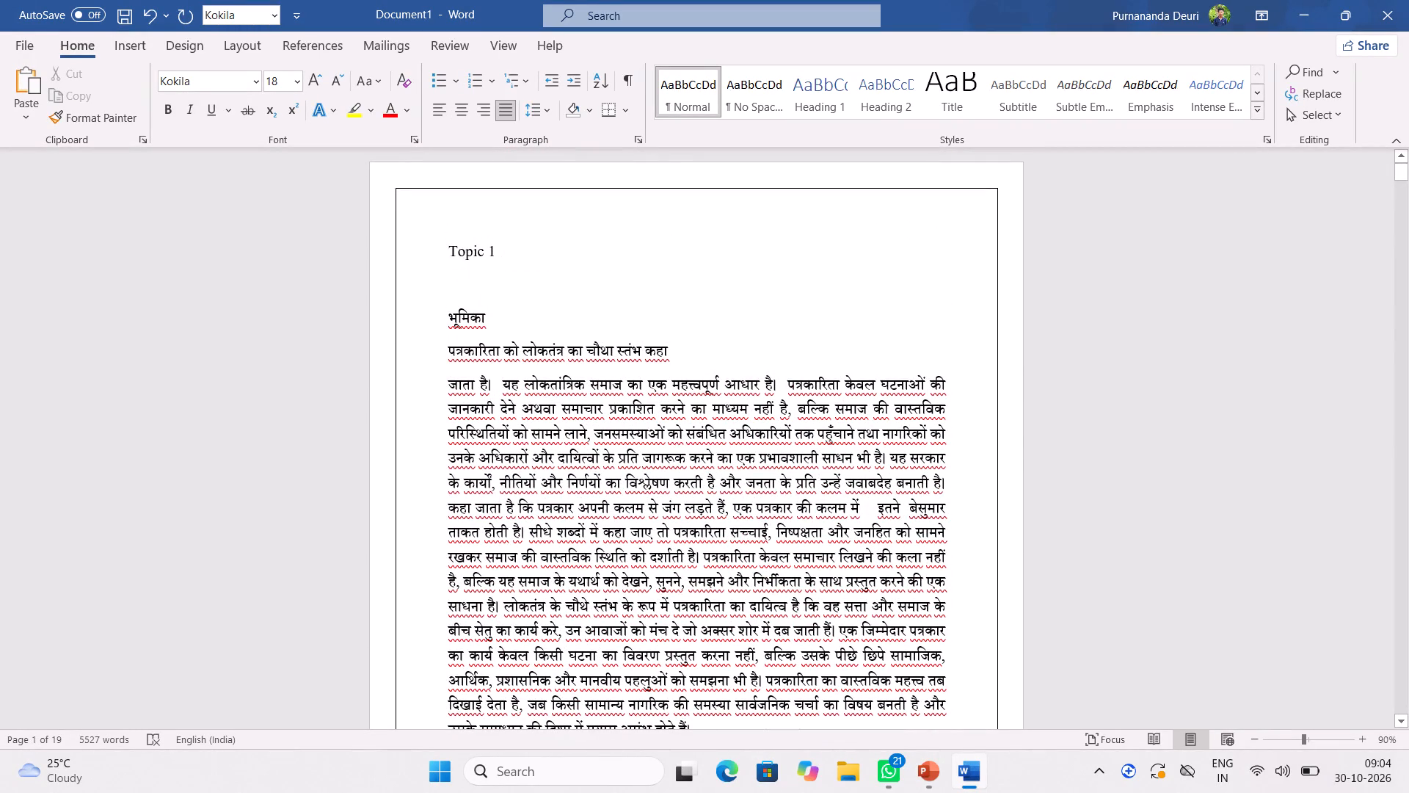
key("BackSpace")
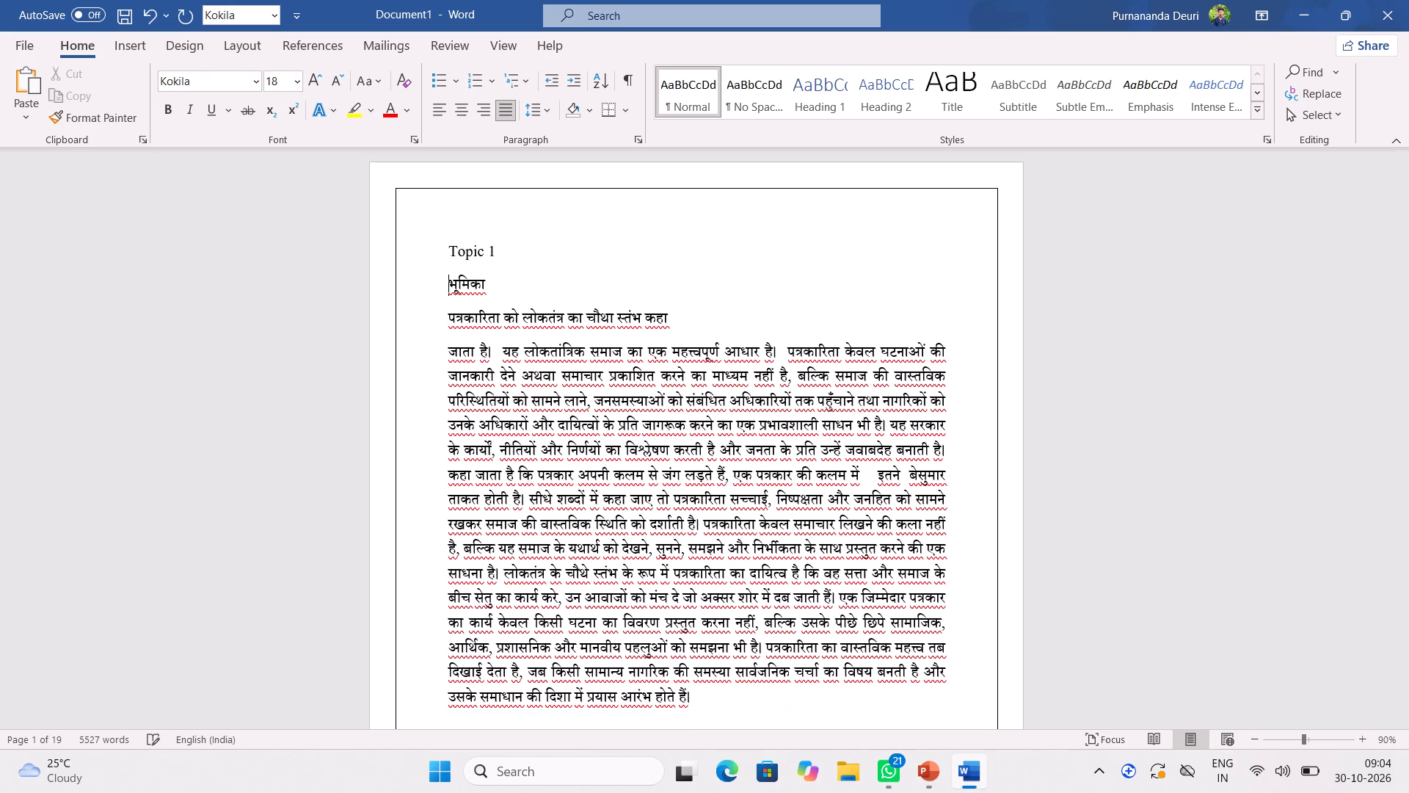
key("BackSpace")
key("BackSpace")
key("BackSpace")
key("BackSpace")
key("BackSpace")
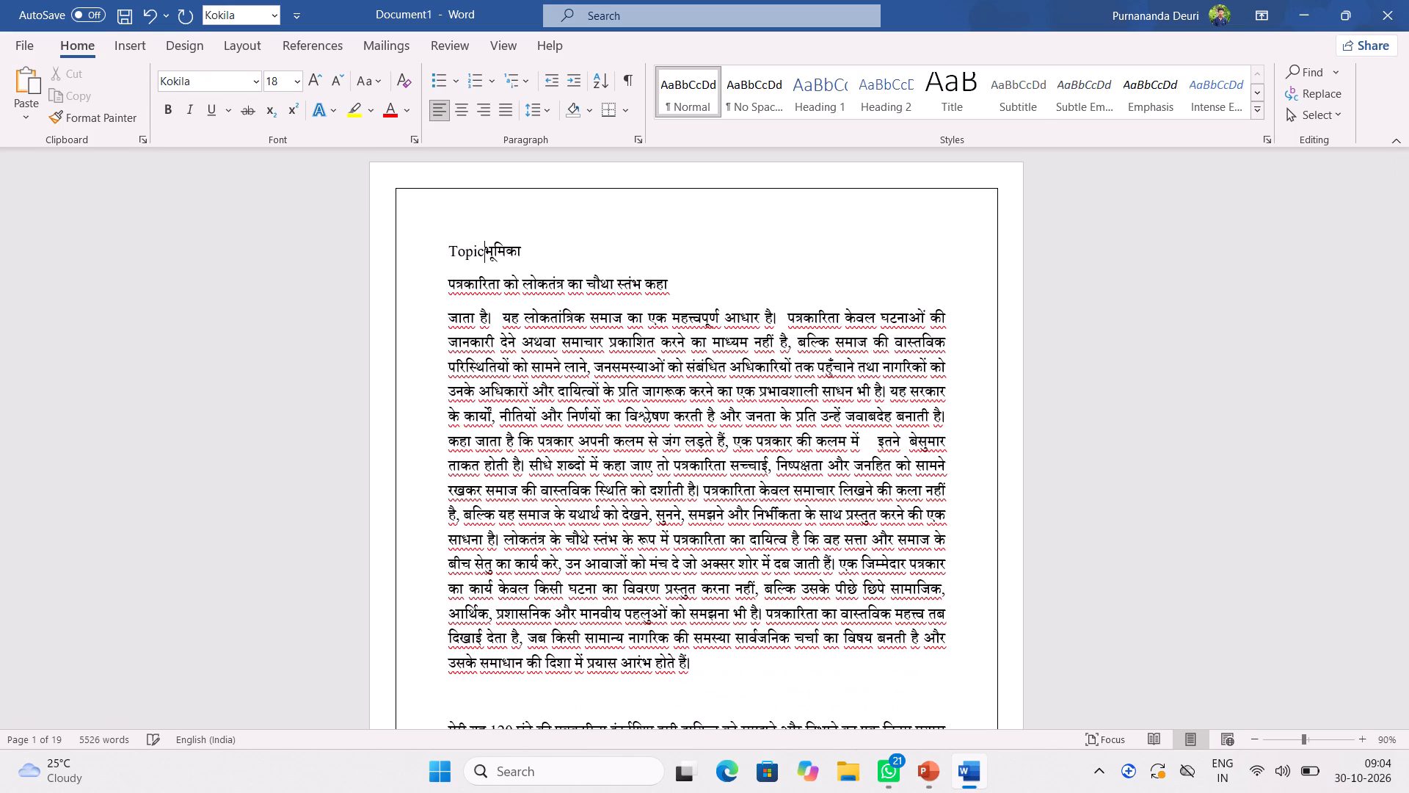
key("BackSpace")
key("BackSpace")
key("BackSpace")
Indent the "भूमिका" heading with spaces to about the middle of the line.
key("space")
key("space")
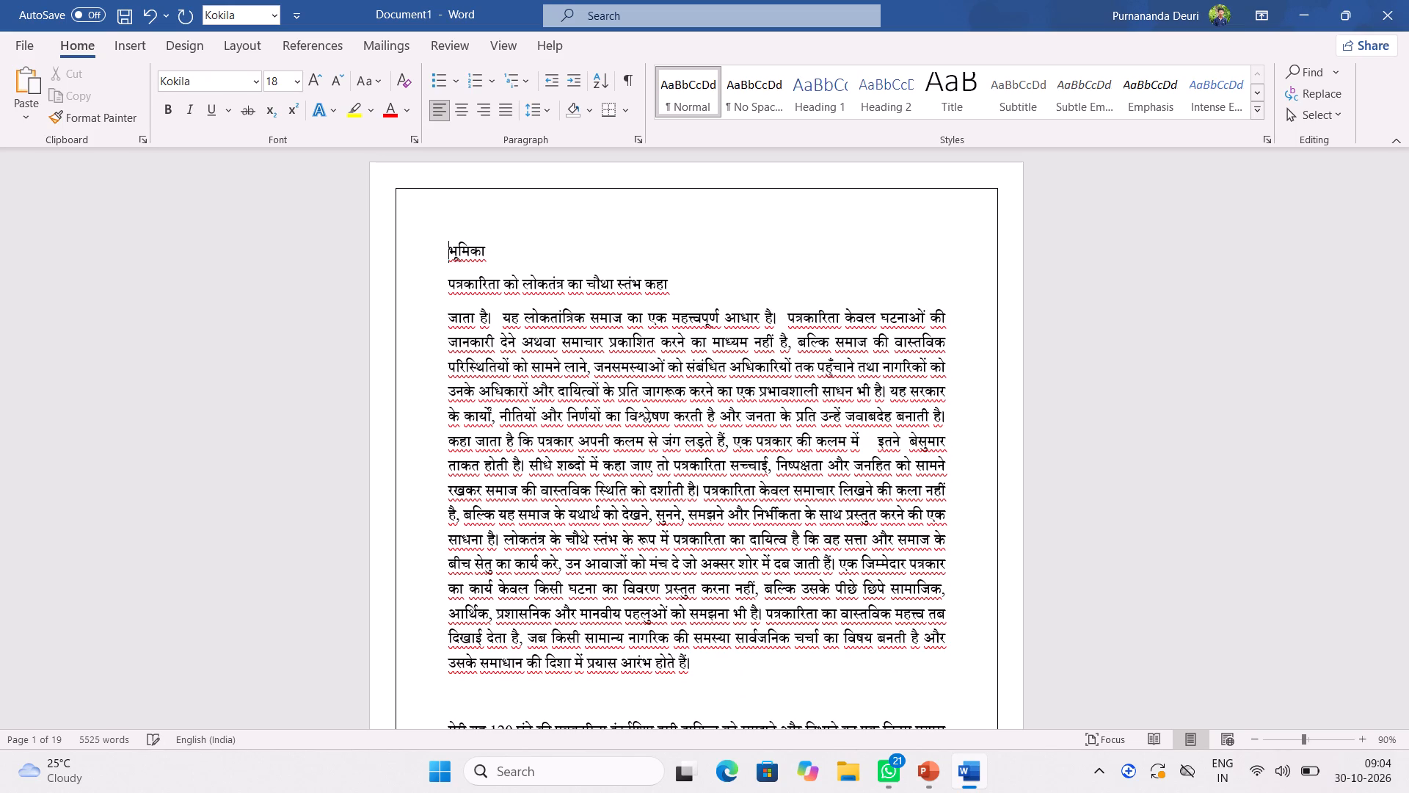
key("space")
key("space")
key("space")
key("space")
key("space")
key("space")
key("space")
key("space")
key("space")
key("space")
key("space")
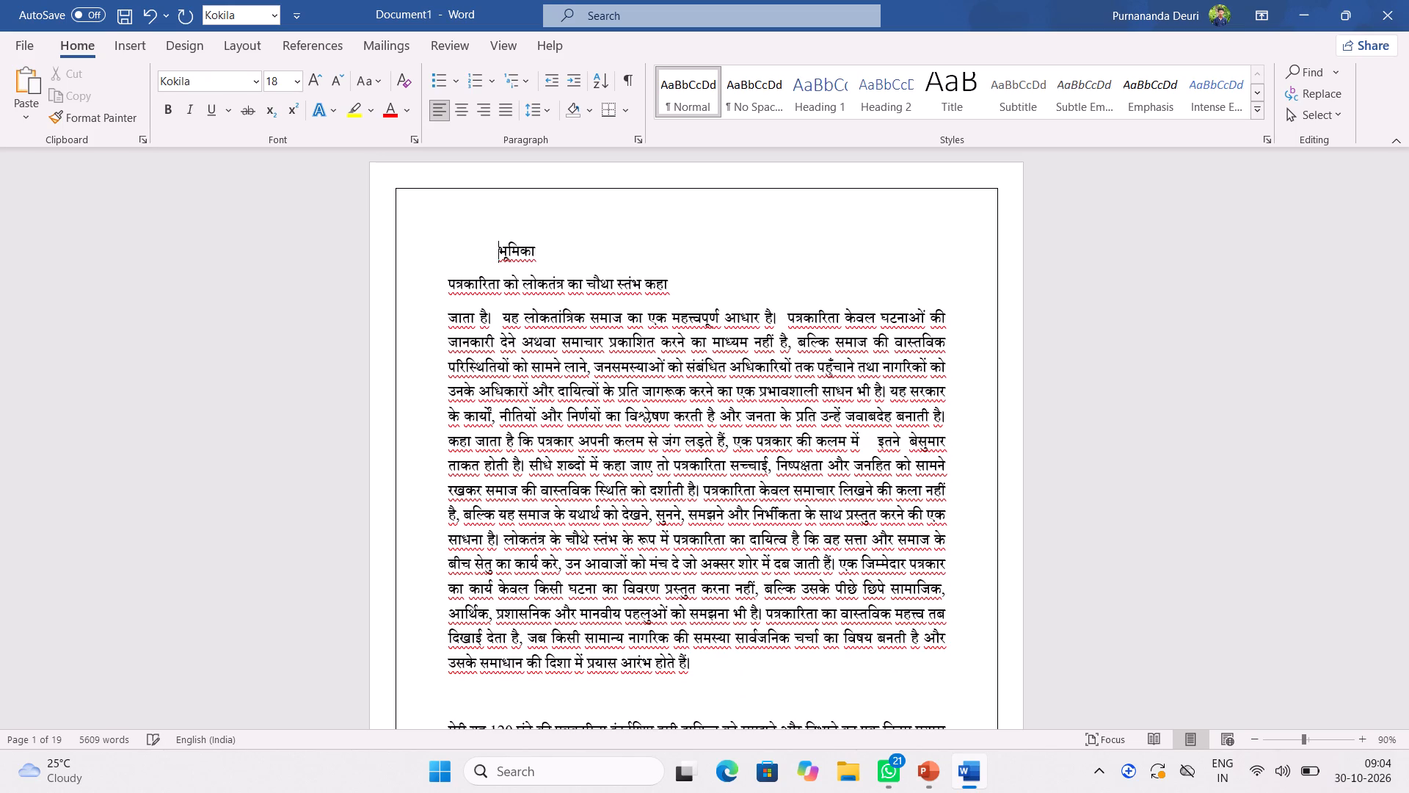
key("space")
key("space")
key("space")
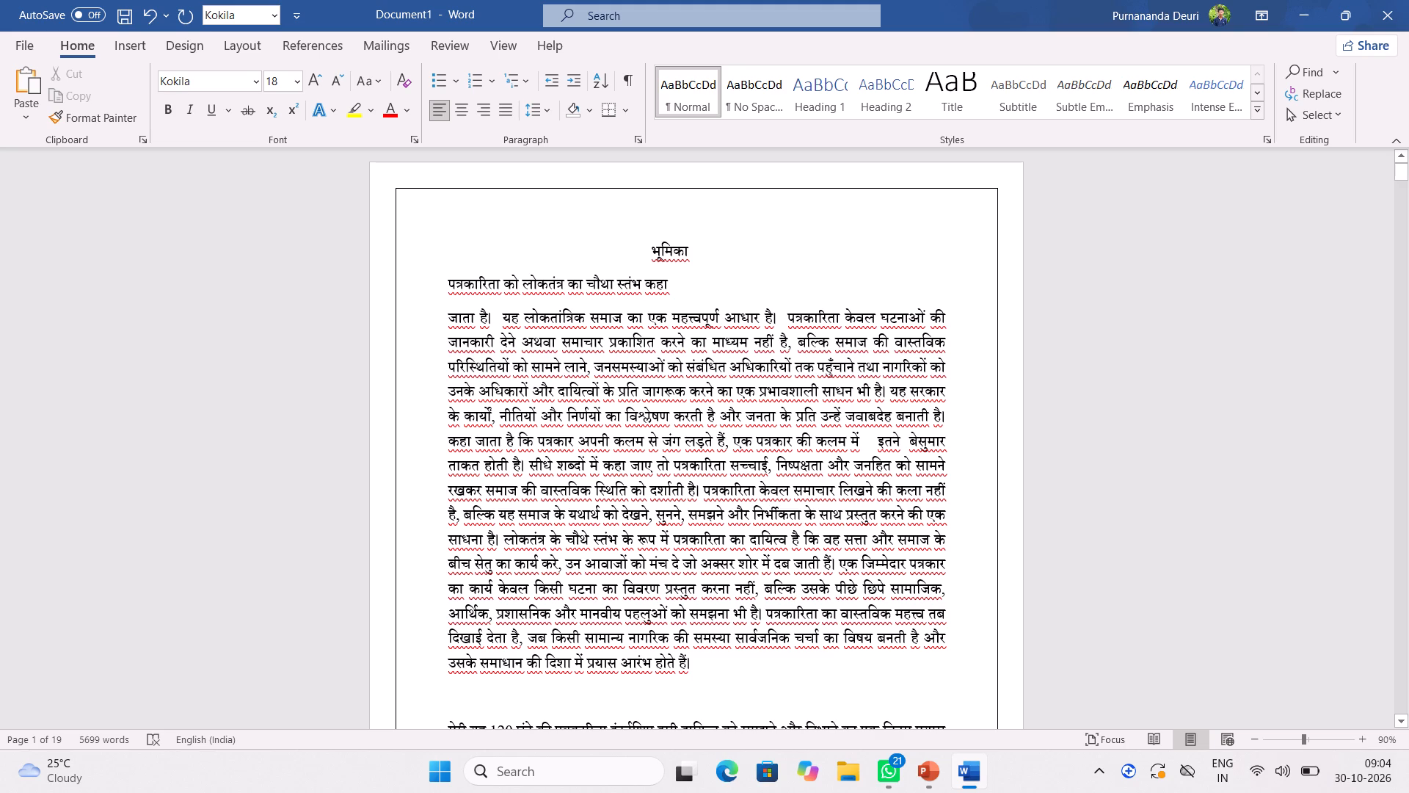
Set the font size of the "भूमिका" heading on page 1 to 22.
left_click_drag(652, 248, 695, 249)
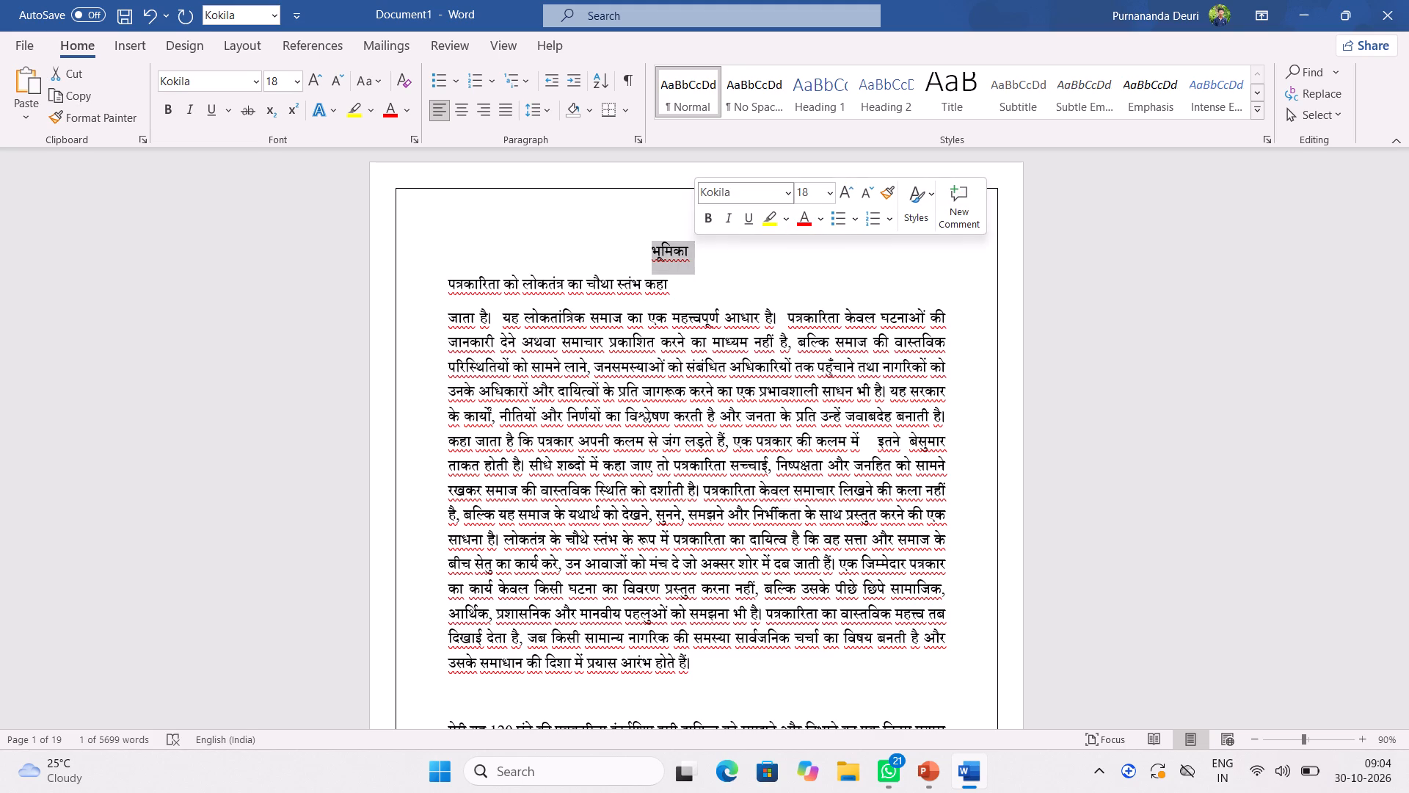
left_click(833, 196)
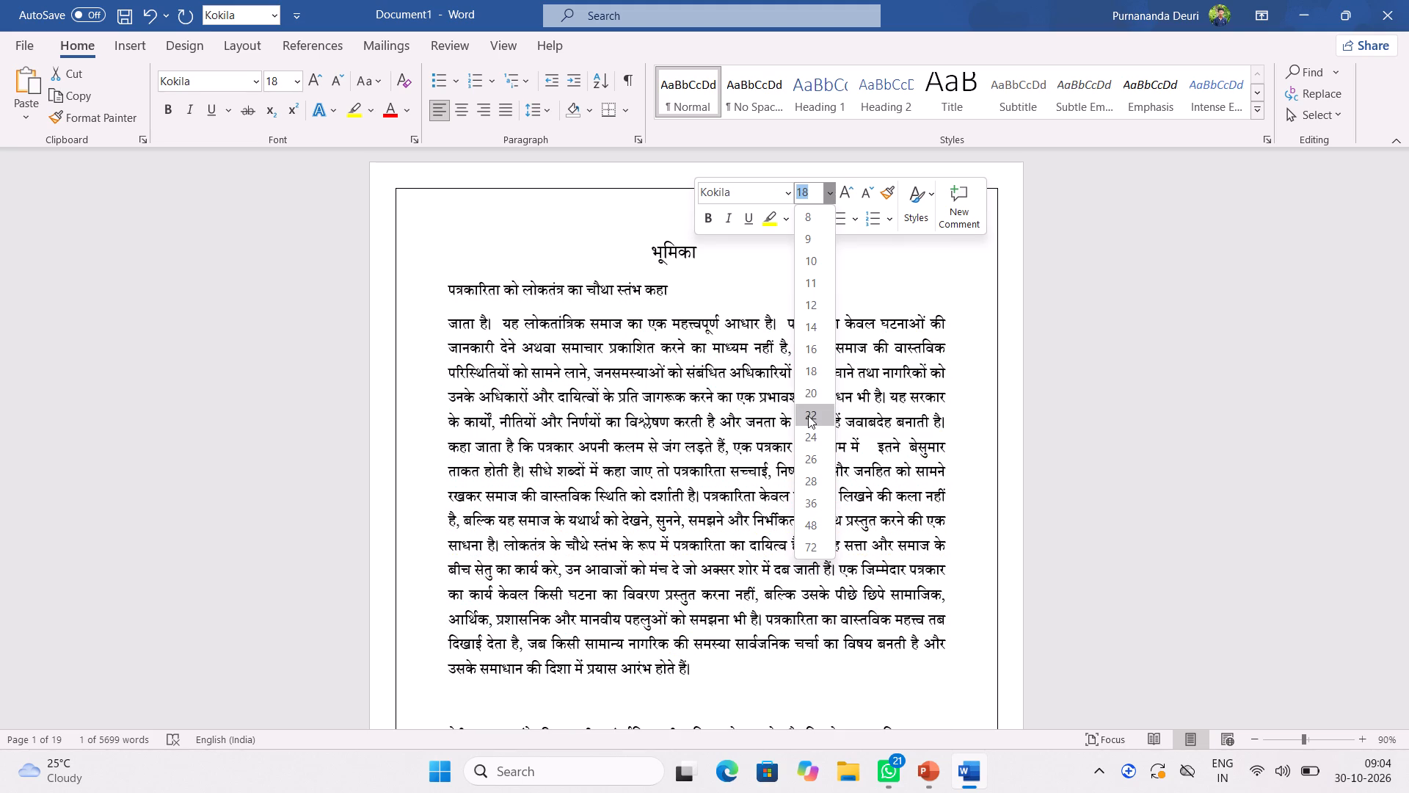
left_click(808, 416)
Set the line spacing of the opening line "पत्रकारिता को लोकतंत्र का चौथा स्तंभ कहा" under the "भूमिका" heading to 2.5.
left_click(793, 291)
scroll(753, 392, "down", 2)
scroll(753, 392, "up", 1)
scroll(753, 392, "down", 2)
scroll(753, 392, "down", 20)
scroll(753, 392, "down", 1)
scroll(752, 482, "up", 1)
scroll(752, 482, "down", 5)
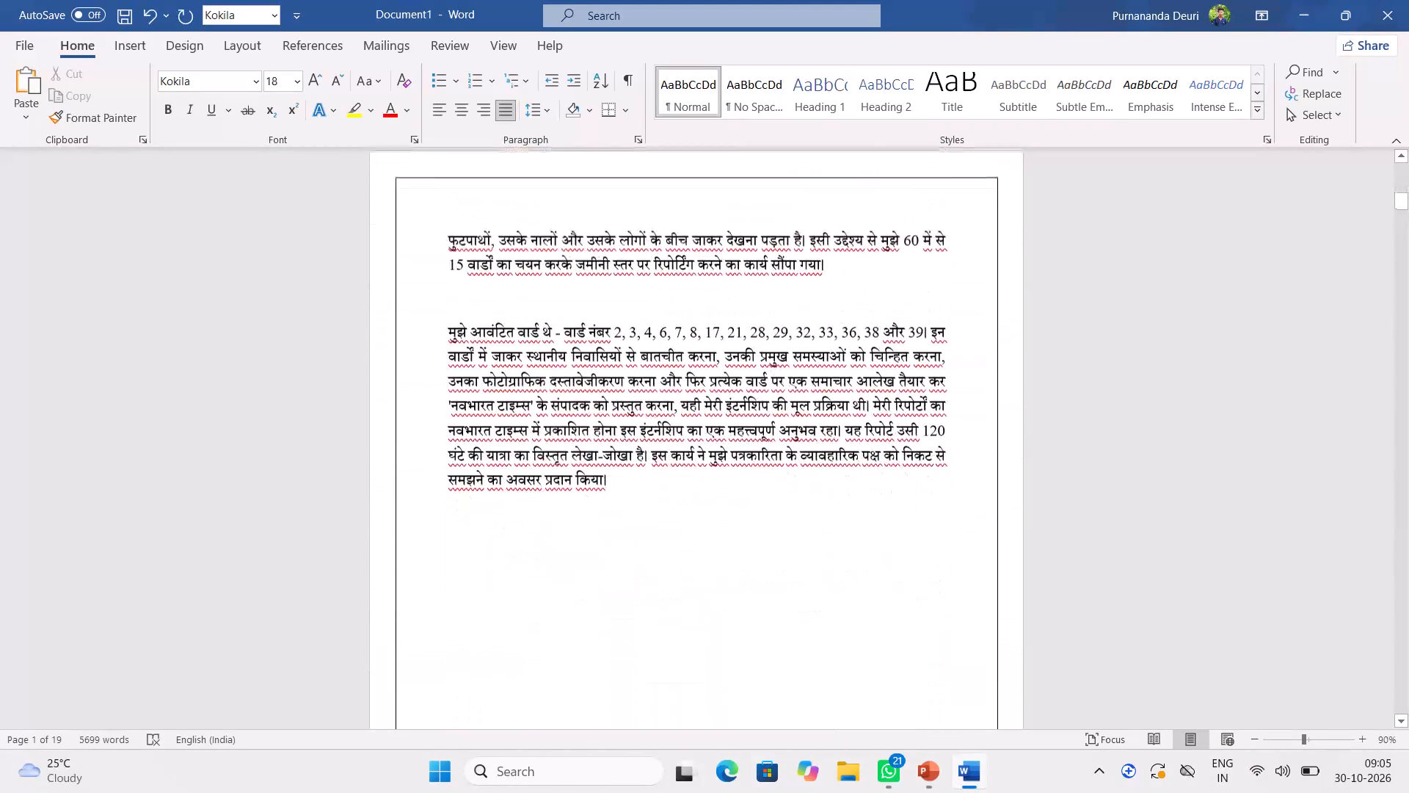
scroll(752, 482, "down", 19)
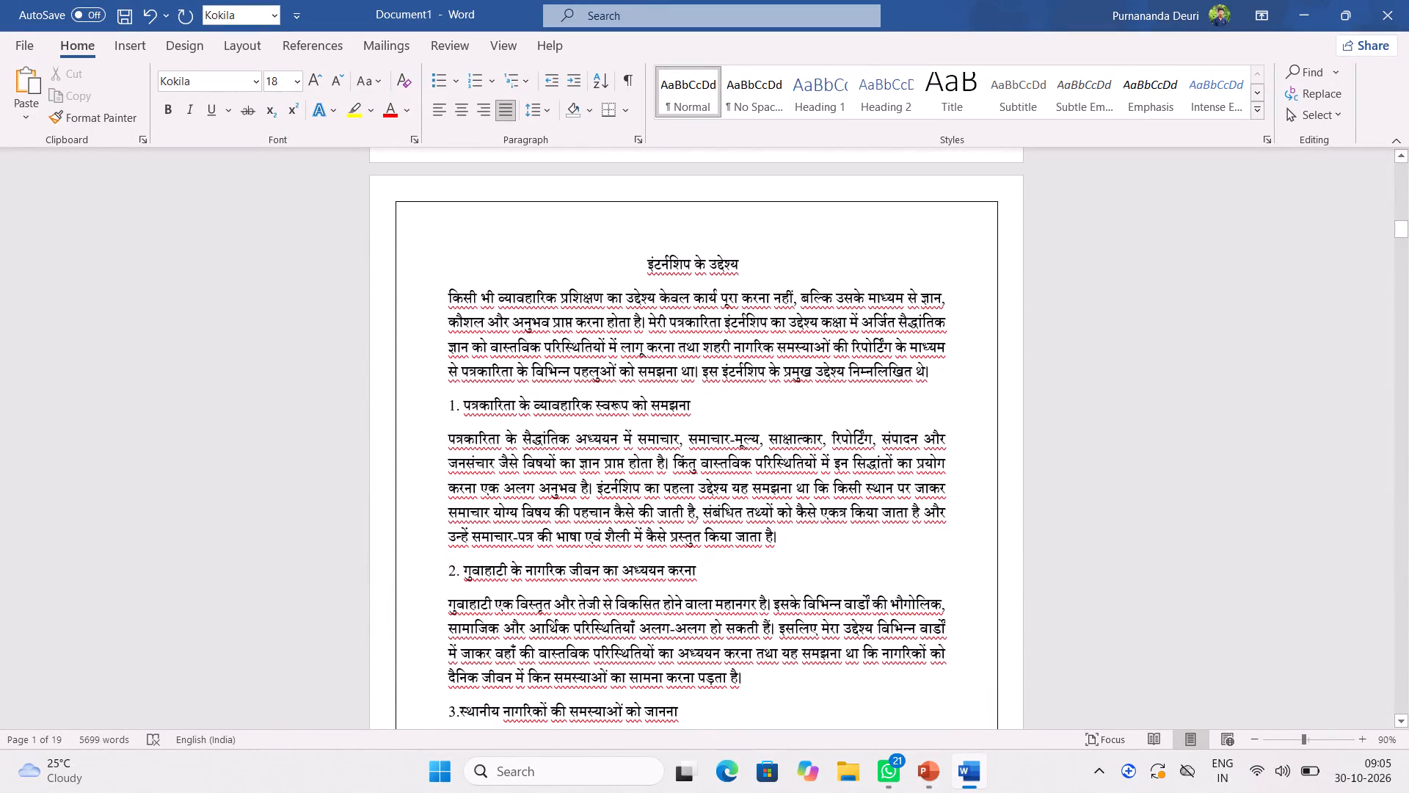
left_click(546, 104)
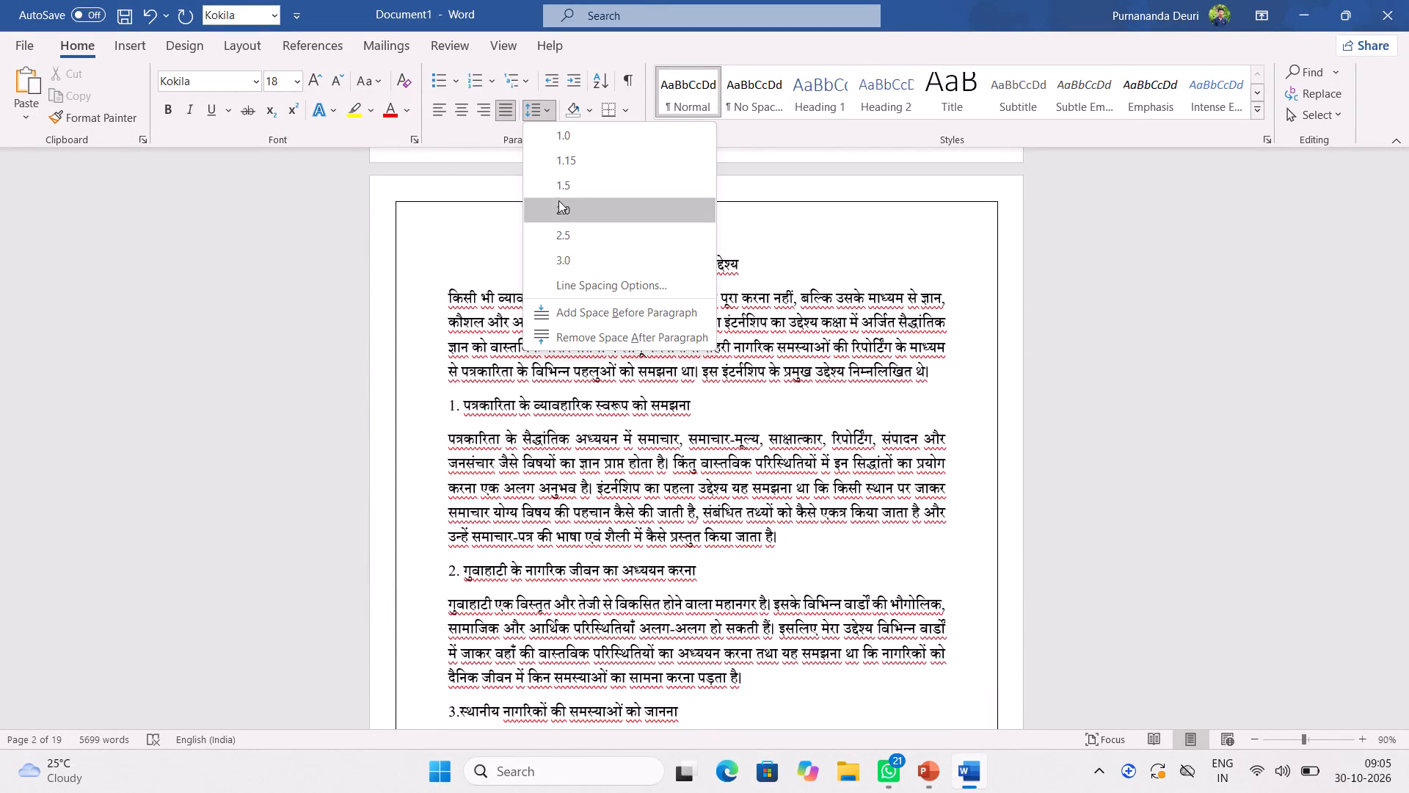
left_click(611, 228)
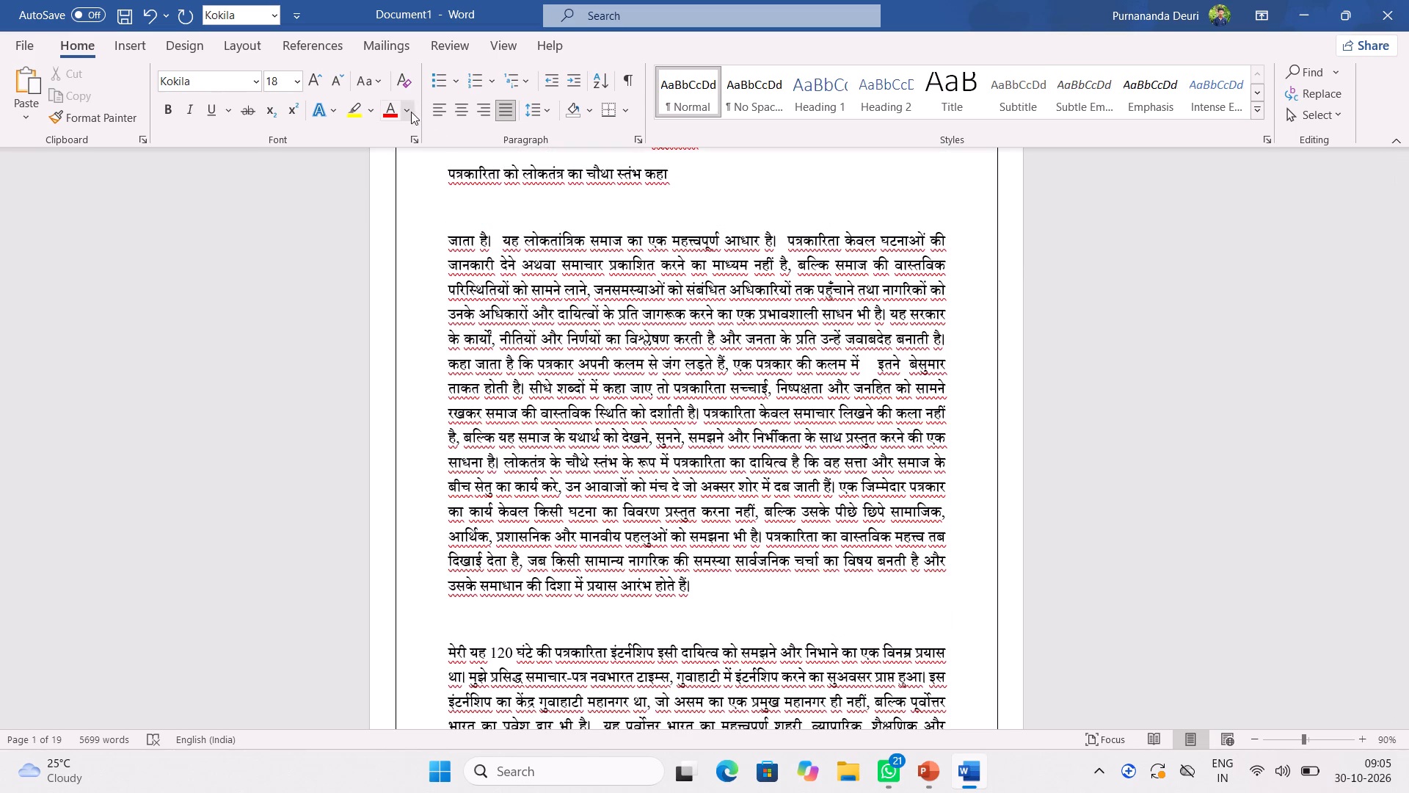
left_click(549, 105)
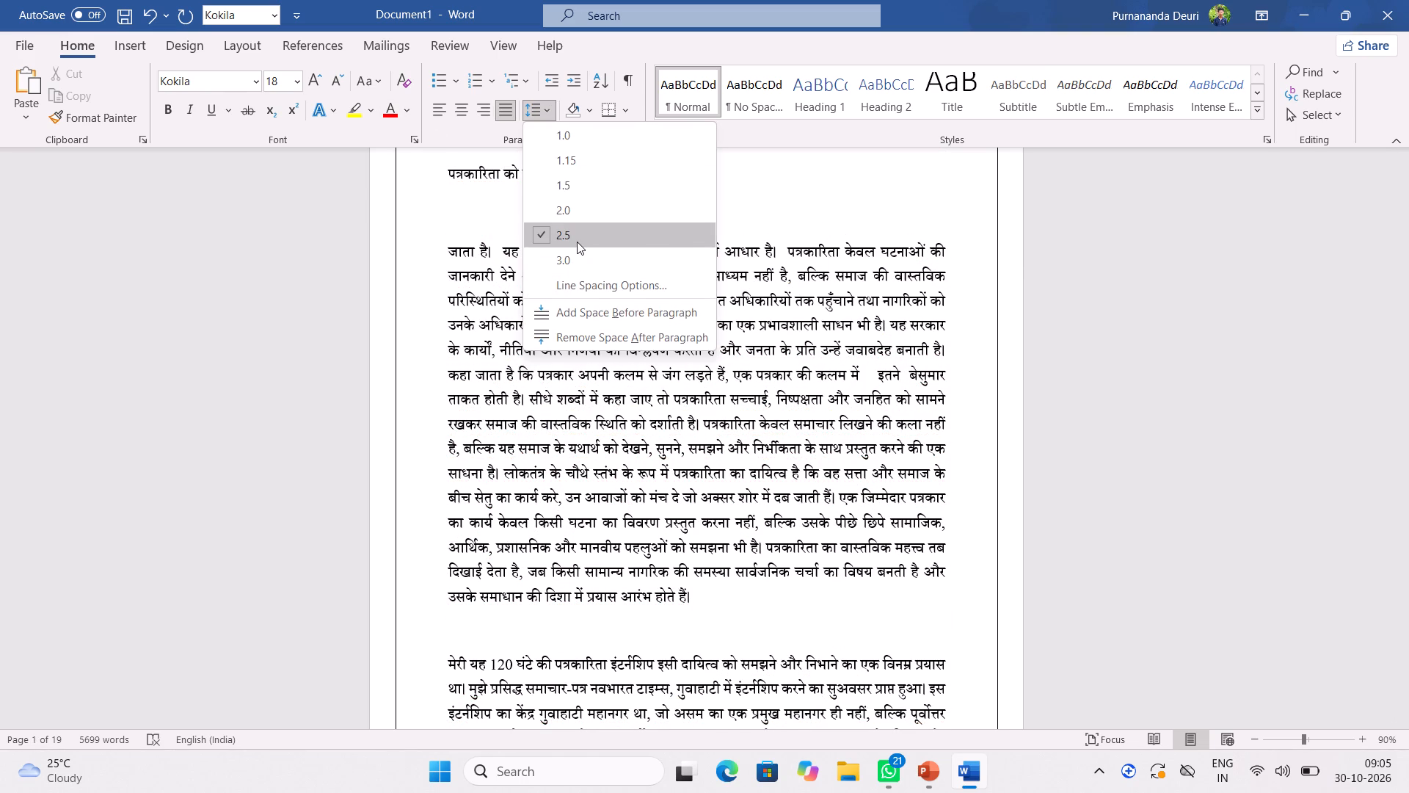
left_click(578, 240)
left_click(876, 206)
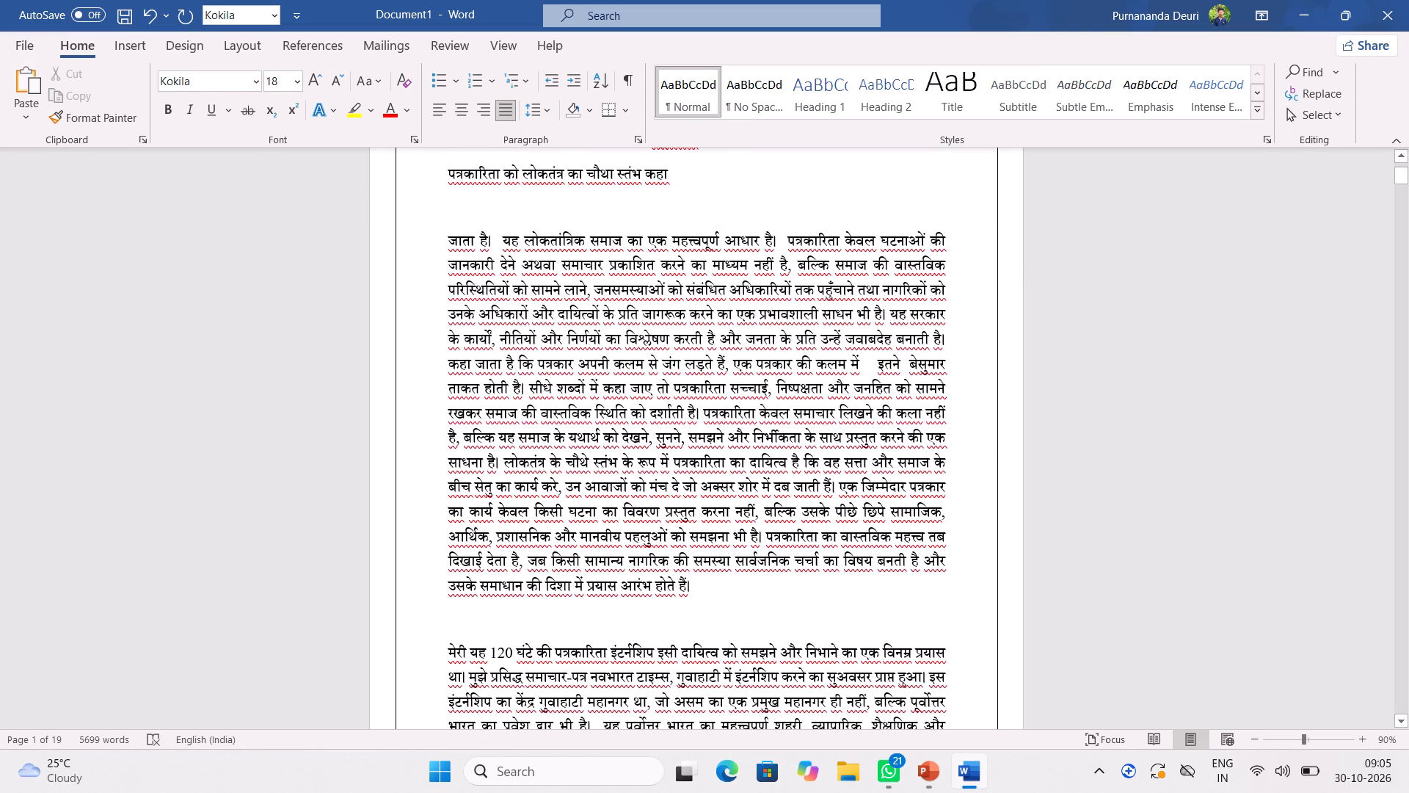
Look over the spacing and layout from the "भूमिका" section to the start of the "इंटर्नशिप के उद्देश्य" section.
scroll(921, 338, "down", 2)
scroll(921, 338, "up", 9)
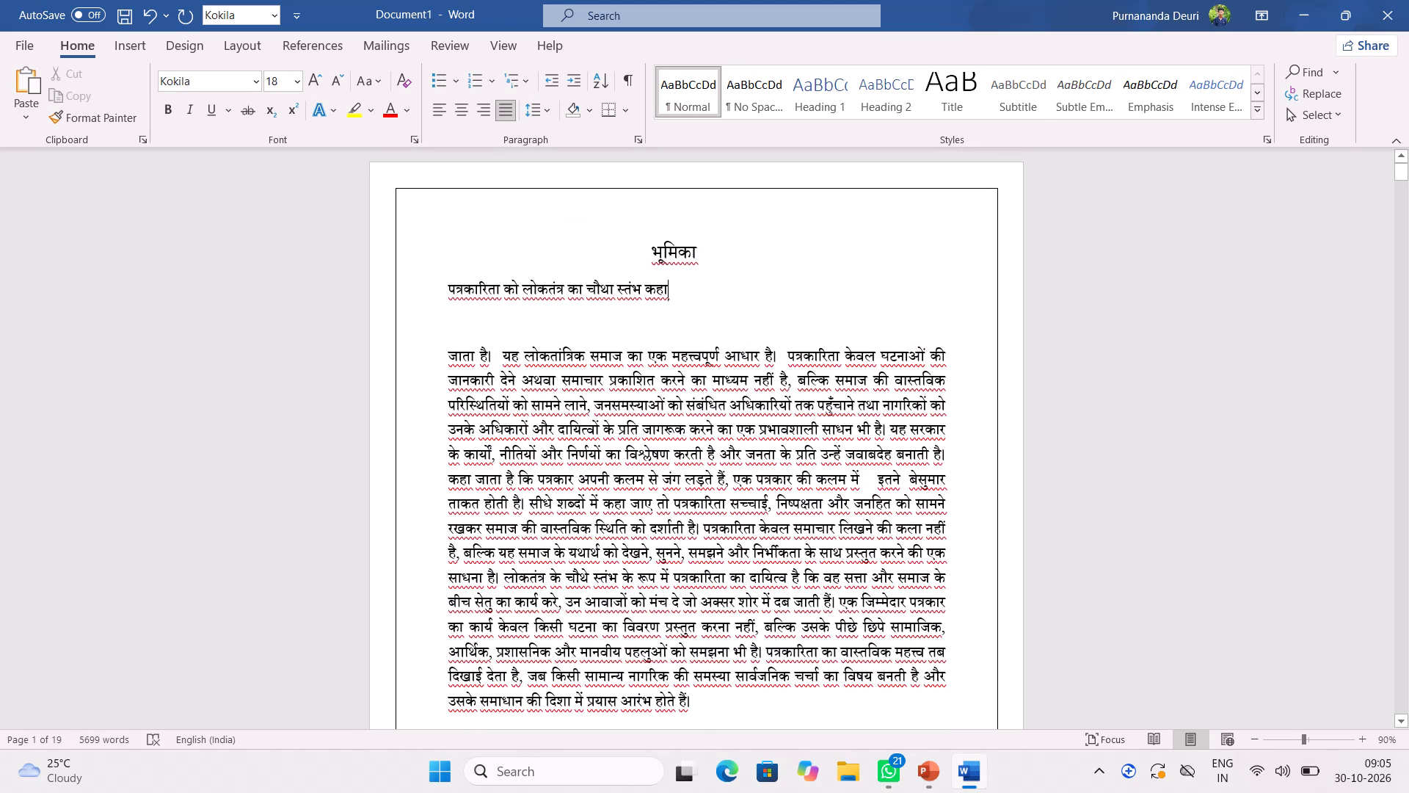
scroll(810, 333, "down", 18)
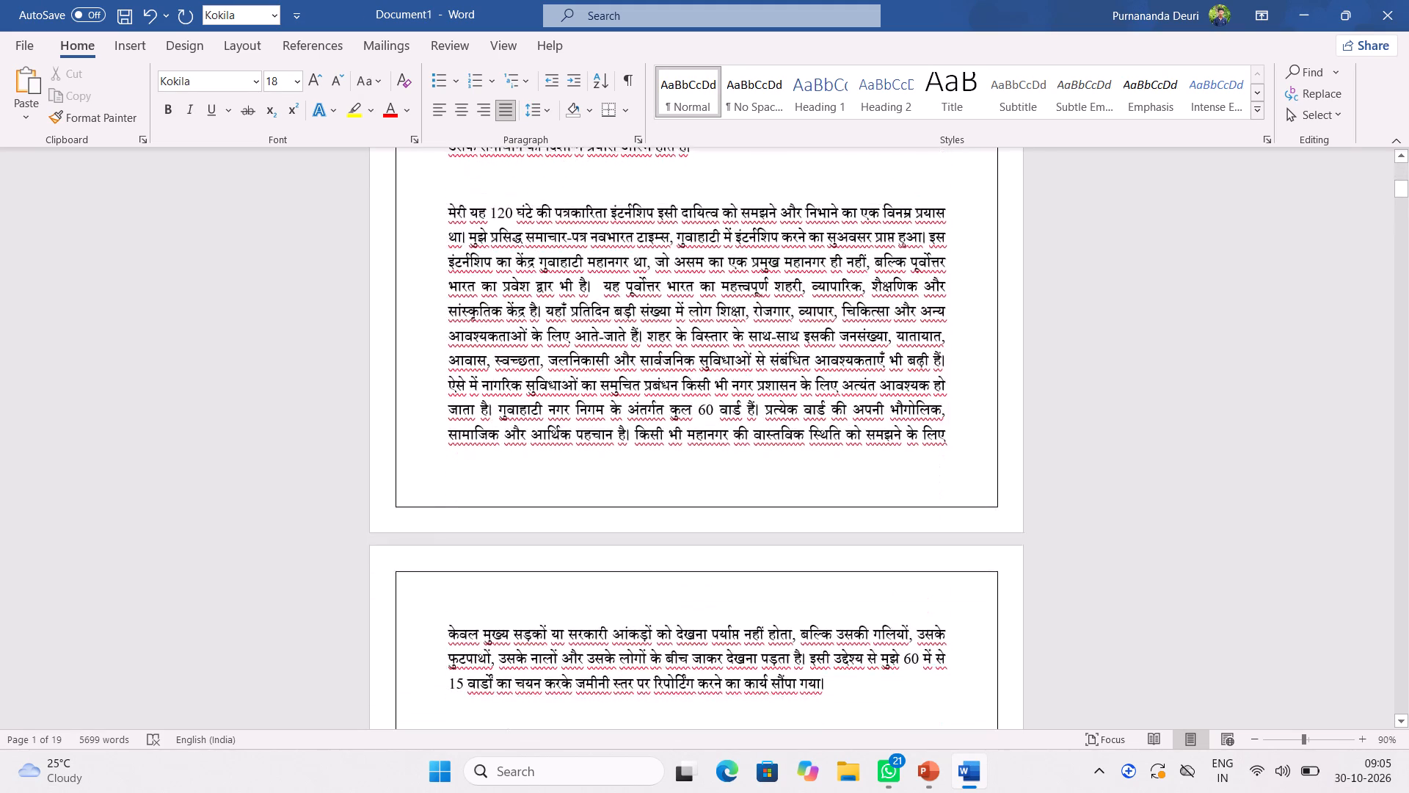
scroll(802, 342, "down", 7)
scroll(802, 342, "up", 1)
scroll(802, 342, "down", 7)
left_click_drag(1405, 208, 1405, 212)
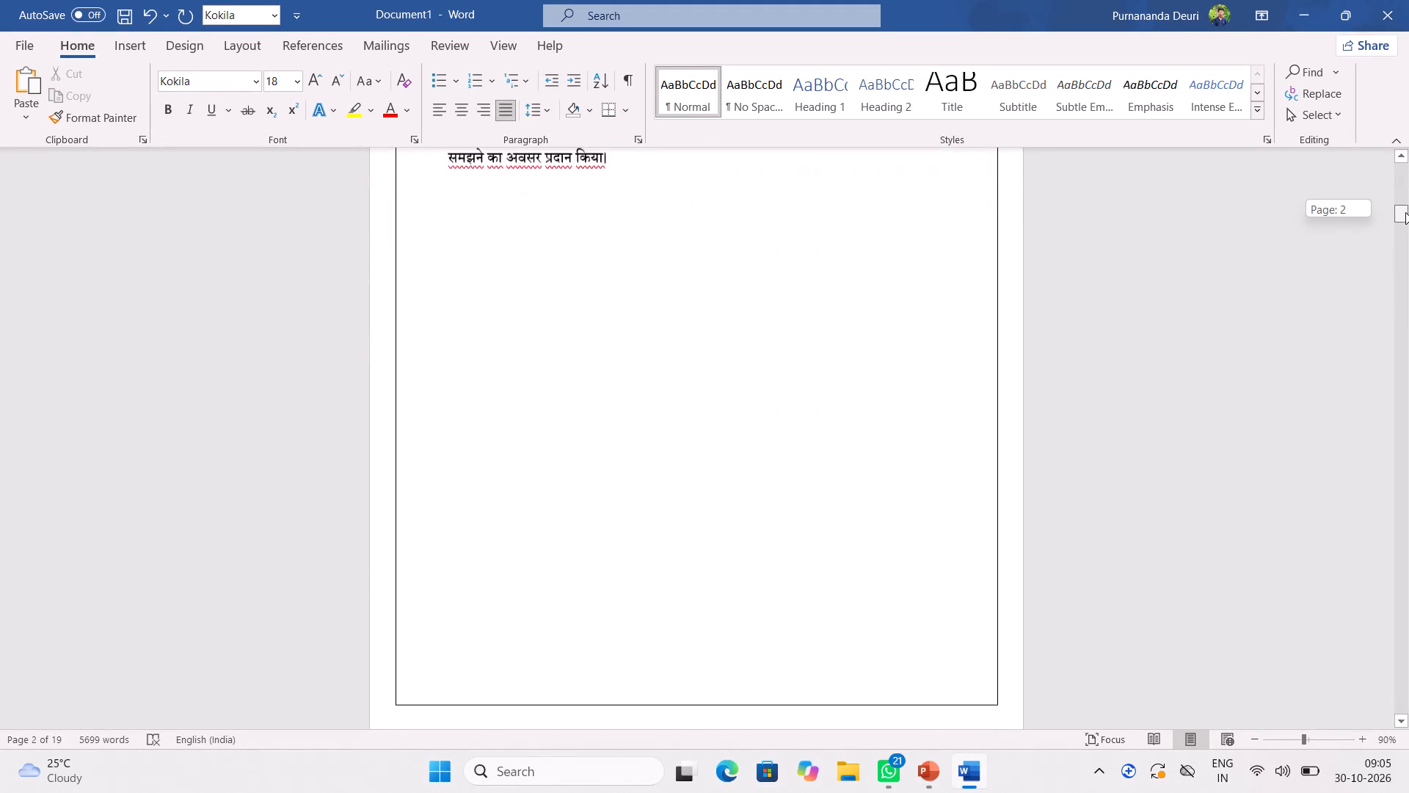
left_click_drag(1405, 212, 1402, 225)
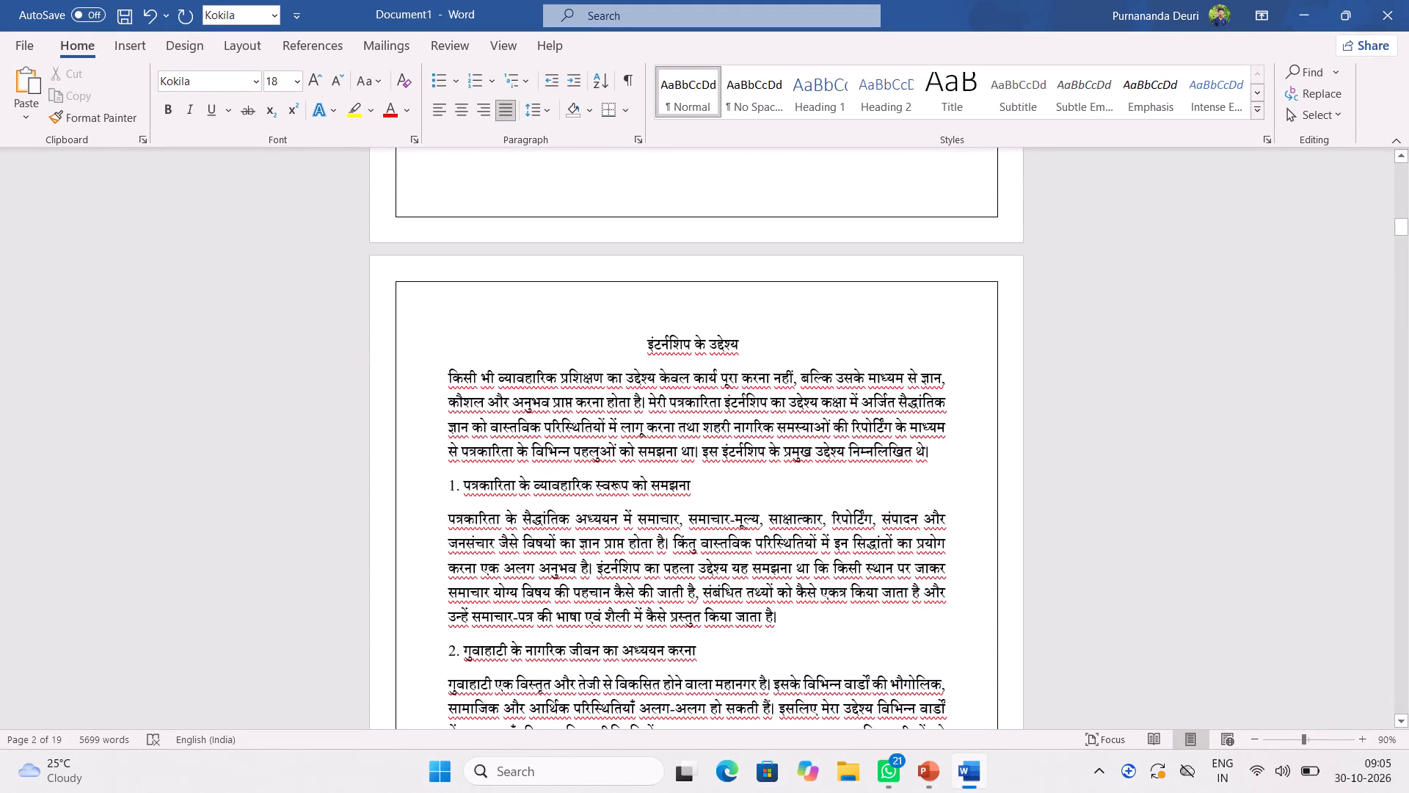
scroll(830, 322, "up", 9)
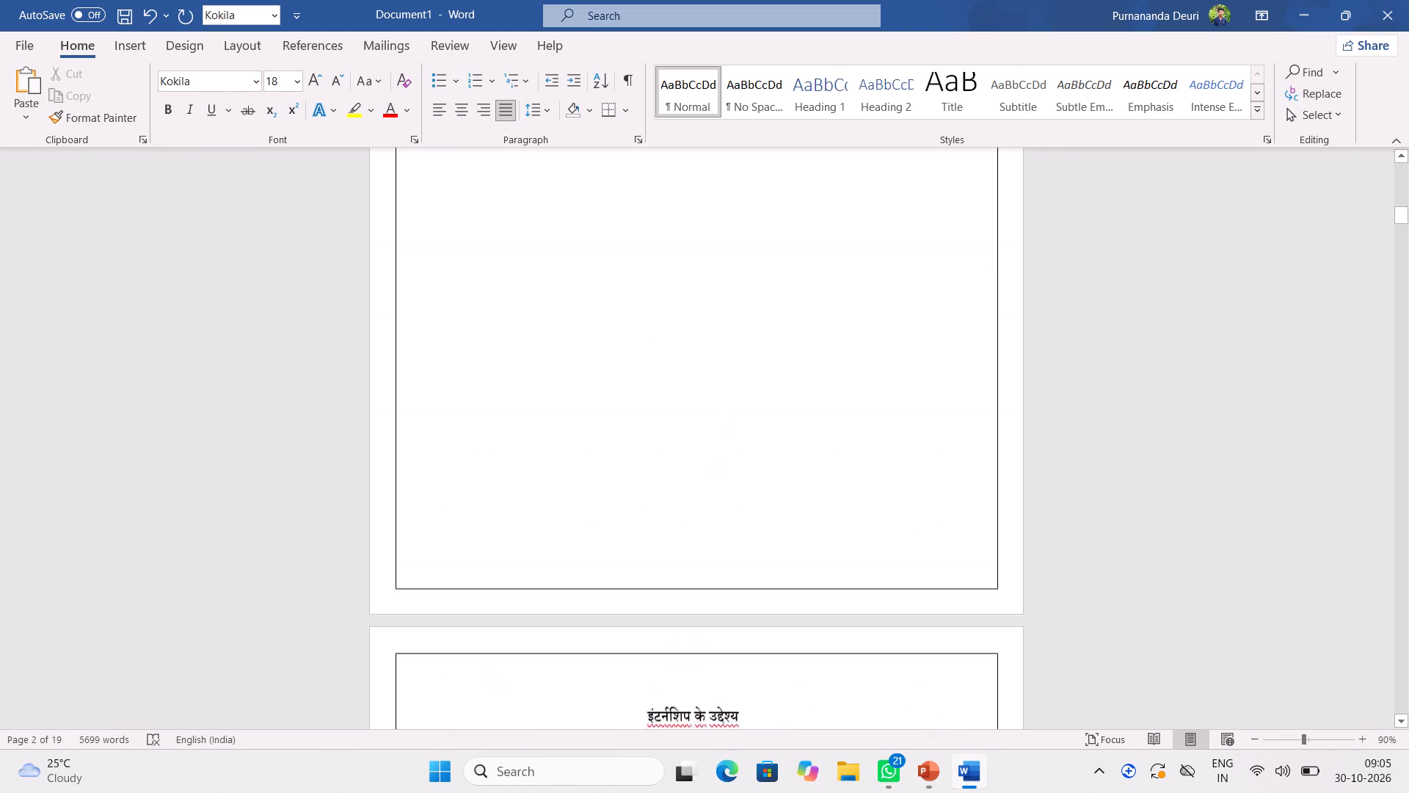
scroll(831, 322, "up", 3)
scroll(831, 322, "down", 1)
scroll(831, 322, "up", 20)
scroll(831, 322, "up", 2)
scroll(830, 311, "down", 1)
scroll(830, 311, "up", 12)
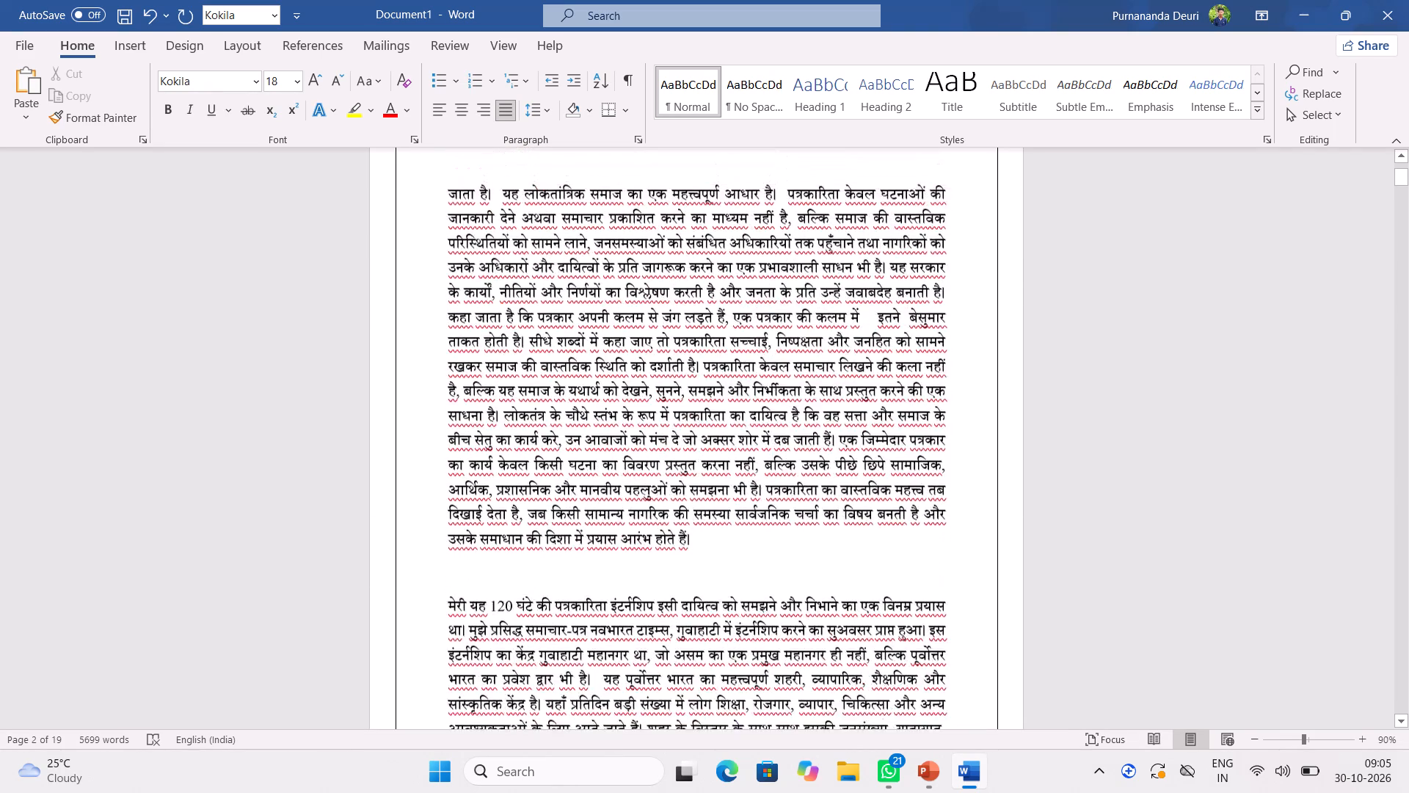
scroll(828, 306, "up", 8)
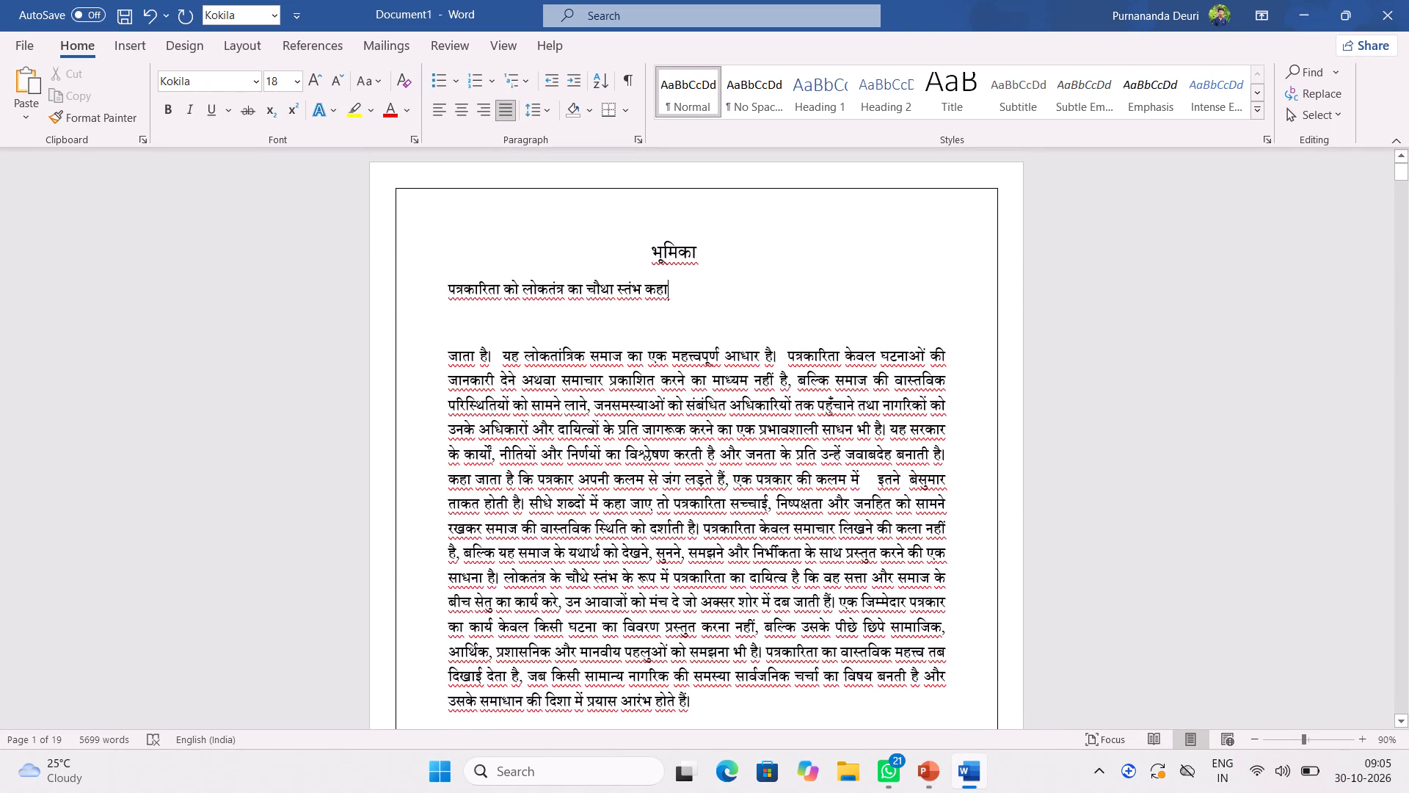
Join the paragraph starting "जाता है" on page 1 to the opening line above it.
left_click(443, 352)
key("BackSpace")
Delete the words "चौथा स्तंभ कहा" before "जाता है" in the first sentence under the "भूमिका" heading.
key("BackSpace")
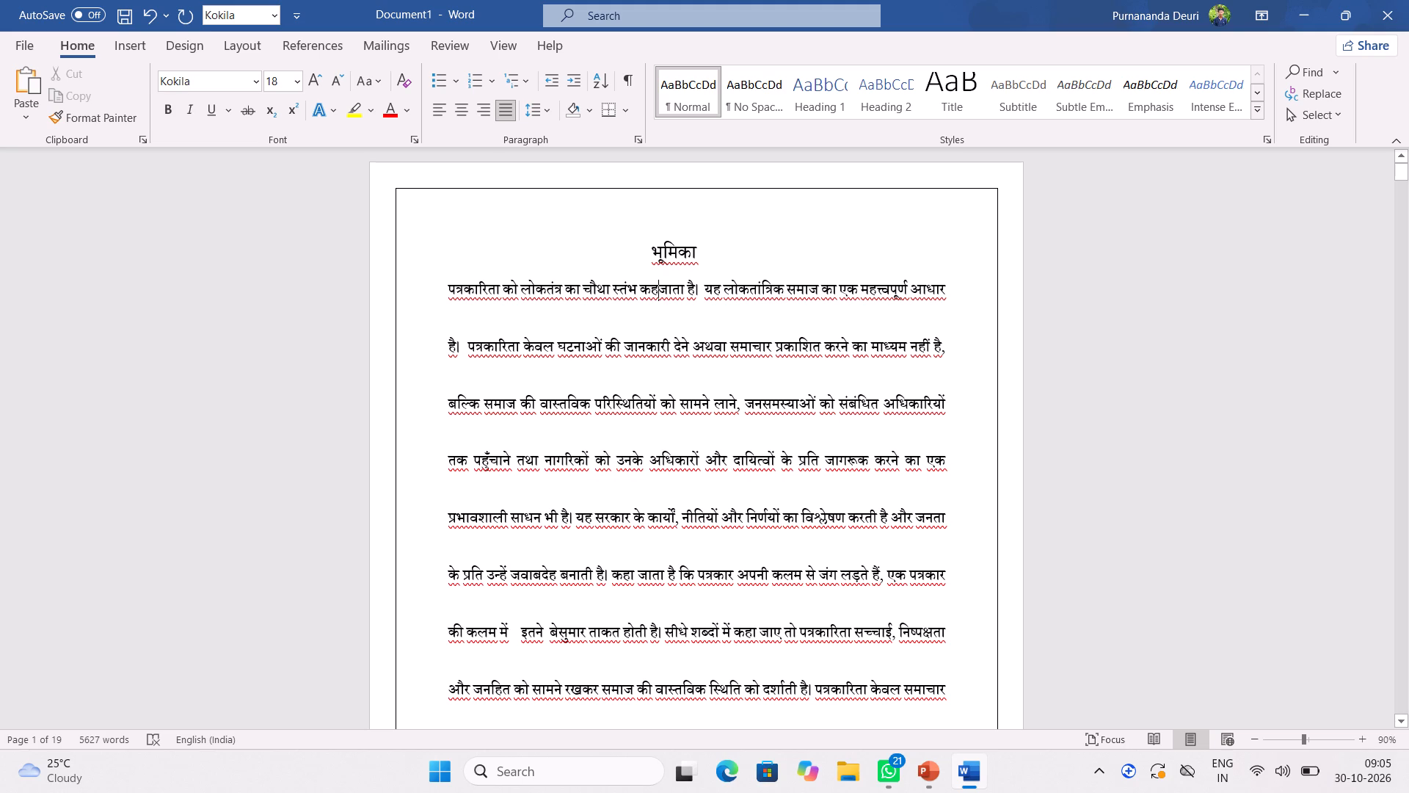
key("BackSpace")
key("BackSpace")
key("BackSpace")
key("BackSpace")
key("BackSpace")
key("BackSpace")
key("BackSpace")
key("BackSpace")
key("BackSpace")
key("BackSpace")
key("BackSpace")
key("BackSpace")
key("BackSpace")
key("BackSpace")
key("BackSpace")
key("BackSpace")
key("BackSpace")
key("BackSpace")
key("BackSpace")
key("BackSpace")
key("BackSpace")
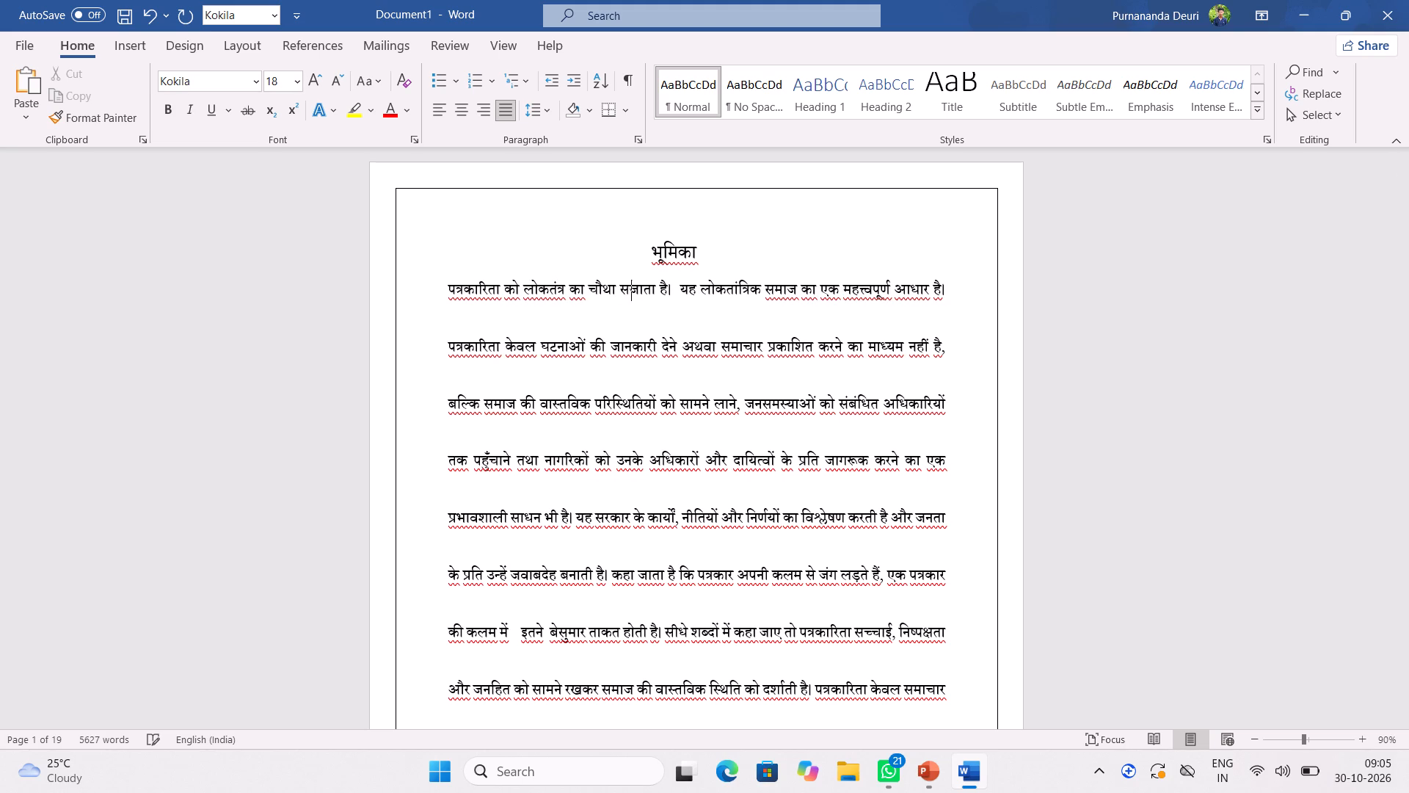
key("BackSpace")
key("BackSpace")
key("BackSpace")
key("BackSpace")
key("BackSpace")
key("BackSpace")
key("BackSpace")
key("BackSpace")
key("BackSpace")
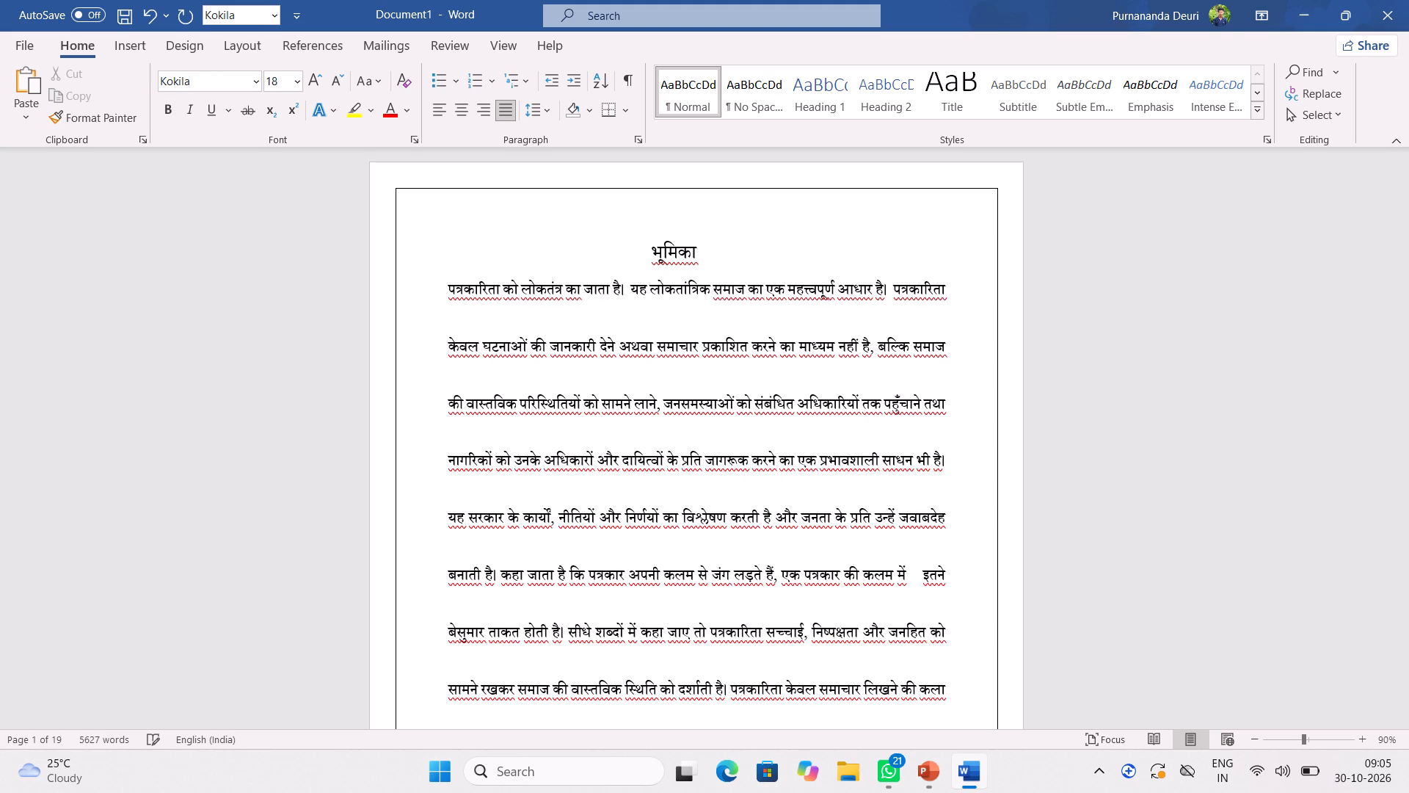
Delete the remaining words "पत्रकारिता को लोकतंत्र का" before "जाता है" in the first sentence under the "भूमिका" heading.
key("BackSpace")
key("BackSpace")
key("BackSpace")
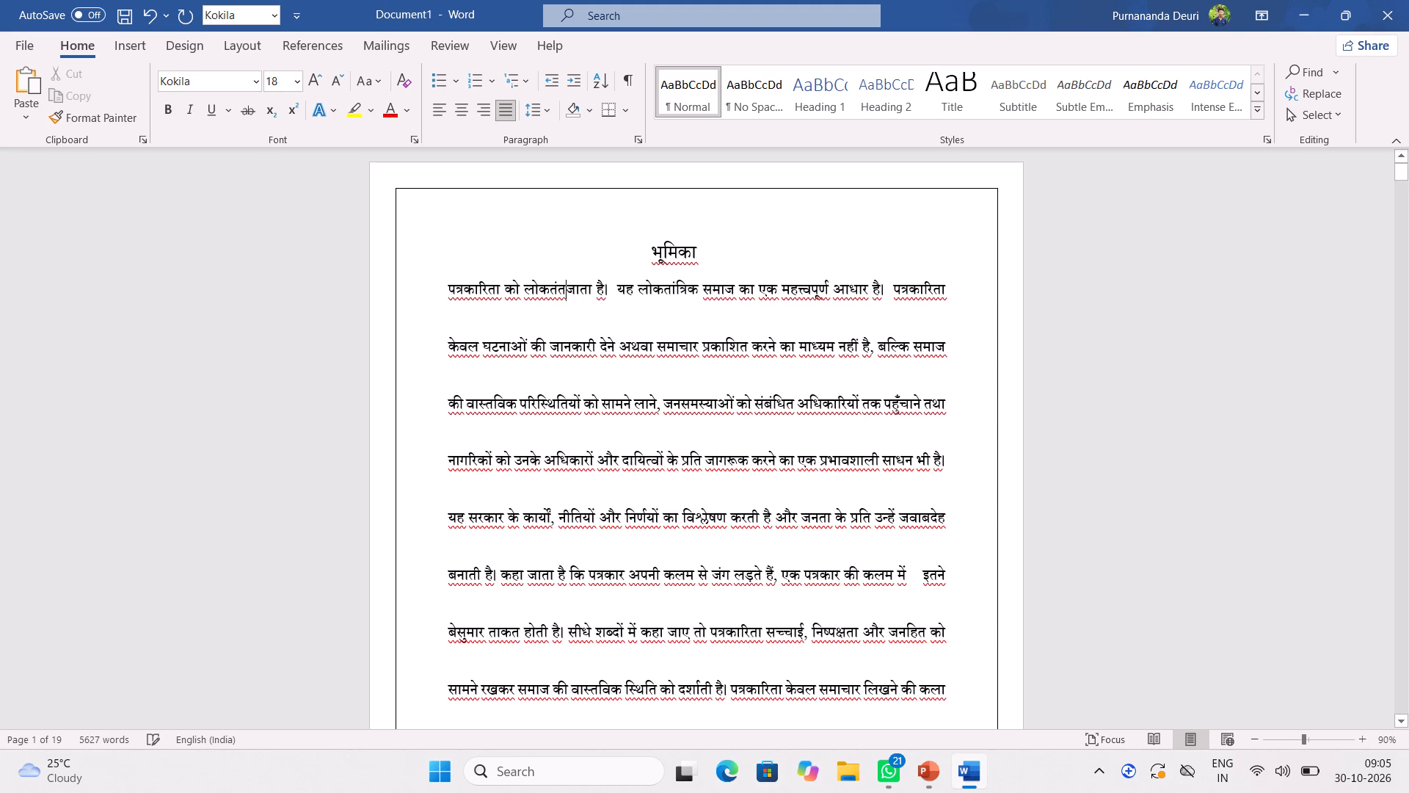
key("BackSpace")
key("BackSpace")
key("BackSpace")
key("BackSpace")
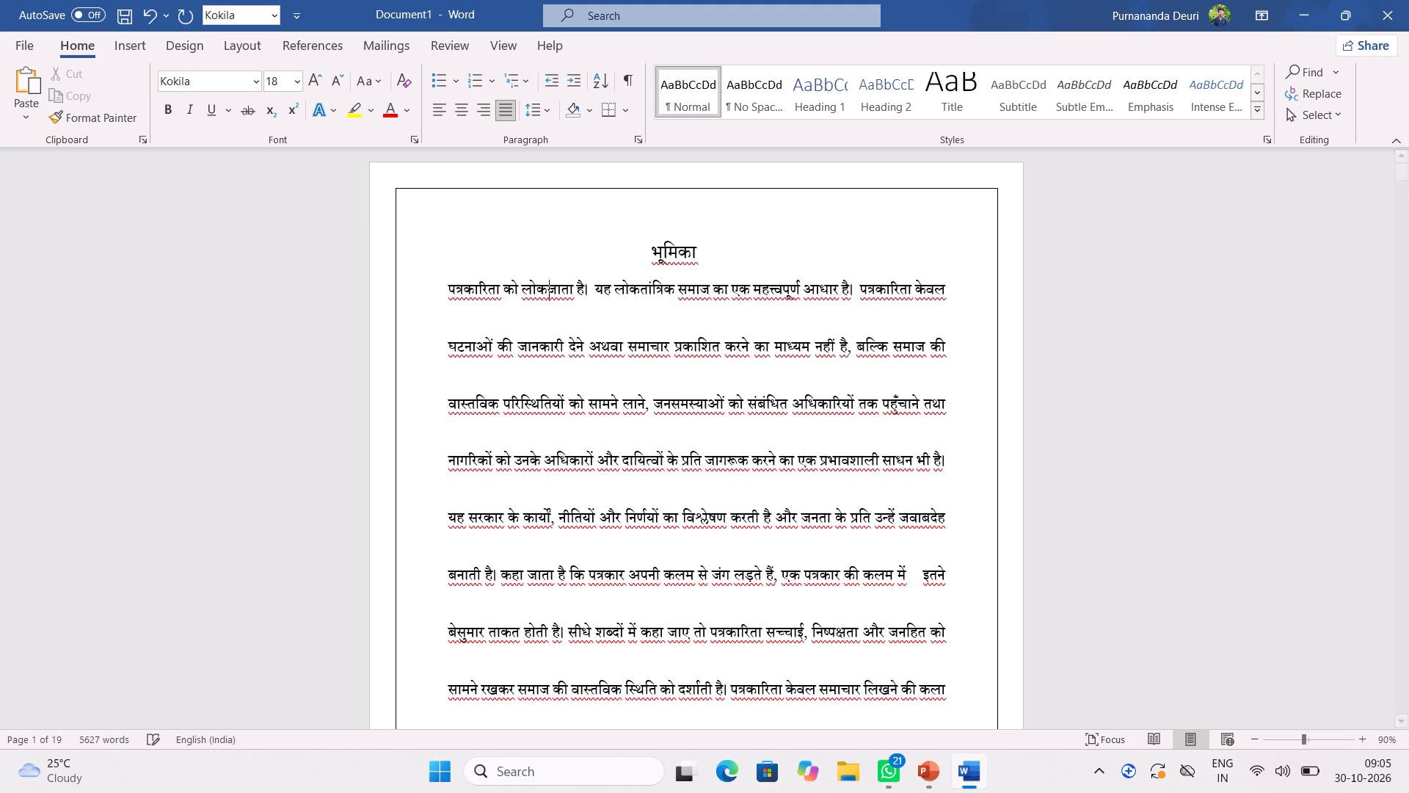
key("BackSpace")
key("BackSpace")
key("BackSpace")
key("BackSpace")
key("BackSpace")
key("BackSpace")
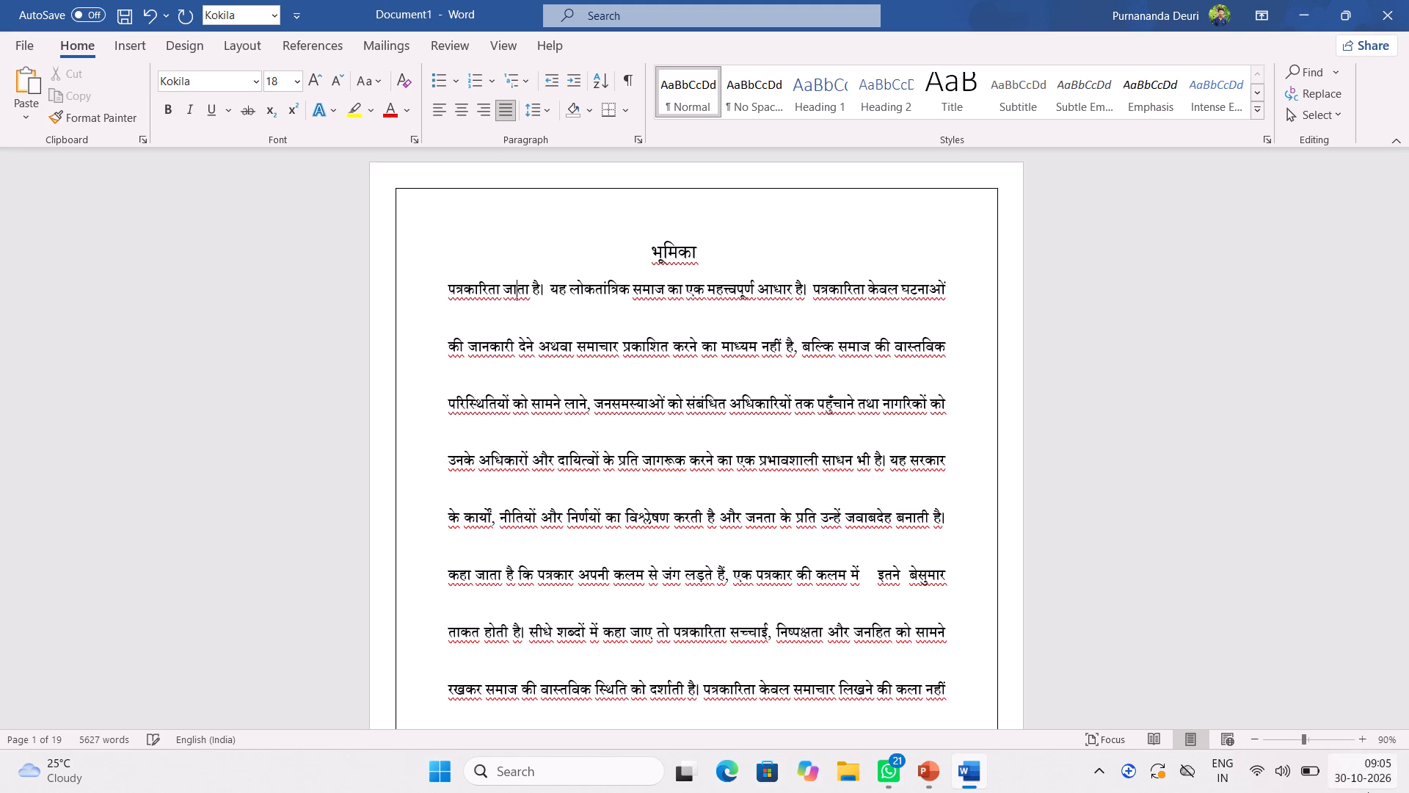
key("BackSpace")
key("BackSpace")
key("BackSpace")
key("BackSpace")
key("BackSpace")
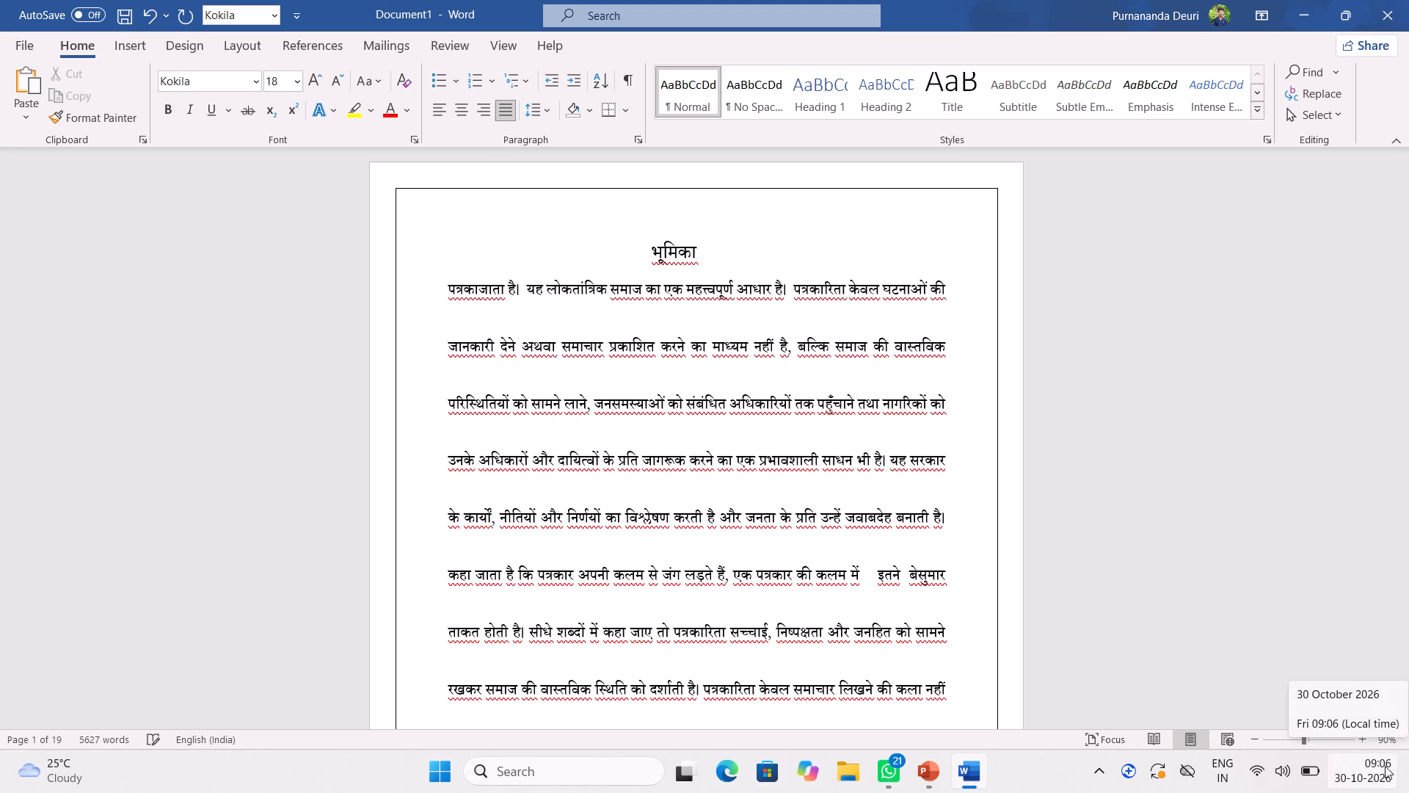
key("BackSpace")
key("BackSpace")
key("BackSpace")
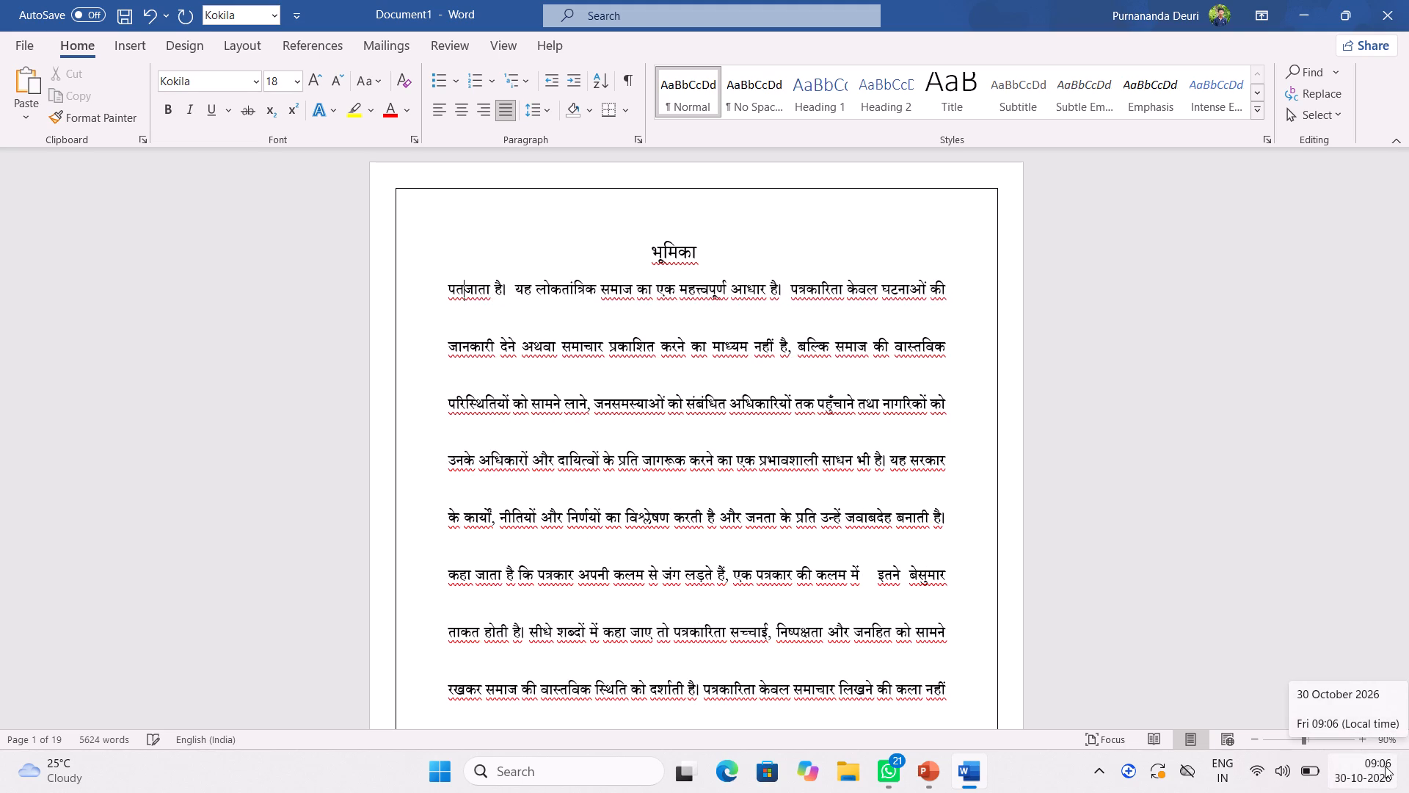
key("BackSpace")
key("BackSpace")
Join the text starting "जाता है" to the "भूमिका" heading, and split it off again with one blank line below the heading.
key("BackSpace")
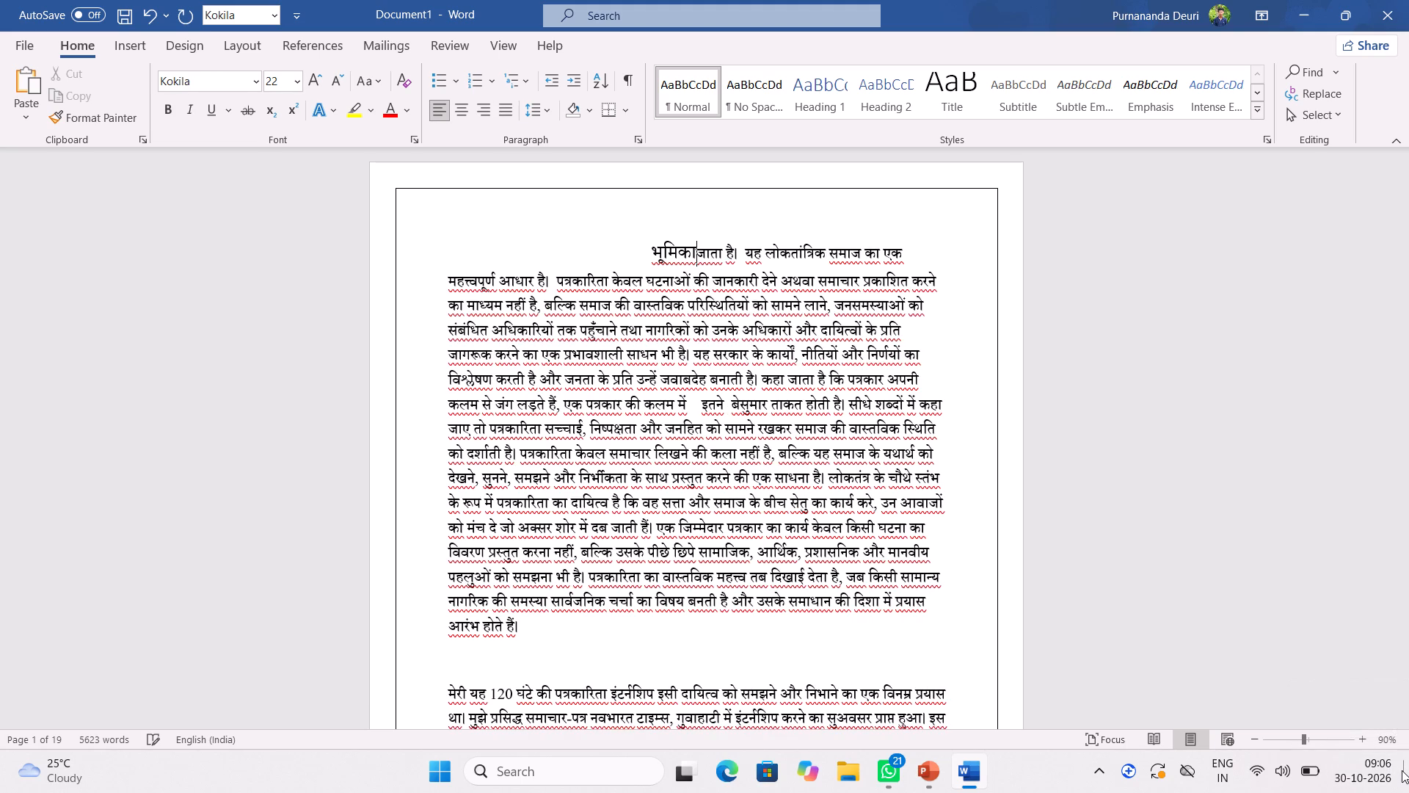
key("Return")
key("Return")
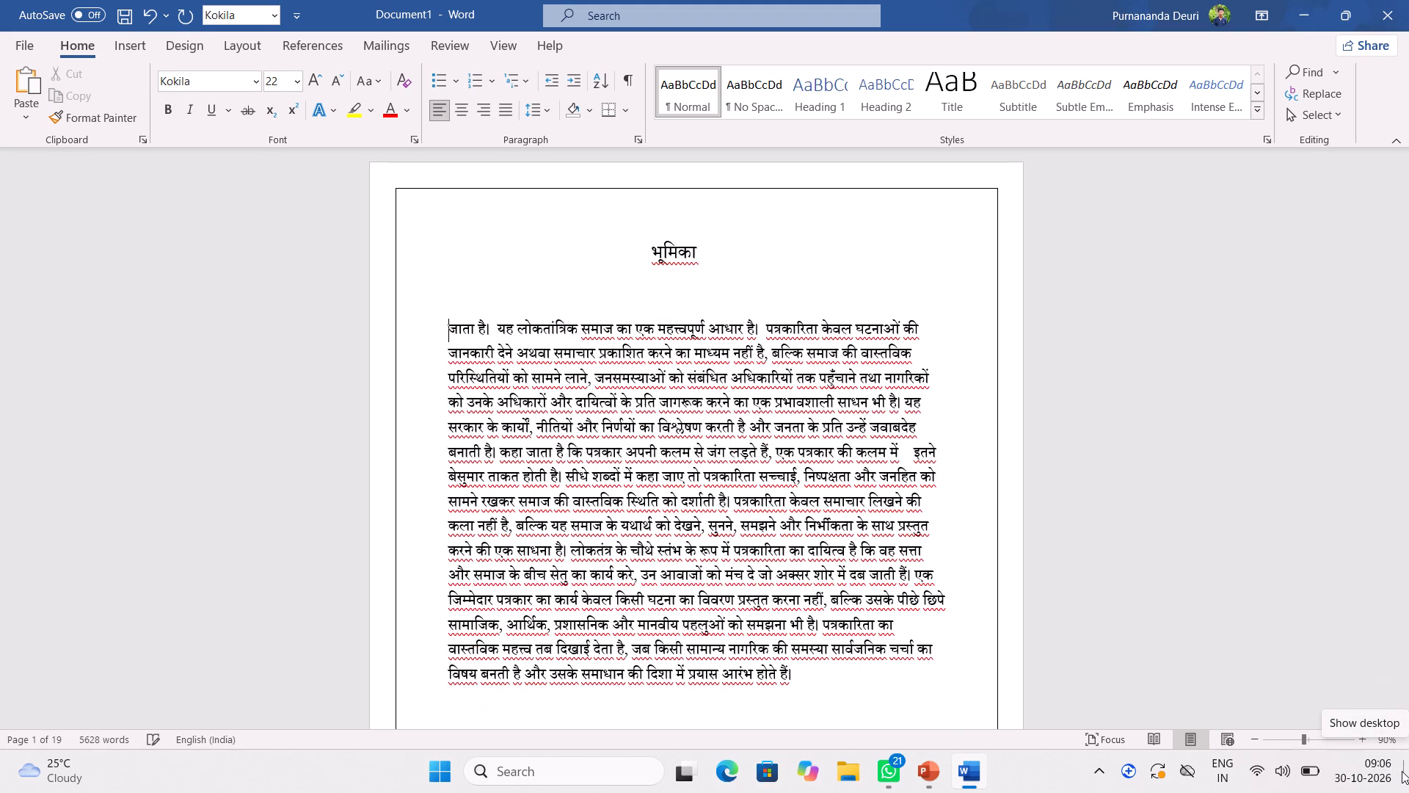
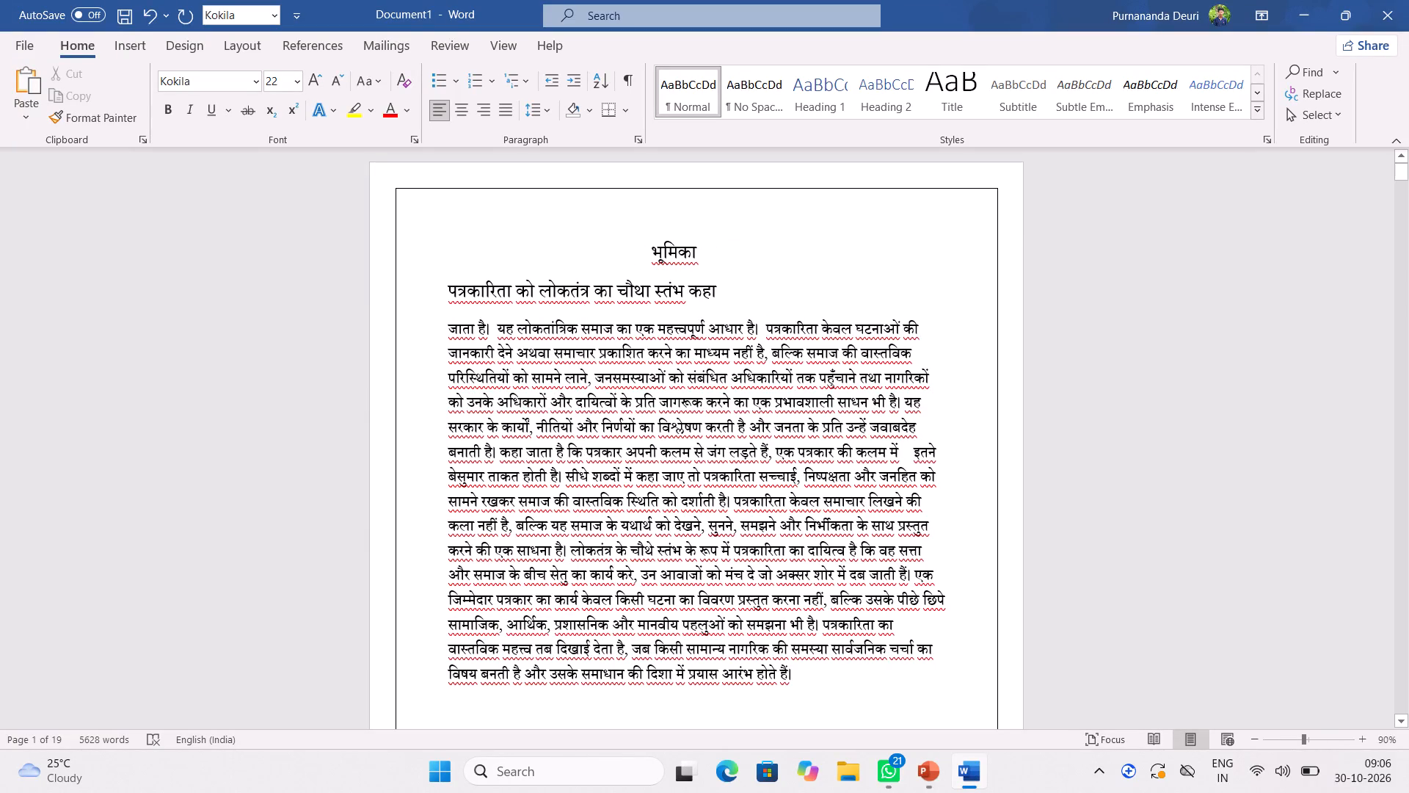
Set the font size of the opening line "पत्रकारिता को लोकतंत्र का चौथा स्तंभ कहा" under the "भूमिका" heading to 18.
left_click_drag(451, 288, 715, 288)
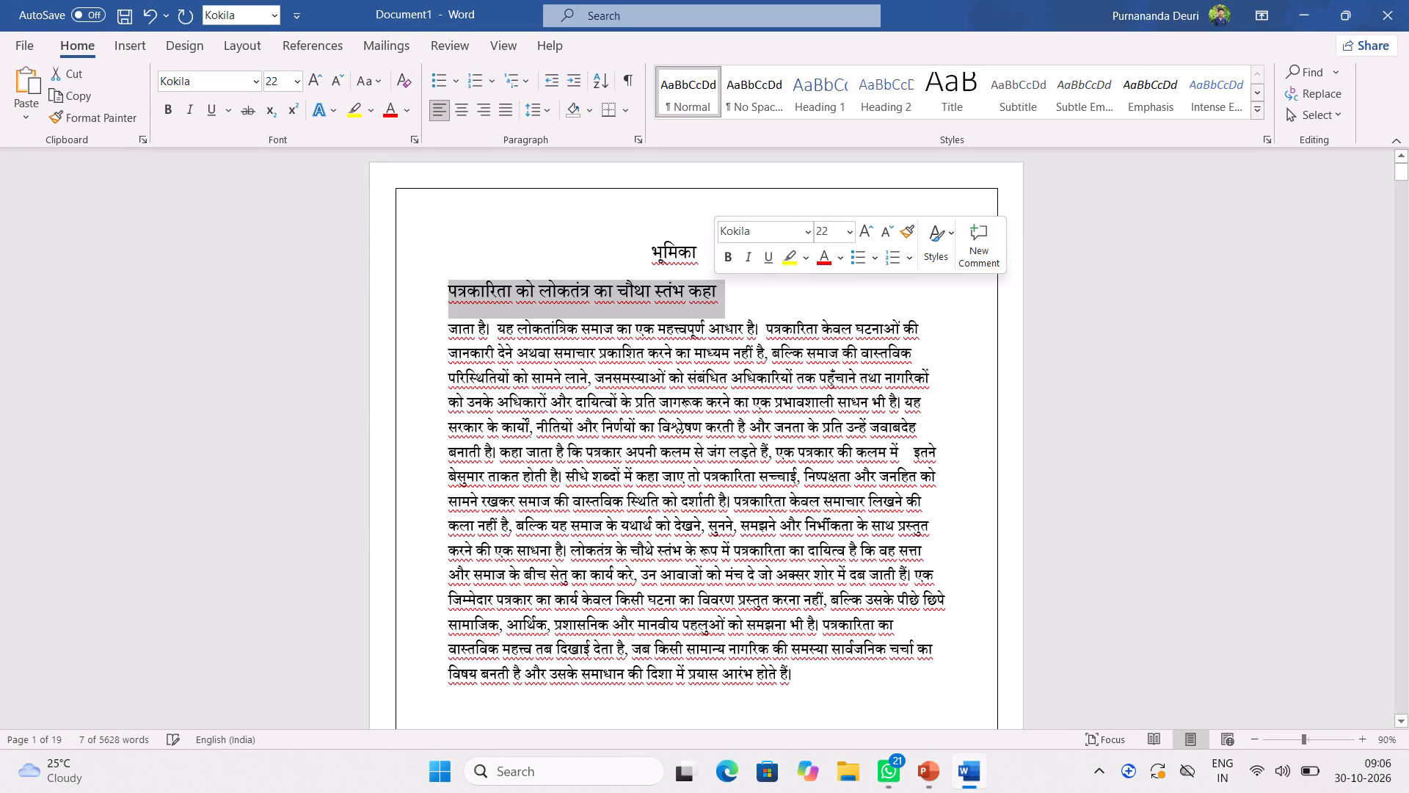
left_click(850, 236)
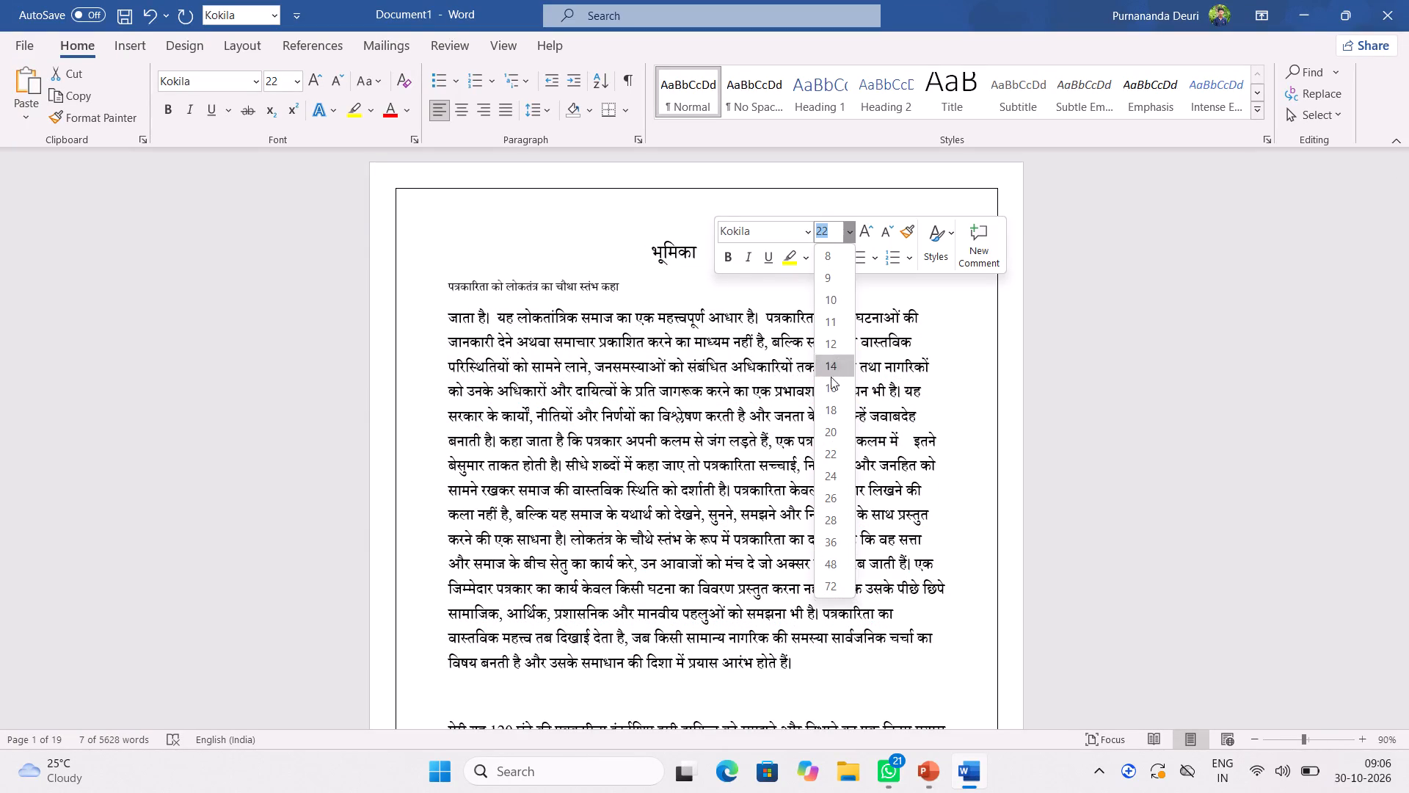
left_click(833, 413)
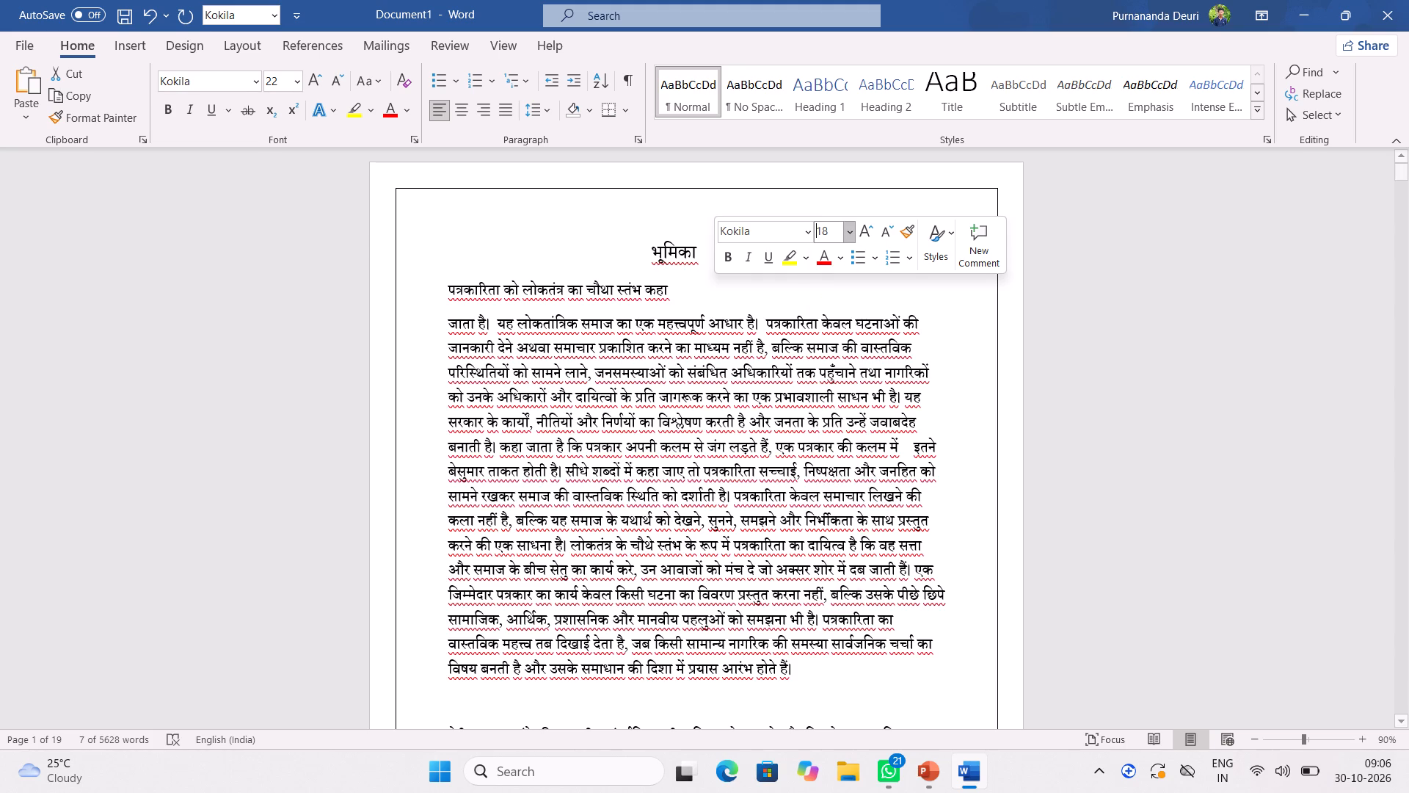
left_click(683, 297)
left_click(656, 275)
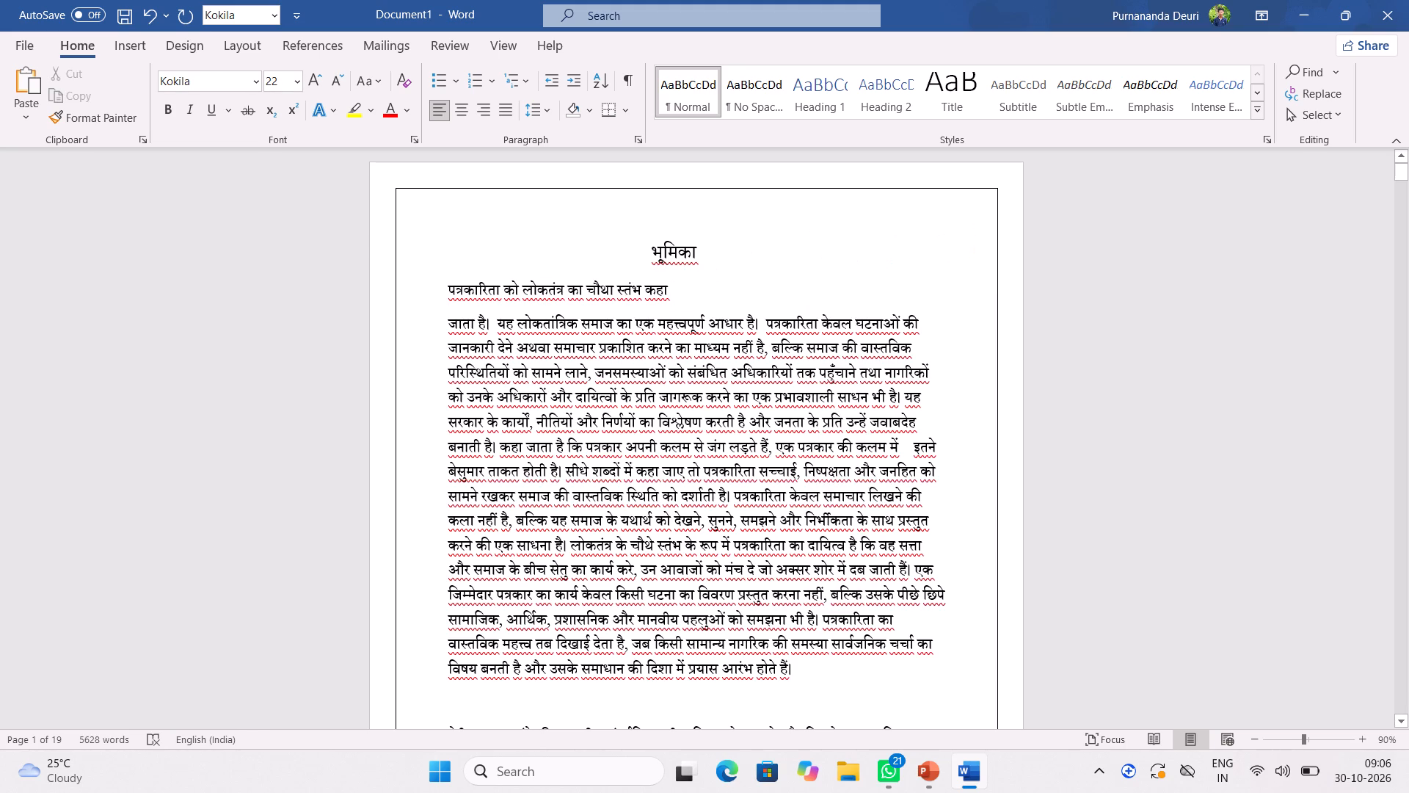
Add two spaces after "कहा" in the opening line under "भूमिका" and join the paragraph starting "जाता है" to it.
left_click(666, 292)
key("space")
key("space")
left_click_drag(450, 287, 571, 283)
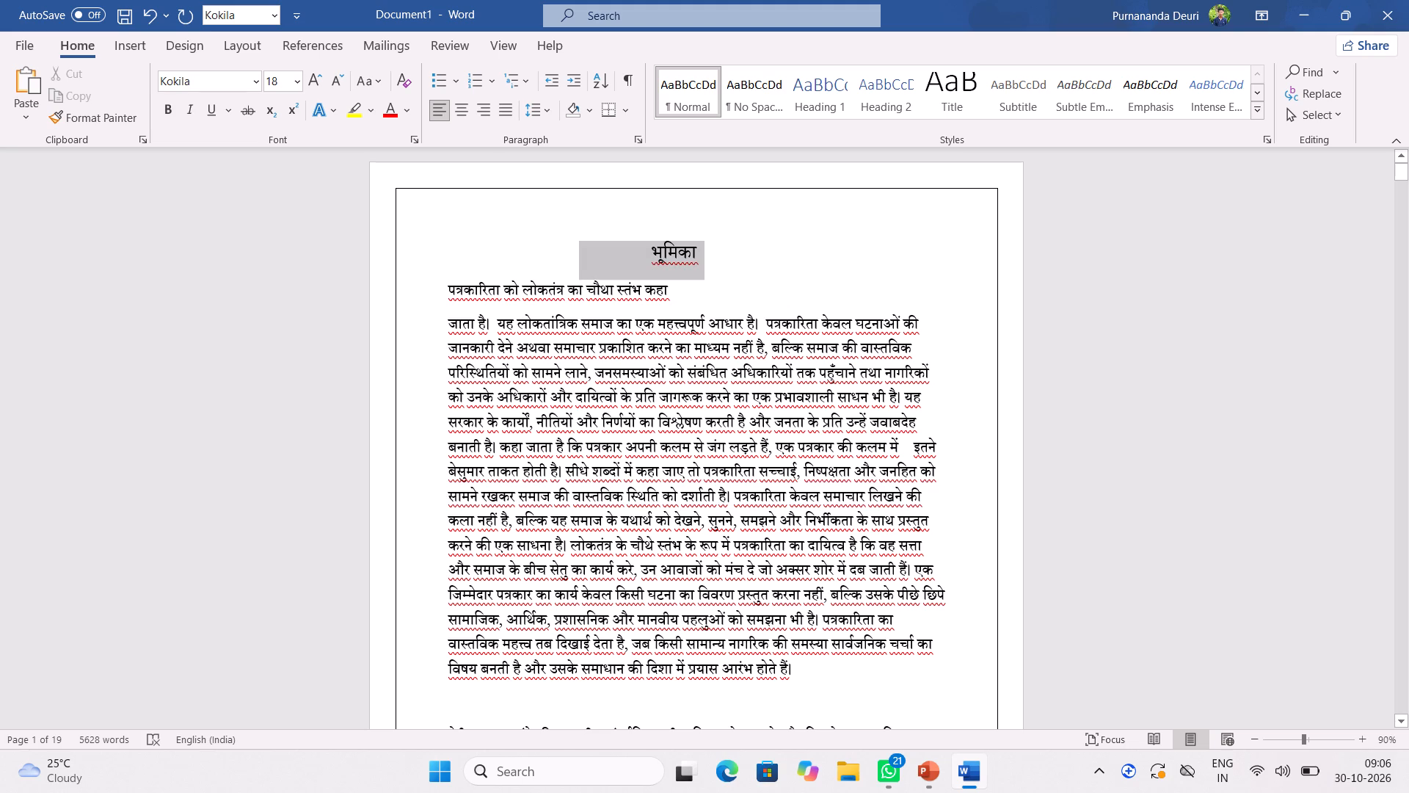
left_click_drag(571, 283, 567, 286)
left_click(483, 252)
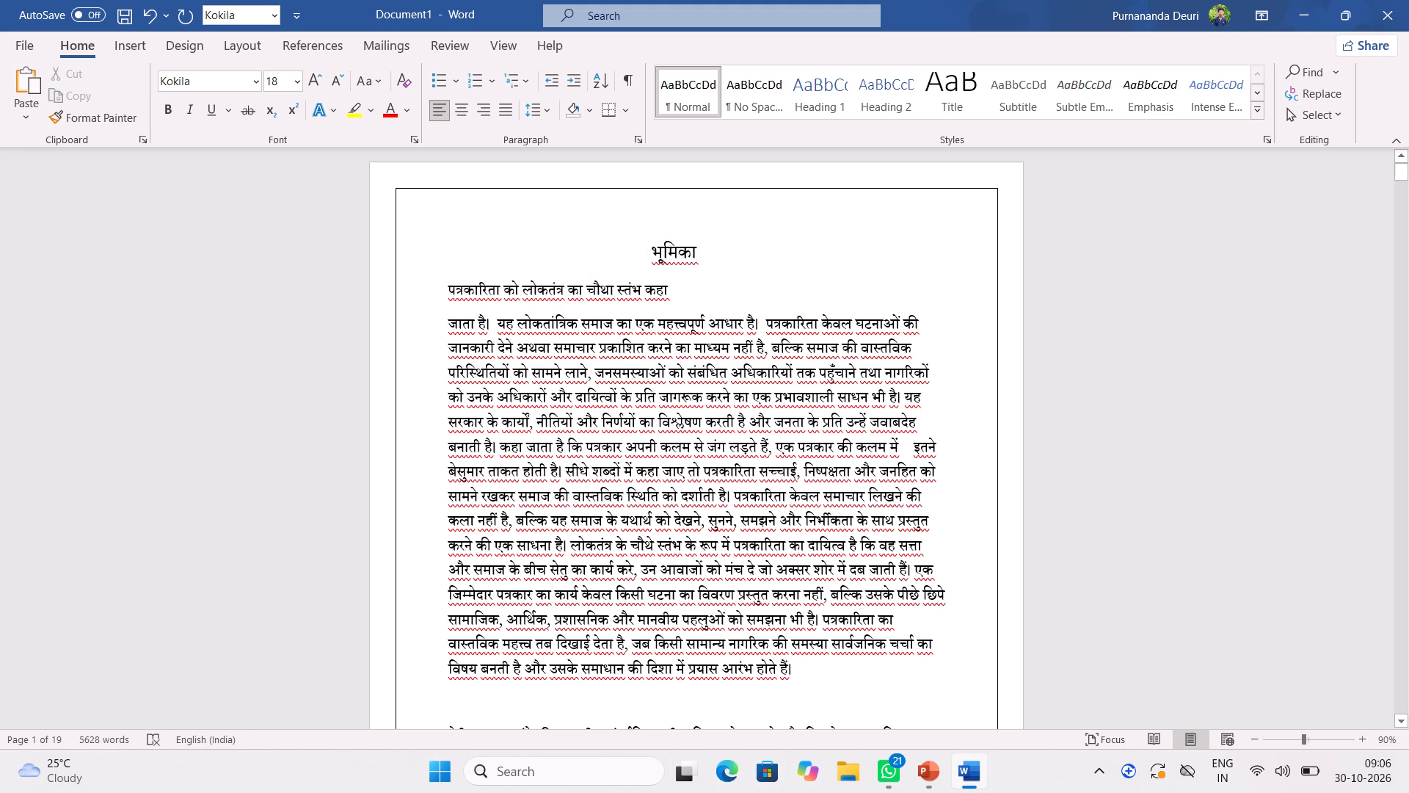
left_click(448, 325)
key("BackSpace")
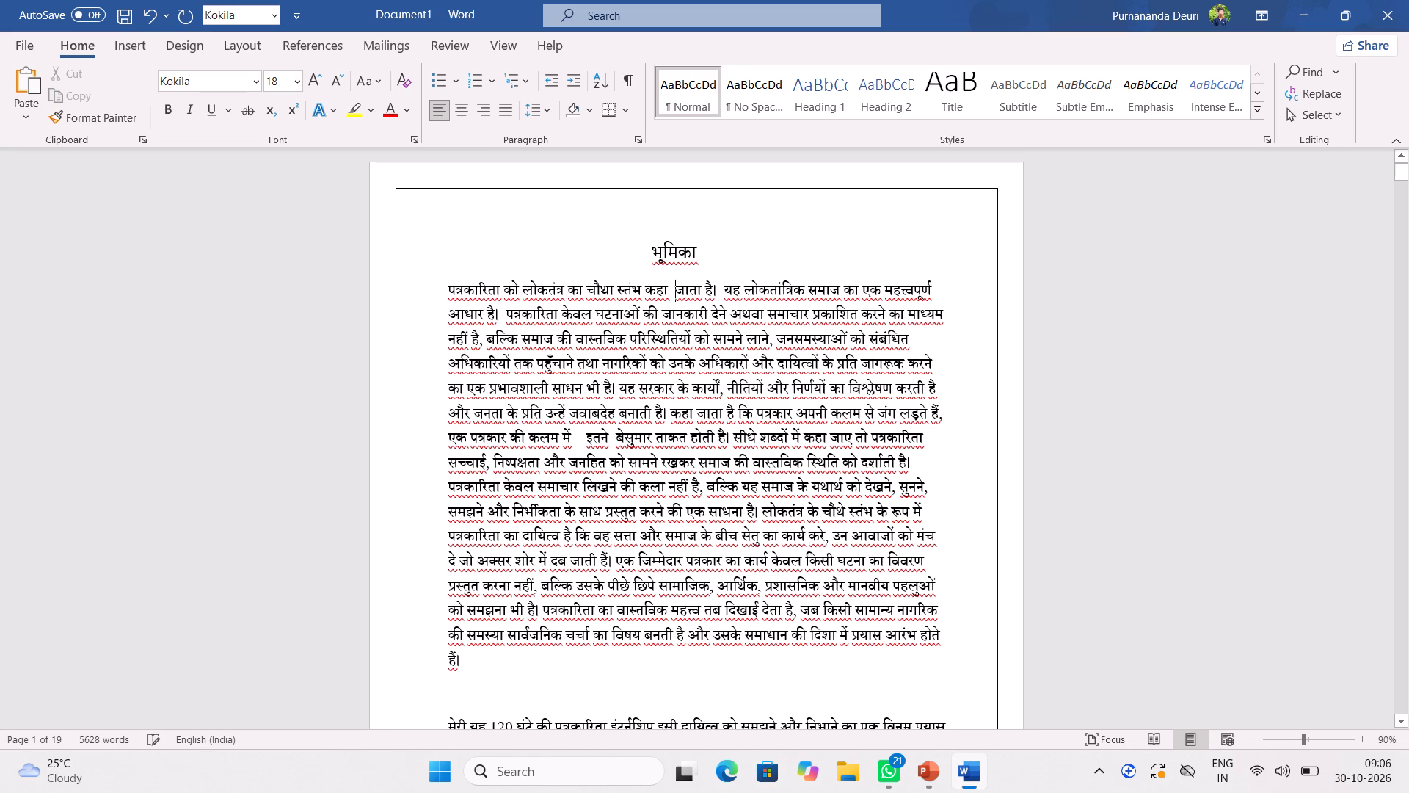
Justify the first paragraph under the "भूमिका" heading, from "पत्रकारिता को लोकतंत्र" to its last line.
scroll(907, 399, "down", 9)
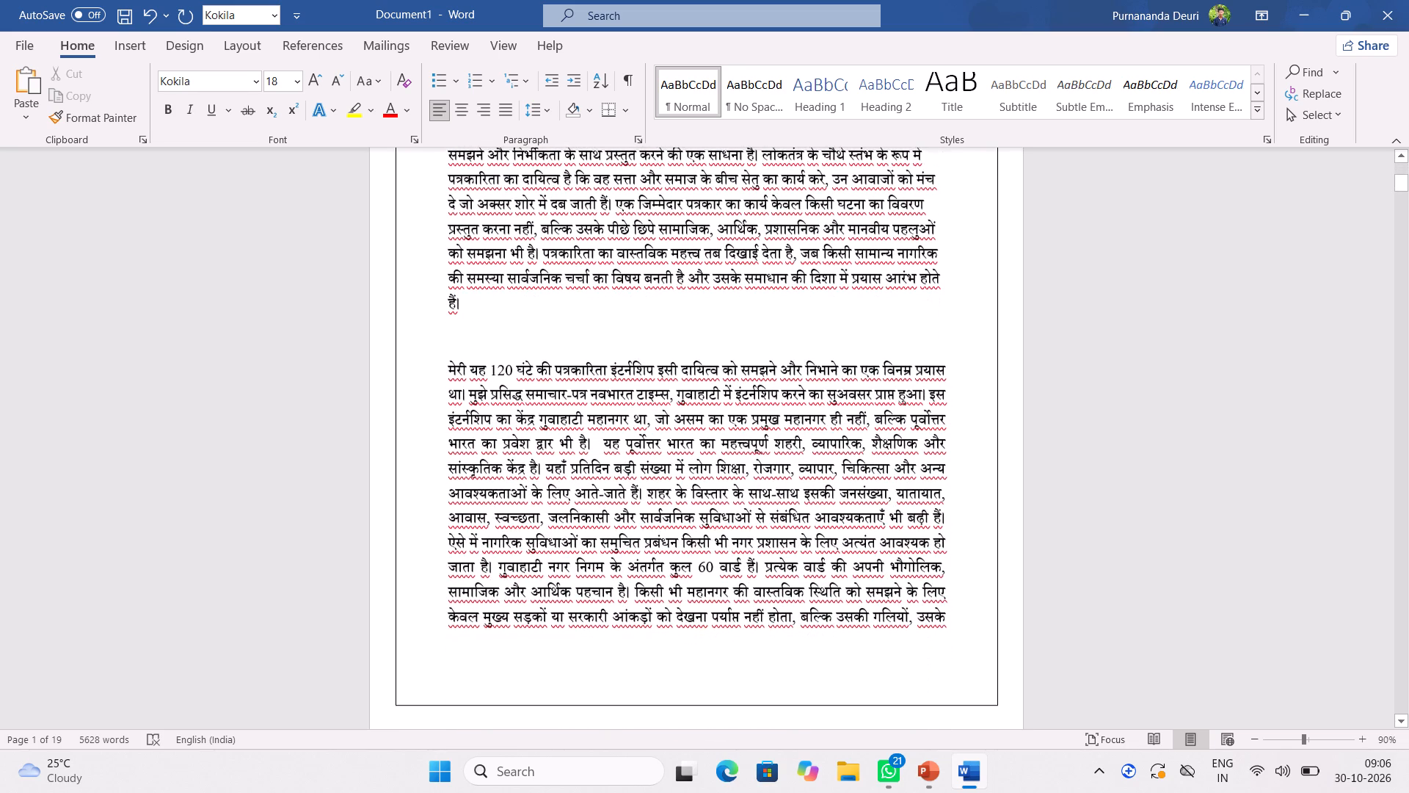
scroll(907, 396, "up", 8)
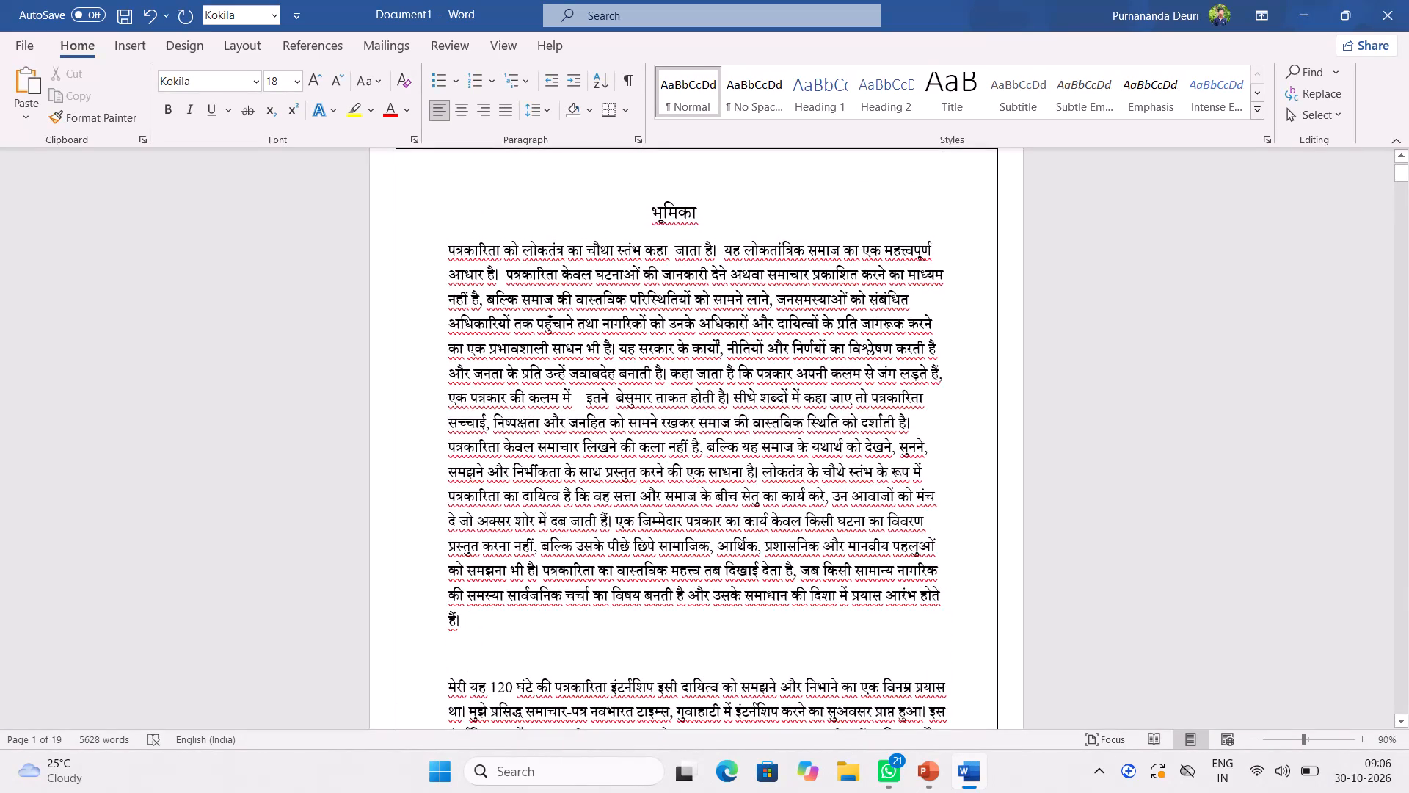
left_click_drag(448, 247, 575, 500)
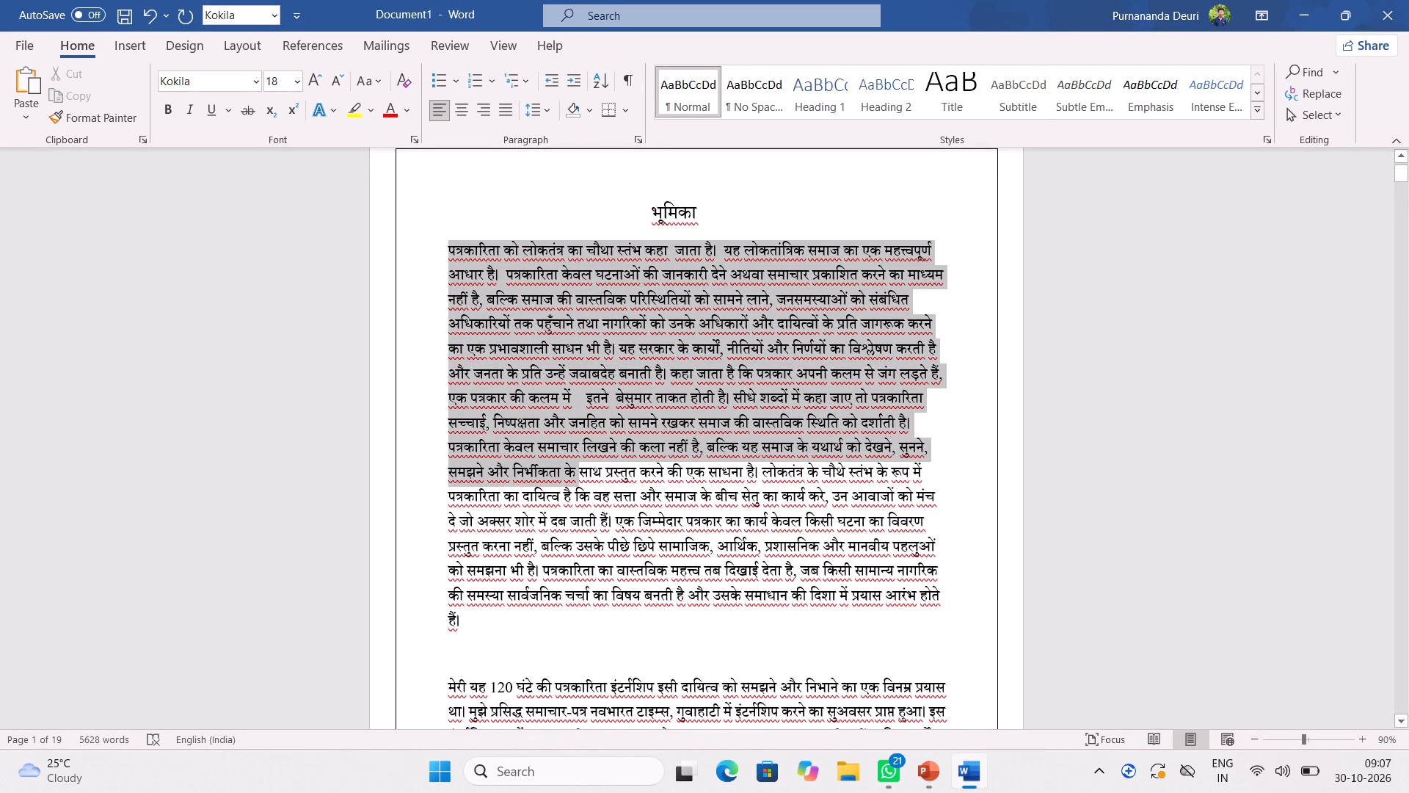
left_click_drag(575, 500, 555, 614)
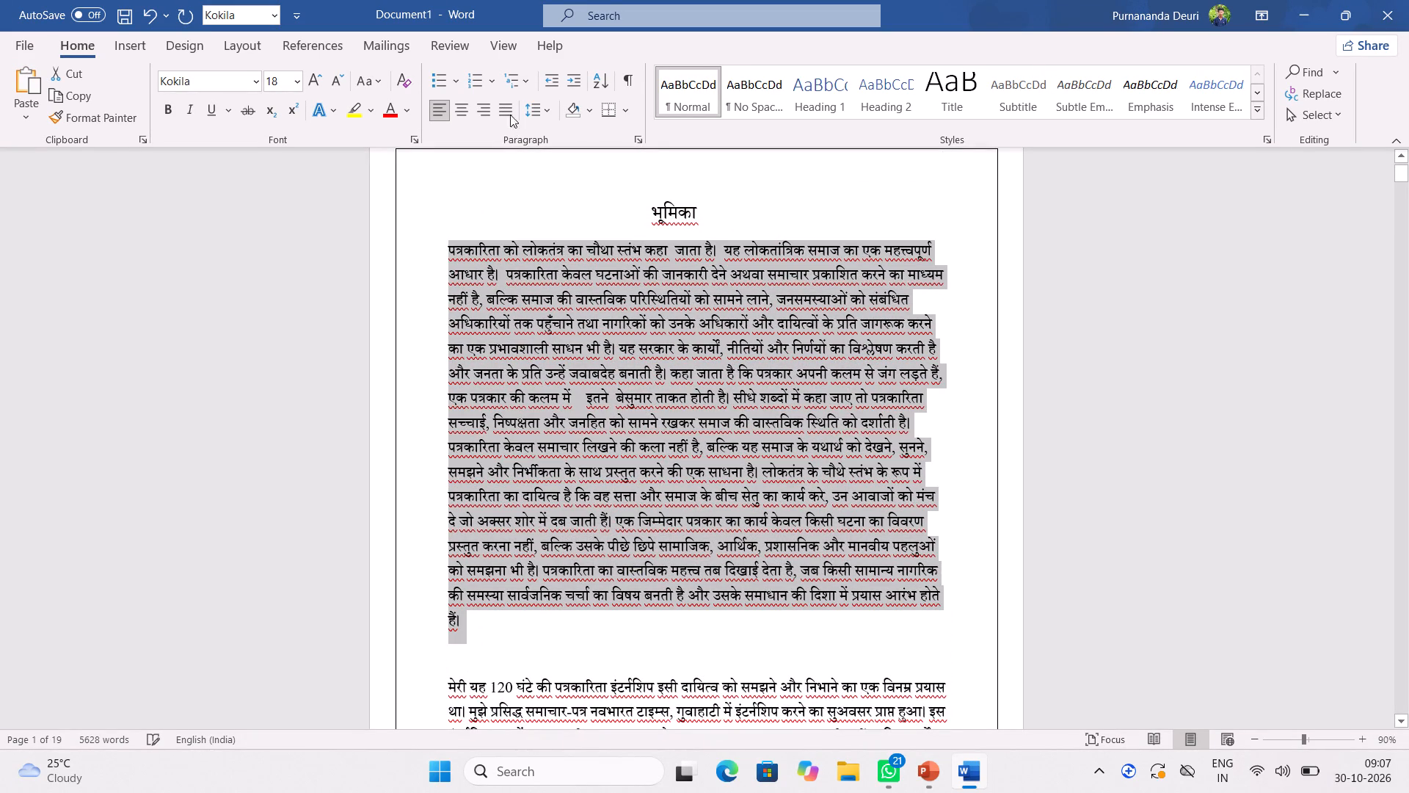
left_click(505, 111)
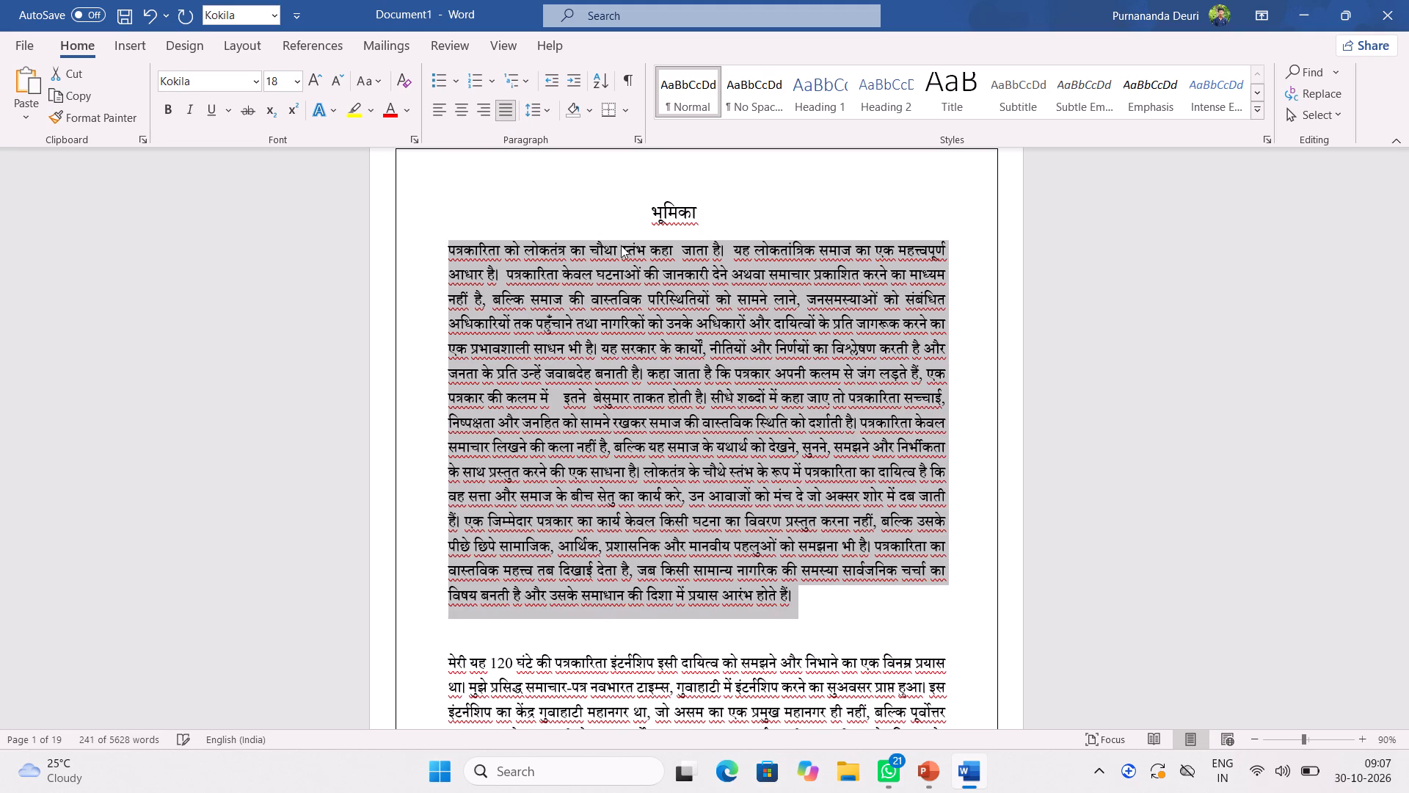
left_click(862, 595)
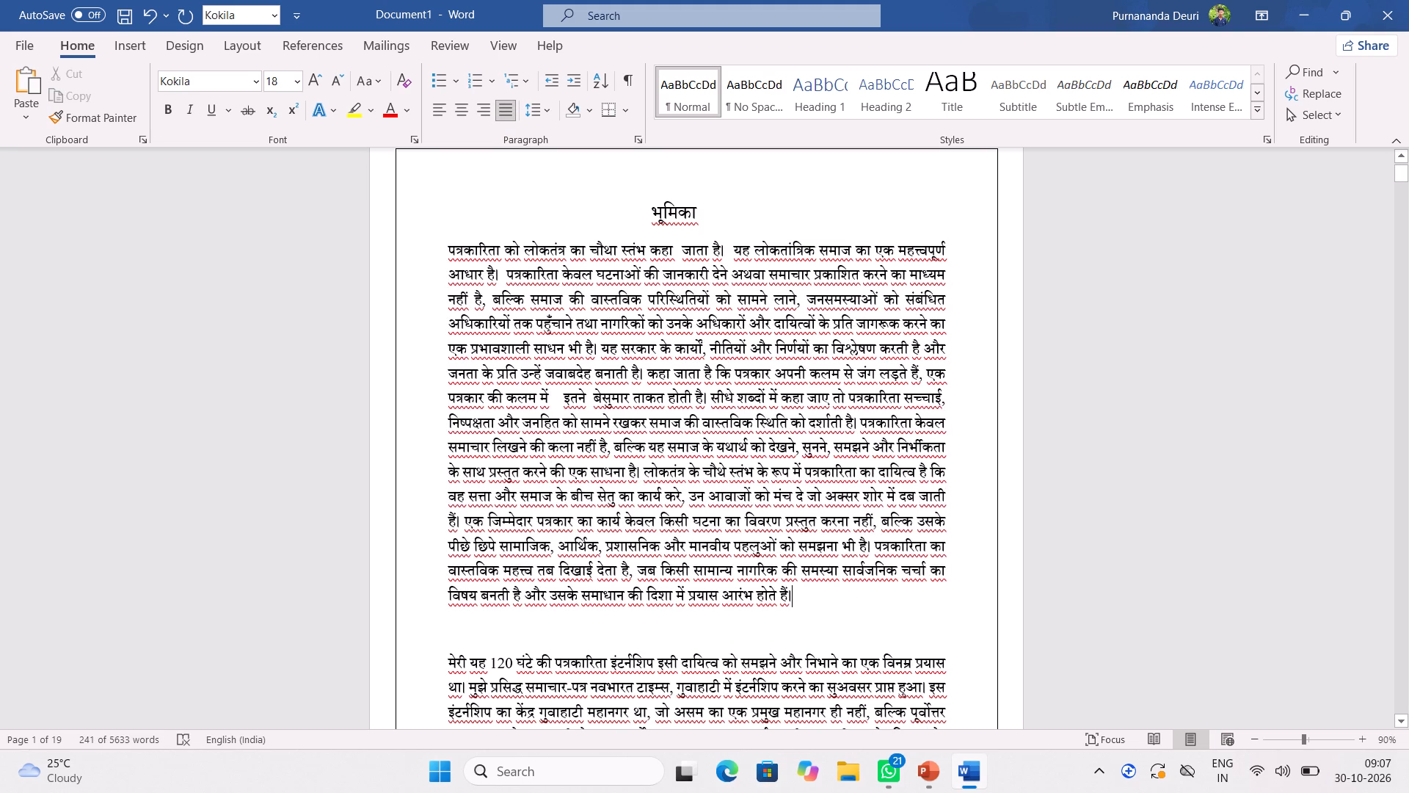
Look over the text layout from the rest of the "भूमिका" section through the numbered points of "इंटर्नशिप के उद्देश्य".
scroll(744, 362, "down", 10)
scroll(746, 351, "up", 1)
scroll(746, 351, "down", 4)
scroll(792, 290, "down", 10)
scroll(800, 275, "up", 1)
scroll(800, 275, "down", 5)
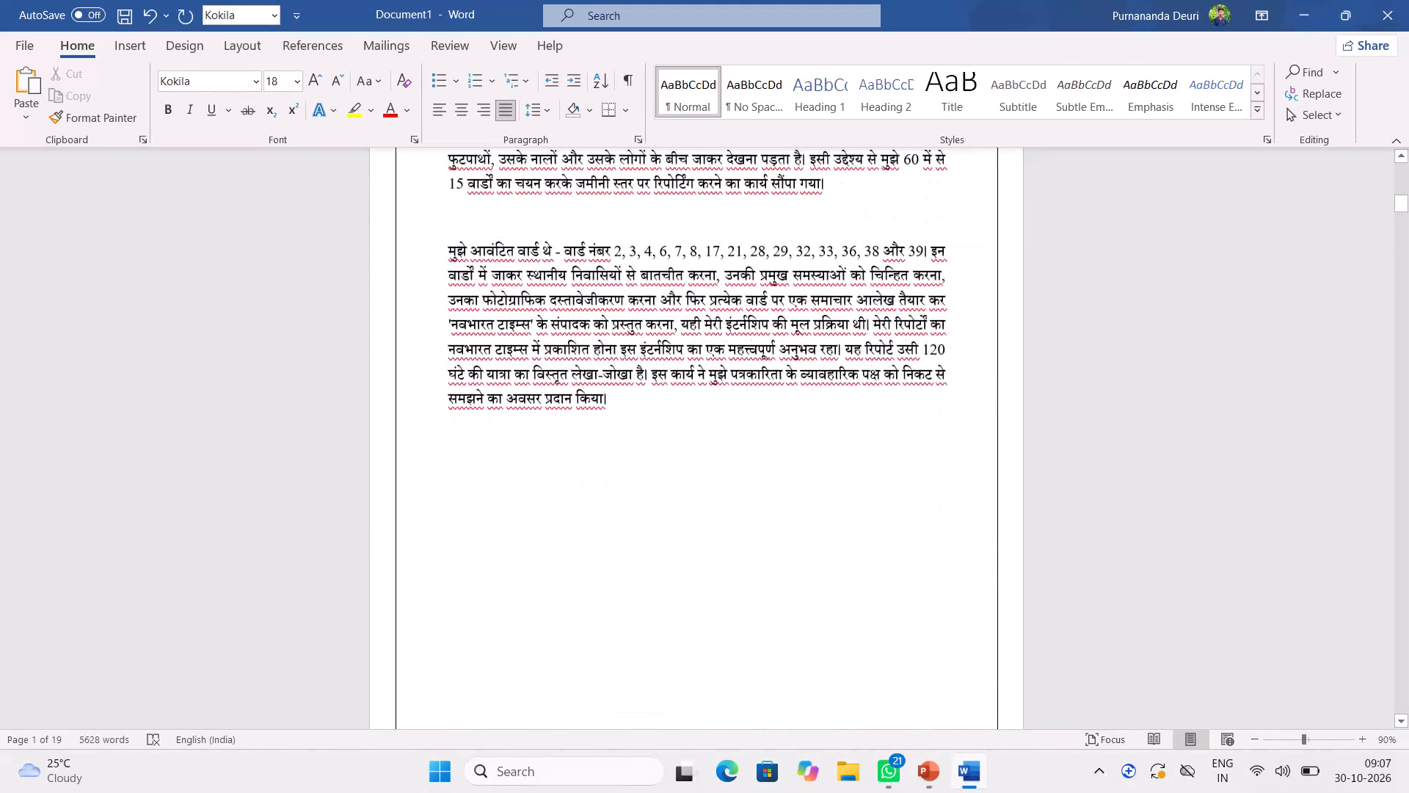
scroll(800, 274, "down", 15)
scroll(796, 251, "up", 1)
scroll(796, 251, "down", 6)
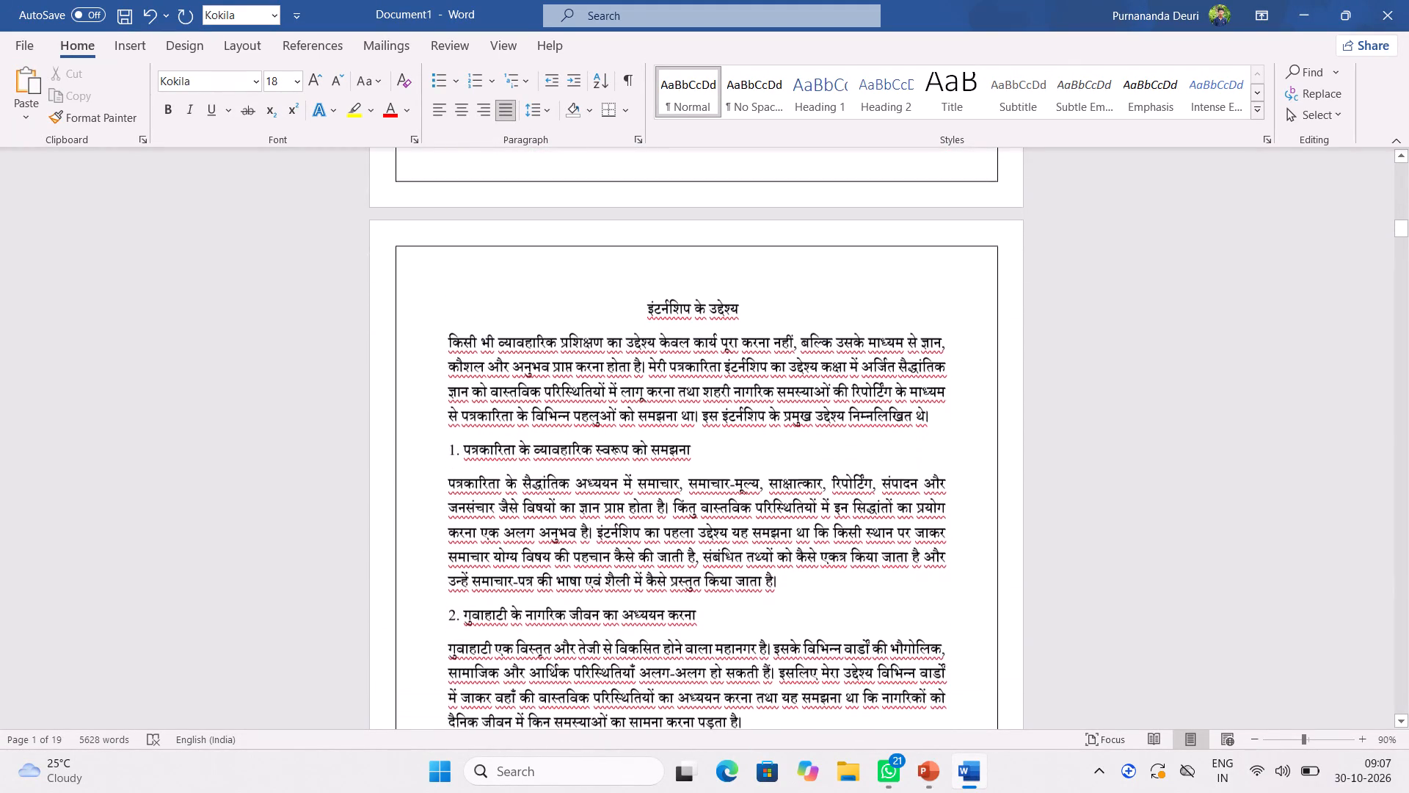
scroll(796, 251, "down", 14)
scroll(795, 243, "up", 1)
scroll(795, 243, "down", 17)
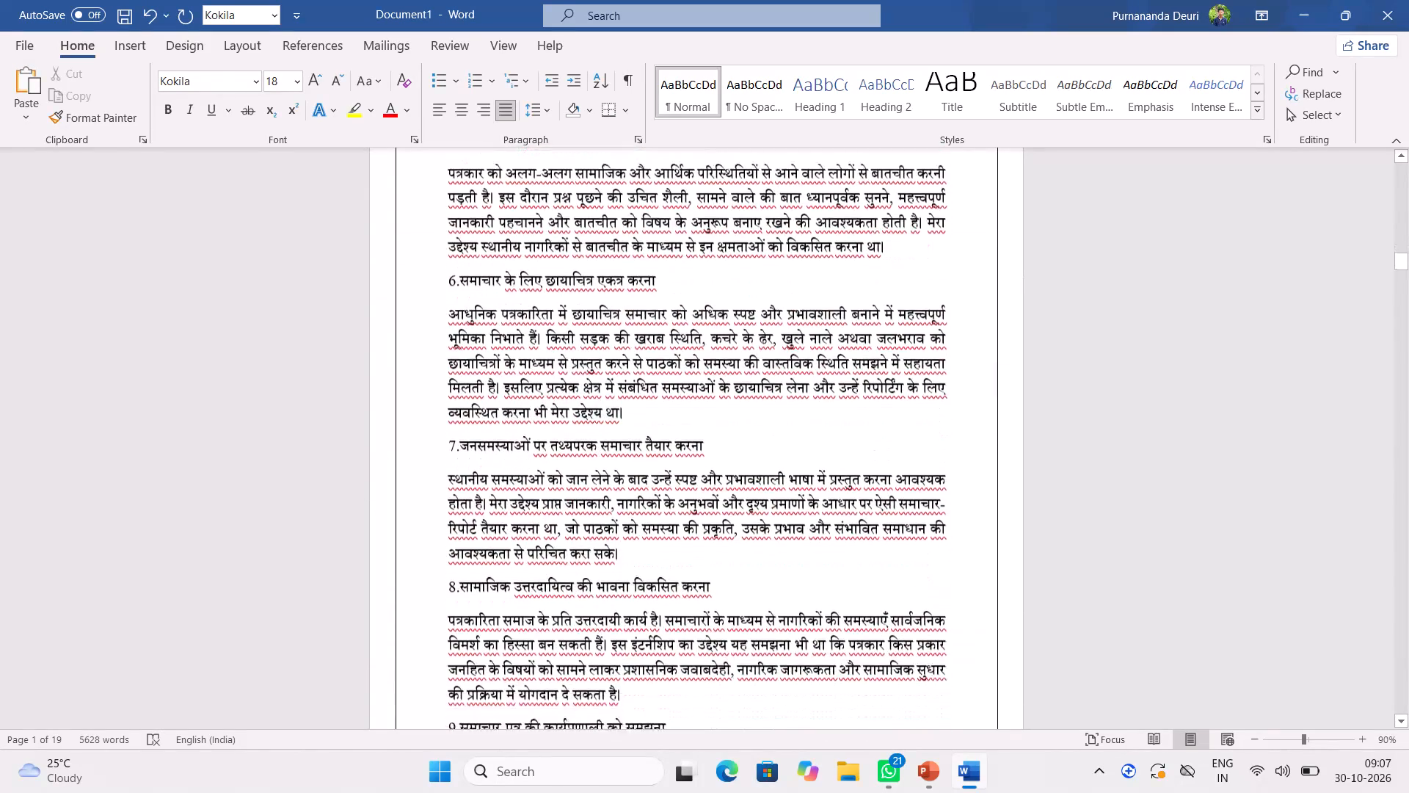
scroll(795, 239, "down", 2)
scroll(795, 239, "up", 5)
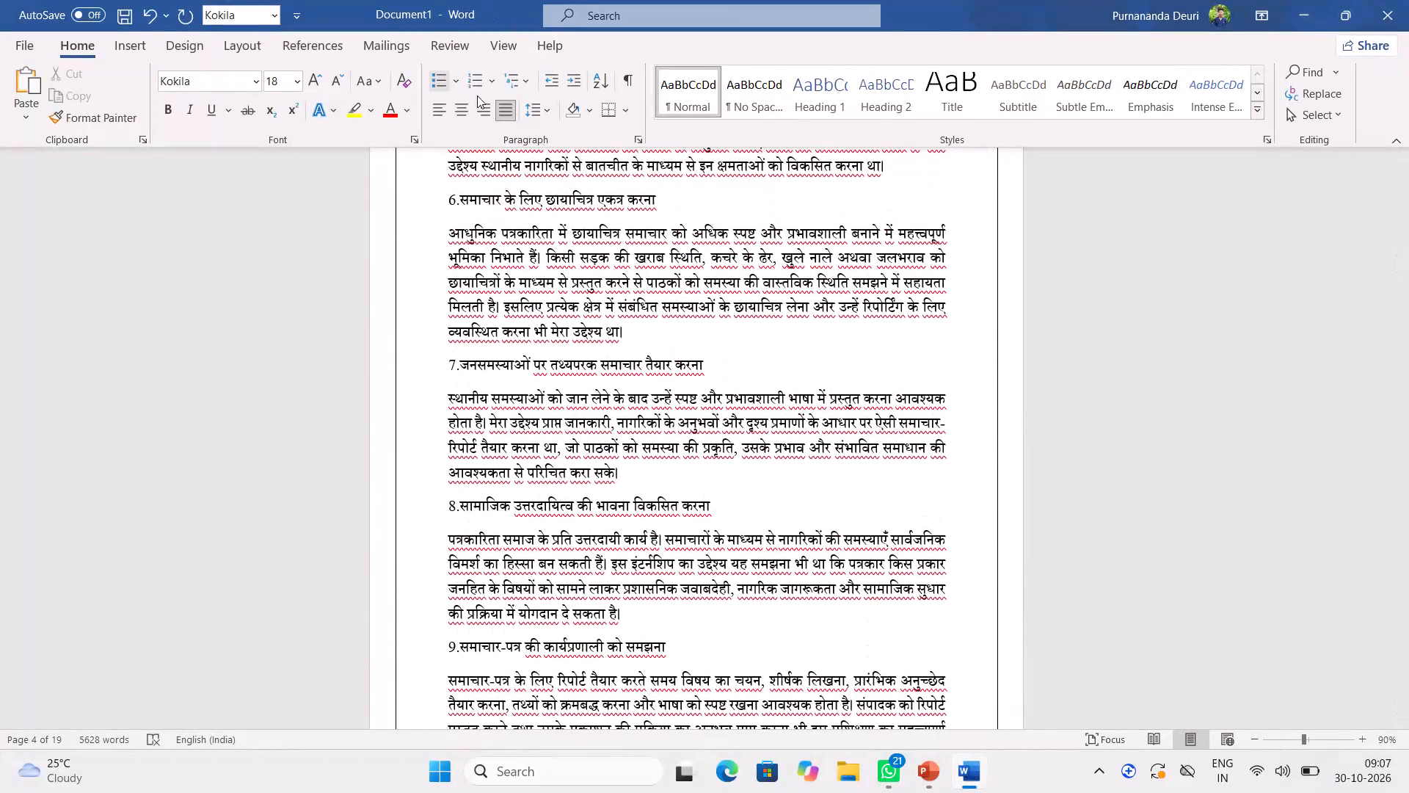
Increase the line spacing of the whole document's text.
key("ctrl+a")
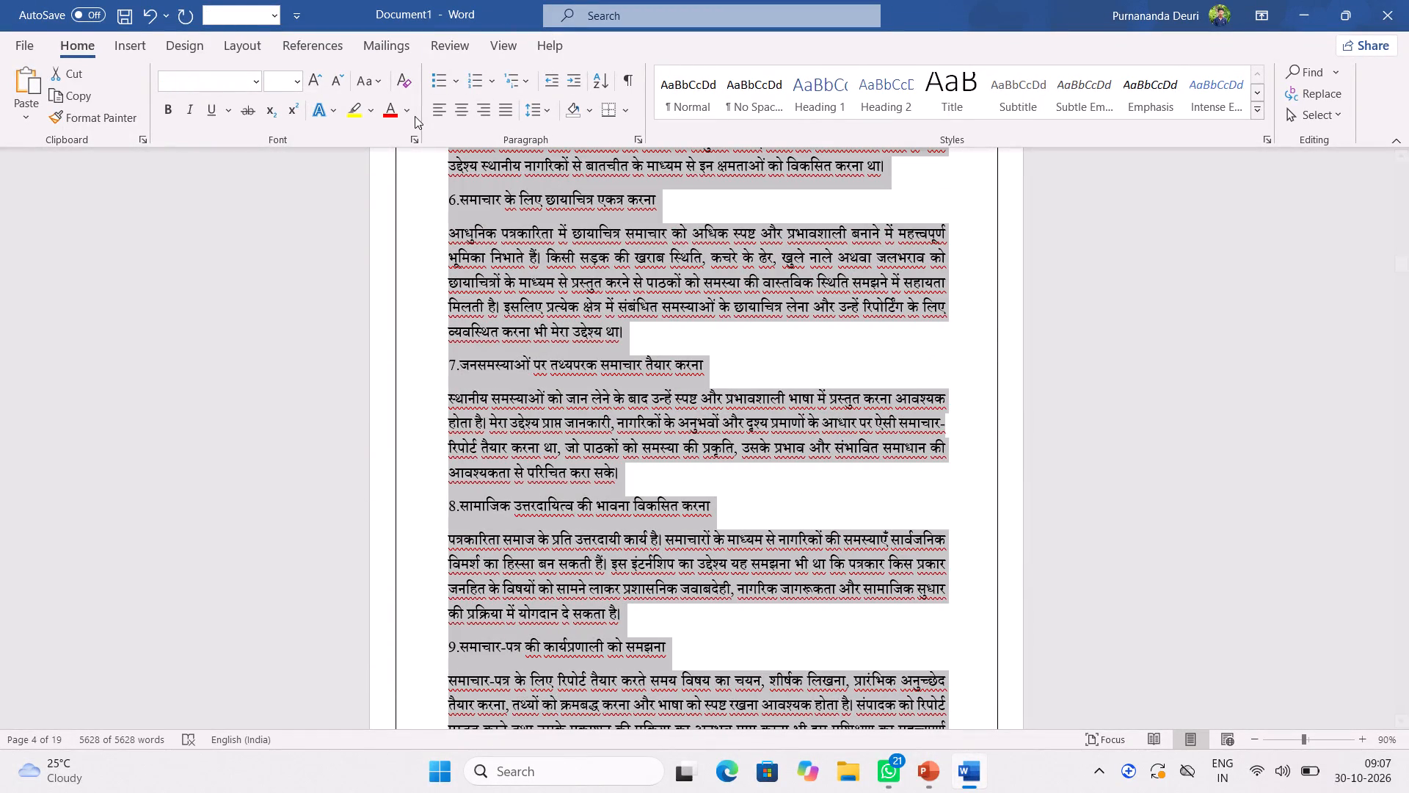
left_click(542, 109)
left_click(564, 236)
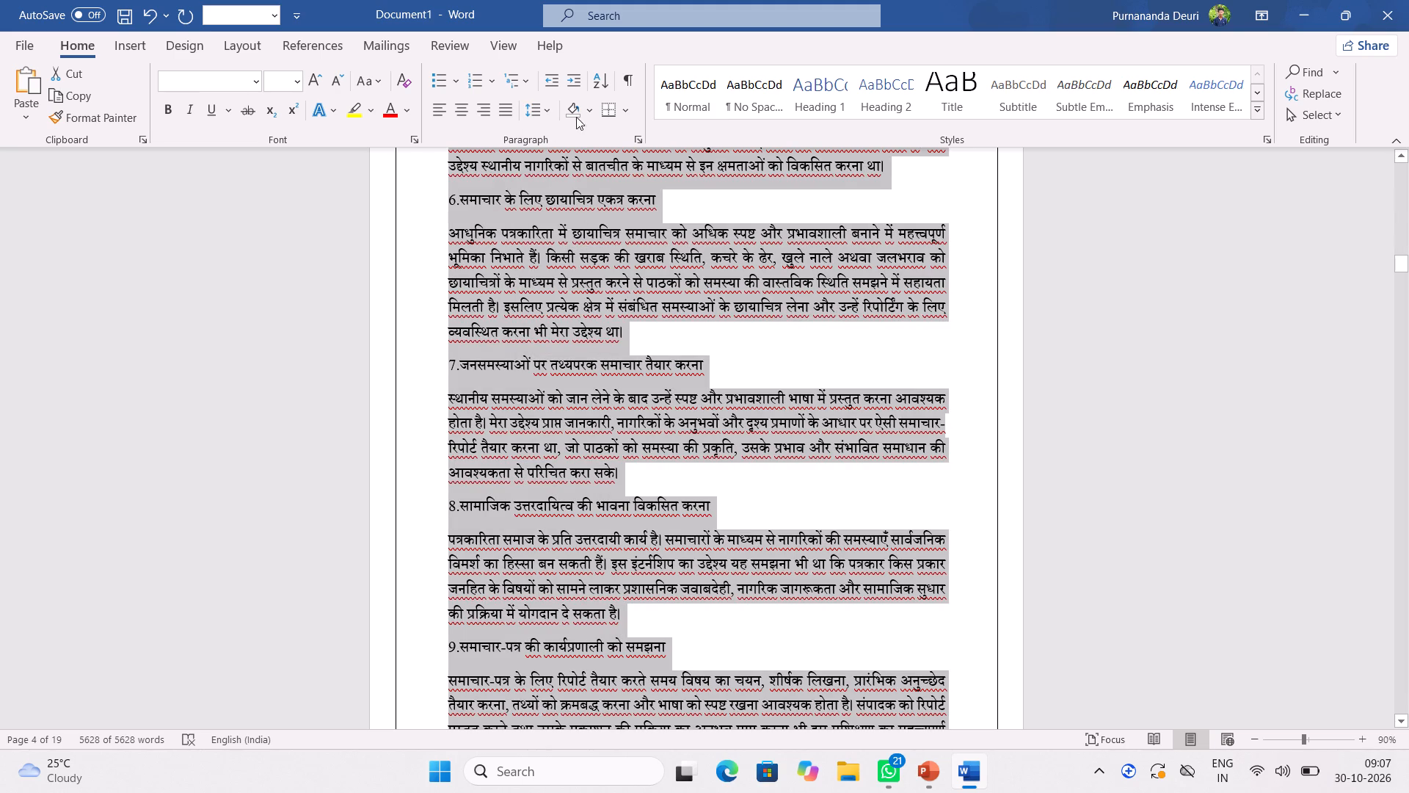
left_click(547, 106)
left_click(548, 107)
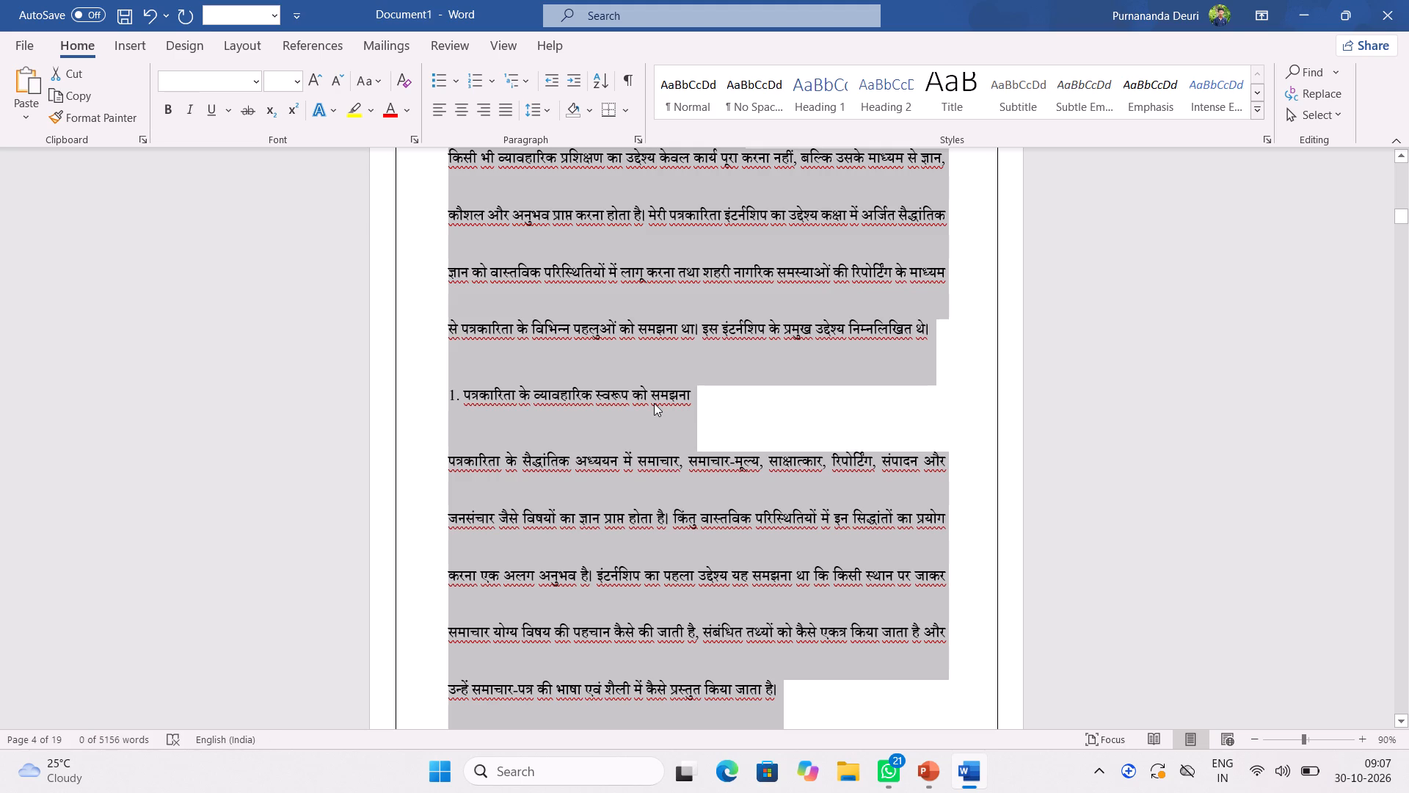
Check how the line spacing lays out the pages from the "इंटर्नशिप के उद्देश्य" section onward.
scroll(676, 384, "down", 1, "ctrl")
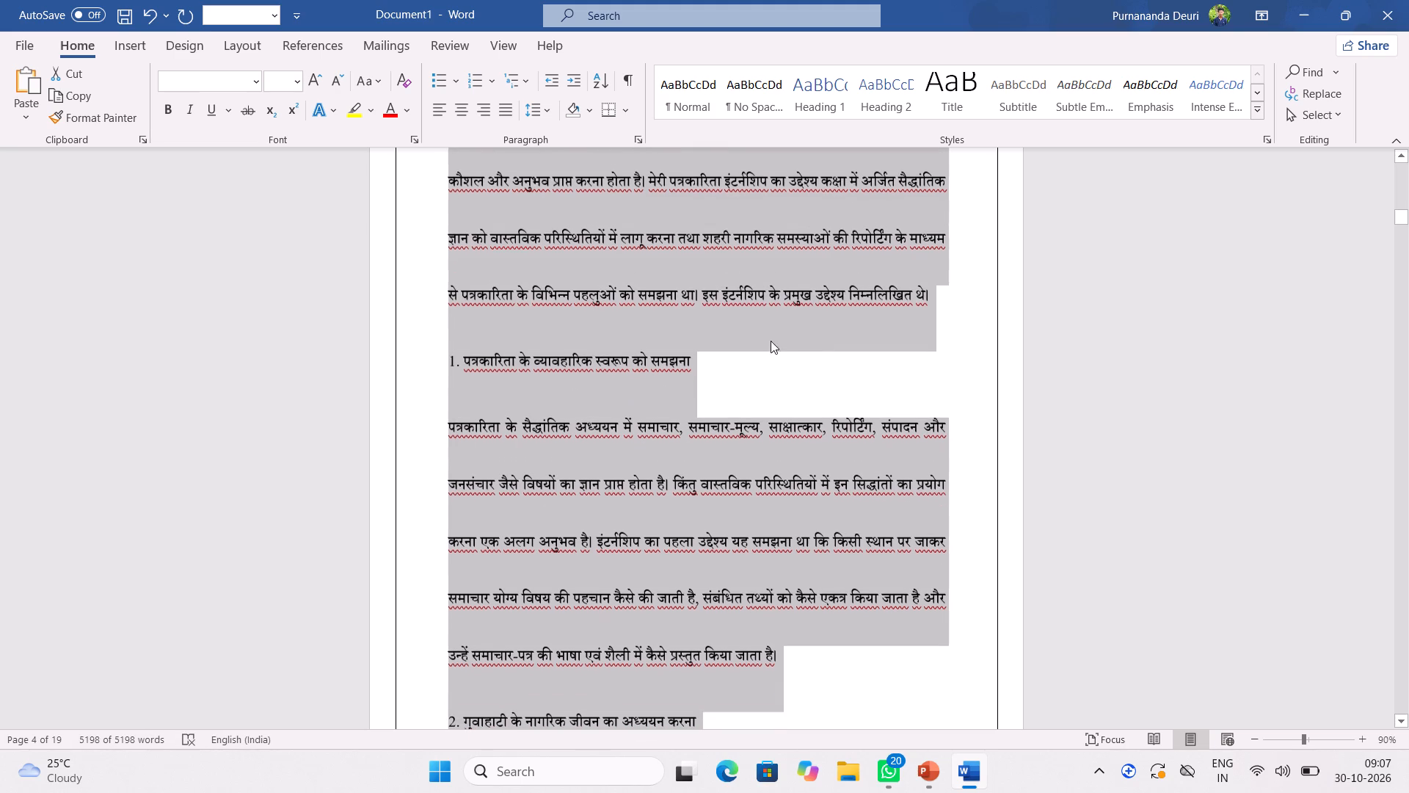
scroll(826, 331, "down", 4, "ctrl")
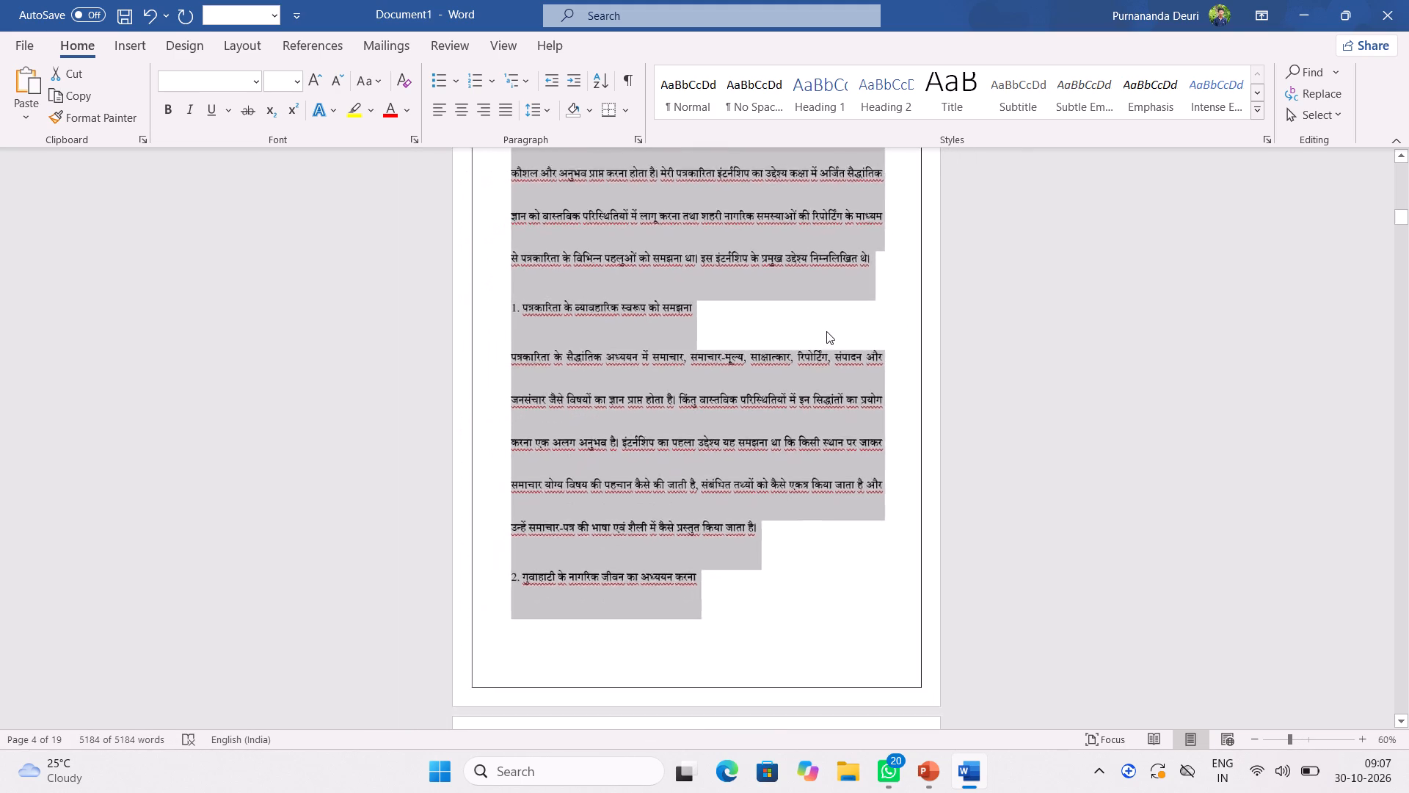
scroll(826, 331, "down", 4, "ctrl")
scroll(744, 256, "up", 1)
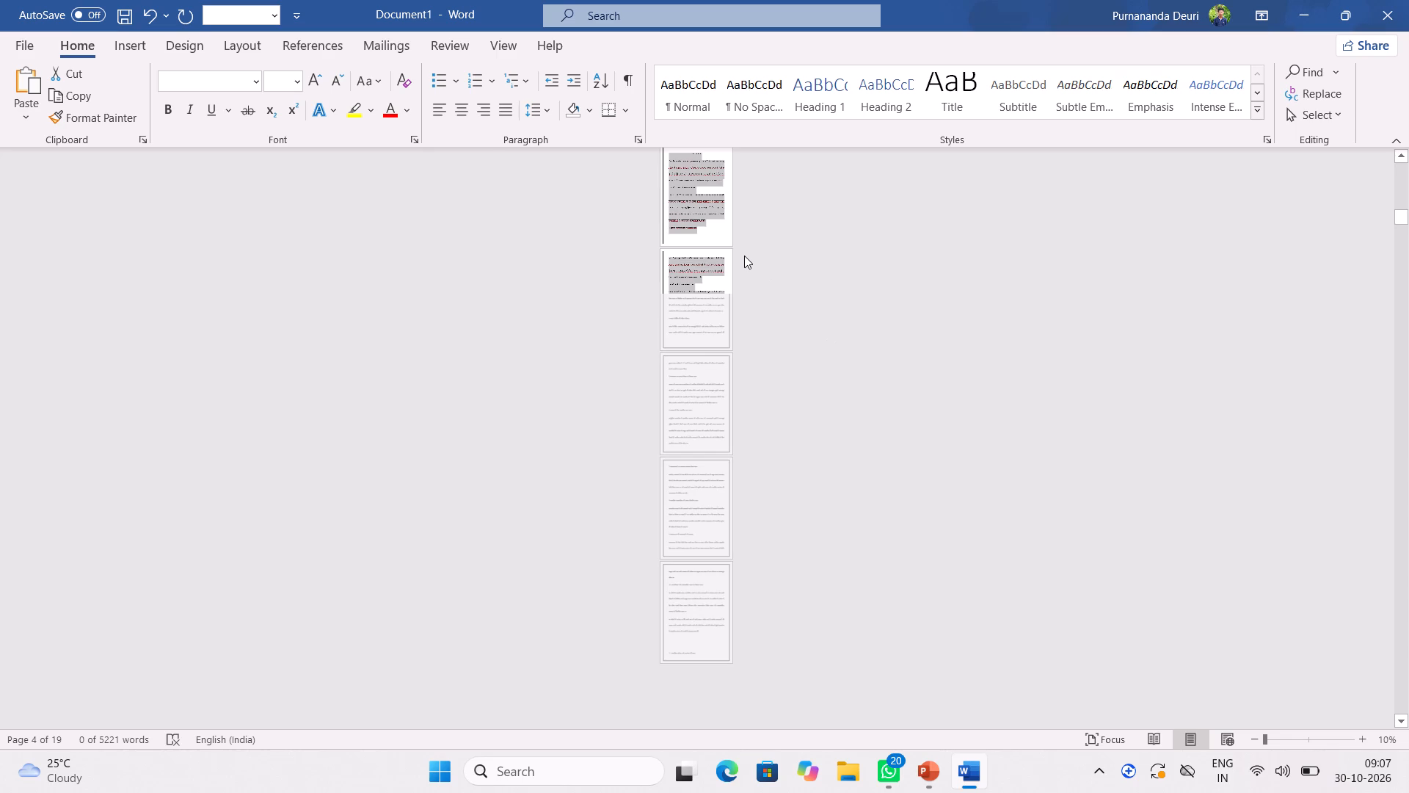
scroll(704, 335, "up", 2)
scroll(704, 335, "up", 4, "ctrl")
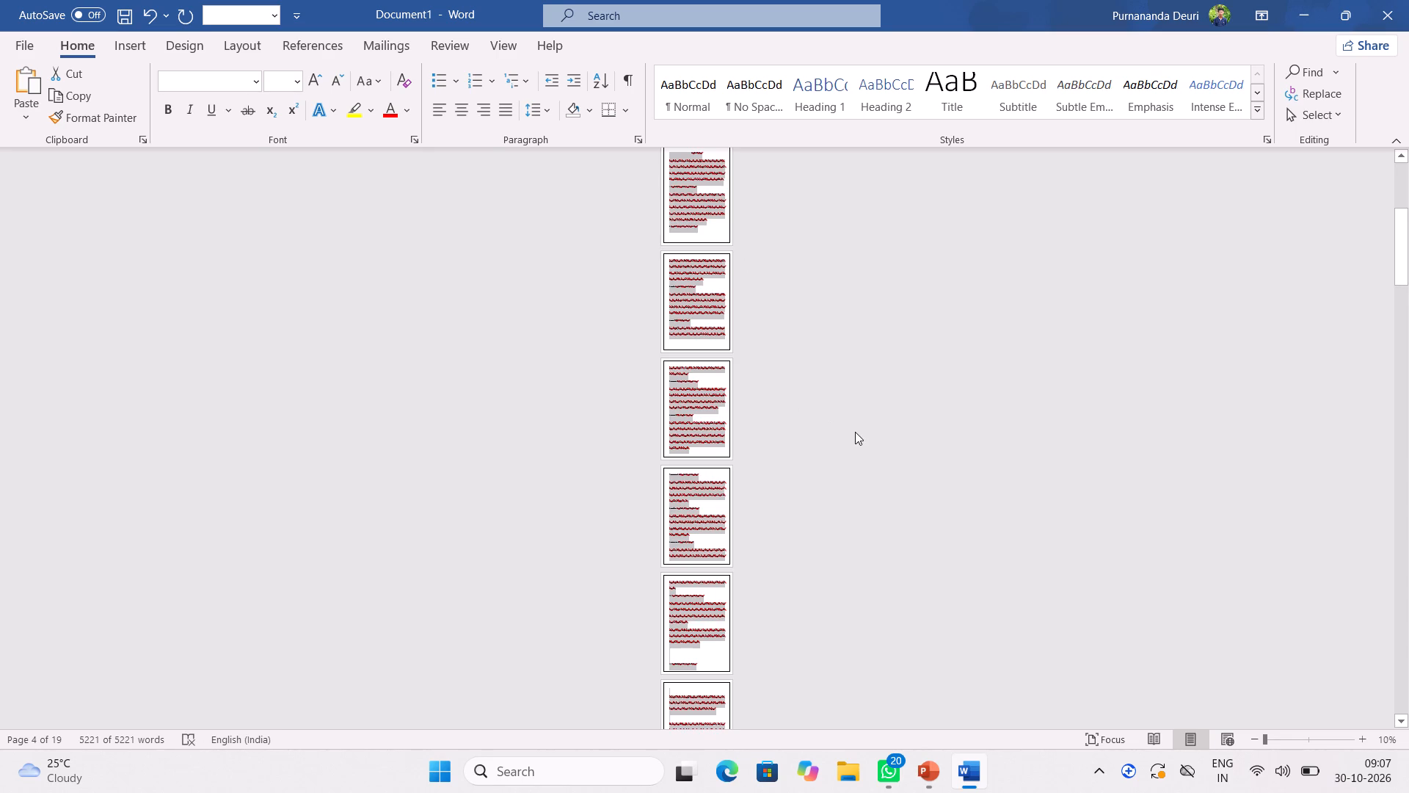
scroll(634, 222, "up", 1)
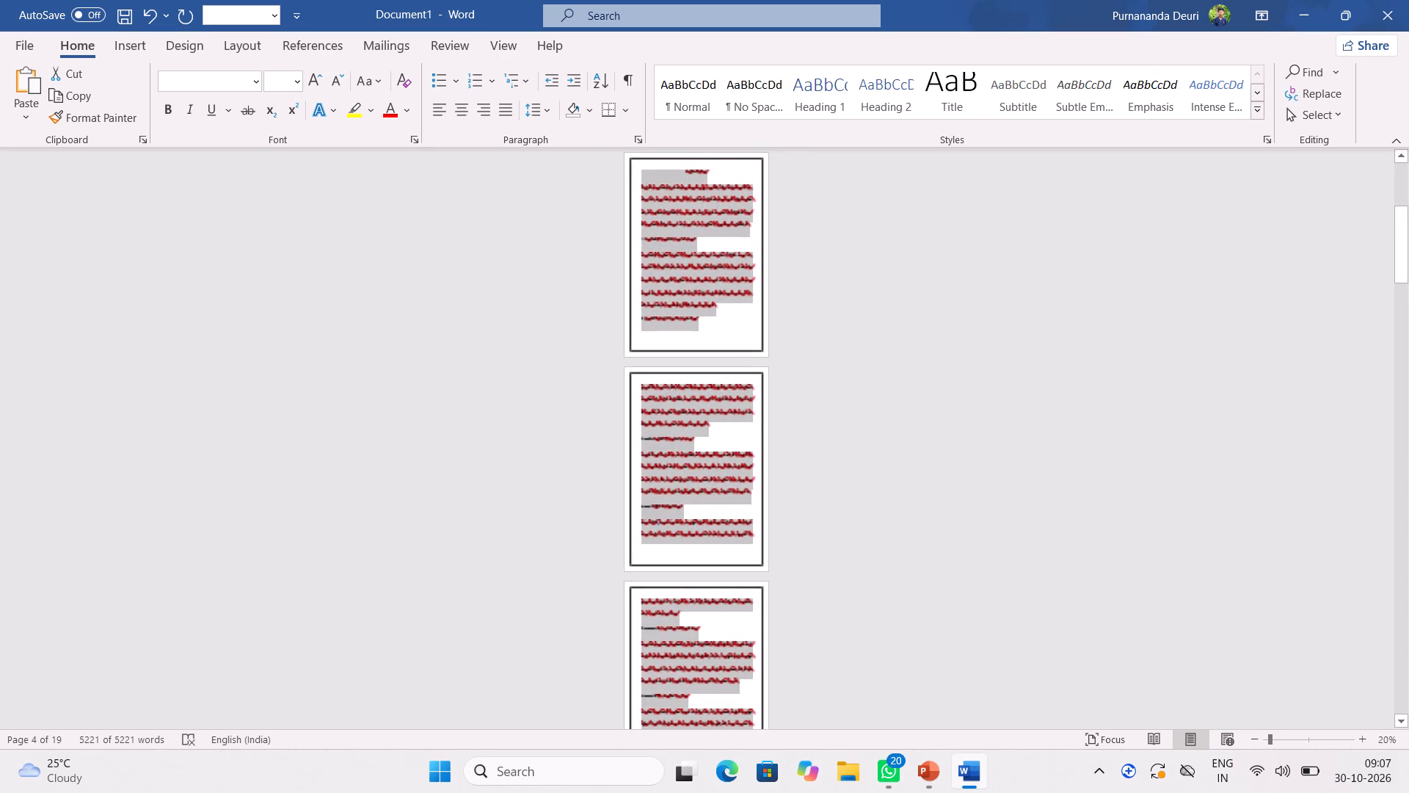
scroll(766, 367, "up", 1, "ctrl")
scroll(671, 261, "left", 1)
scroll(671, 261, "up", 1, "ctrl")
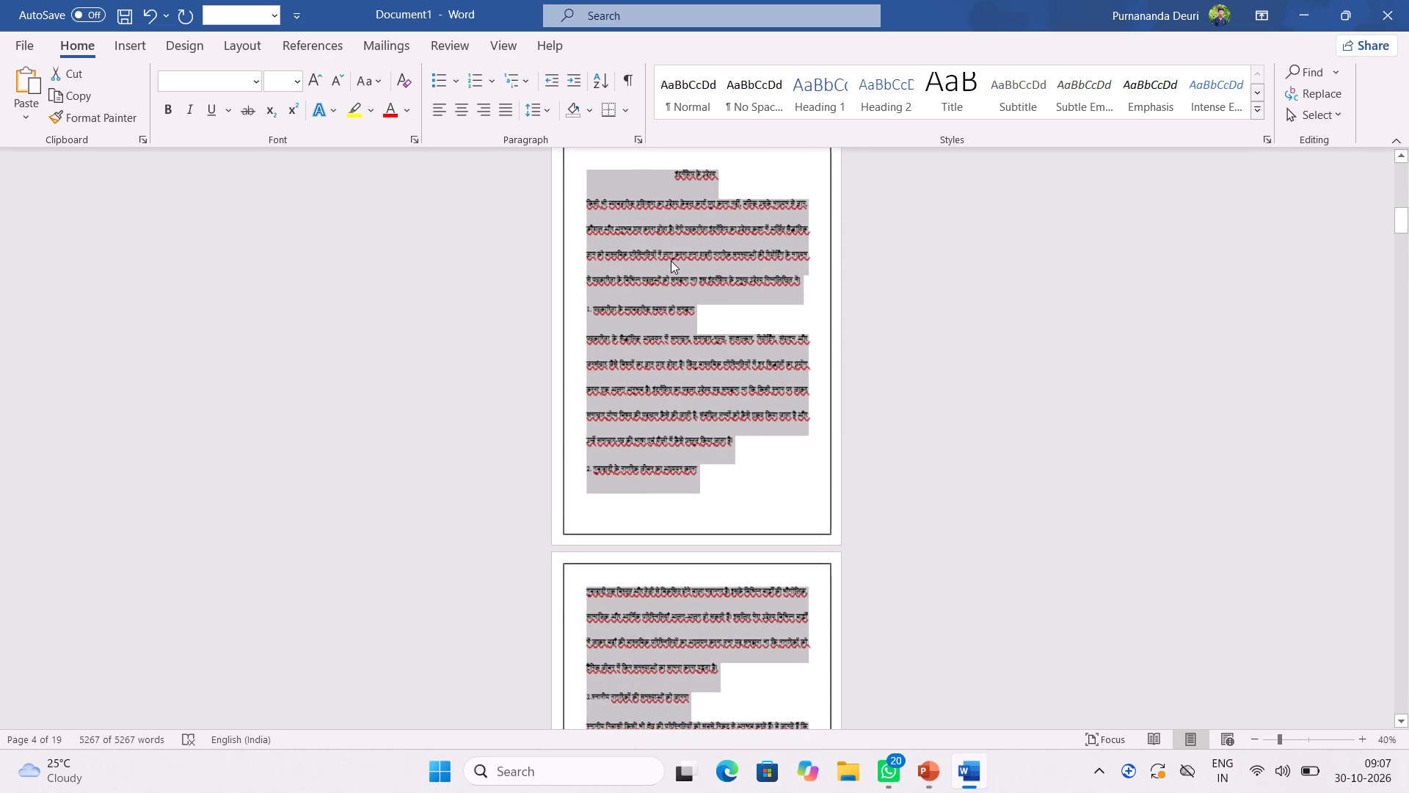
scroll(671, 261, "up", 5, "ctrl")
scroll(671, 261, "down", 2, "ctrl")
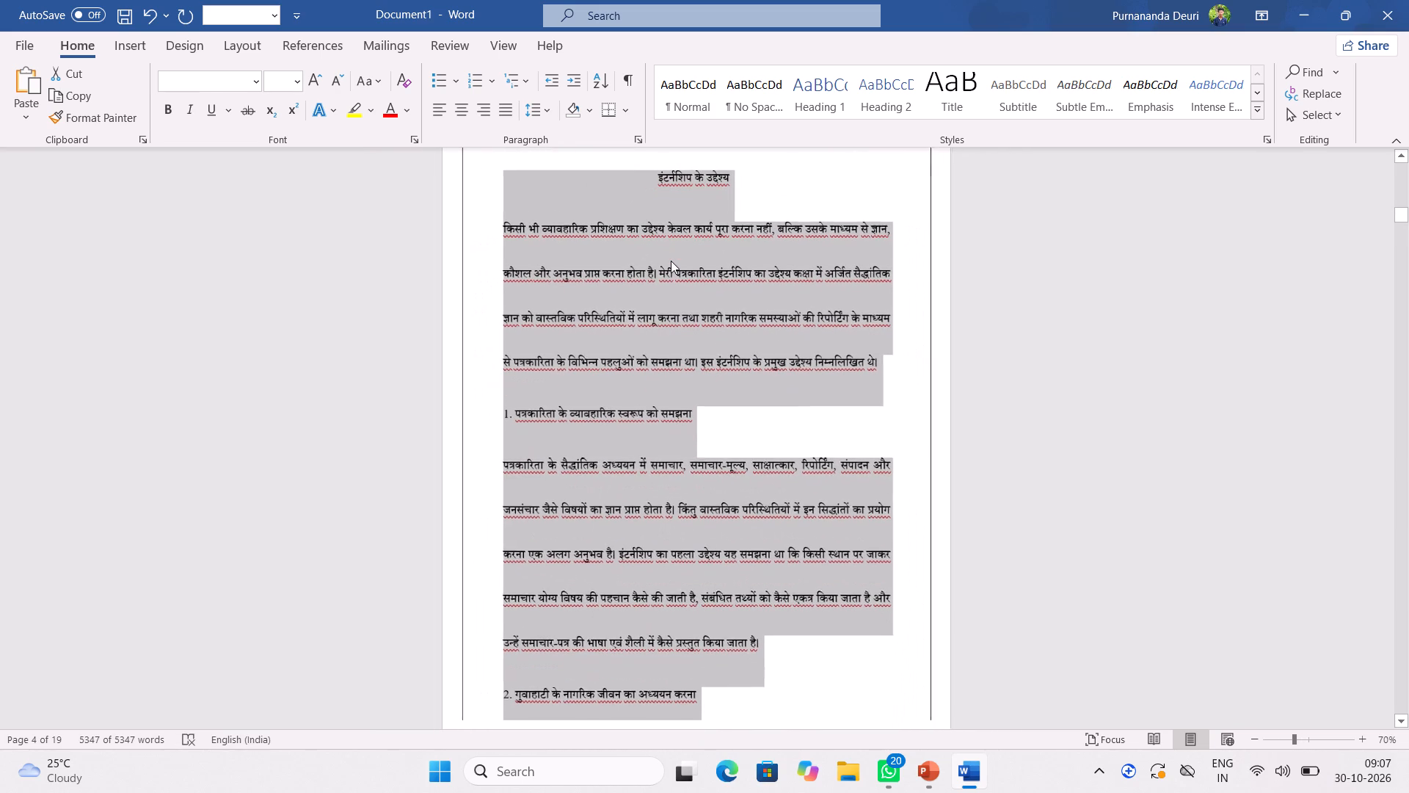
scroll(793, 351, "down", 2, "ctrl")
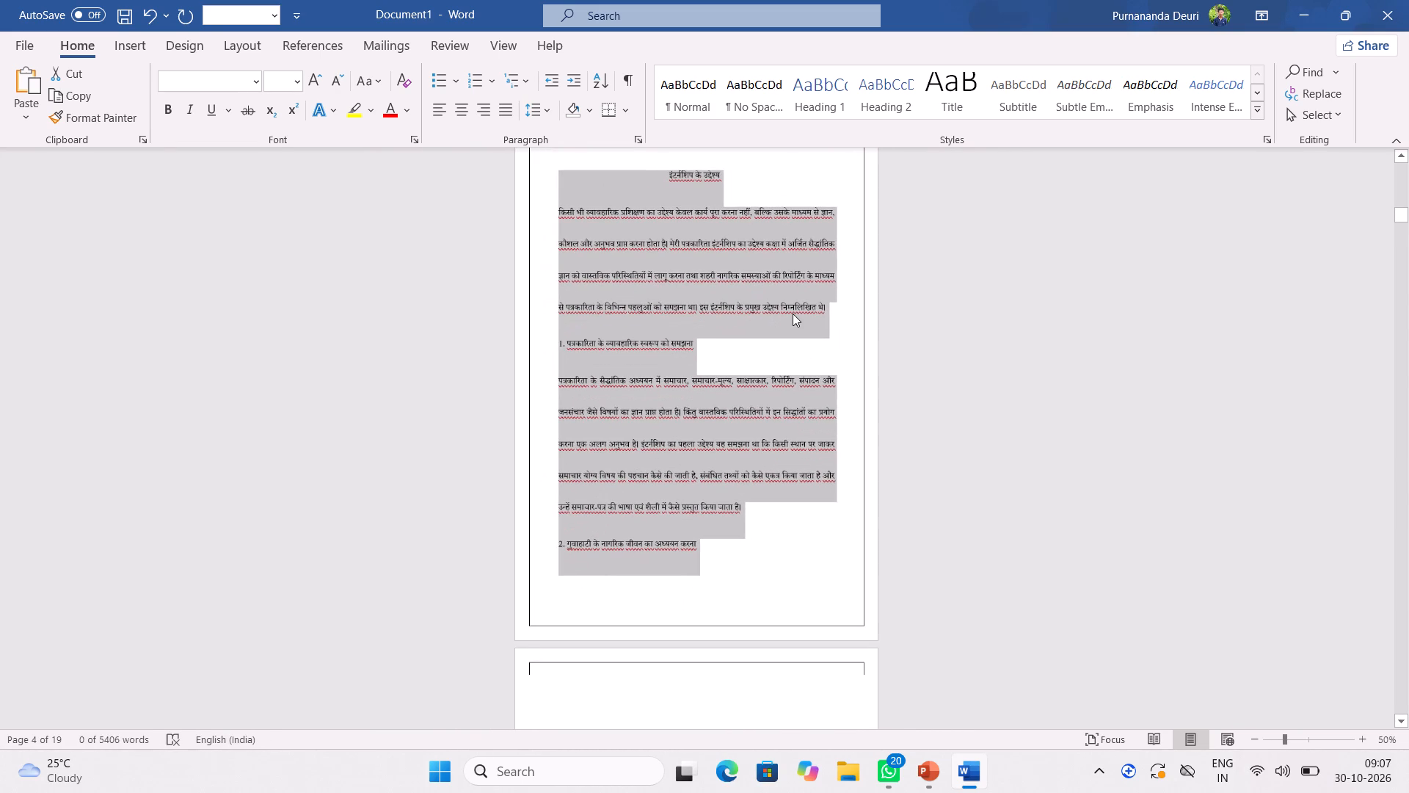
scroll(793, 314, "up", 1)
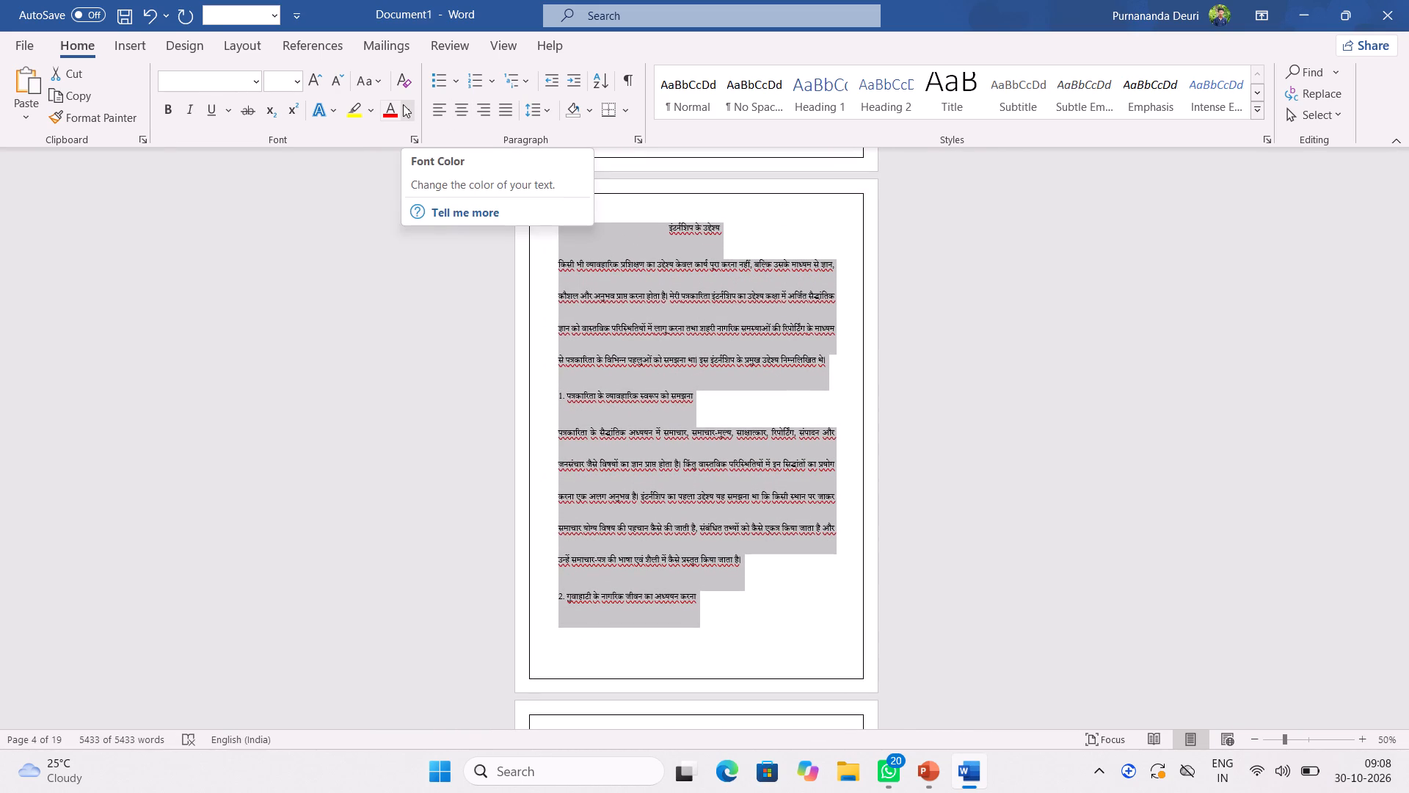
Set the line spacing of the whole document's text to 1.5.
key("ctrl+a")
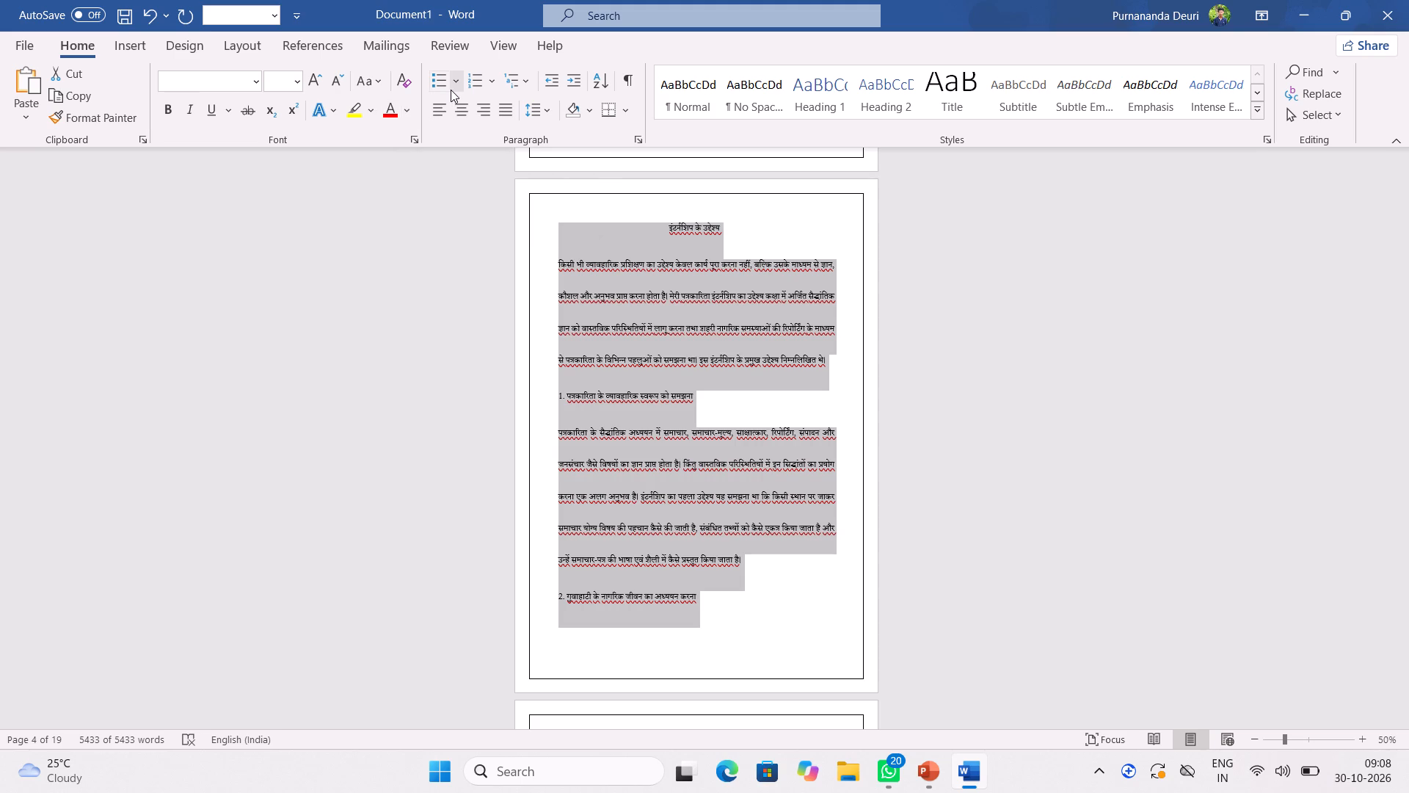
scroll(685, 291, "down", 3)
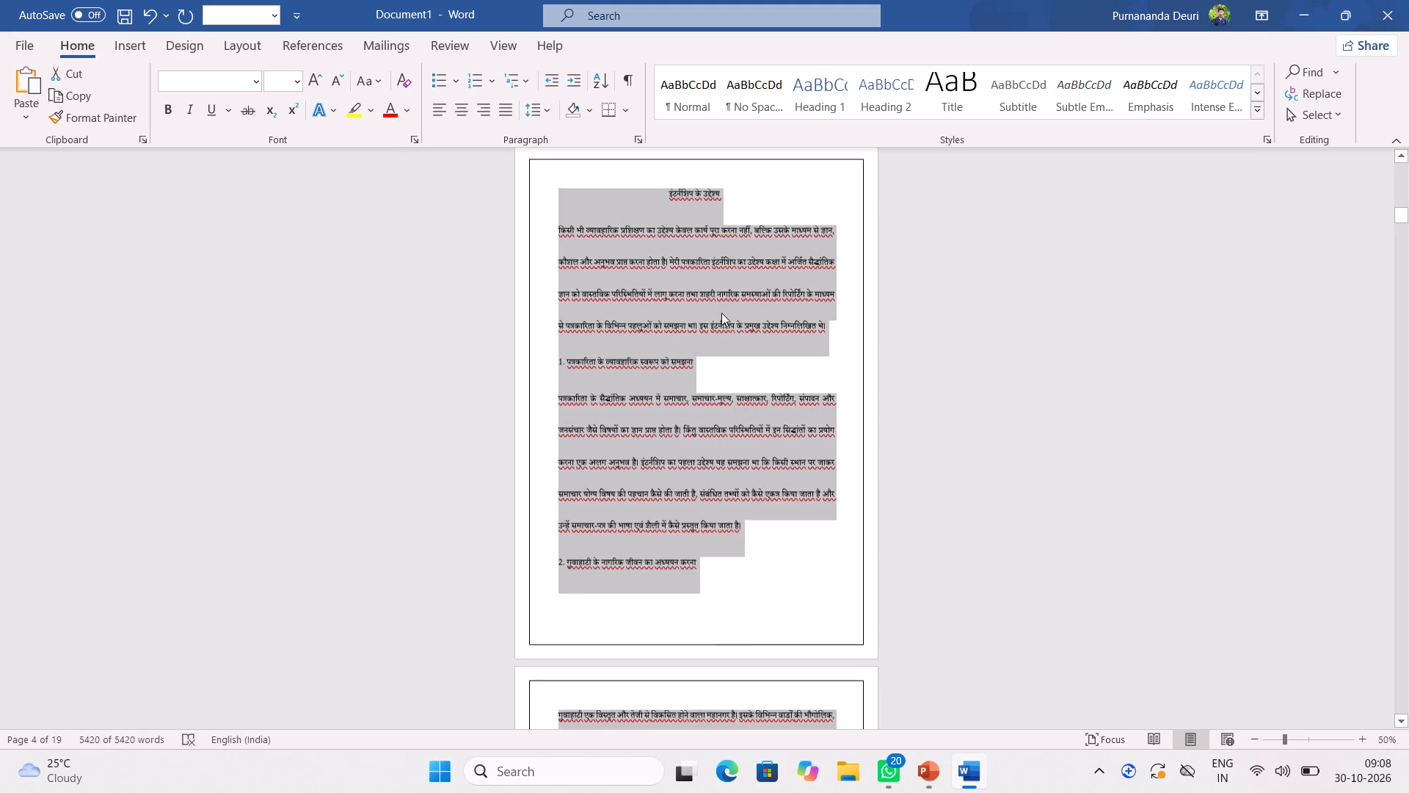
scroll(859, 433, "down", 1)
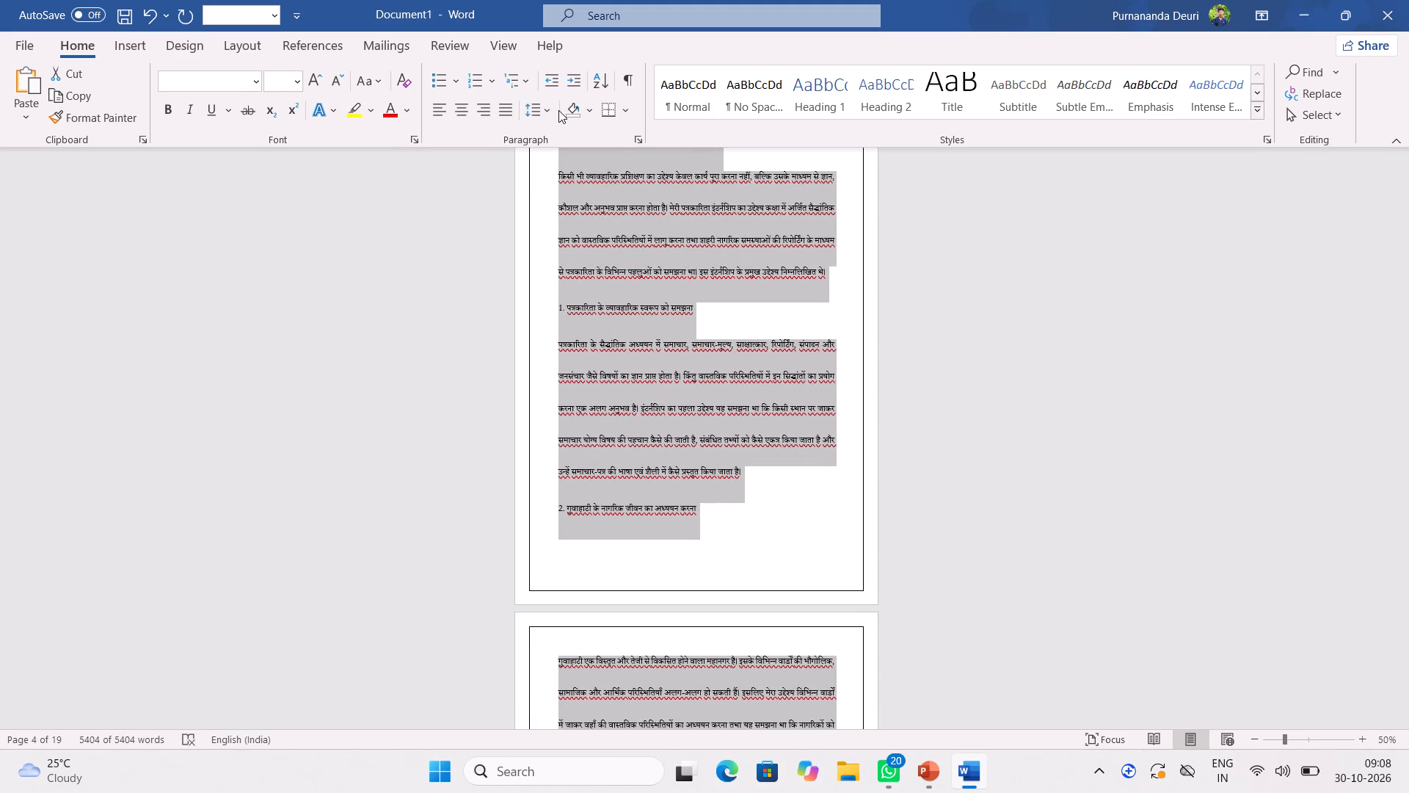
double_click(549, 110)
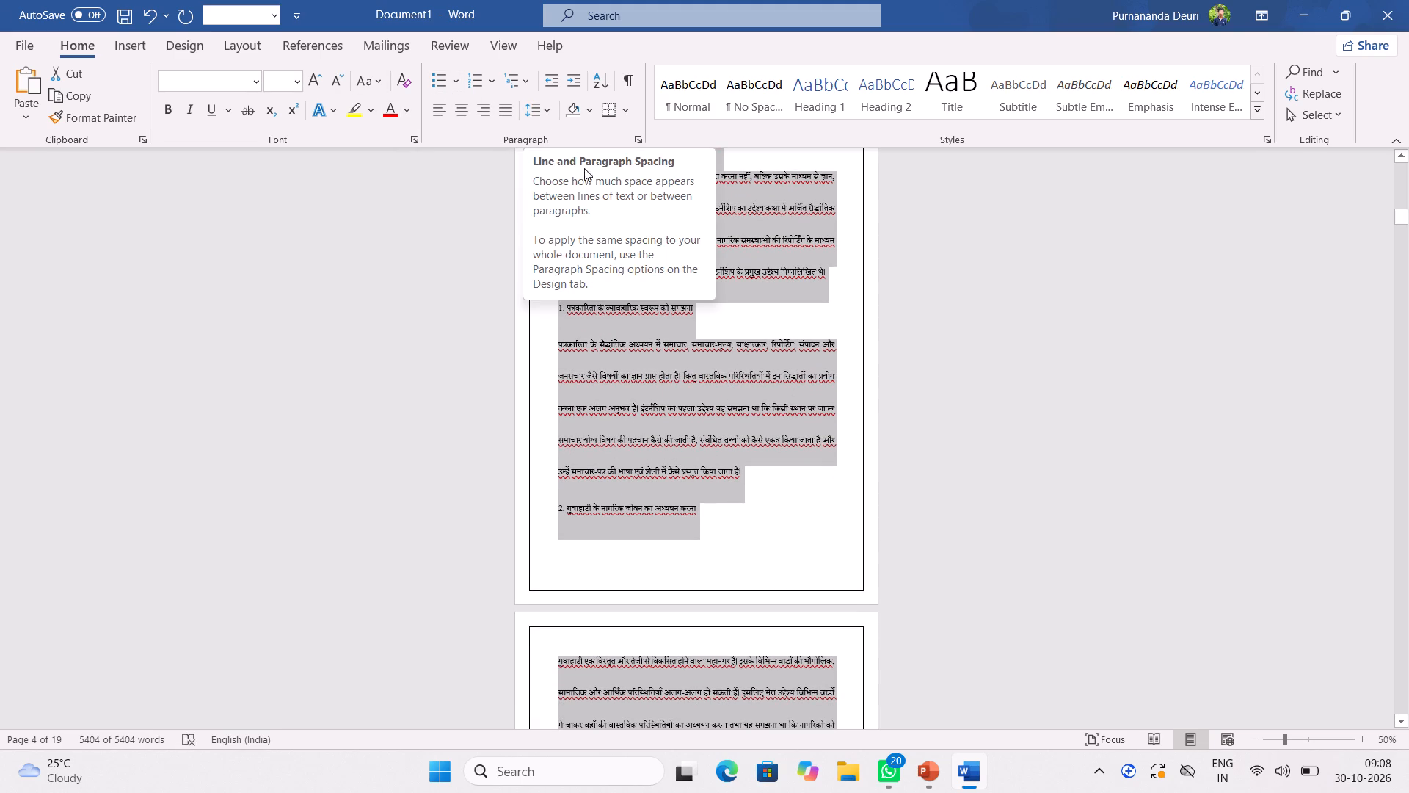
left_click(545, 107)
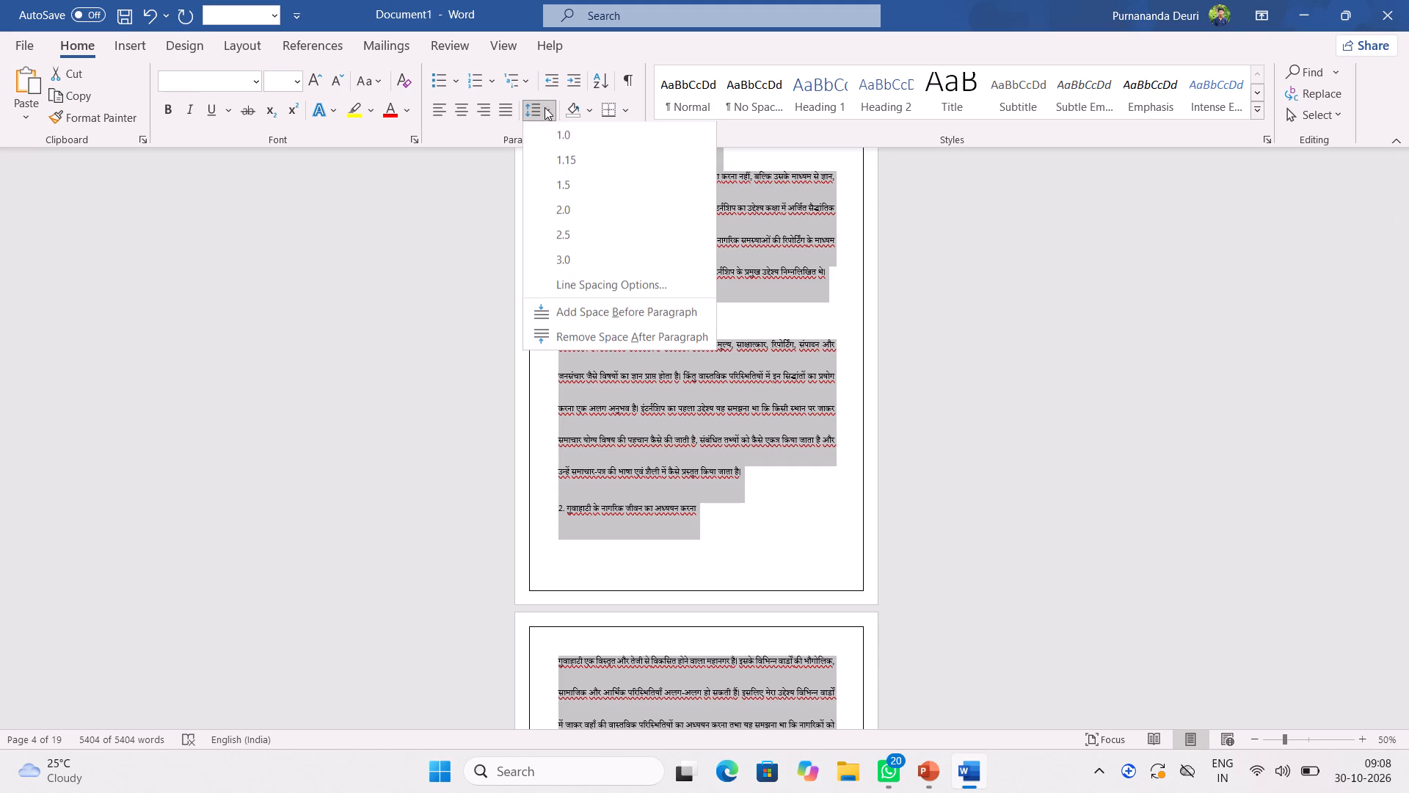
left_click(579, 189)
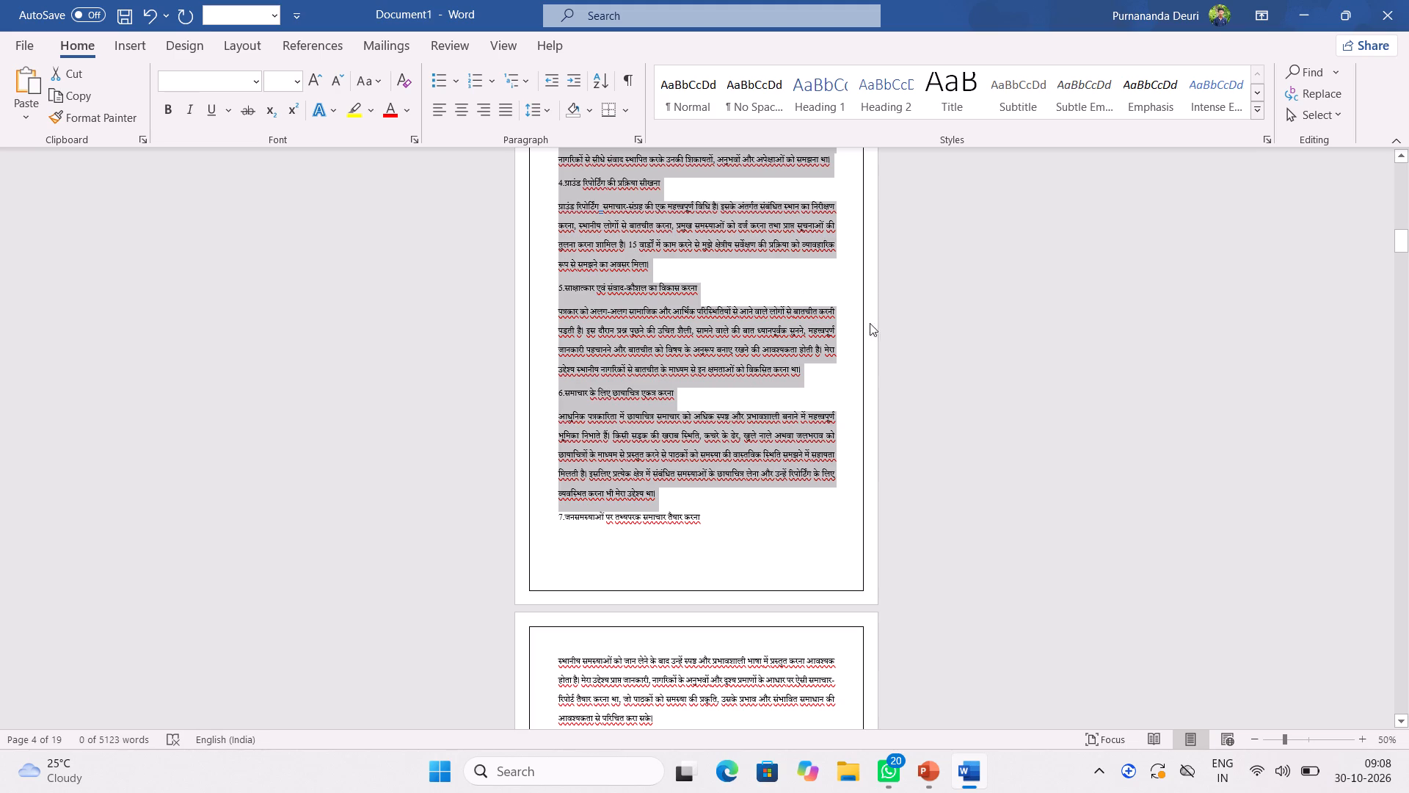
left_click(772, 271)
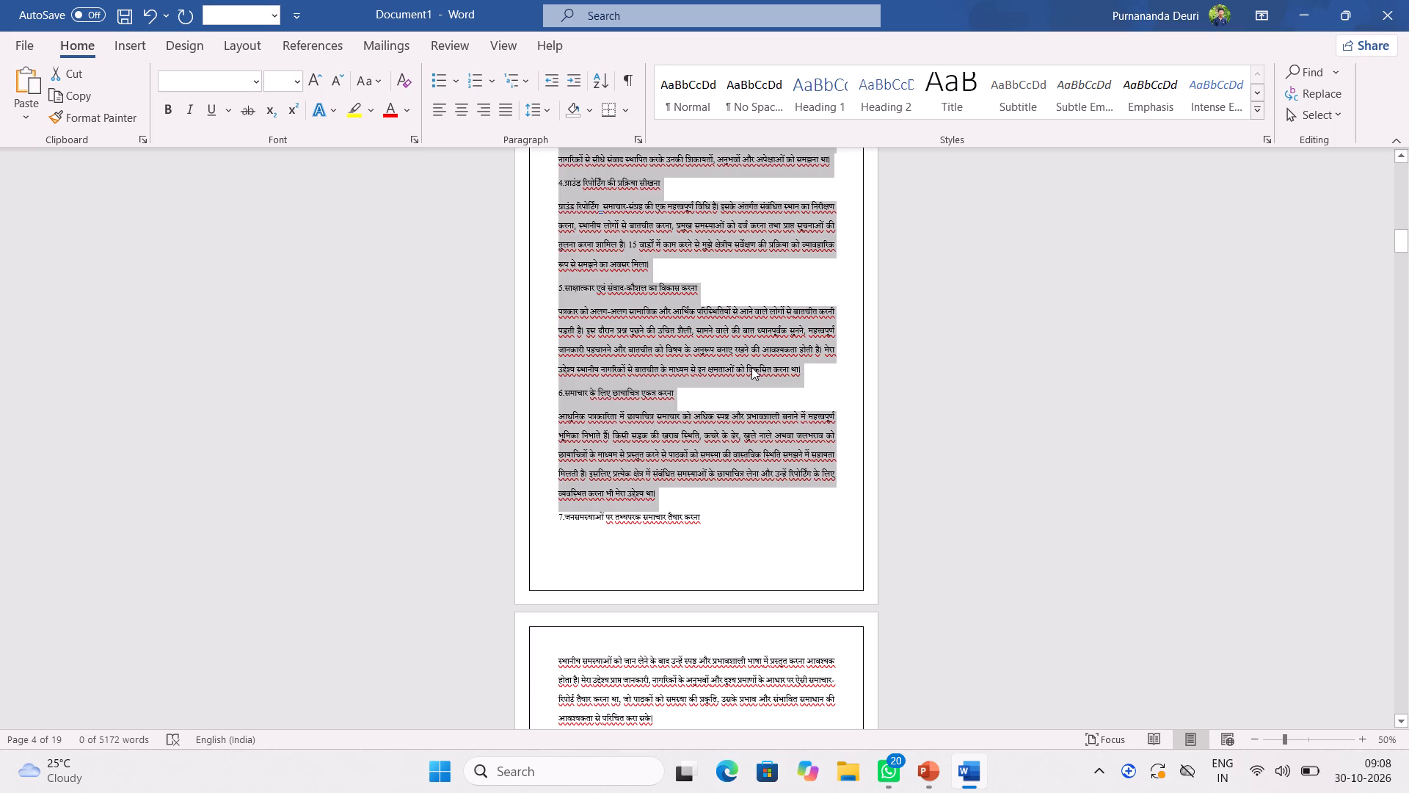
Look over the page layout of the objectives section, from point 6 through point 11.
scroll(718, 388, "down", 9)
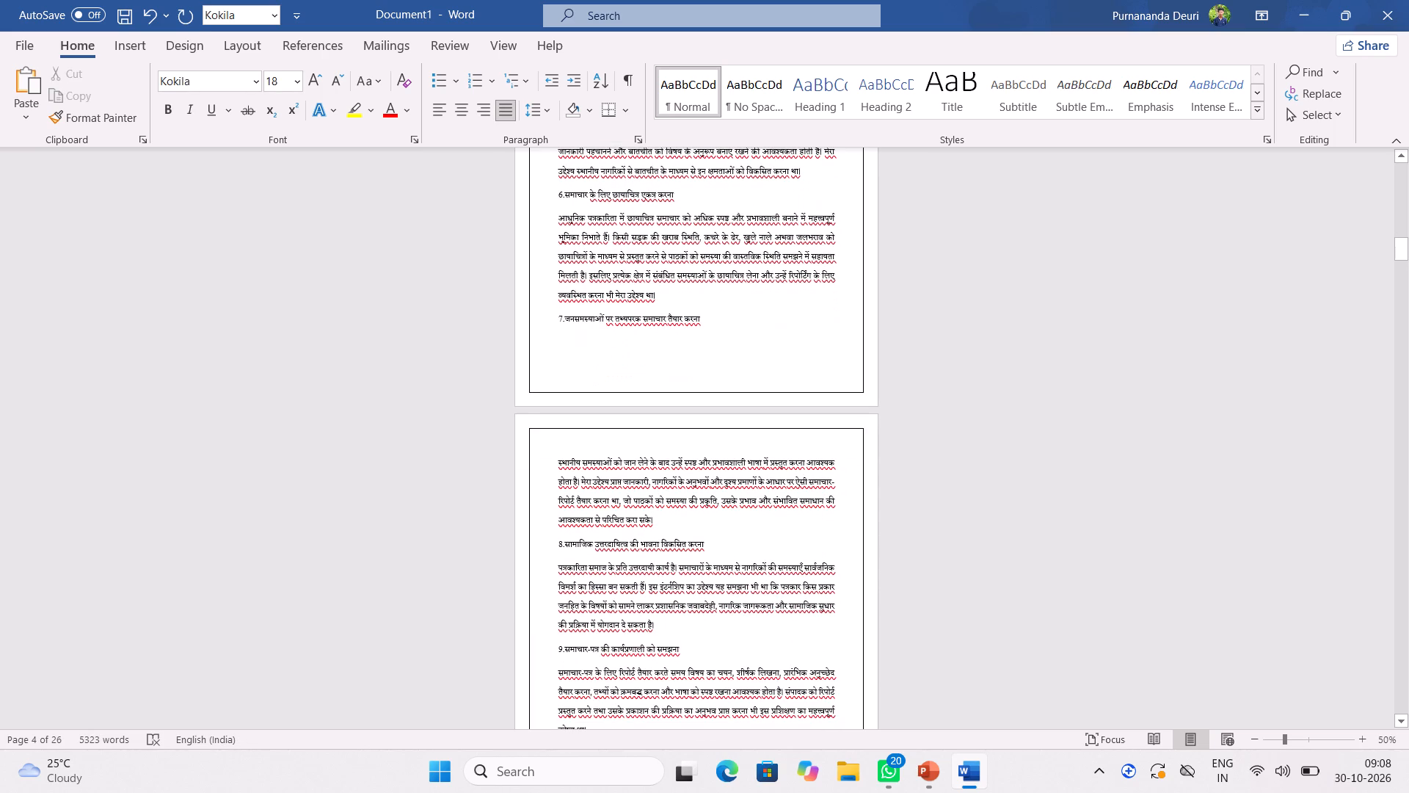
scroll(732, 358, "down", 7)
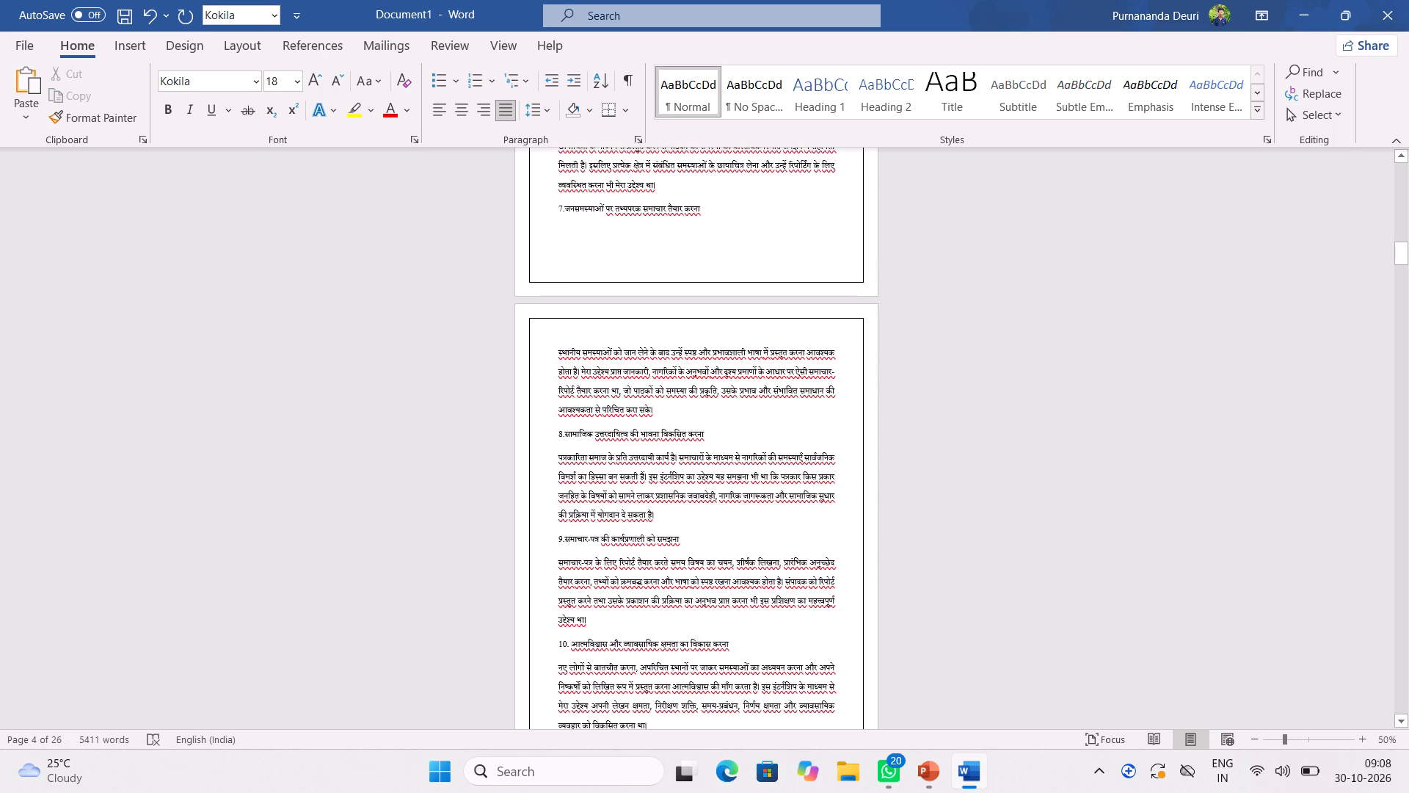
scroll(732, 361, "down", 1)
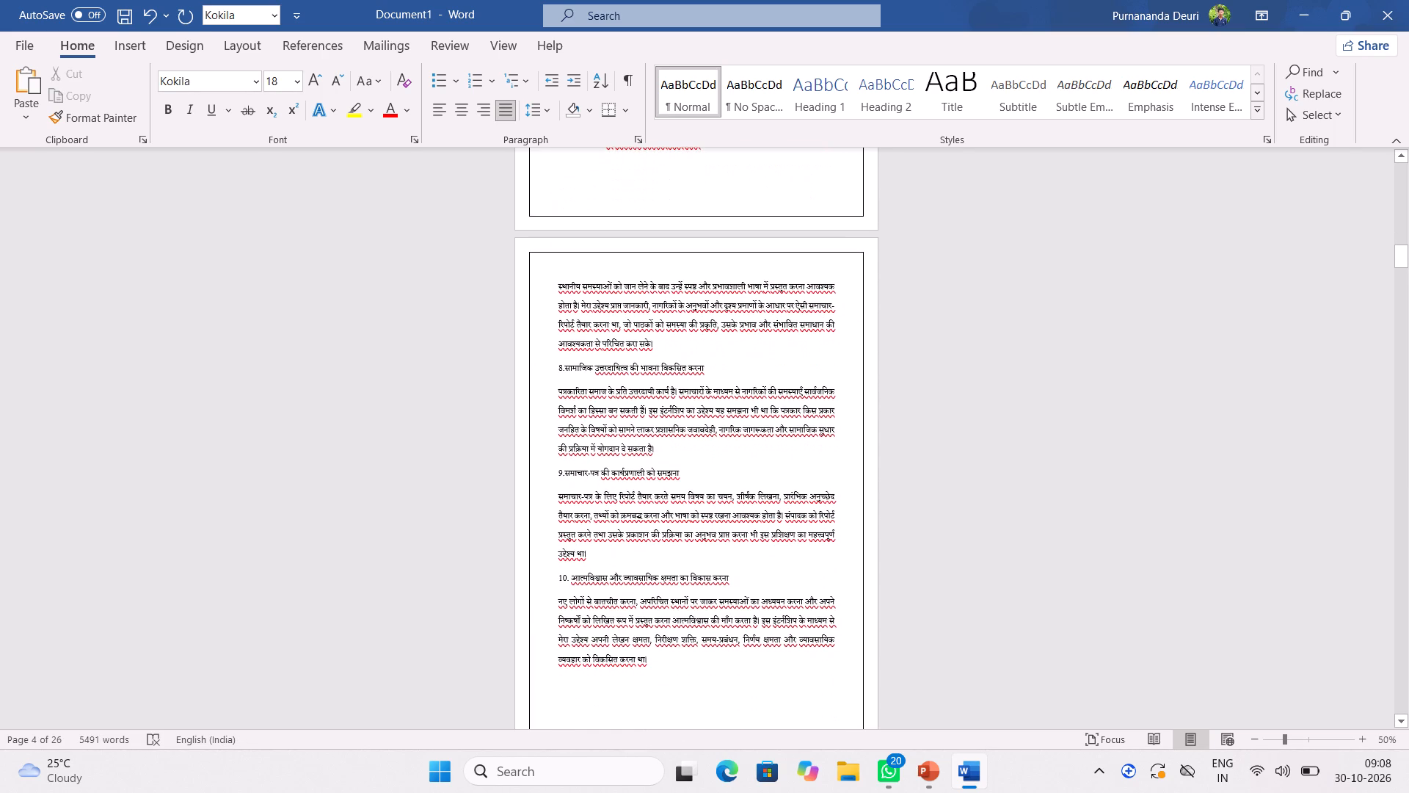
scroll(732, 362, "down", 10)
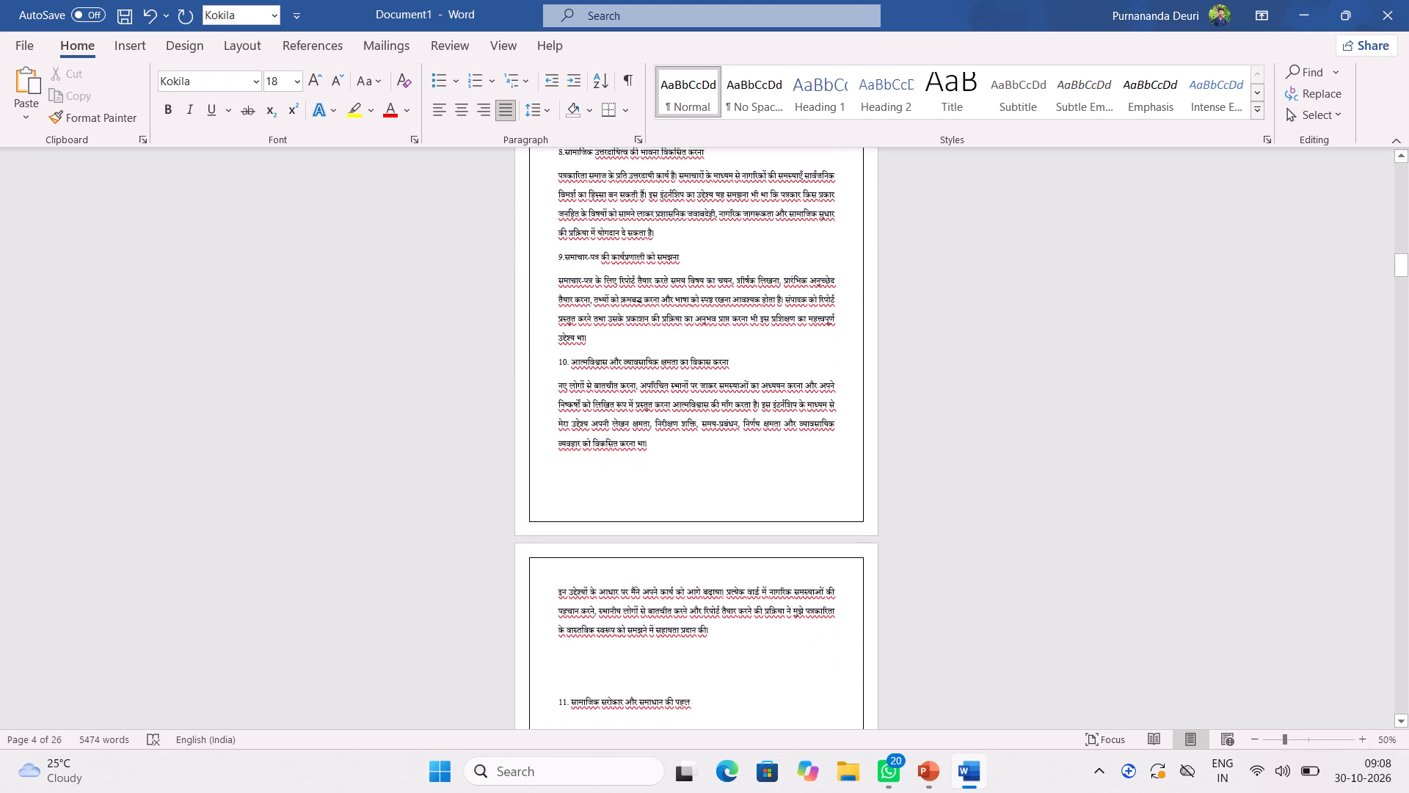
scroll(732, 362, "down", 11)
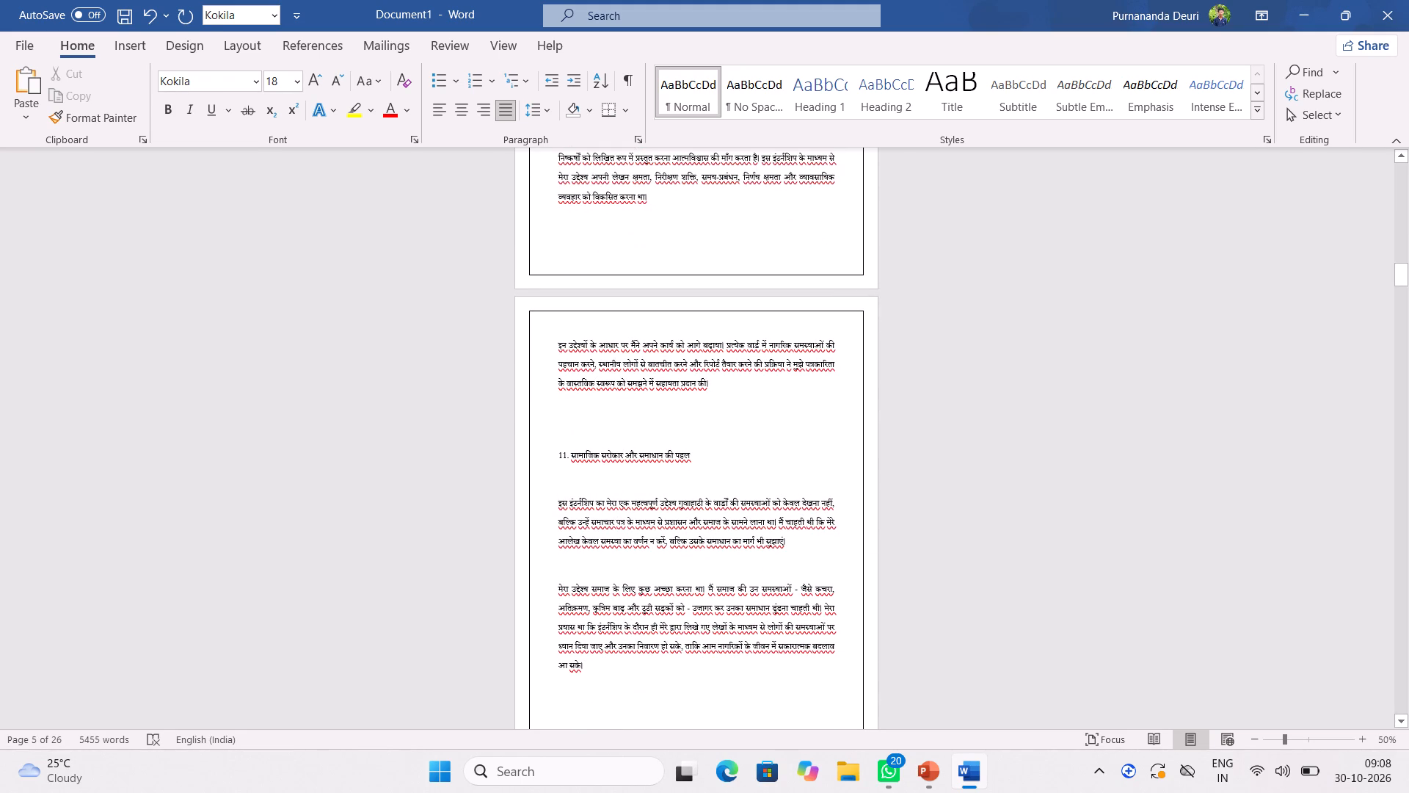
Check how the line spacing lays out the numbered items of the "3. सामग्री" section.
scroll(539, 506, "down", 18)
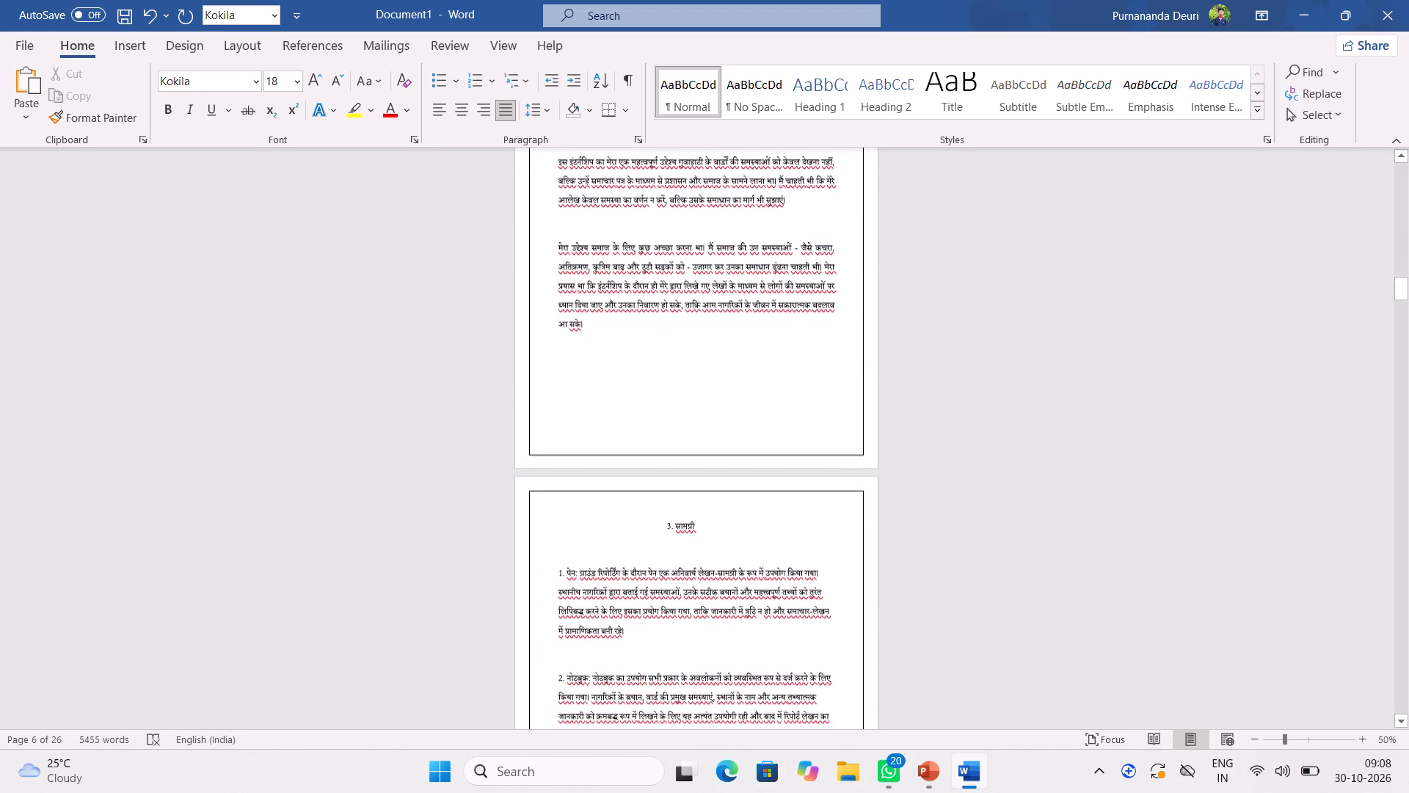
scroll(588, 479, "down", 1)
scroll(654, 498, "down", 8)
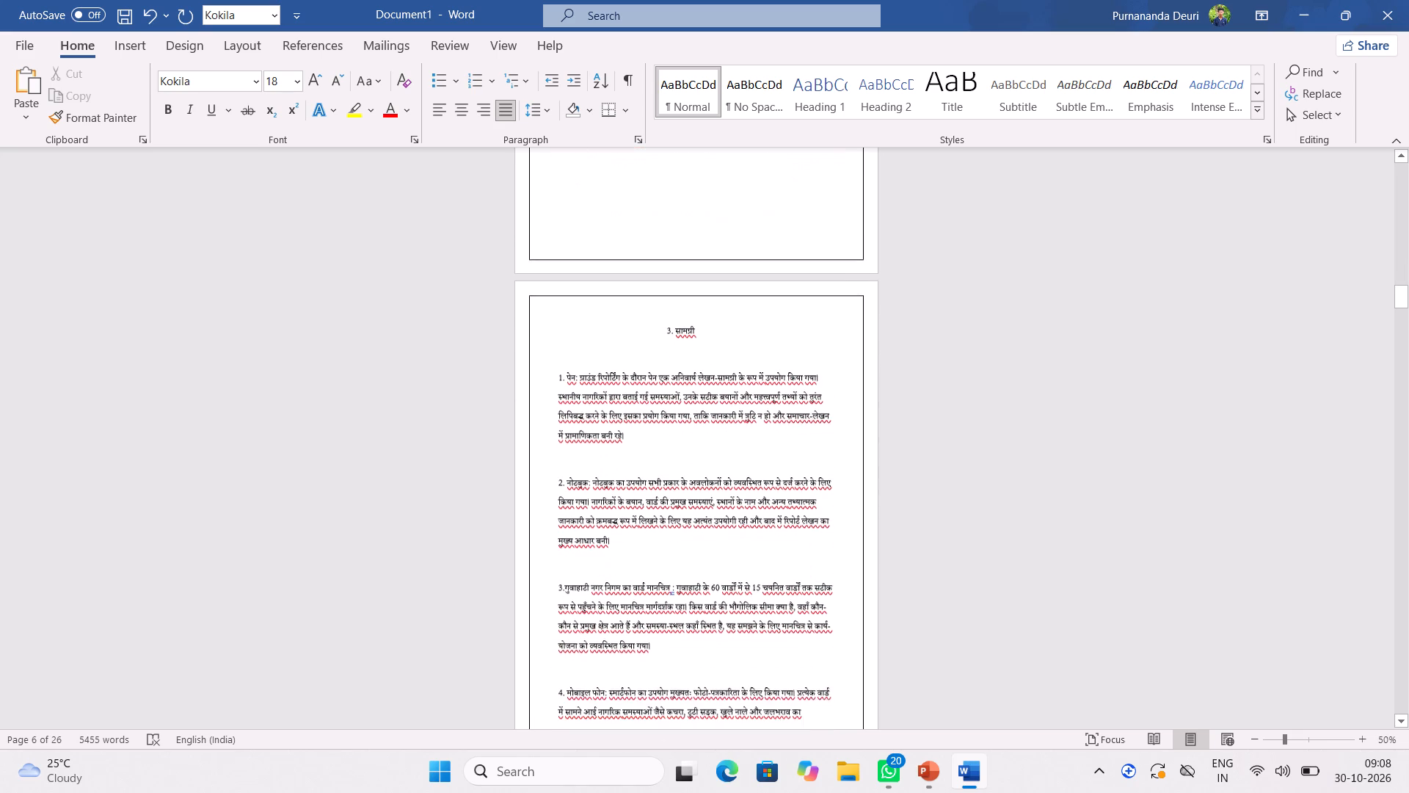
scroll(655, 498, "down", 5)
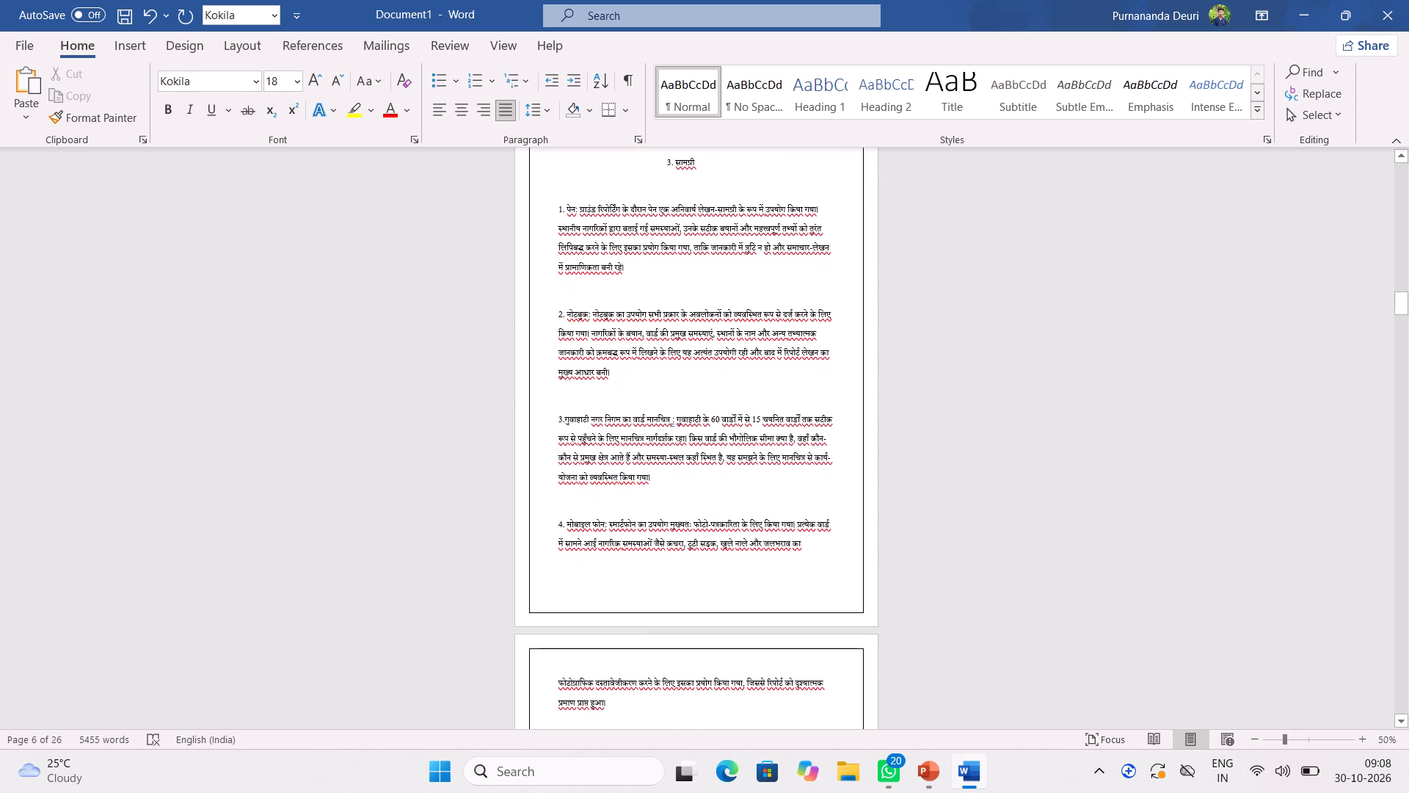
scroll(655, 496, "down", 11)
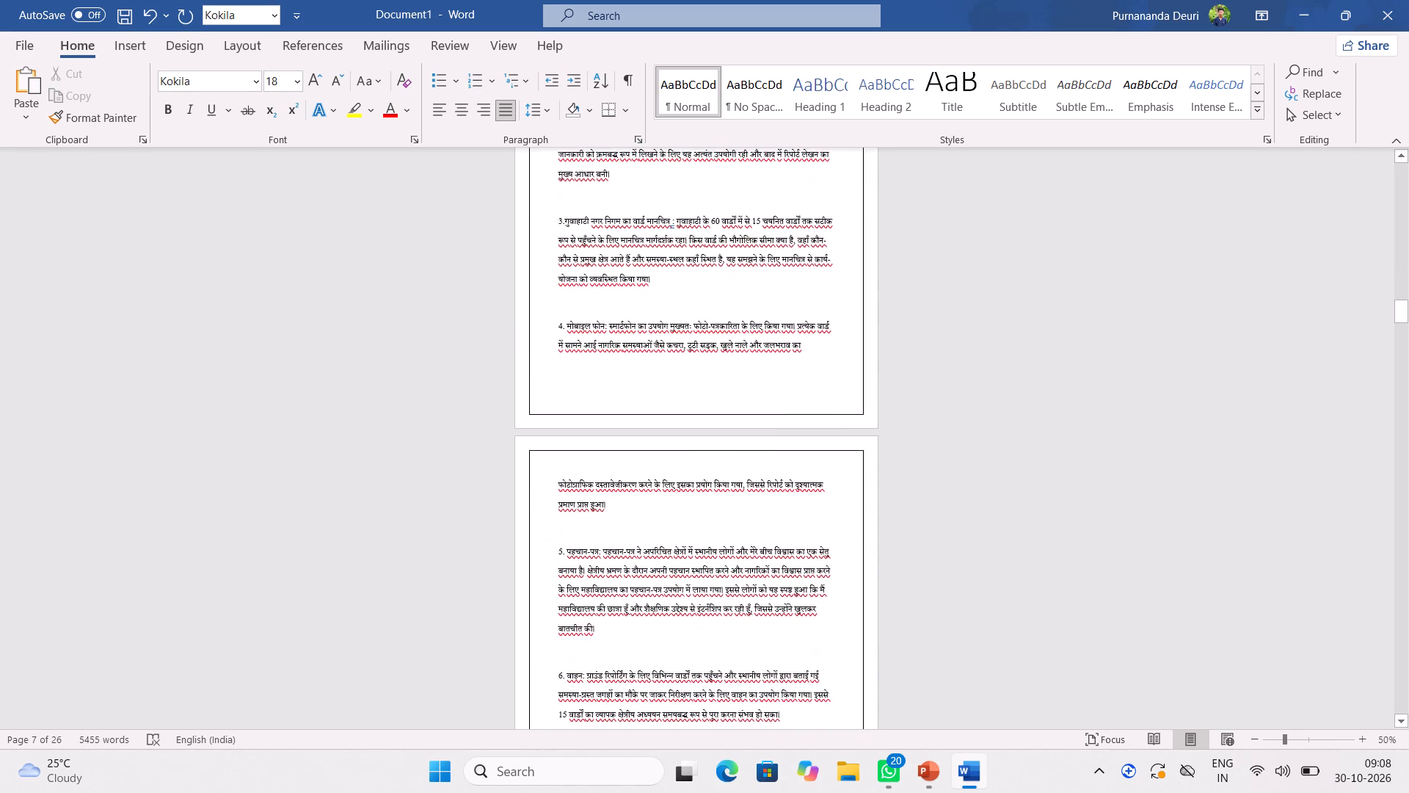
scroll(655, 496, "down", 2)
scroll(655, 496, "up", 8)
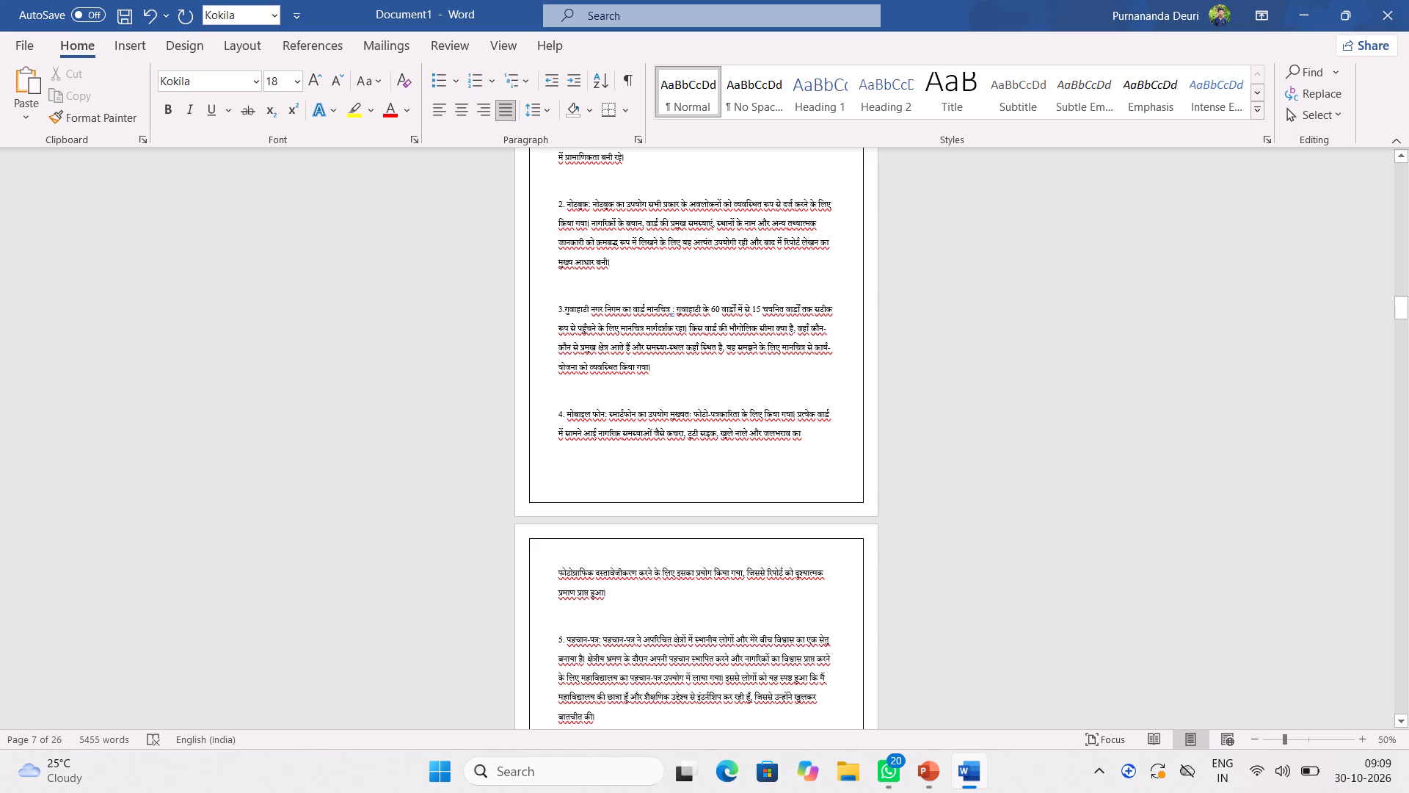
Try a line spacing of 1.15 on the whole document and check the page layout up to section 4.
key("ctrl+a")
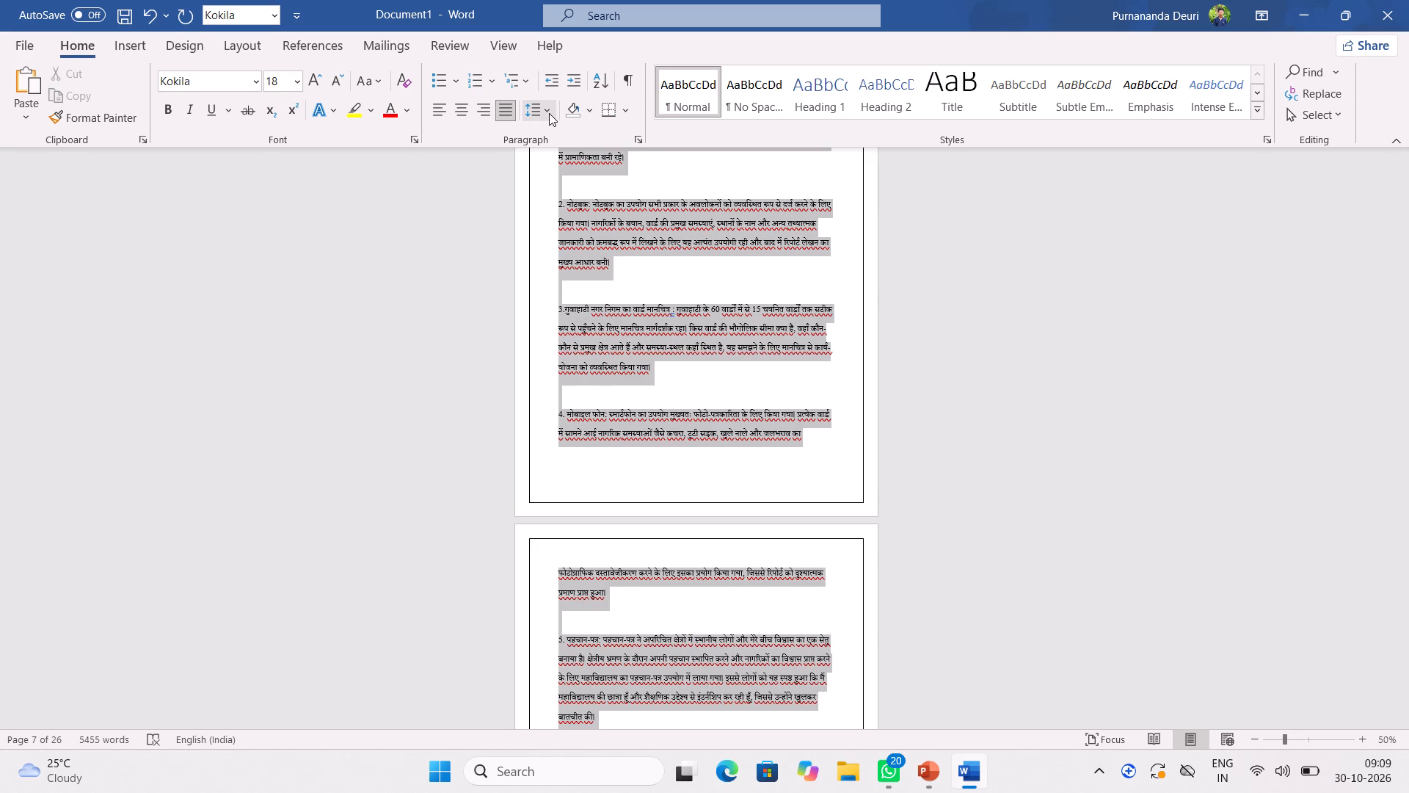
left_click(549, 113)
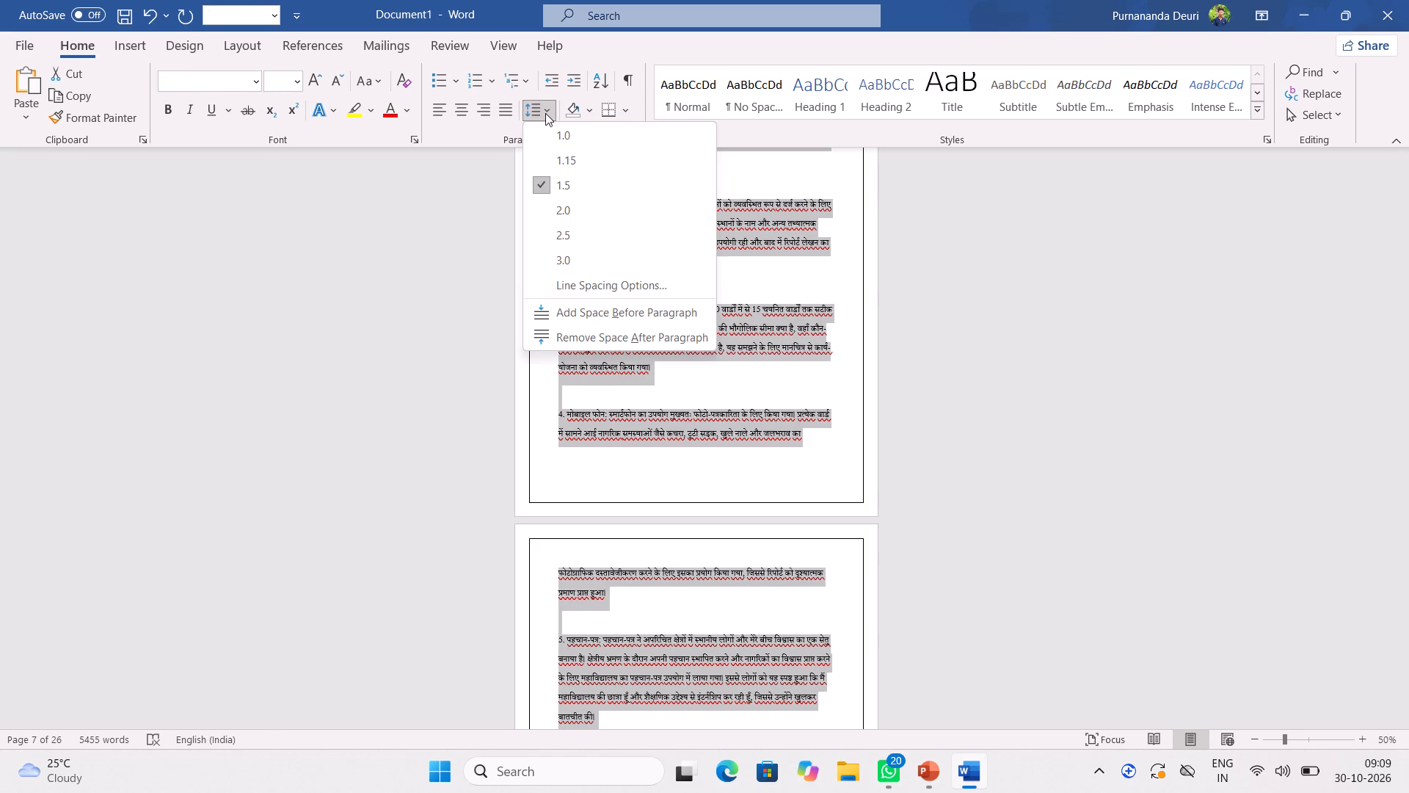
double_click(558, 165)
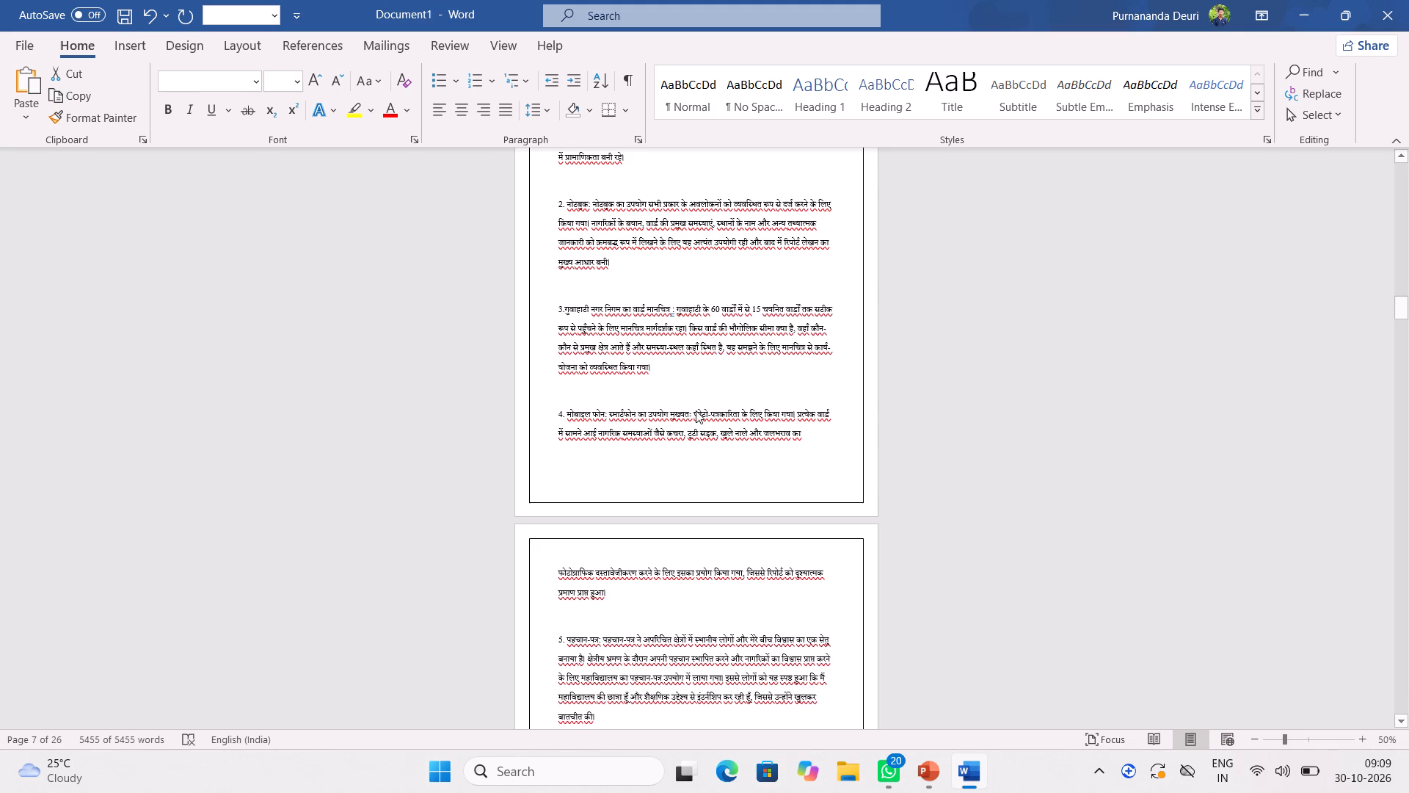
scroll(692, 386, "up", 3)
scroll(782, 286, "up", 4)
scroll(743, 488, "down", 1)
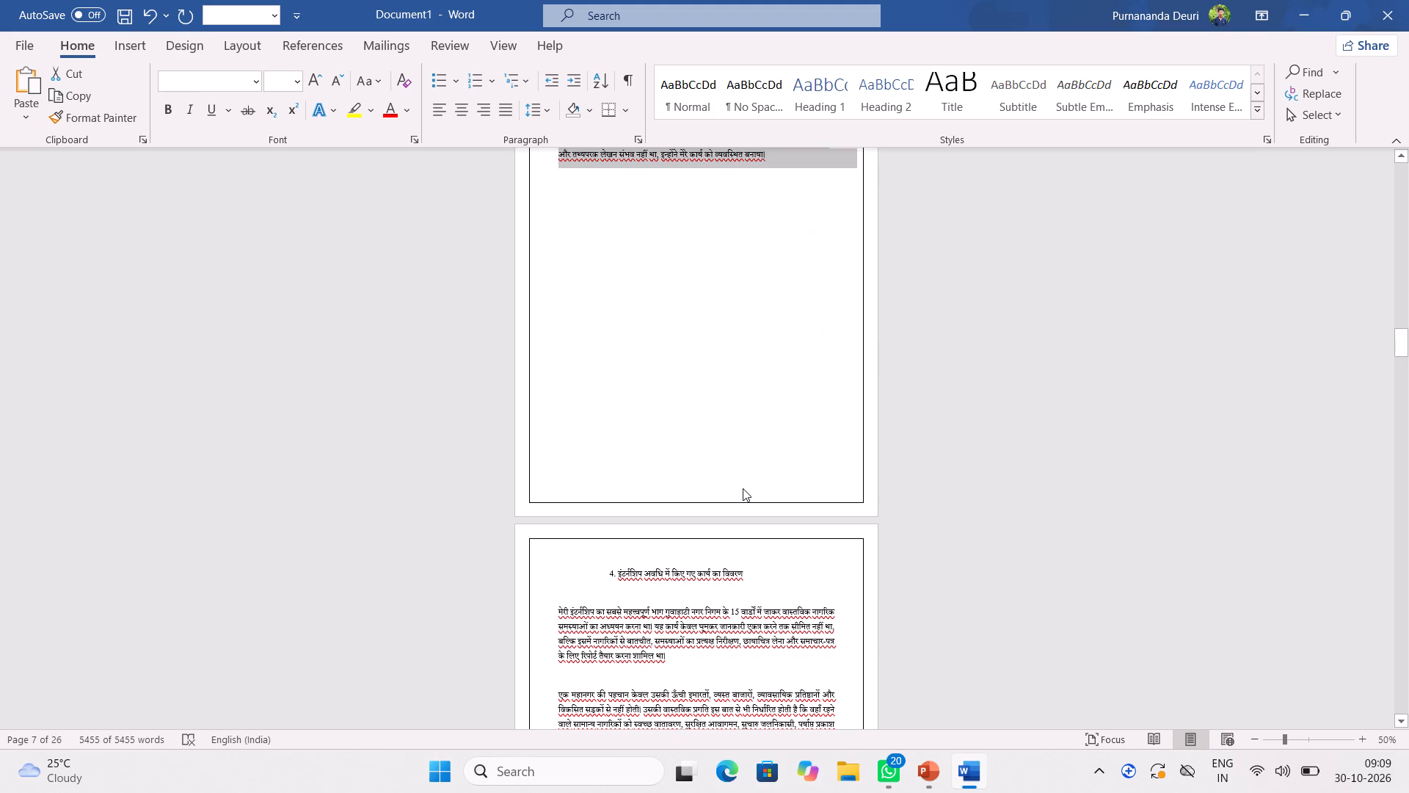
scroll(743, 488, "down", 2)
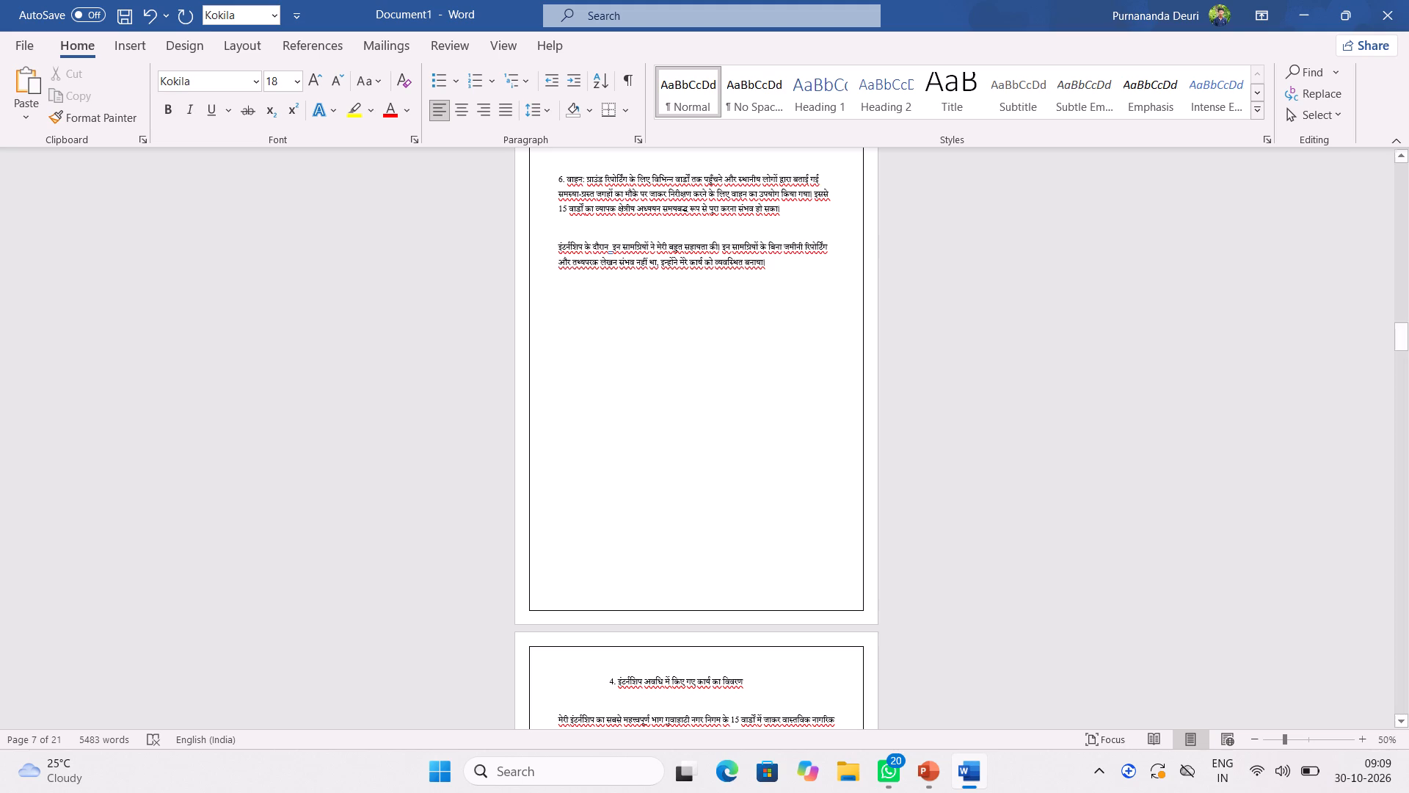
Select the whole document's text and open the line spacing choices for it.
left_click(749, 519)
key("ctrl+a")
left_click(549, 105)
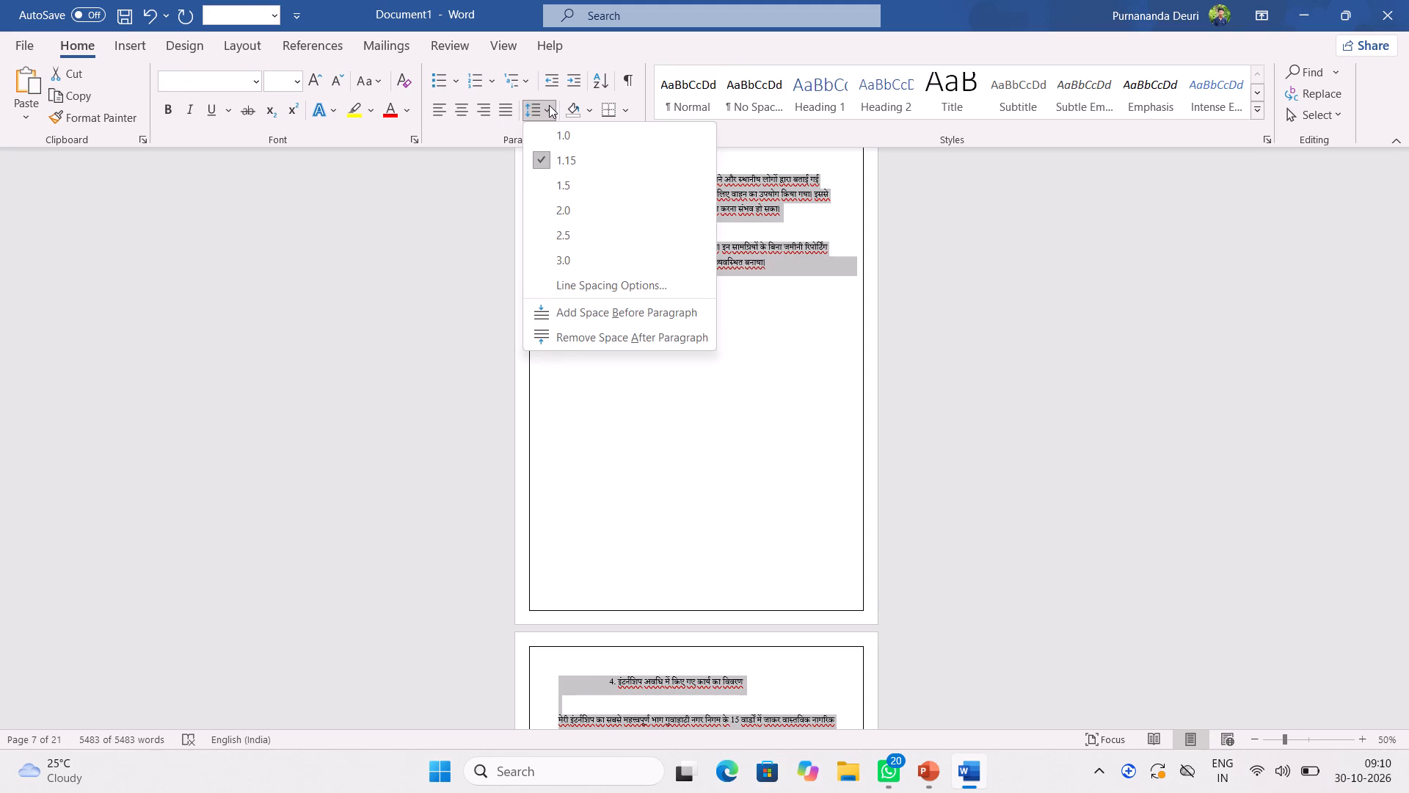
Set the whole document's line spacing back to 1.5, clear the selection and check the spacing setting at point 6 of "सामग्री".
left_click(578, 195)
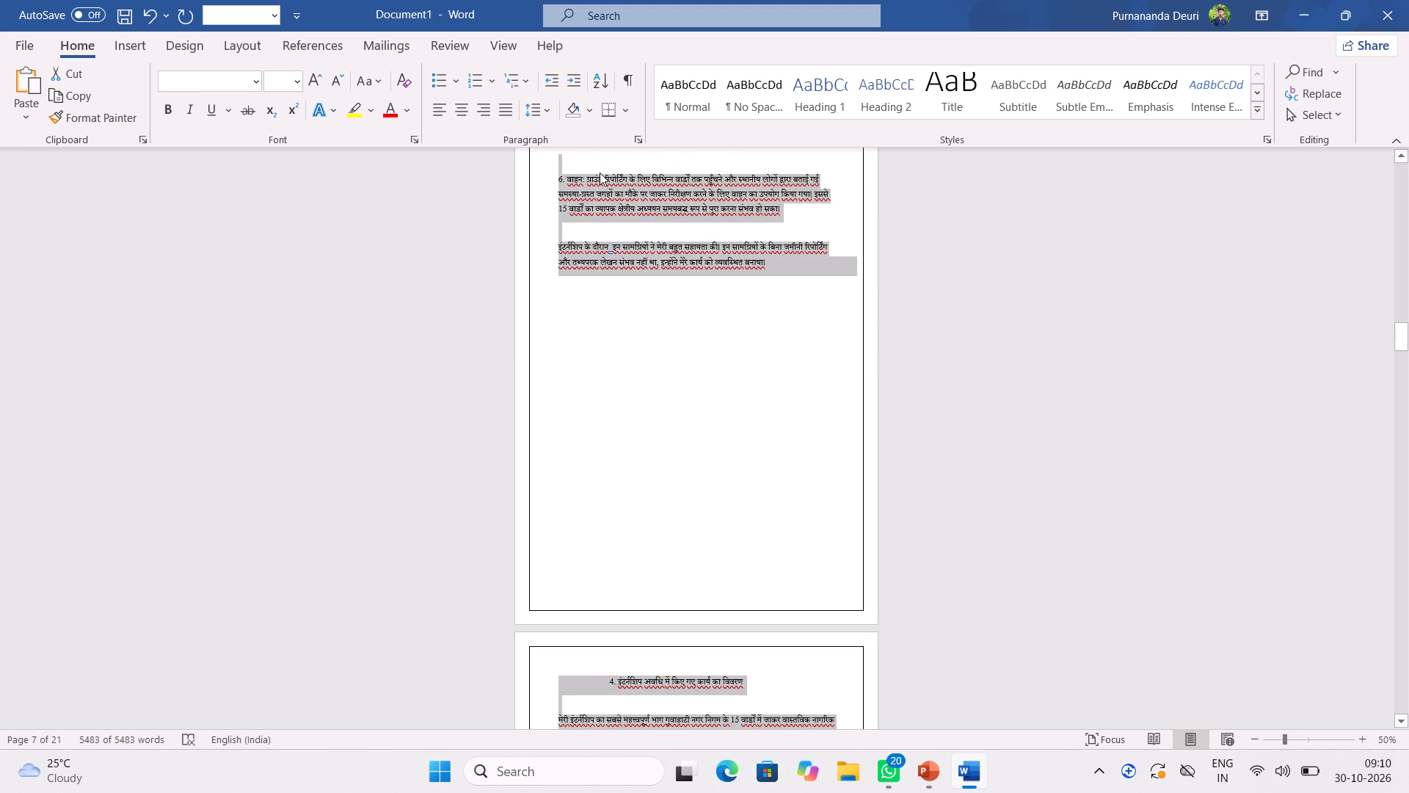
scroll(751, 413, "down", 18)
scroll(795, 477, "down", 8)
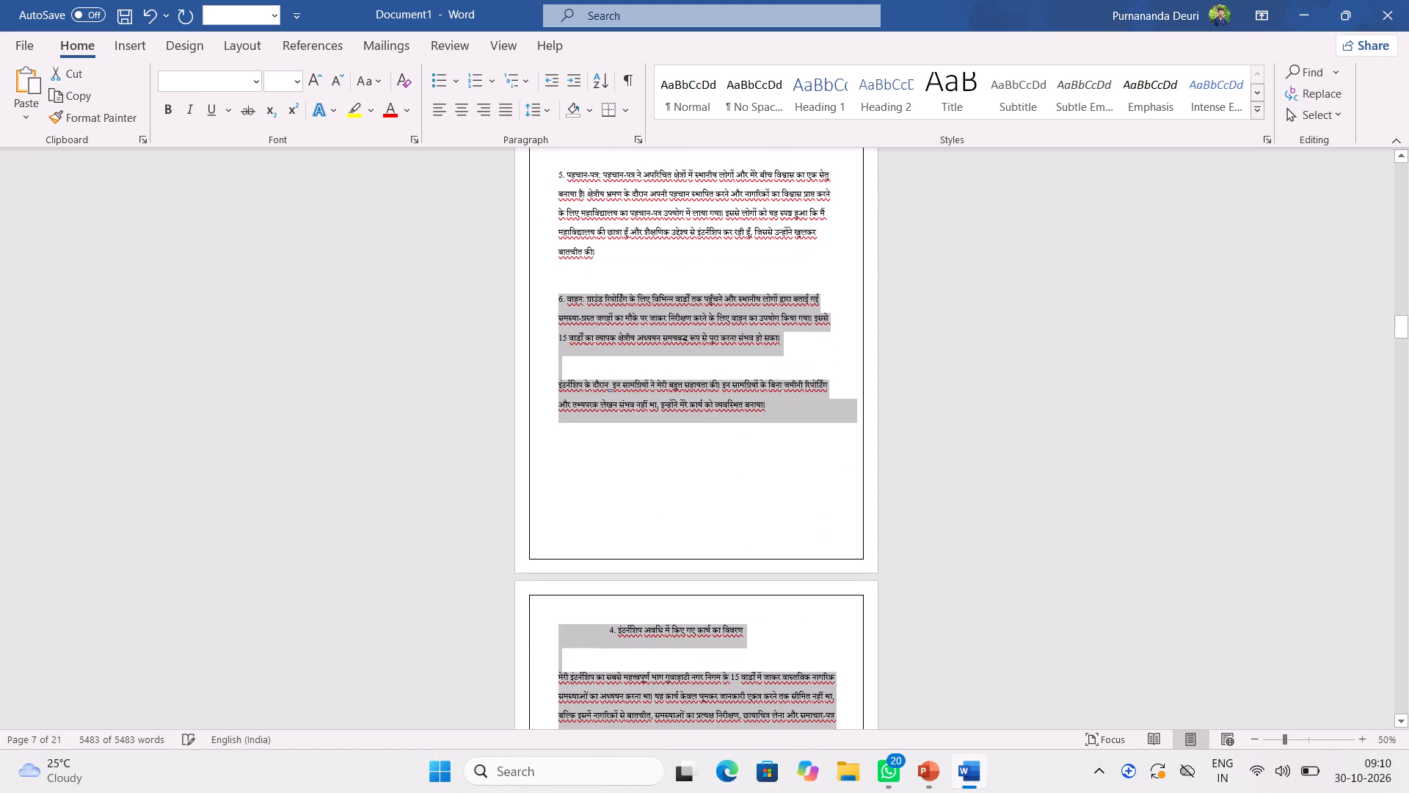
left_click(779, 515)
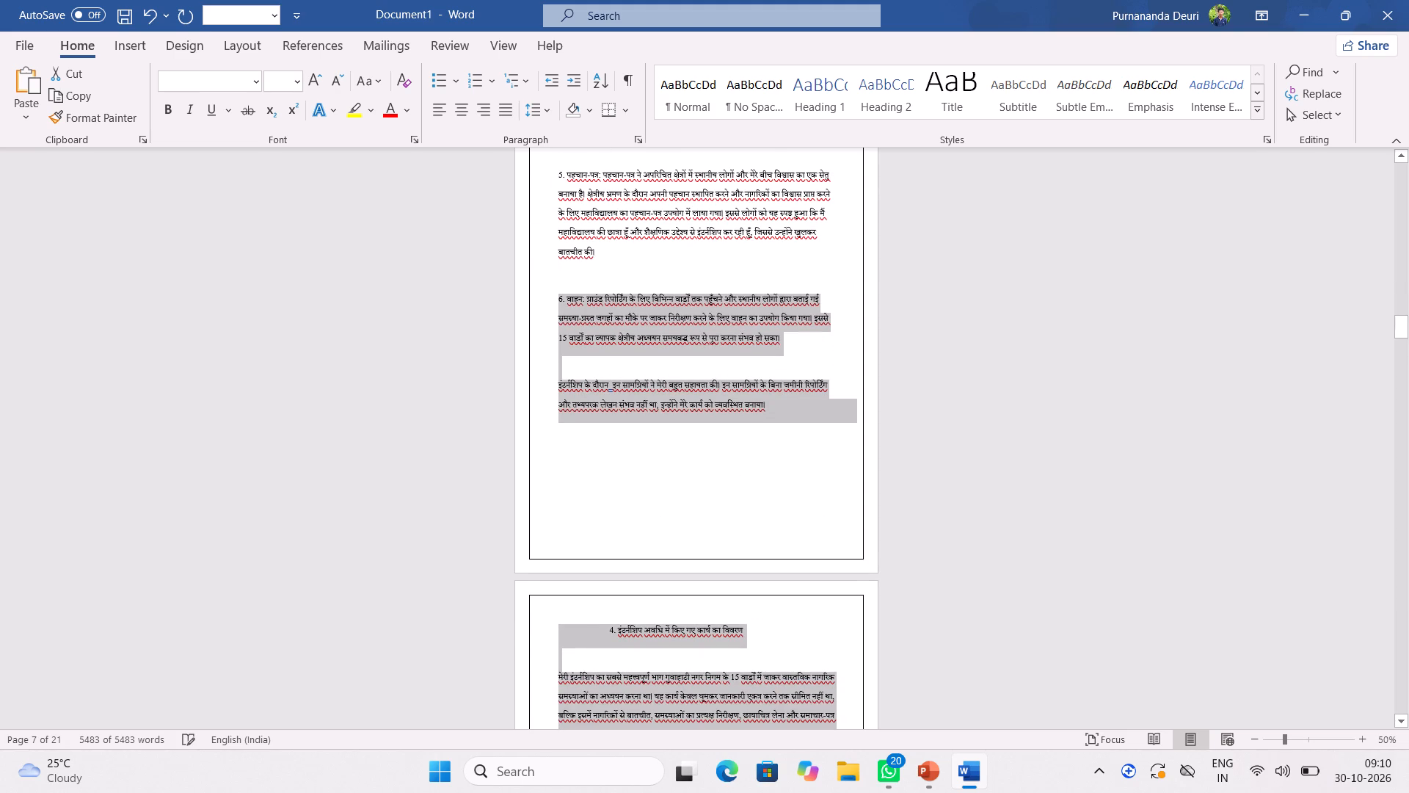
left_click(751, 276)
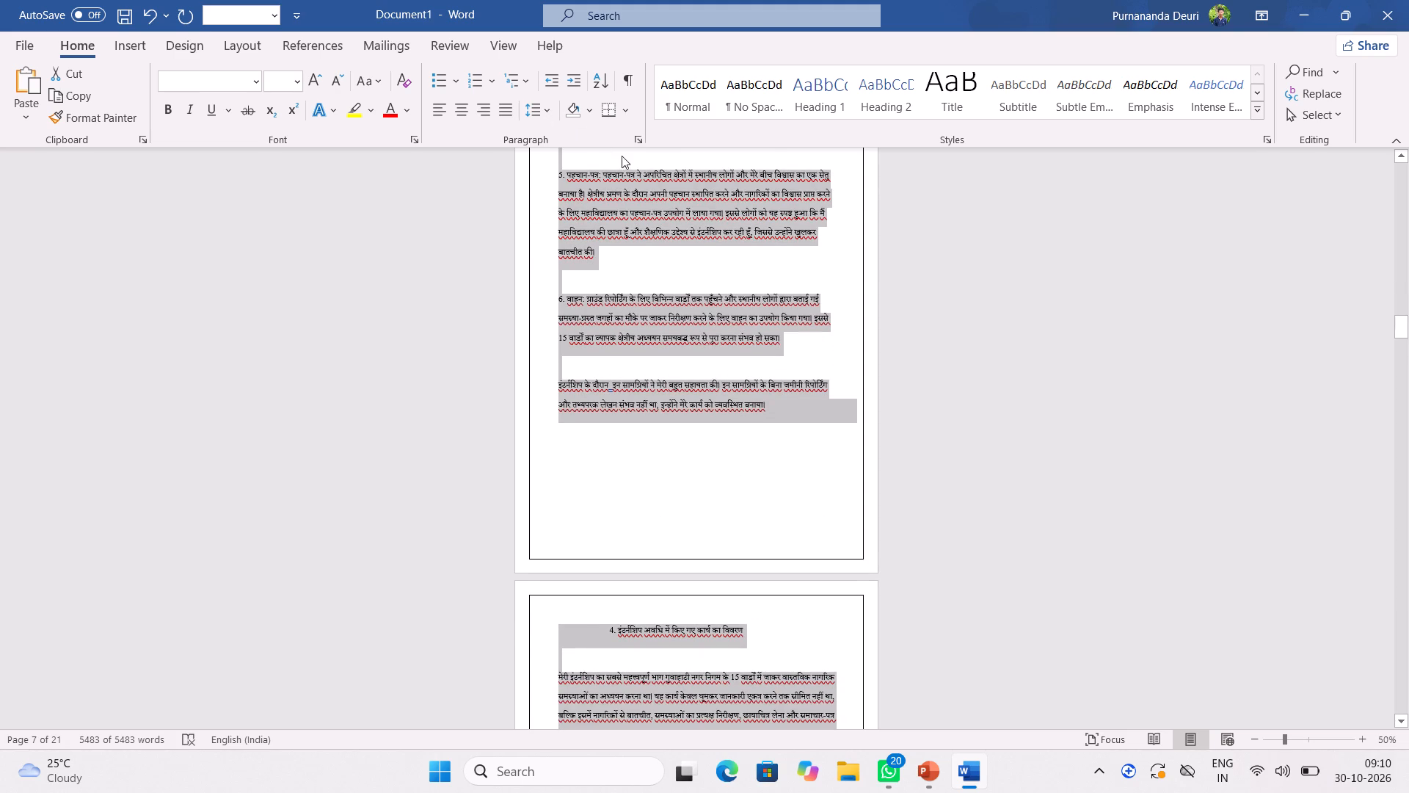
left_click(696, 314)
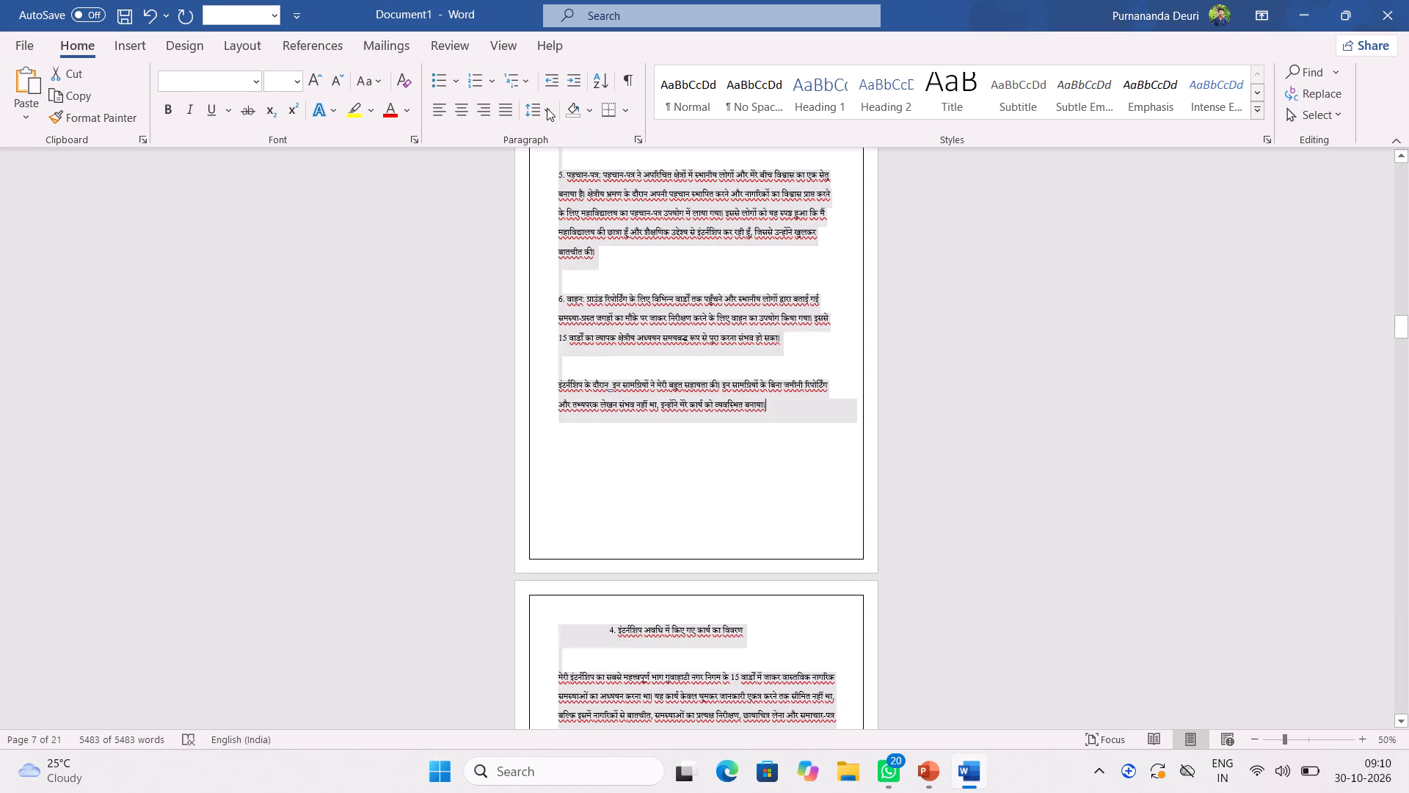
left_click(547, 108)
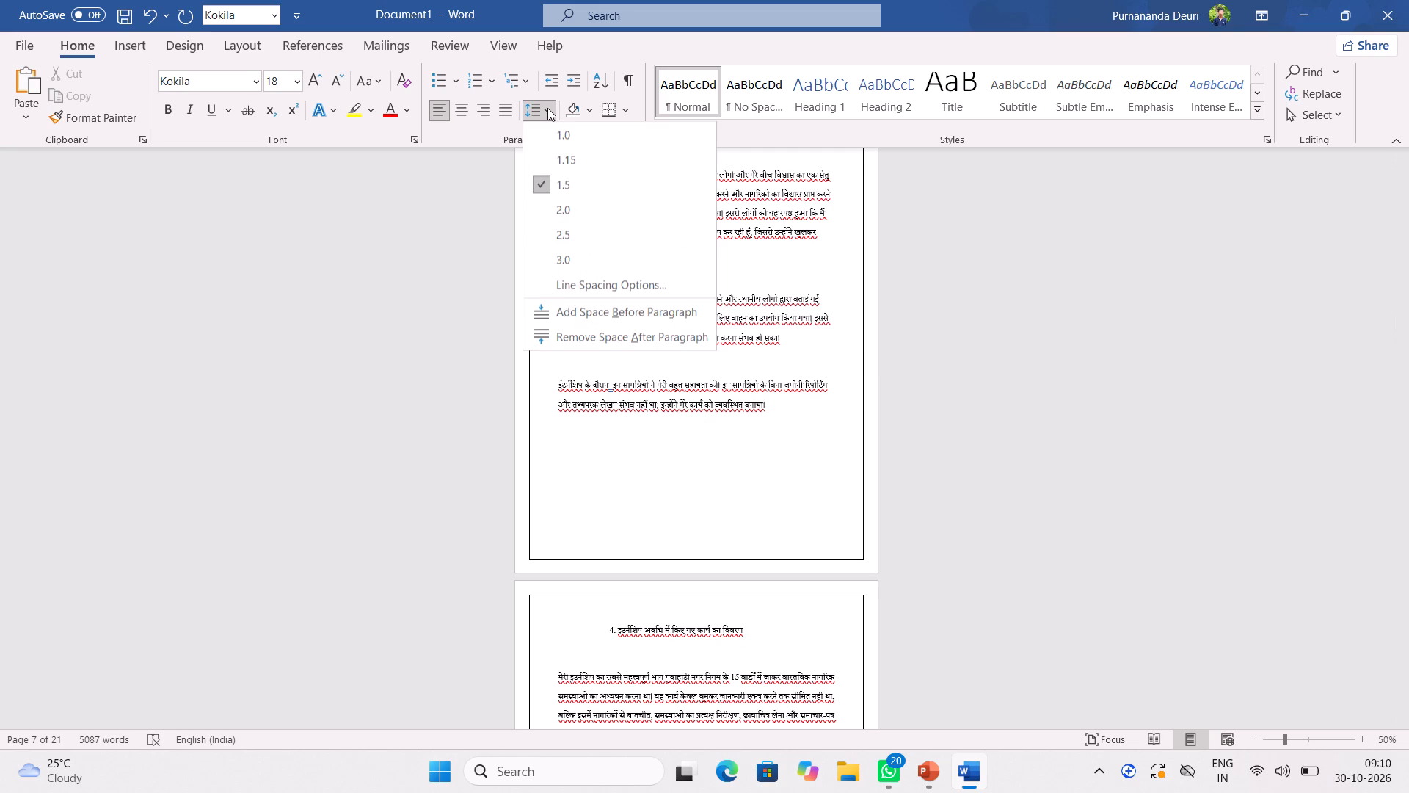
left_click(547, 108)
Look over the layout from the end of "सामग्री" into section 4, and check the document's last page.
scroll(823, 470, "up", 5)
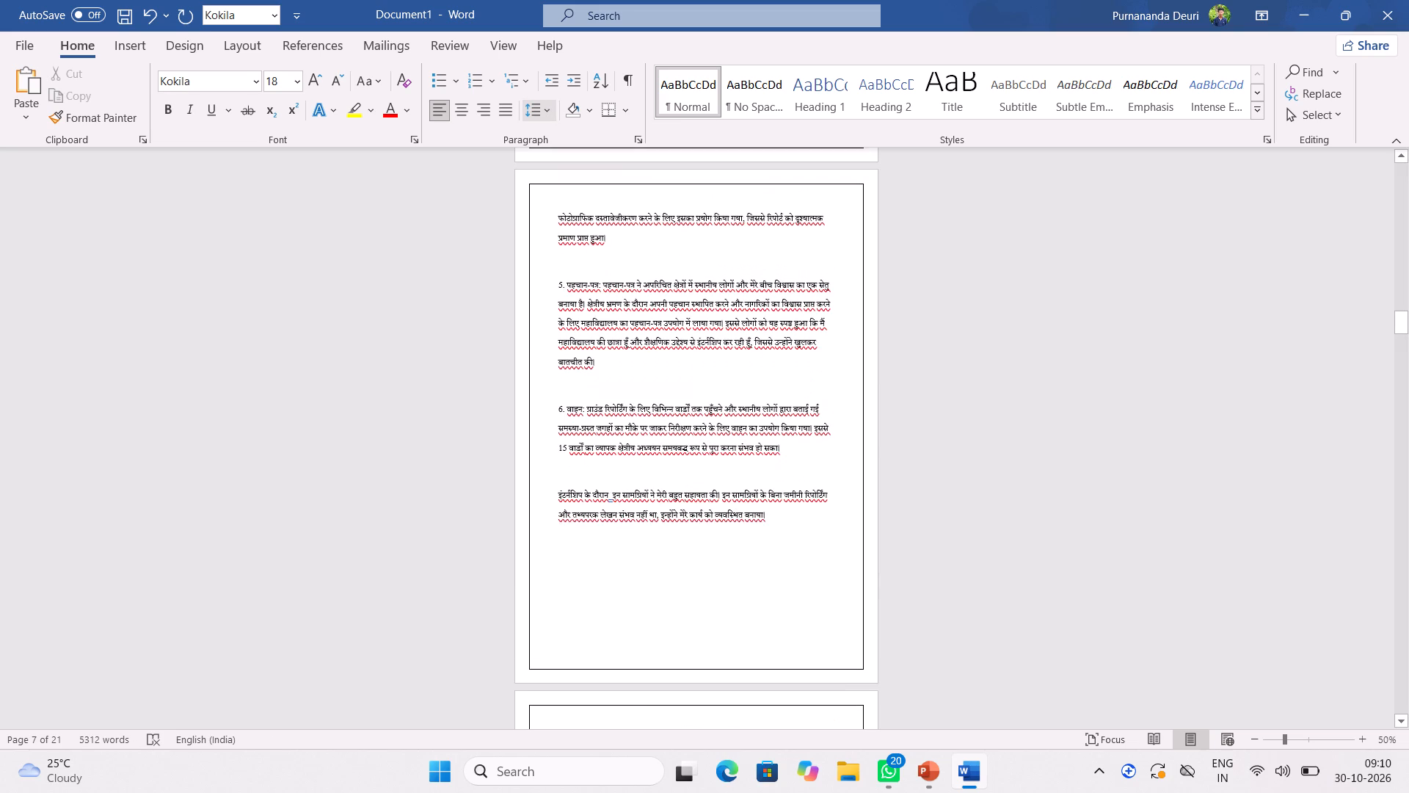
scroll(809, 447, "down", 12)
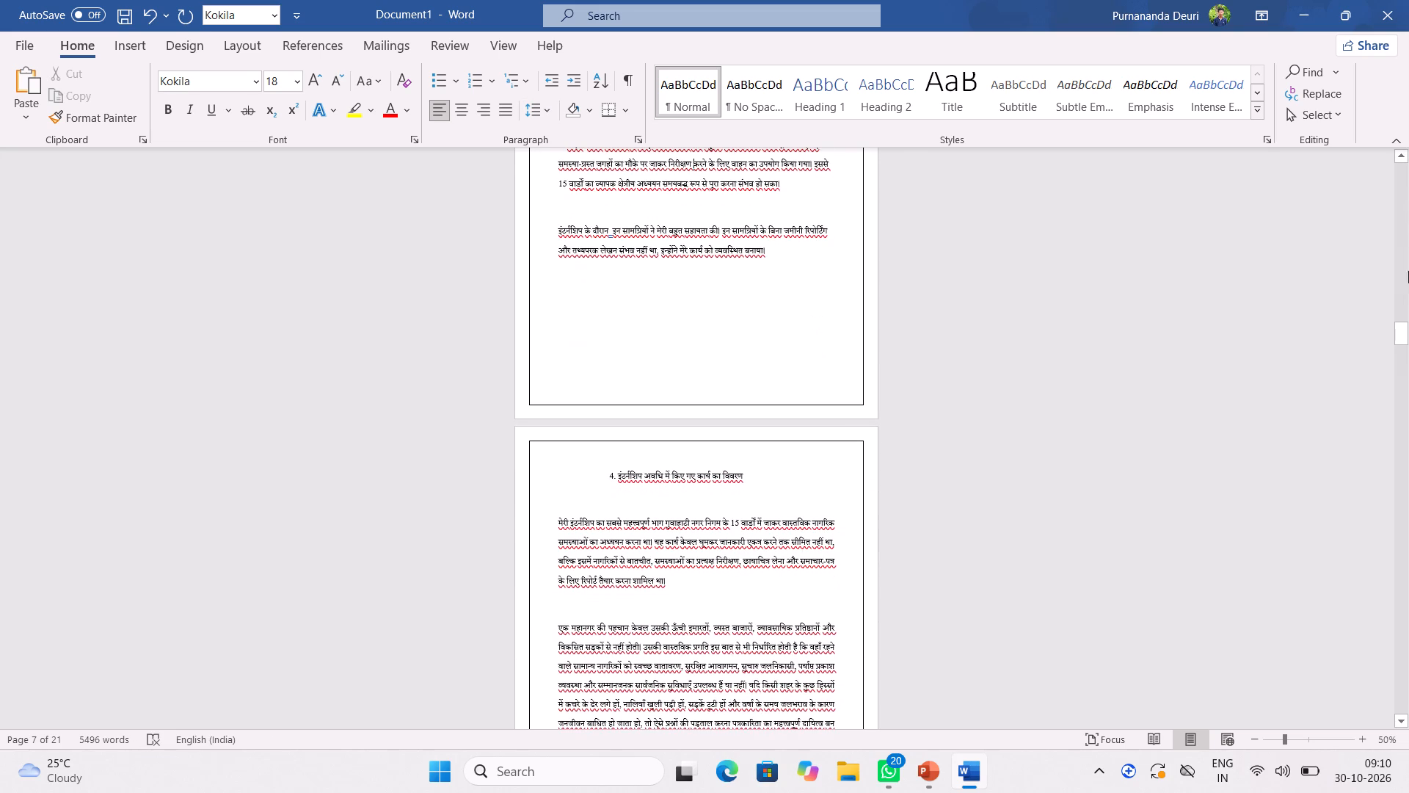
left_click_drag(1398, 338, 1408, 769)
scroll(795, 477, "up", 1)
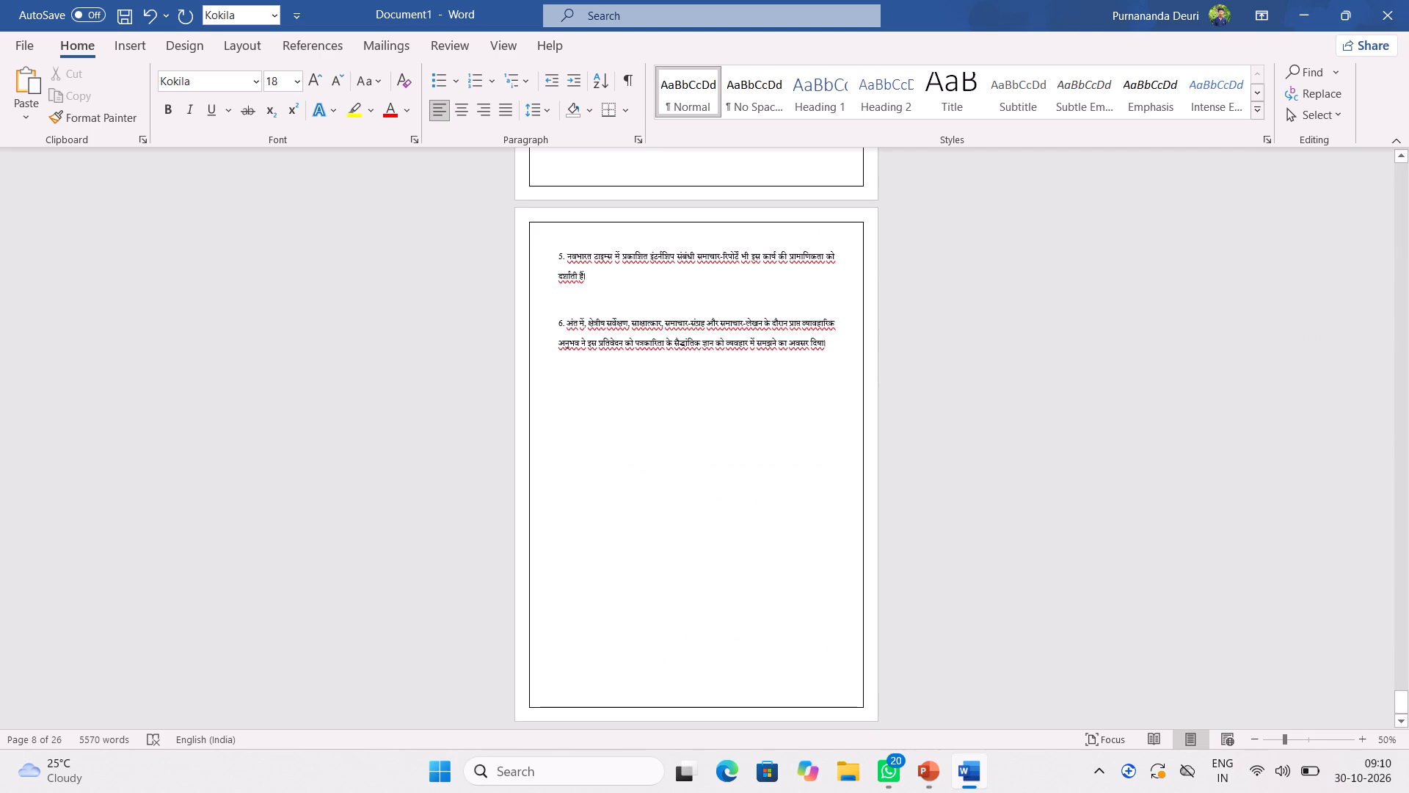
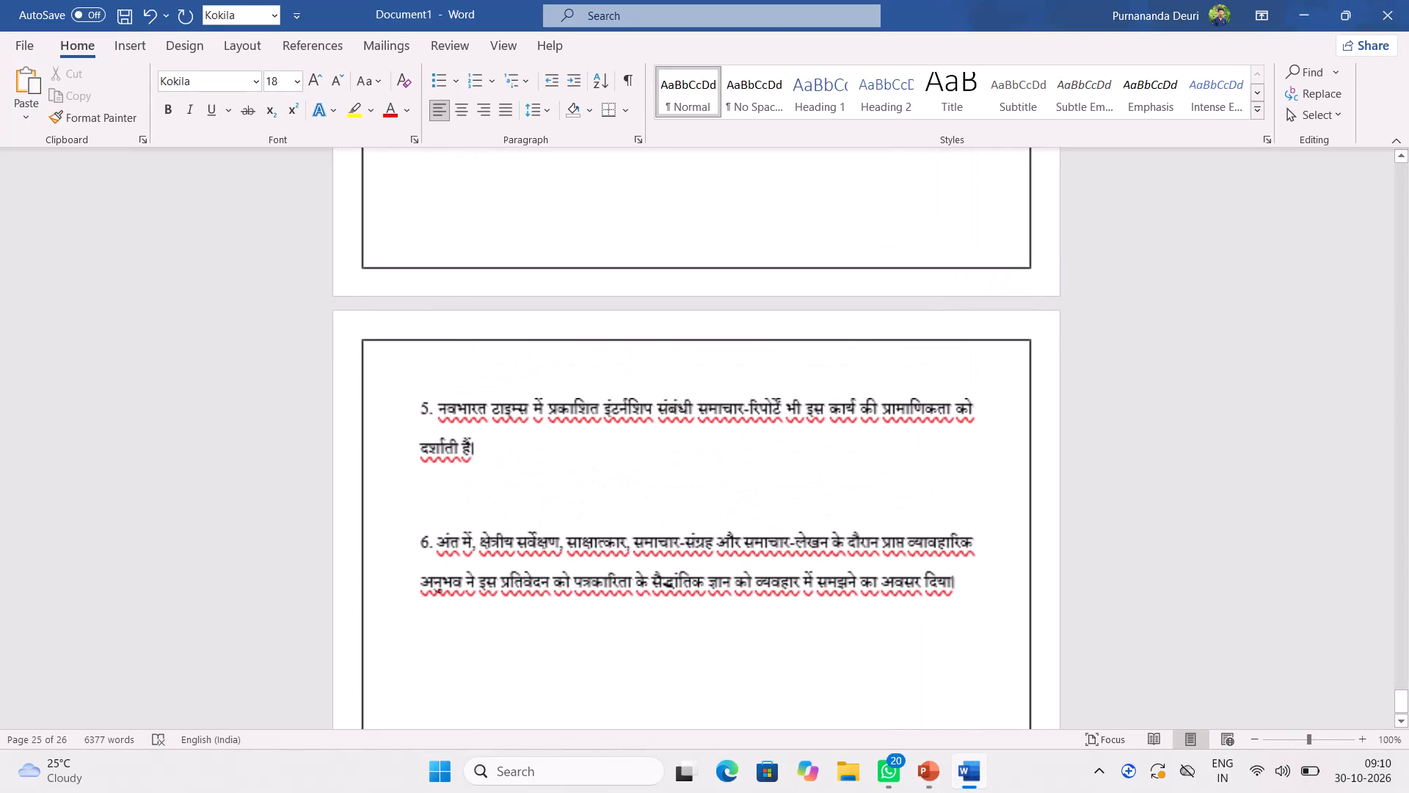
Insert the picture "WhatsApp Image 2026-10-30 at 05.38.26 M" from the Downloads folder into the report.
scroll(673, 520, "down", 2)
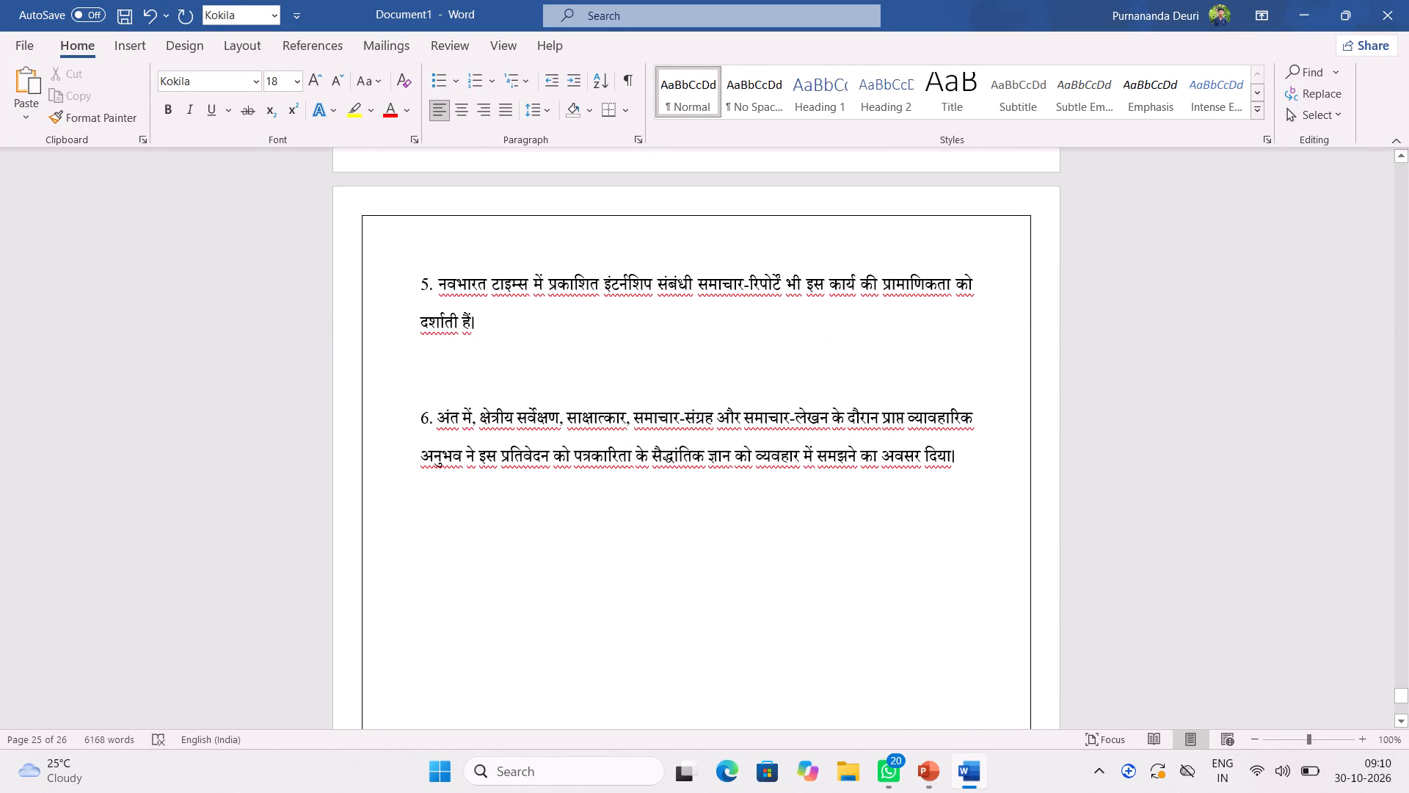
scroll(673, 520, "down", 5)
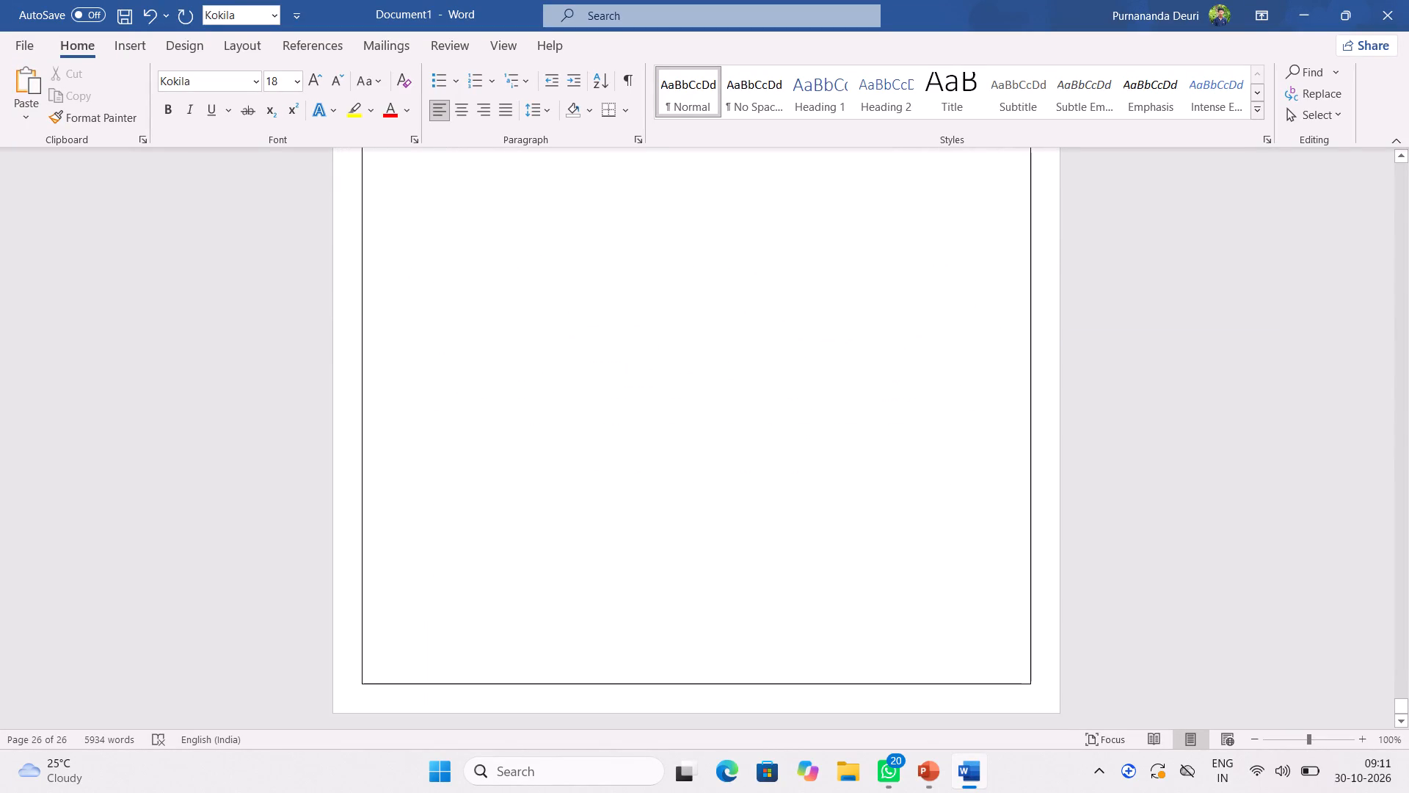
left_click(131, 48)
left_click(183, 96)
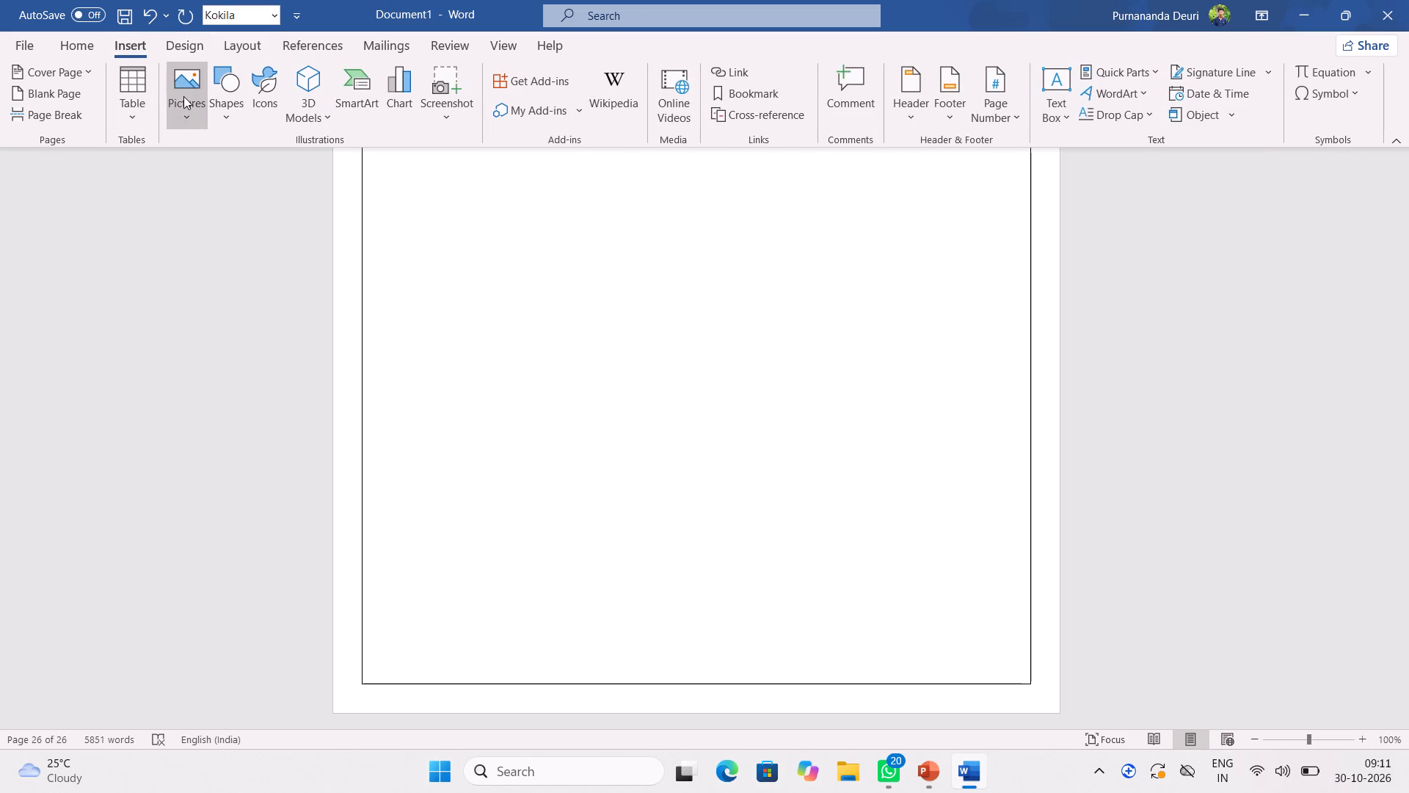
left_click(219, 173)
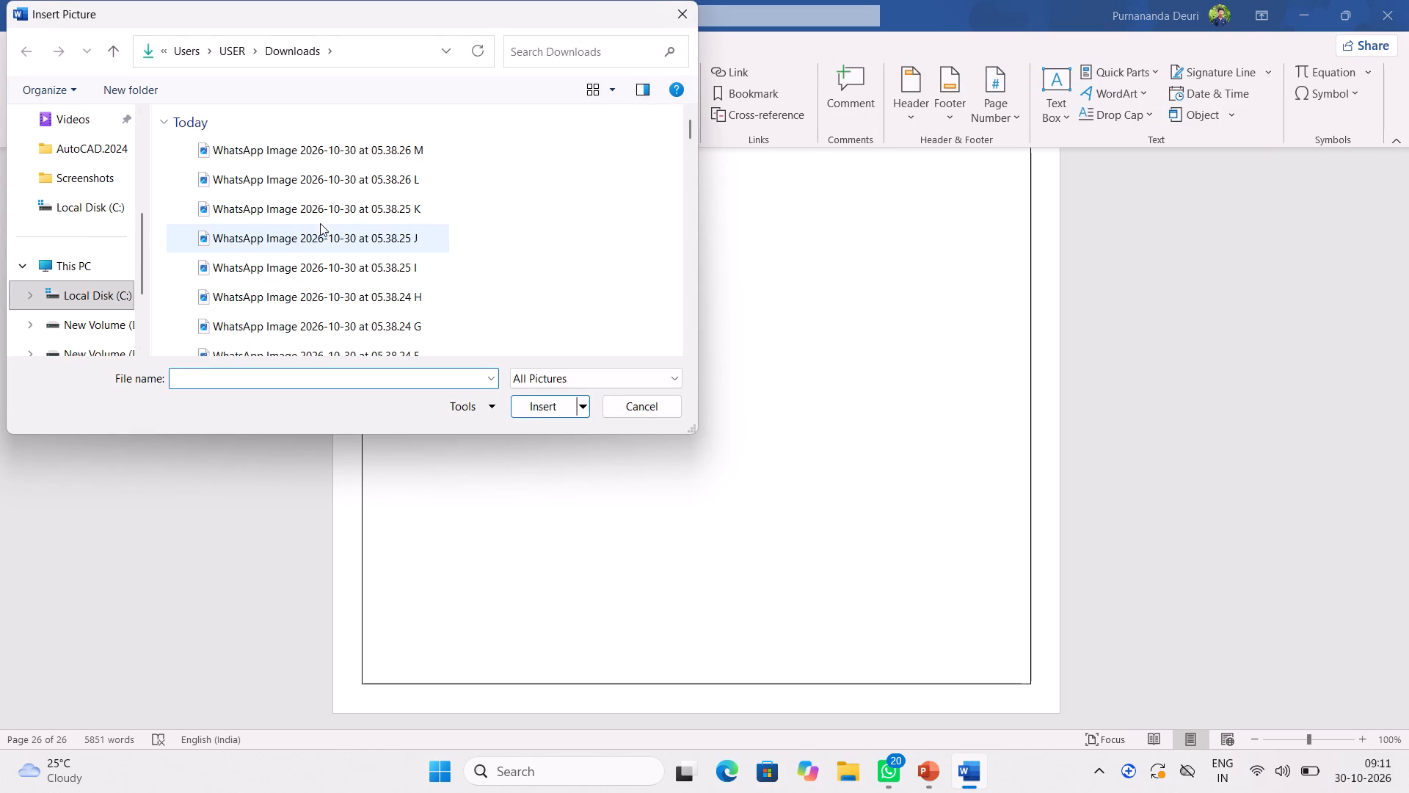
scroll(258, 256, "down", 1)
scroll(332, 246, "up", 4)
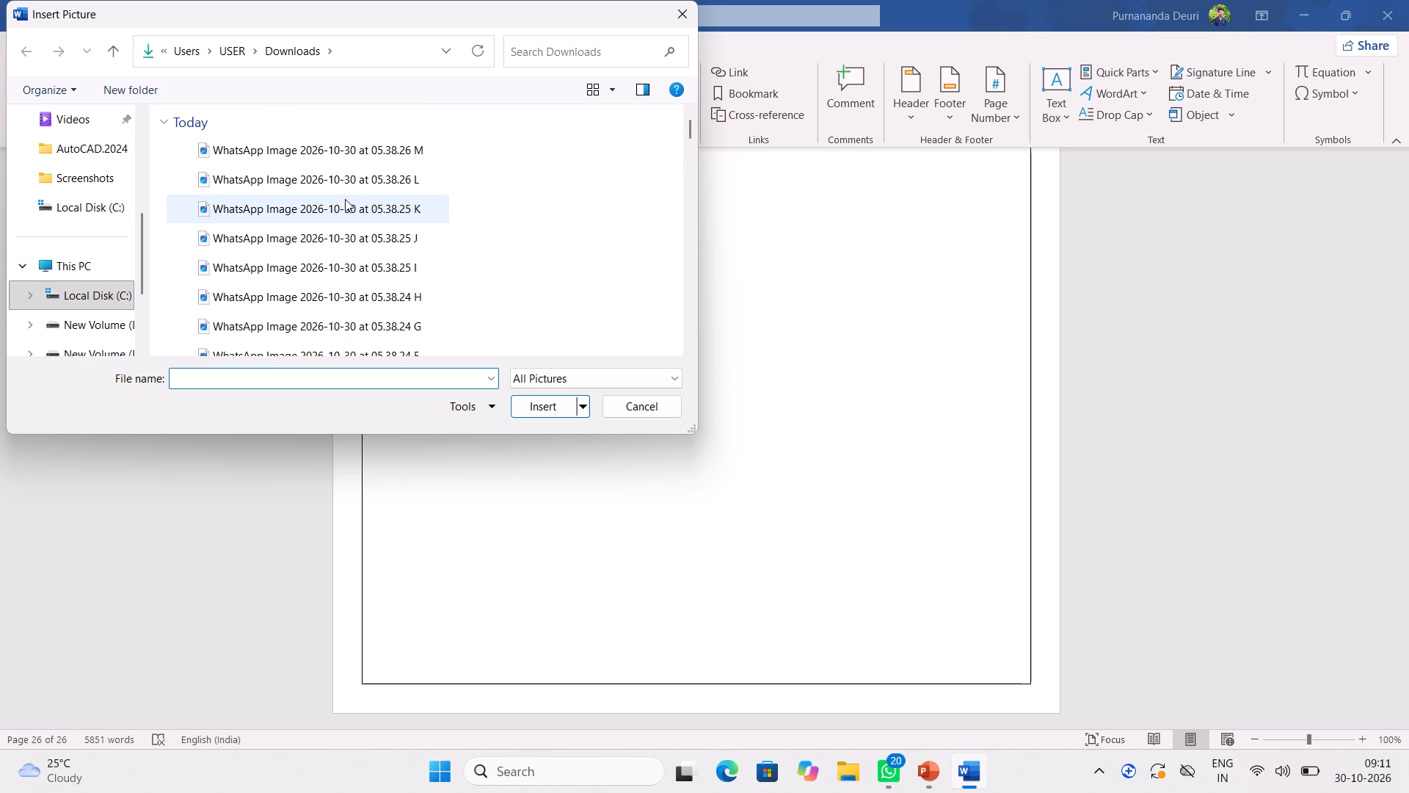
left_click(357, 152)
left_click(531, 407)
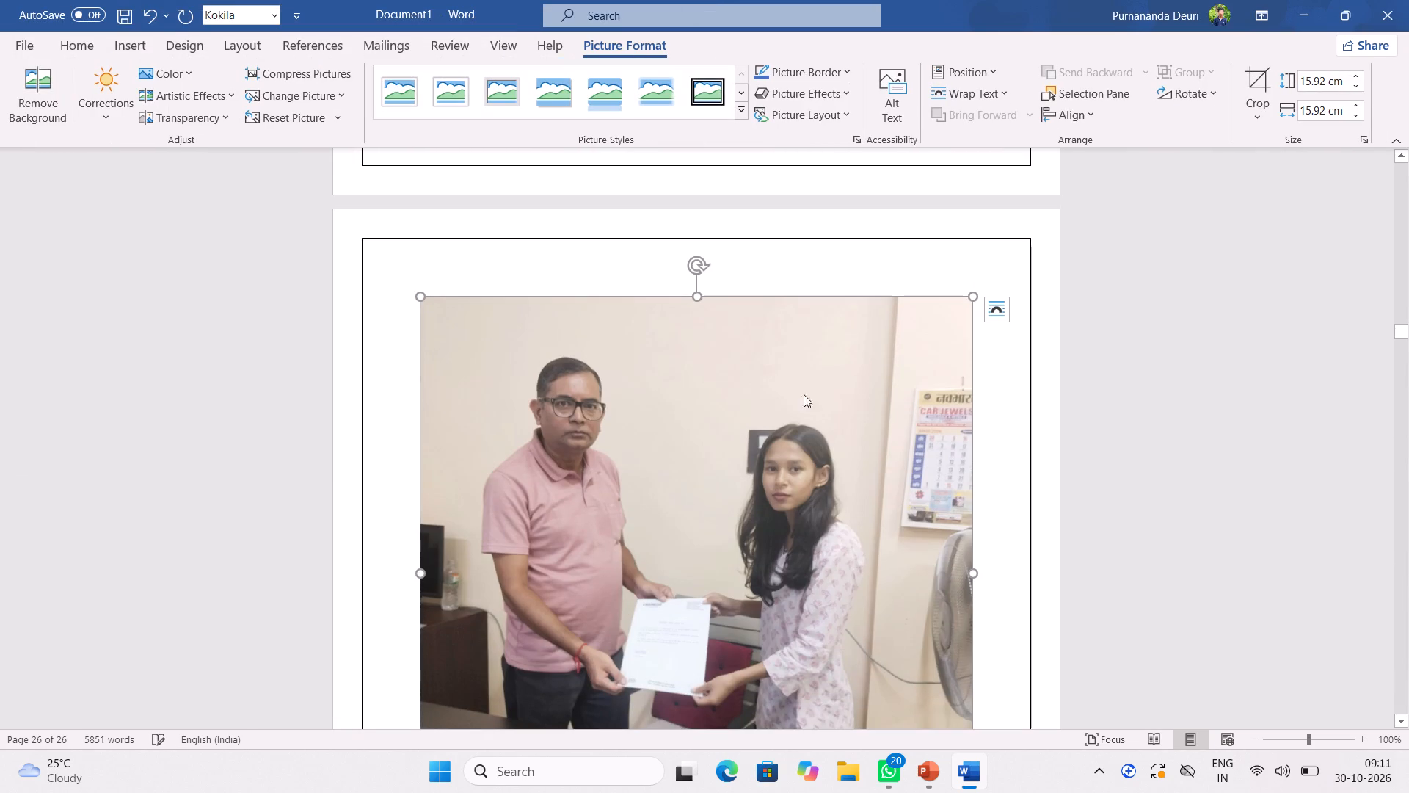
Set the inserted photo's text wrapping to Top and Bottom.
scroll(795, 394, "down", 9)
left_click(783, 365)
left_click_drag(783, 365, 773, 389)
scroll(851, 330, "up", 4)
scroll(922, 308, "up", 4)
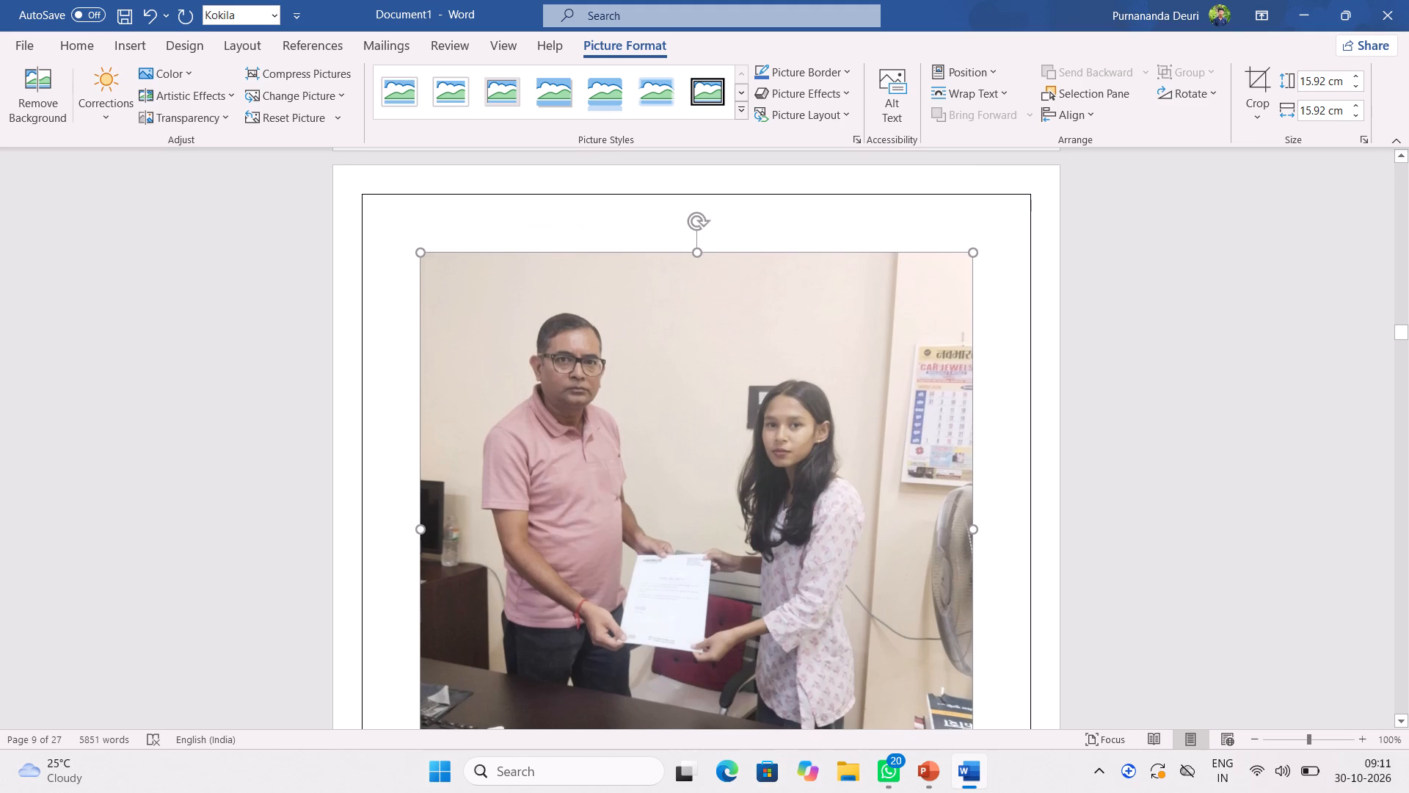
left_click(928, 308)
left_click(994, 269)
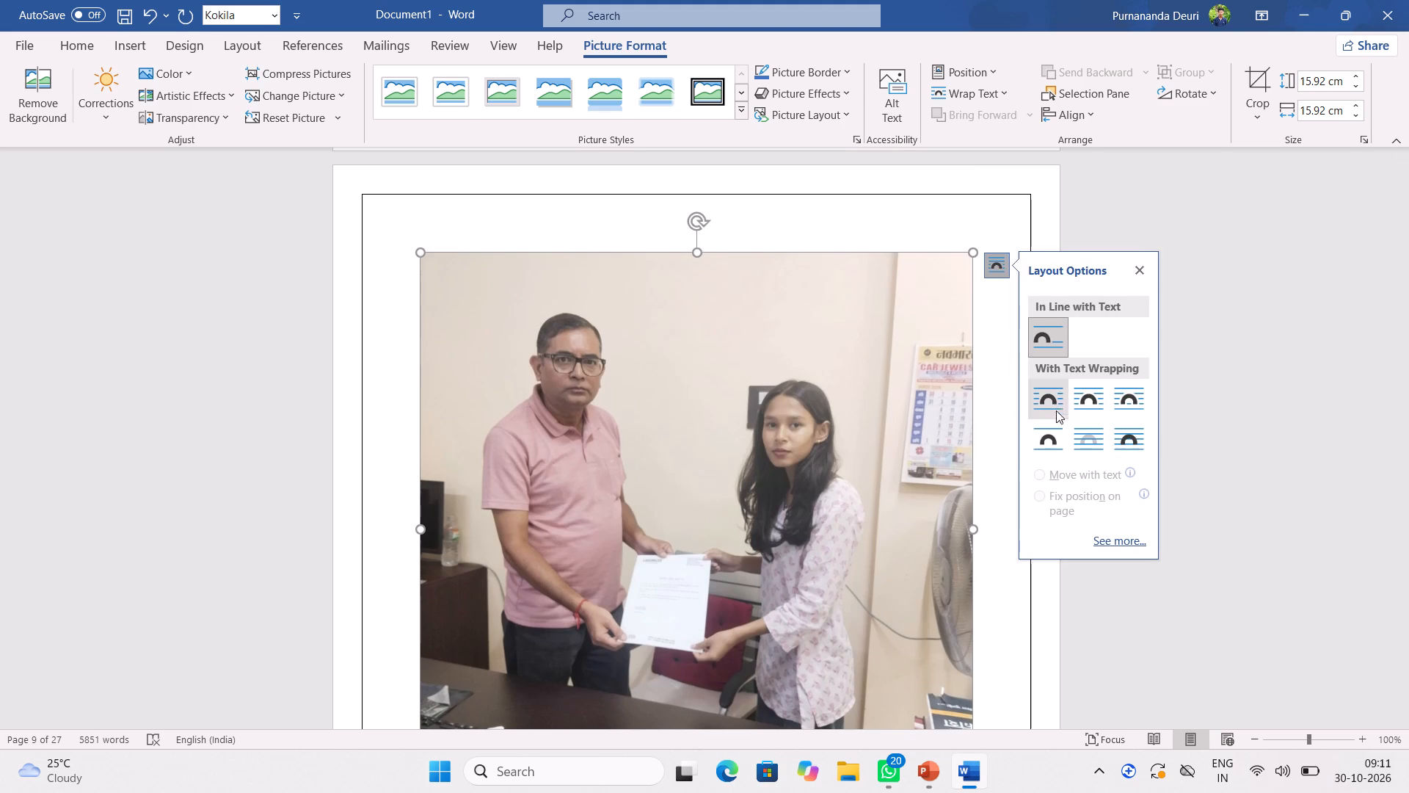
left_click(1050, 435)
left_click(1110, 542)
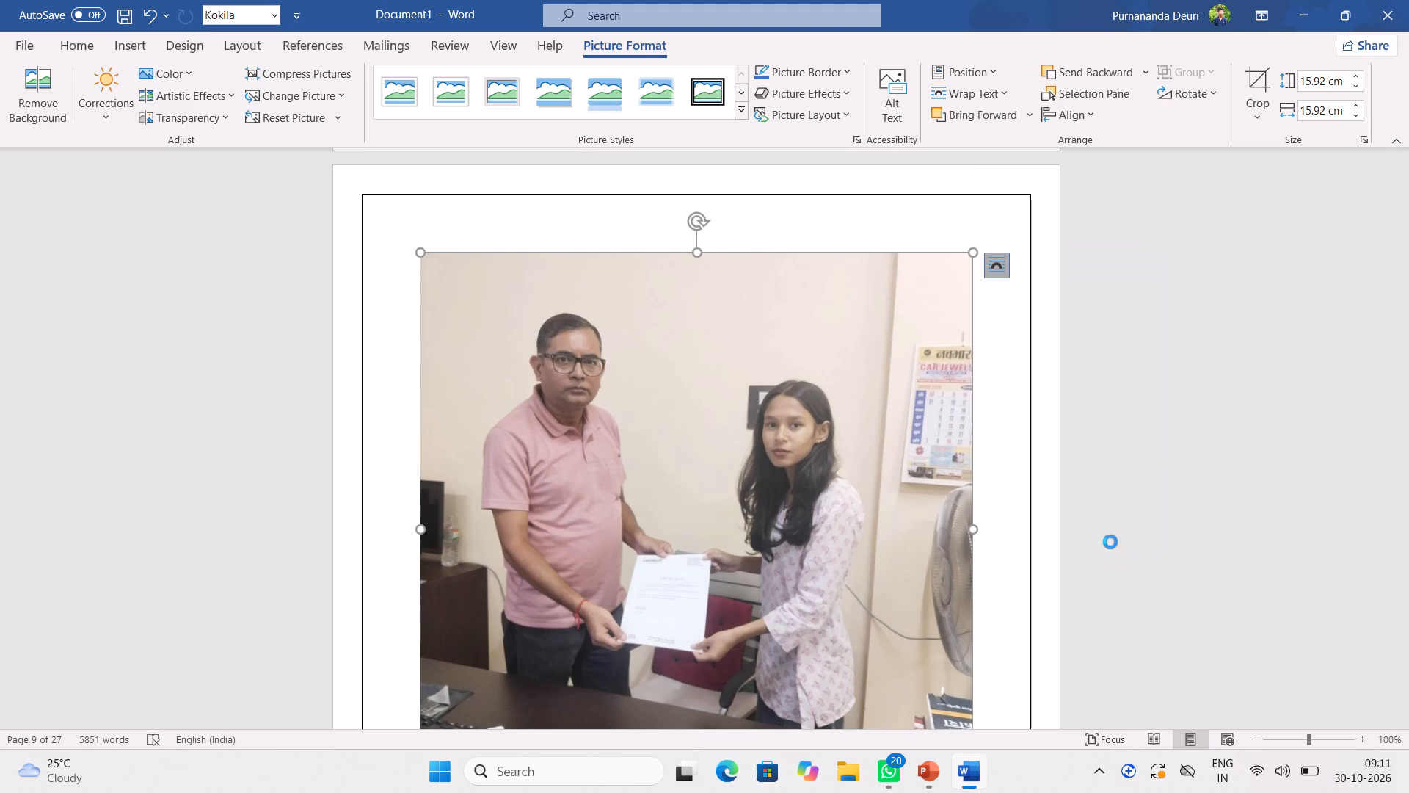
Shrink the photo proportionally to about 9.06 cm by 9.06 cm.
left_click(787, 562)
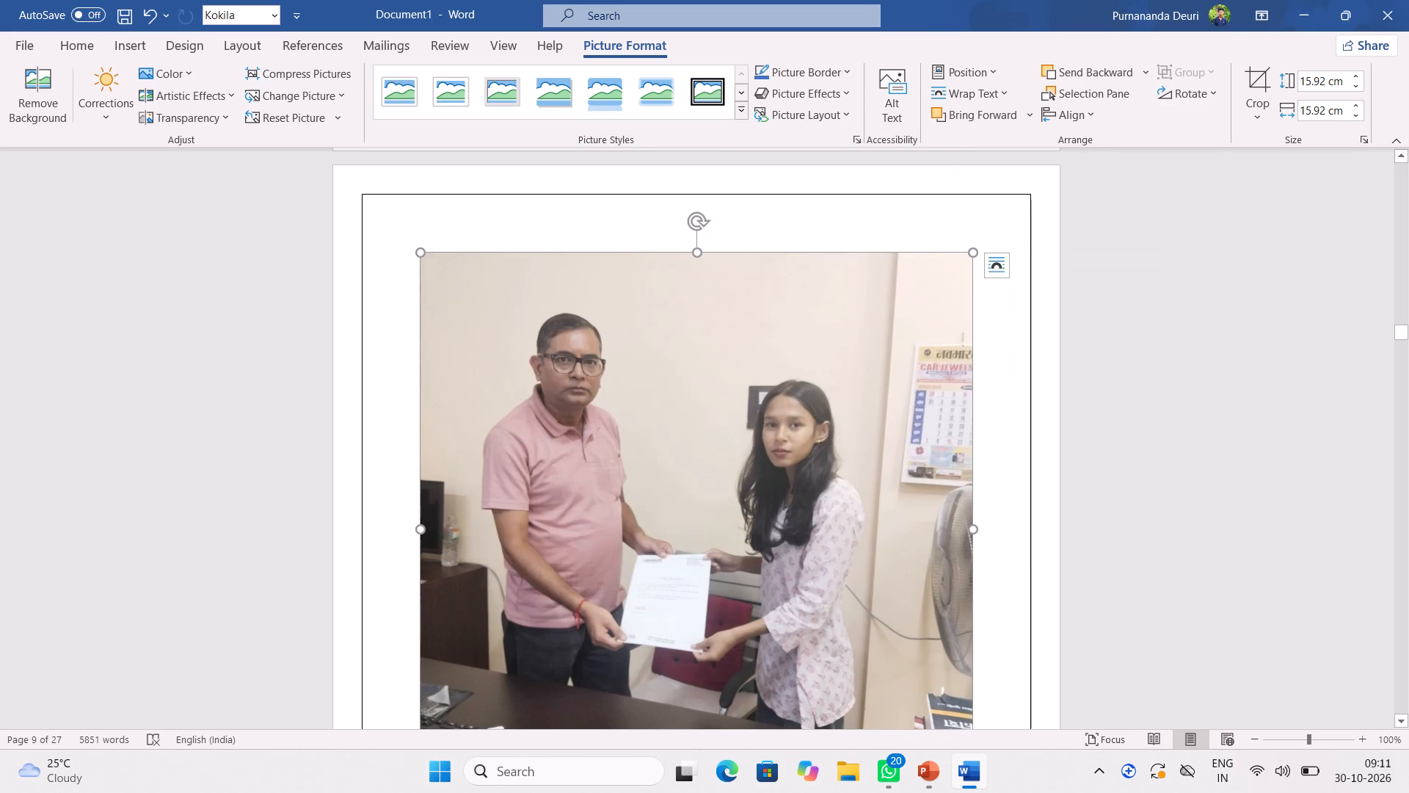
left_click_drag(969, 253, 880, 395)
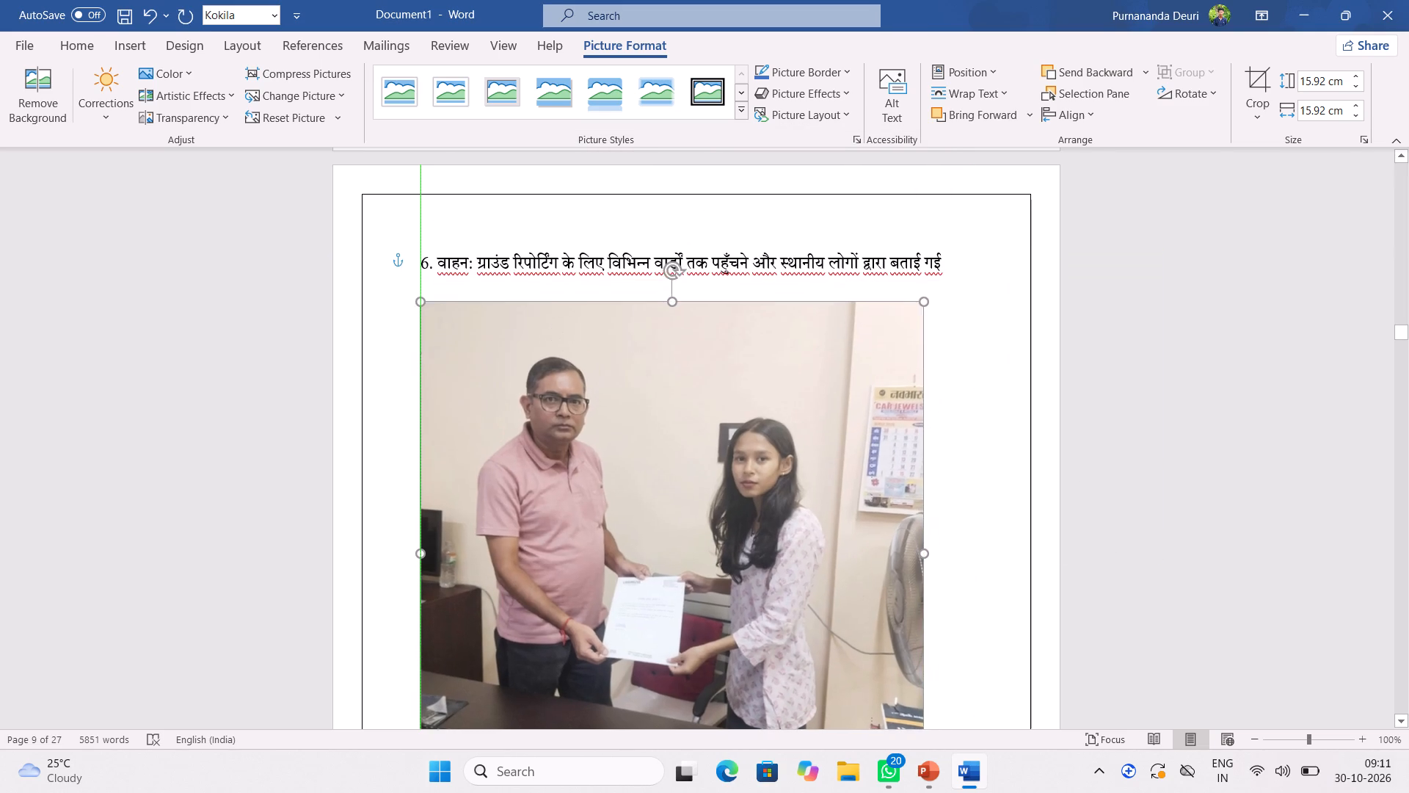
left_click_drag(880, 395, 829, 503)
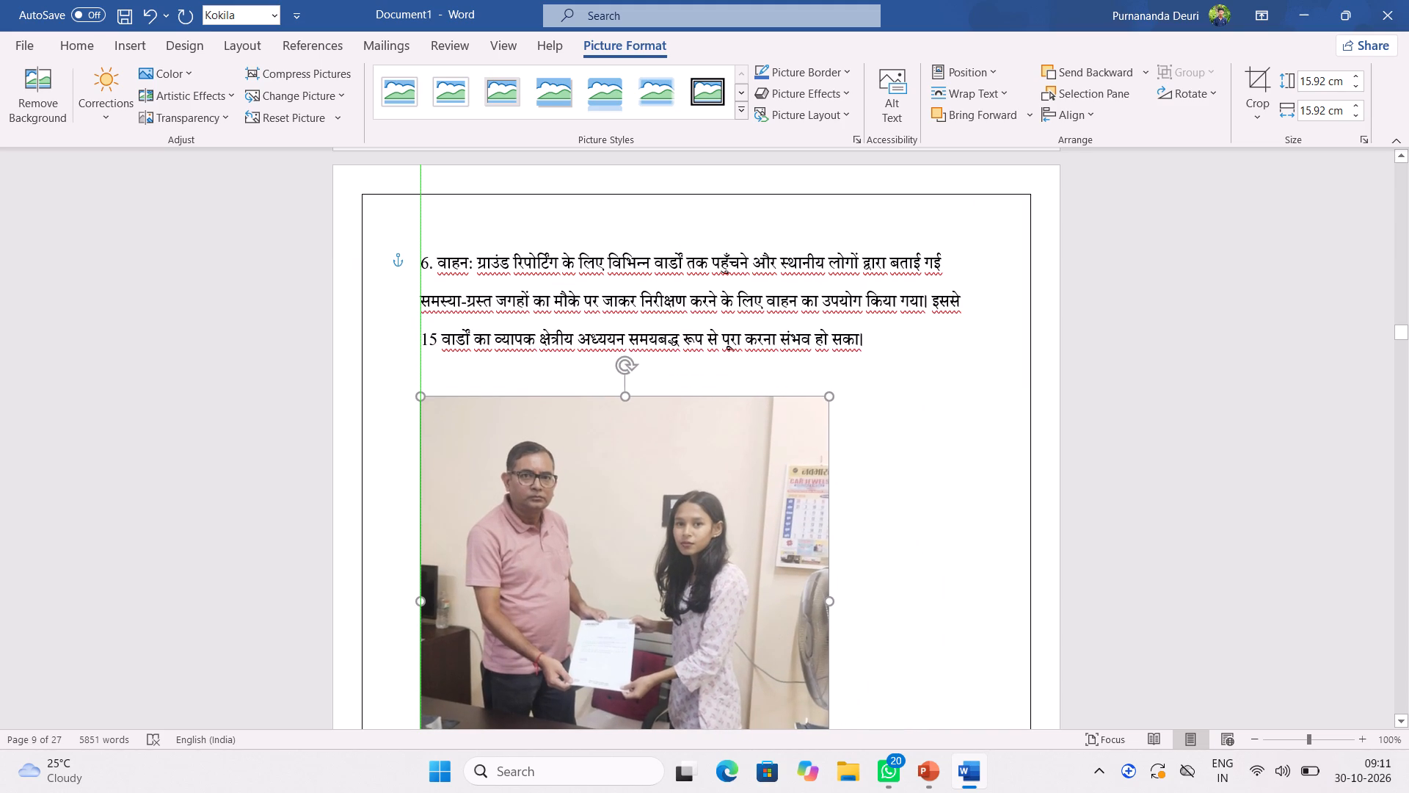
scroll(928, 368, "down", 8)
scroll(739, 297, "down", 1)
scroll(739, 297, "up", 3)
scroll(555, 258, "up", 4)
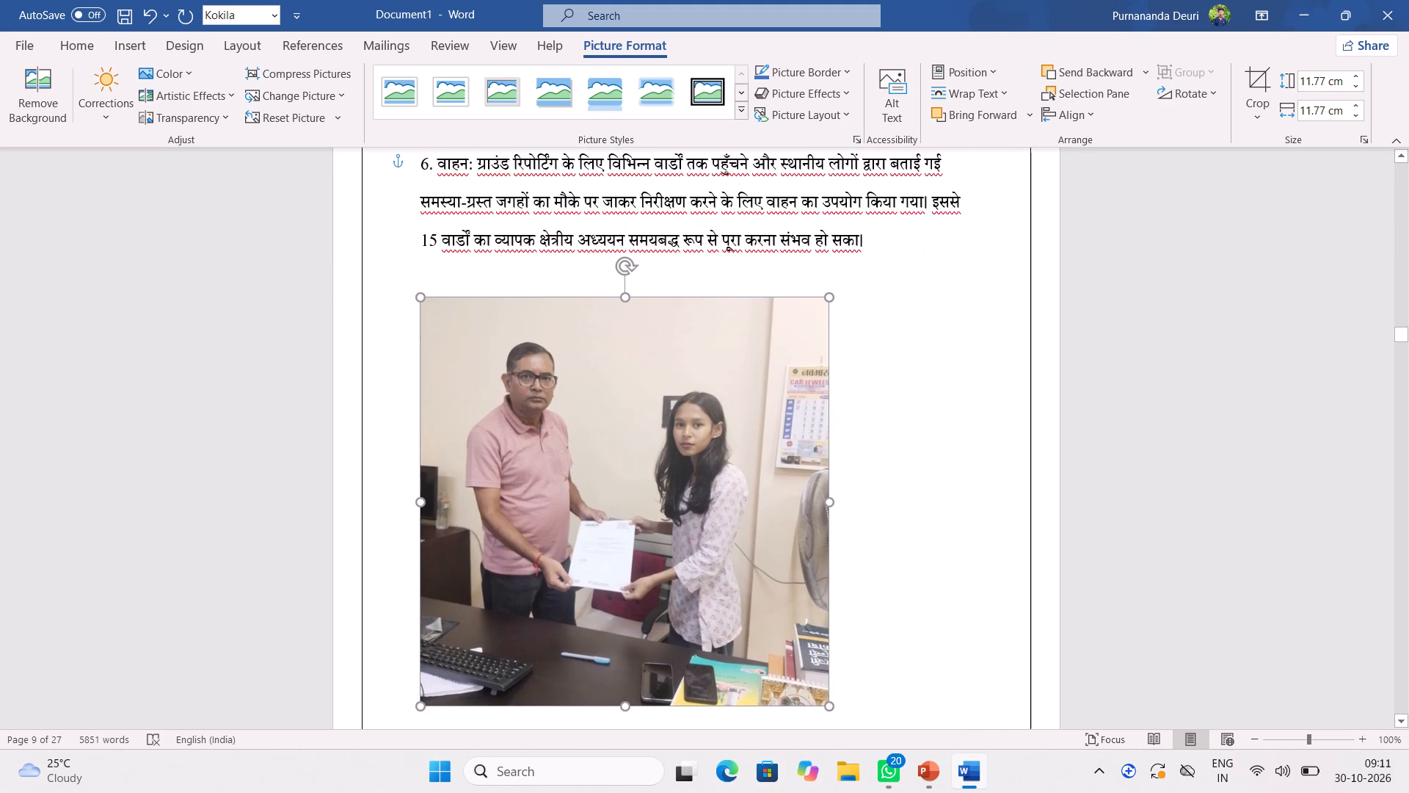
left_click_drag(419, 305, 547, 402)
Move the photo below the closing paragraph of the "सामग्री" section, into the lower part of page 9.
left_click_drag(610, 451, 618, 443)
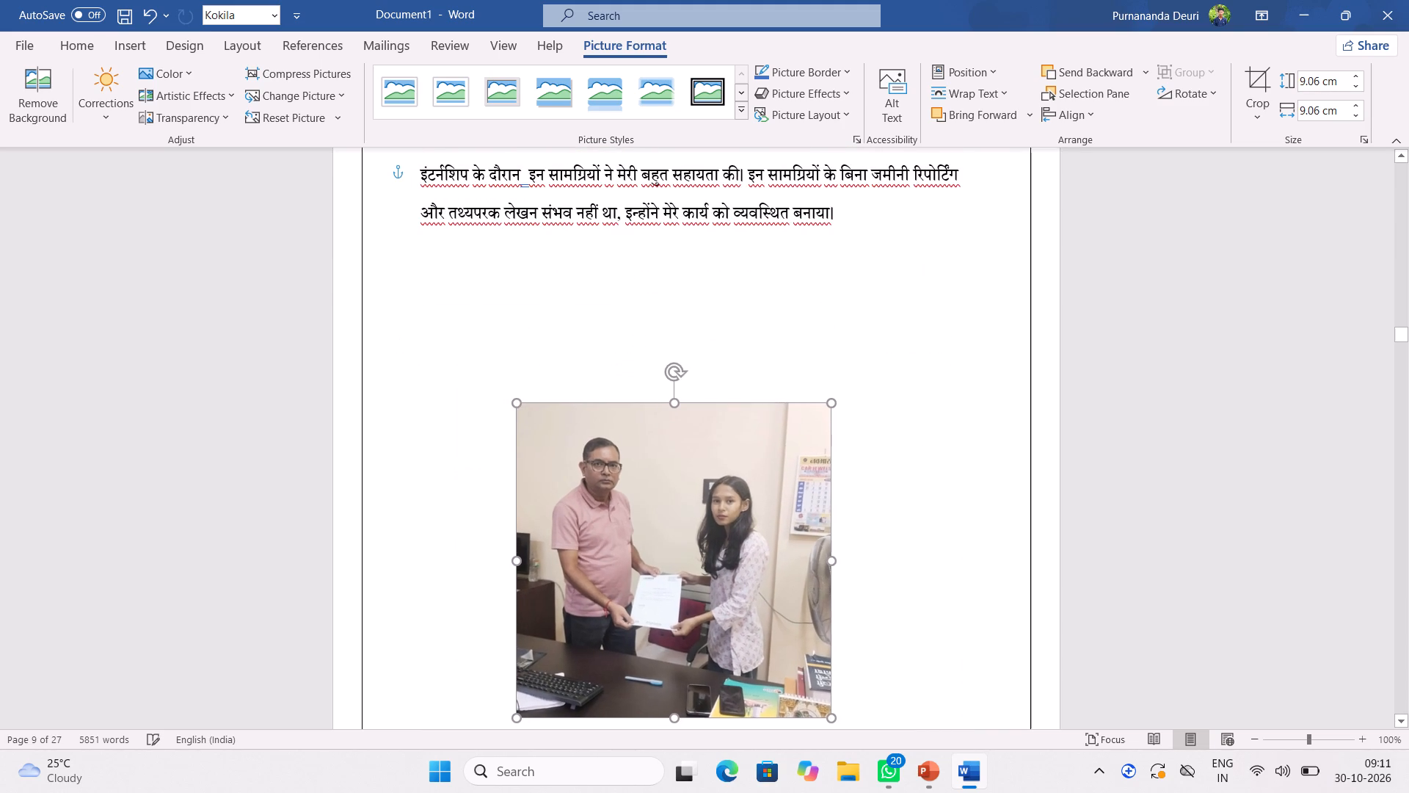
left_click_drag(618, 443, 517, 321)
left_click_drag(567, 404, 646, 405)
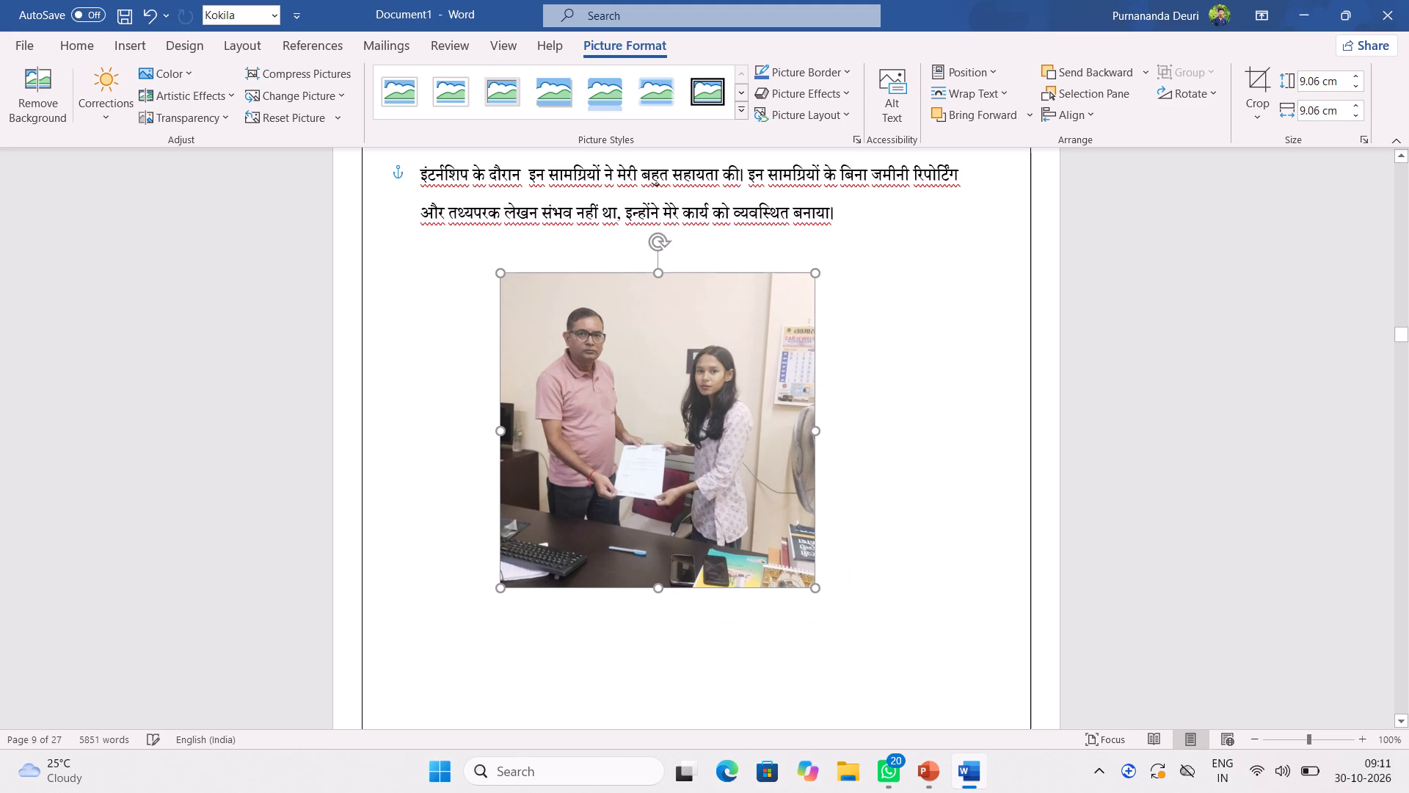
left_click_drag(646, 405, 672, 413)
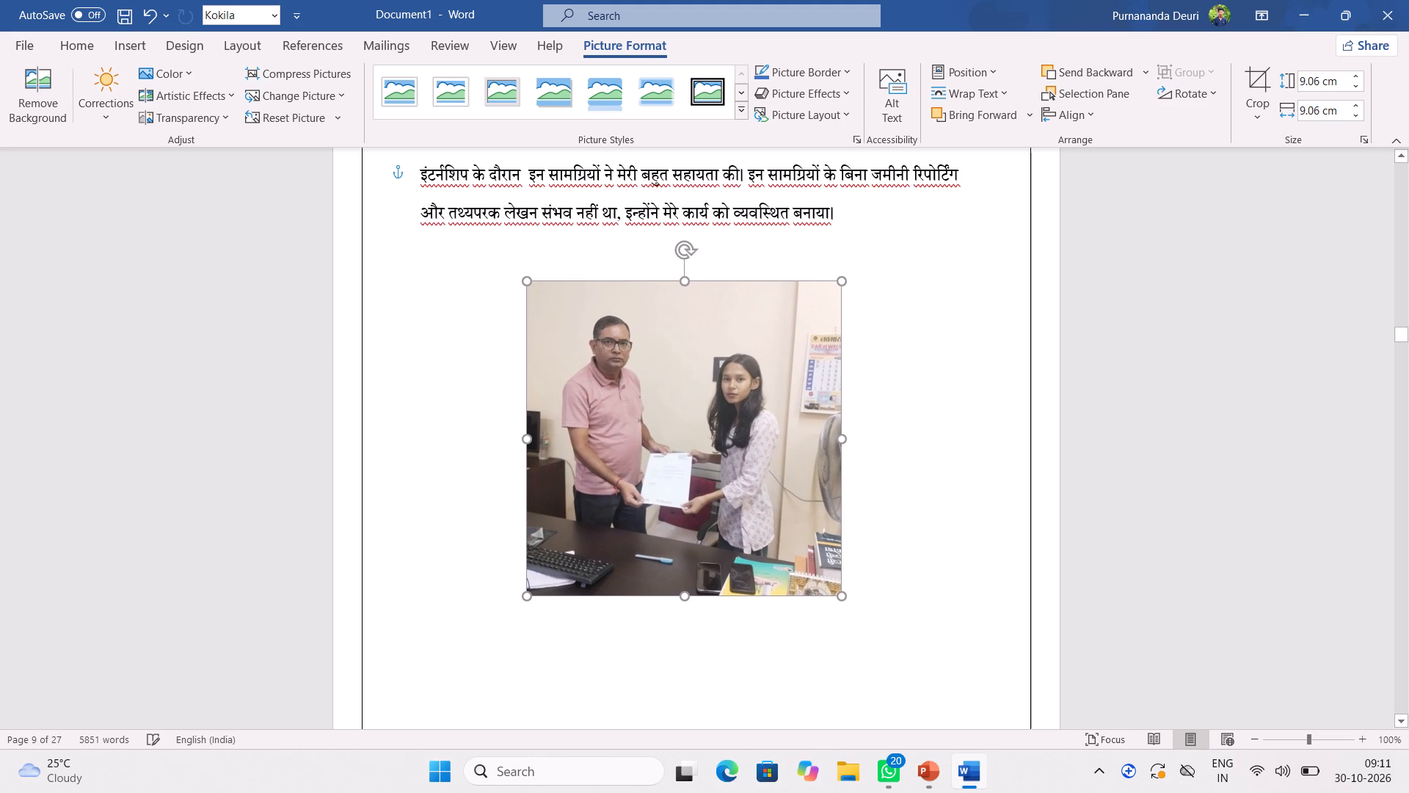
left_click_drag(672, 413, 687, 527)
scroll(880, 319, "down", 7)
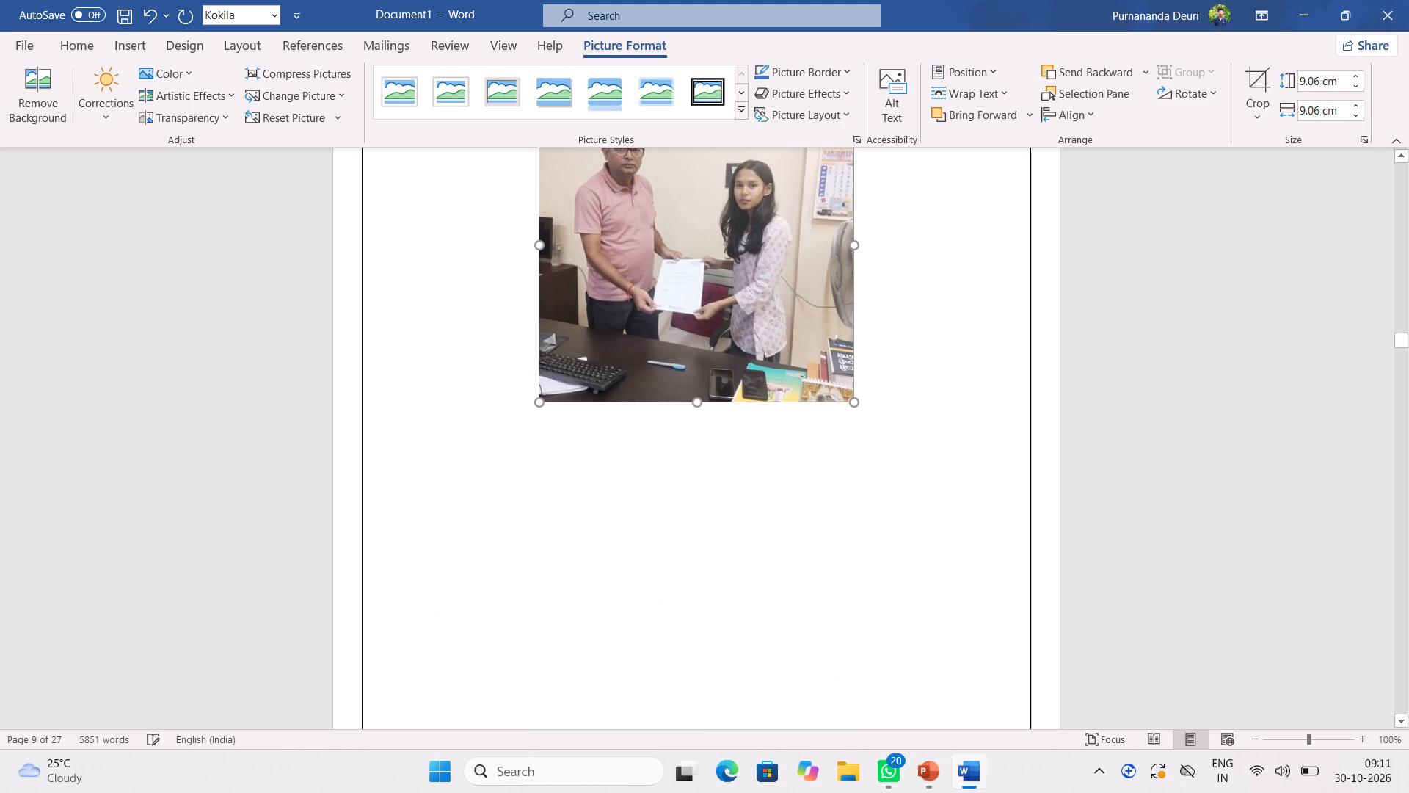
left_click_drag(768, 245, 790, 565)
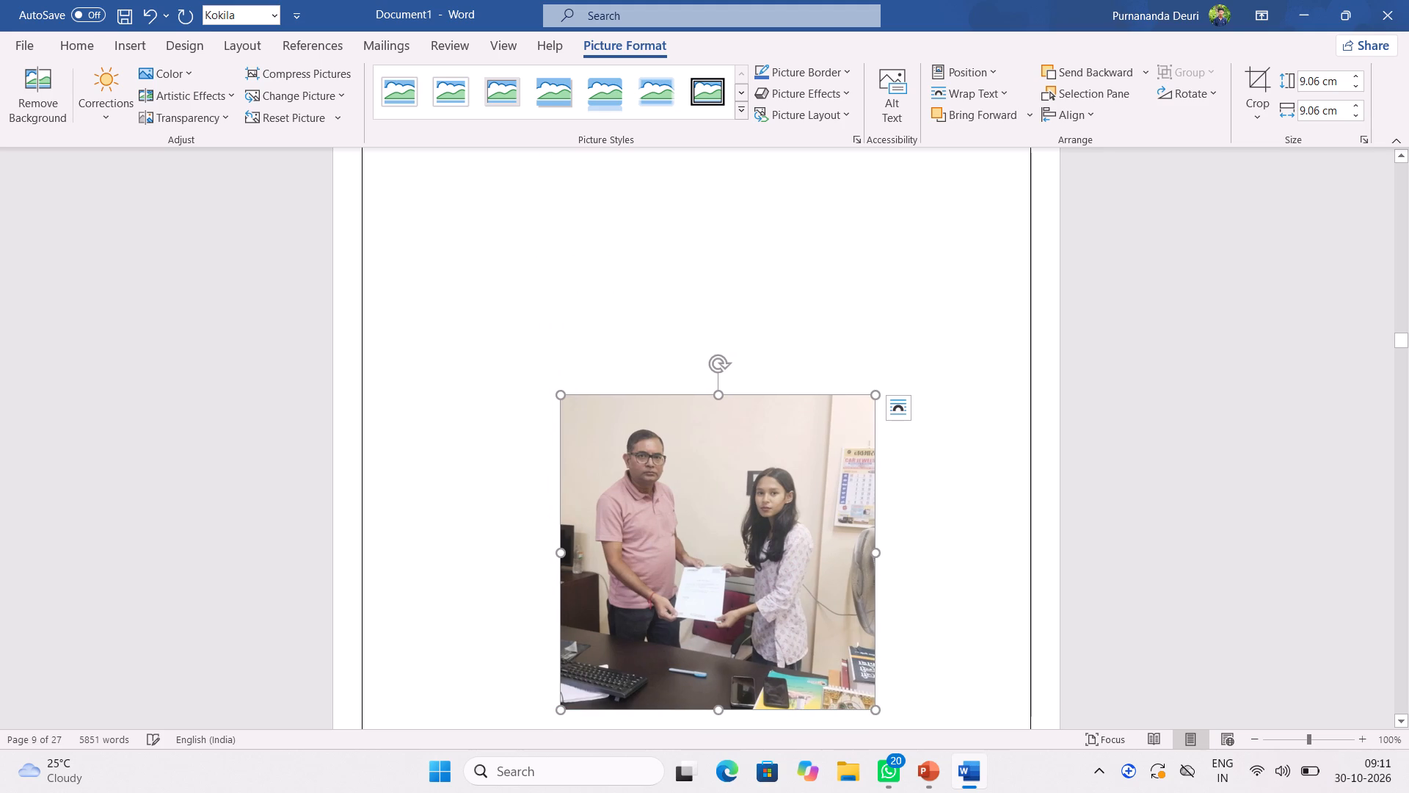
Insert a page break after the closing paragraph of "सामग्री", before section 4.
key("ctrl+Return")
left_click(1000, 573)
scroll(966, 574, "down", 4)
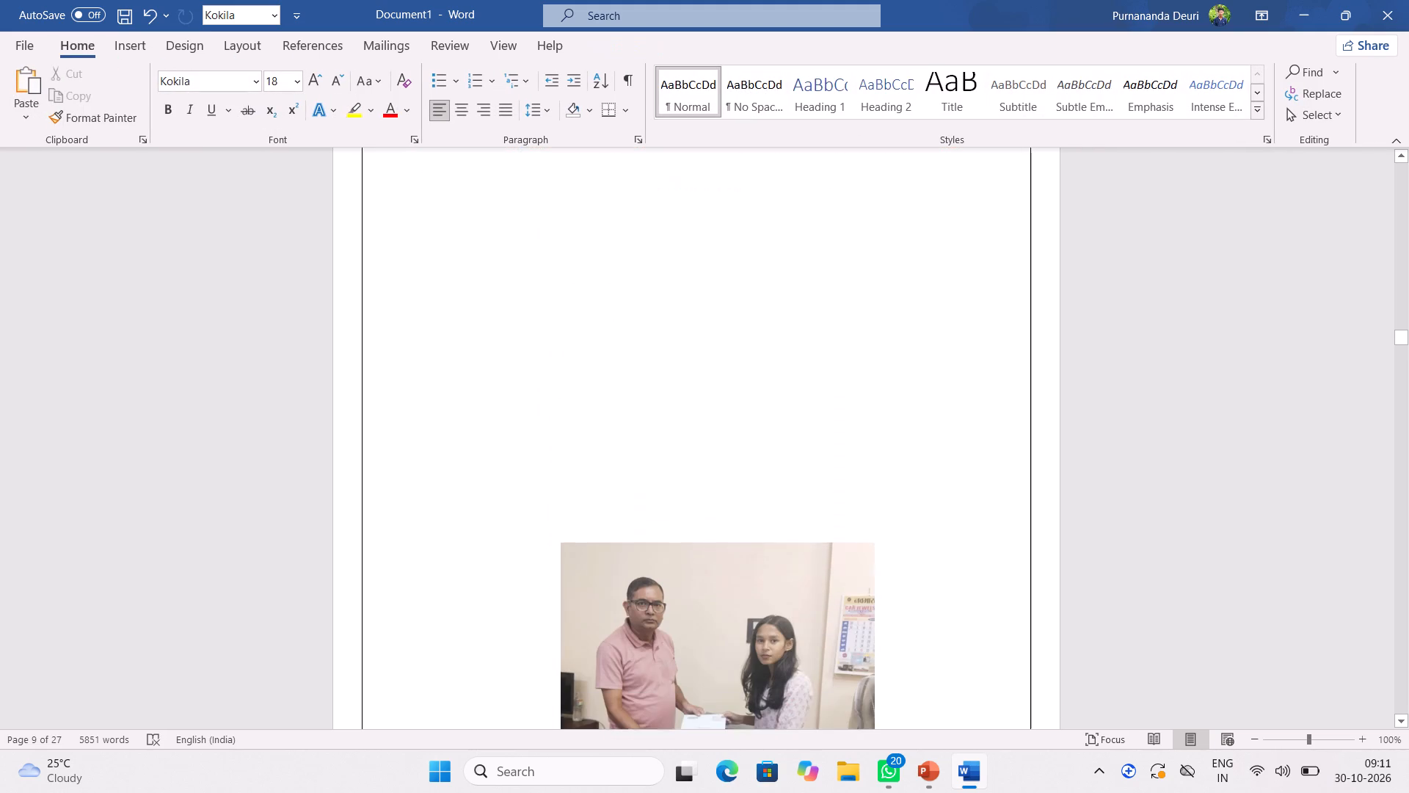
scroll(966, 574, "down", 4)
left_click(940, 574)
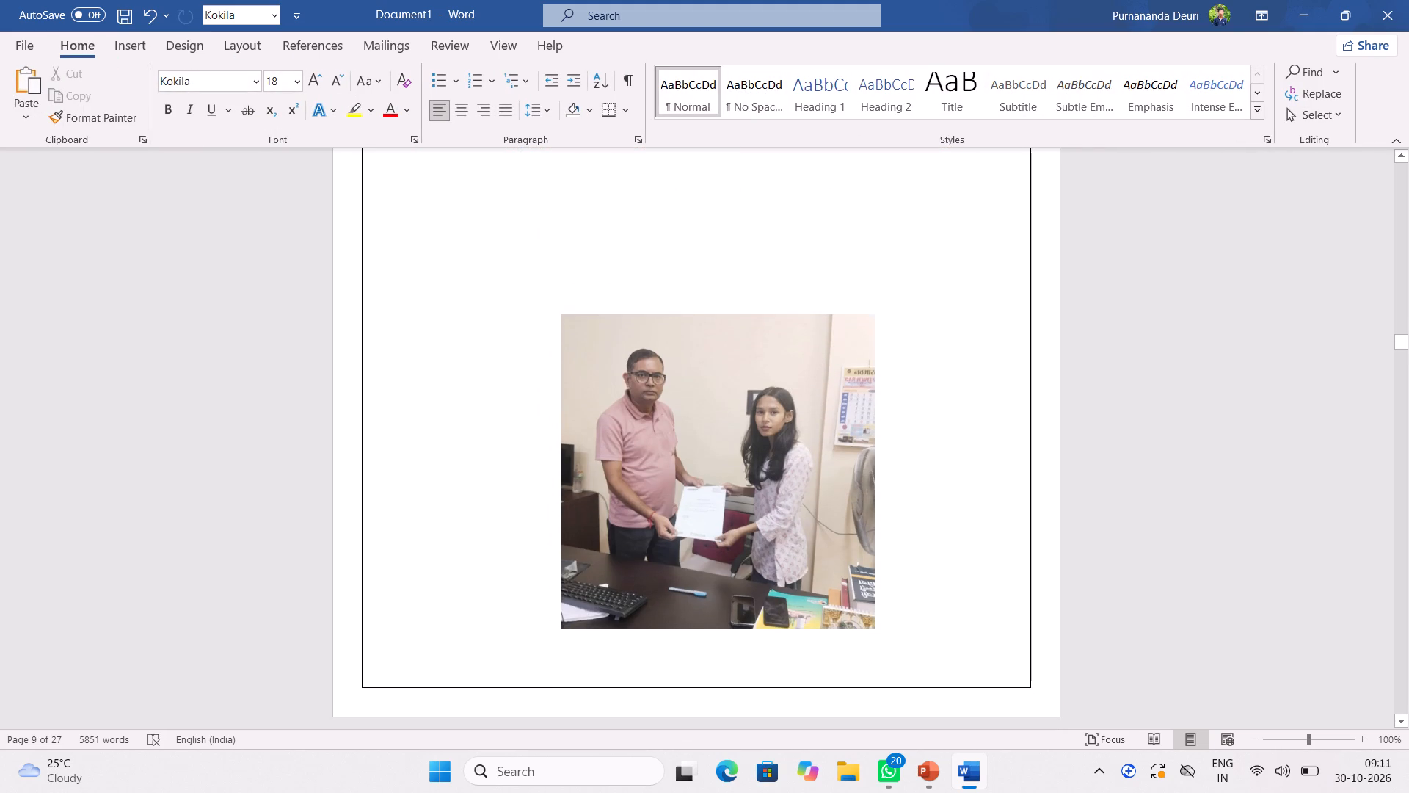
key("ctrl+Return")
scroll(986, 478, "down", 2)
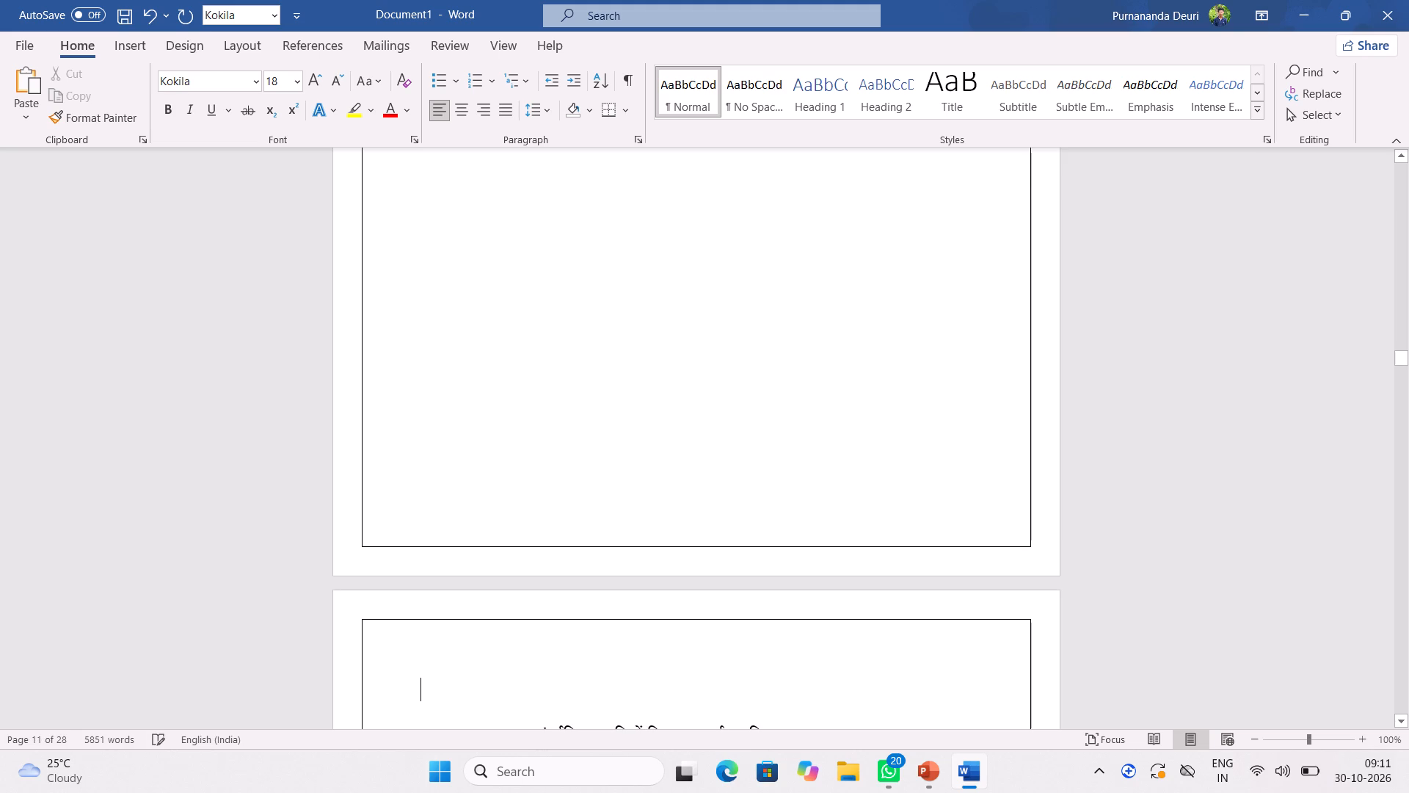
Examine the page layout around the photo and the start of section 4 following the page break.
scroll(986, 480, "down", 4)
scroll(911, 492, "down", 3)
scroll(911, 492, "up", 13)
scroll(911, 492, "down", 1)
scroll(911, 492, "up", 10)
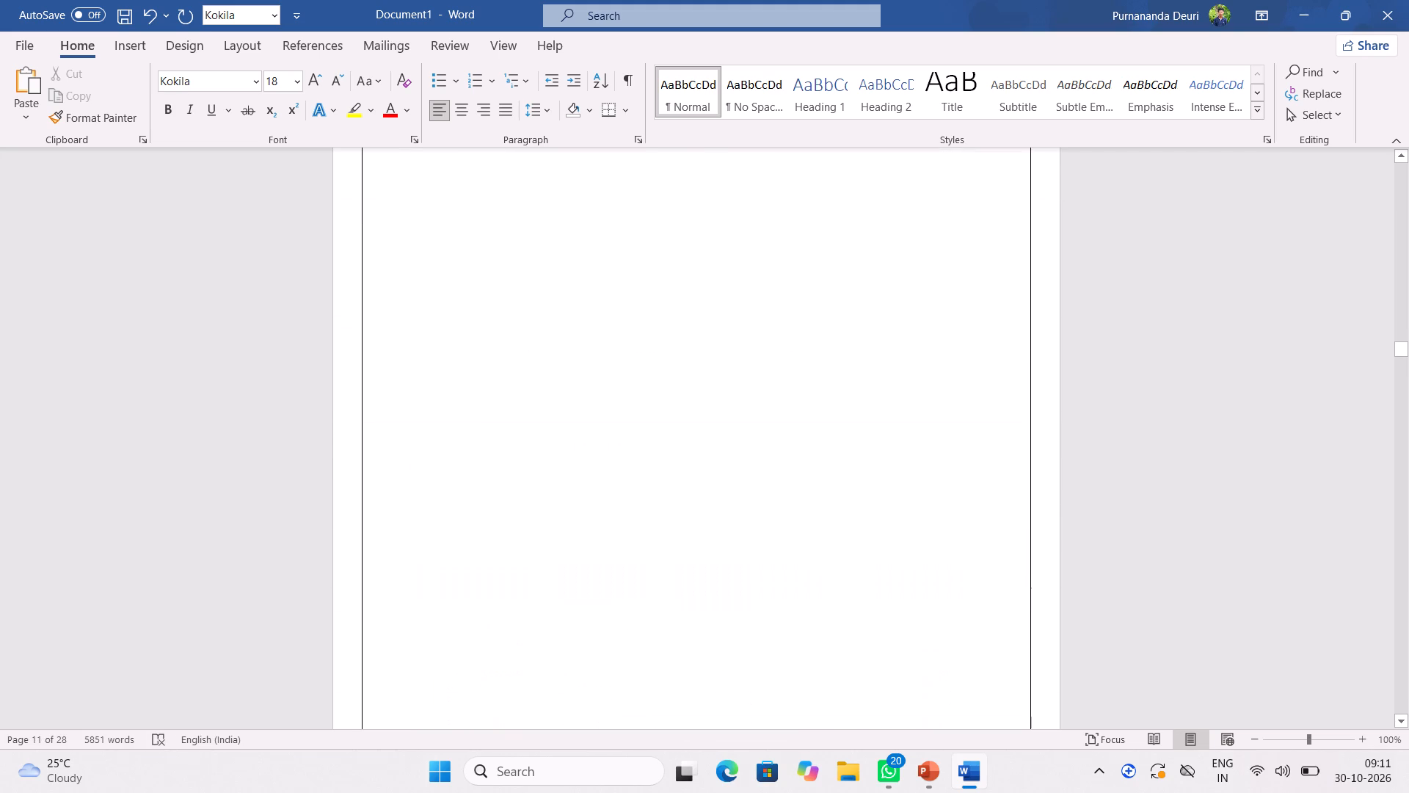
scroll(911, 492, "up", 13)
scroll(911, 492, "down", 11)
scroll(911, 492, "up", 1)
scroll(911, 492, "down", 13)
scroll(901, 496, "down", 8)
scroll(900, 496, "up", 14)
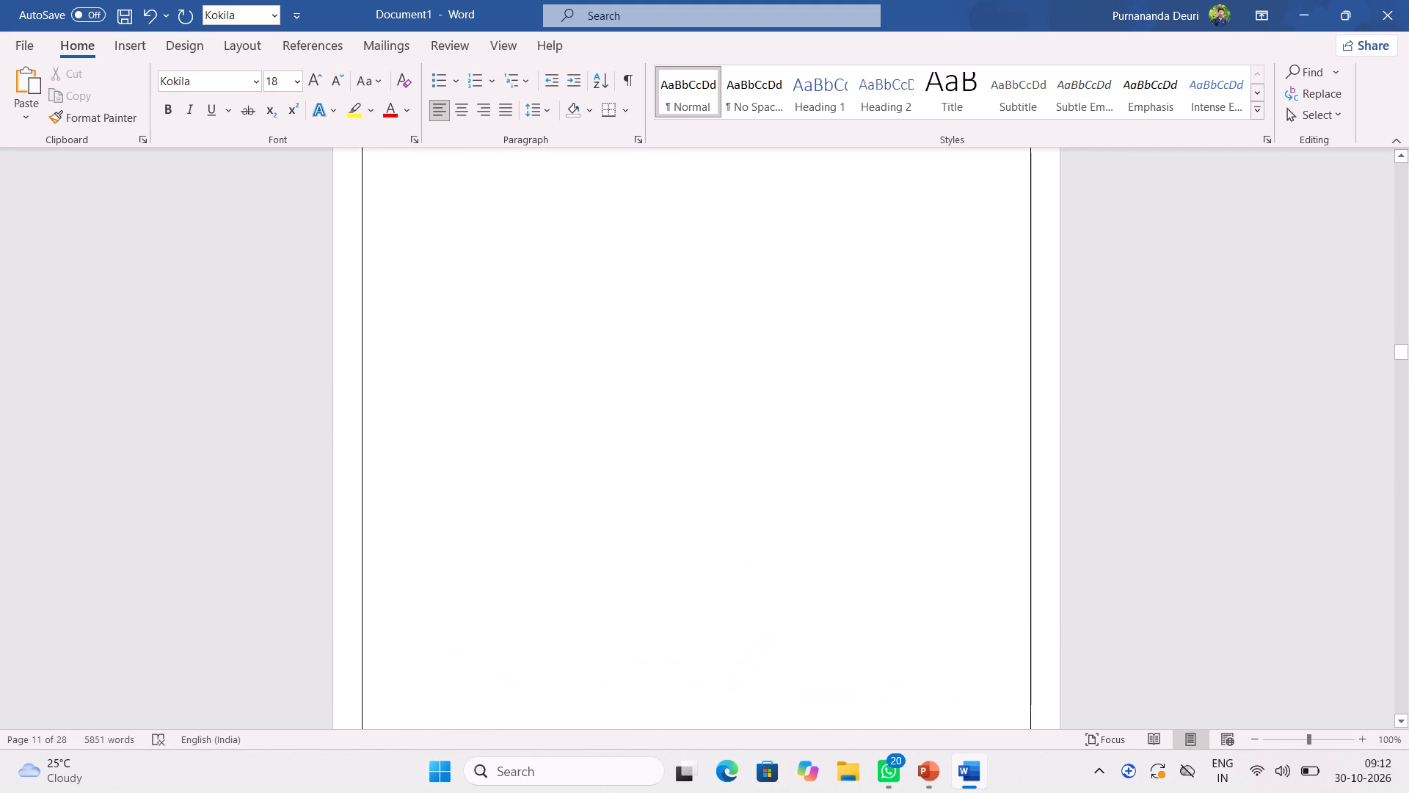
scroll(900, 496, "up", 18)
Cut the photo from its page.
right_click(811, 502)
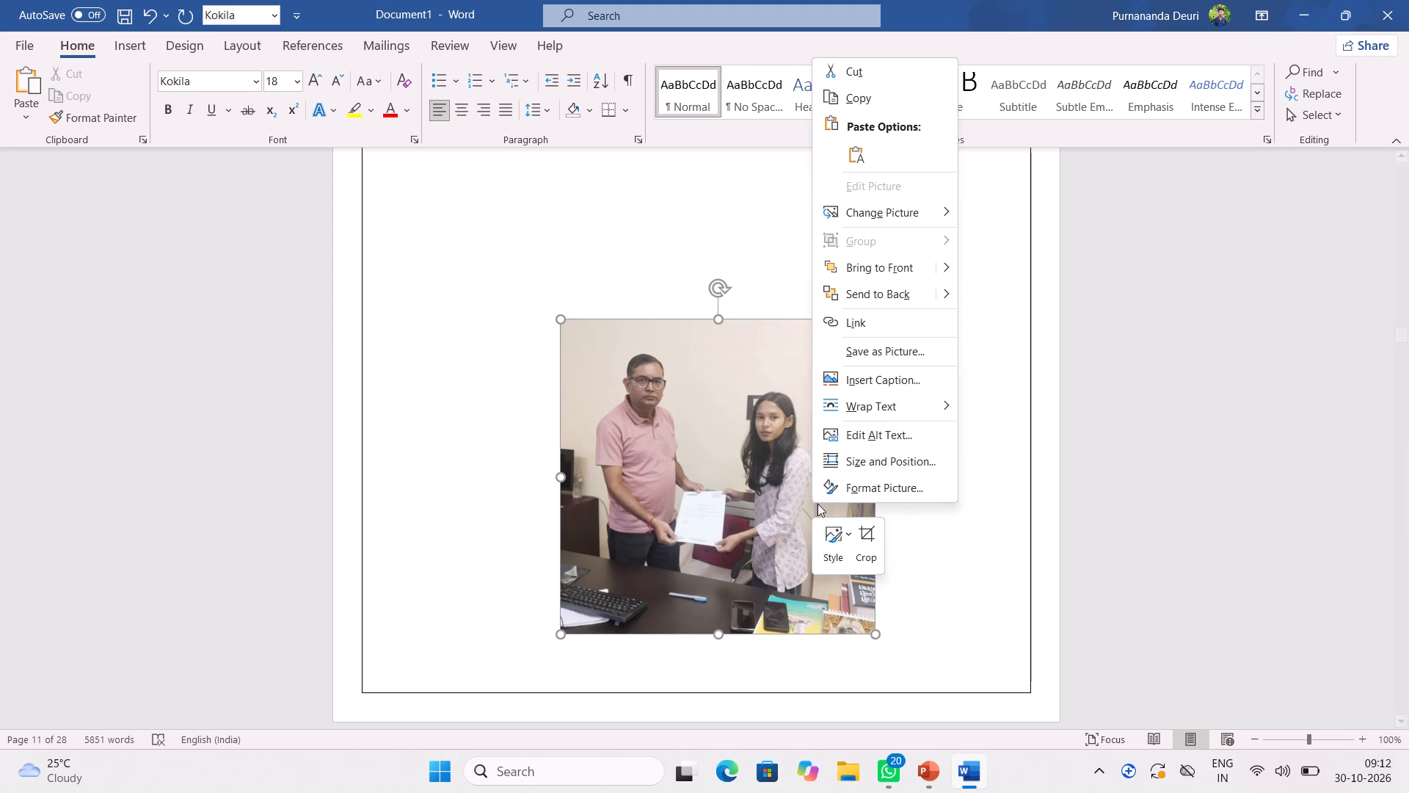
left_click(827, 74)
Show the page thumbnails in the navigation pane and remove the empty page 9 before section 4.
scroll(828, 528, "down", 7)
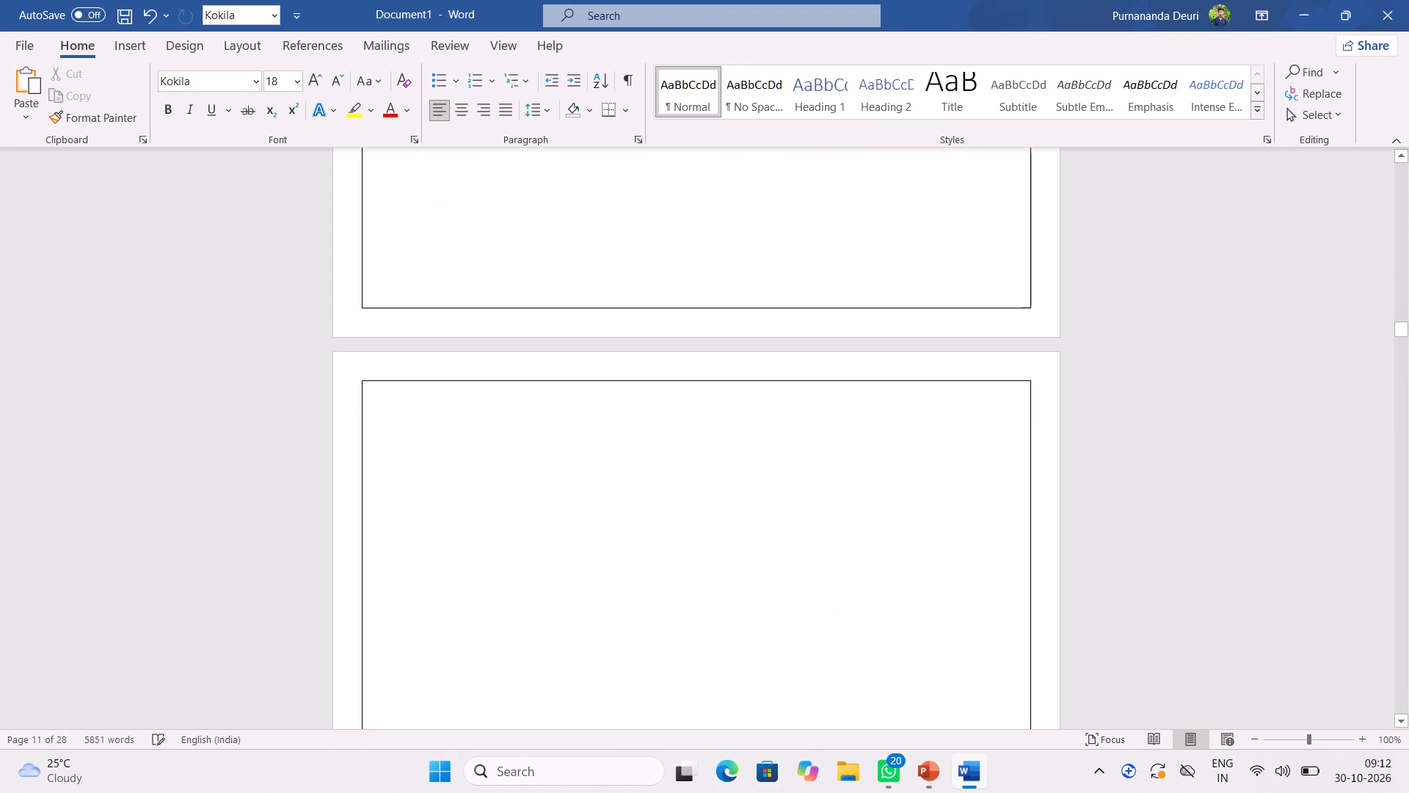
scroll(828, 528, "down", 8)
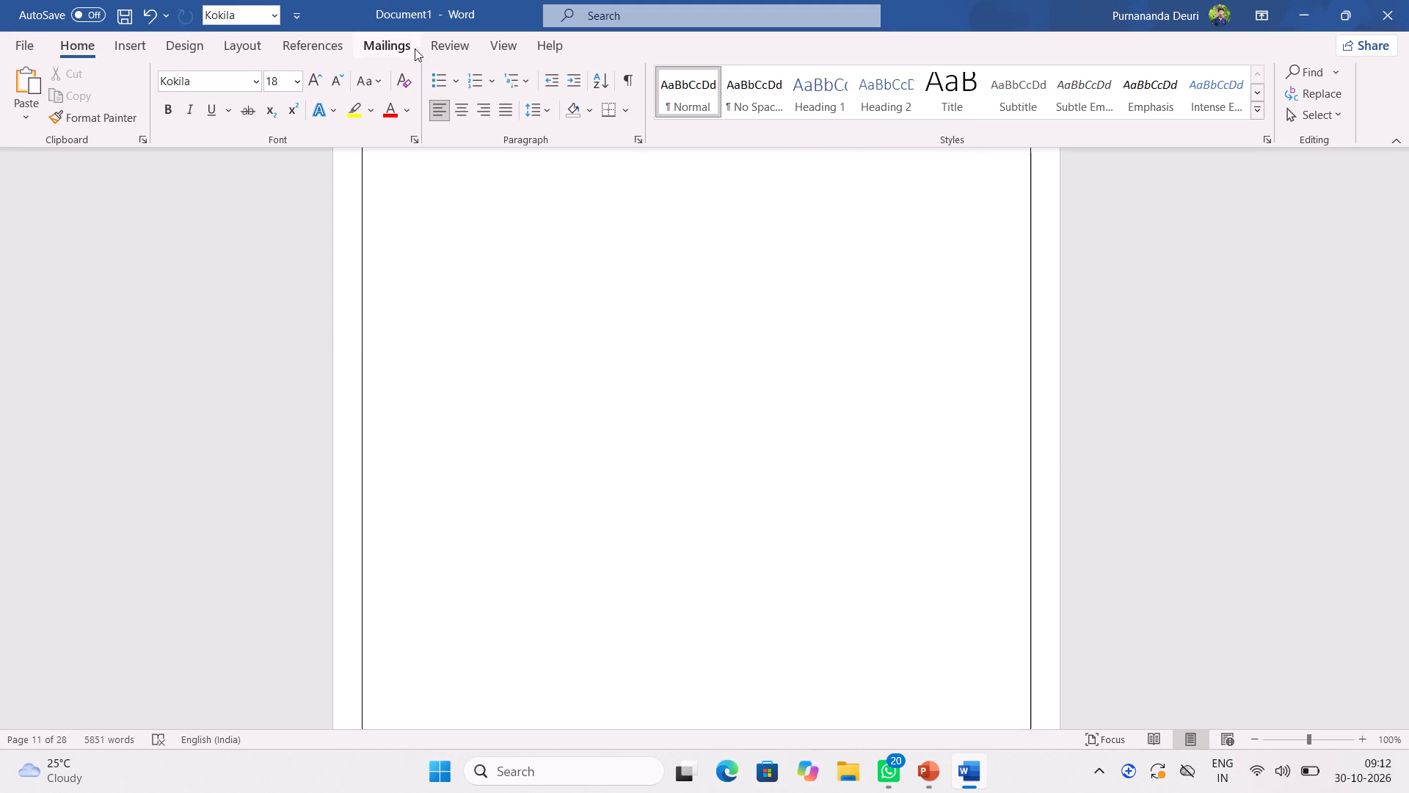
left_click(500, 42)
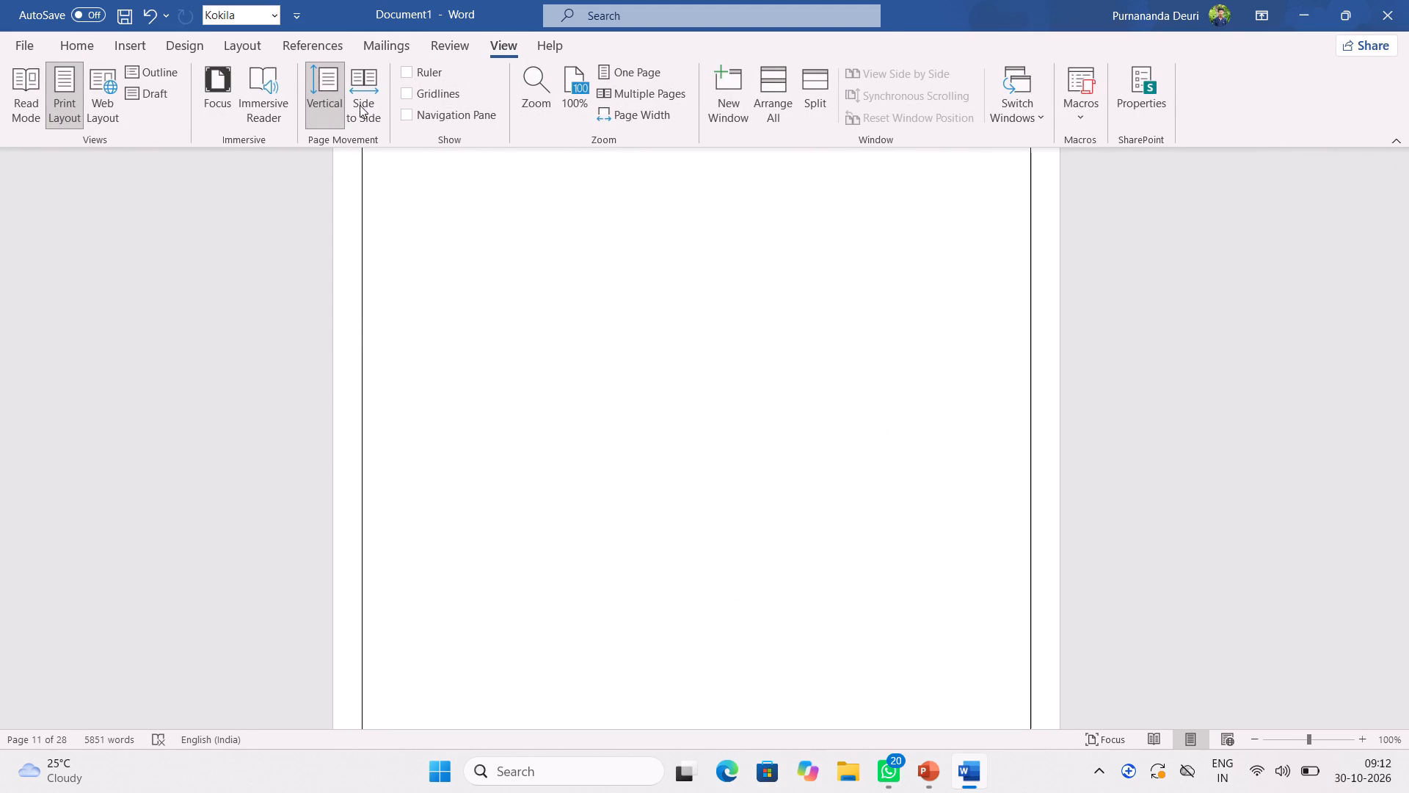
left_click(416, 109)
scroll(228, 392, "down", 2)
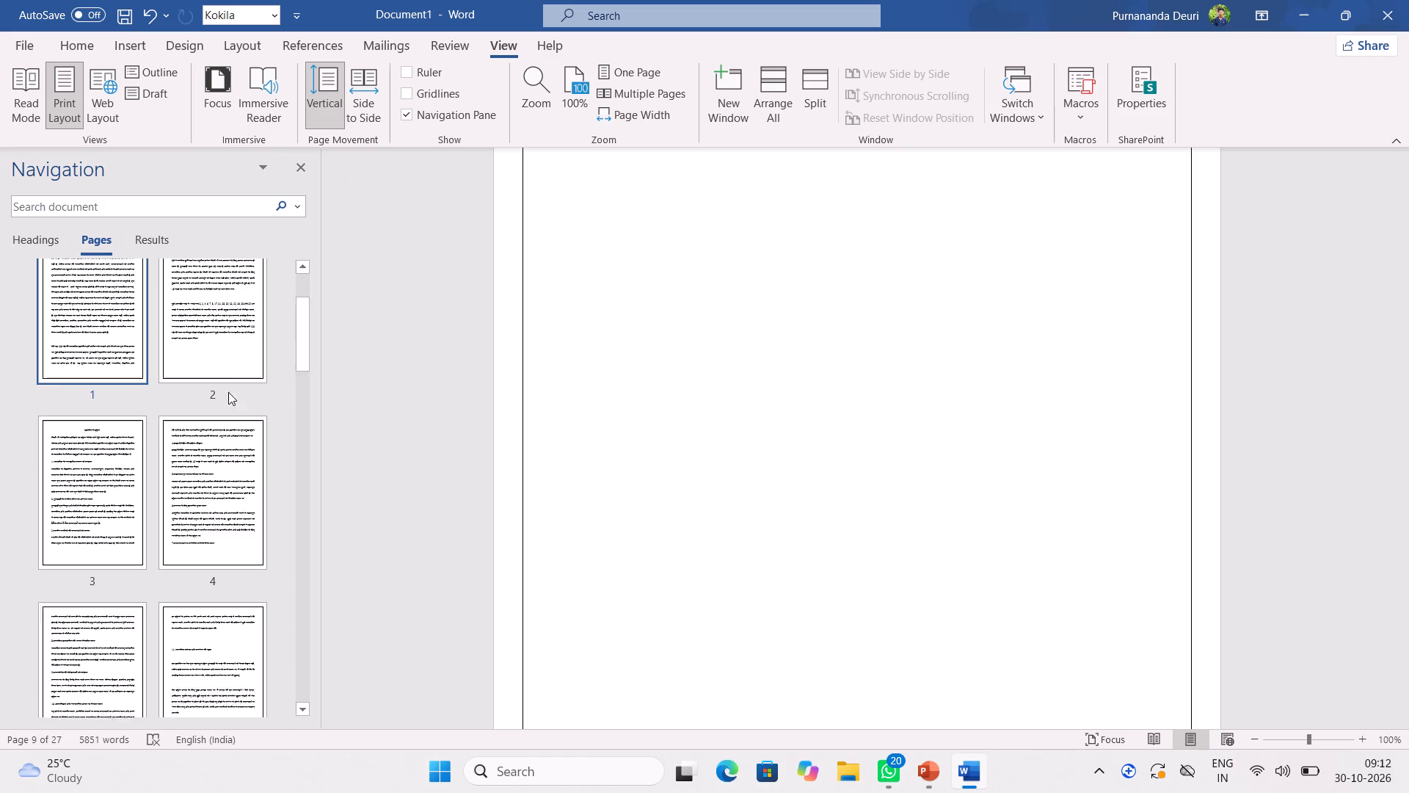
scroll(228, 392, "down", 5)
scroll(156, 362, "up", 2)
left_click(127, 369)
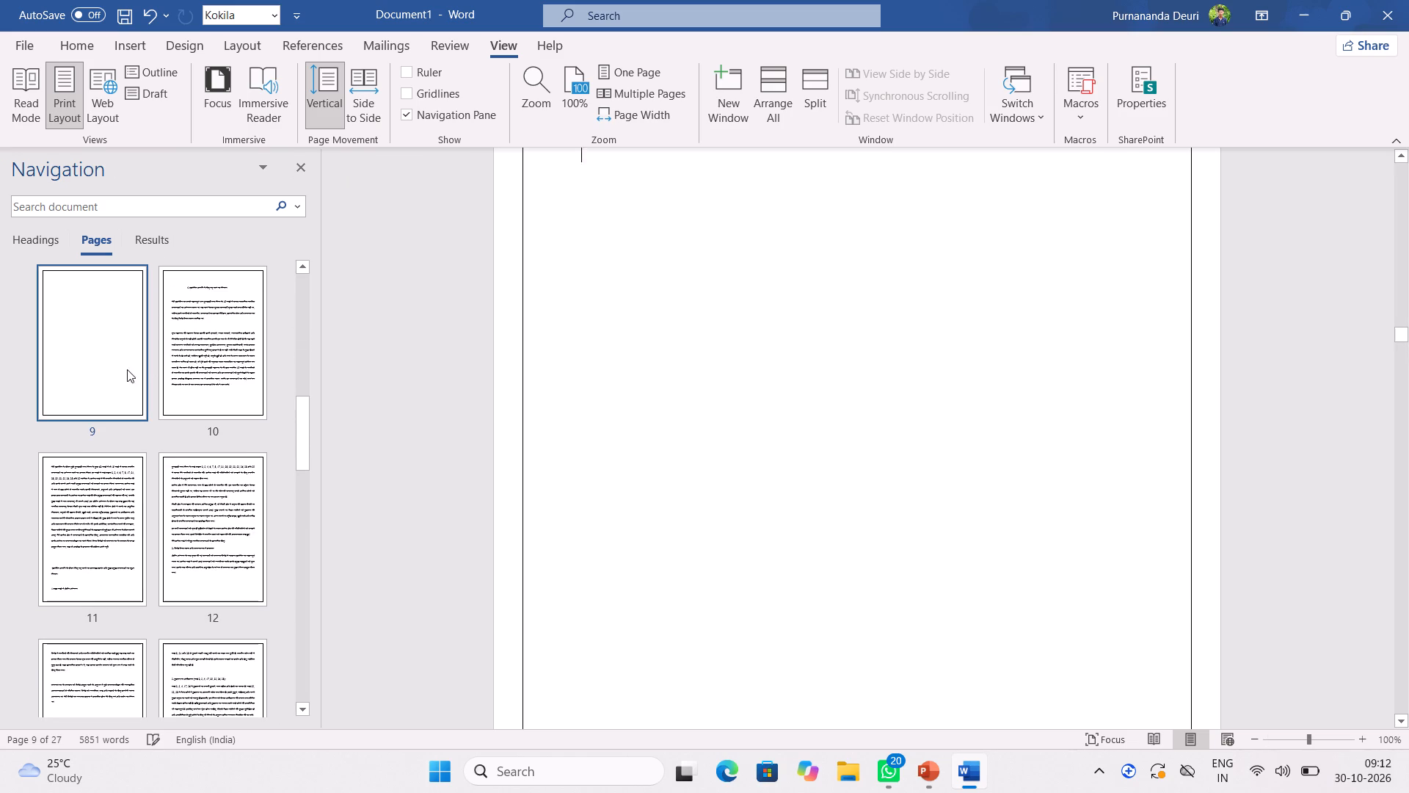
key("BackSpace")
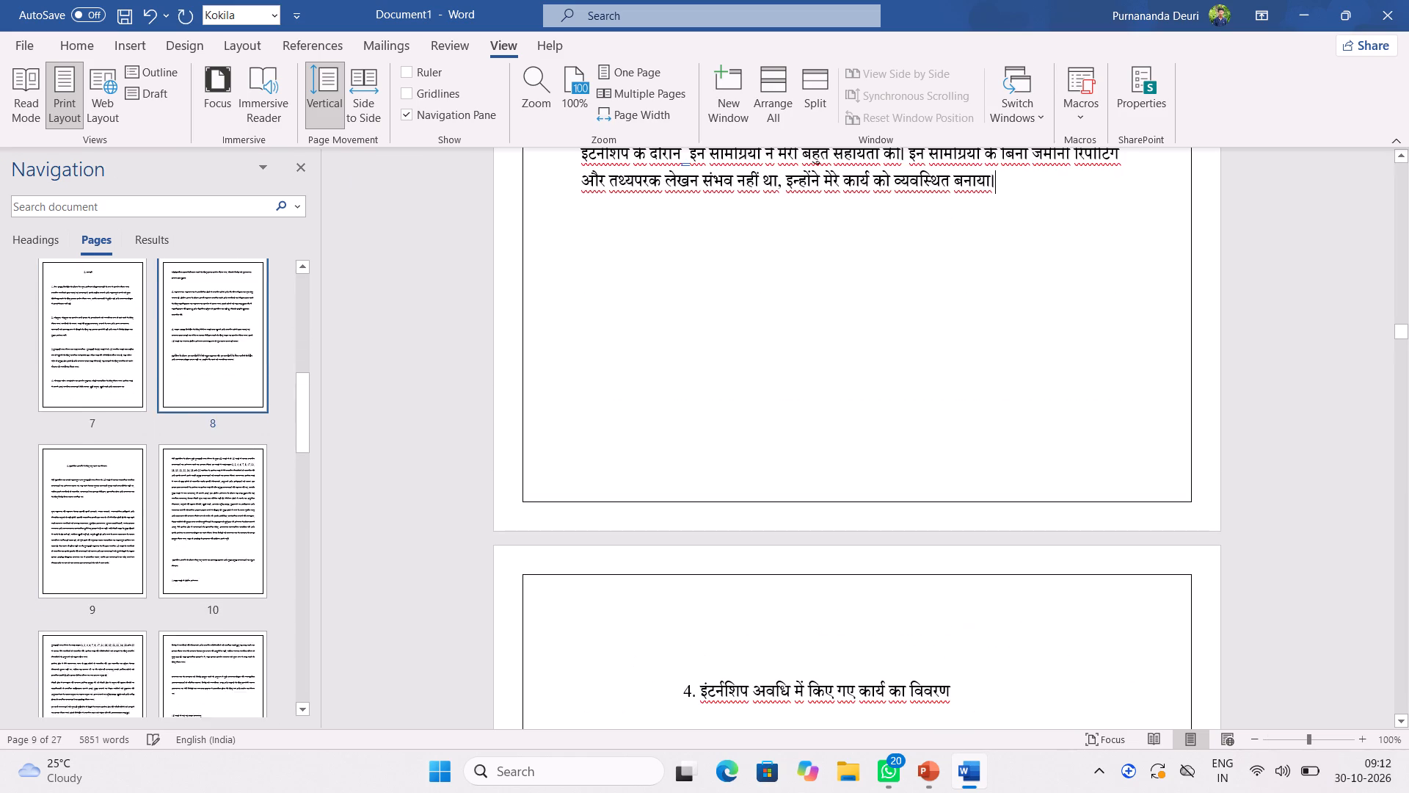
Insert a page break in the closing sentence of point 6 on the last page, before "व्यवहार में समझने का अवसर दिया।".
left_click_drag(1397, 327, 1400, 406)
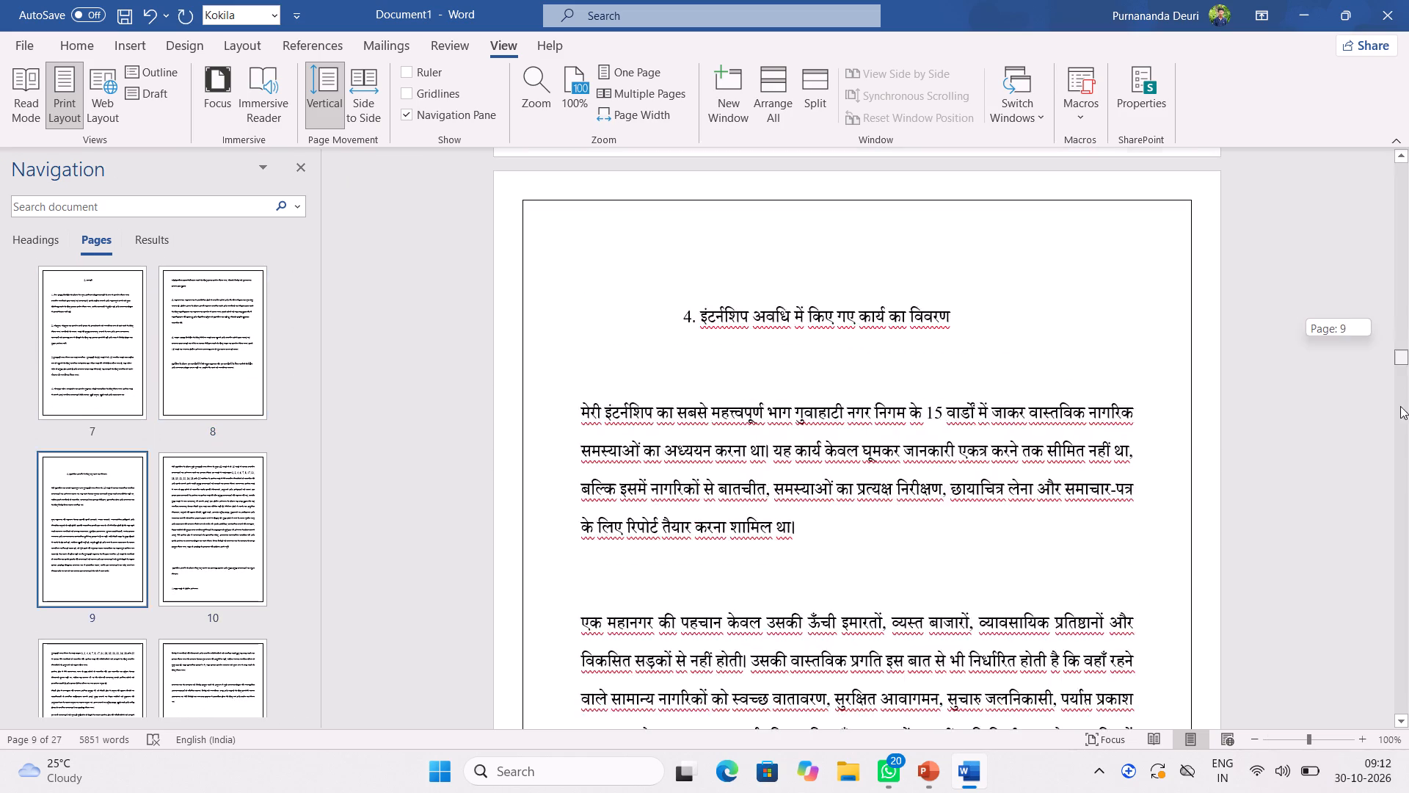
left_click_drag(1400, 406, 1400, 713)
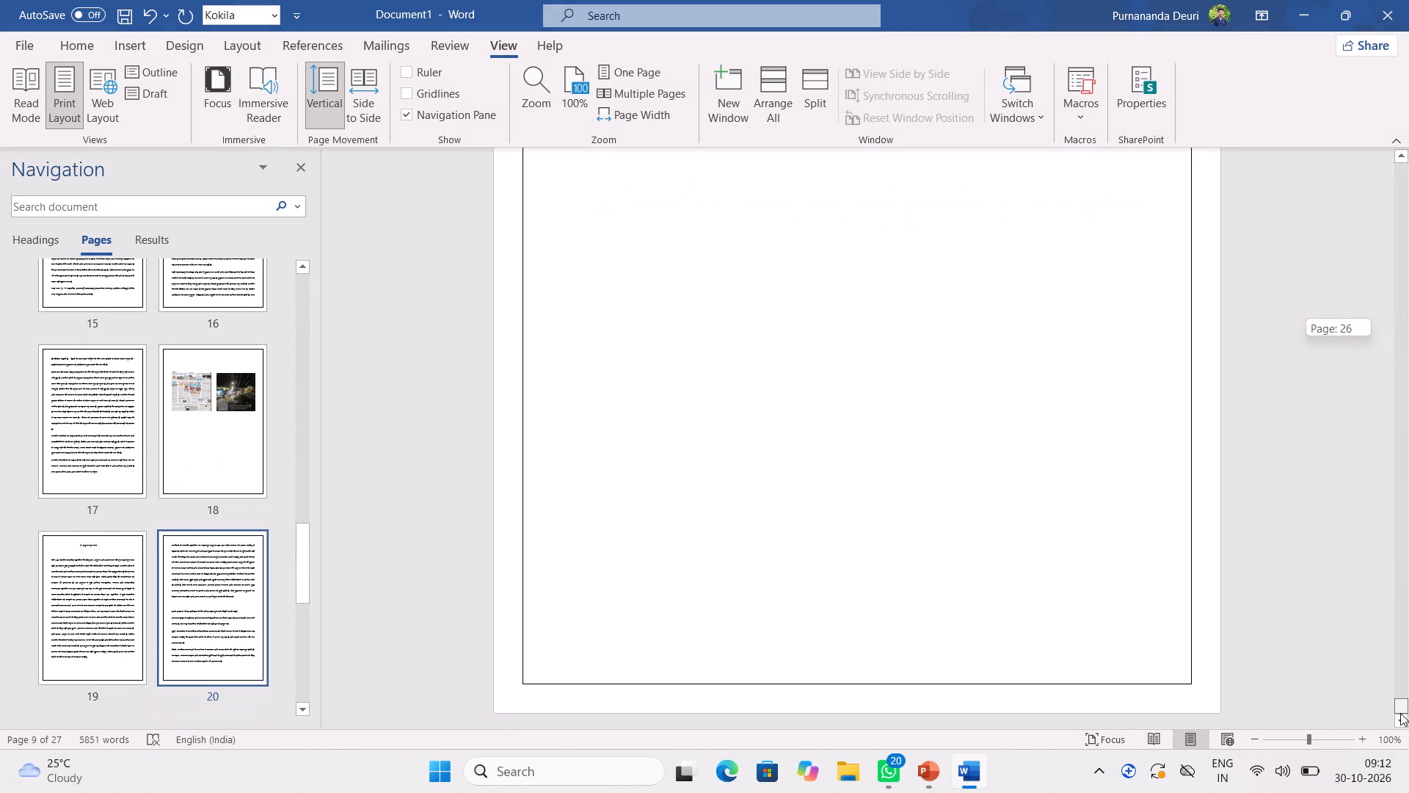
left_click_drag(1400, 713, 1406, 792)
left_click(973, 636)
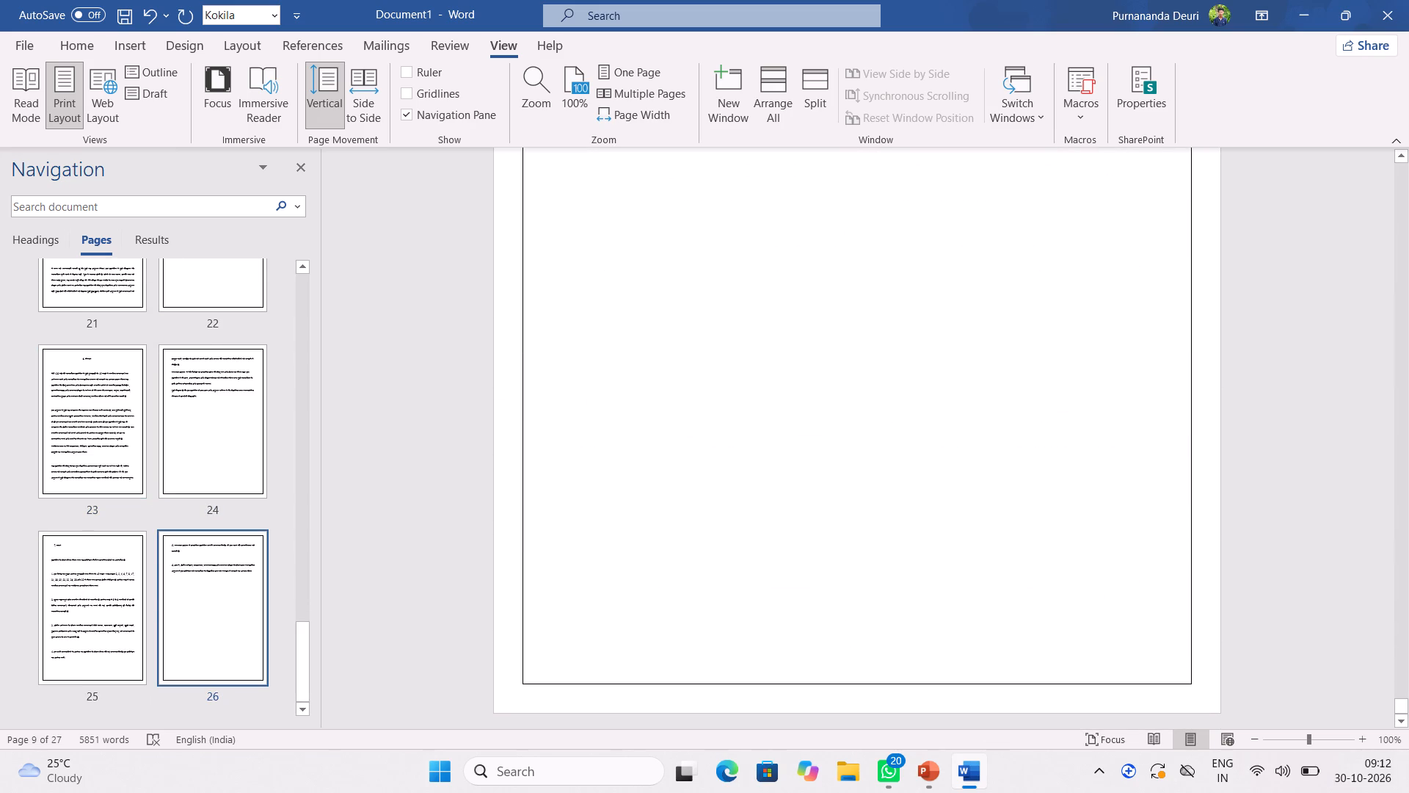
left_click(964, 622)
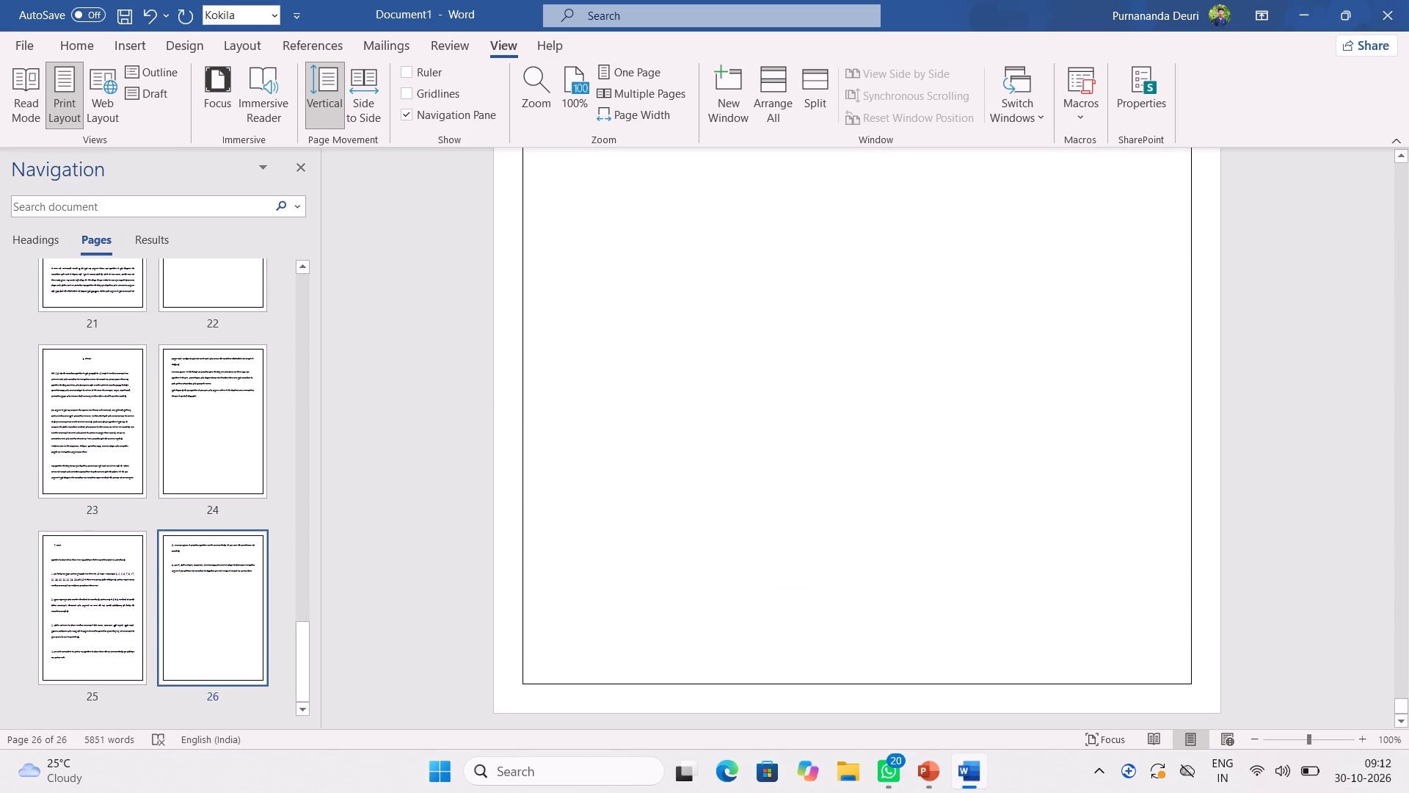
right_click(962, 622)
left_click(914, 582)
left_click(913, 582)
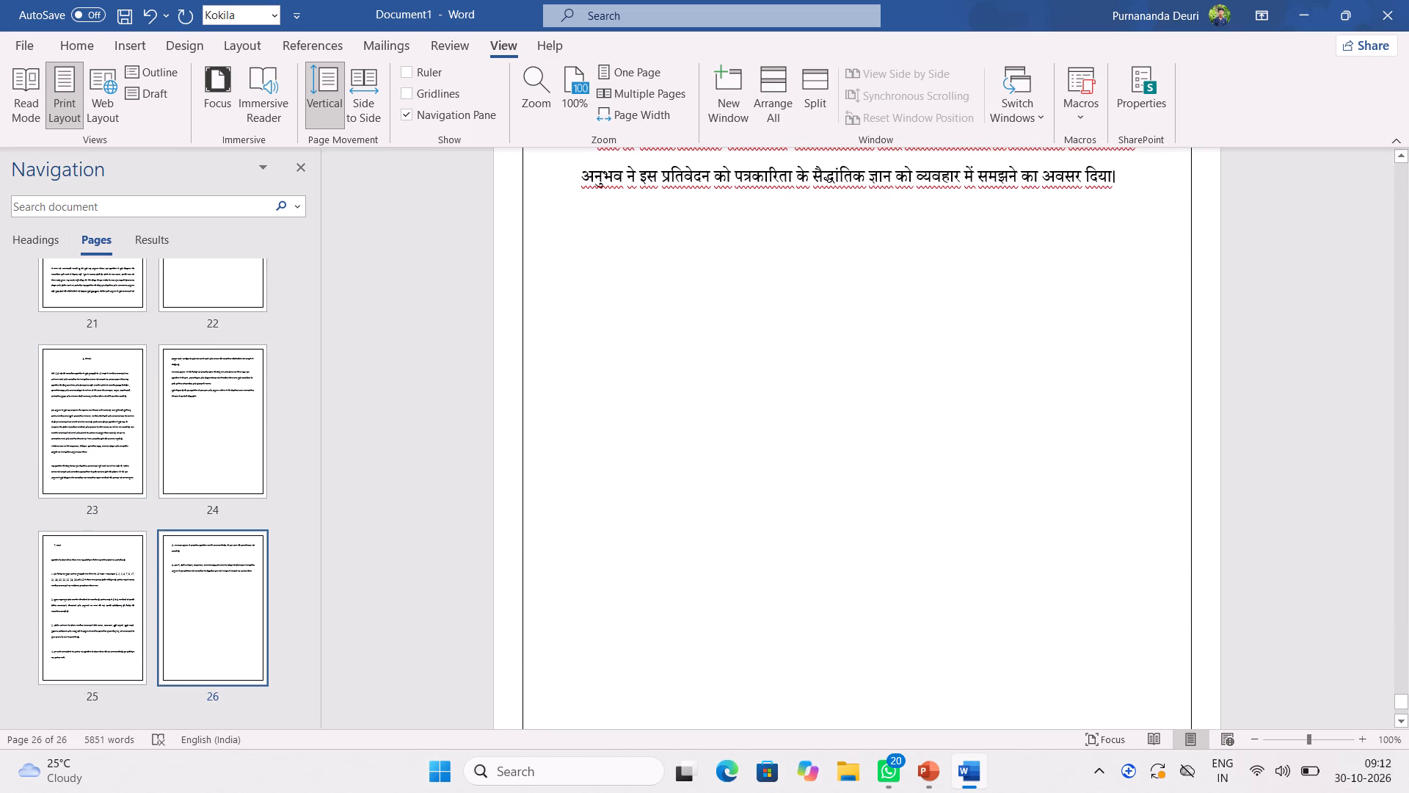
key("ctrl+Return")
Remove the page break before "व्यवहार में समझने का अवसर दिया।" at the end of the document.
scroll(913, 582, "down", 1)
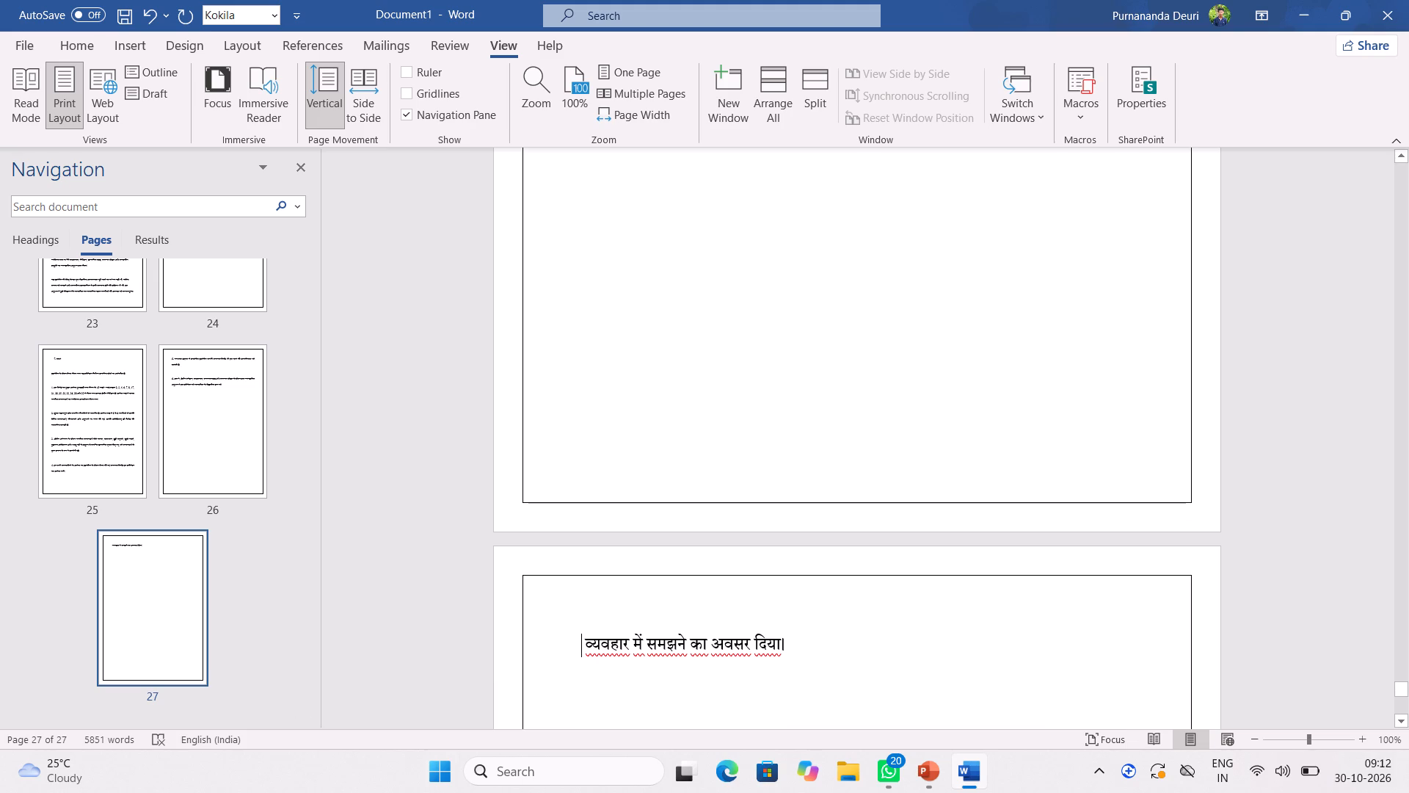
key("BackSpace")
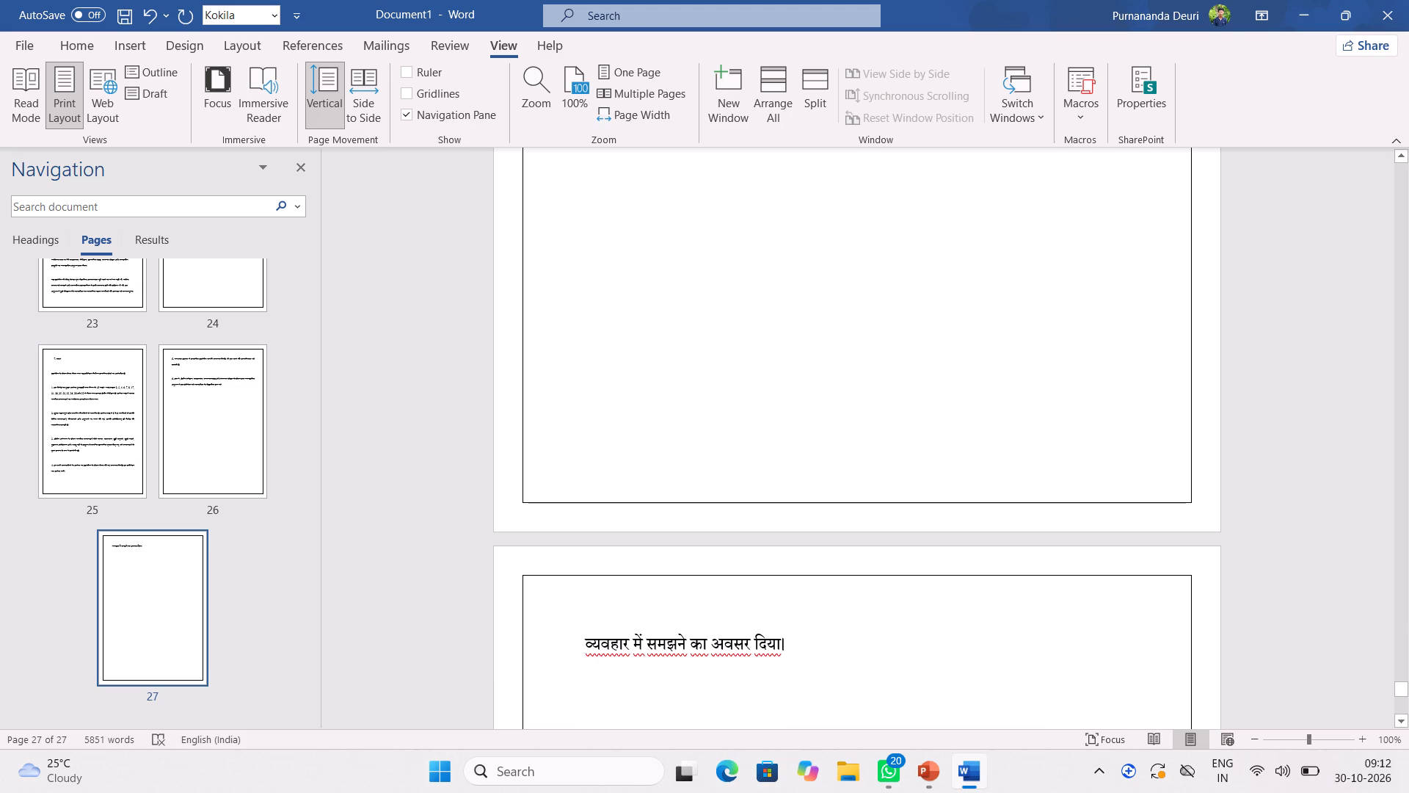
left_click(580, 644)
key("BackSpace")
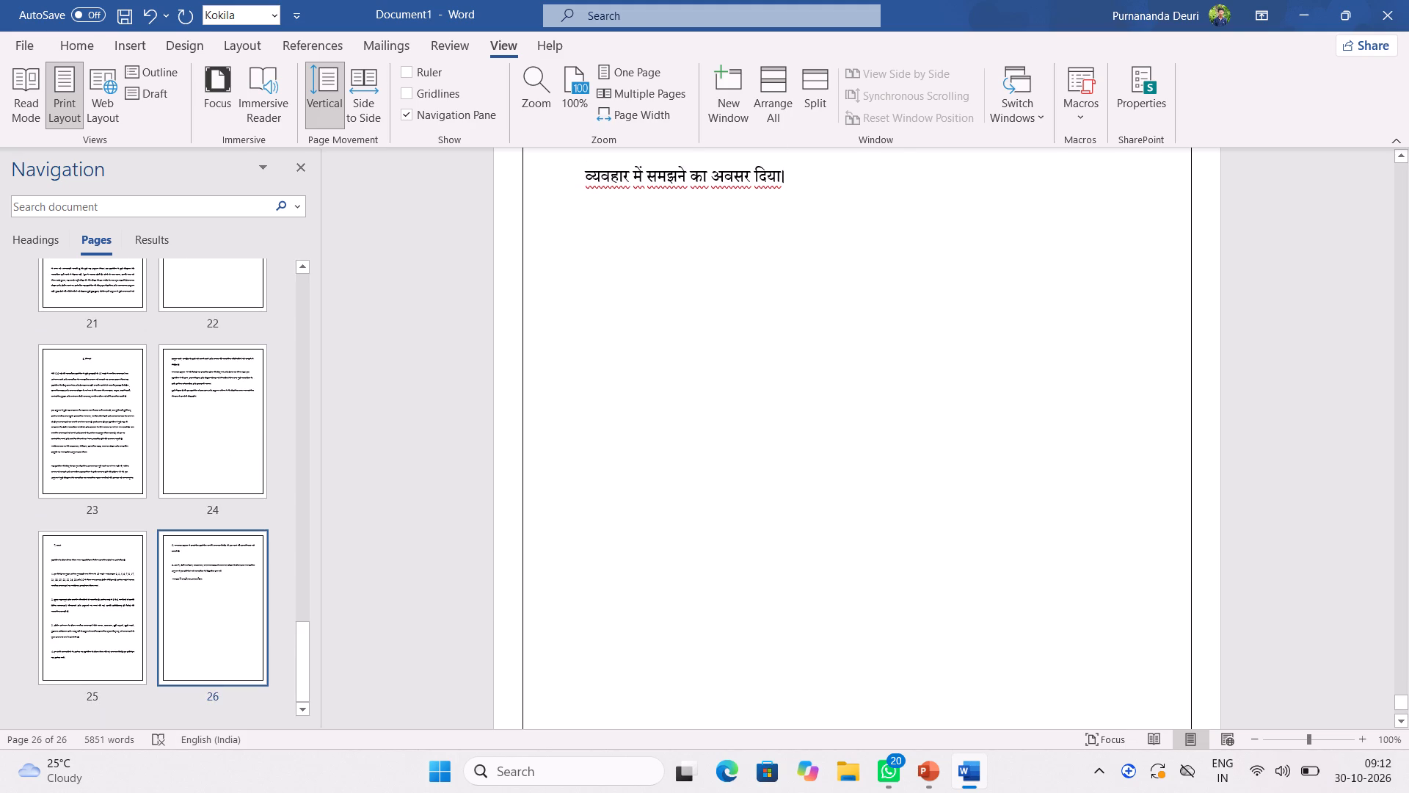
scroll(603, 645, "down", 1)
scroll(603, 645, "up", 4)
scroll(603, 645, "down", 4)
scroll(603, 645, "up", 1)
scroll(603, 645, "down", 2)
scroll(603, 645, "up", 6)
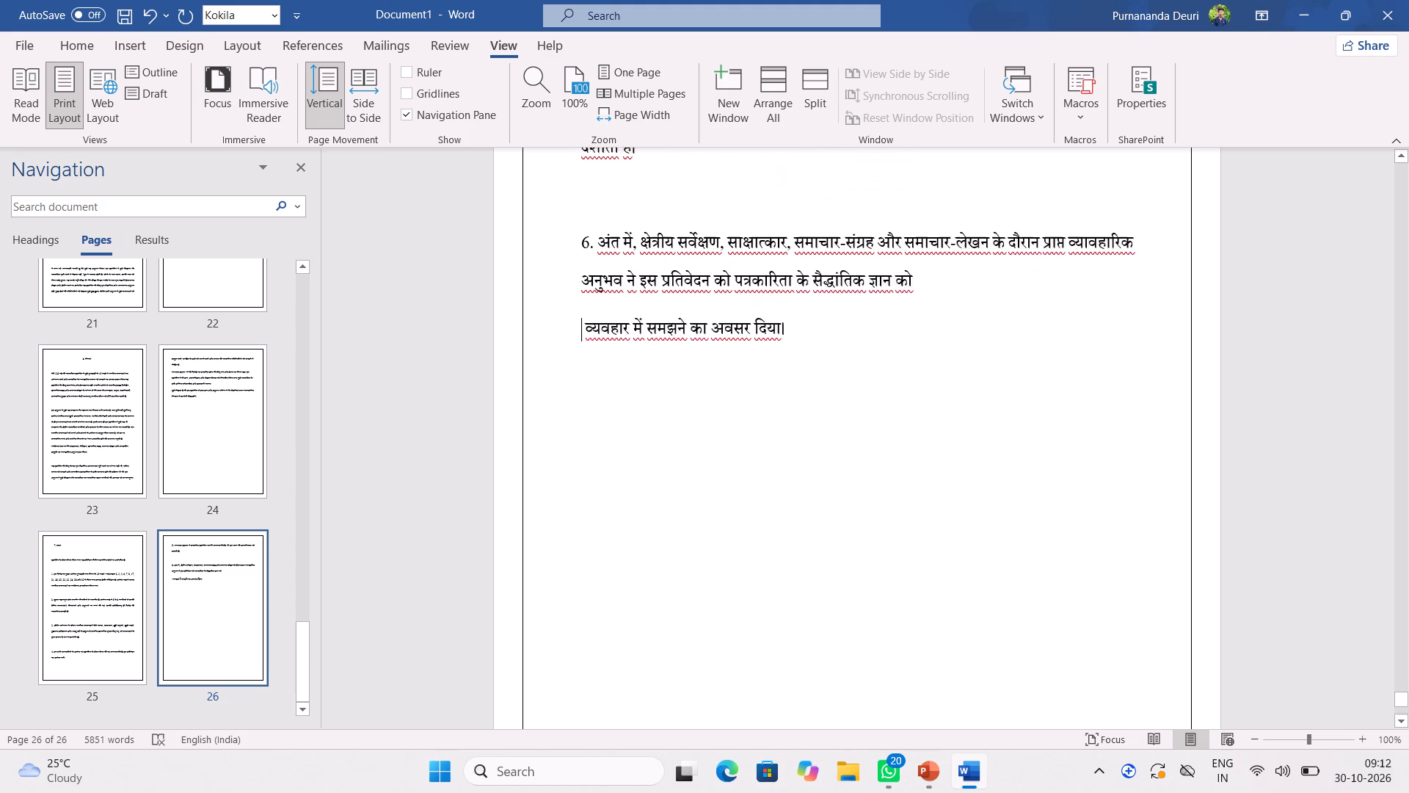
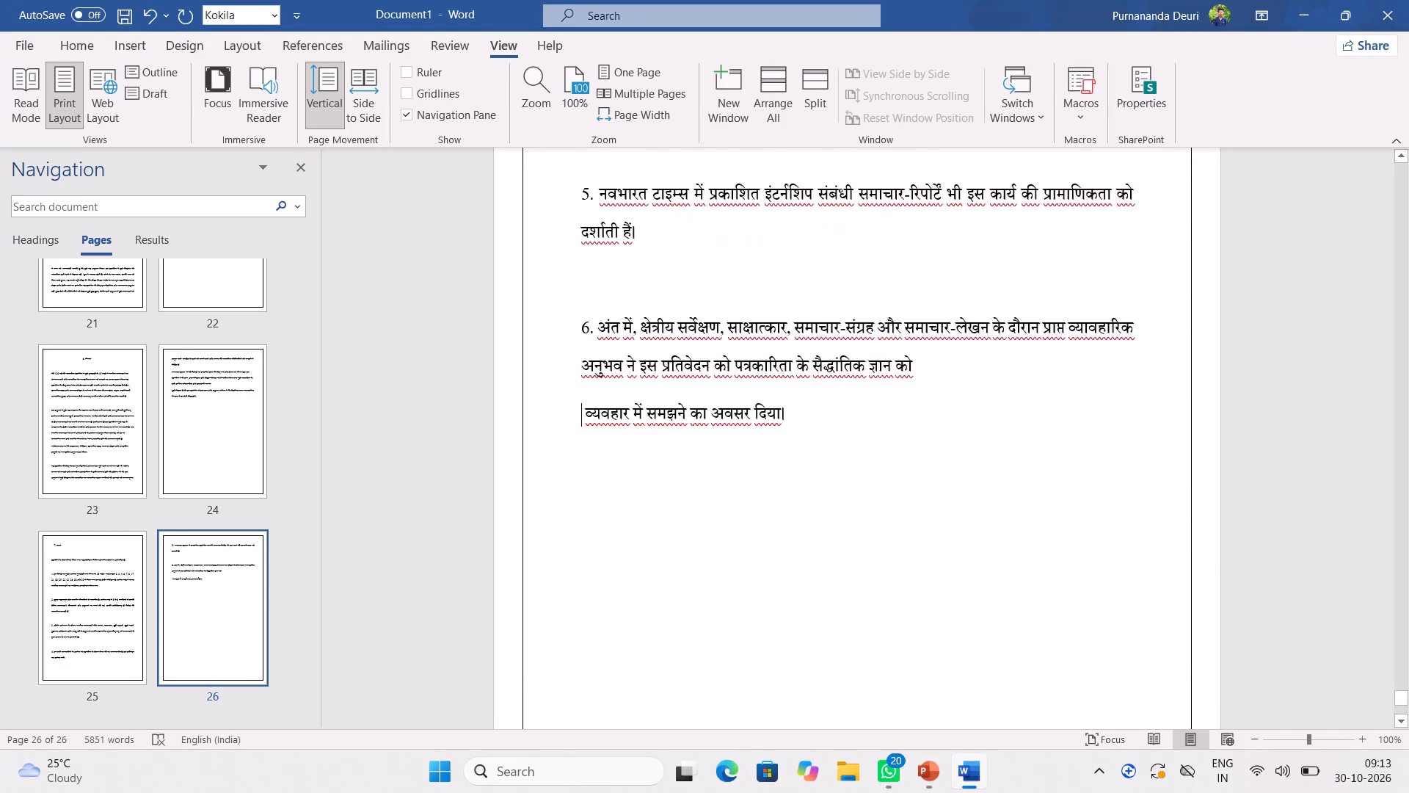
Insert a page break after the closing sentence "व्यवहार में समझने का अवसर दिया।" to start a new last page.
scroll(793, 669, "down", 10)
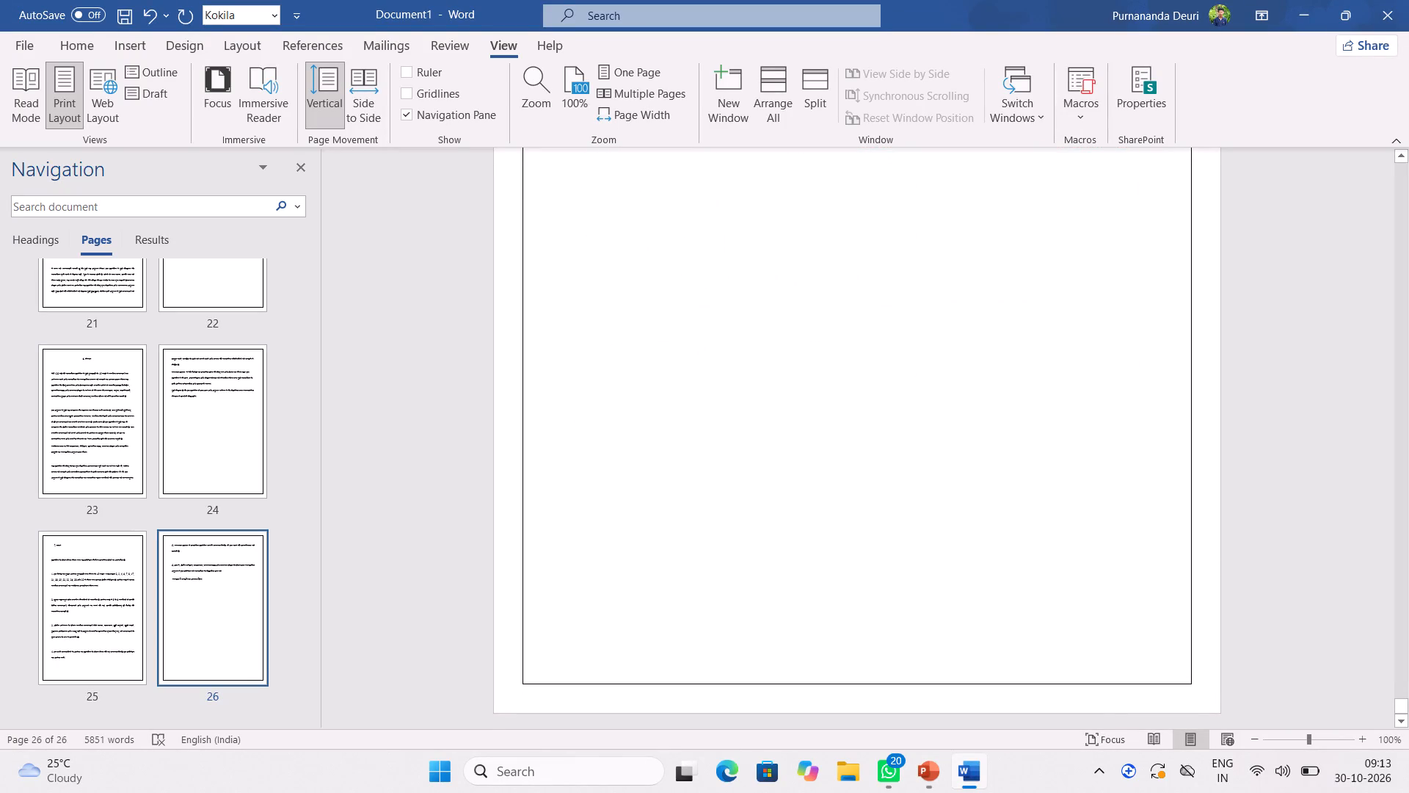
scroll(834, 329, "up", 4)
scroll(799, 222, "up", 3)
left_click(784, 304)
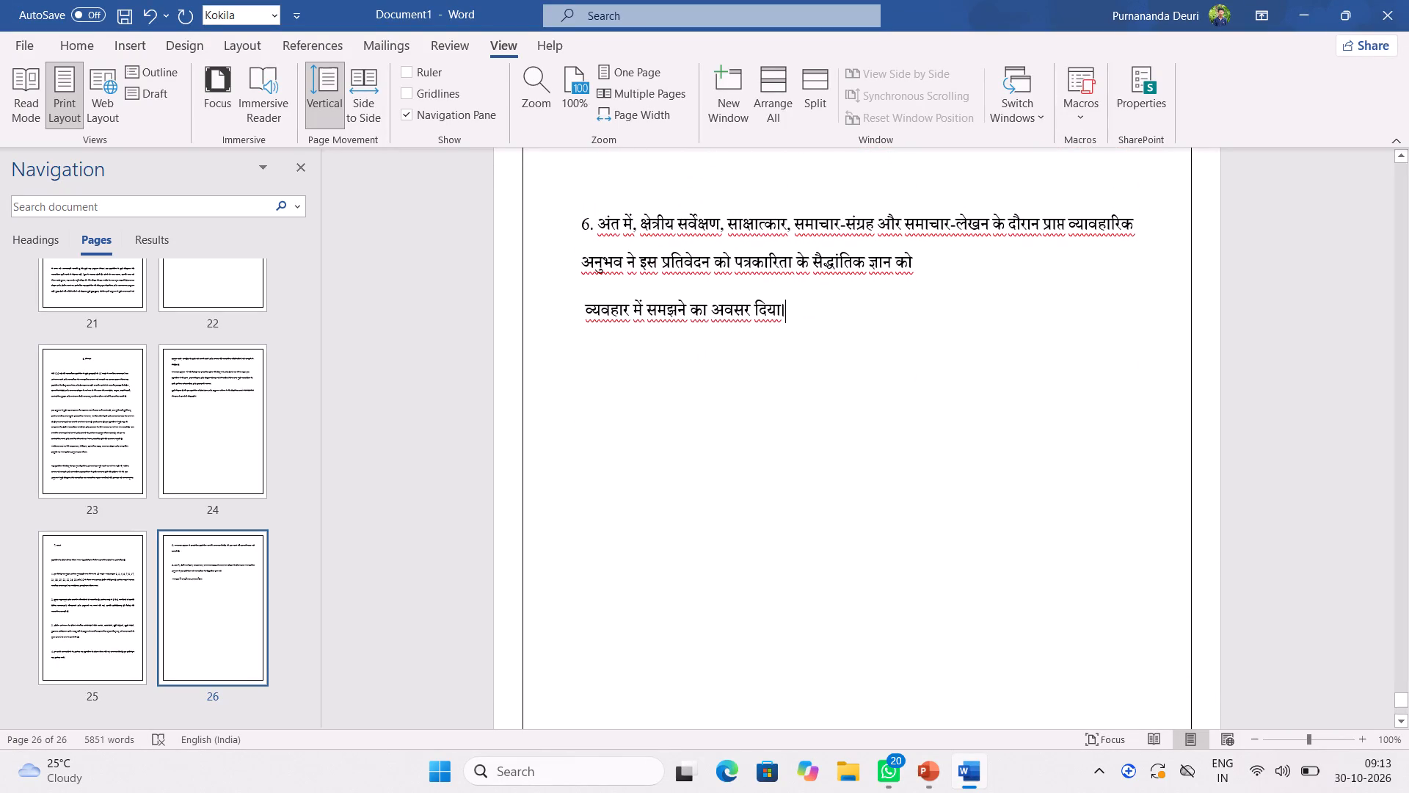
key("ctrl+Return")
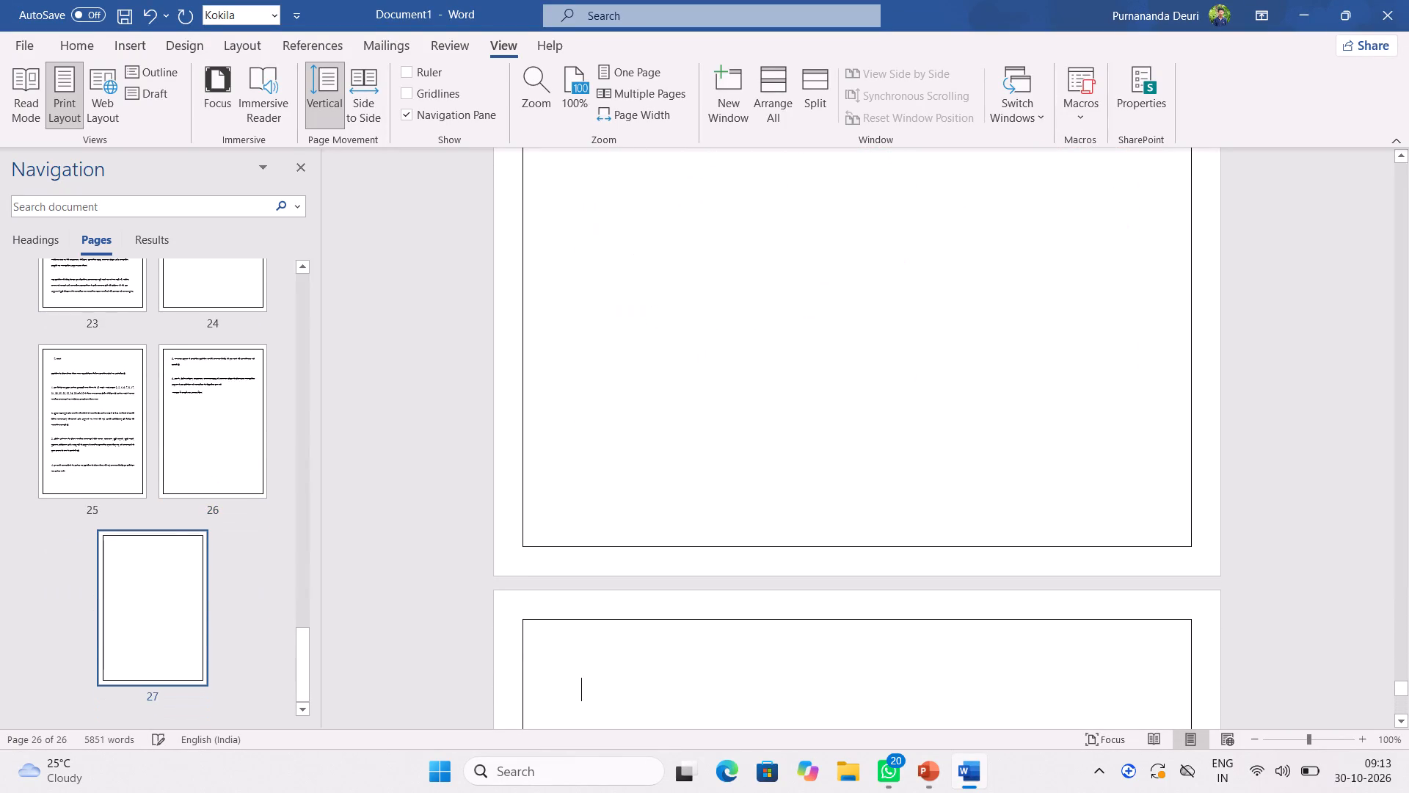
Paste the copied heading "इंटर्नशिप के दौरान ली गई समस्याओं के छायाचित्र" as text only on the empty last page.
right_click(597, 678)
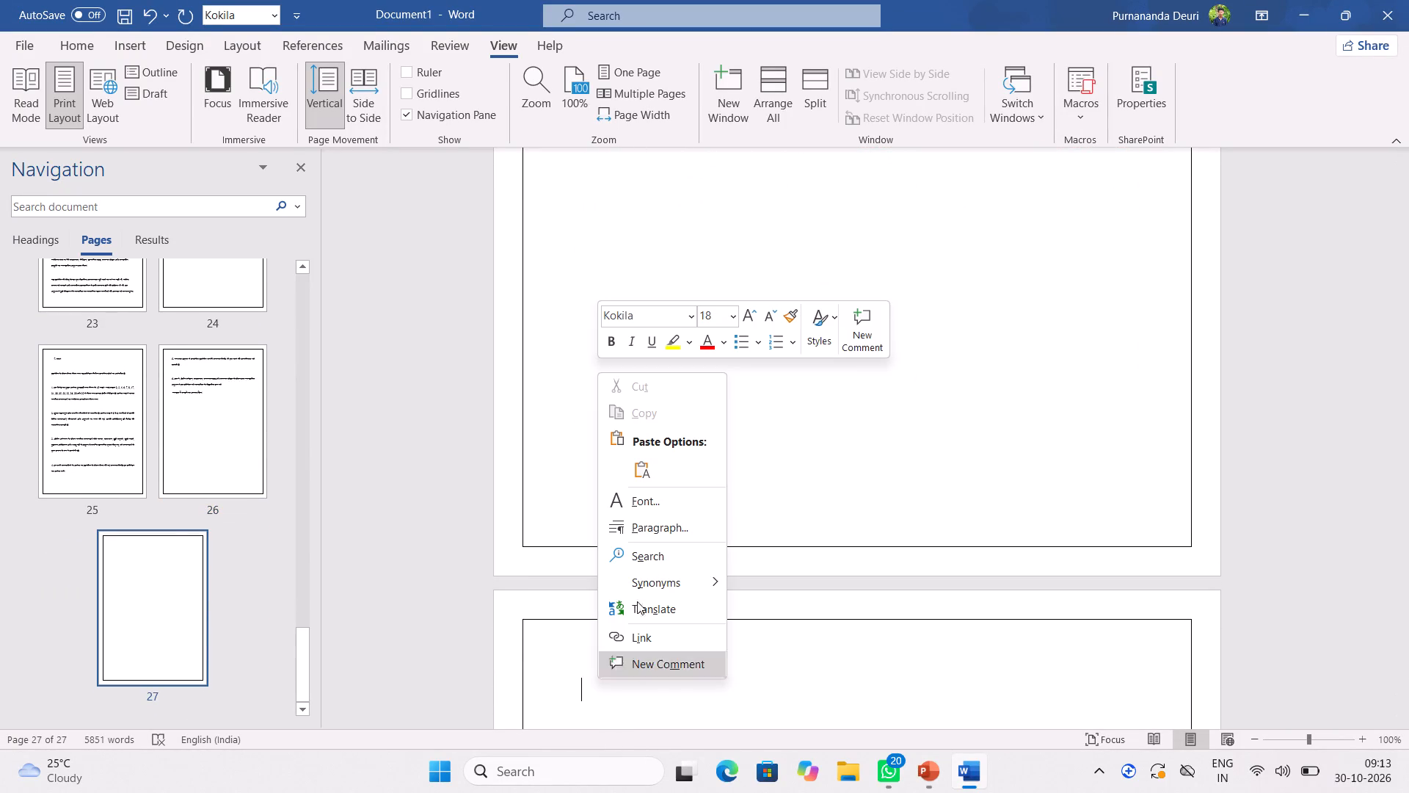
left_click(640, 461)
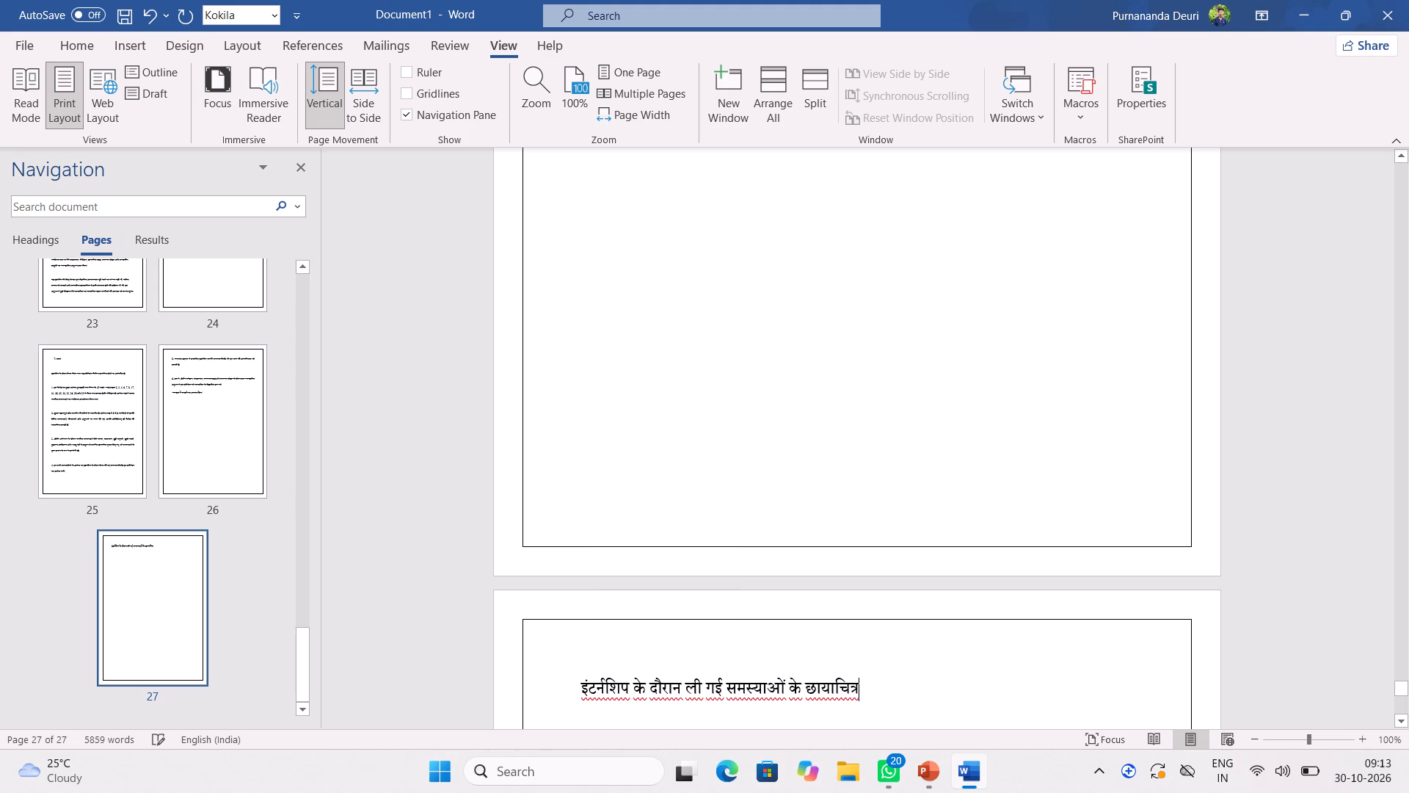
Move the photo-section heading to about the middle of its line by adding spaces before it.
left_click(579, 688)
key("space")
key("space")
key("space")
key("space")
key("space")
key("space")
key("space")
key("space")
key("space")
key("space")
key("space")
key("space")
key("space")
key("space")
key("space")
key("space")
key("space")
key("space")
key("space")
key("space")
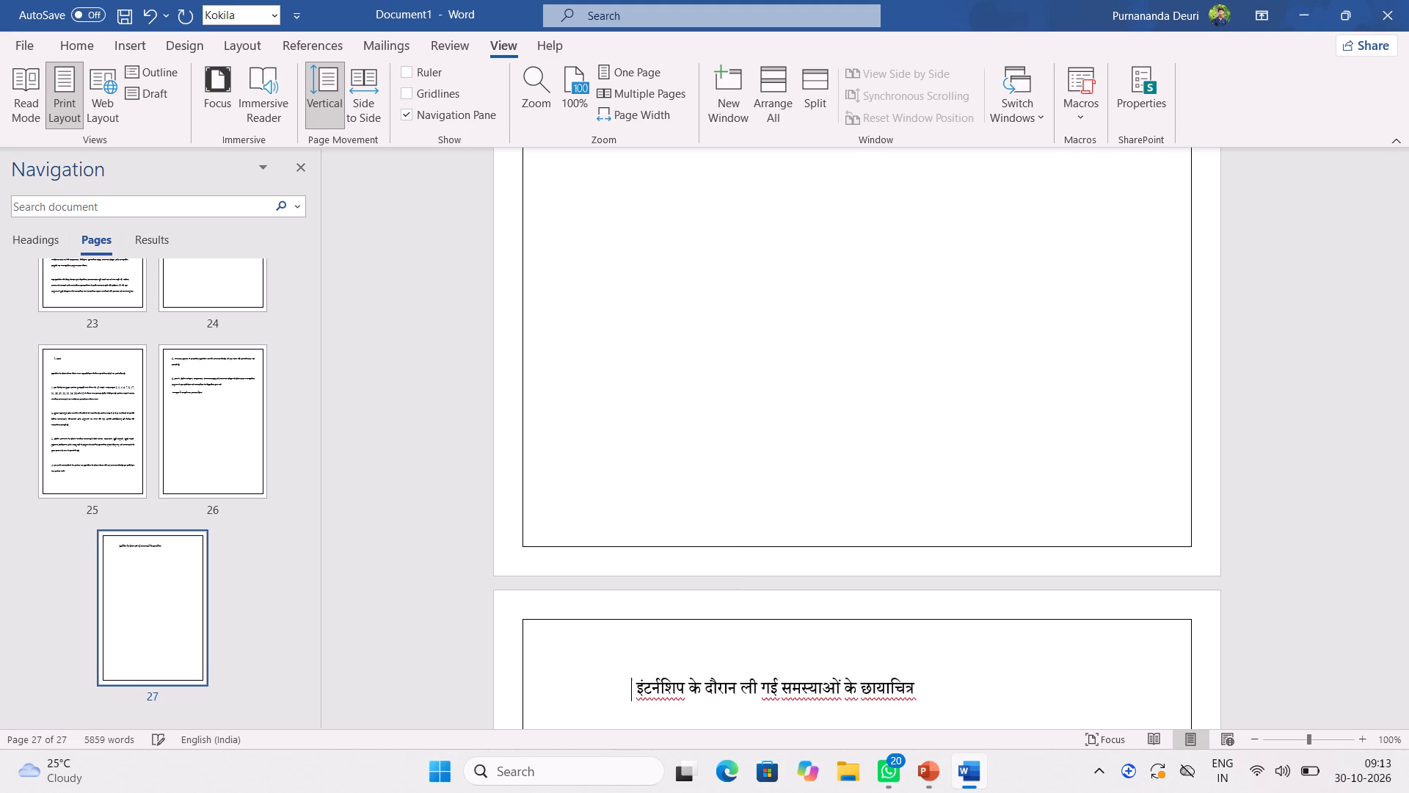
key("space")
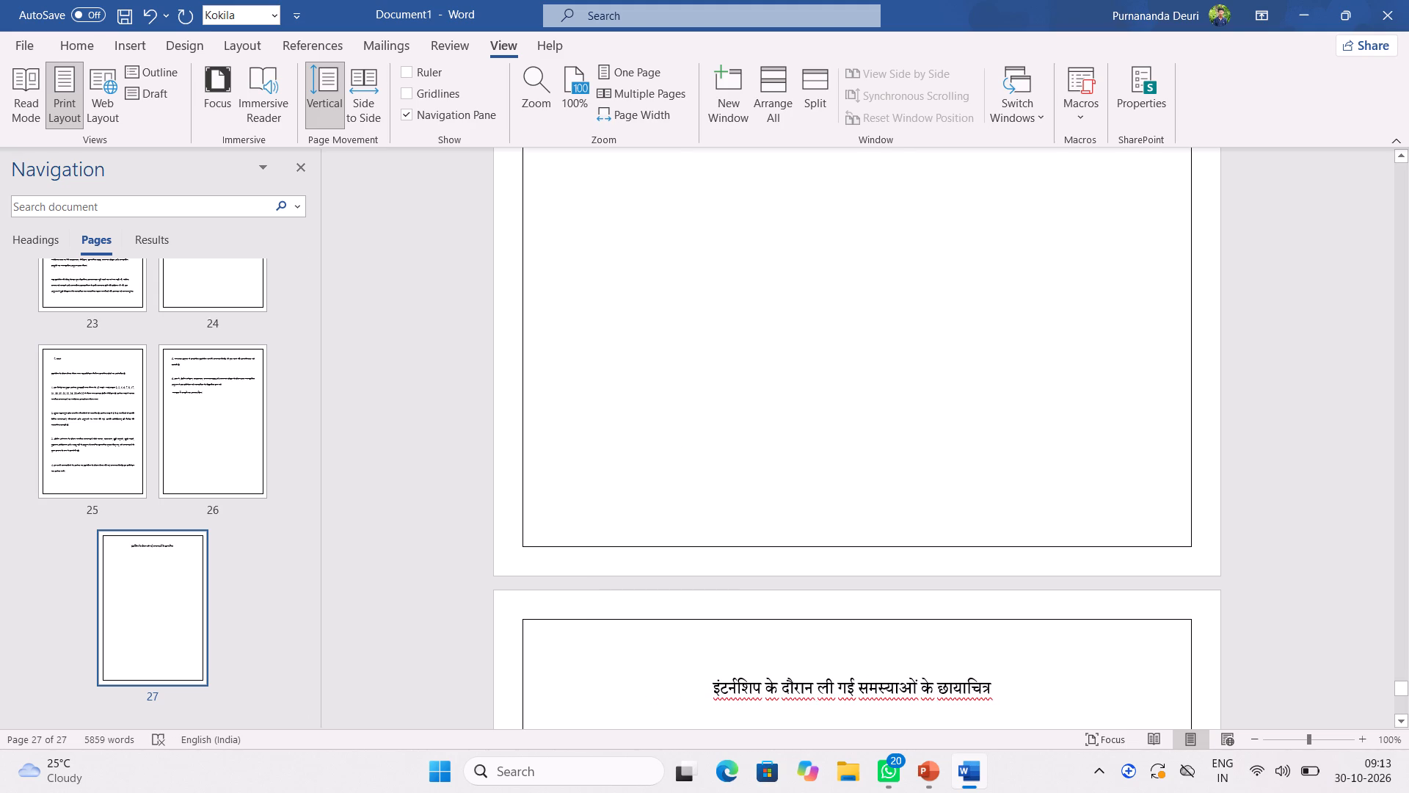
Insert the picture "WhatsApp Image 2026-10-30 at 05.38.26 M" from the Downloads folder on the heading's page.
scroll(1014, 702, "down", 12)
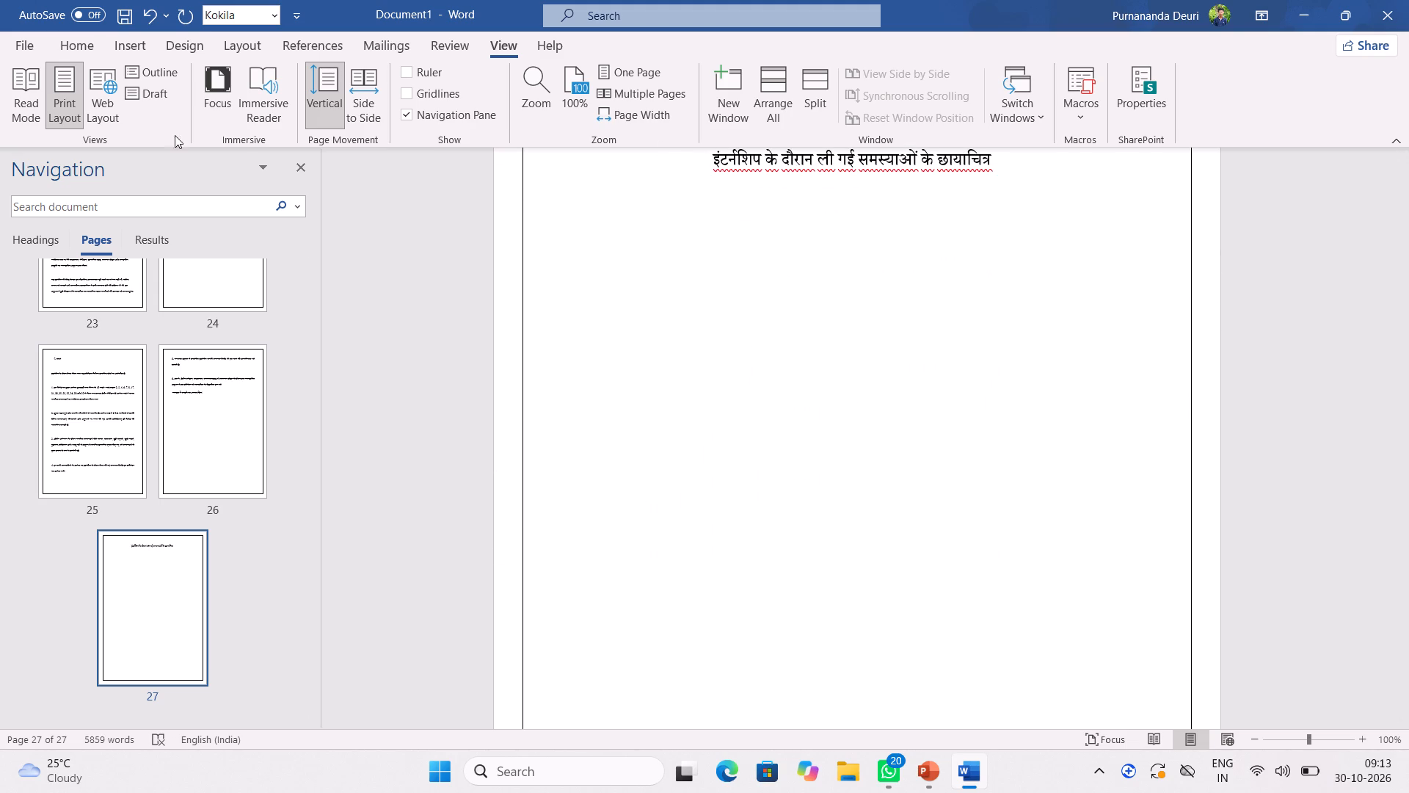
left_click(103, 47)
left_click(124, 42)
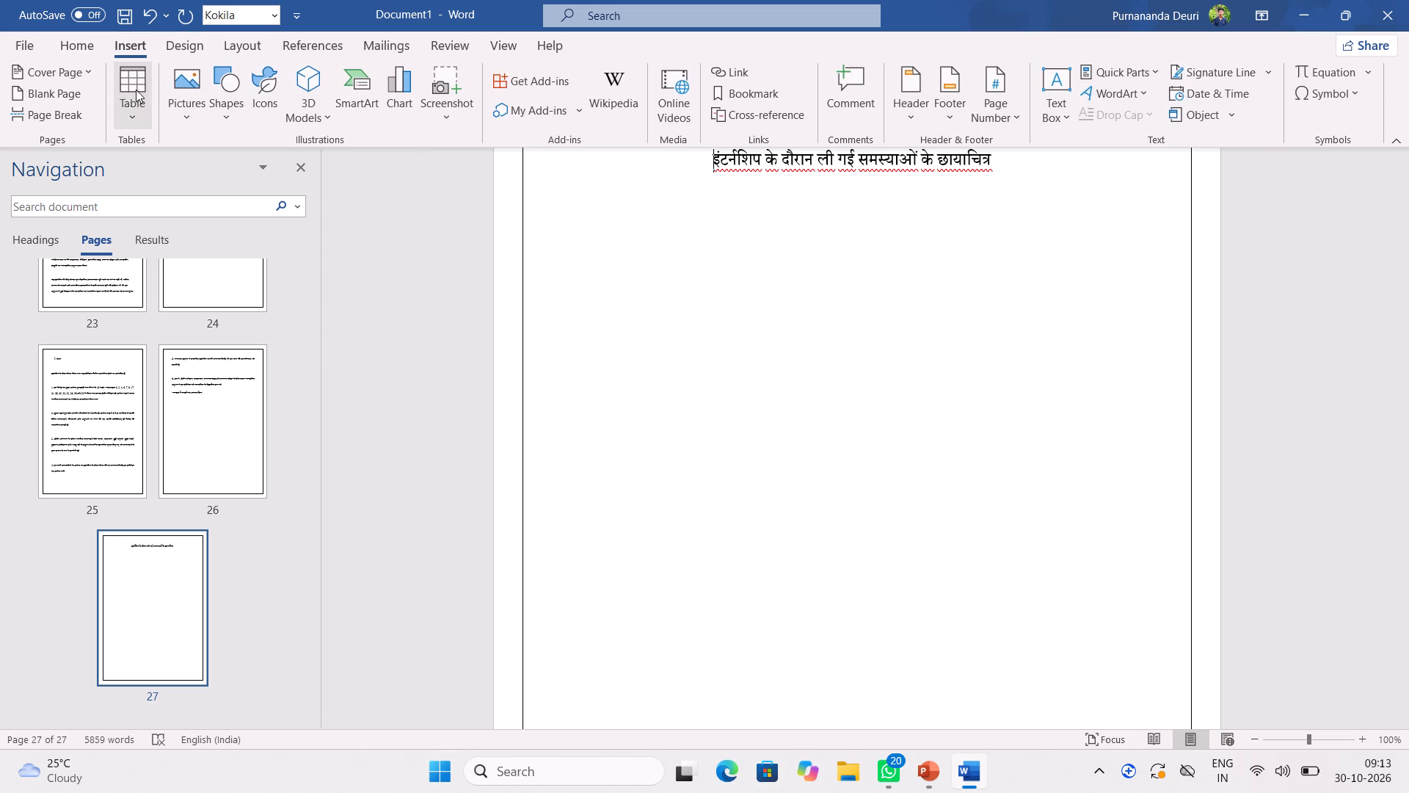
left_click(194, 106)
left_click(203, 166)
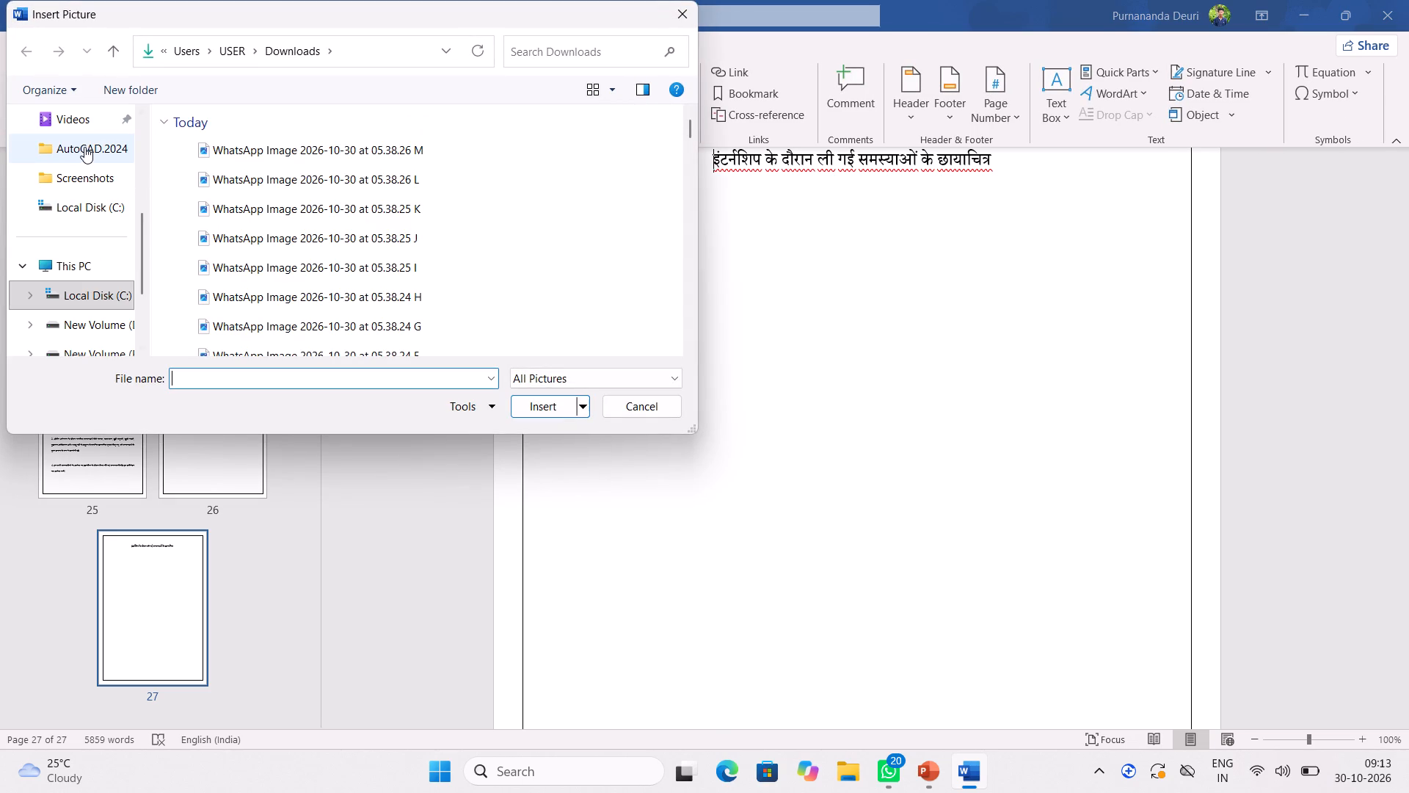
left_click(307, 153)
left_click(538, 405)
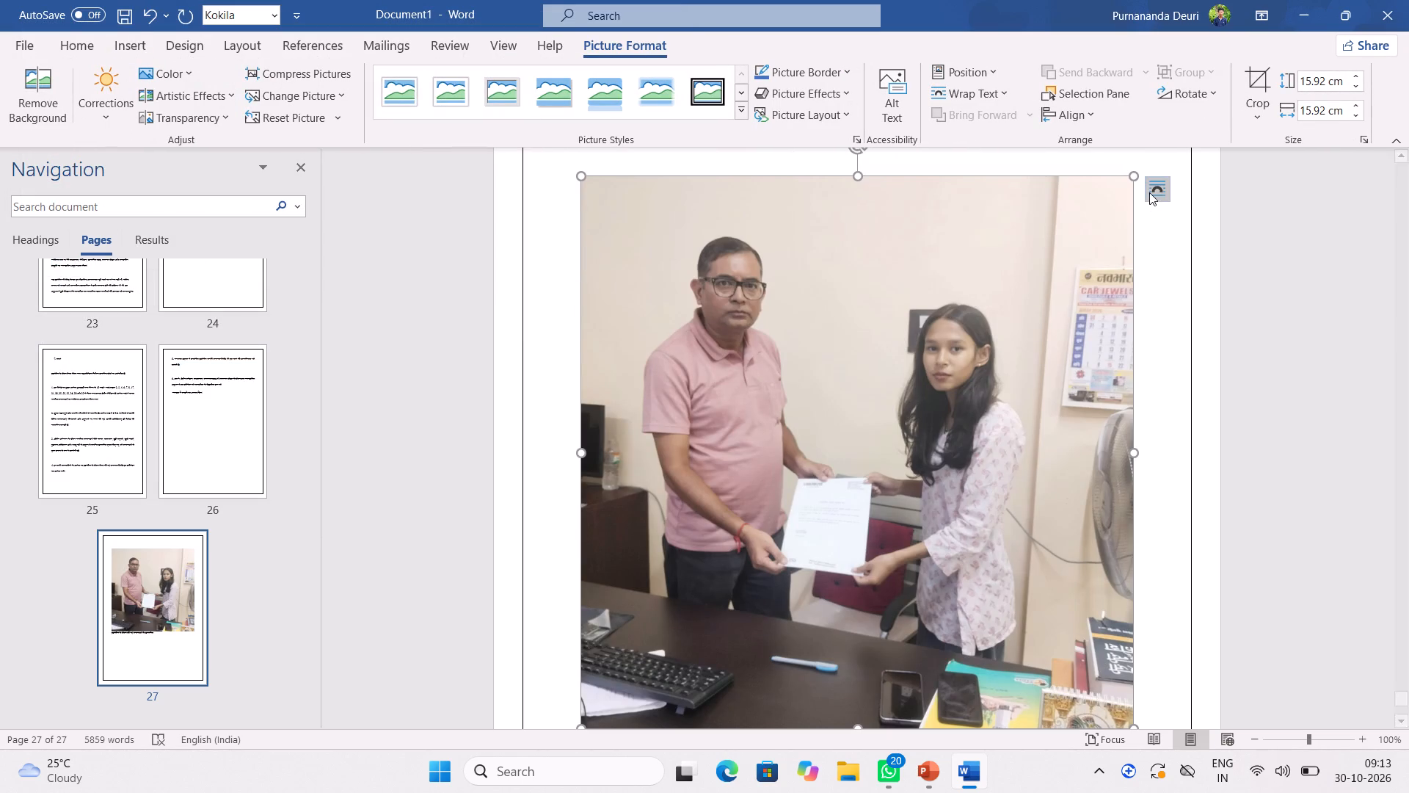
Set the inserted photo's text wrapping to Top and Bottom and accept its layout position settings.
left_click(1149, 192)
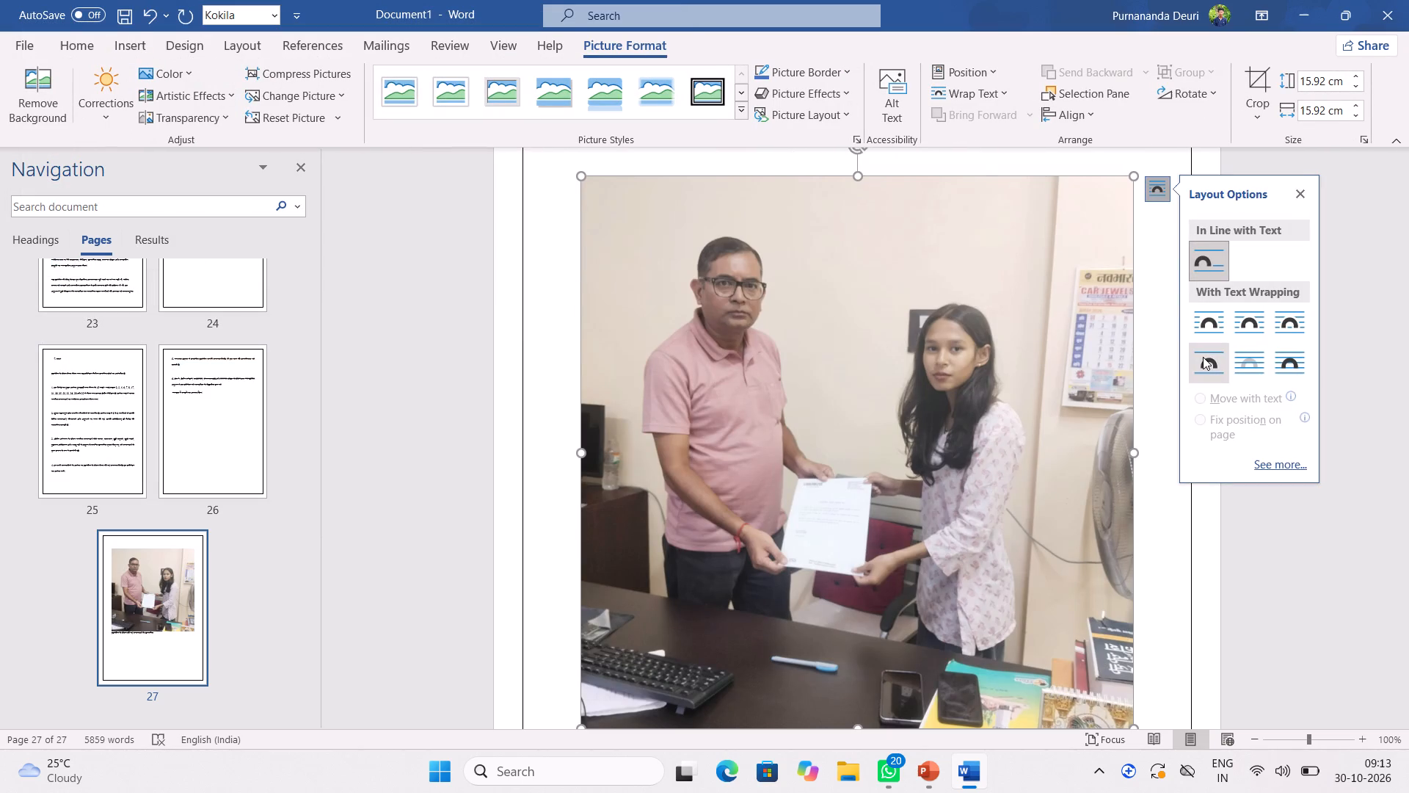
left_click(1203, 357)
left_click(1257, 458)
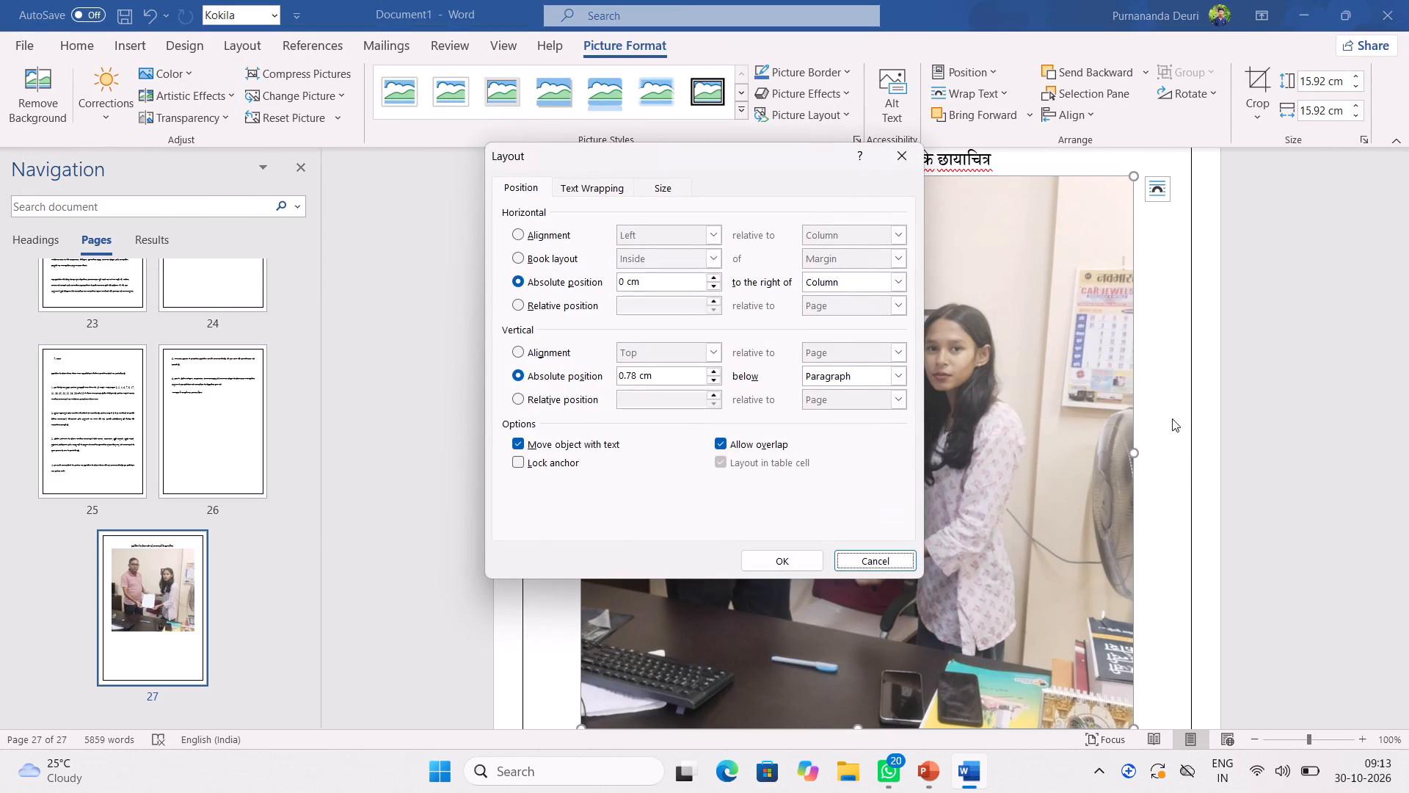
left_click(770, 566)
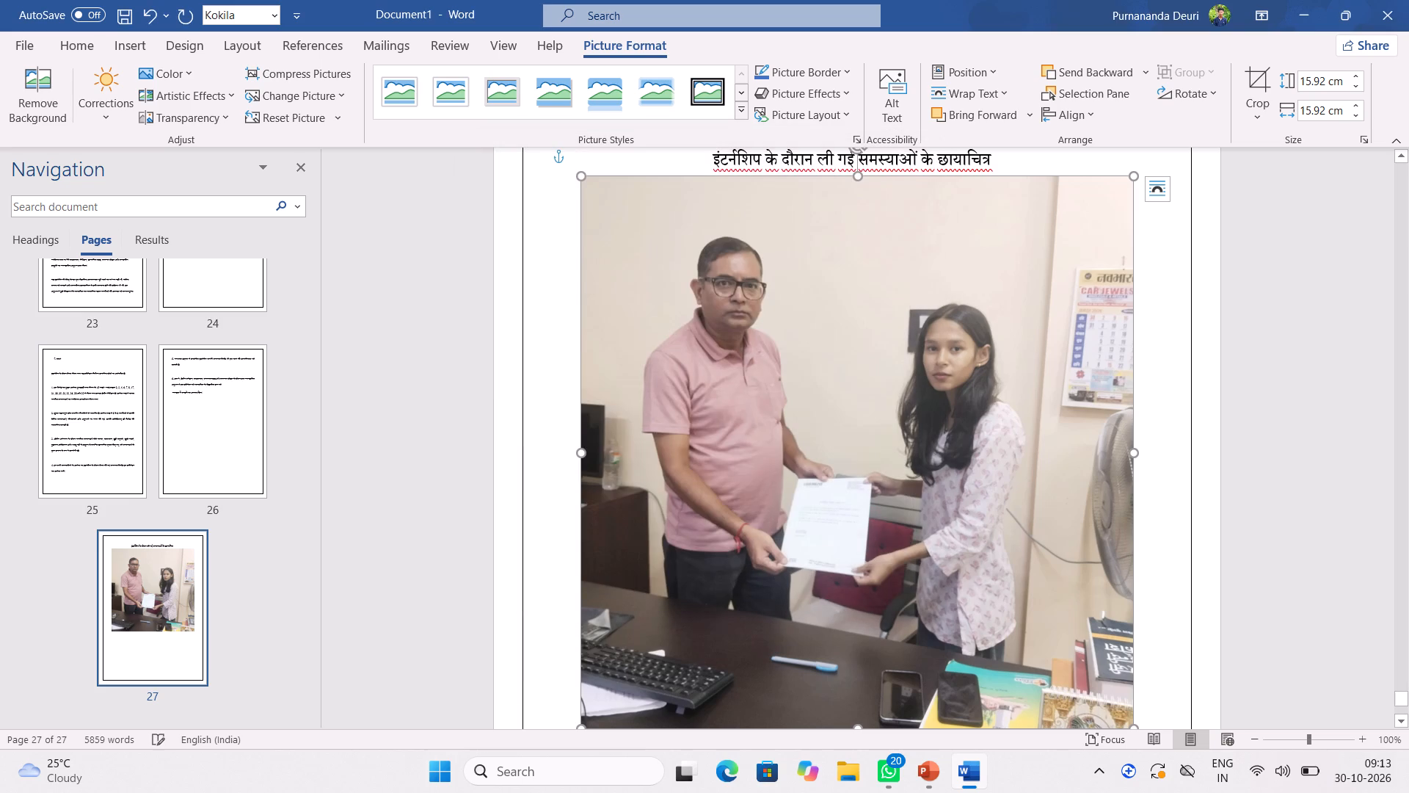
Shrink the photo to about 12.98 cm by 12.98 cm and place it slightly below the heading.
scroll(827, 523, "down", 4)
scroll(818, 501, "up", 4)
Shrink the office photo proportionally and centre it below the page heading.
left_click_drag(579, 172, 683, 331)
left_click_drag(694, 342, 728, 366)
left_click_drag(850, 460, 719, 370)
left_click_drag(1042, 664, 1030, 632)
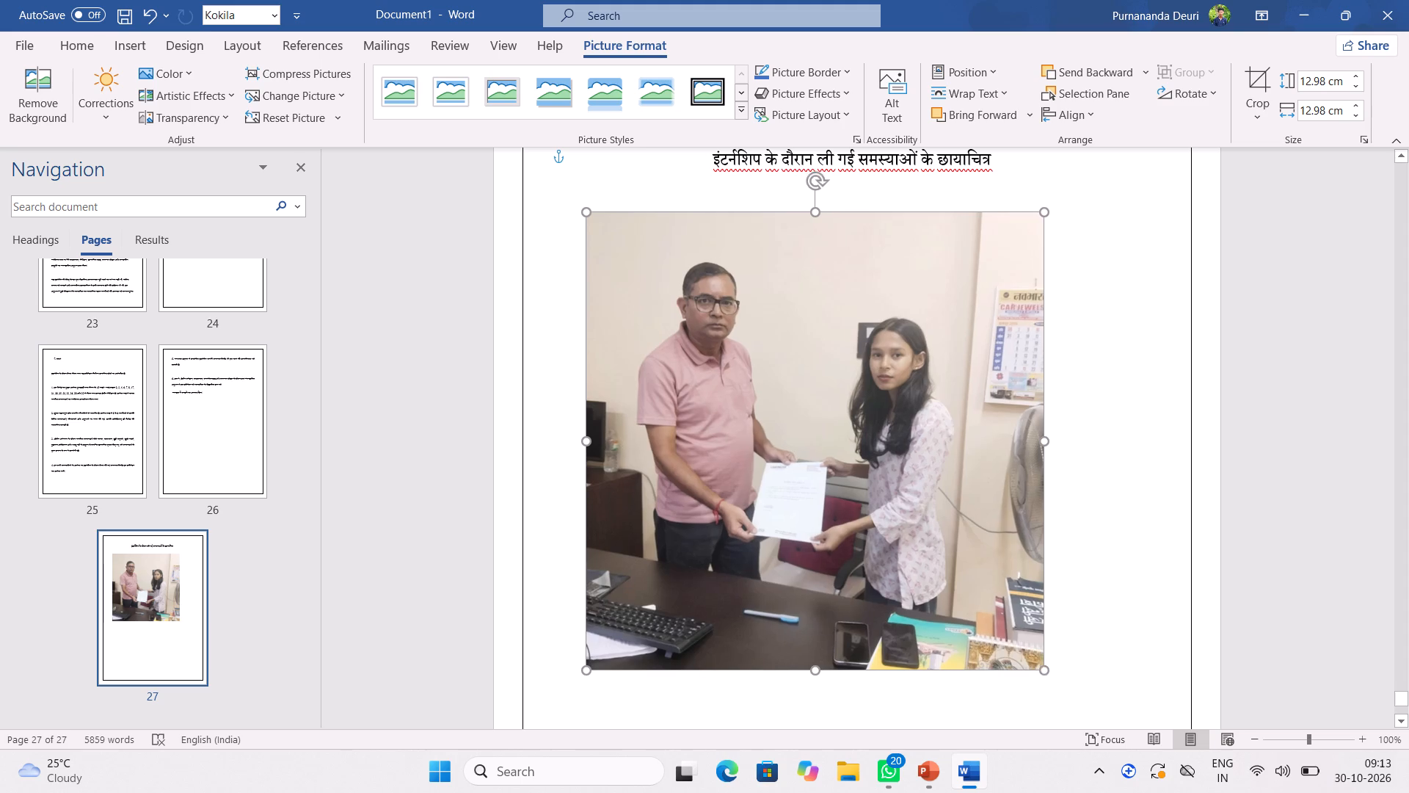
left_click_drag(1030, 632, 877, 448)
left_click_drag(642, 330, 653, 330)
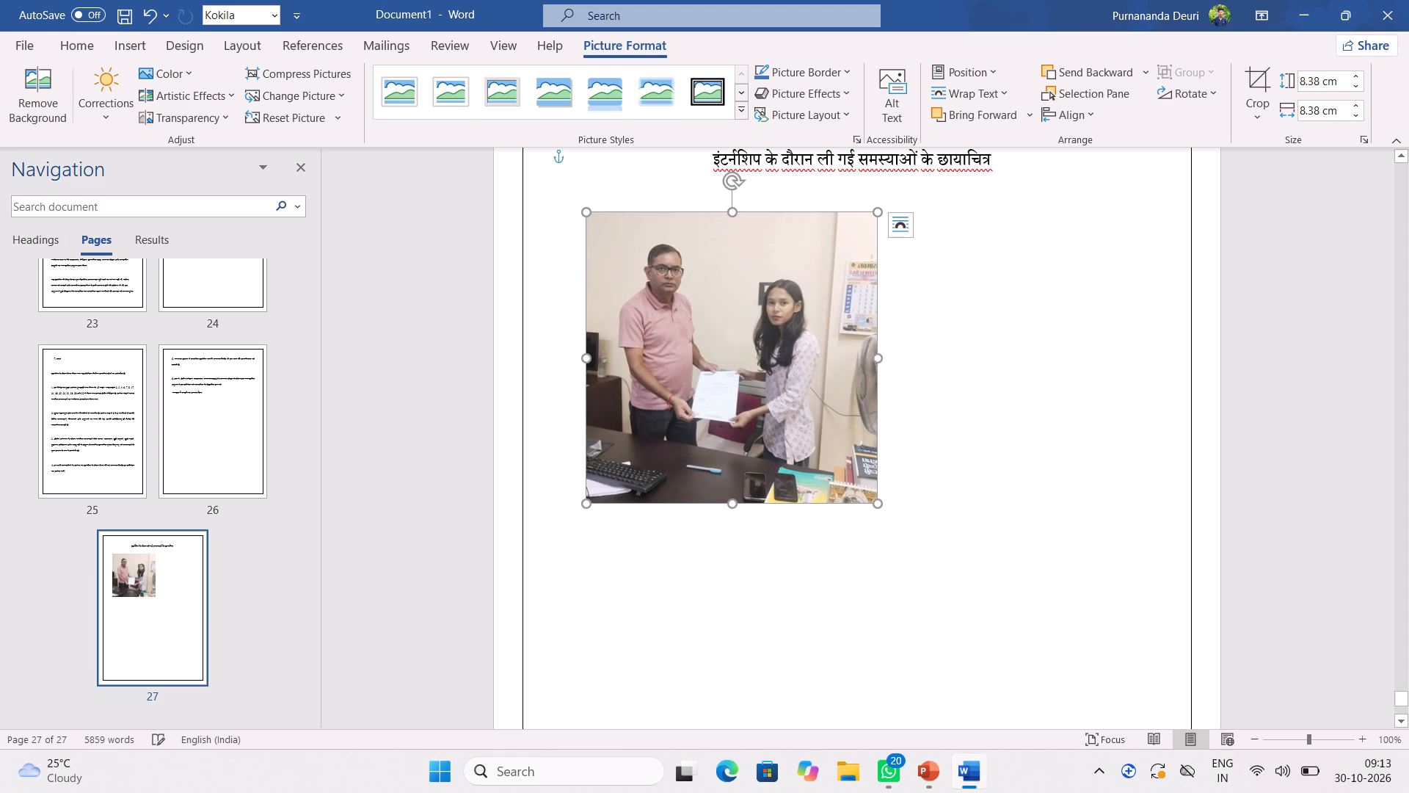
Stretch the office photo slightly to a height of 8.62 cm and centre it under the page heading.
left_click_drag(653, 330, 727, 339)
left_click_drag(818, 516, 818, 512)
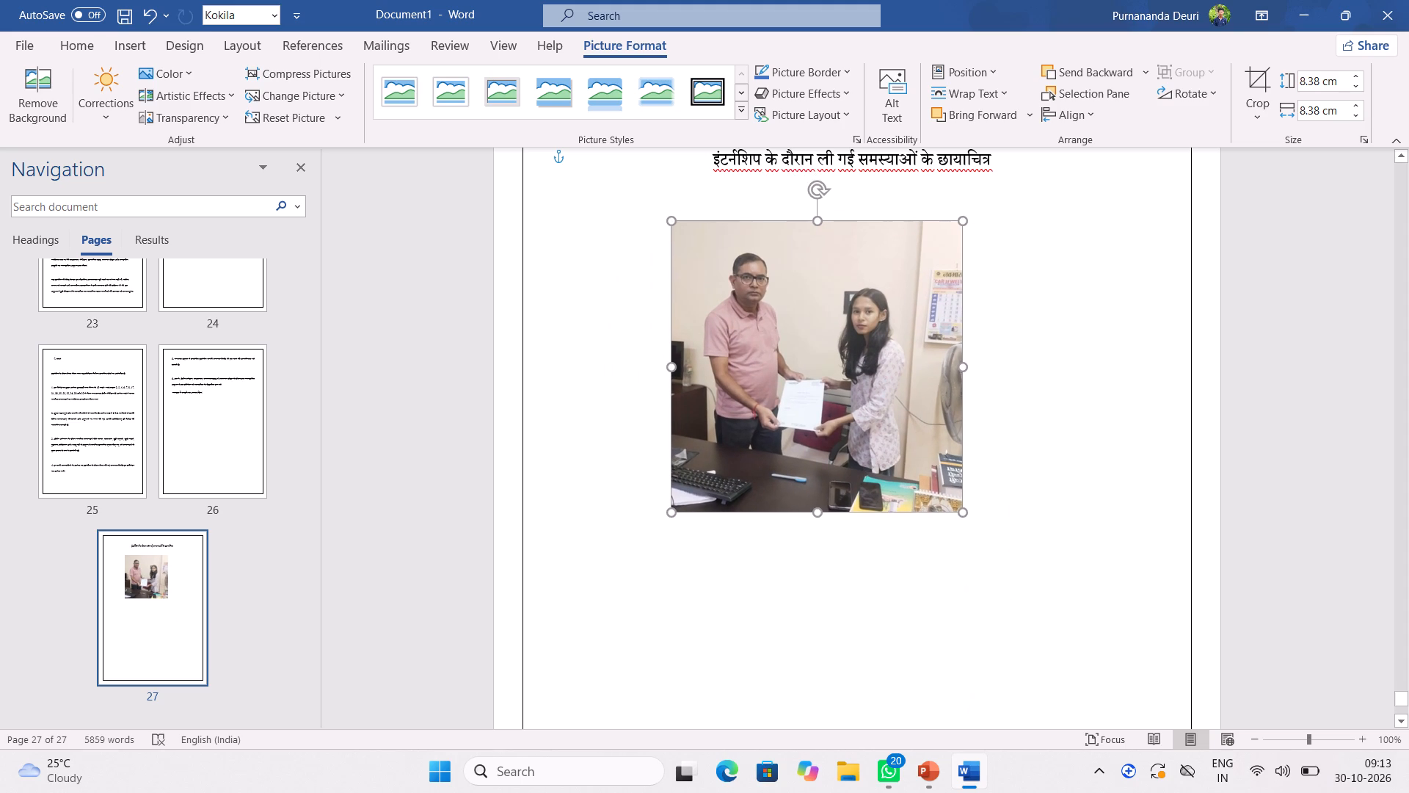
left_click_drag(818, 512, 837, 493)
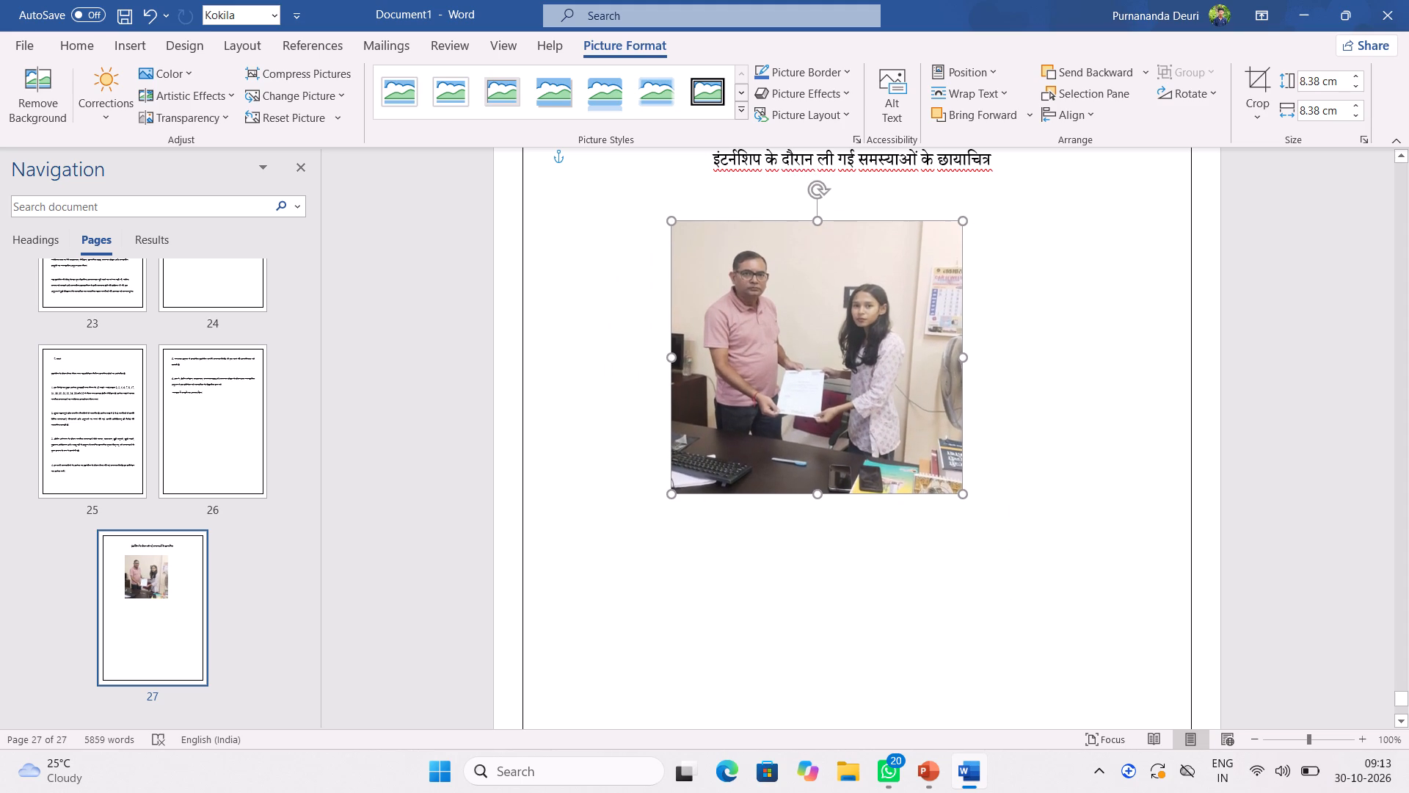
left_click_drag(837, 493, 839, 520)
left_click_drag(909, 367, 918, 368)
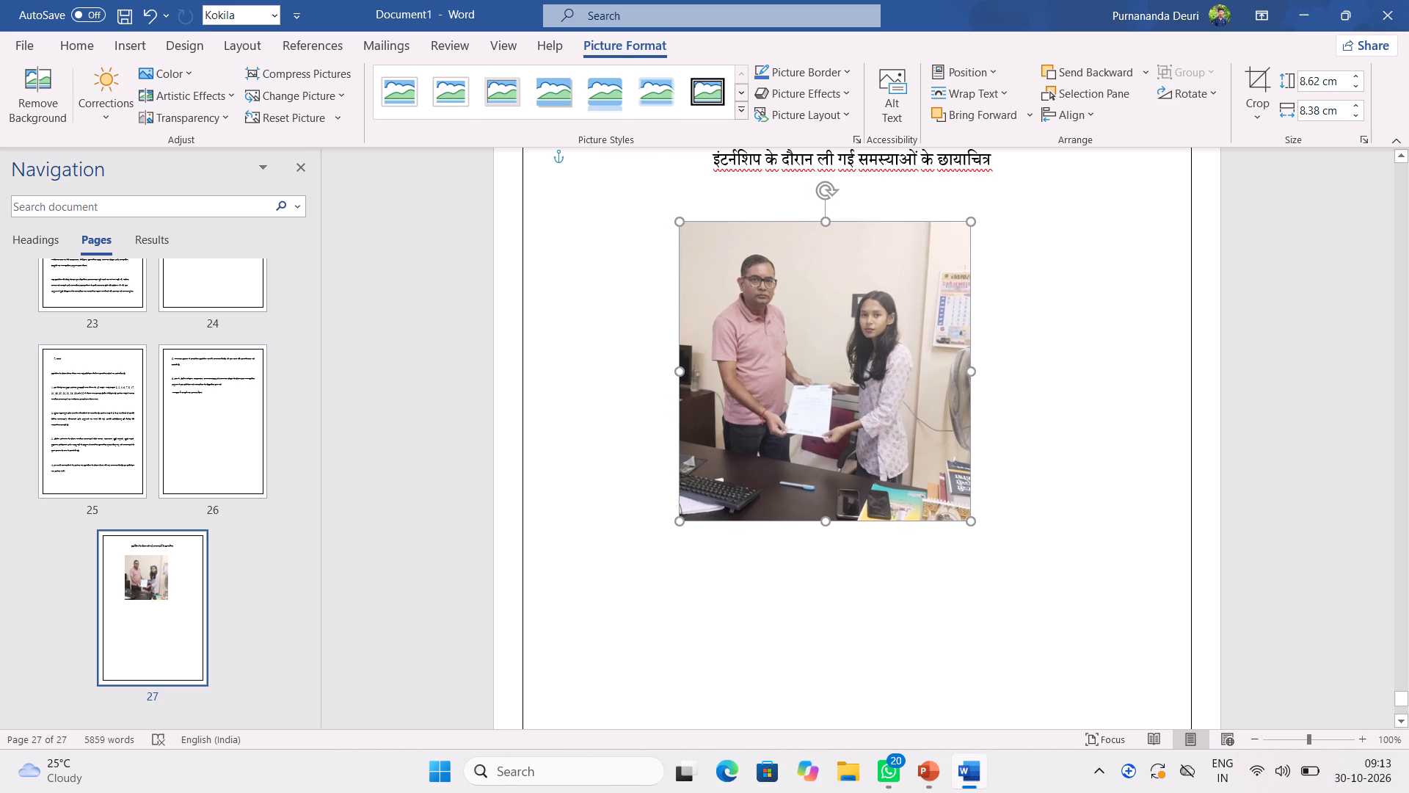
left_click_drag(918, 368, 945, 368)
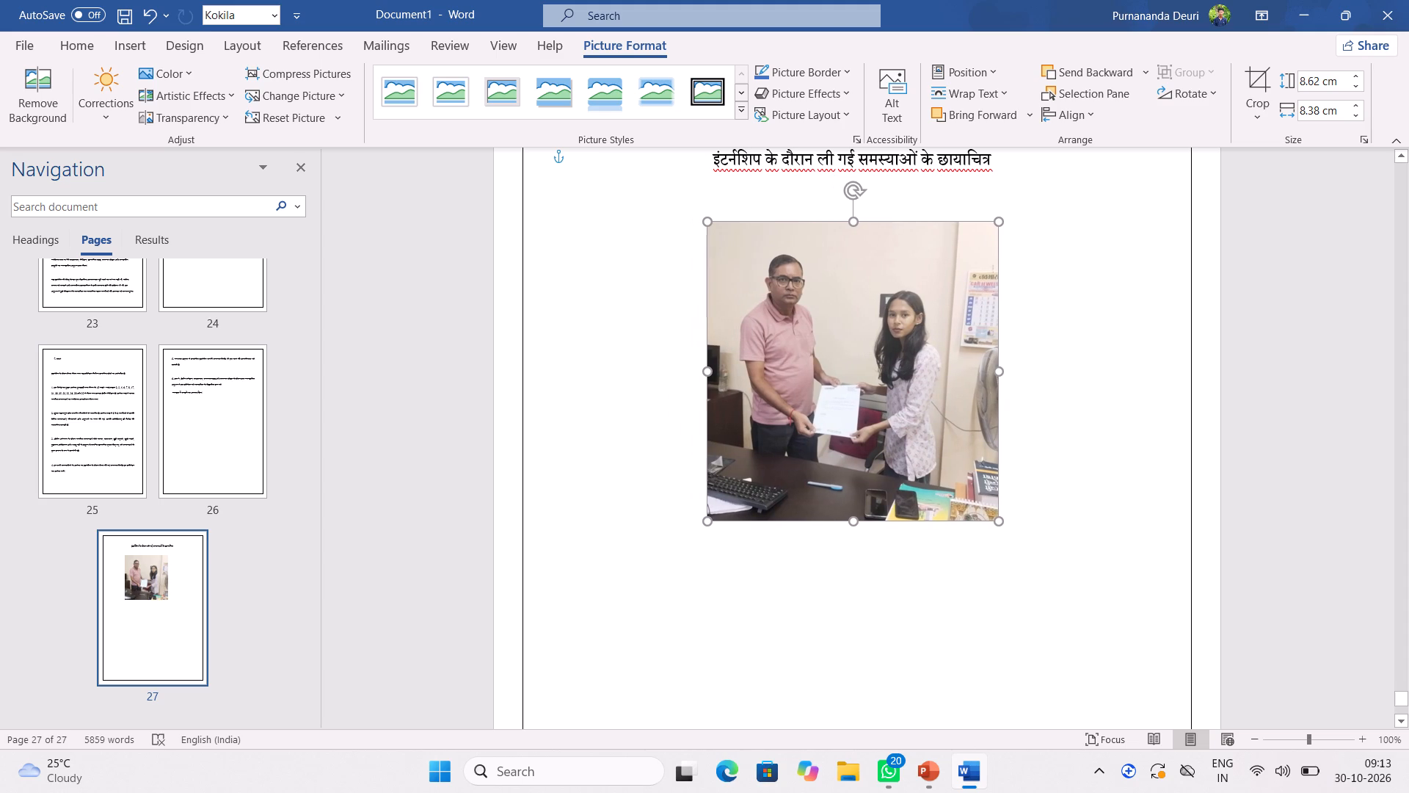
left_click_drag(945, 368, 946, 368)
left_click(1032, 394)
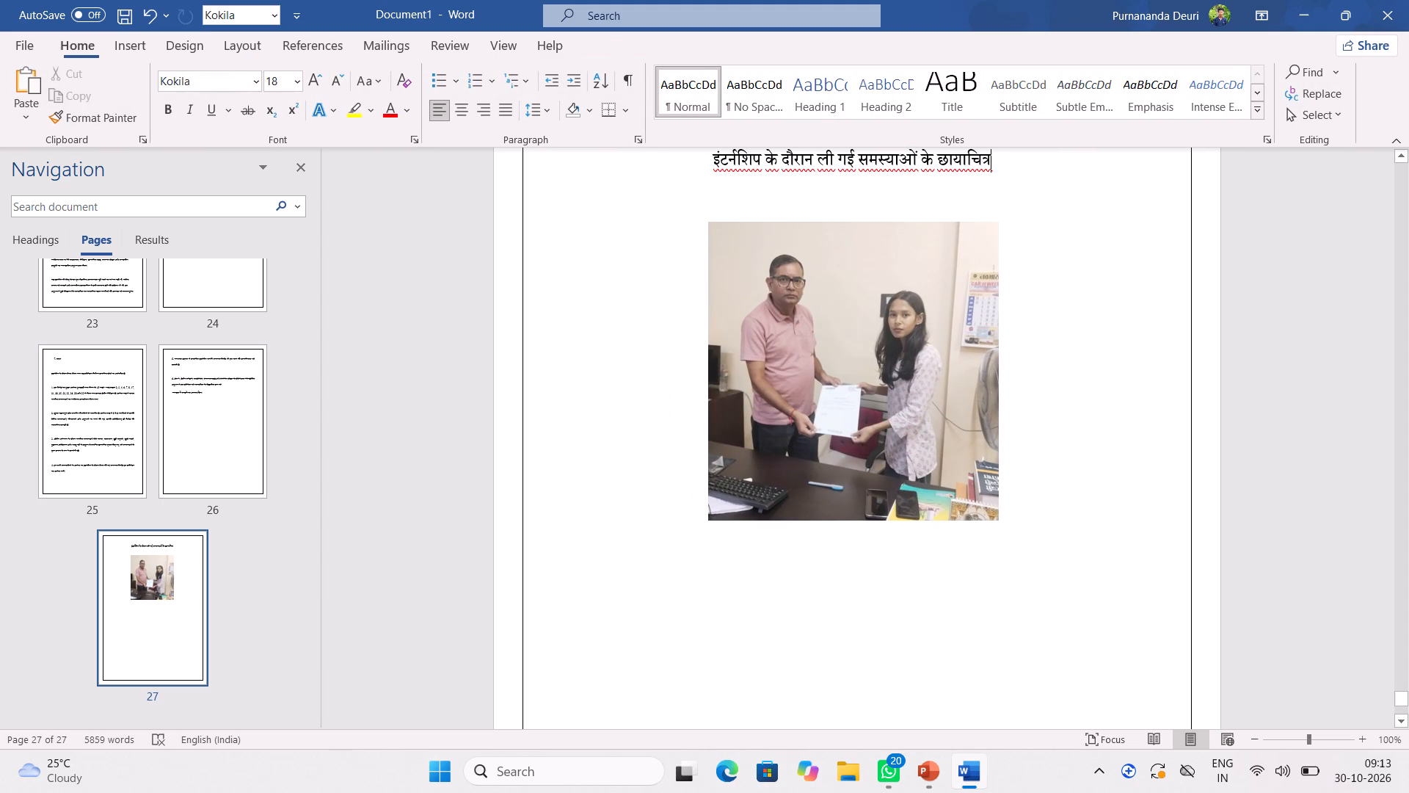
Insert the street interview photo from this device below the office photo on the last page.
scroll(1042, 512, "down", 6)
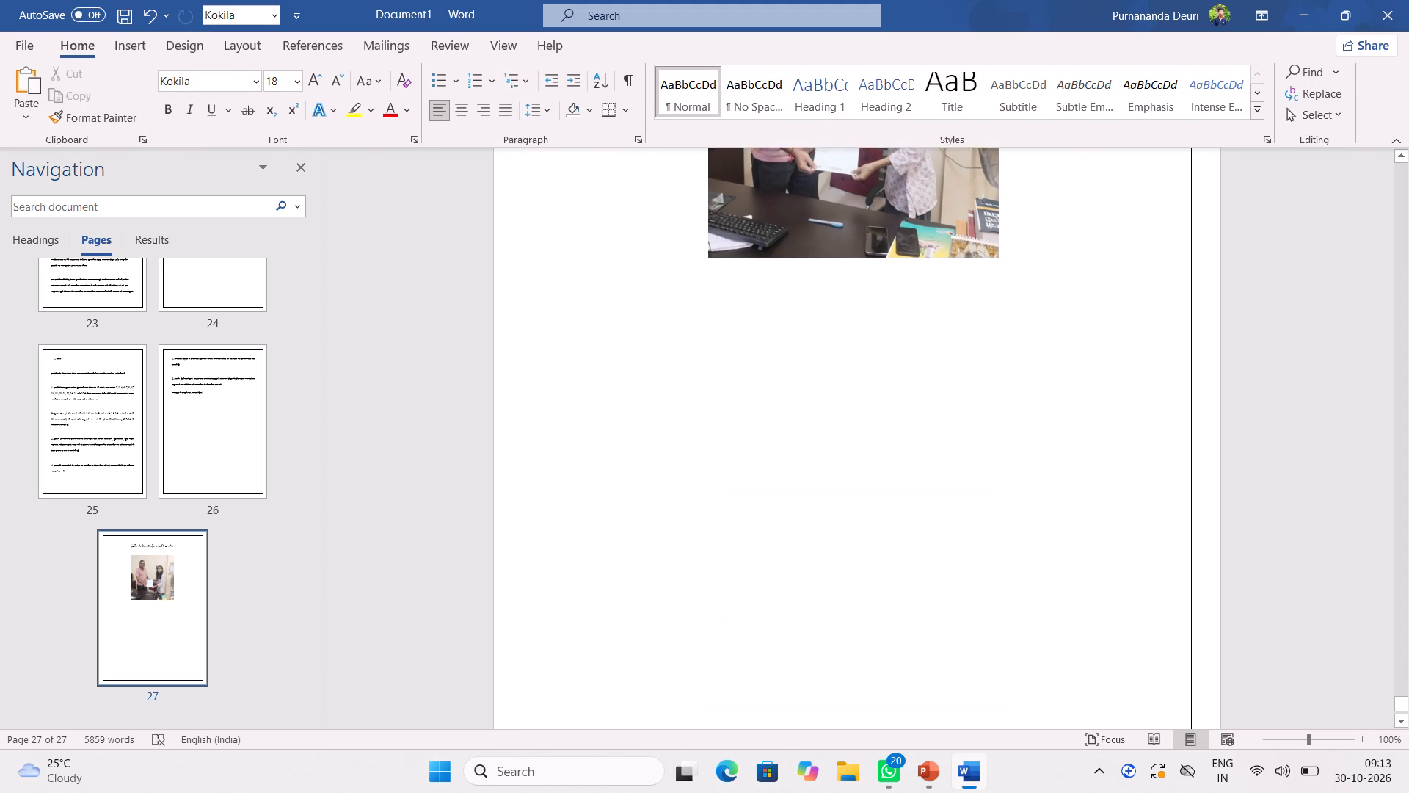
scroll(1030, 463, "down", 2)
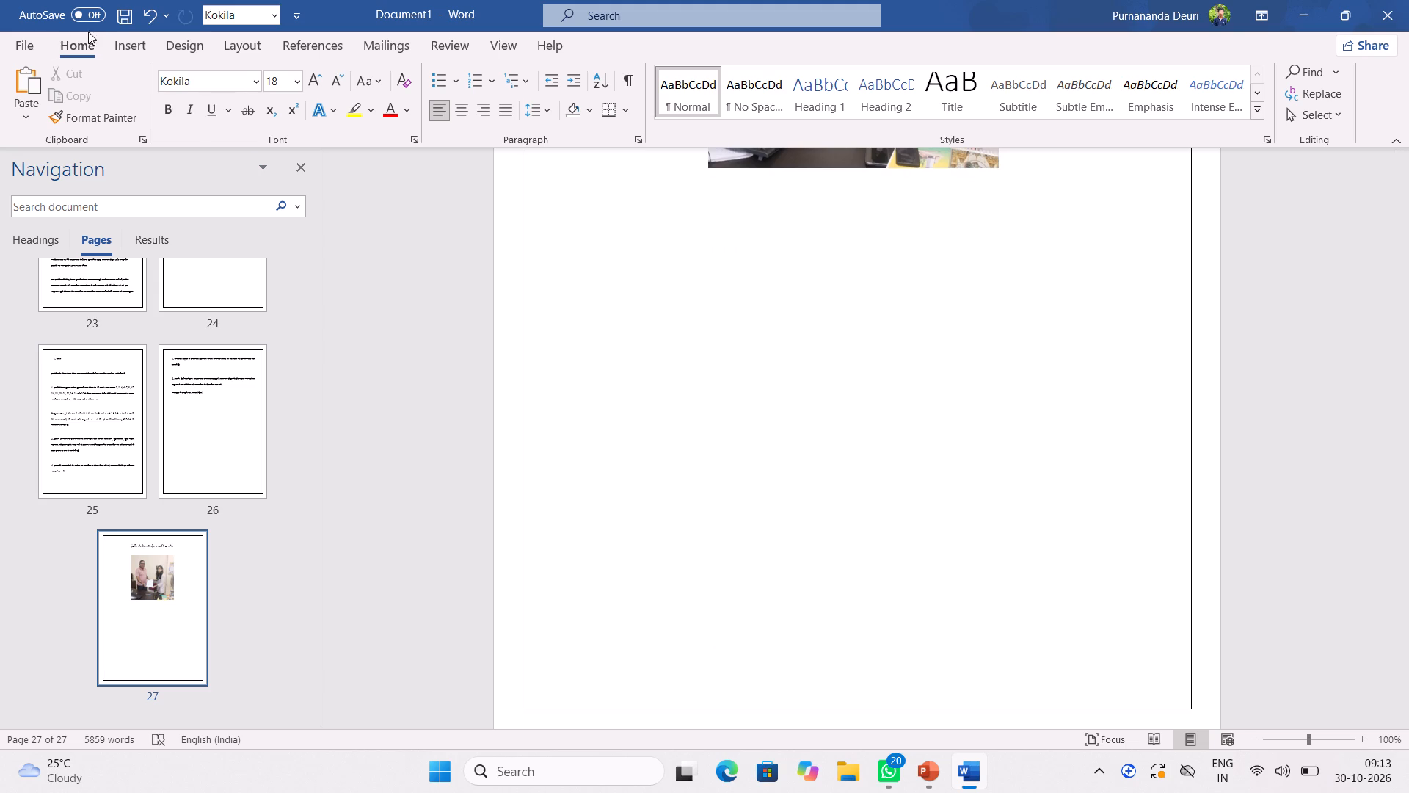
left_click(118, 46)
left_click(189, 104)
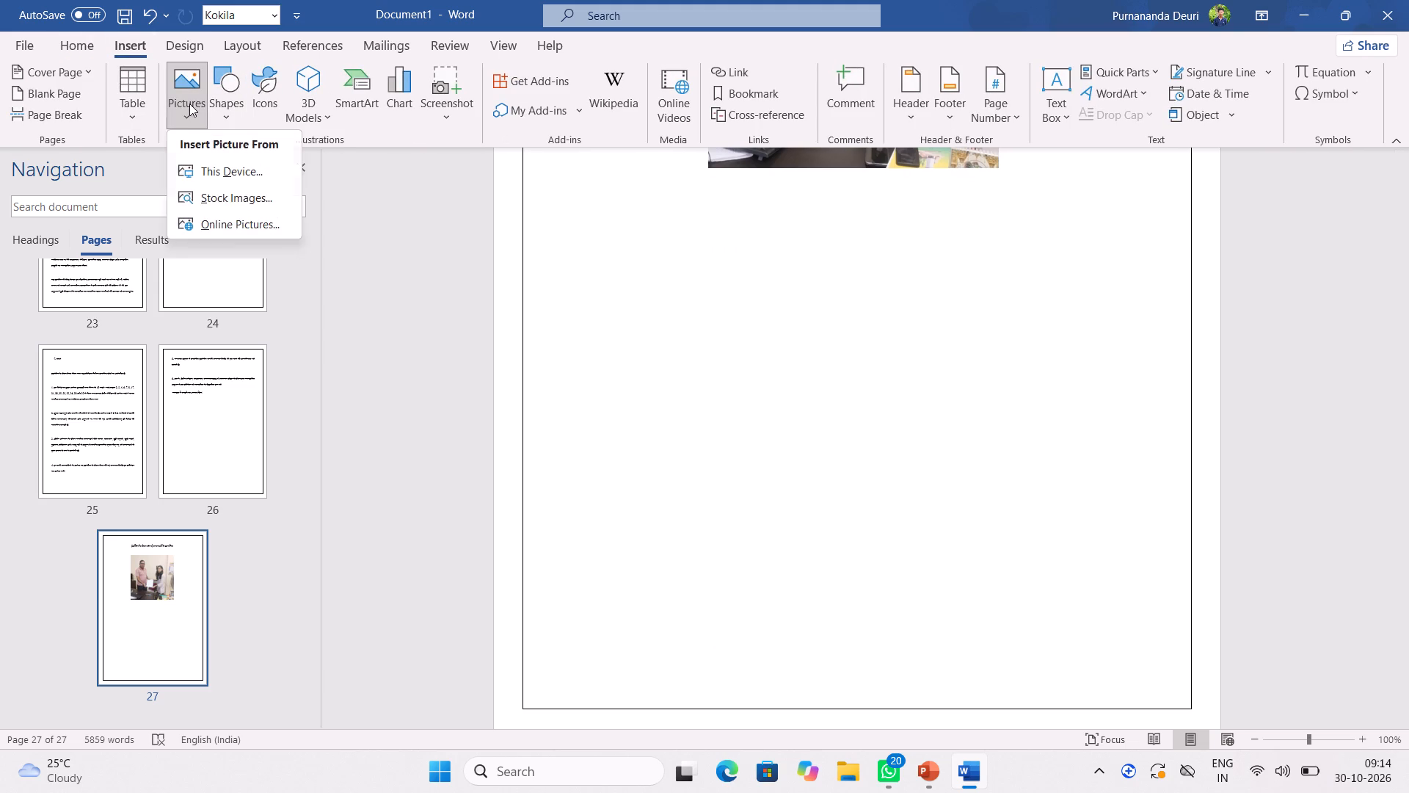
left_click(228, 162)
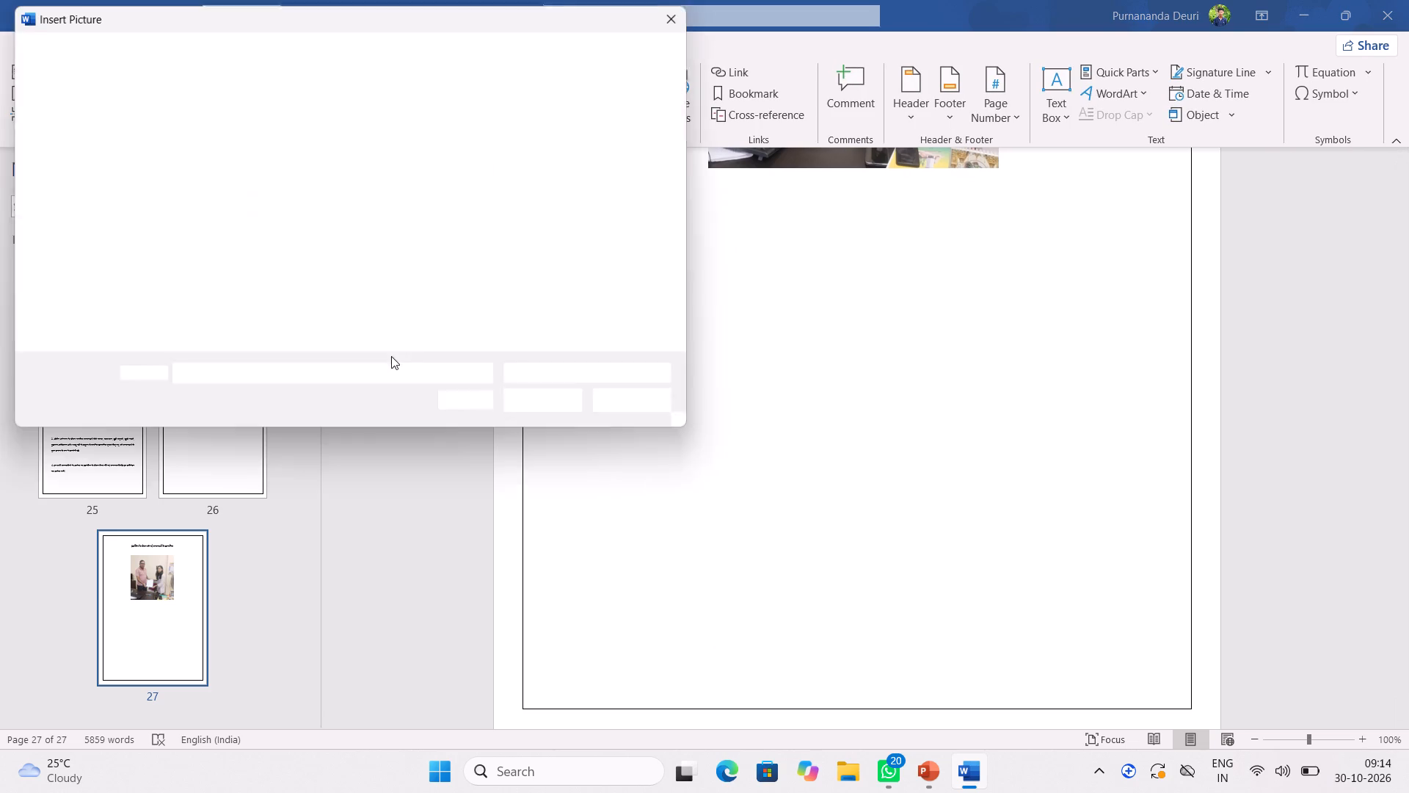
double_click(354, 199)
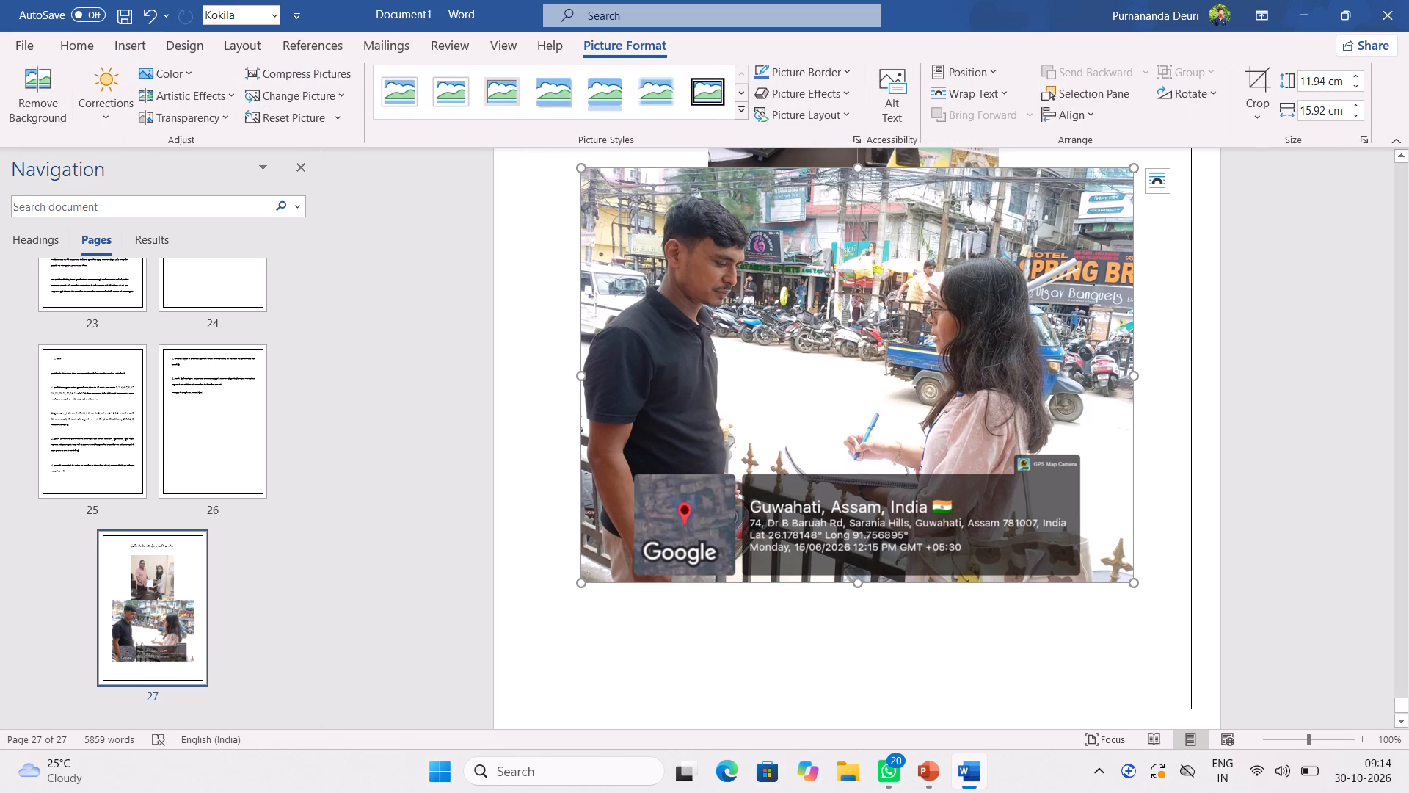
Set the street interview photo's text wrapping to Top and Bottom and open its detailed layout settings.
left_click(1153, 177)
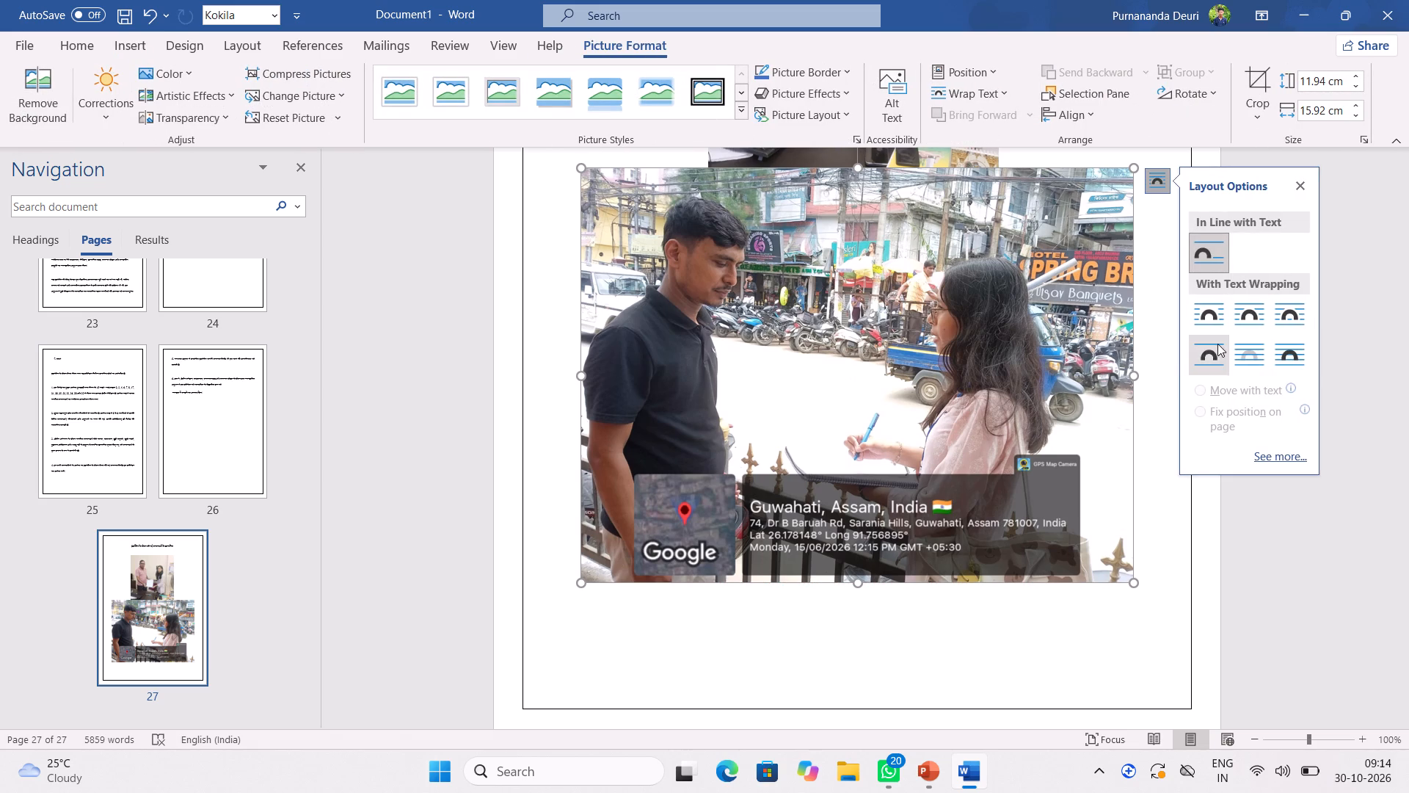
left_click(1217, 344)
left_click(1269, 455)
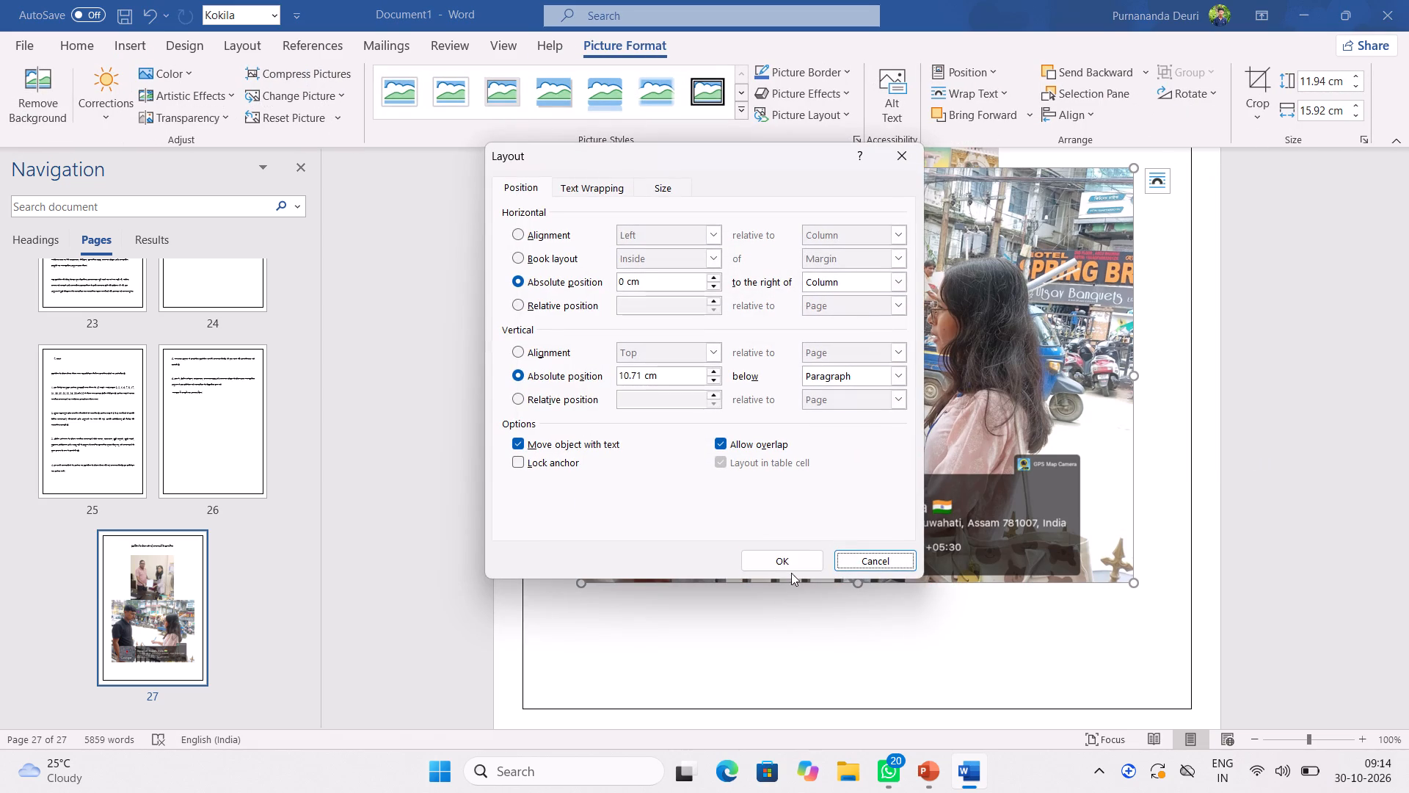
Shrink the floating street interview photo to about 7.7 × 10.3 cm and move it below the office photo.
left_click(791, 565)
left_click_drag(815, 338, 817, 371)
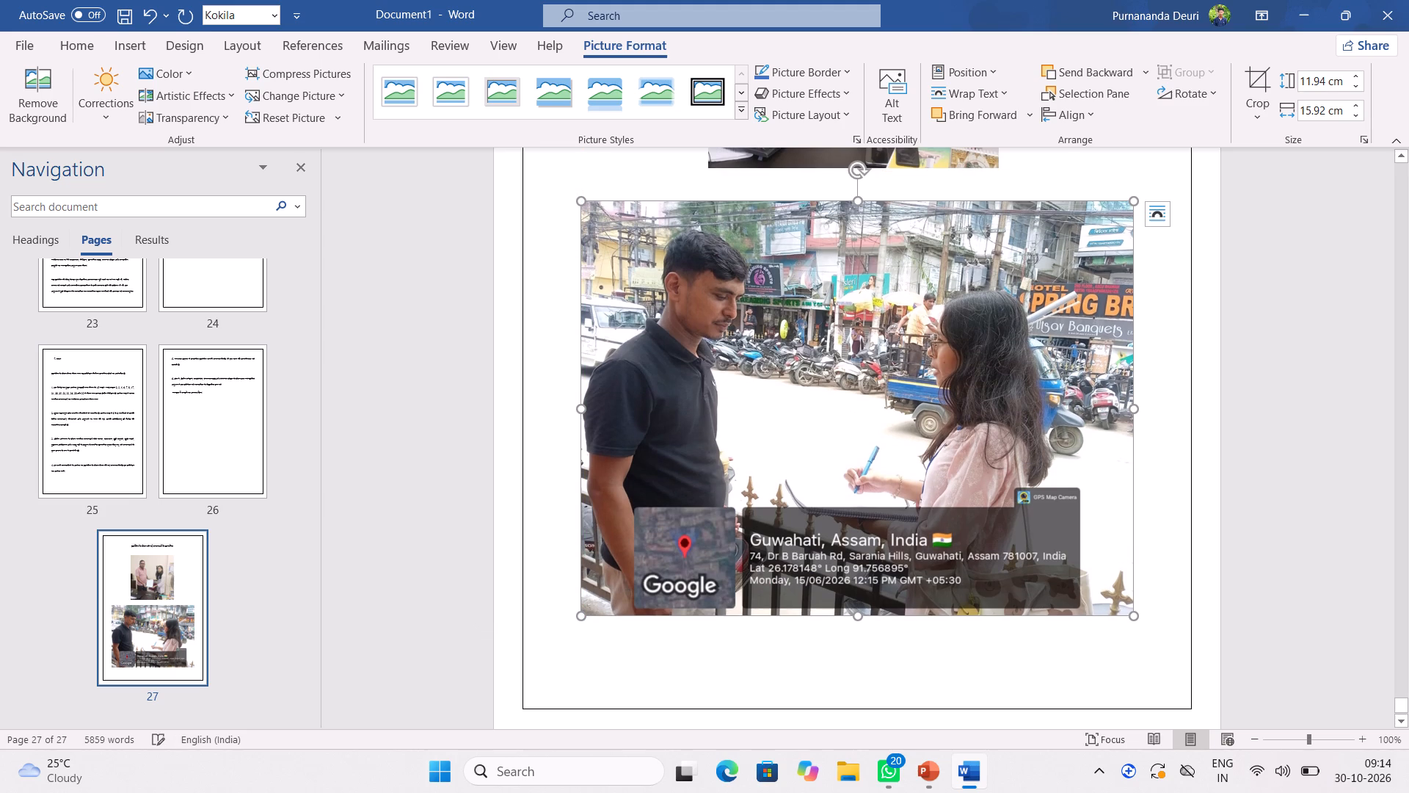
left_click_drag(583, 198, 842, 330)
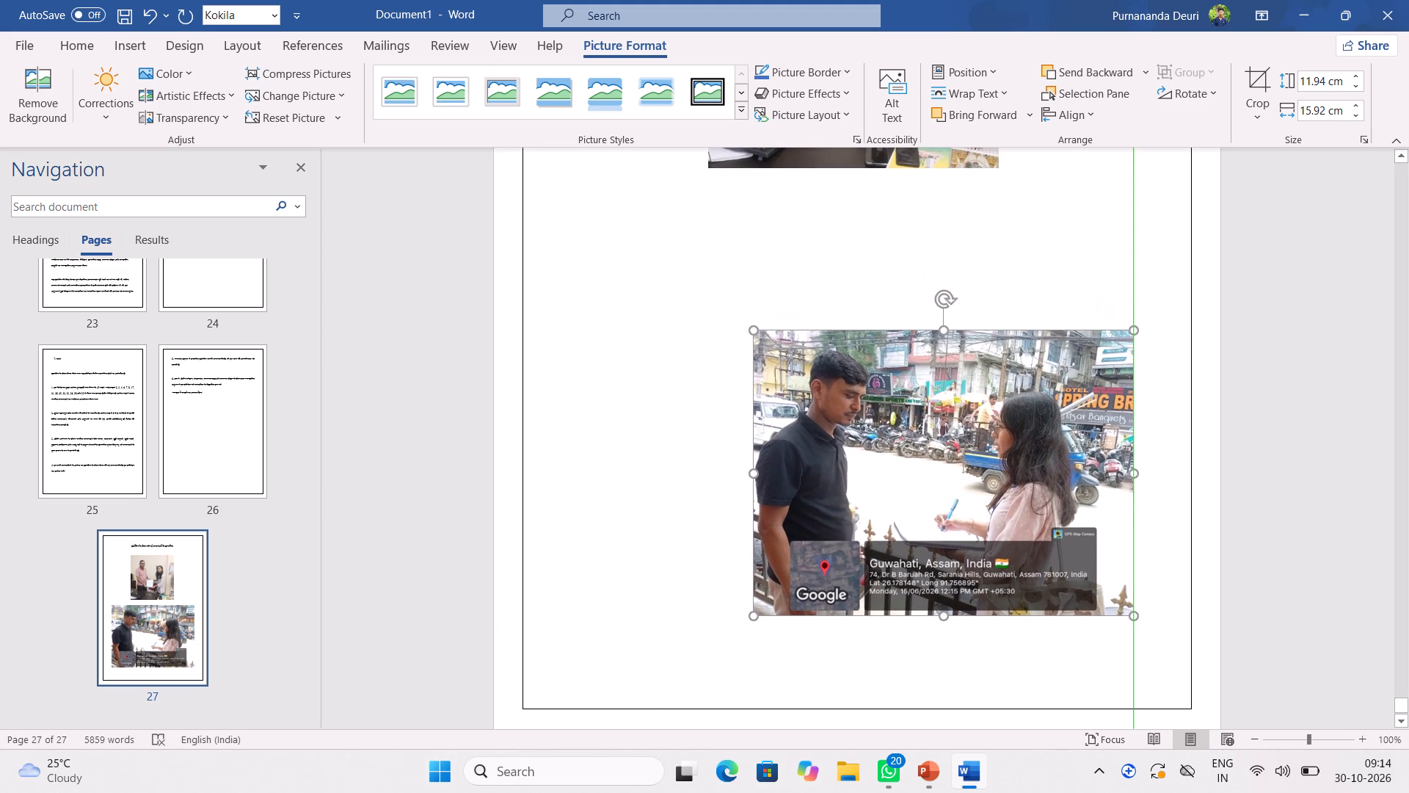
left_click_drag(842, 330, 913, 348)
left_click_drag(1002, 510, 829, 369)
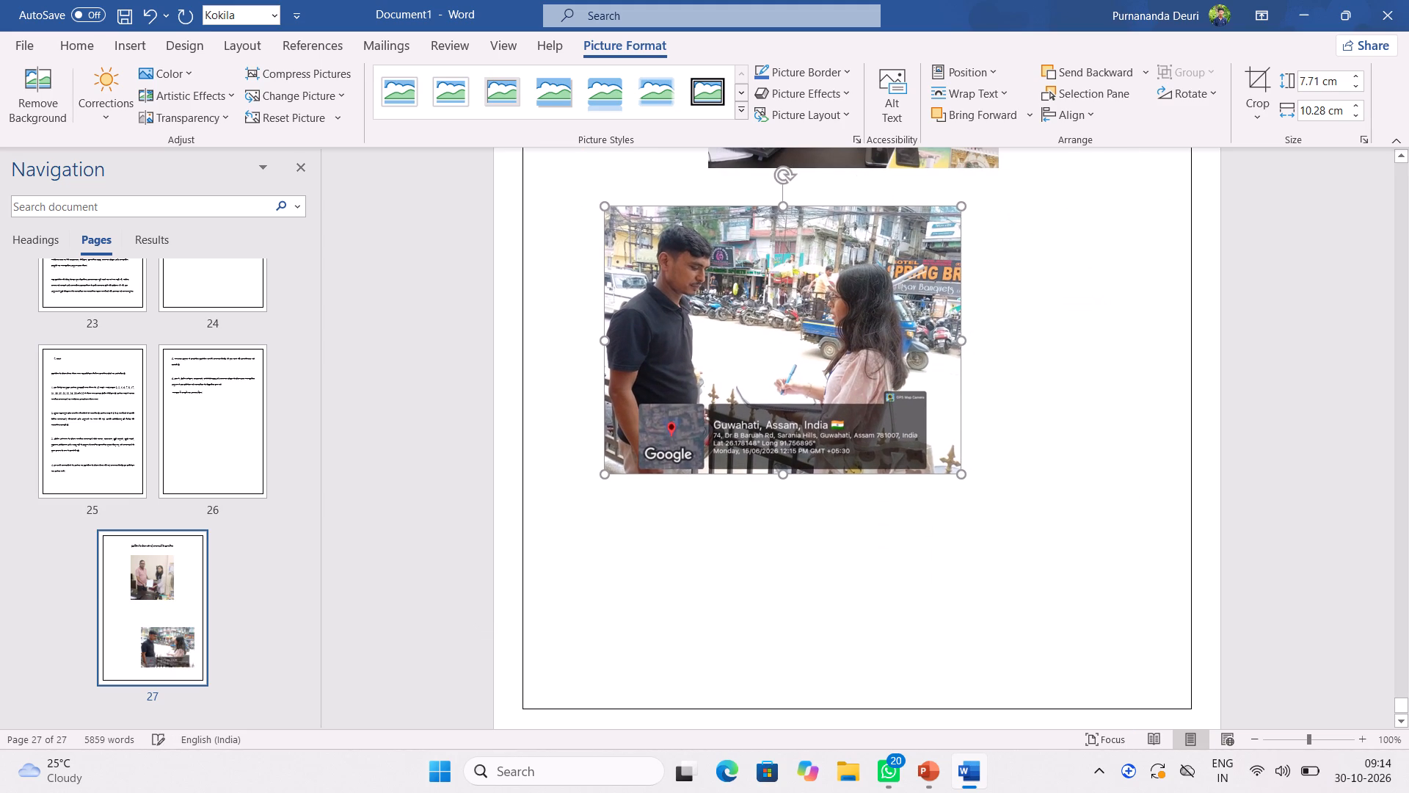
left_click_drag(829, 369, 801, 380)
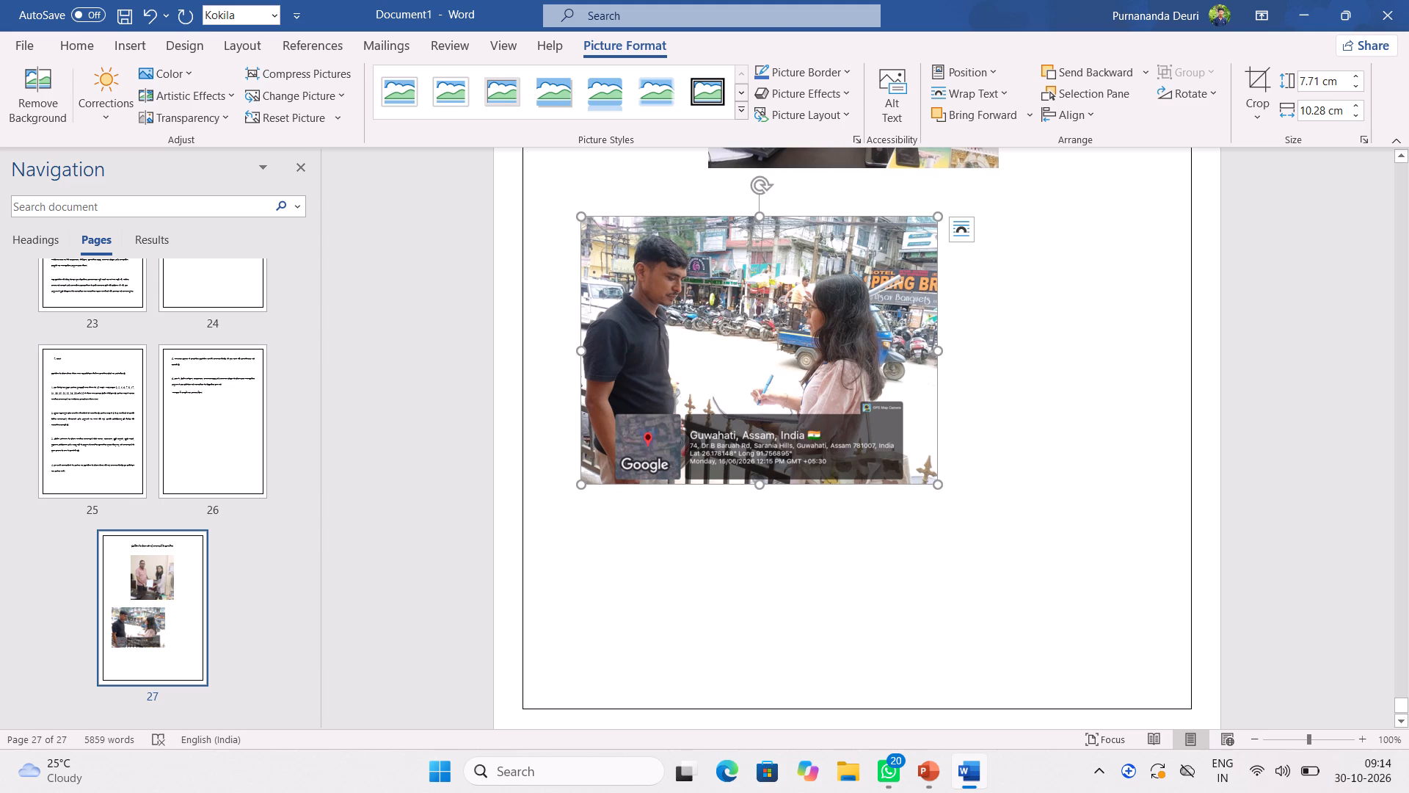
Shrink the street interview photo proportionally to about 6.1 × 8.2 cm and move it further down the page.
left_click_drag(939, 488, 938, 482)
left_click_drag(938, 482, 864, 420)
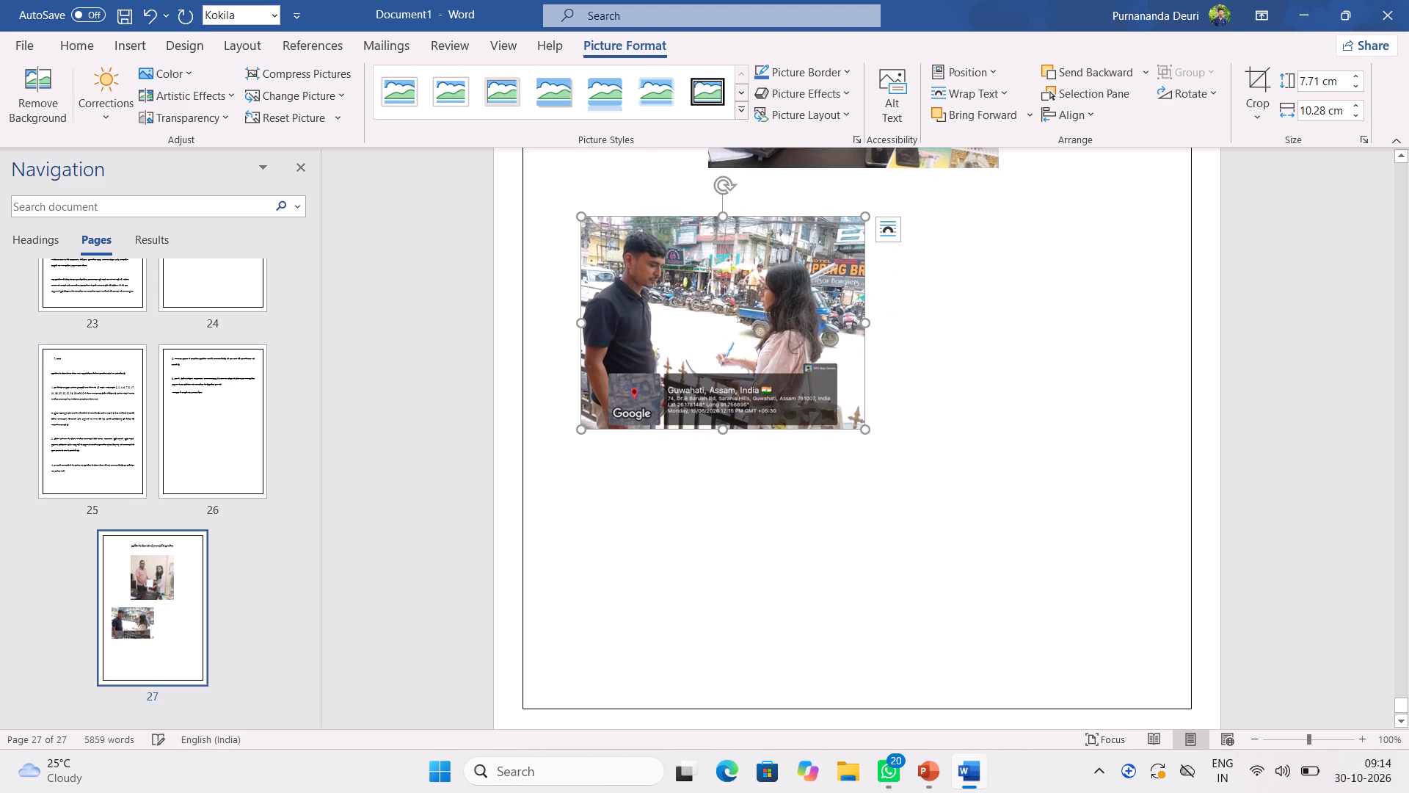
left_click_drag(774, 333, 771, 385)
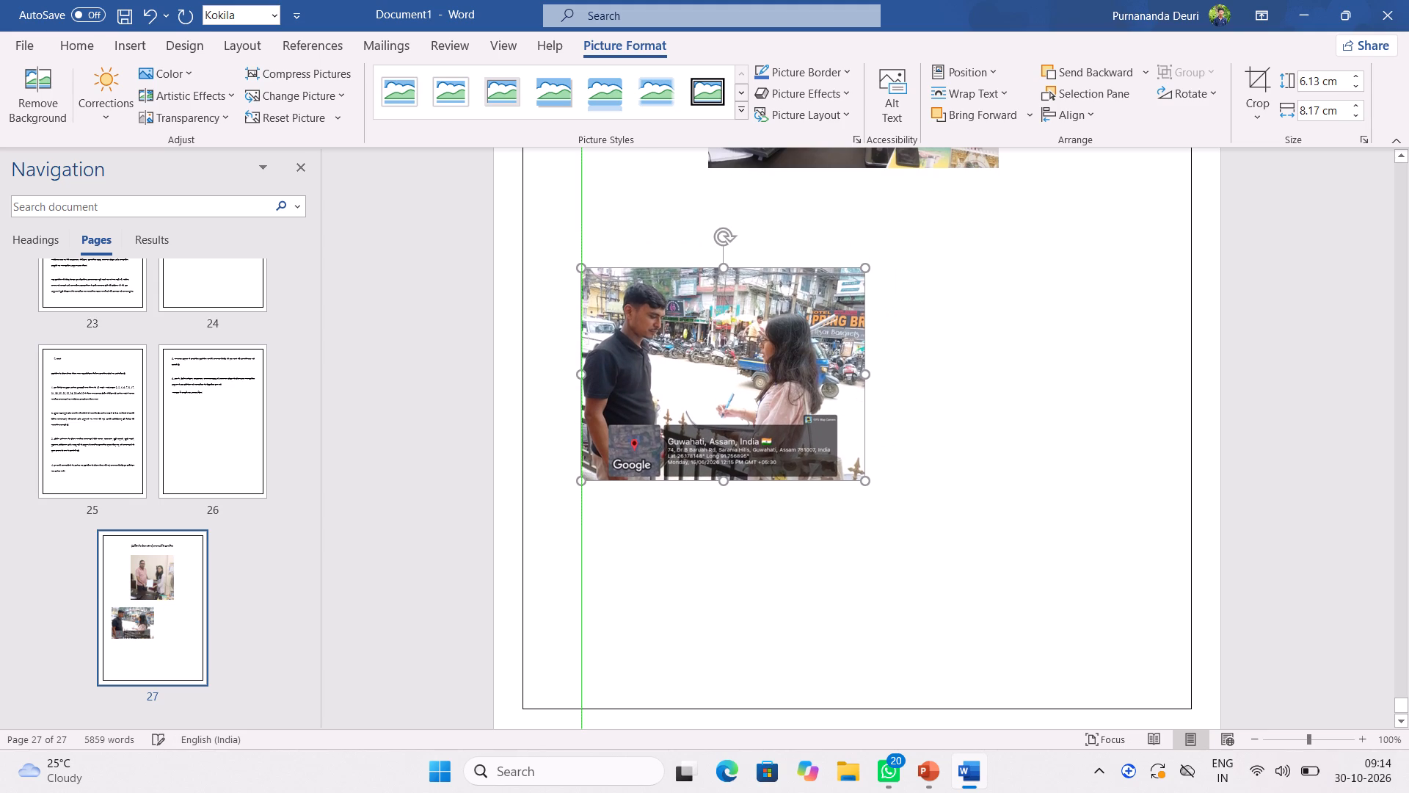
left_click_drag(771, 385, 769, 392)
left_click(777, 360)
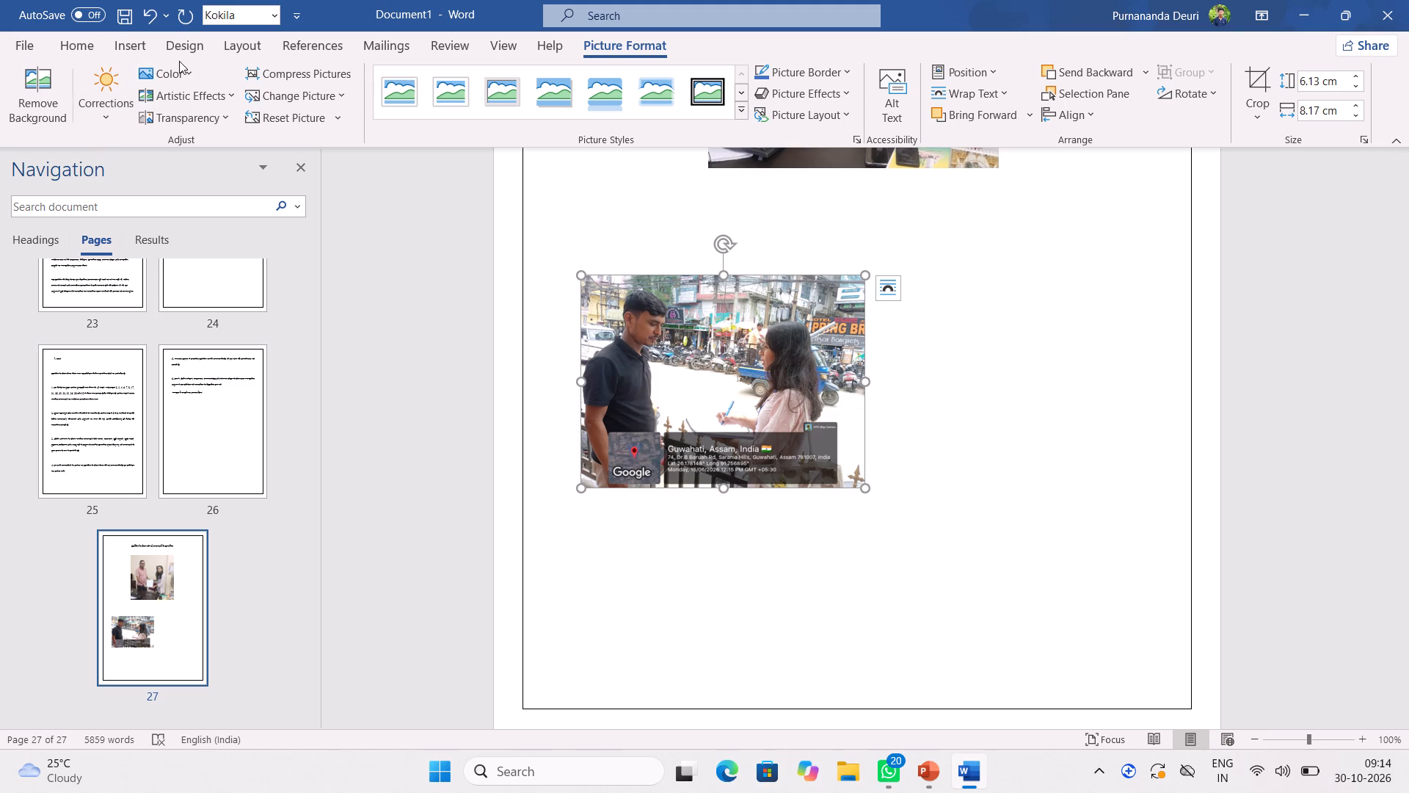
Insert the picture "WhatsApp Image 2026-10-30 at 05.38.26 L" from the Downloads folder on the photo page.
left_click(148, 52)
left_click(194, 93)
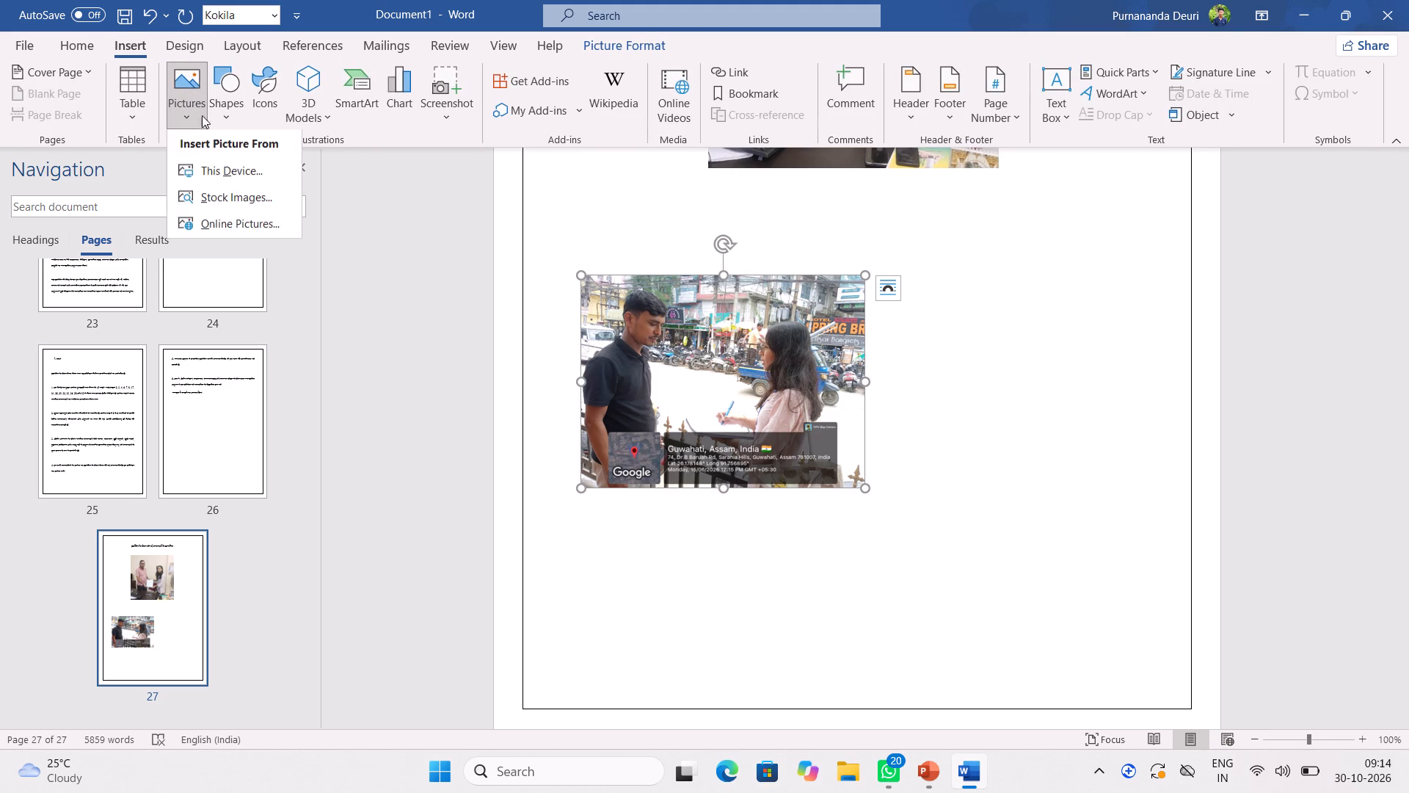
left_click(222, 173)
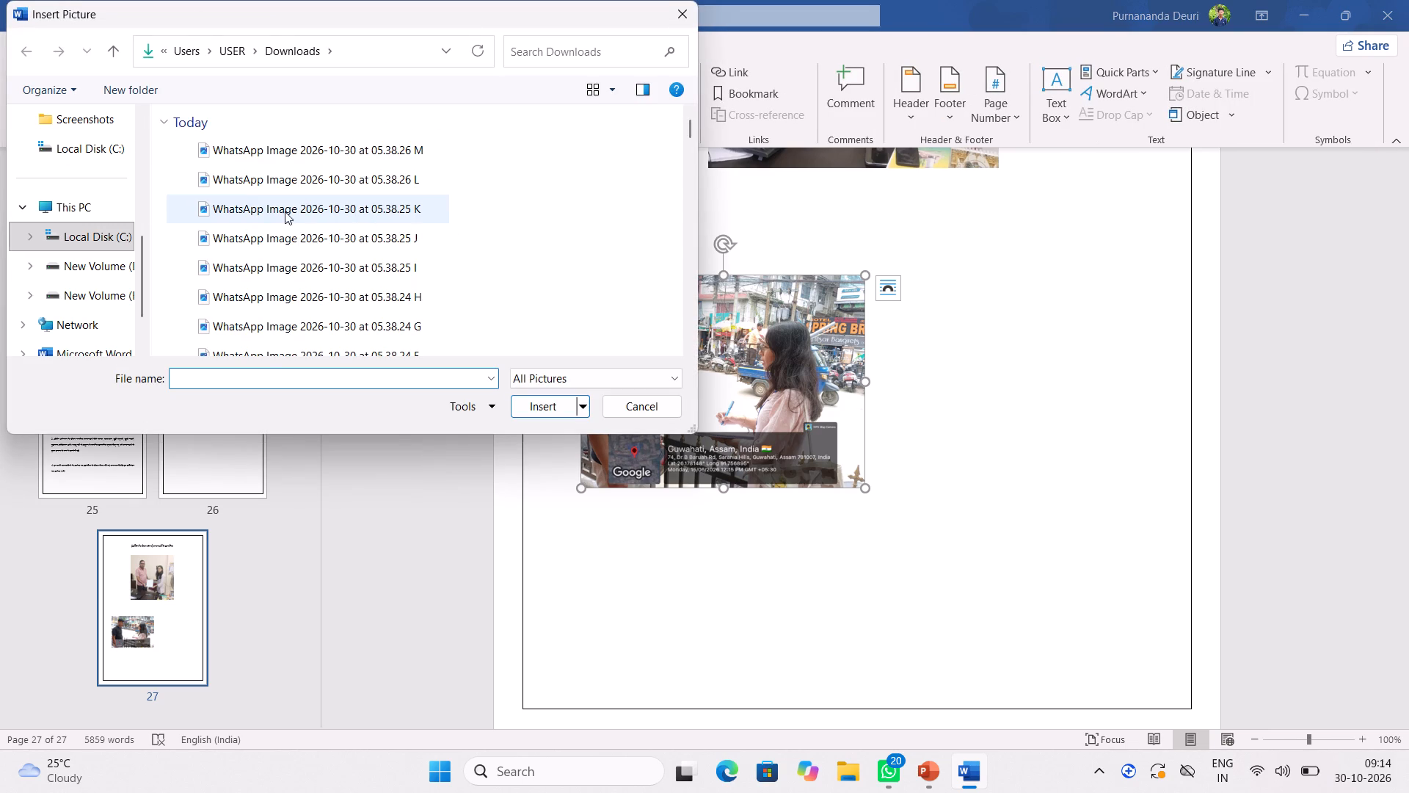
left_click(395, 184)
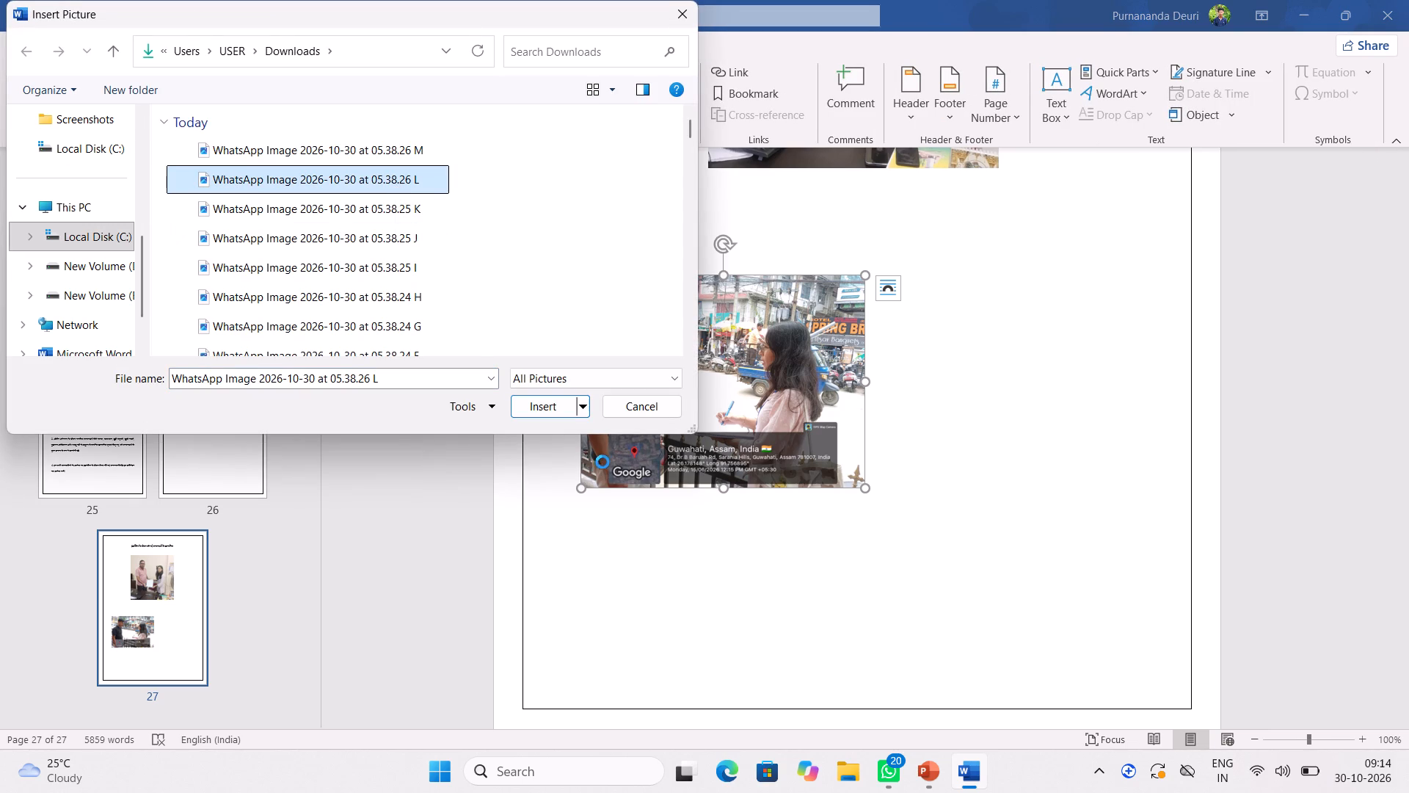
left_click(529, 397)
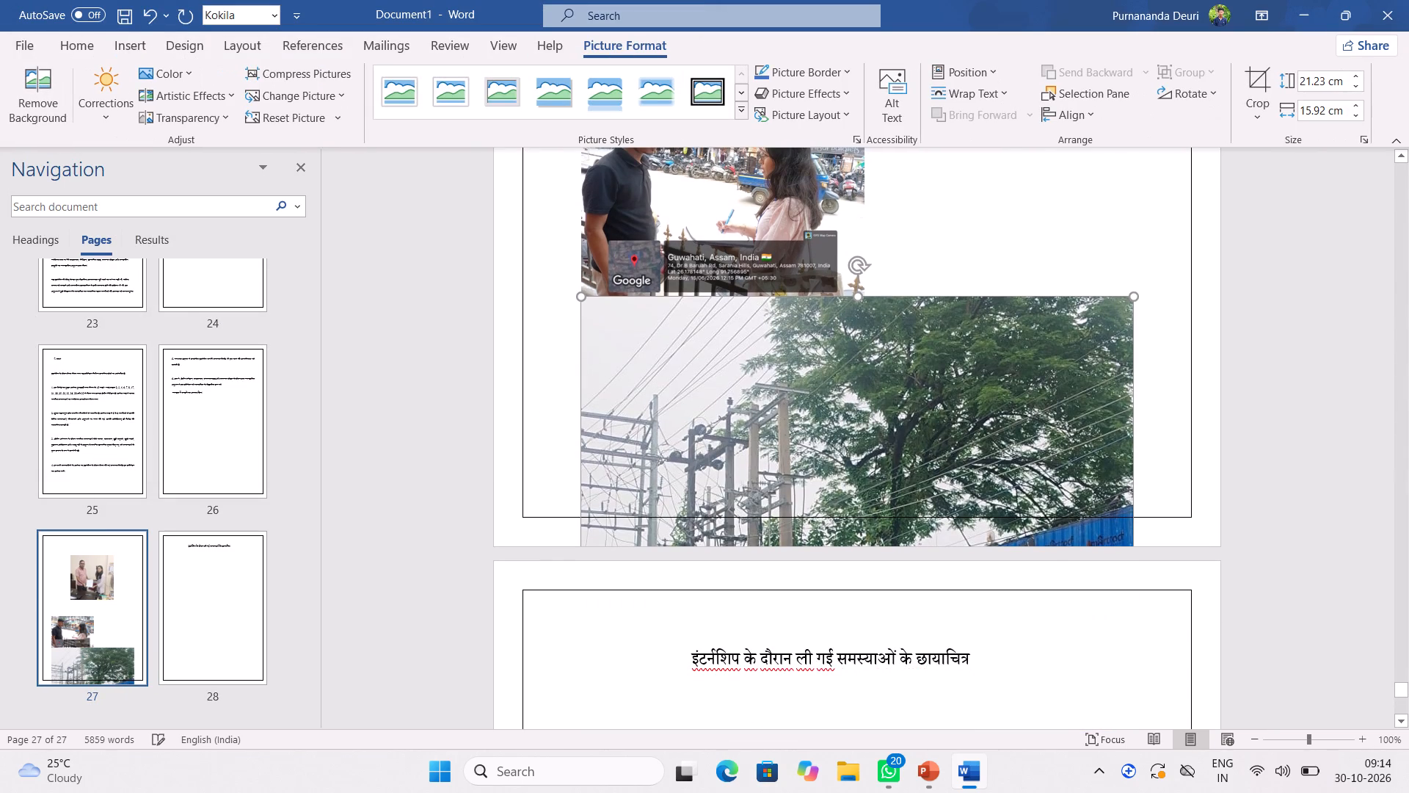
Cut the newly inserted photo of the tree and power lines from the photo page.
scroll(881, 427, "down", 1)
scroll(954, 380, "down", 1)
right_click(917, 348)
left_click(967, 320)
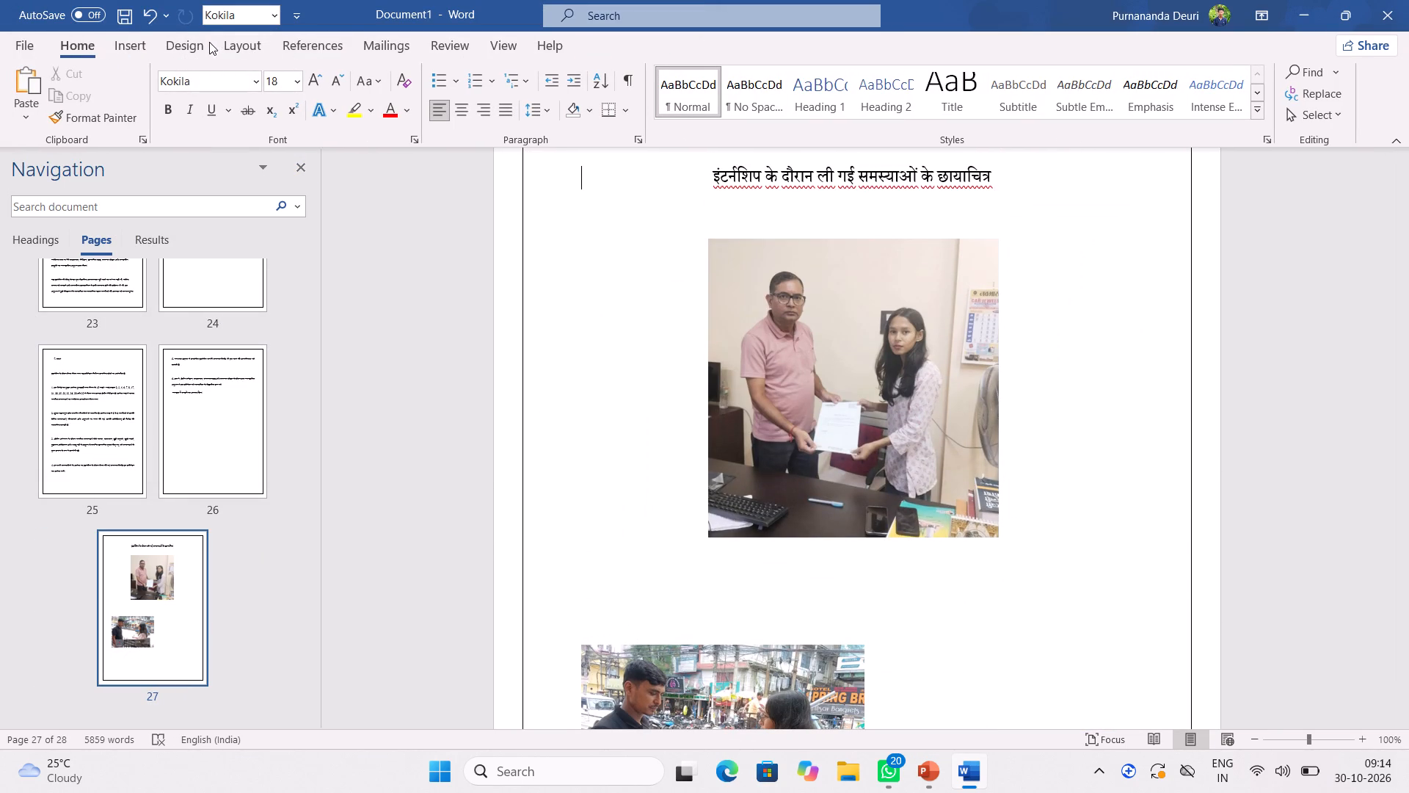
Insert the picture "WhatsApp Image 2026-10-30 at 05.38.25 J" from the Downloads folder on this device.
left_click(142, 46)
left_click(181, 96)
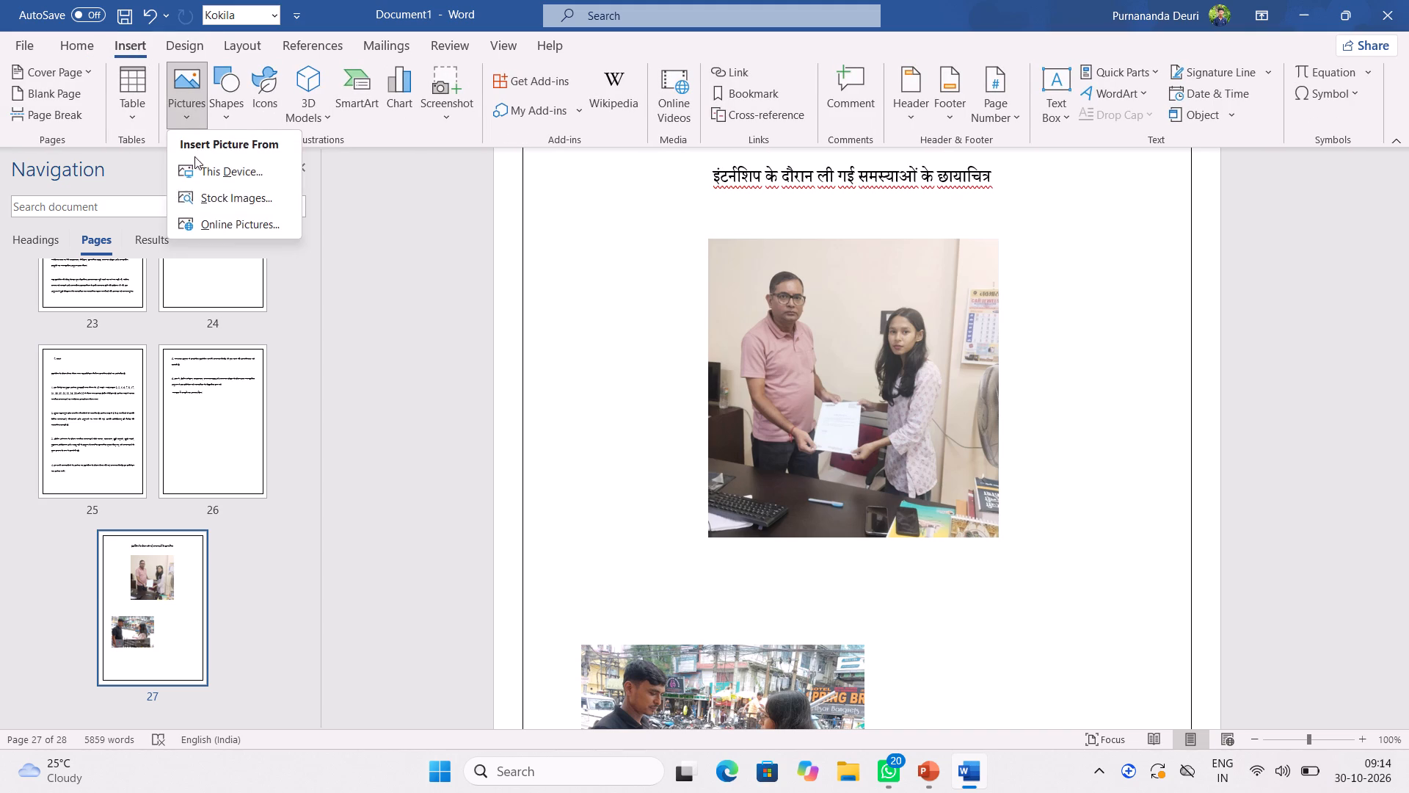
left_click(233, 175)
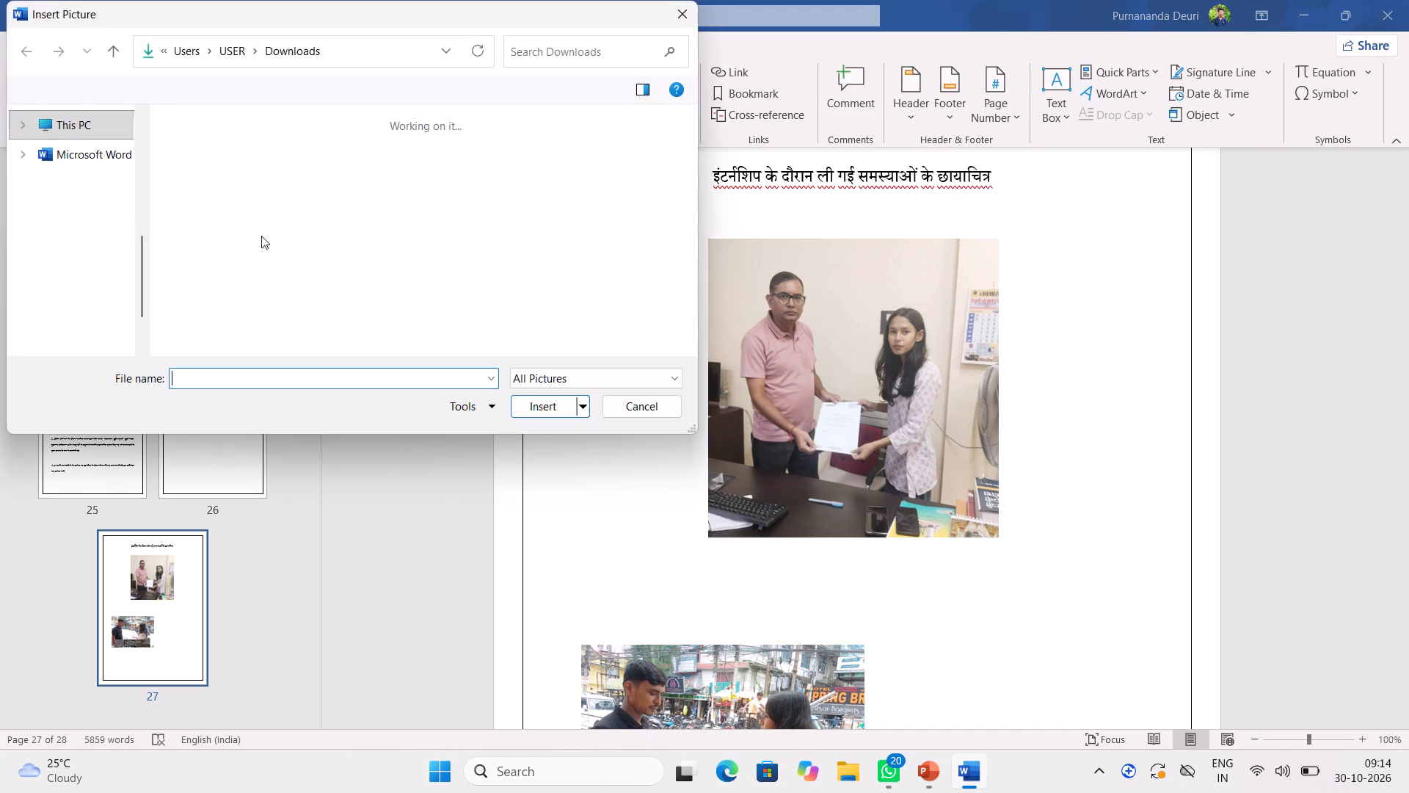
left_click(302, 244)
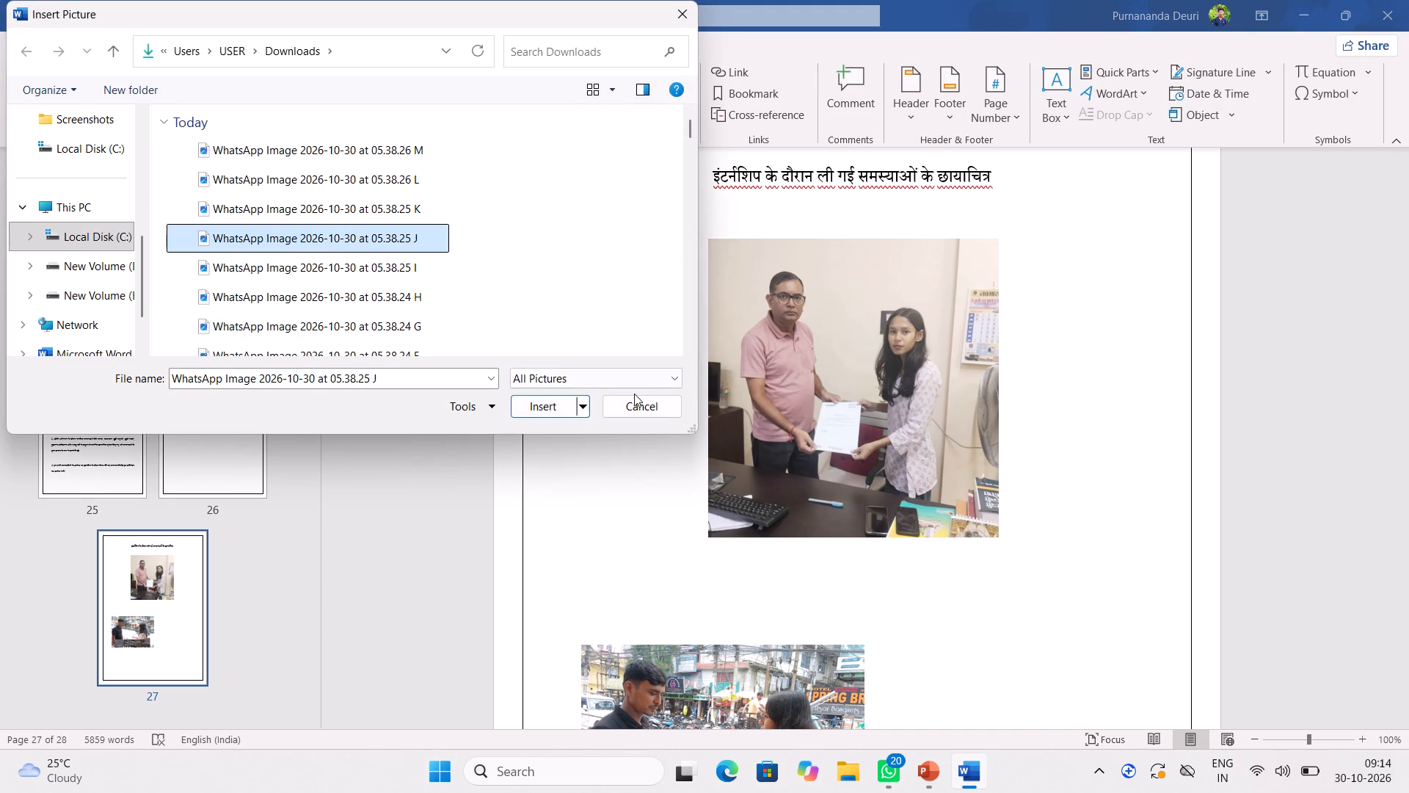
left_click(534, 403)
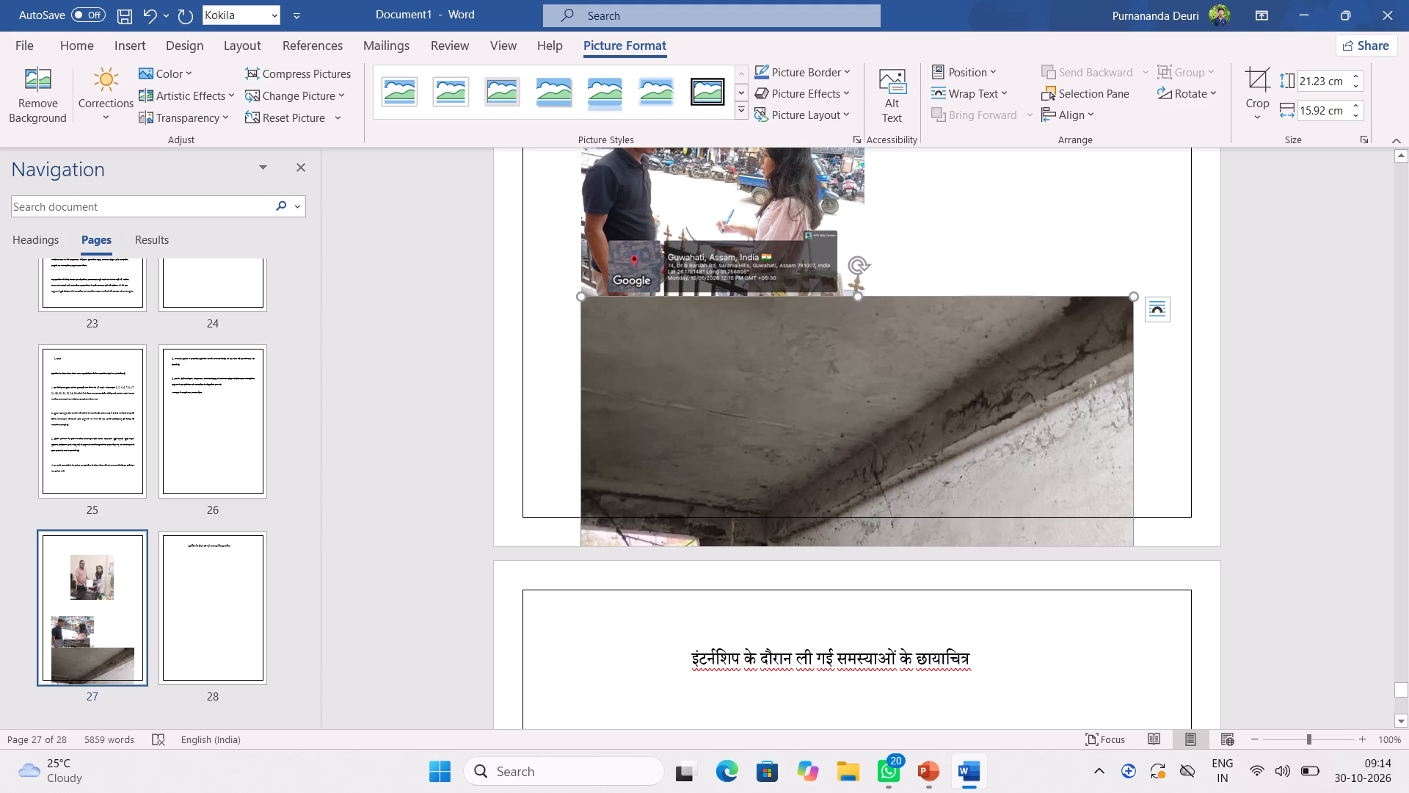
Set the inserted damaged-wall photo's text wrapping to Top and Bottom and accept its layout position.
left_click(1149, 308)
left_click(1201, 474)
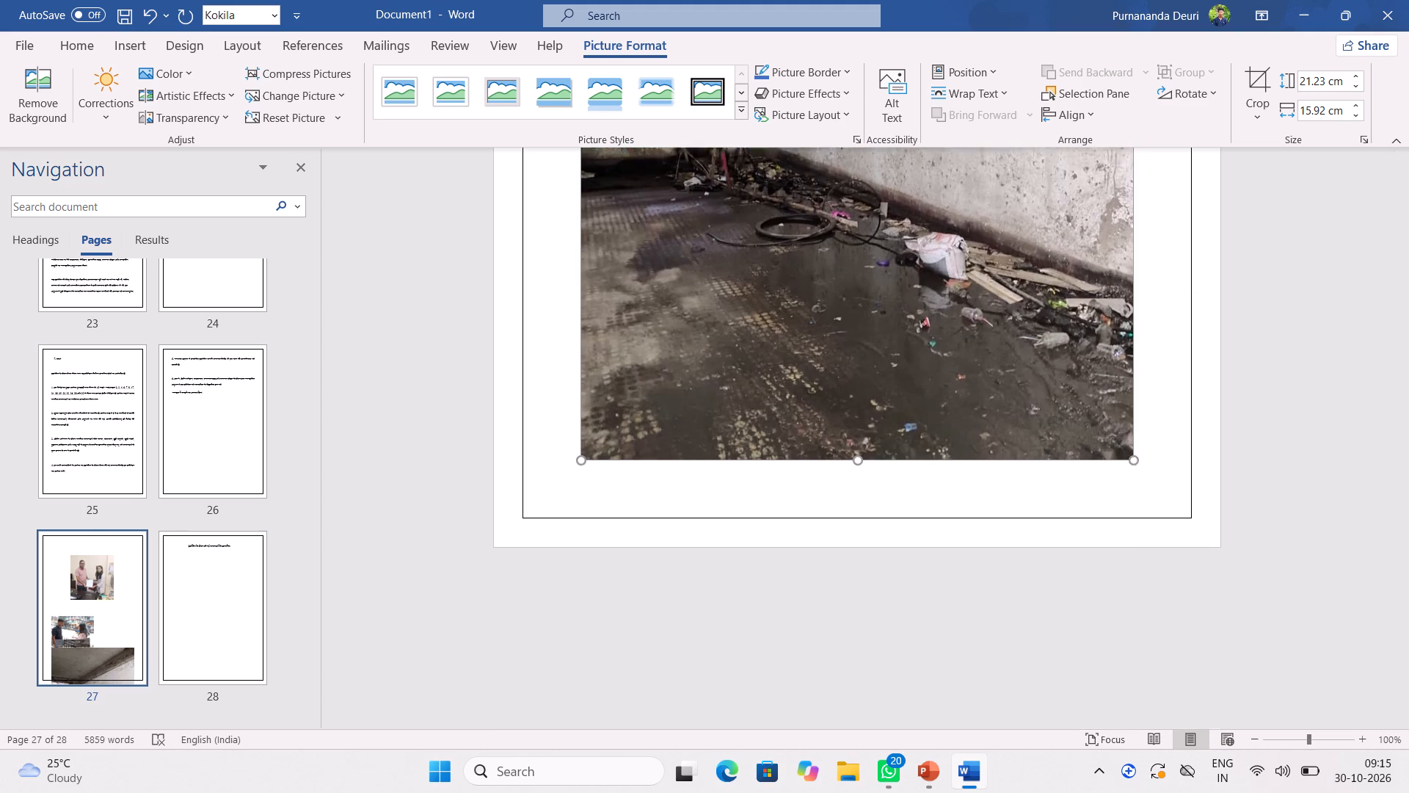
scroll(992, 445, "up", 5)
scroll(1085, 396, "up", 4)
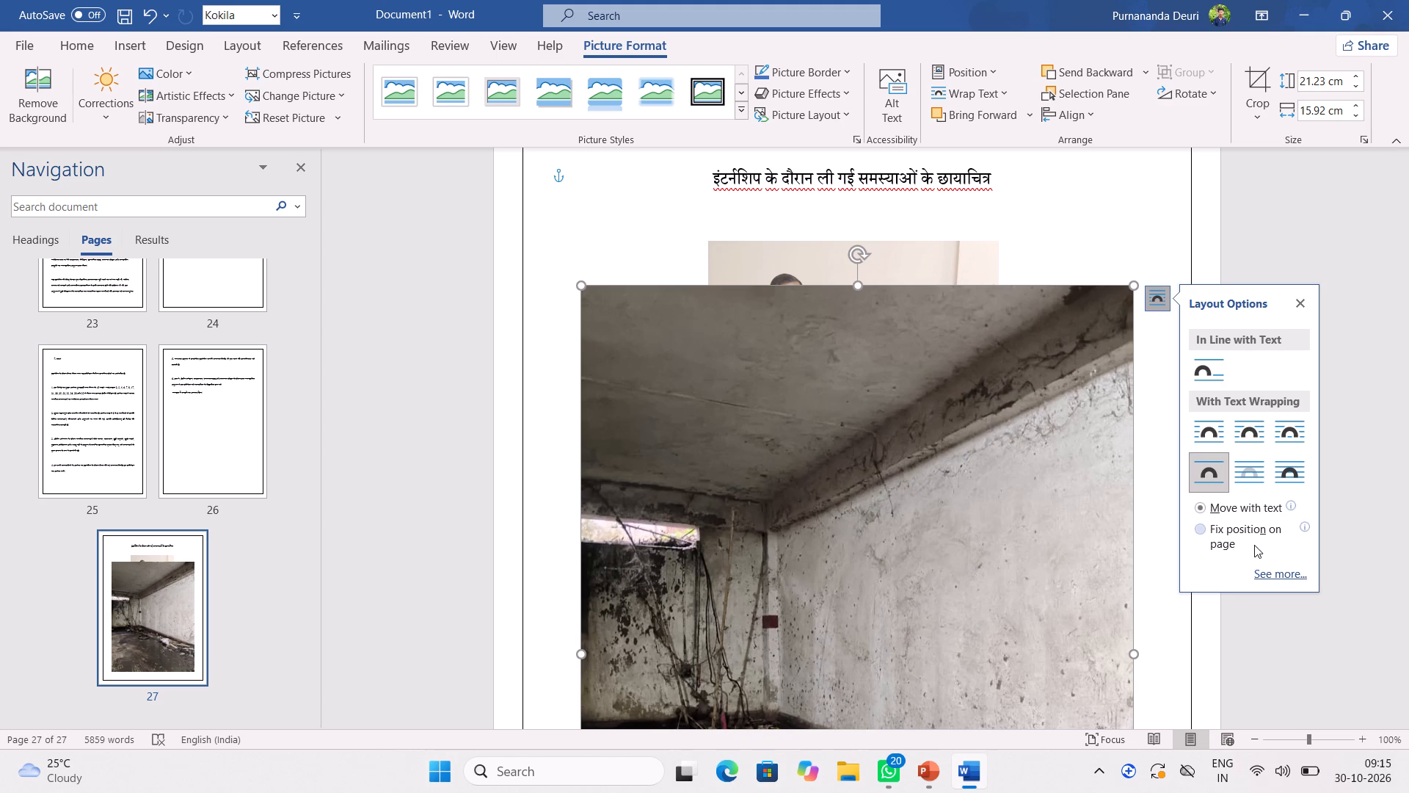
left_click(1270, 571)
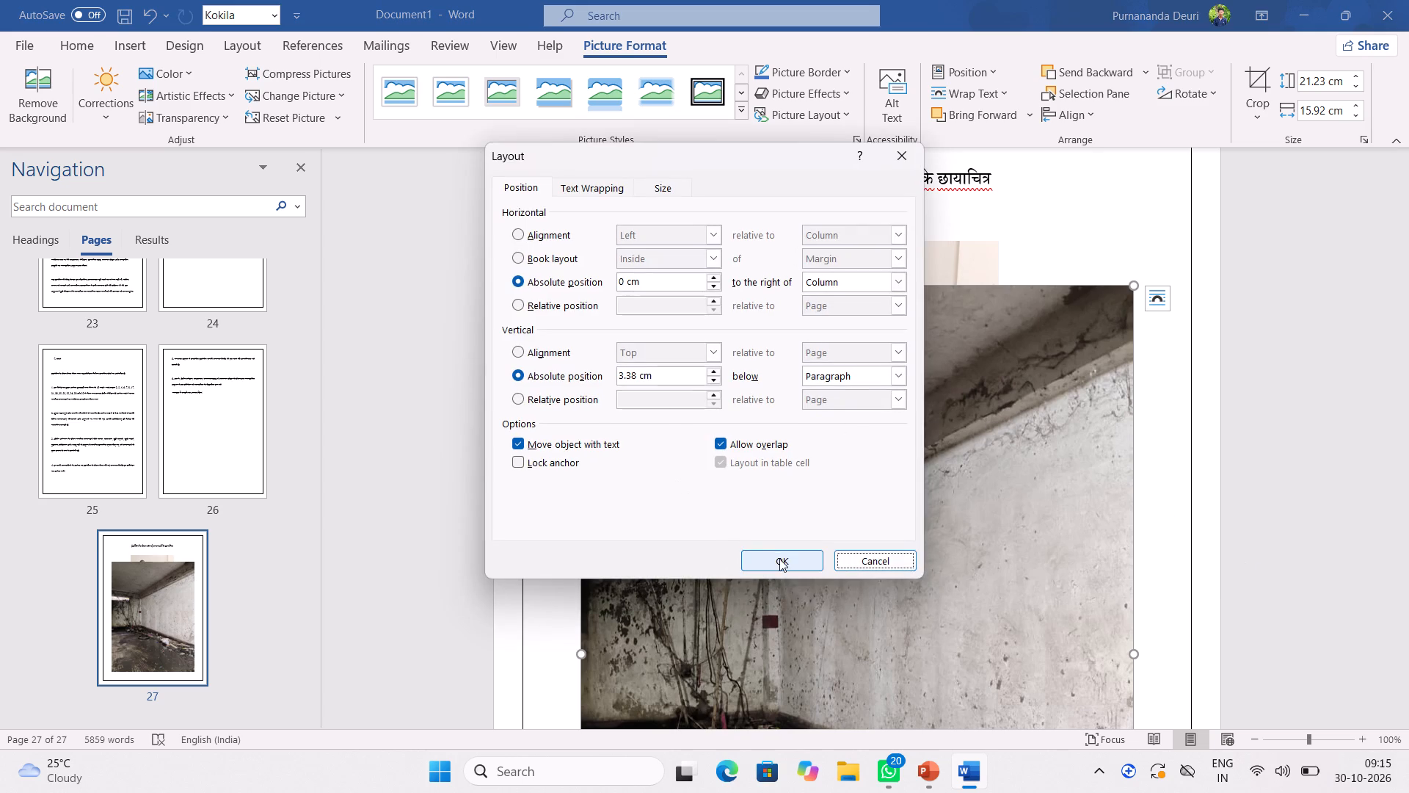
left_click(779, 559)
Shrink the damaged-wall photo to about 11.1 × 8.3 cm and move it to the right of the street interview photo.
left_click_drag(1132, 286, 1078, 421)
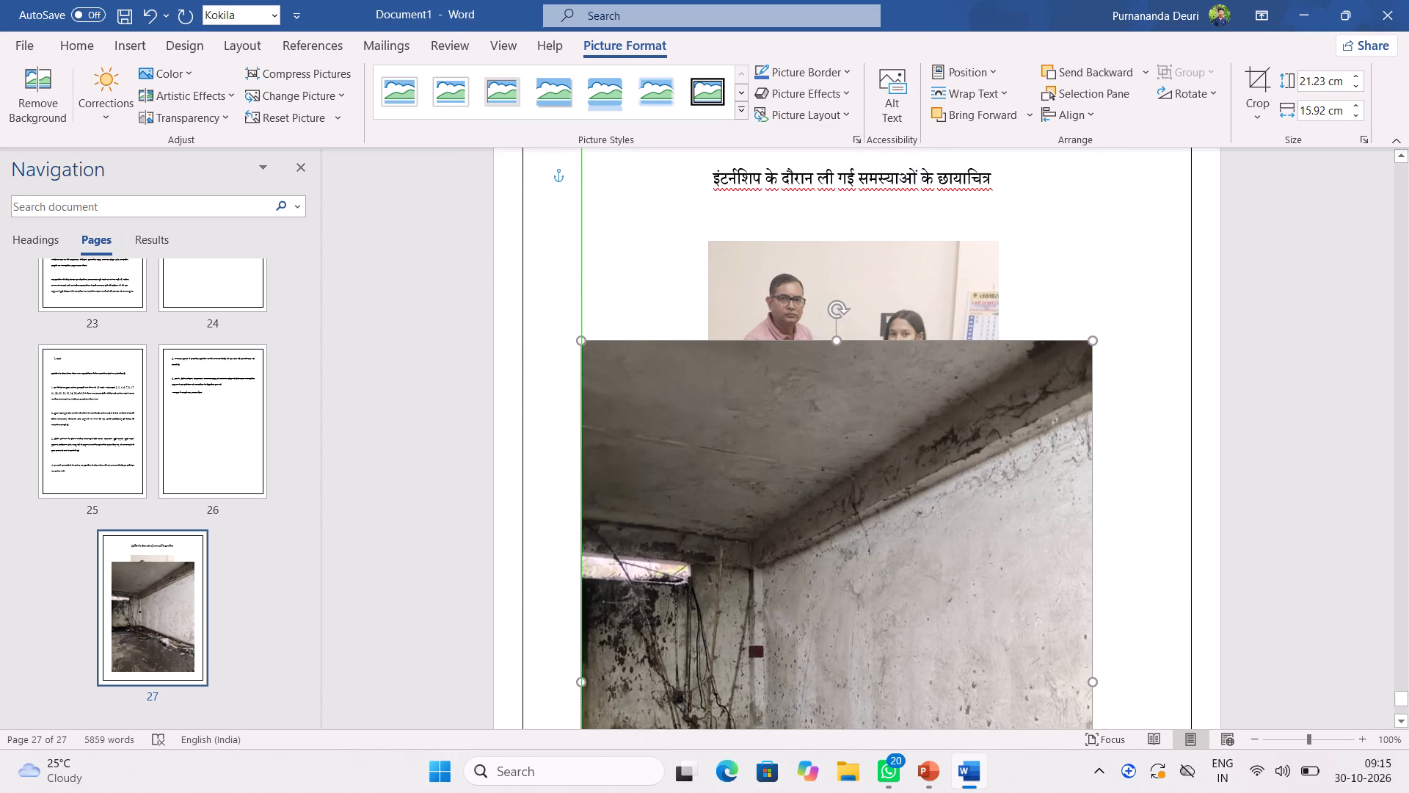
left_click_drag(1078, 421, 967, 631)
left_click_drag(787, 526, 820, 499)
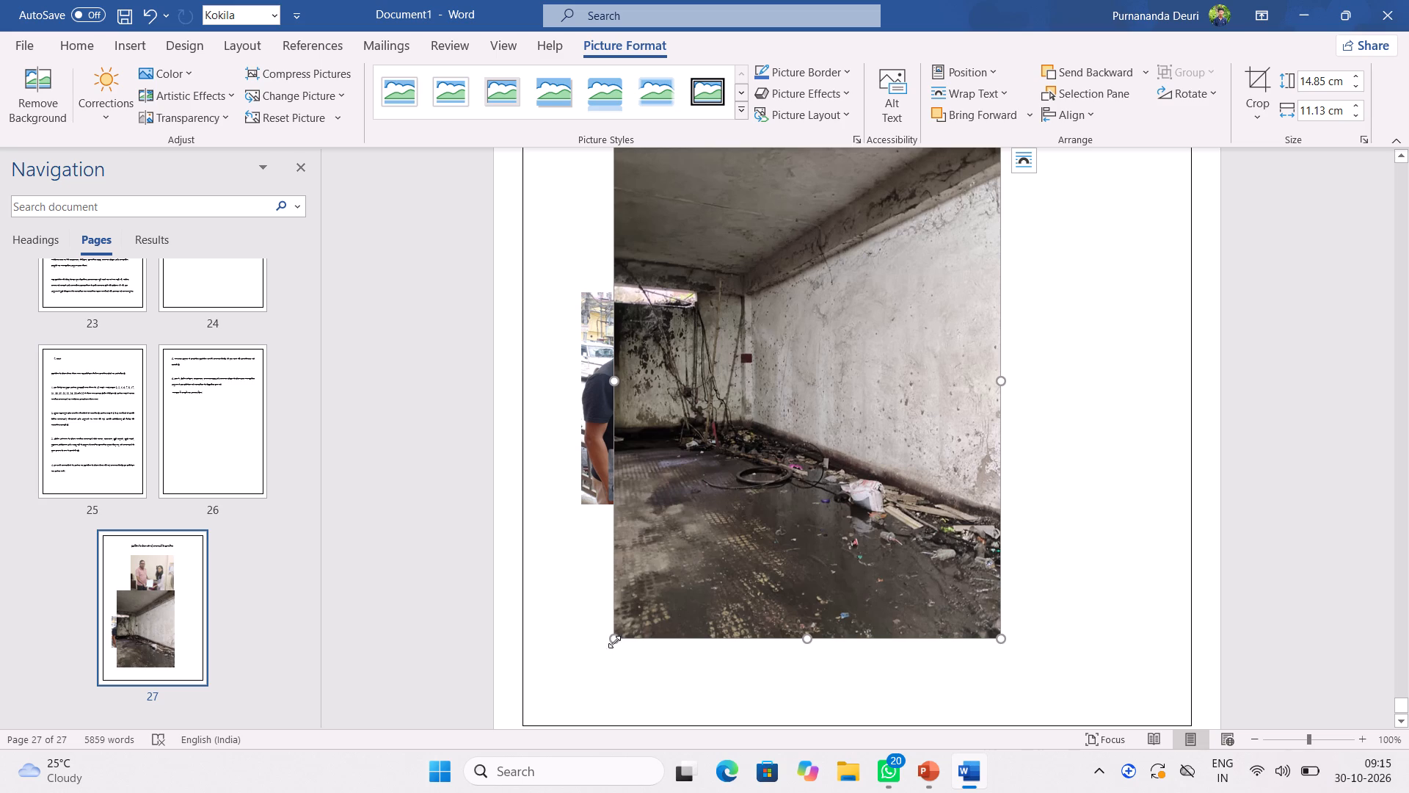
left_click_drag(614, 642, 711, 459)
left_click_drag(784, 369, 903, 459)
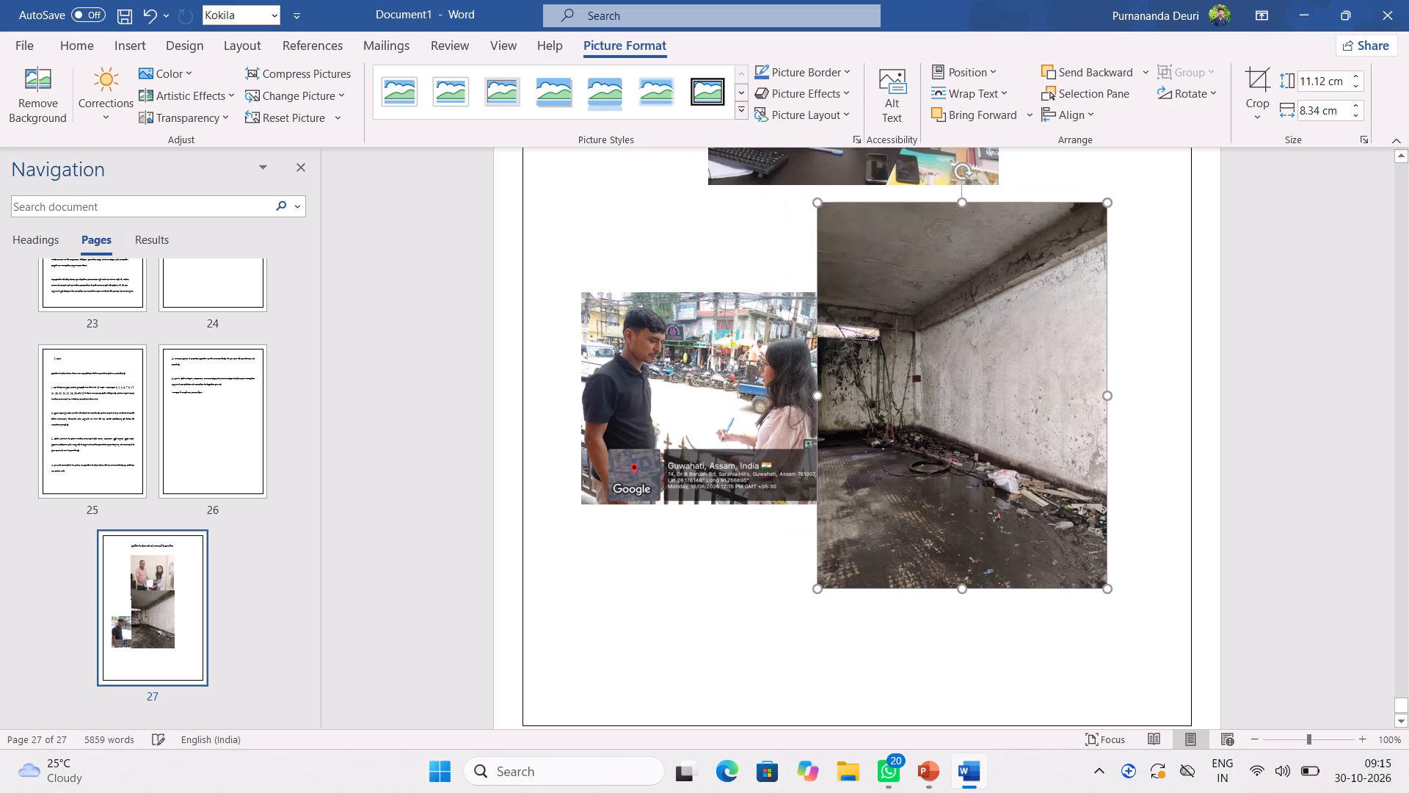
left_click_drag(903, 459, 942, 463)
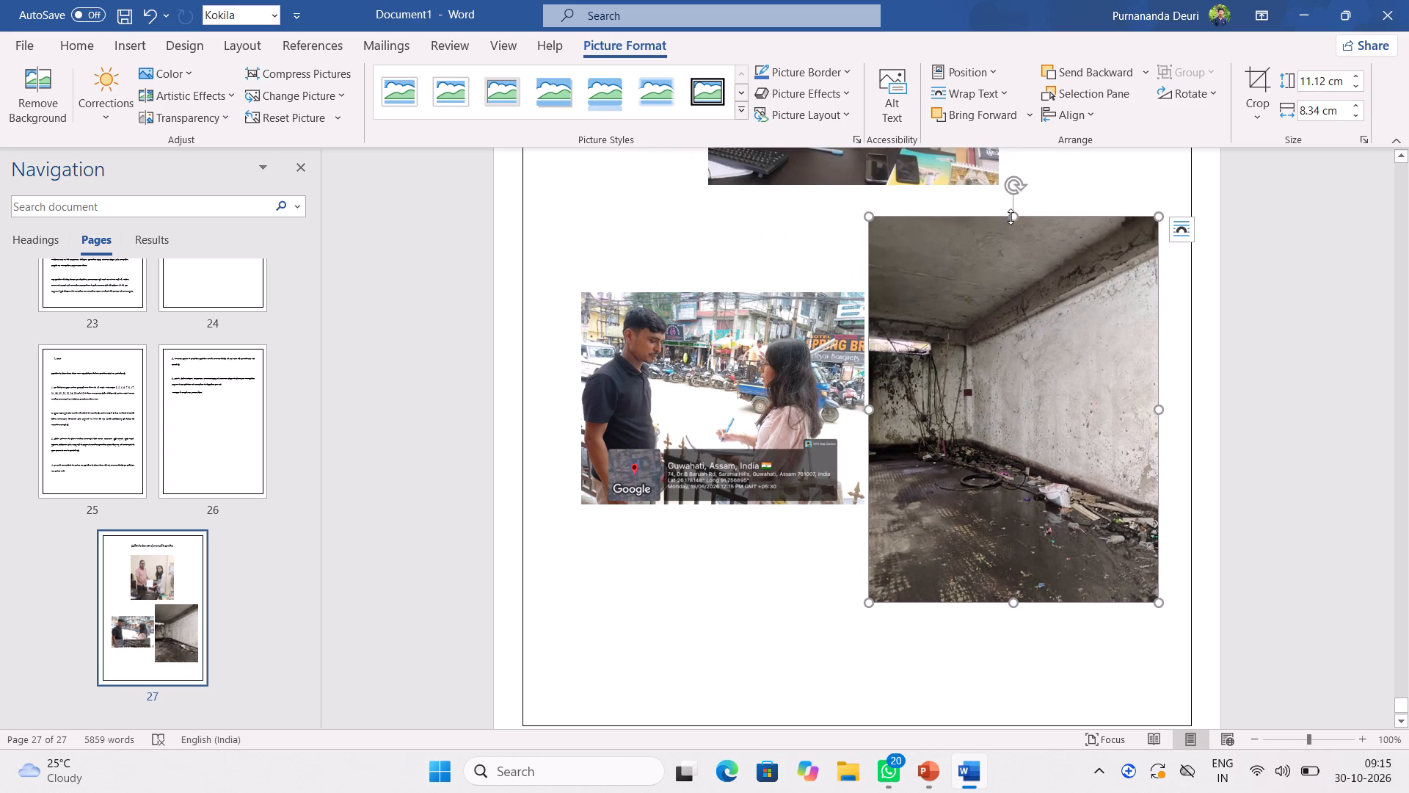
Squash the damaged-wall photo's height, scale it down to about 6.7 × 6.7 cm, and level it with the street interview photo.
left_click_drag(1011, 216, 1027, 312)
left_click_drag(1056, 387, 1063, 333)
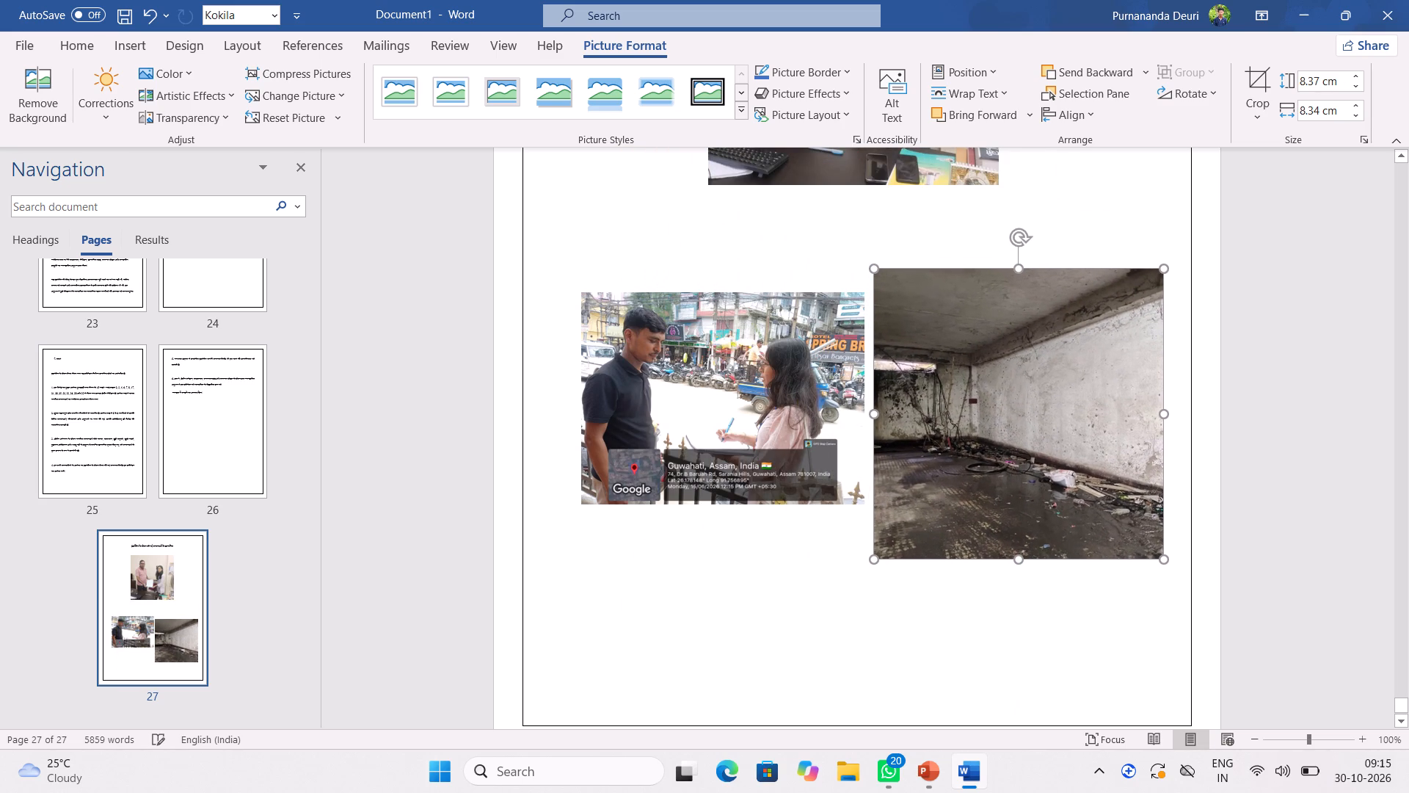
left_click_drag(1063, 333, 1070, 322)
left_click(889, 535)
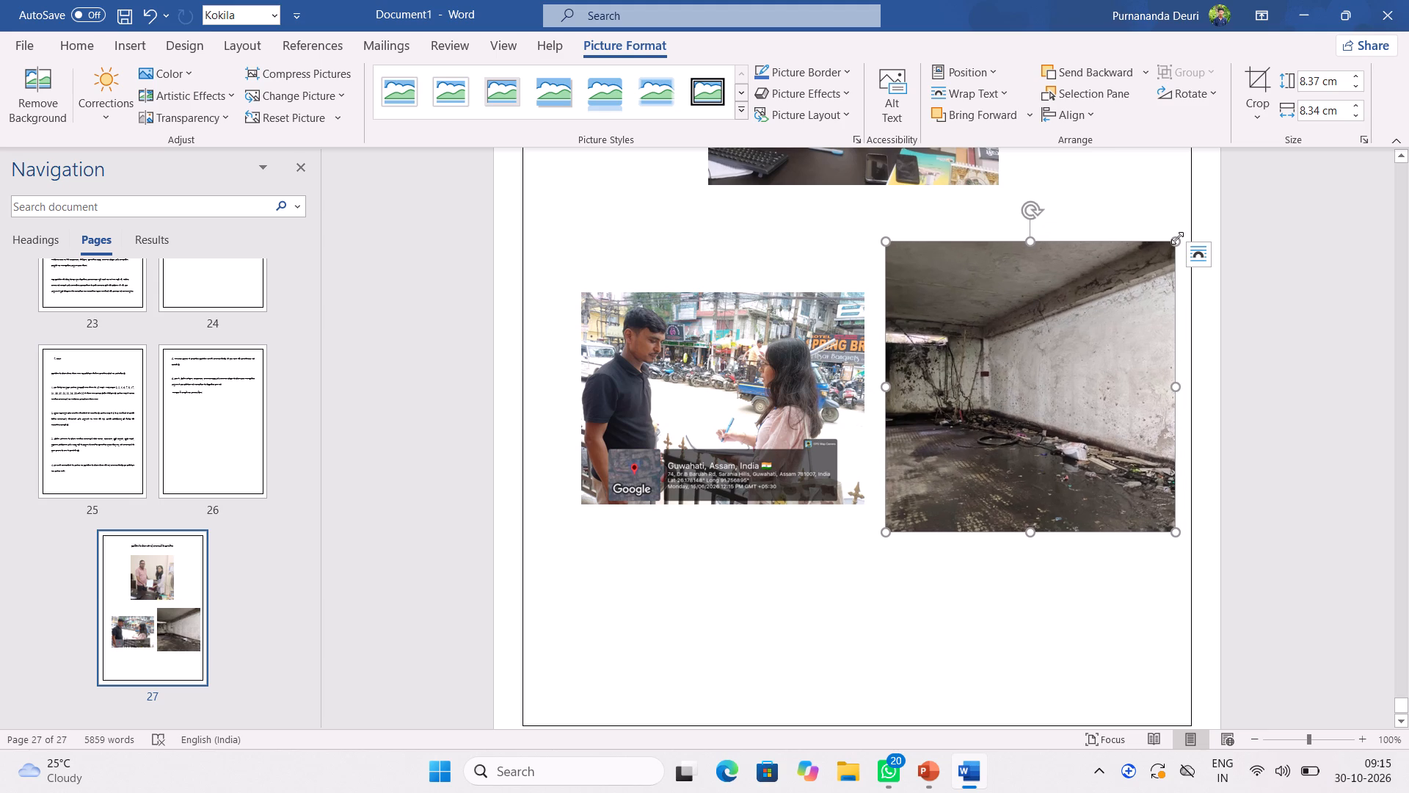
left_click_drag(1177, 237, 1071, 298)
left_click_drag(1016, 427, 1045, 396)
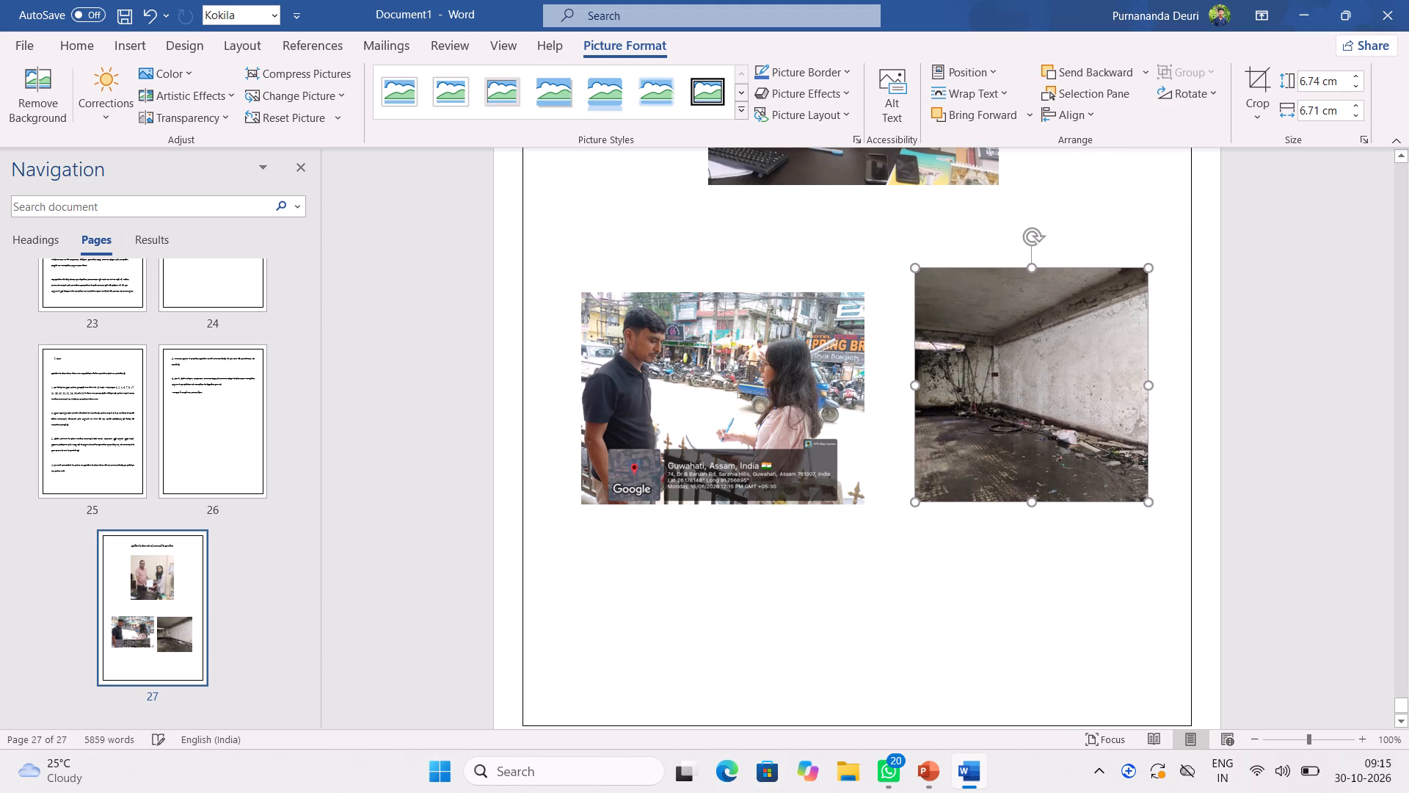
left_click_drag(1045, 396, 1046, 410)
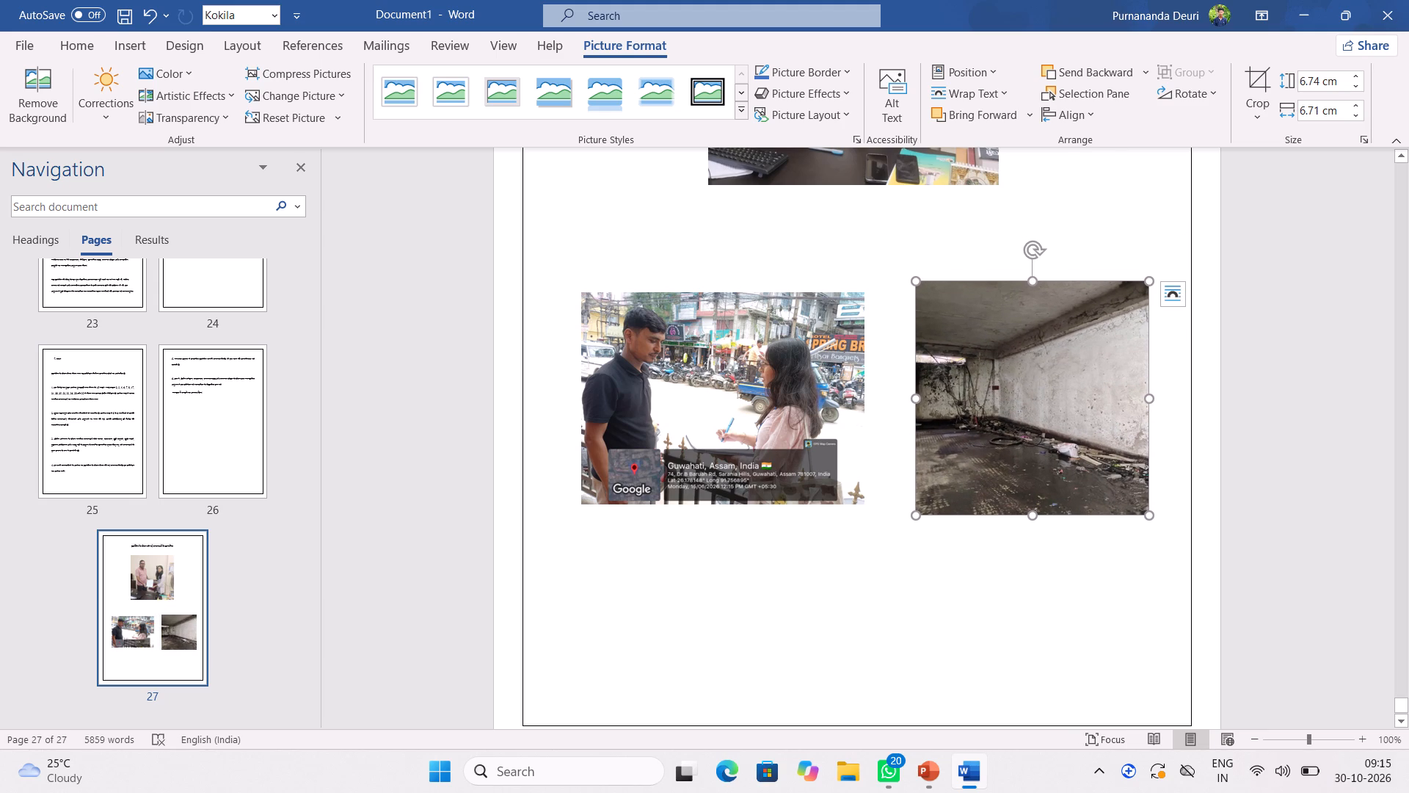
Shift the street interview photo slightly left to widen the gap to the damaged-wall photo.
left_click_drag(797, 438, 775, 439)
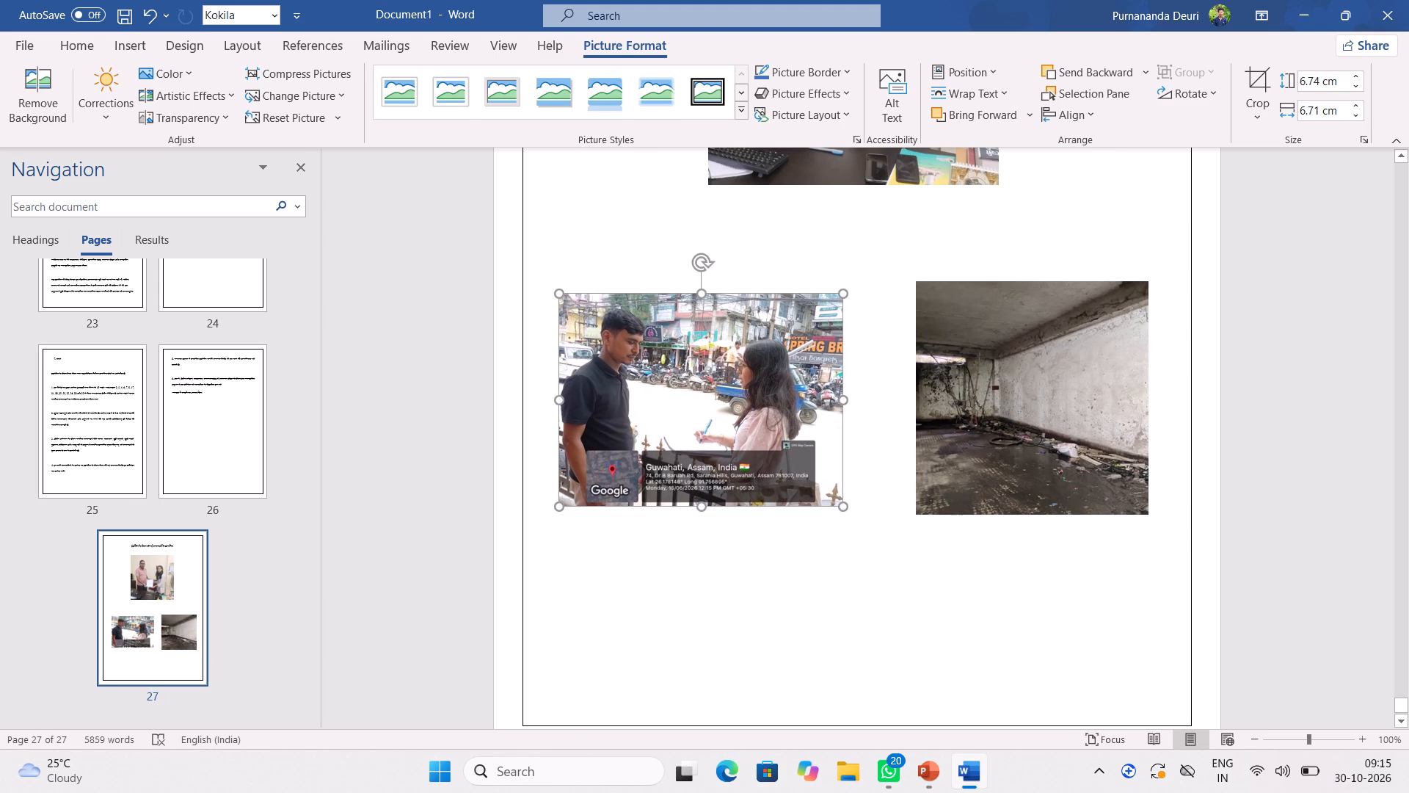
left_click_drag(775, 439, 786, 441)
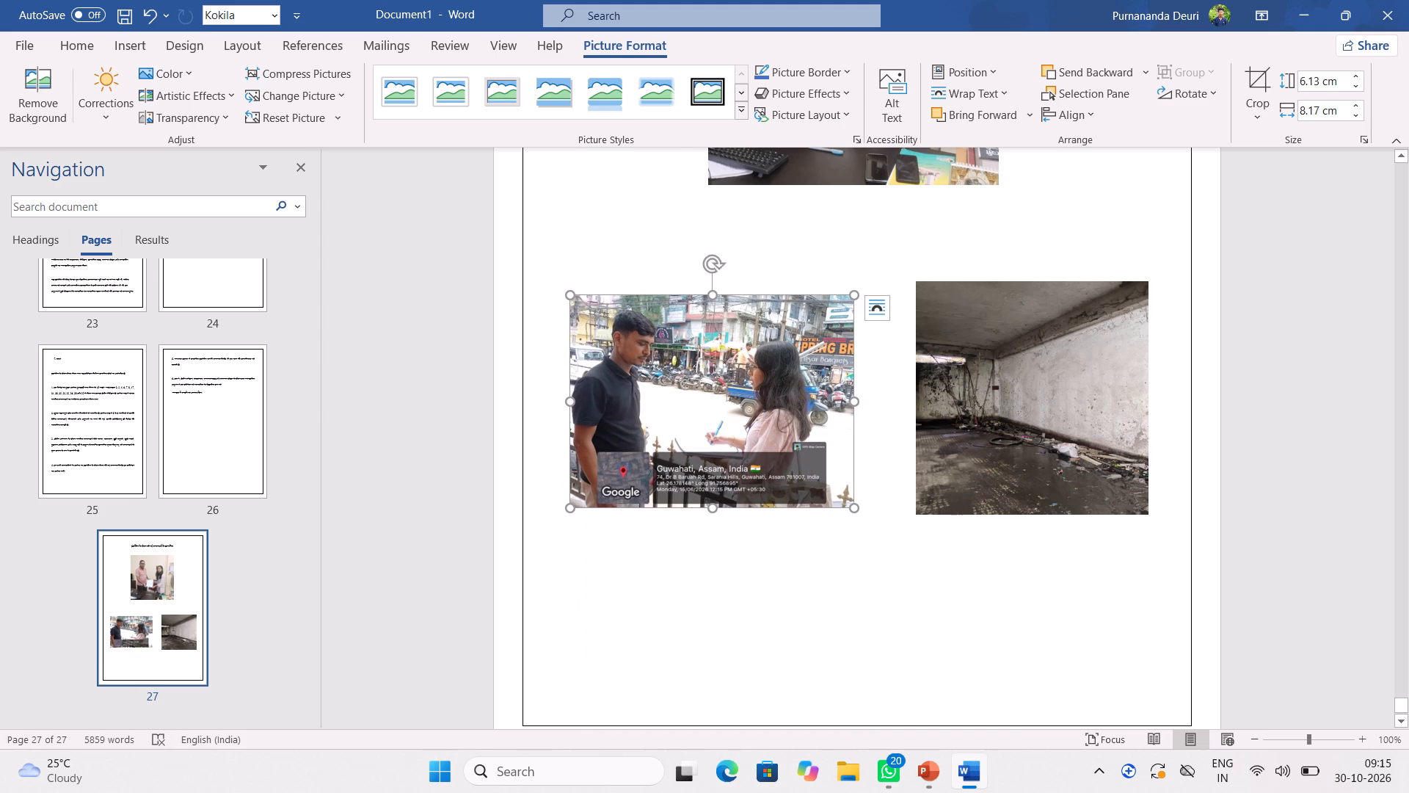
left_click(888, 420)
Insert the picture "WhatsApp Image 2026-10-30 at 05.38.25 I" from the Downloads folder on this device.
scroll(1112, 518, "down", 8)
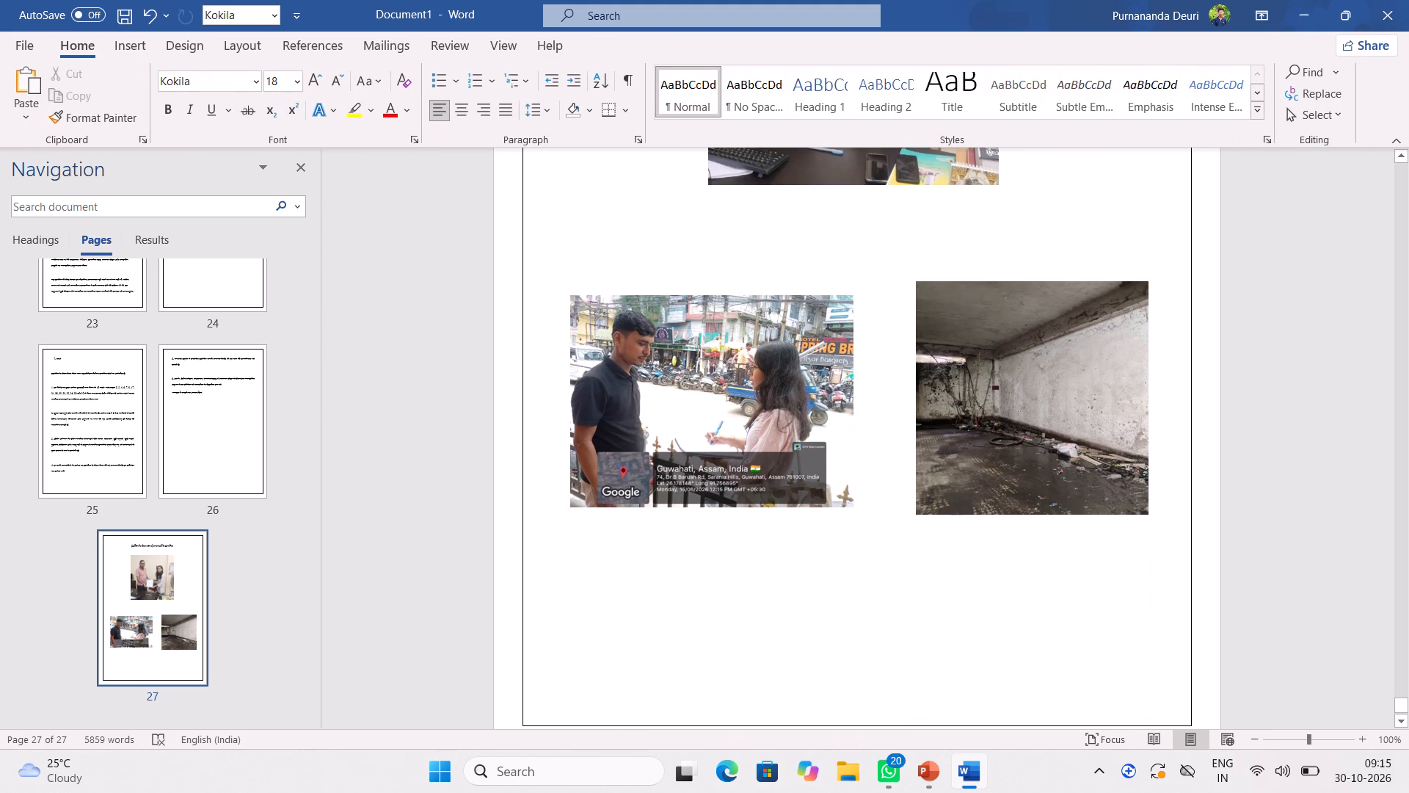
scroll(577, 405, "down", 1)
left_click(136, 43)
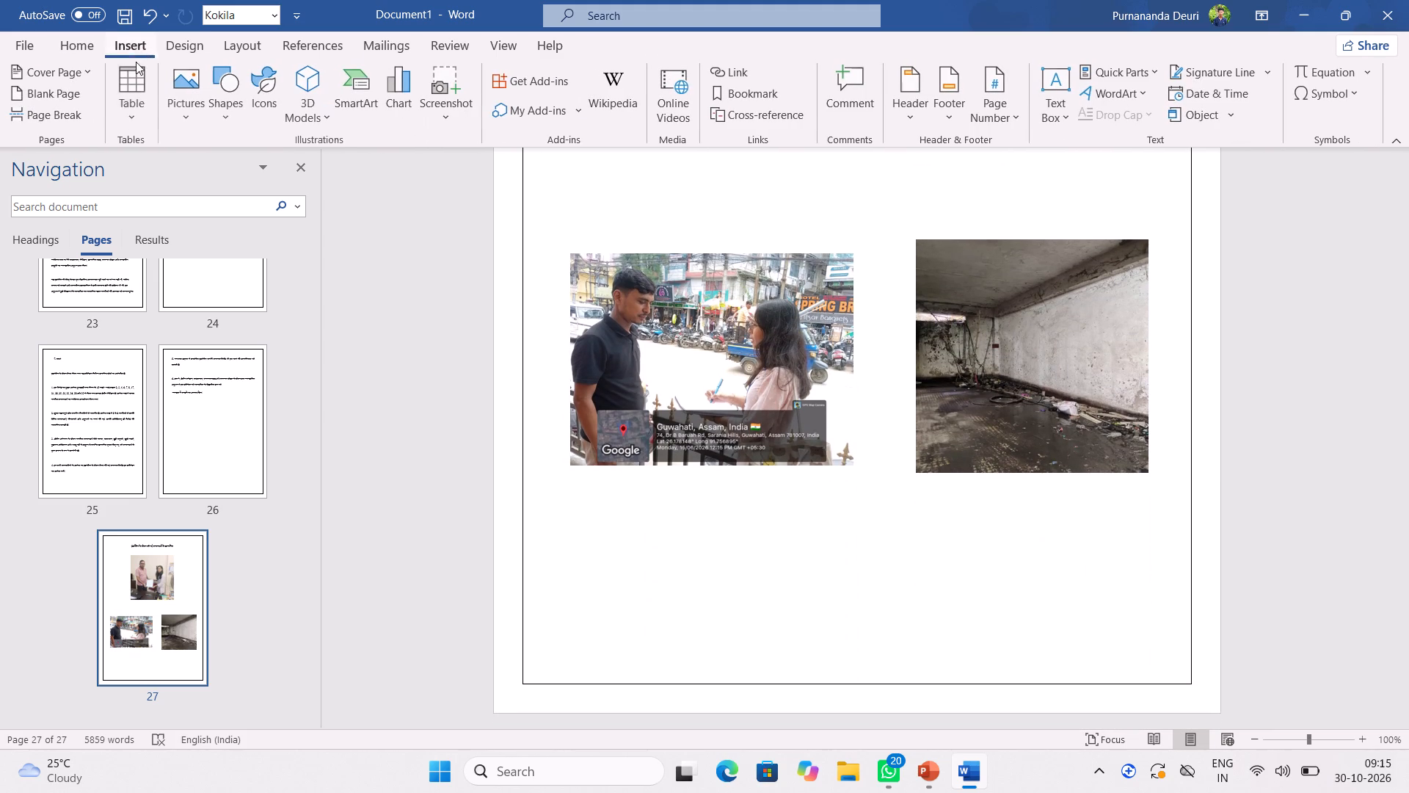
left_click(179, 106)
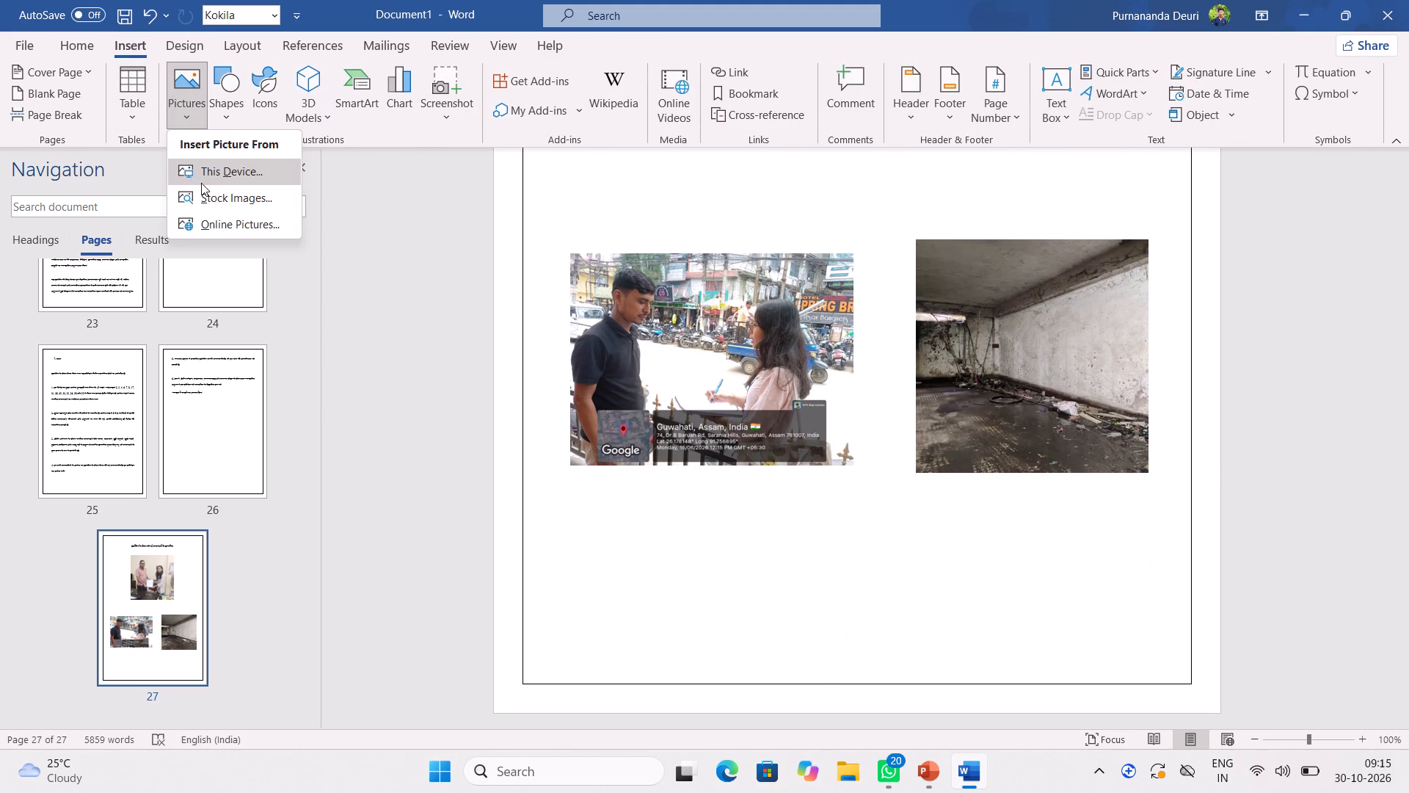
left_click(233, 170)
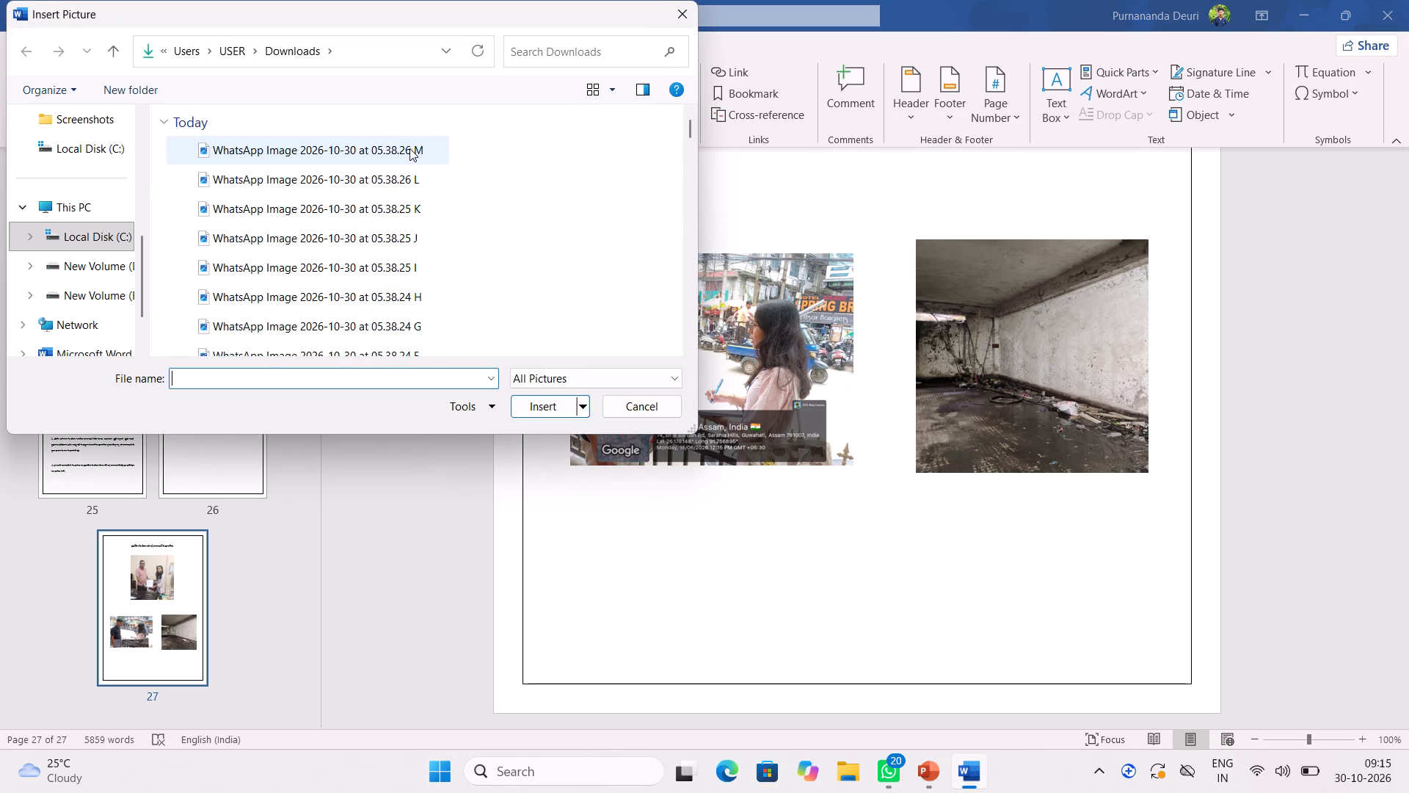
left_click(360, 271)
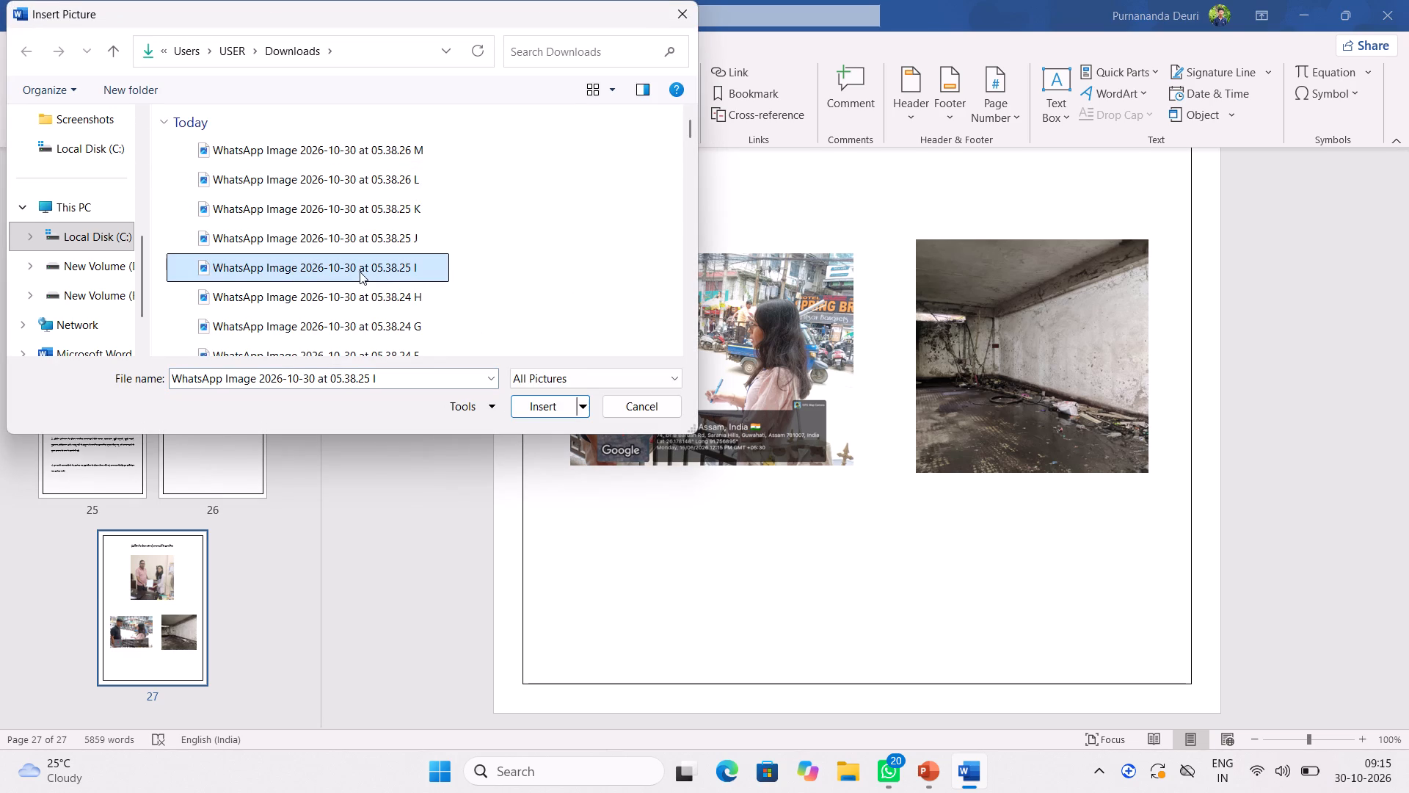
left_click(543, 408)
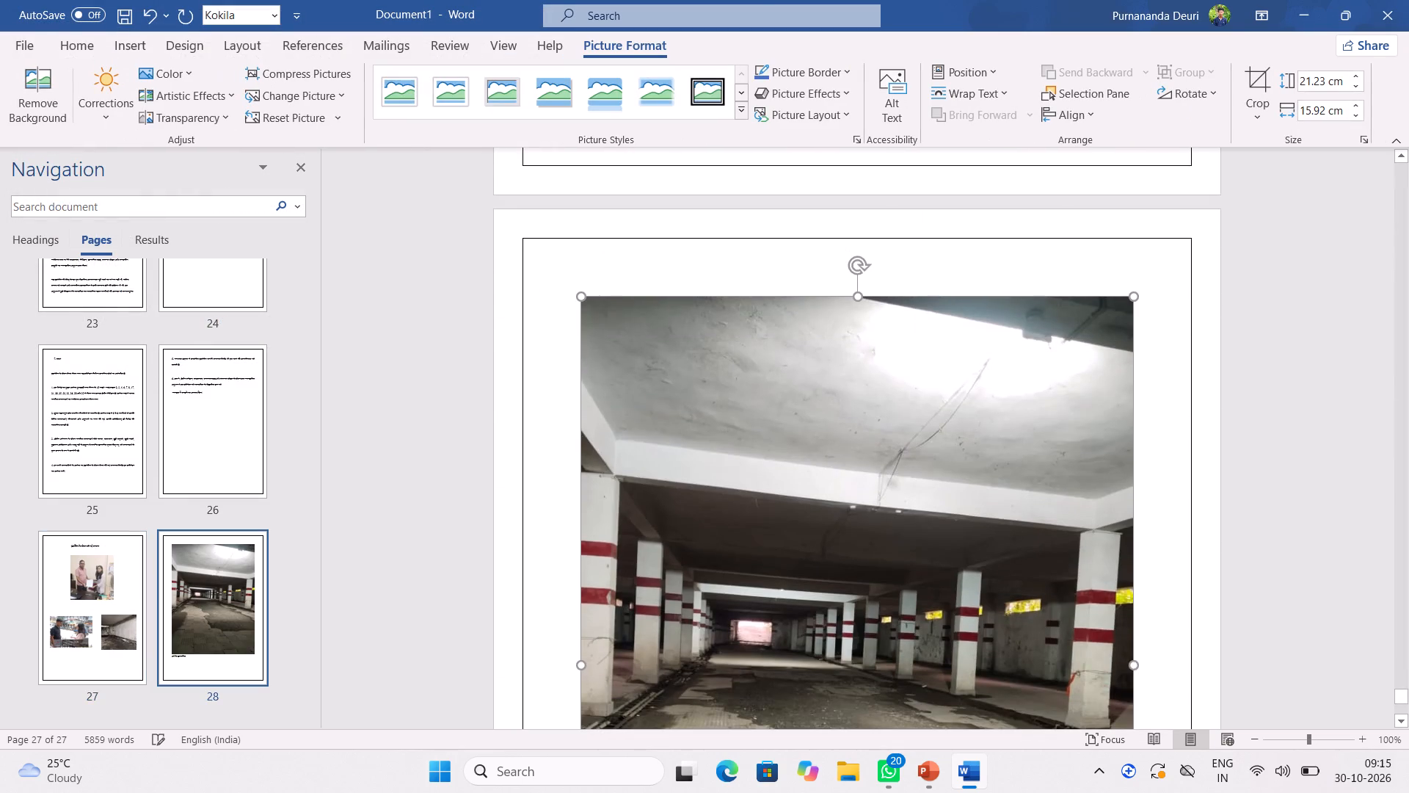
Set the newly inserted parking basement photo's text wrapping to Top and Bottom, accepting the layout position settings unchanged.
scroll(740, 507, "down", 6)
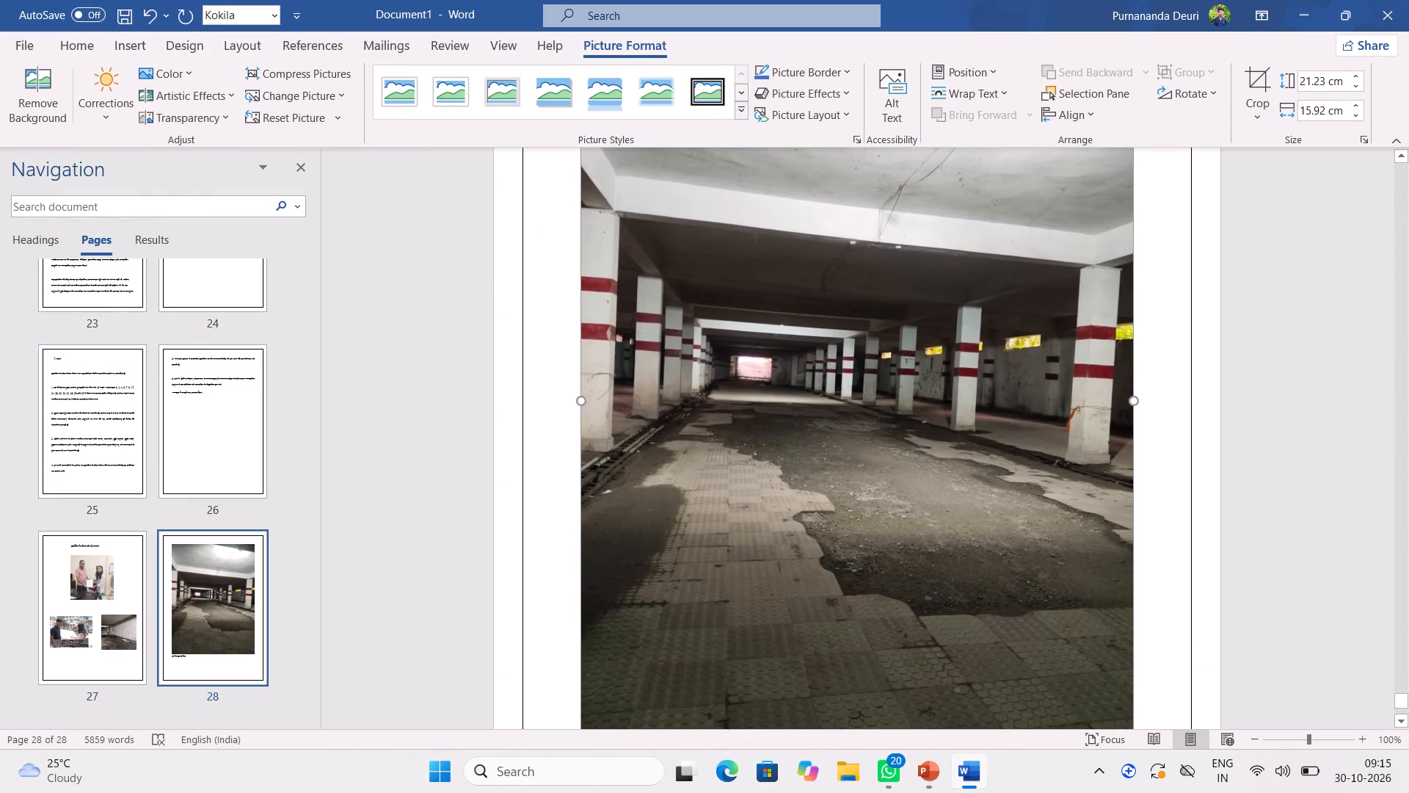
scroll(863, 380, "up", 2)
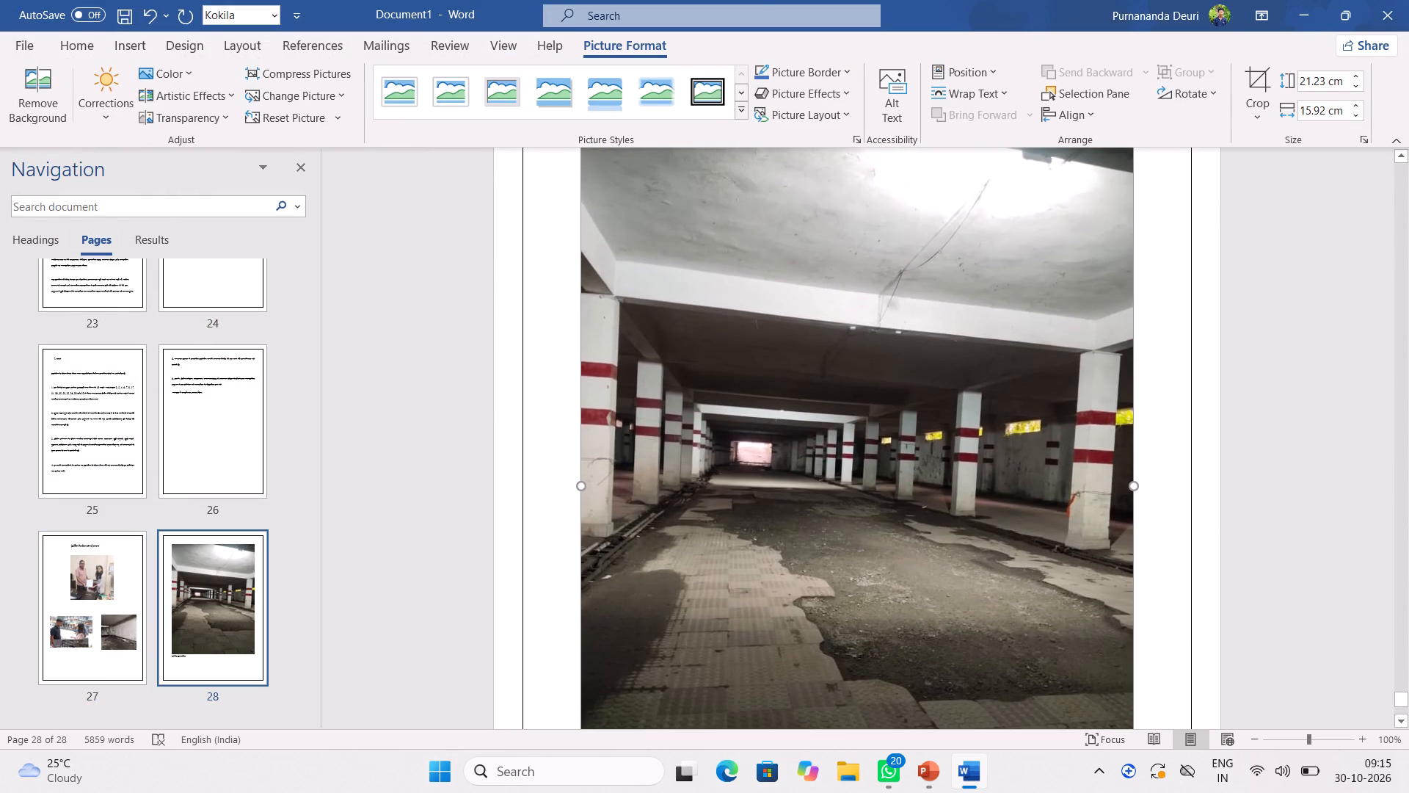
scroll(1008, 356, "up", 4)
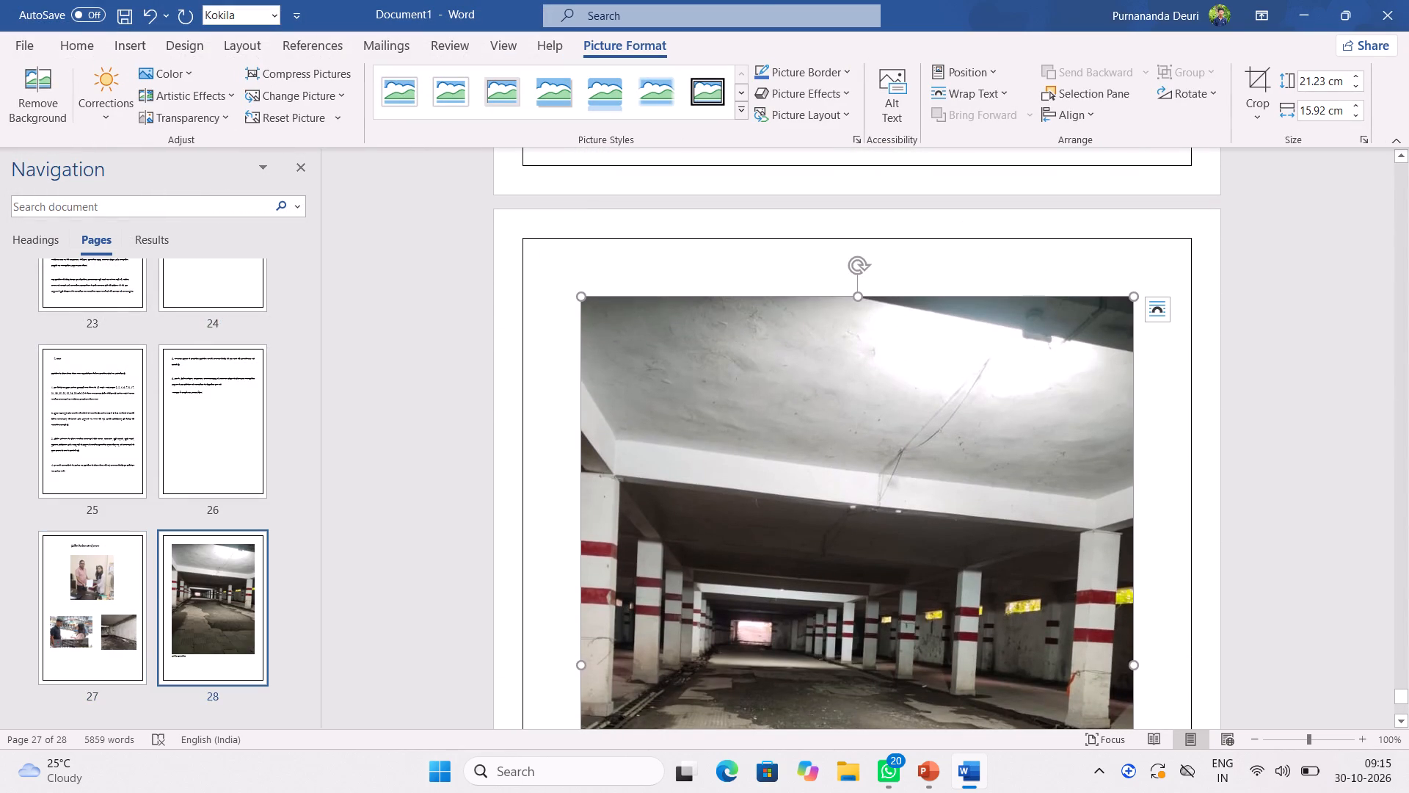
scroll(954, 407, "down", 3)
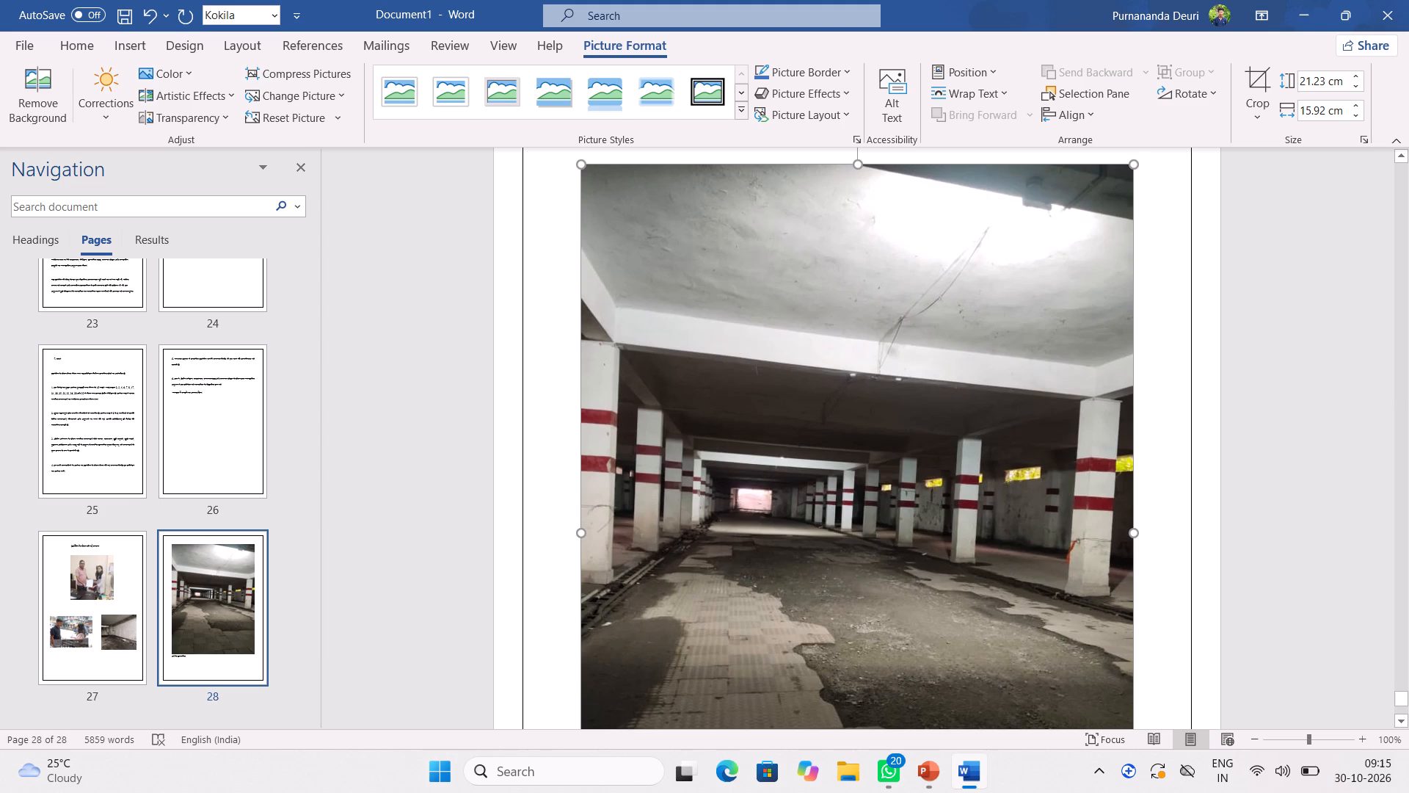
scroll(823, 428, "down", 1)
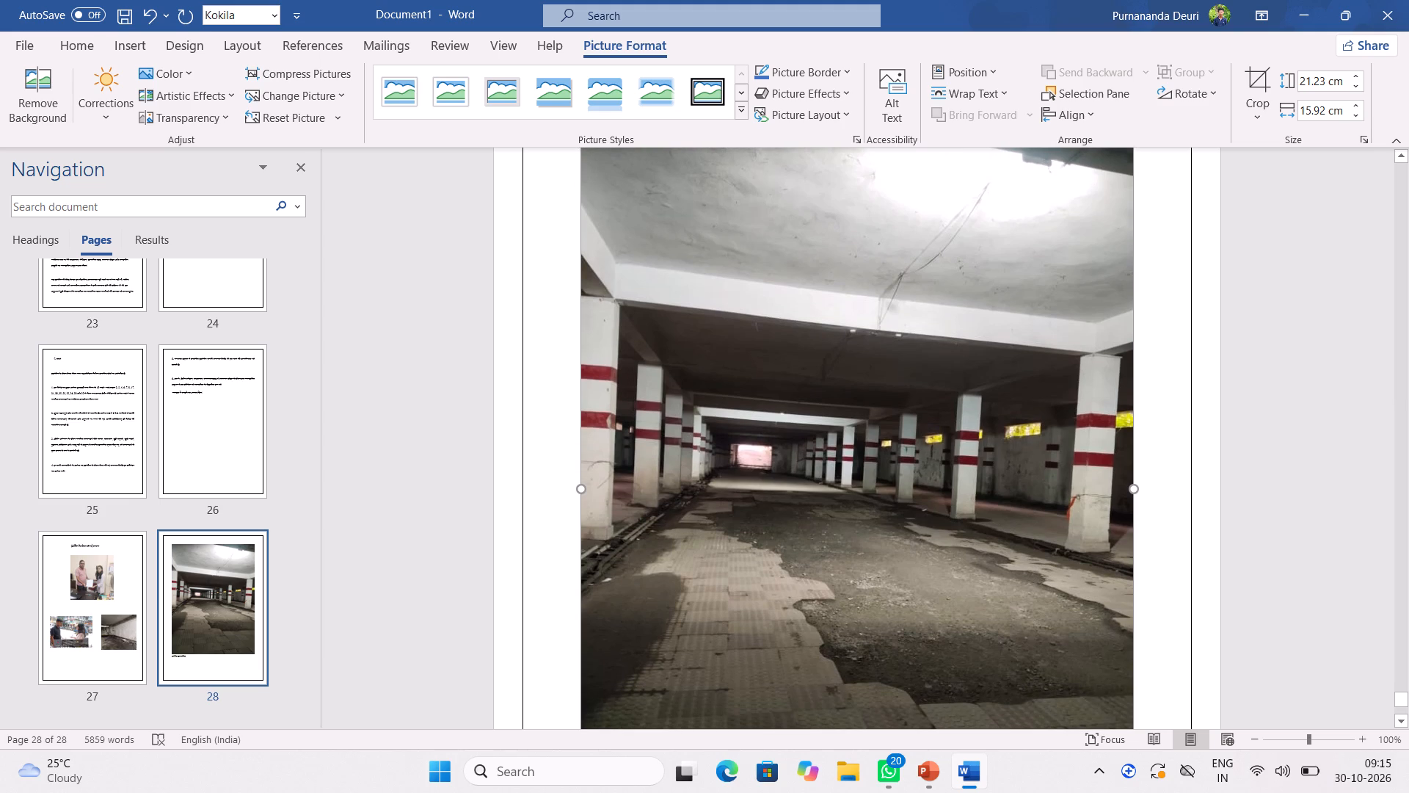
scroll(875, 410, "down", 2)
scroll(950, 326, "up", 3)
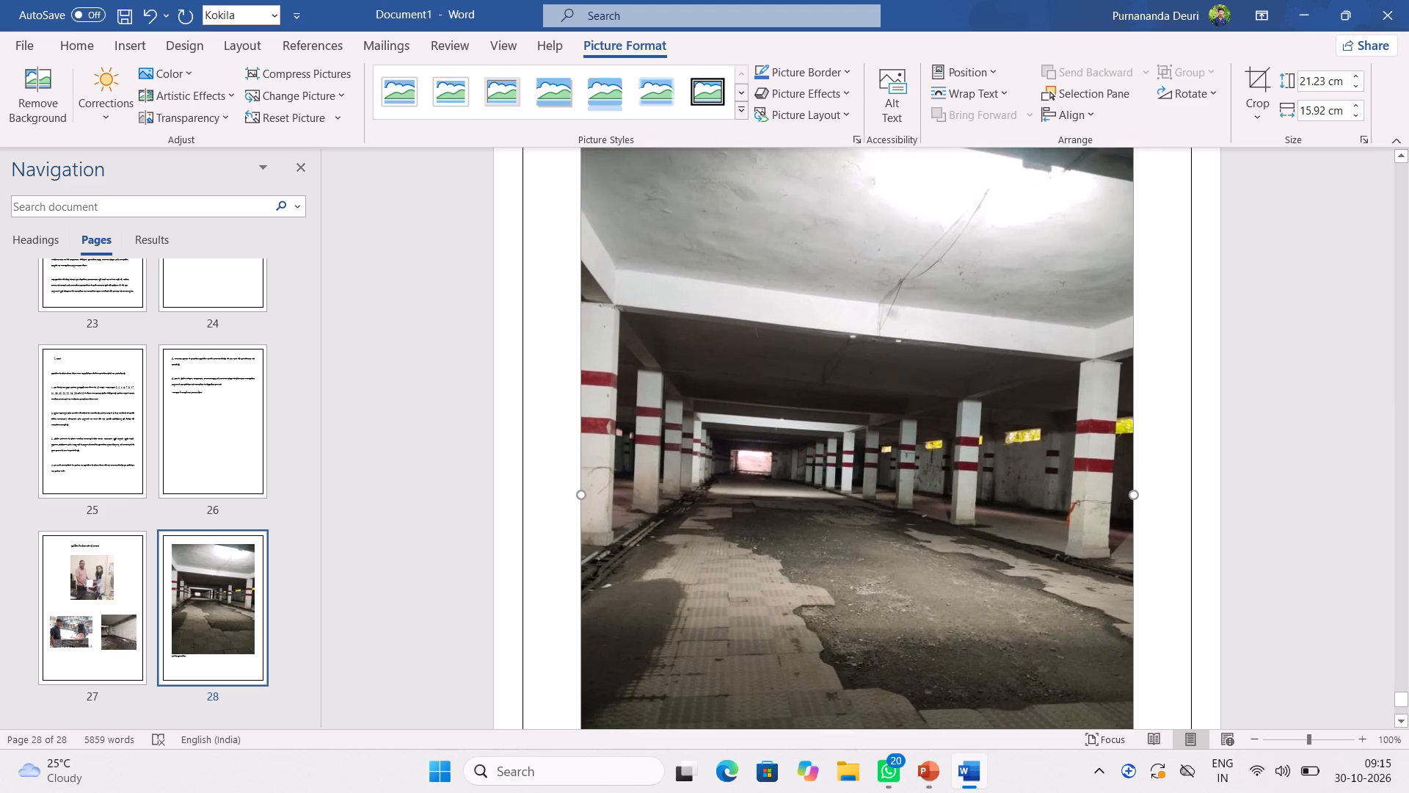
scroll(912, 300, "up", 1)
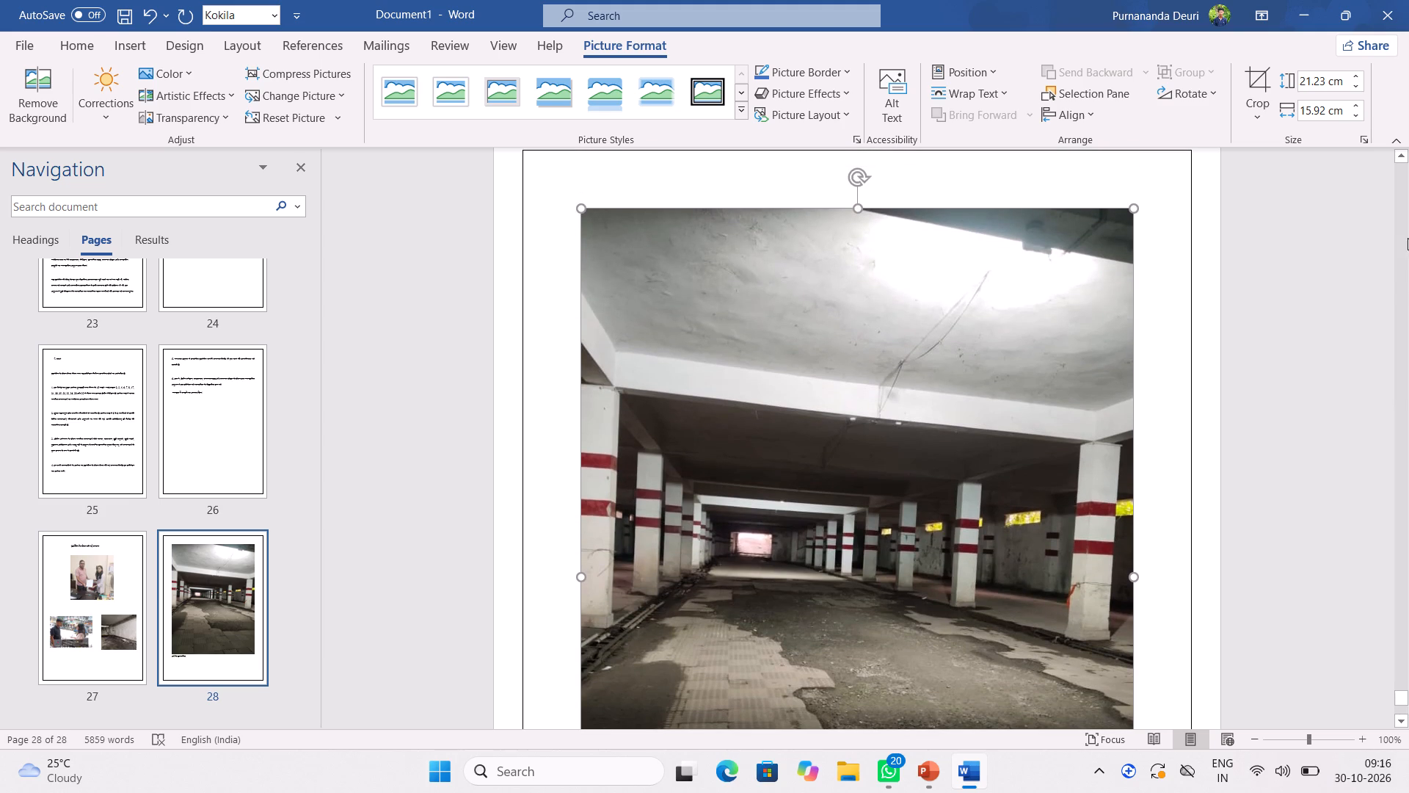
left_click(1164, 220)
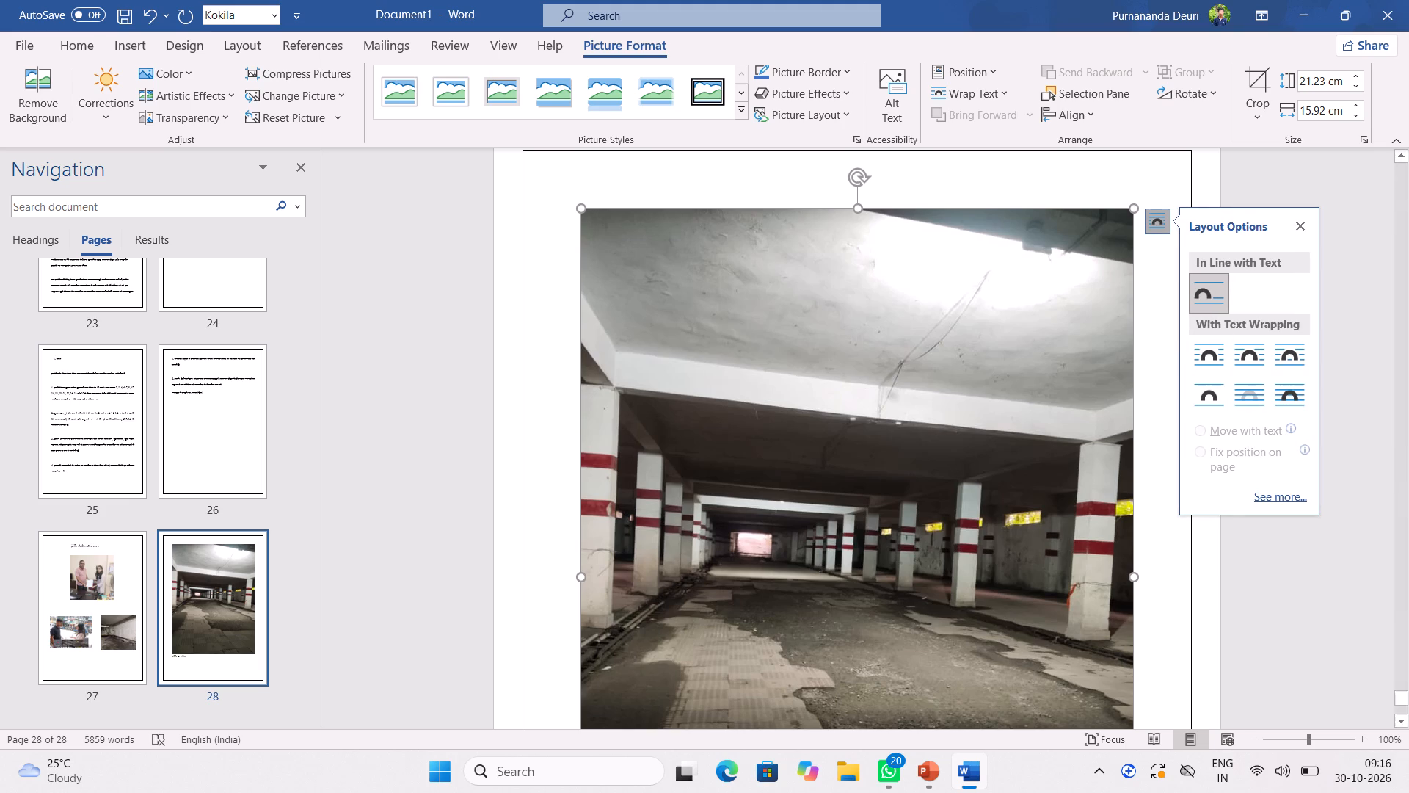
left_click(1207, 398)
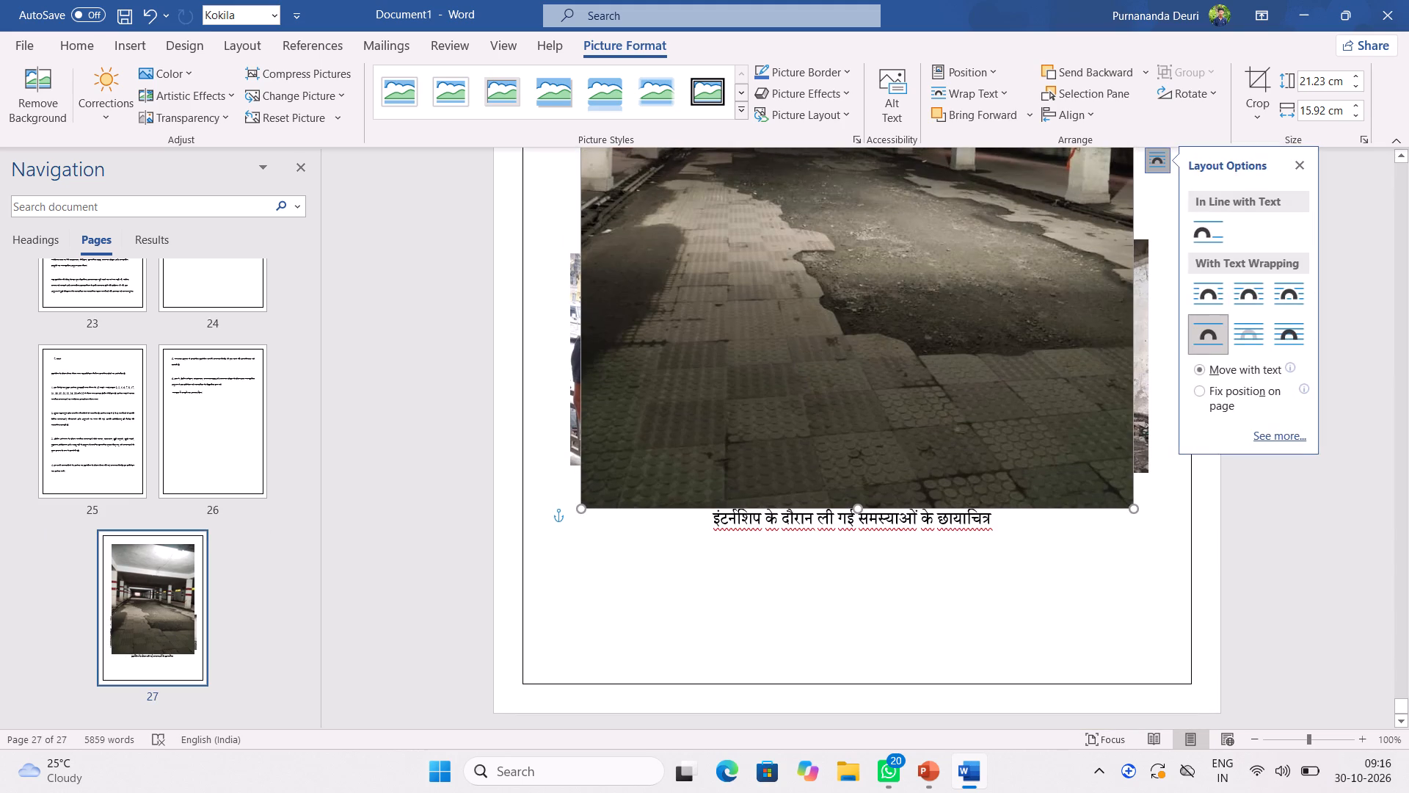
left_click(1289, 434)
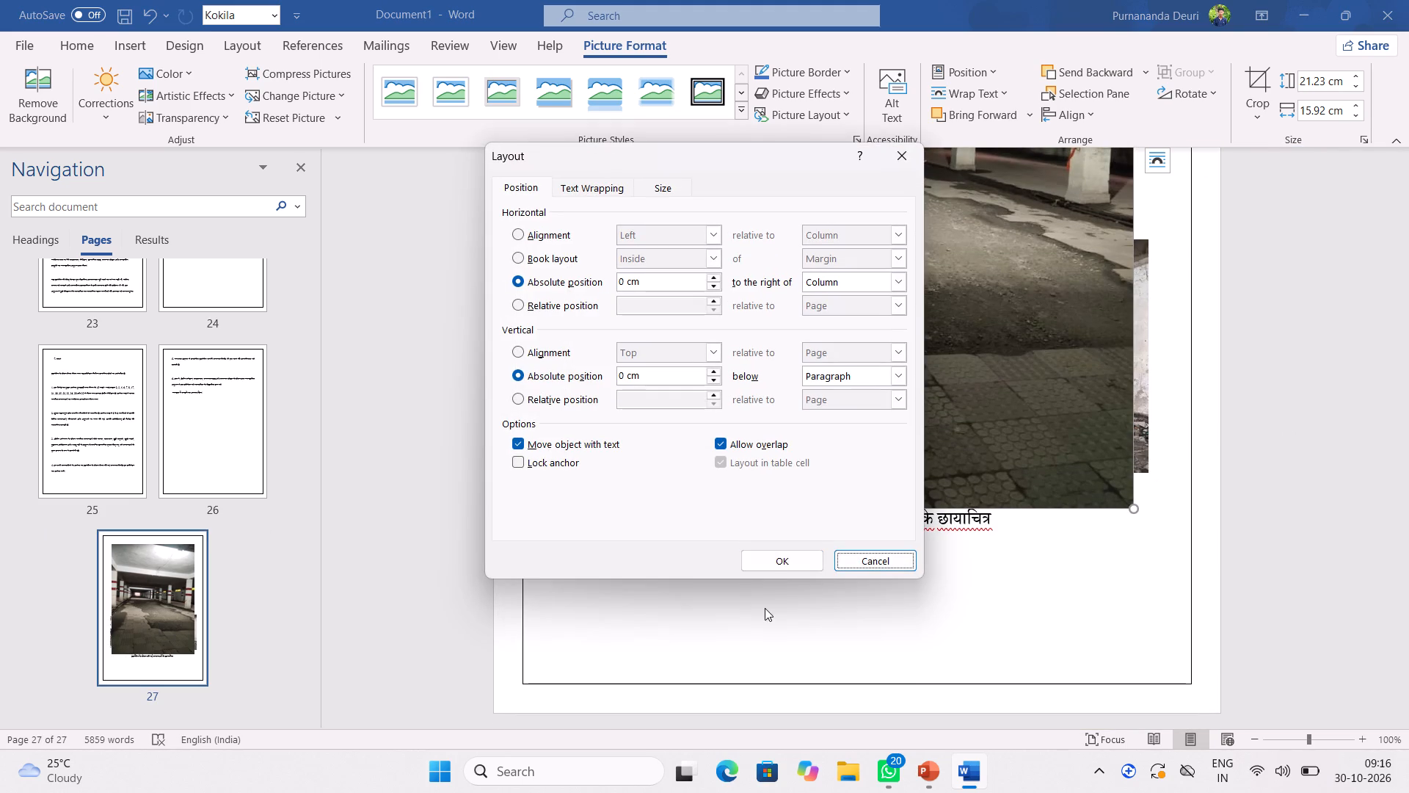
left_click(784, 564)
Scale the parking basement photo down to about 12.9 cm high × 9.67 cm wide and move it lower on the page.
scroll(1076, 446, "up", 8)
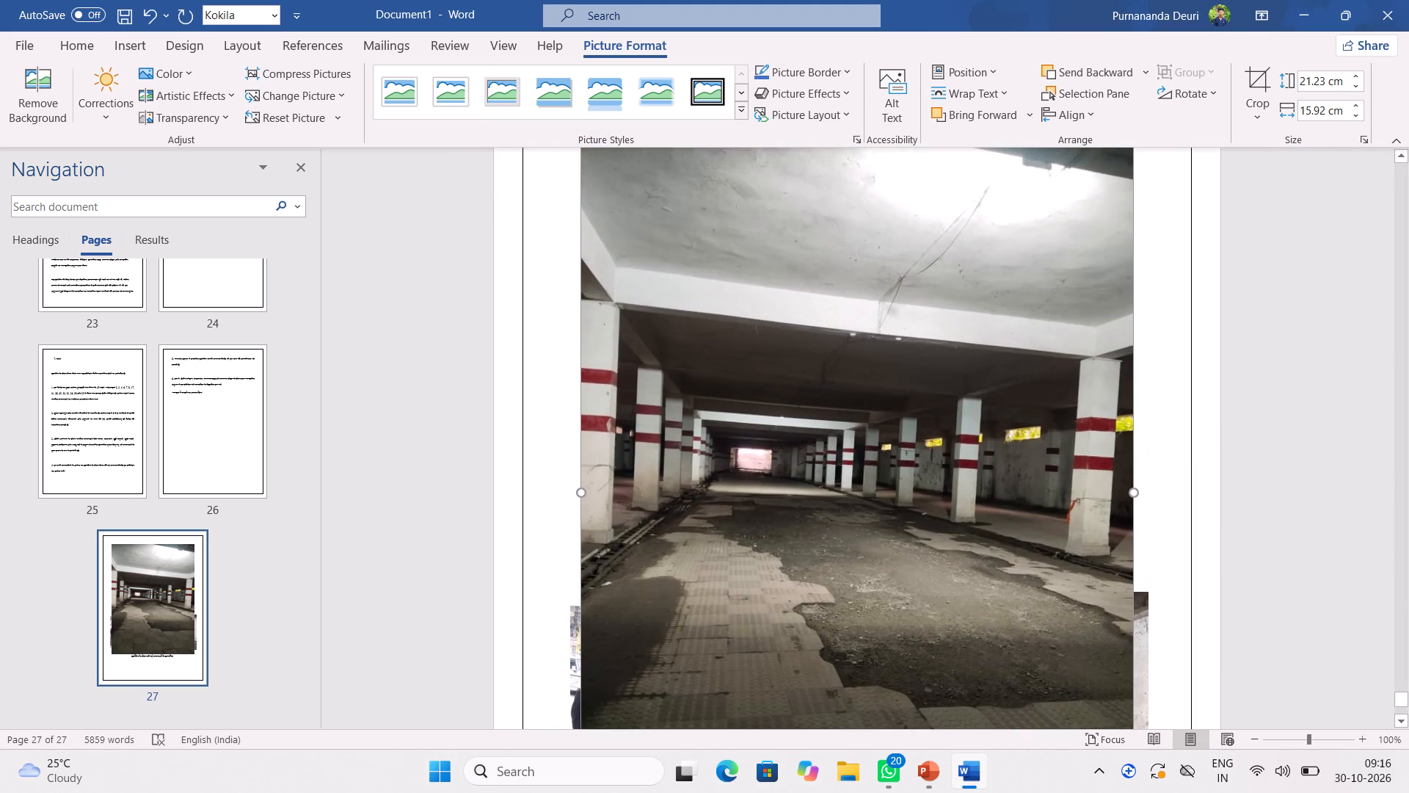
scroll(1109, 329, "up", 3)
left_click_drag(1130, 253, 1066, 414)
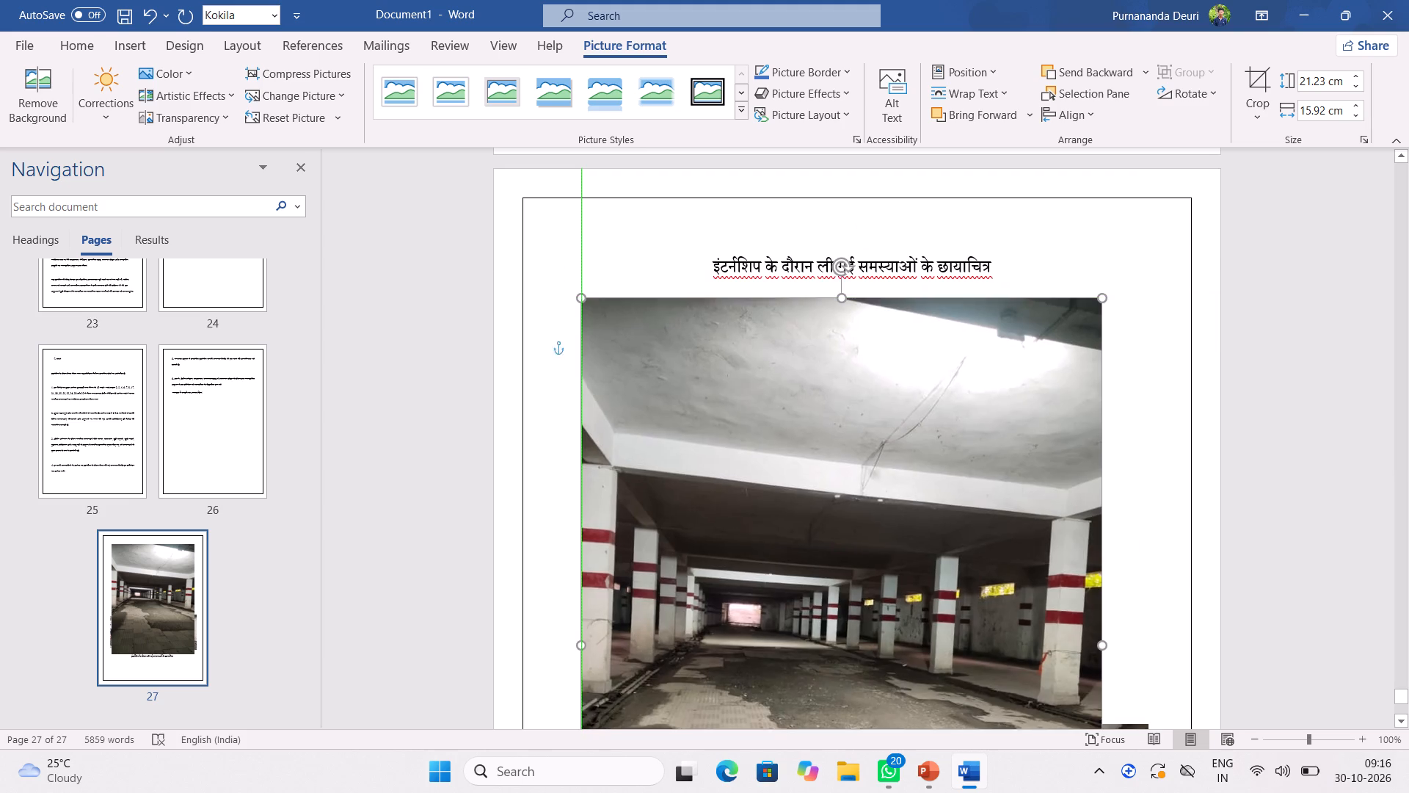
left_click_drag(1066, 414, 917, 676)
scroll(1209, 396, "down", 2)
left_click_drag(789, 322, 798, 584)
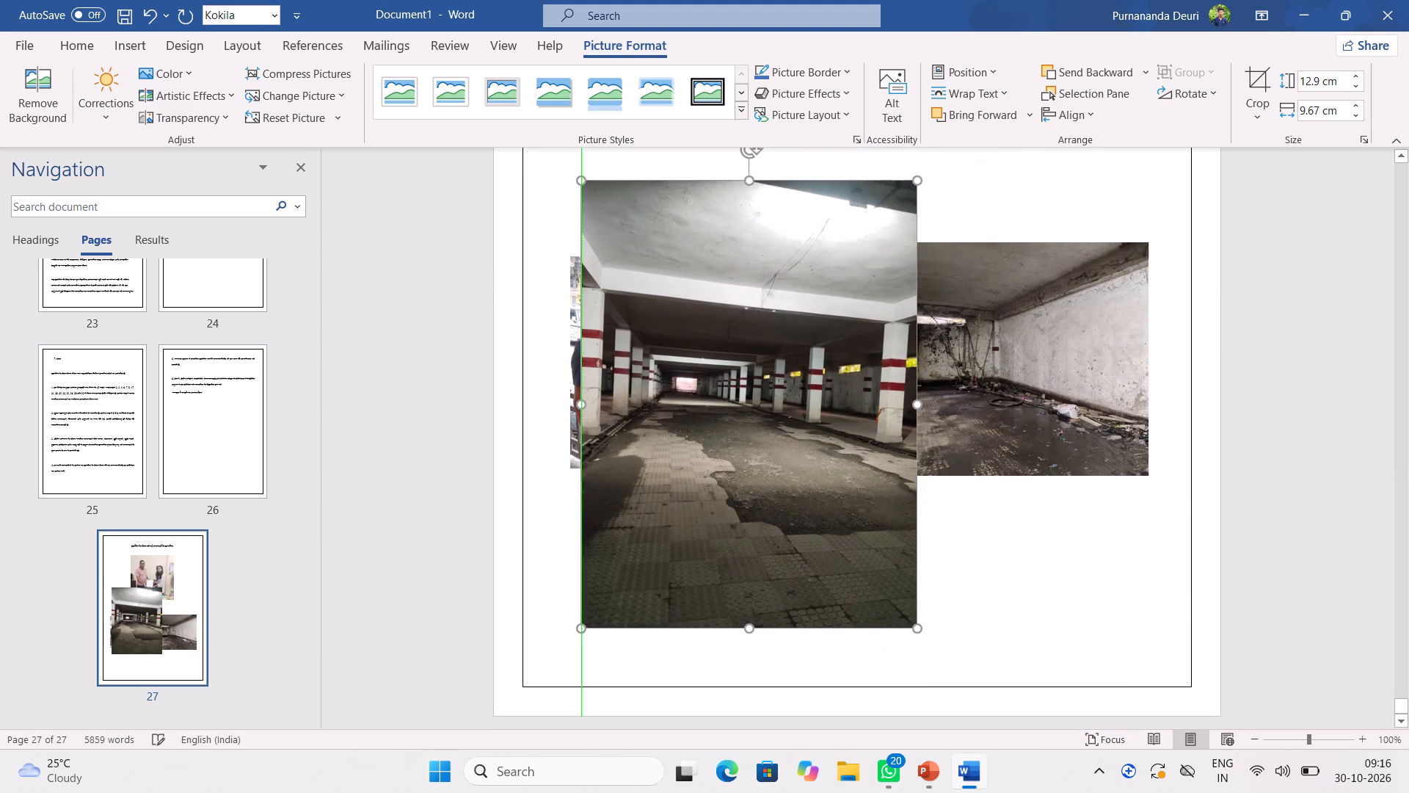
left_click_drag(798, 584, 810, 653)
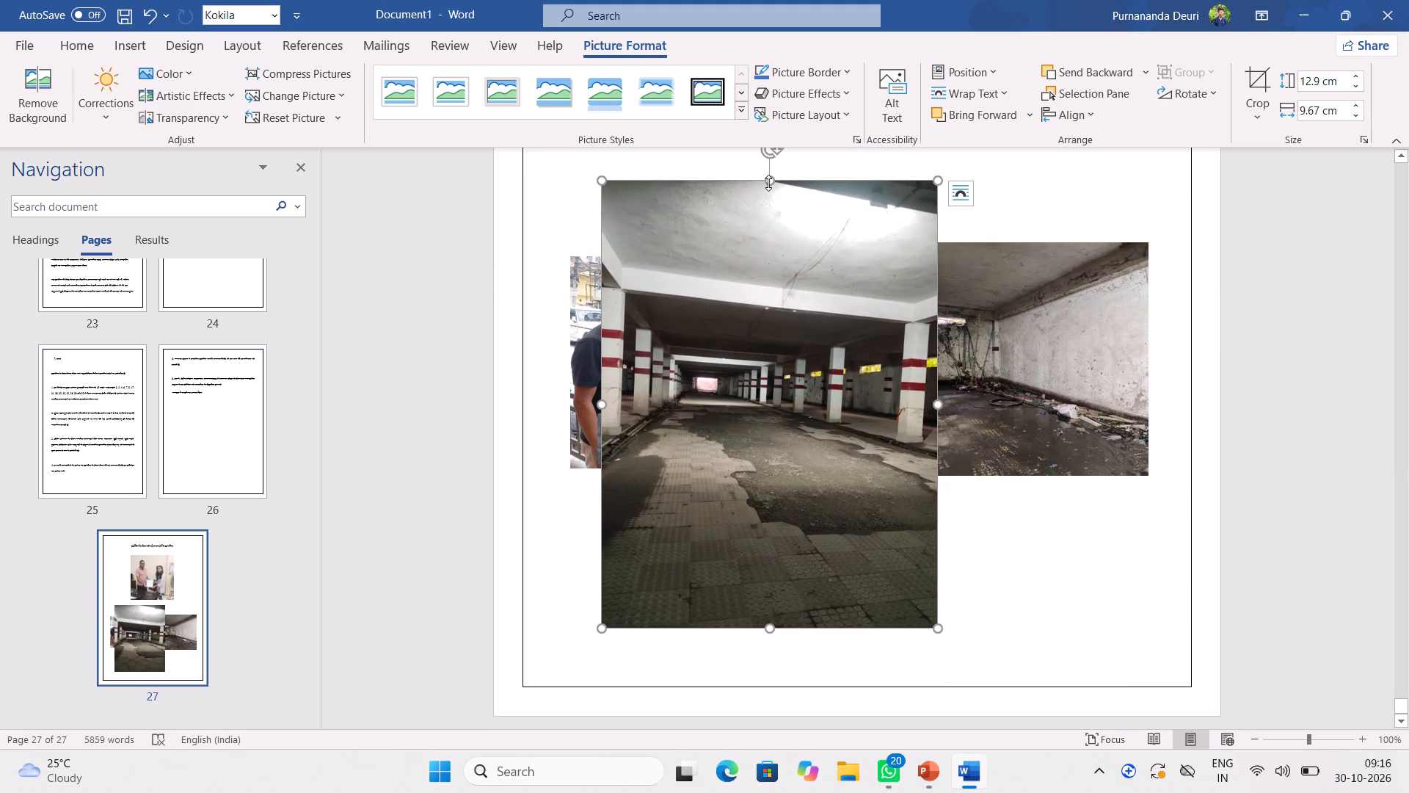
Squash the parking basement photo to about 7.69 cm high, narrow it to about 6.84 cm, and nudge it down between the two lower photos.
left_click_drag(768, 183, 785, 361)
left_click_drag(787, 356, 787, 346)
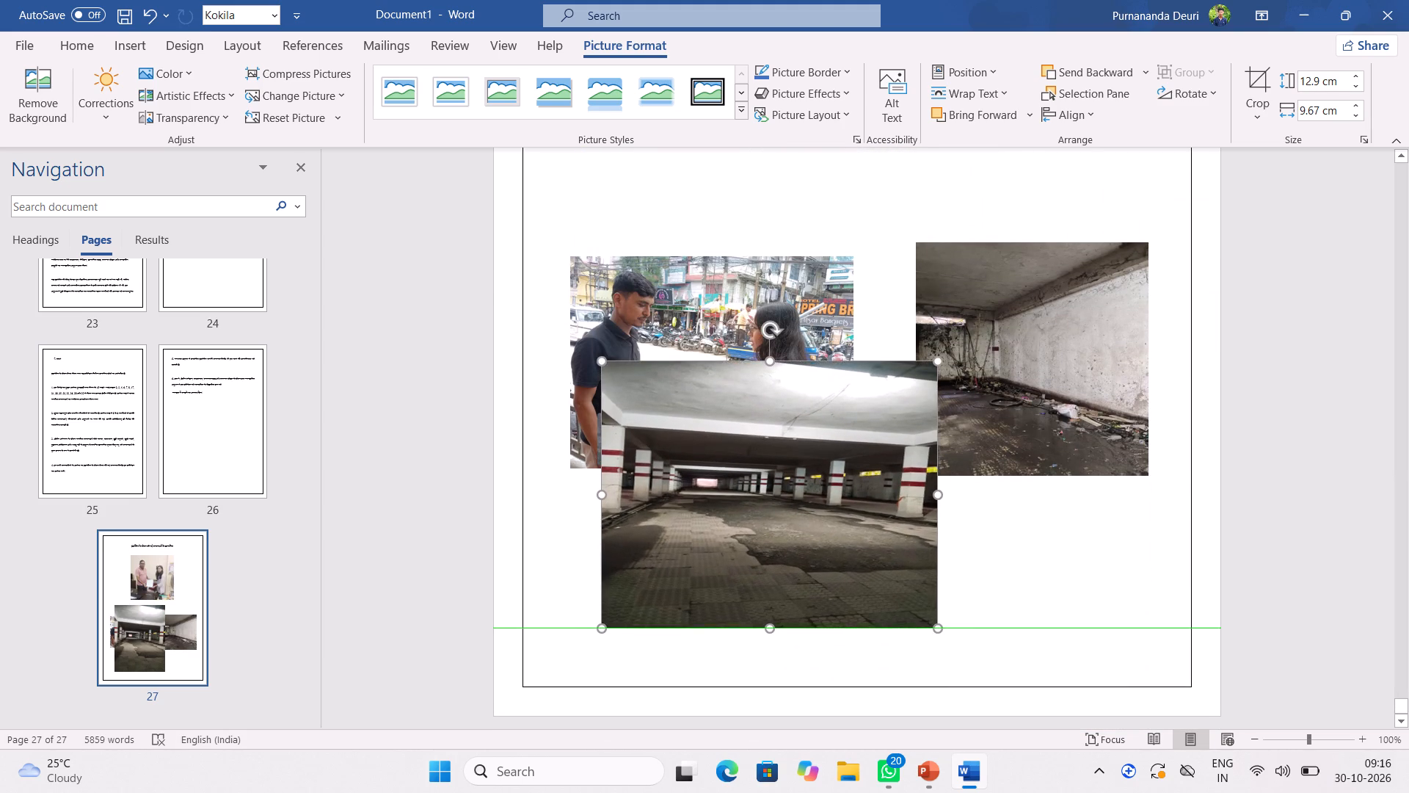
left_click_drag(787, 346, 787, 344)
left_click_drag(601, 611, 619, 584)
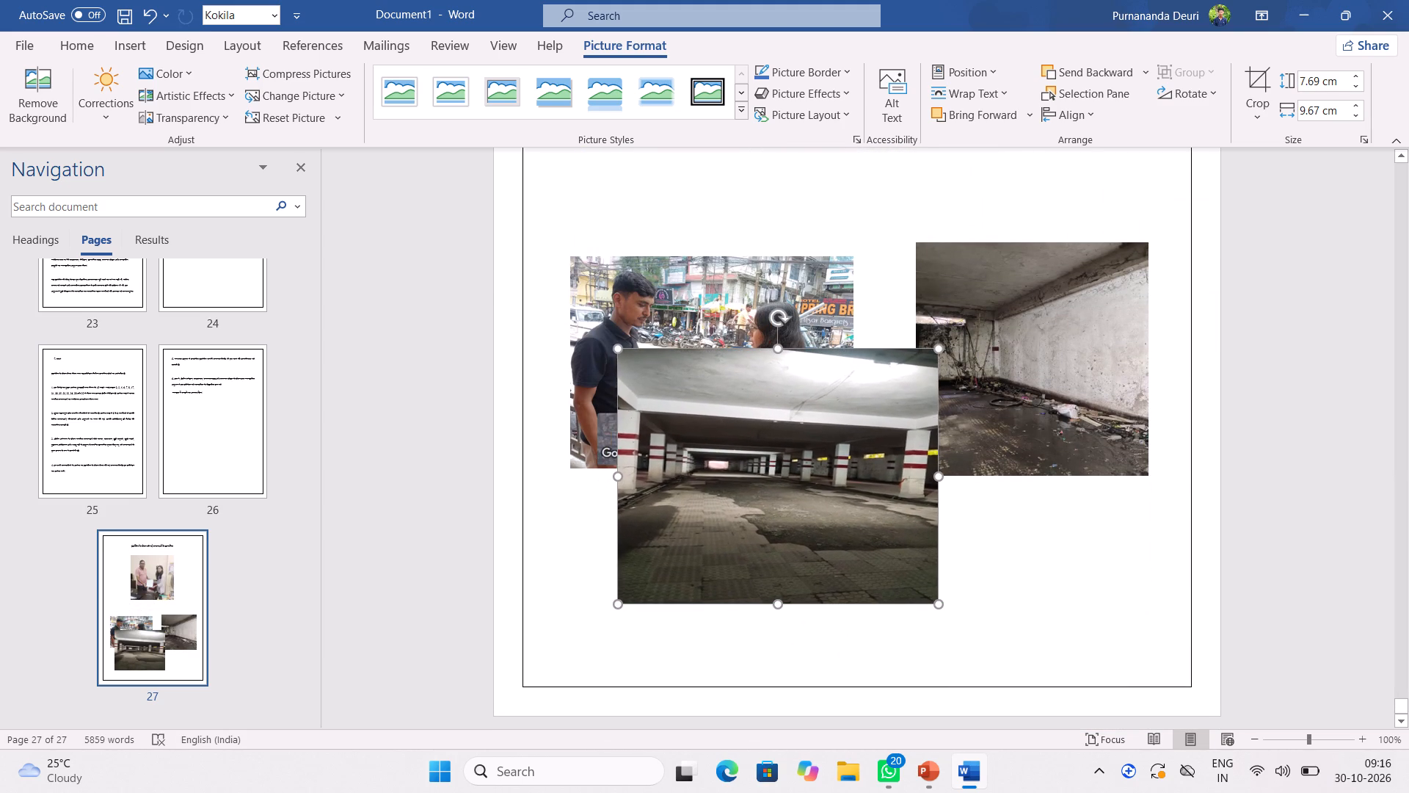
left_click_drag(619, 584, 781, 616)
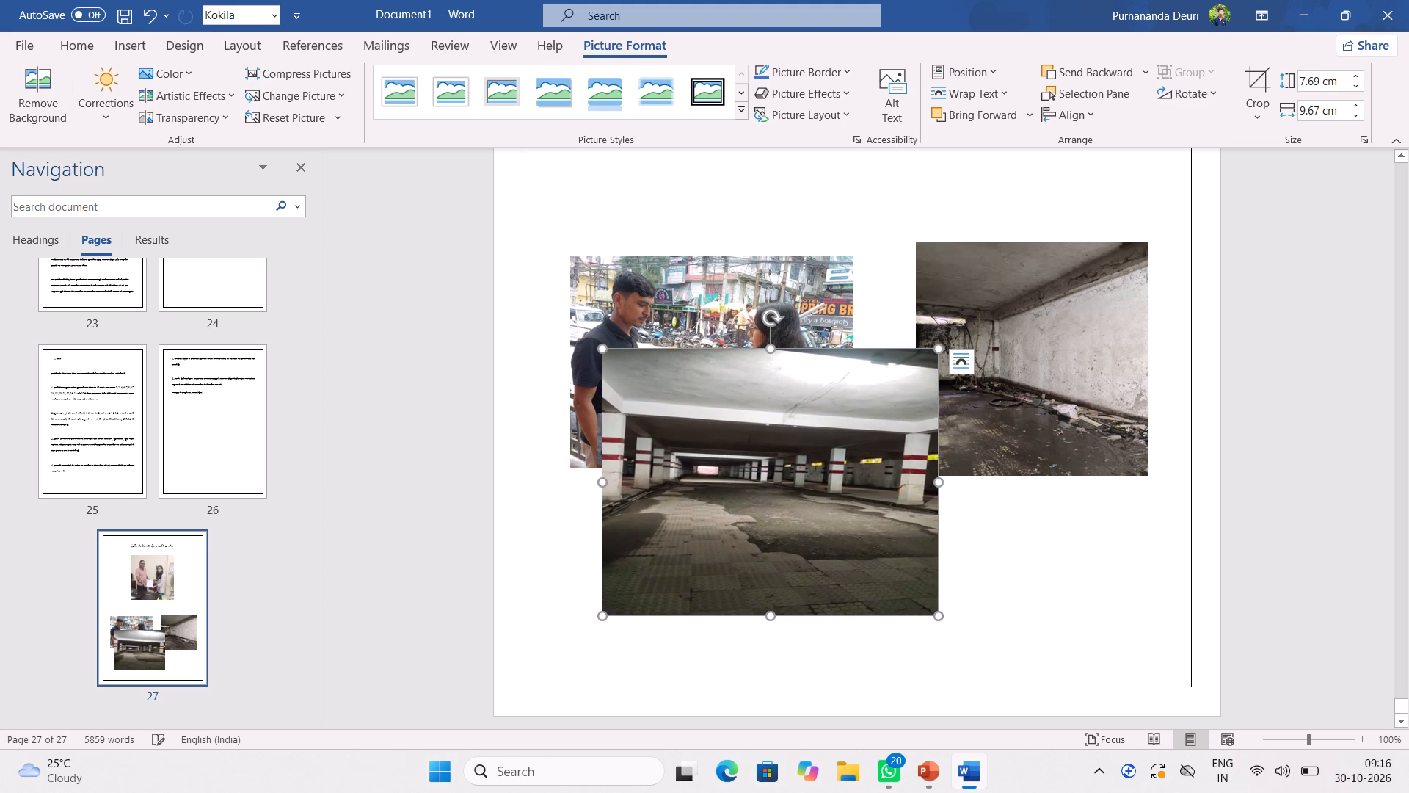
left_click_drag(605, 482, 632, 487)
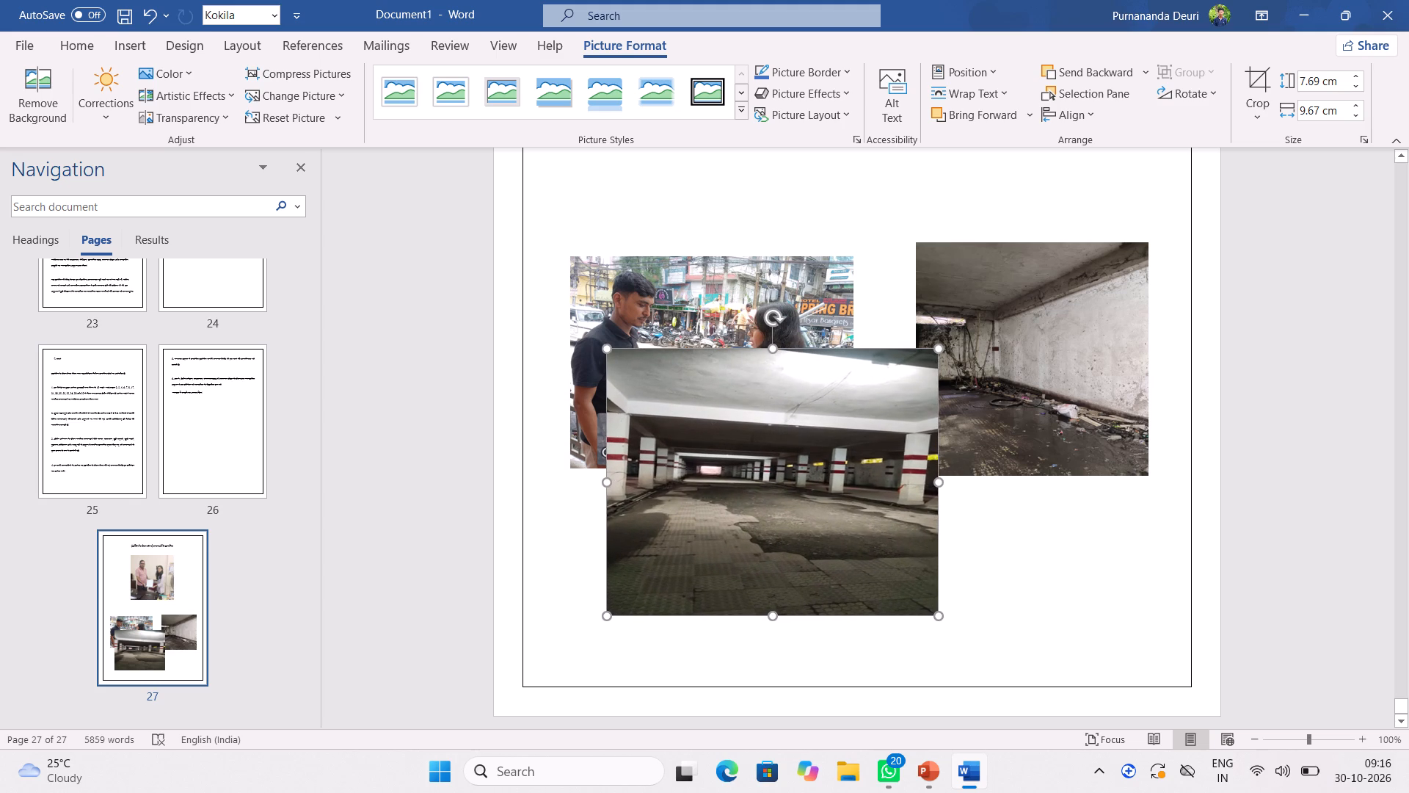
left_click_drag(632, 487, 701, 505)
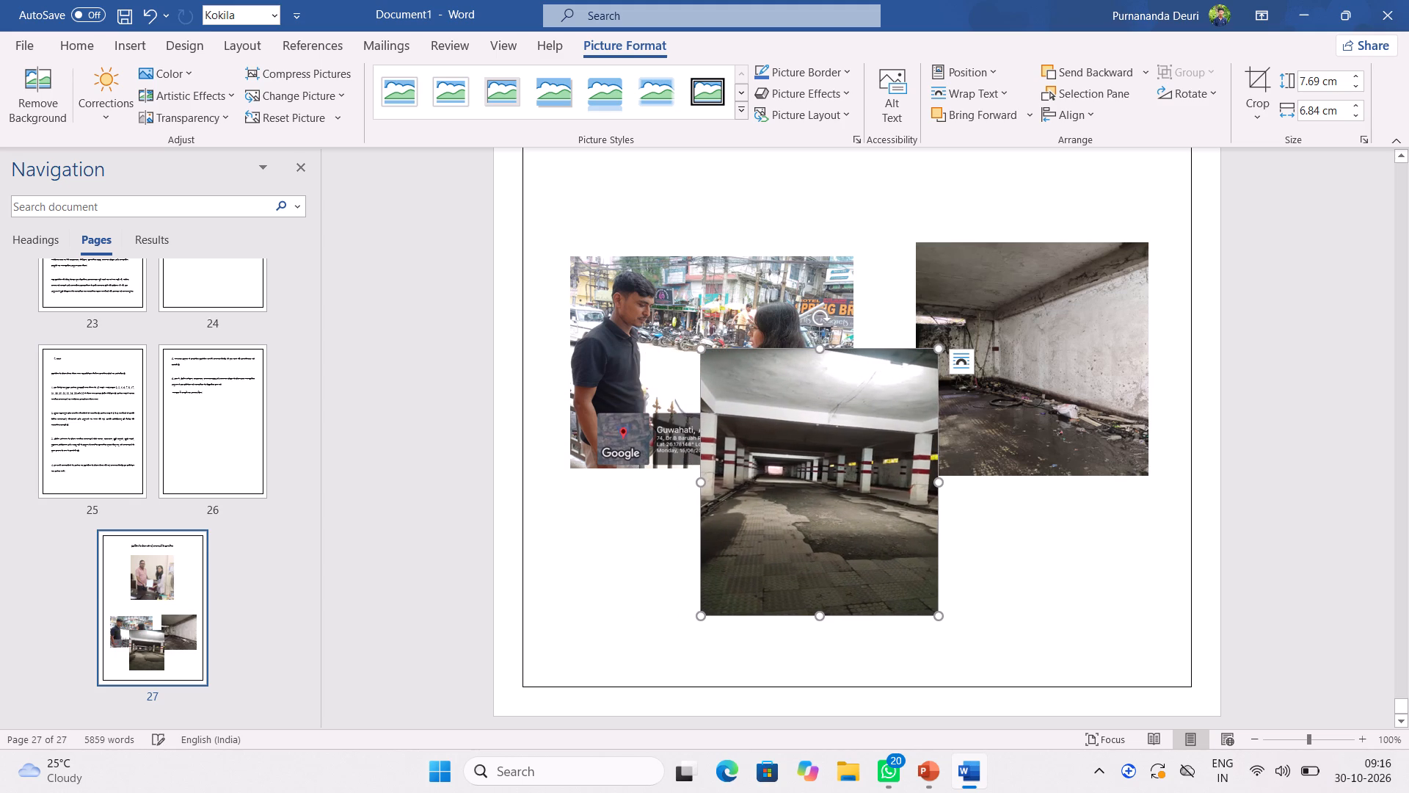
left_click_drag(849, 466, 842, 649)
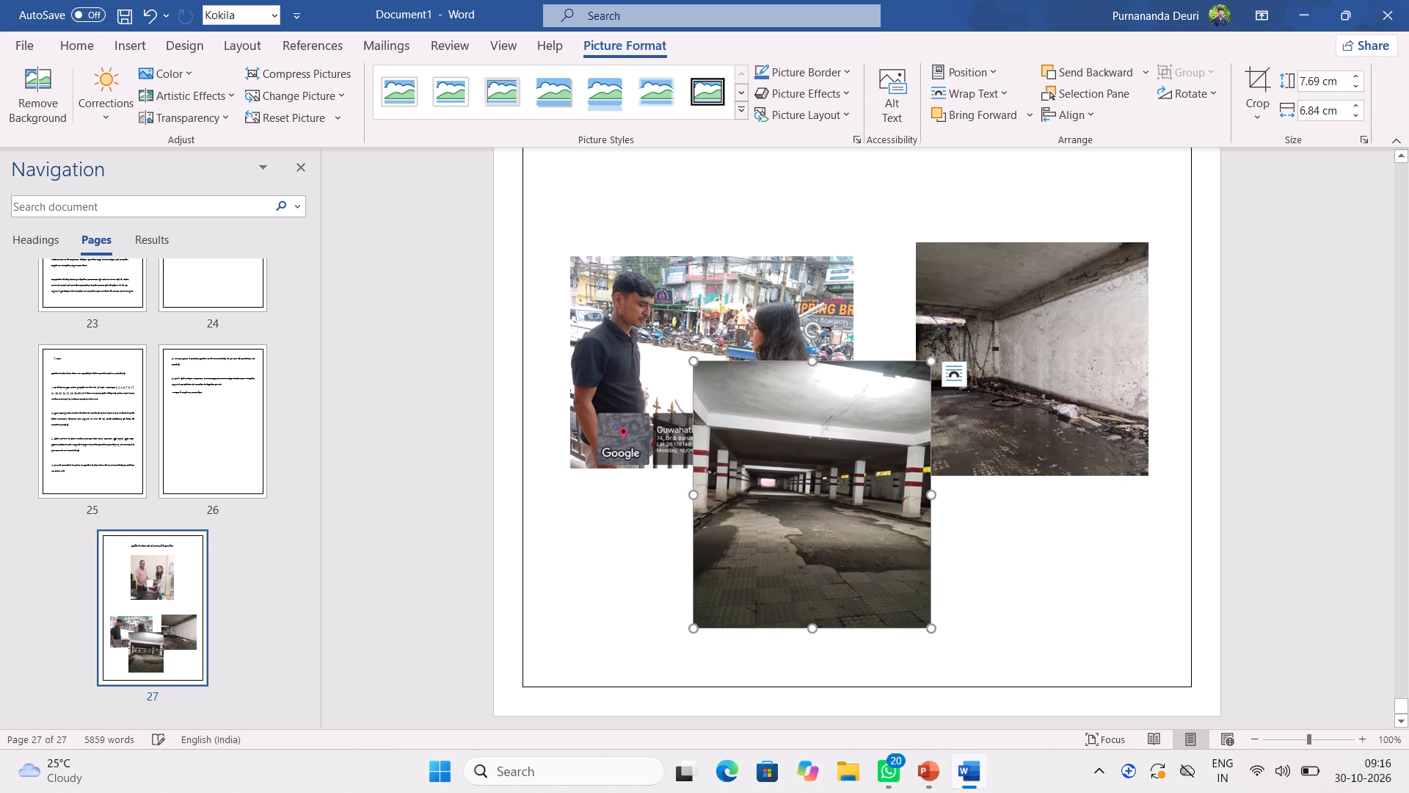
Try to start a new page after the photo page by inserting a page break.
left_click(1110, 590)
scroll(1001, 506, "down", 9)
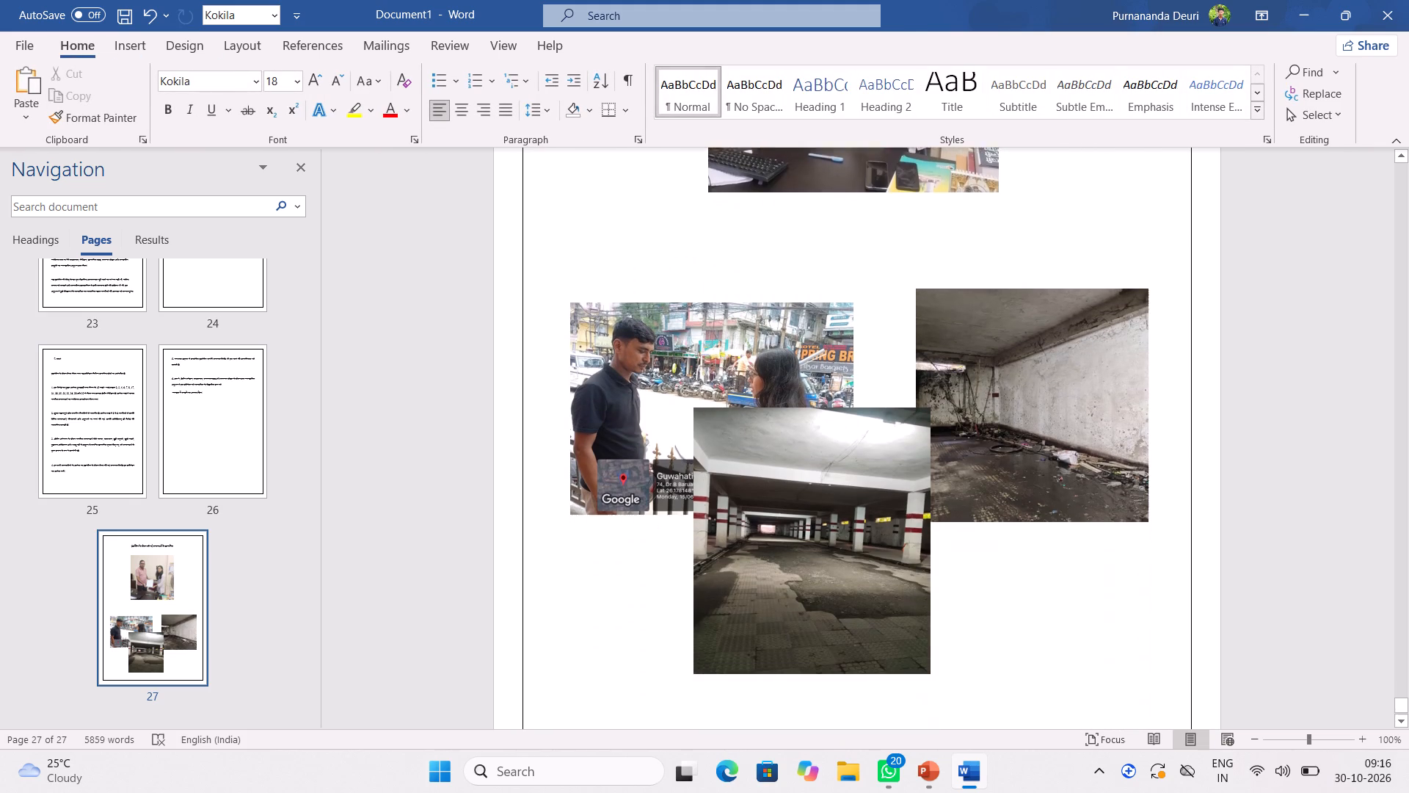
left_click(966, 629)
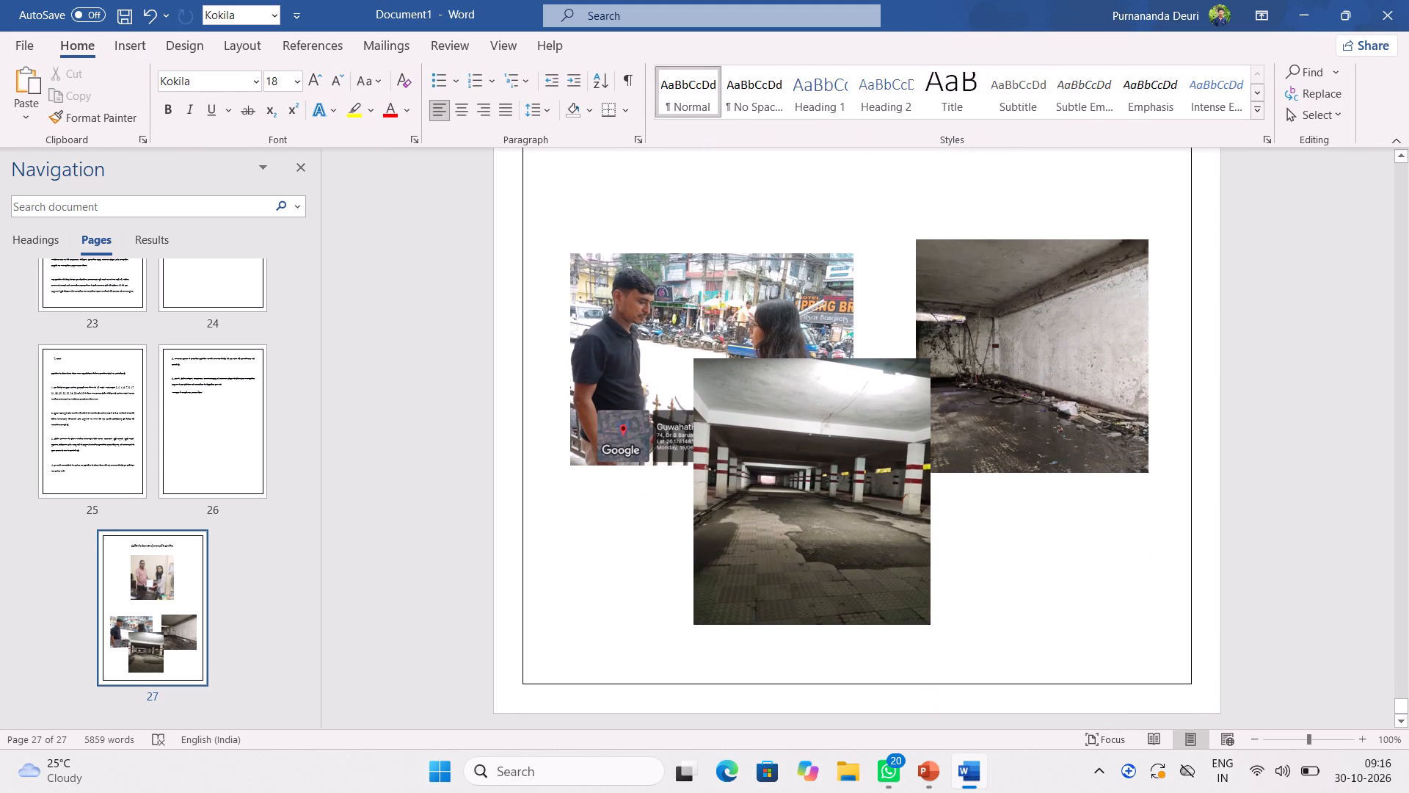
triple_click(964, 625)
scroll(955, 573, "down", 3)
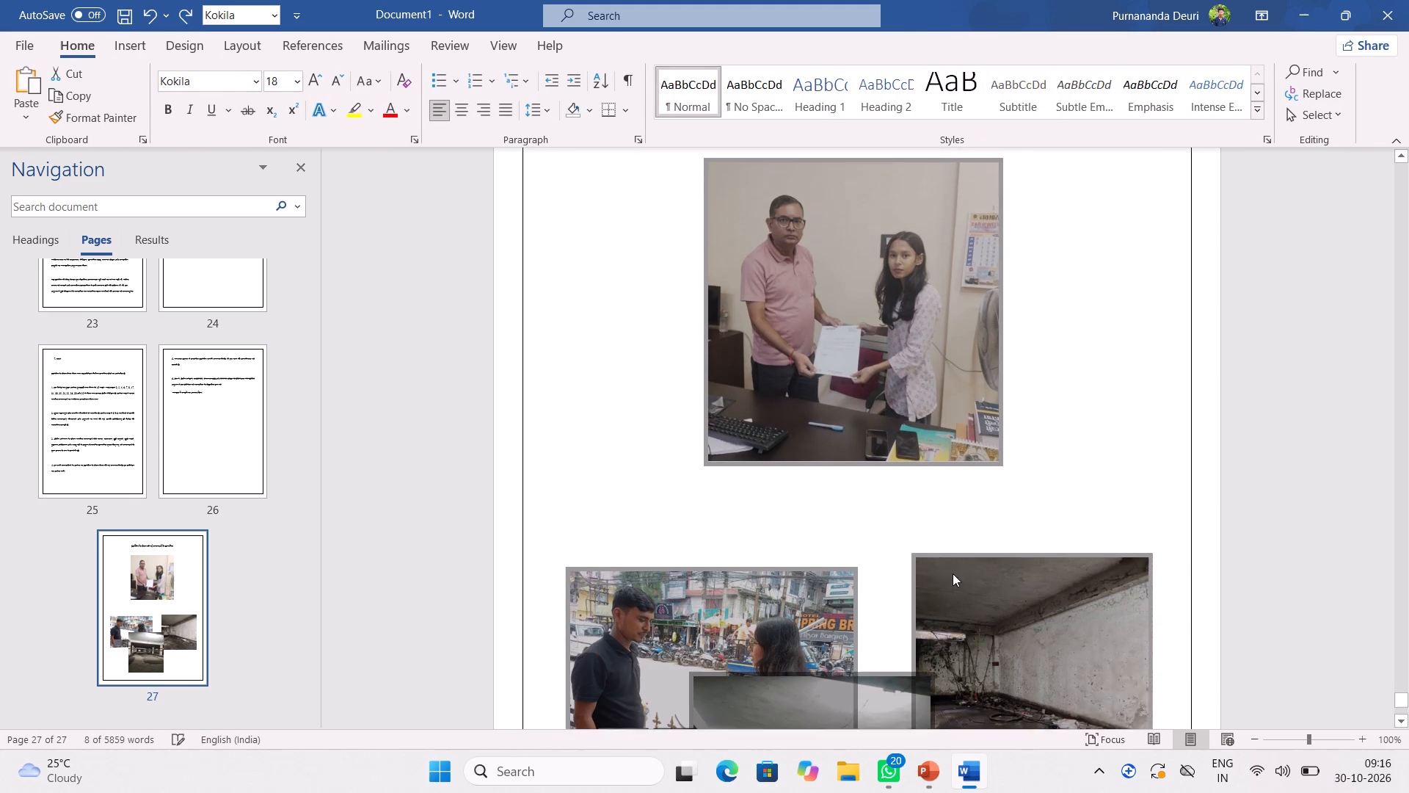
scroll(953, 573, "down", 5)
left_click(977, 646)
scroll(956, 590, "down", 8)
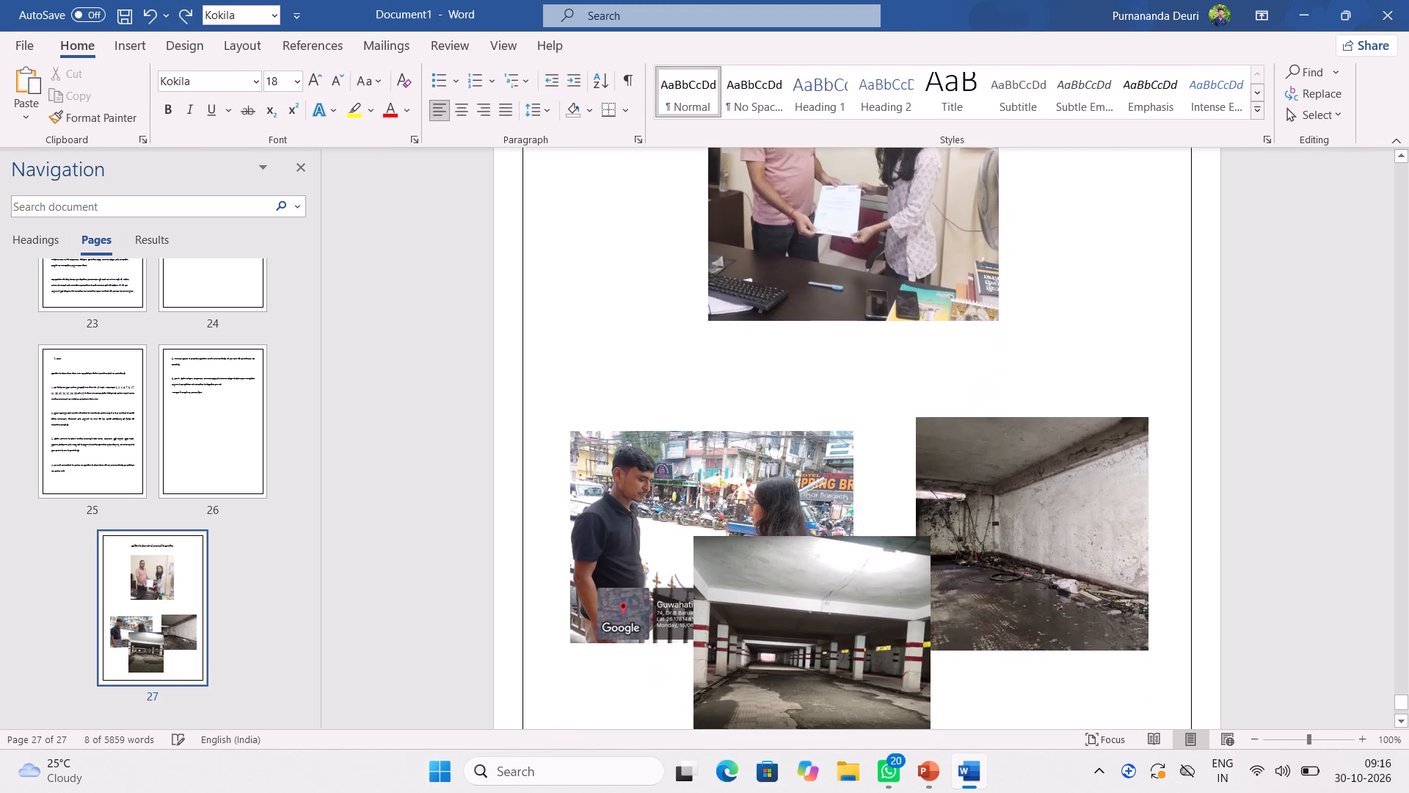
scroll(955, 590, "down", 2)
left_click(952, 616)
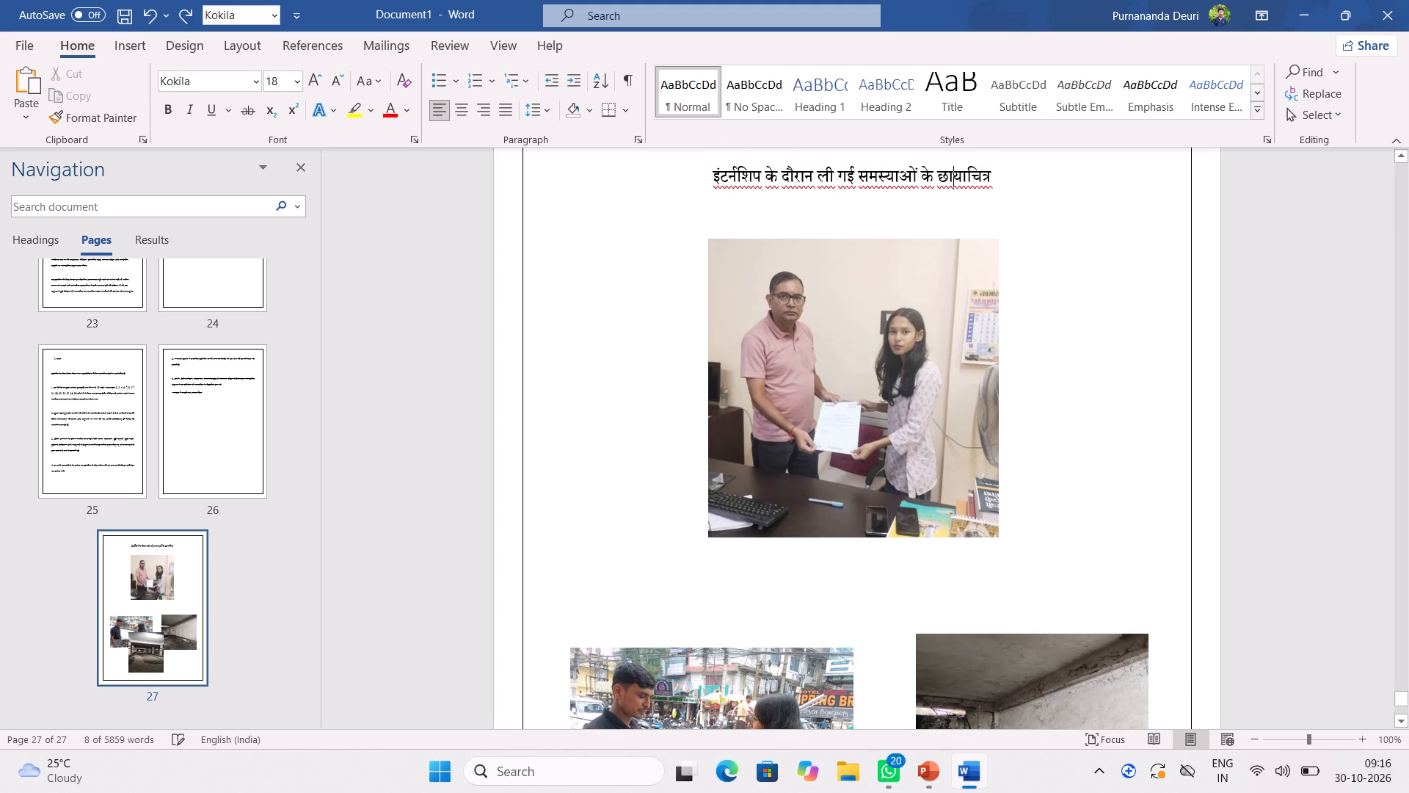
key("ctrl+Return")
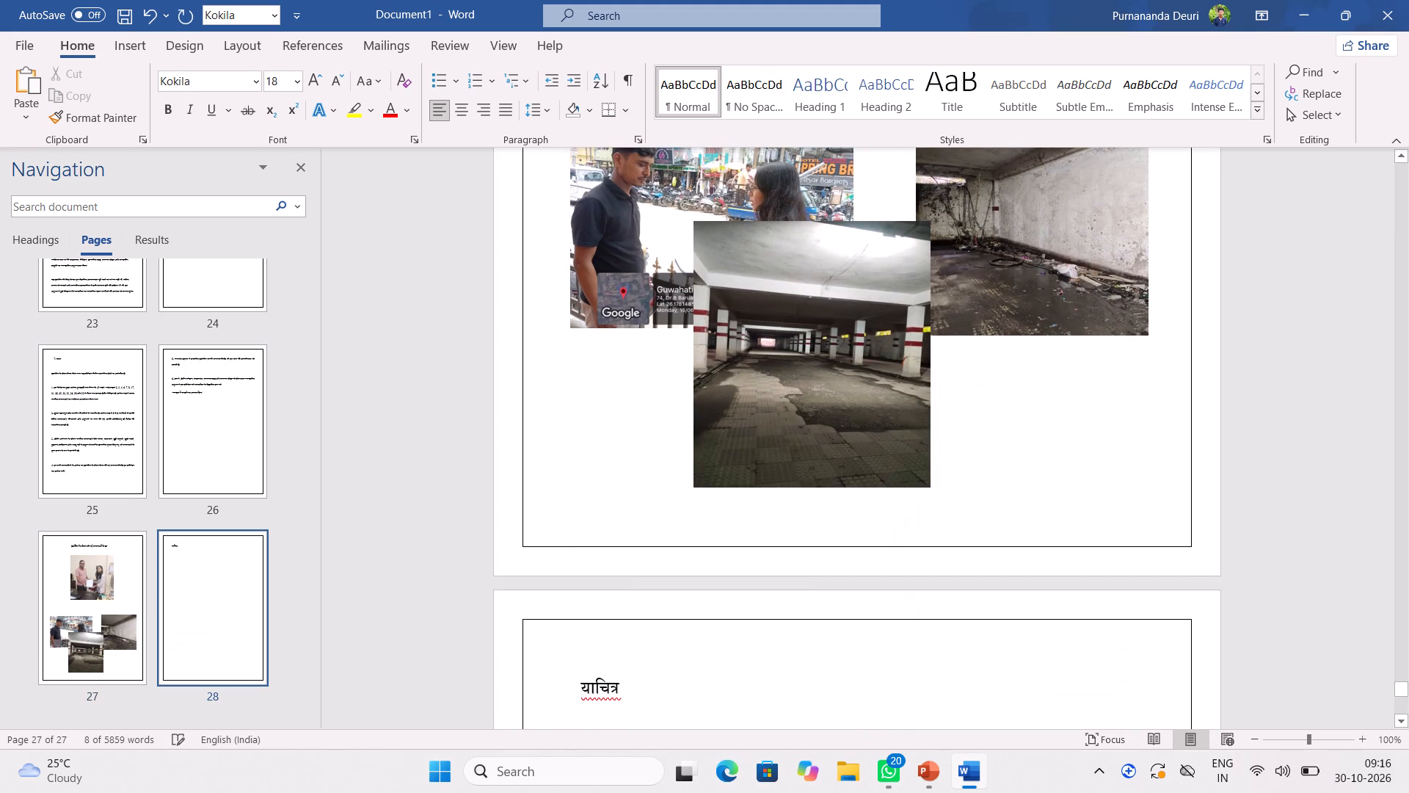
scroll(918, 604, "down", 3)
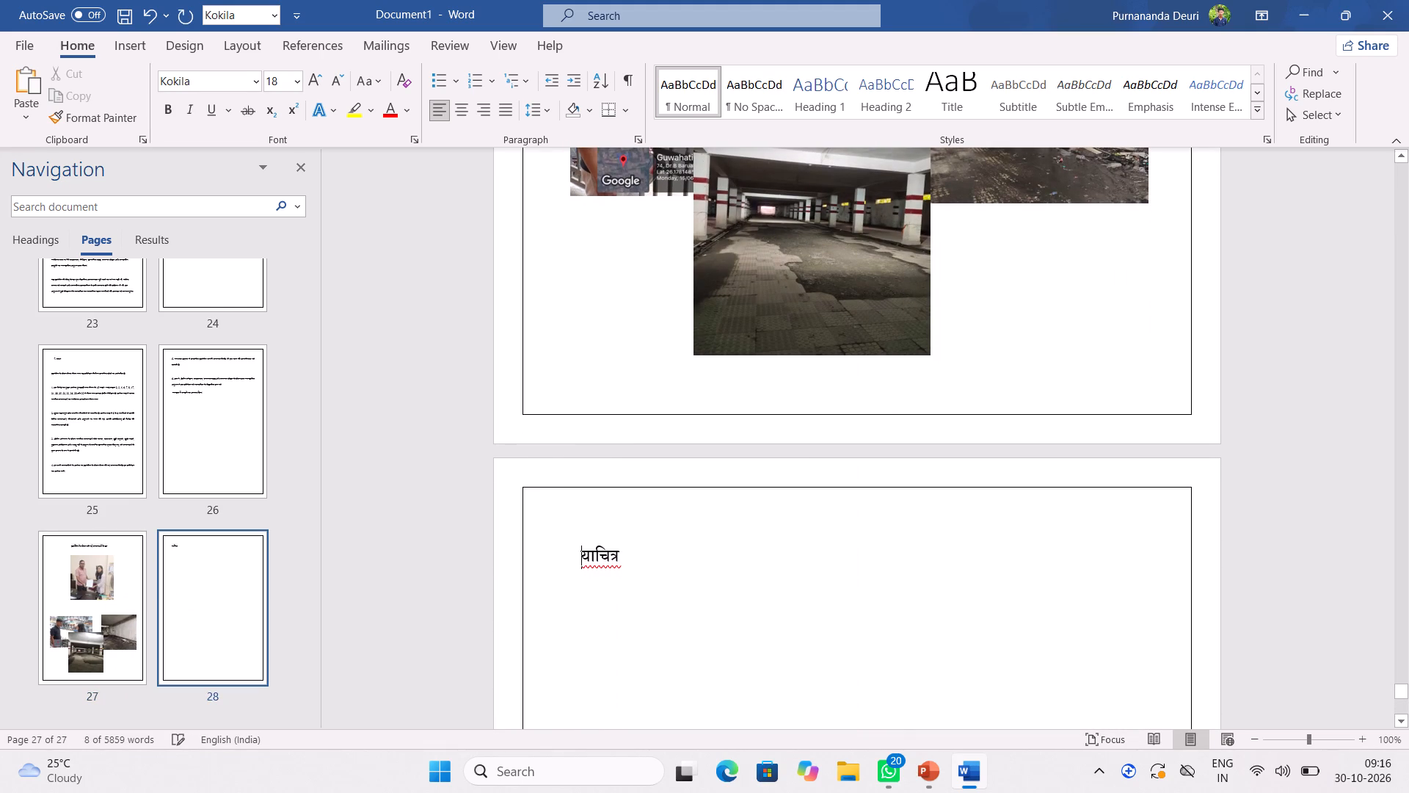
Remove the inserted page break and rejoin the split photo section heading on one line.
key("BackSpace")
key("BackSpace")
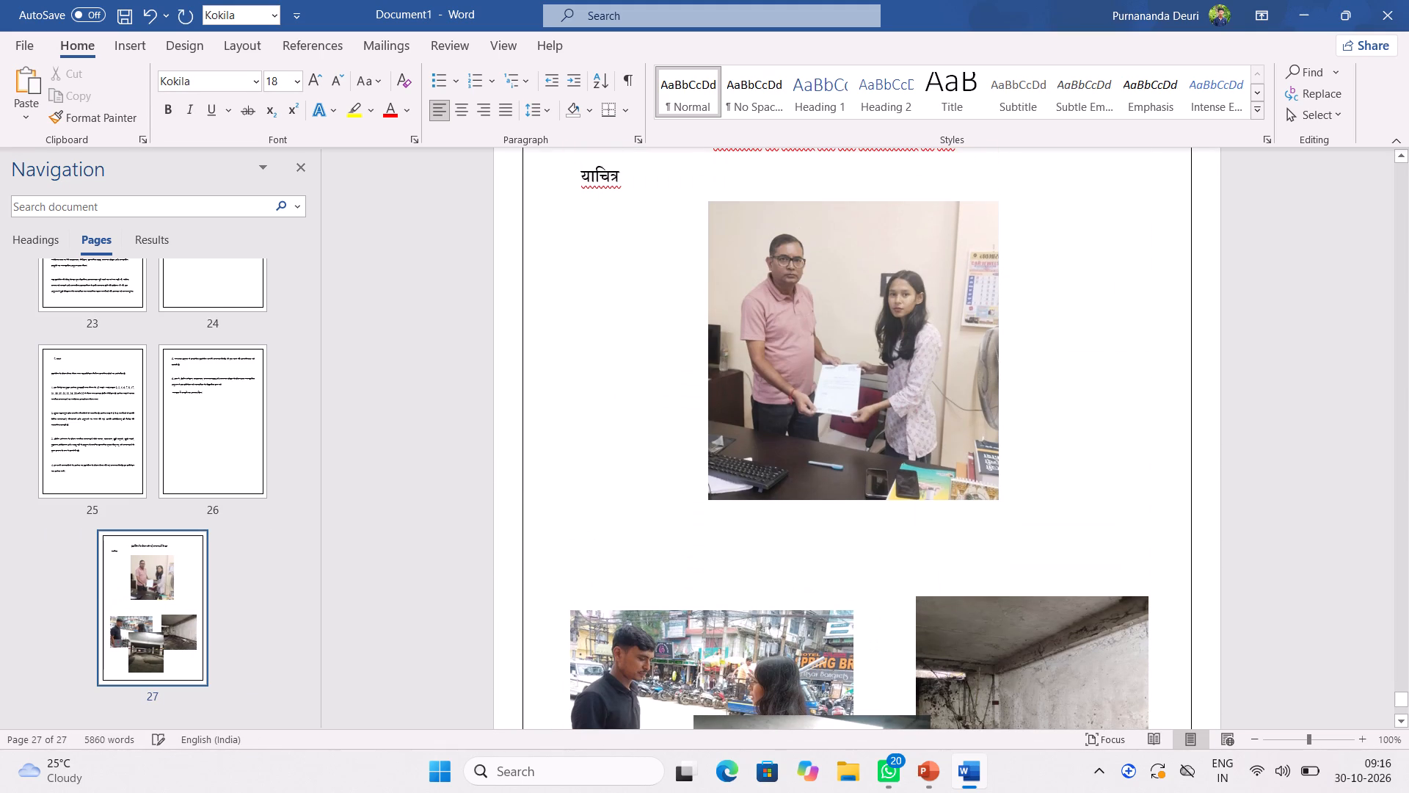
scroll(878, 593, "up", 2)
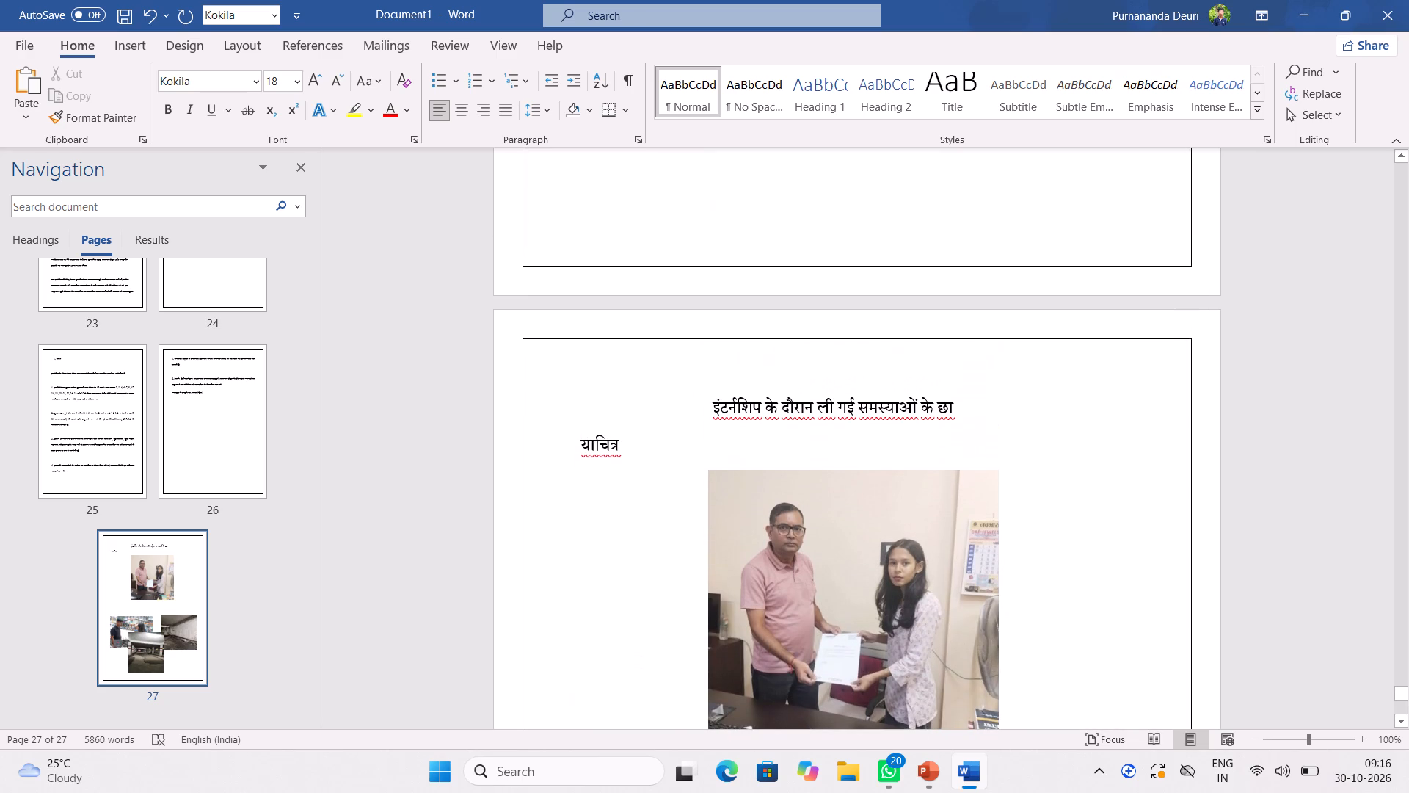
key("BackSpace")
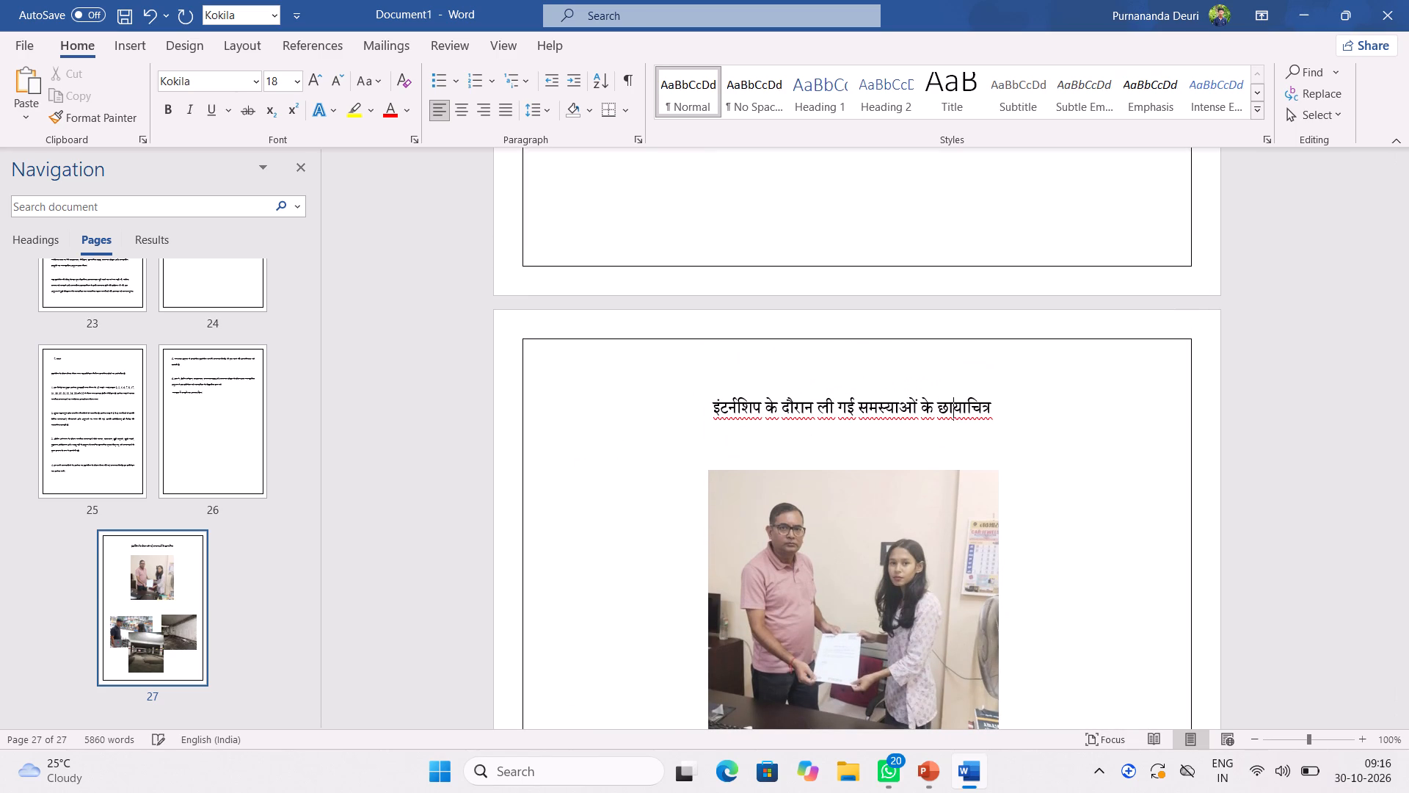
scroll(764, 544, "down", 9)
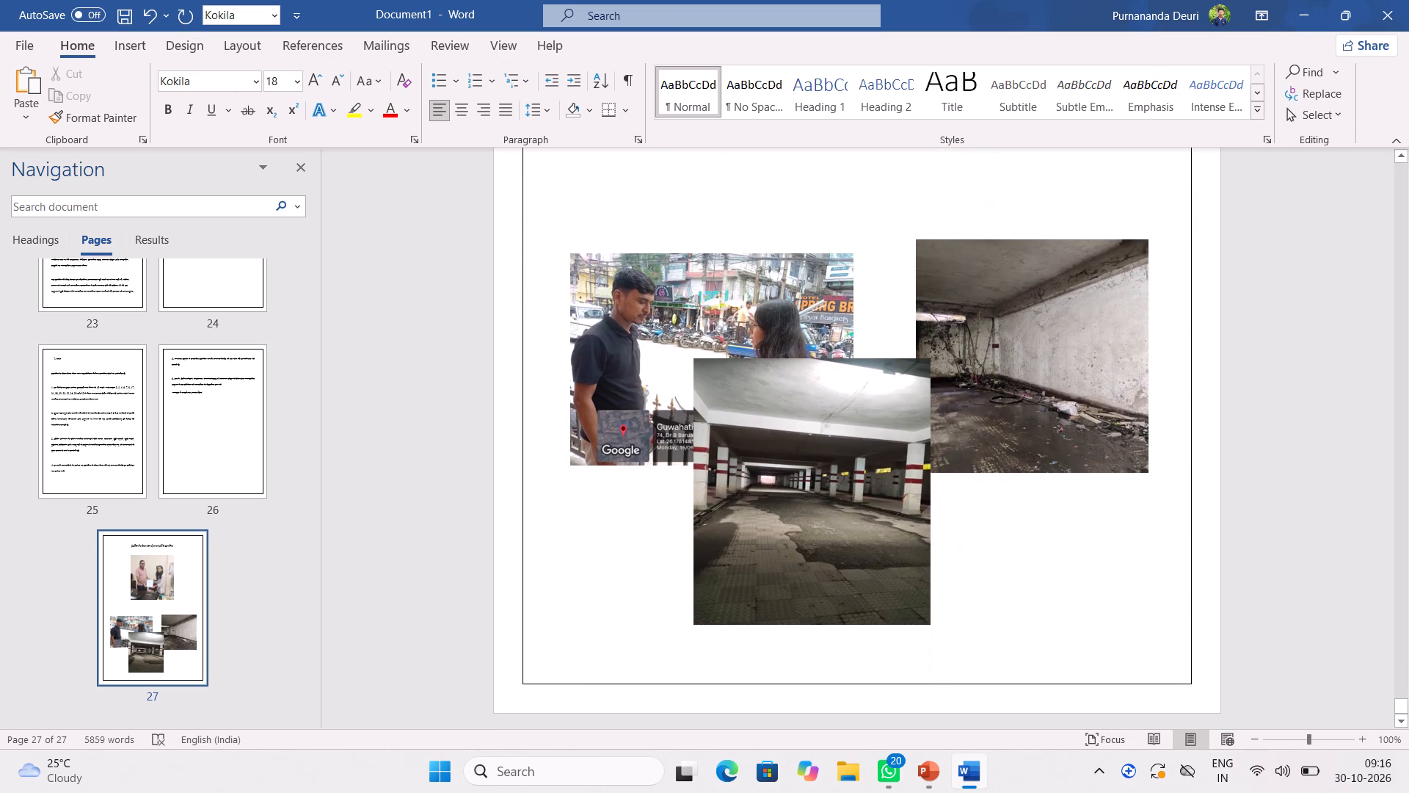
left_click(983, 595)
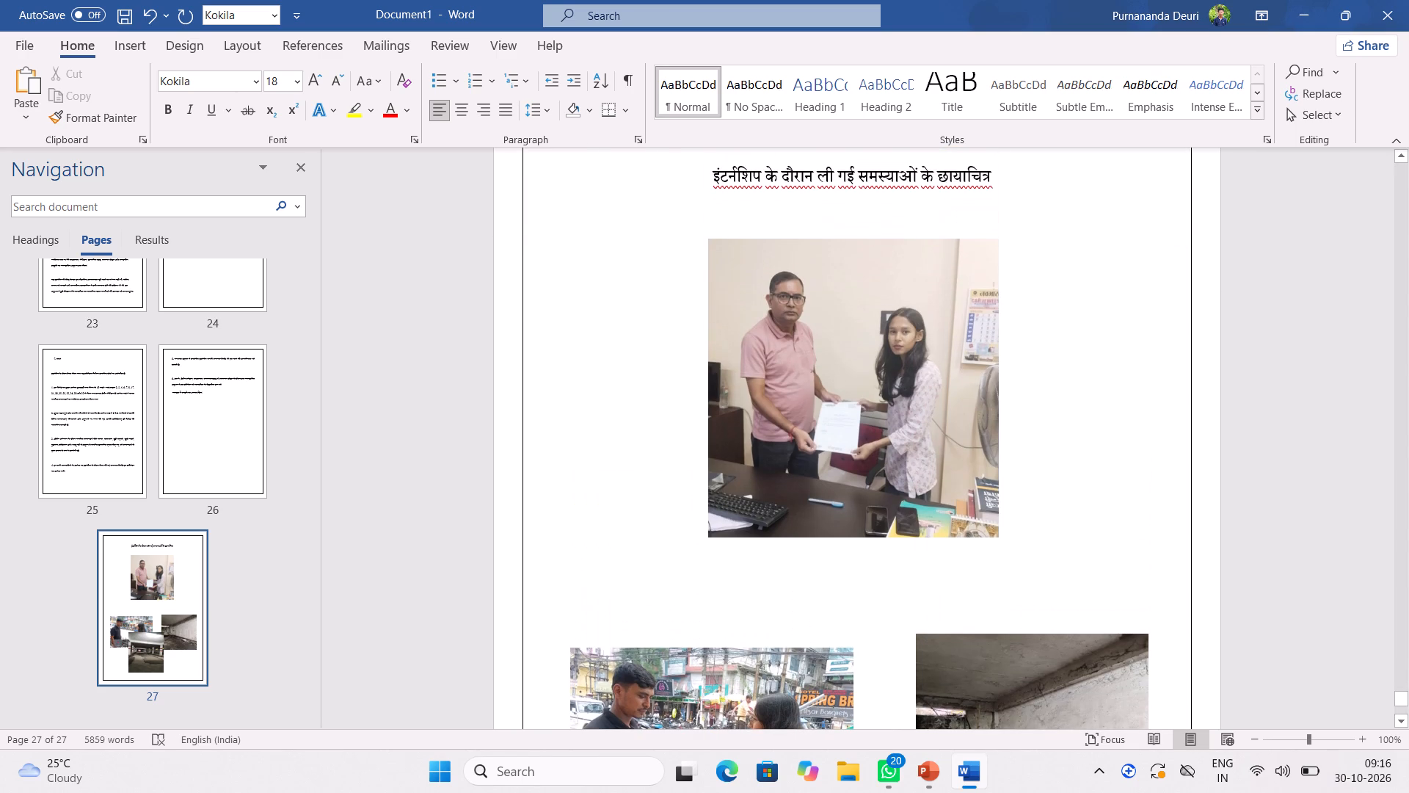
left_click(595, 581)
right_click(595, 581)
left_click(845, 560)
Add two blank pages after the photo page by inserting page breaks, starting from the end of the photo section heading.
left_click(1001, 189)
key("ctrl+Return")
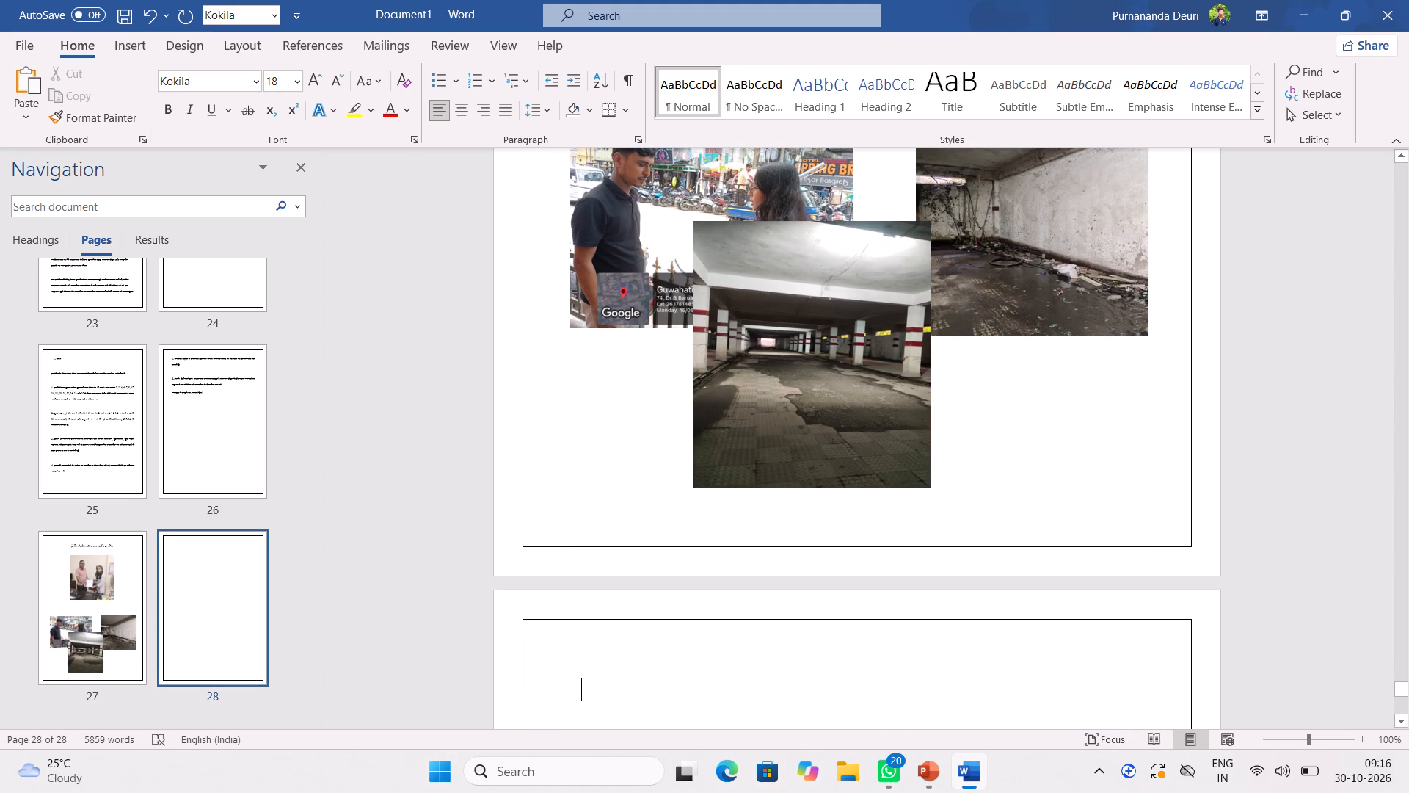
scroll(776, 656, "down", 5)
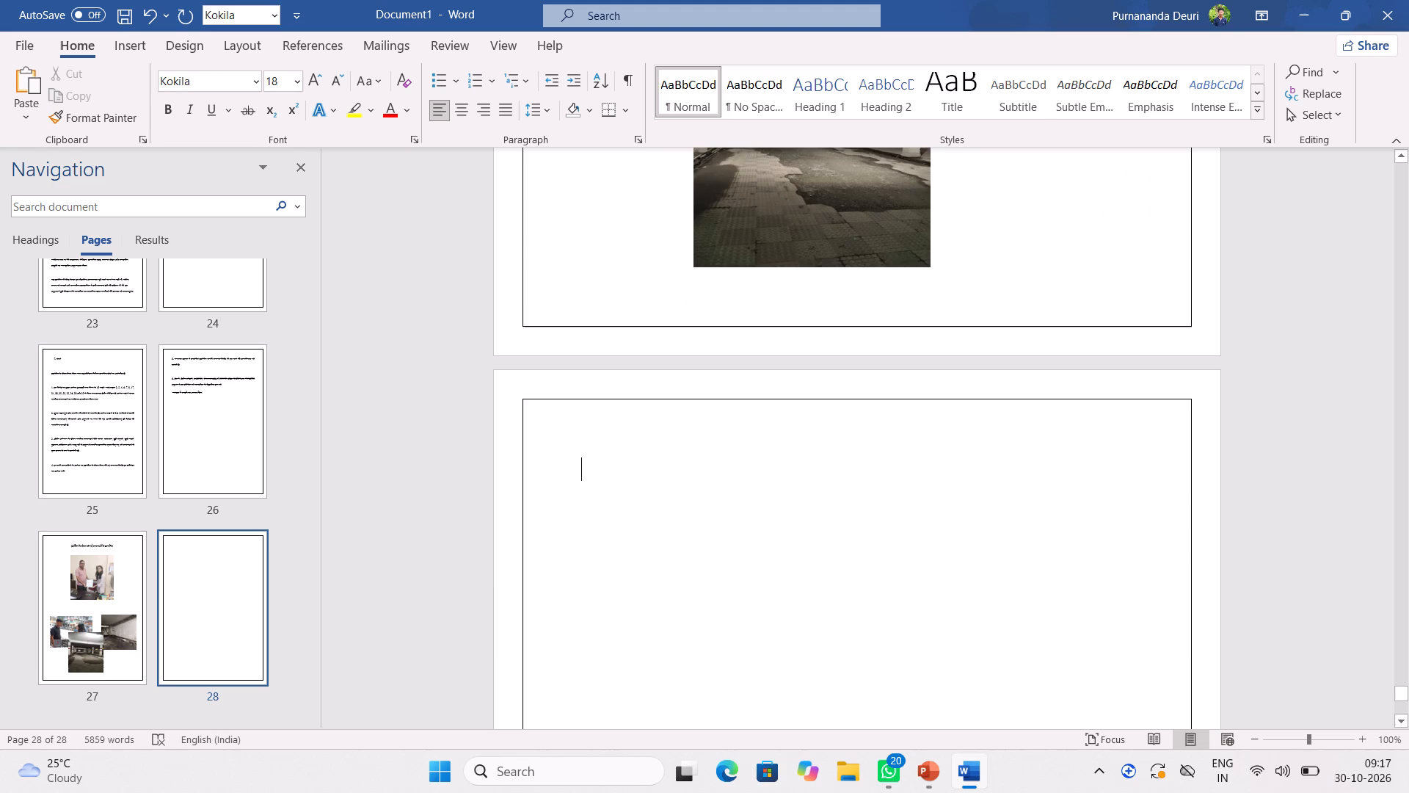
key("ctrl+Return")
scroll(749, 345, "up", 2)
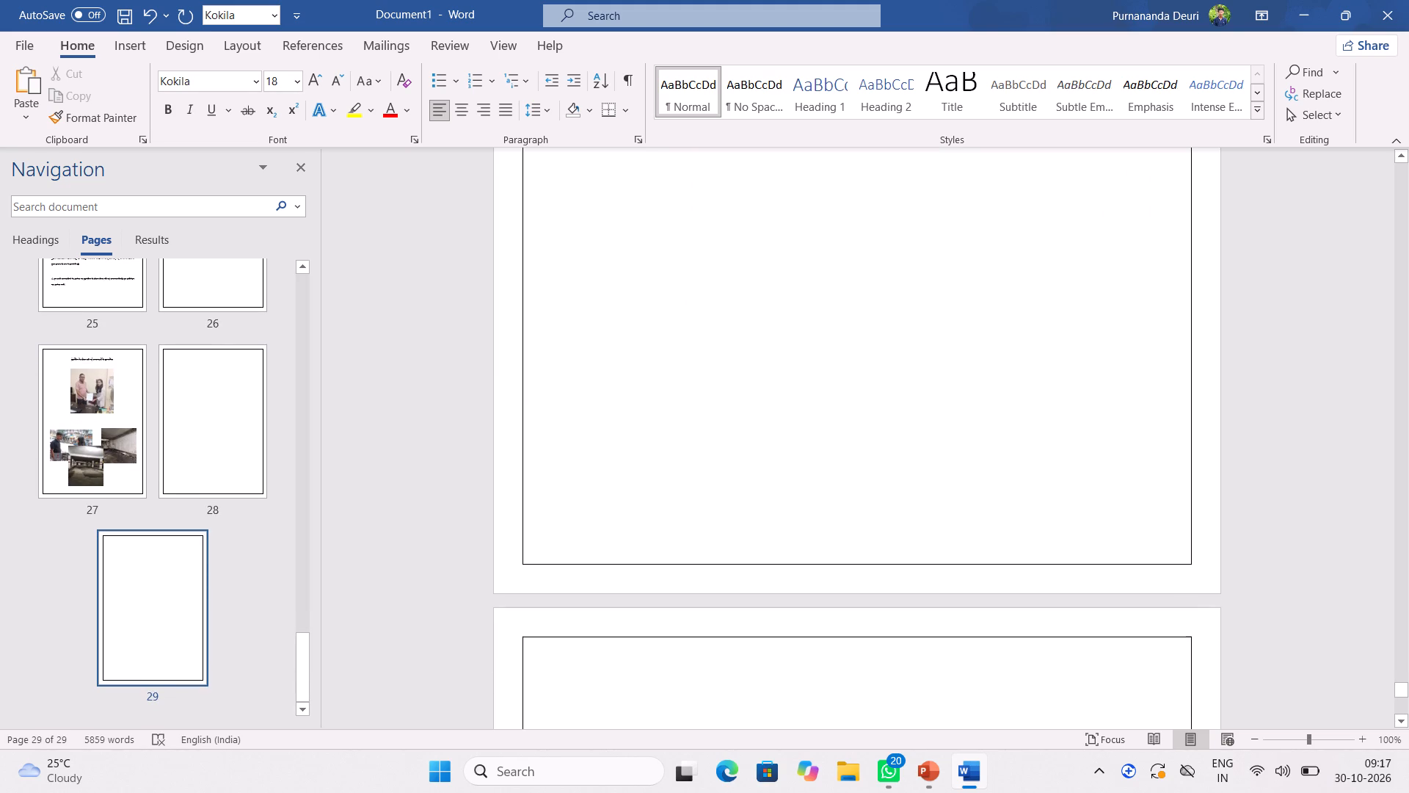
Insert the picture "WhatsApp Image 2026-10-30 at 05.38.22 a" from the Downloads folder on the first blank page, page 28.
left_click(655, 338)
left_click(123, 41)
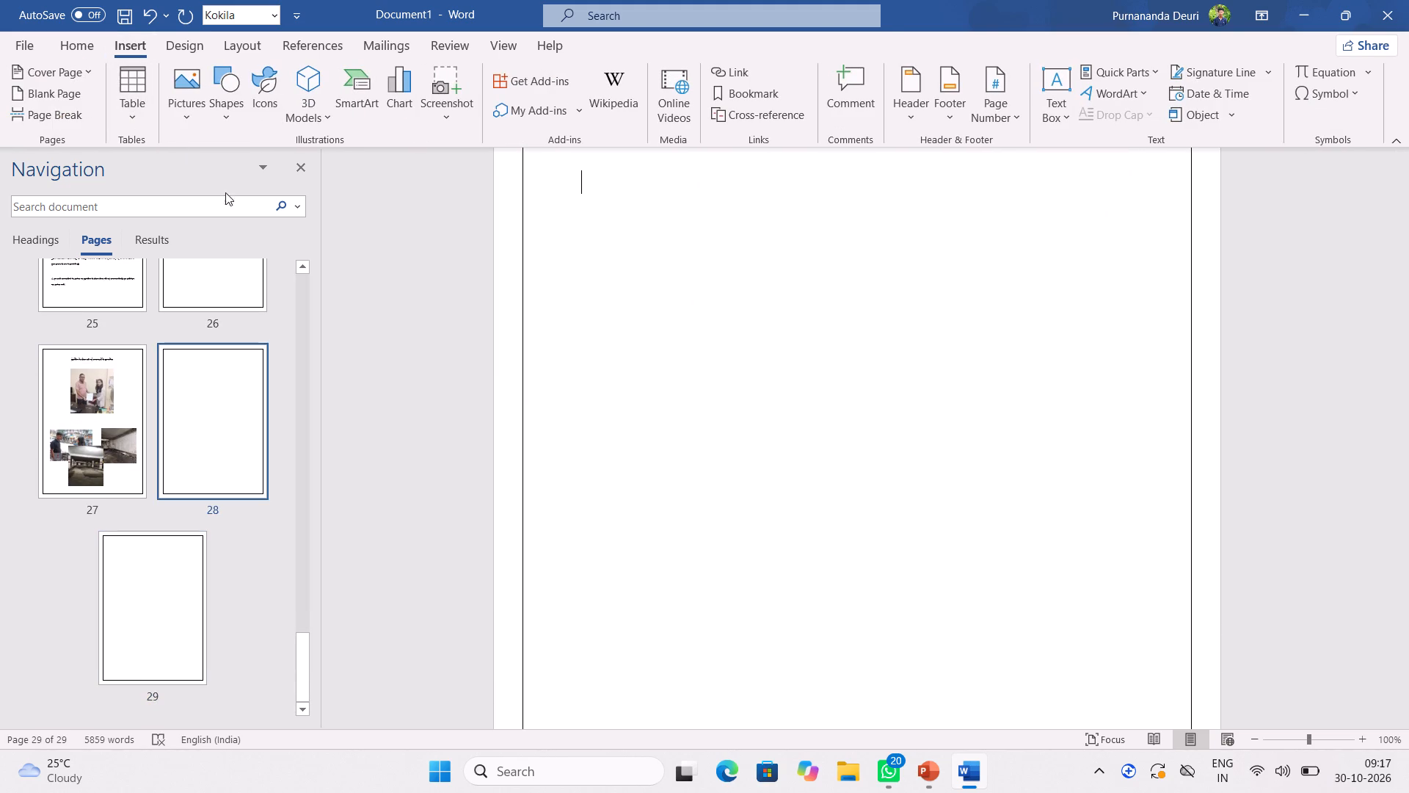
left_click(135, 48)
left_click(186, 84)
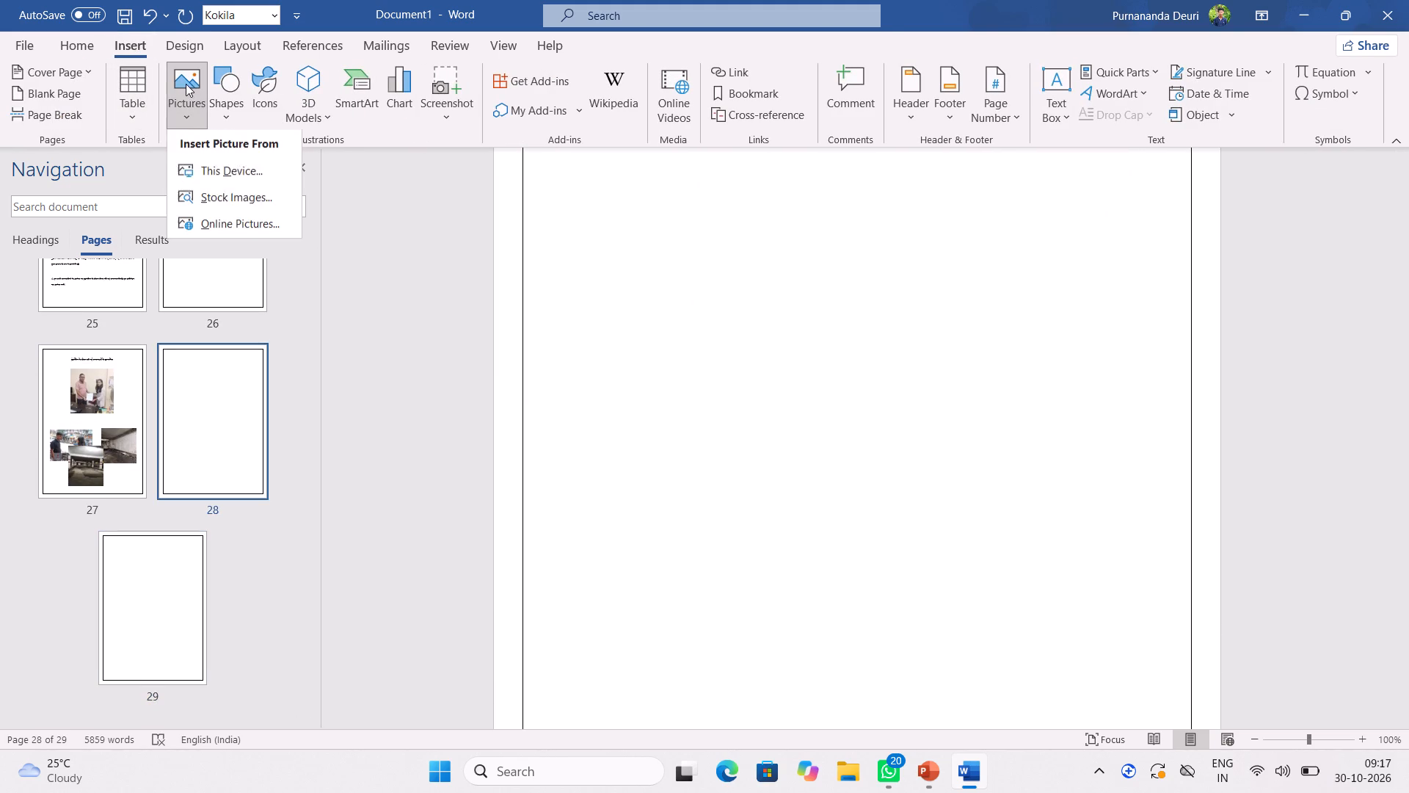
left_click(228, 173)
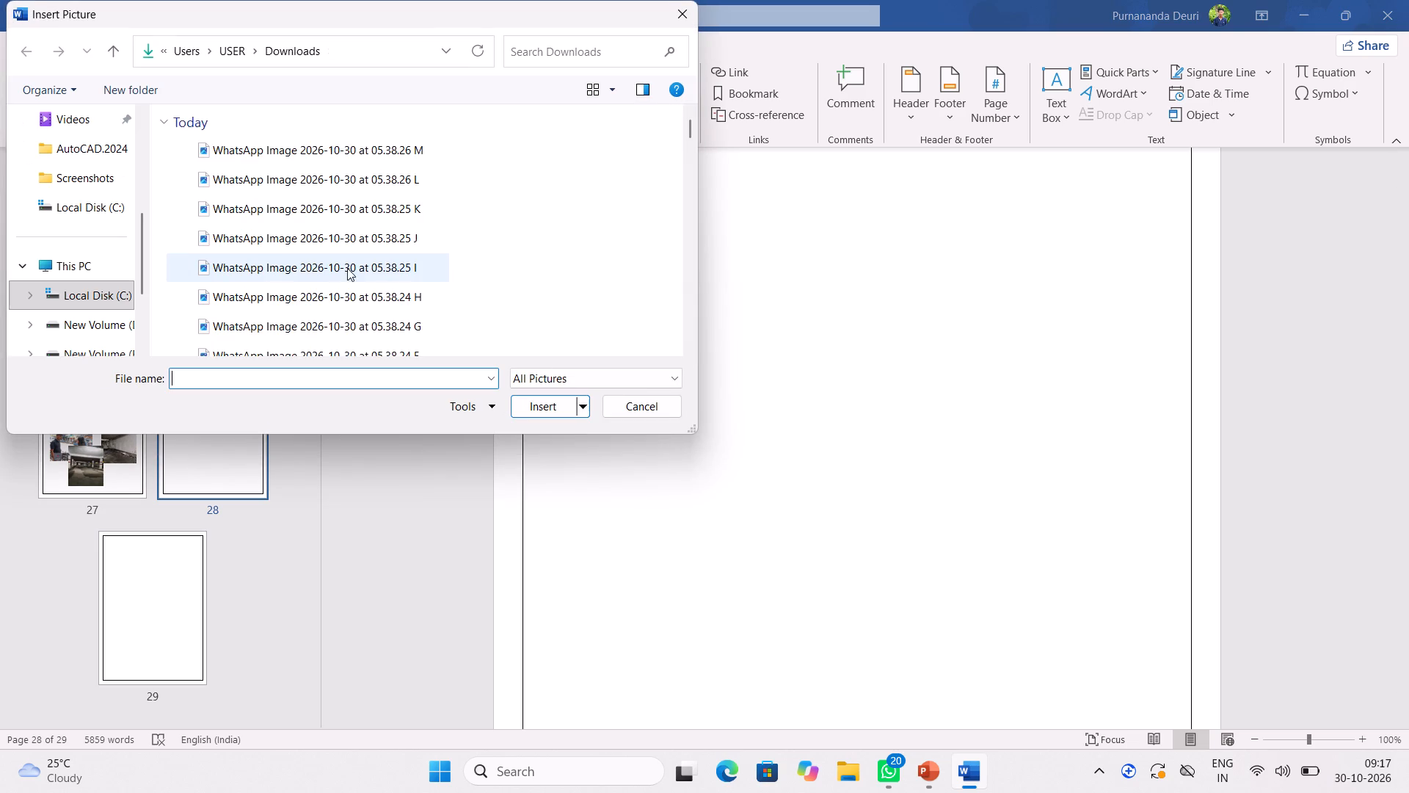
scroll(339, 269, "up", 1)
scroll(339, 269, "down", 3)
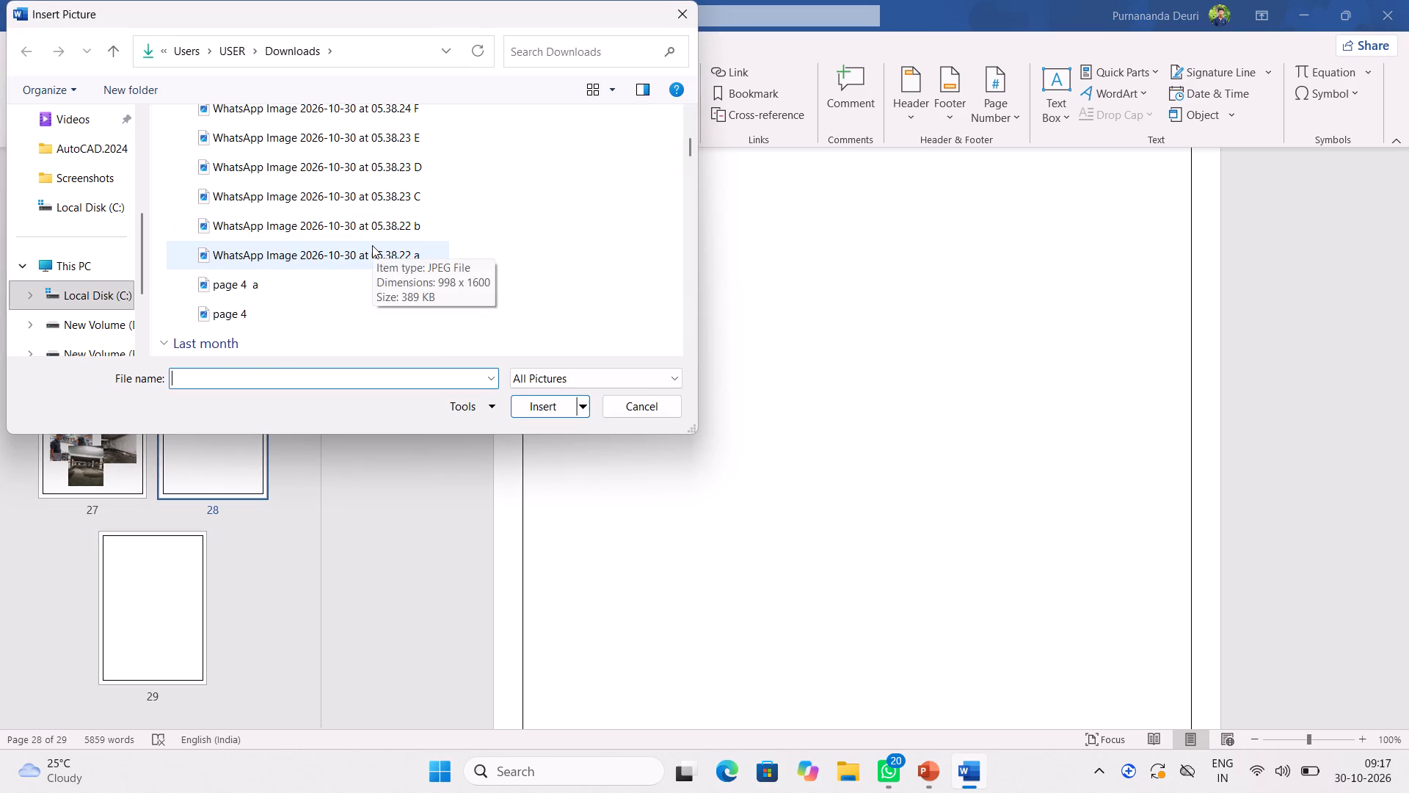
left_click(372, 245)
left_click(520, 399)
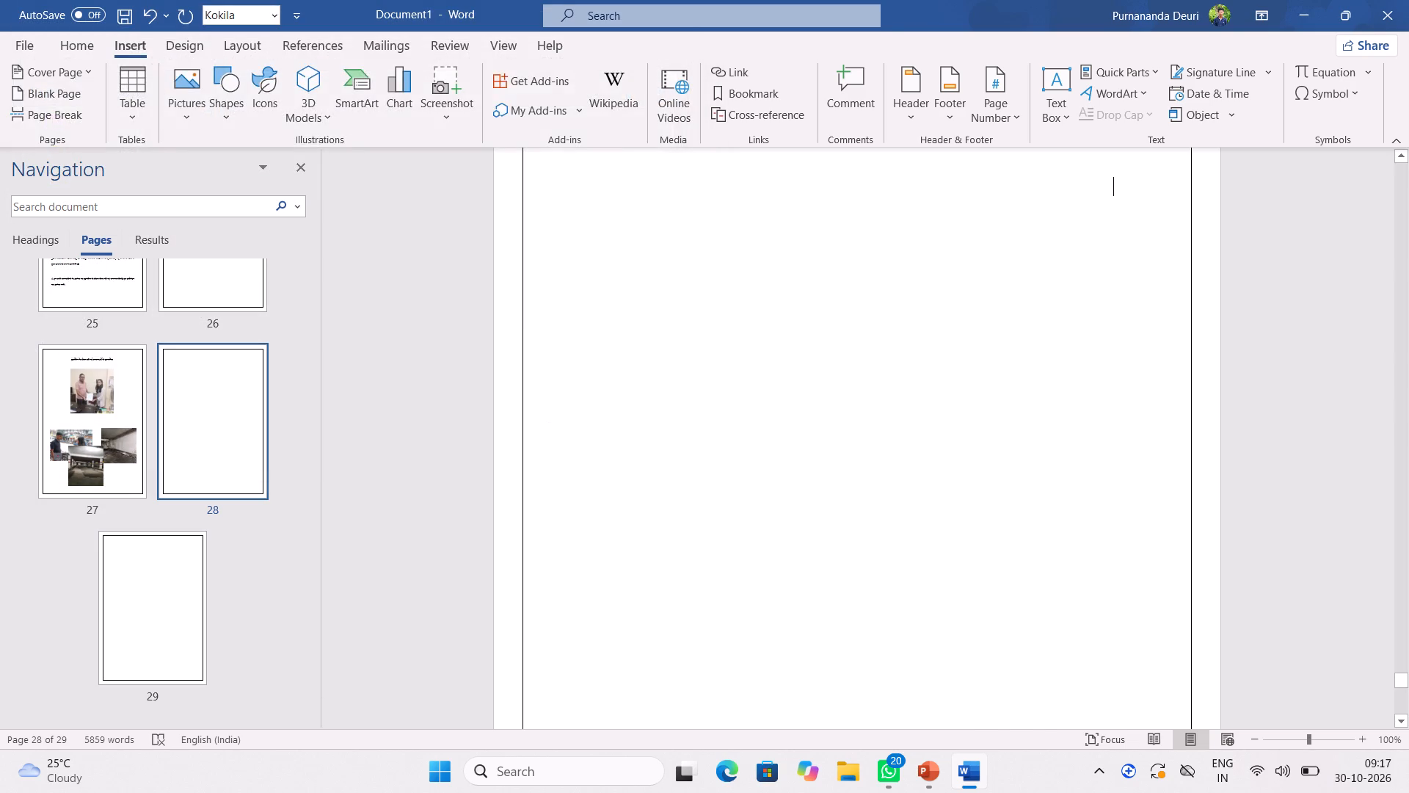
Scale the newspaper page picture on page 28 down to about 18.9 cm high × 11.79 cm wide.
scroll(1106, 435, "down", 9)
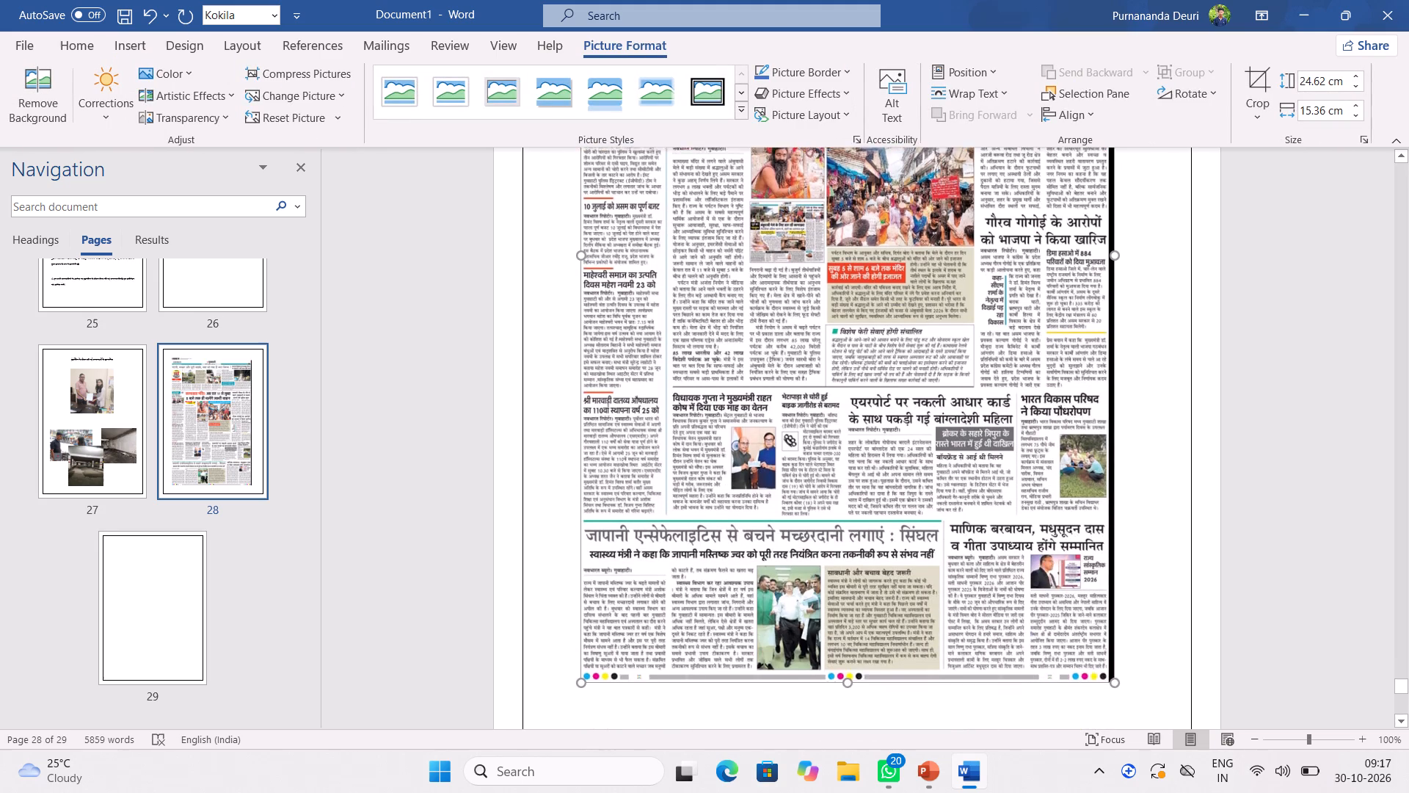
scroll(1085, 457, "down", 2)
key("Pause")
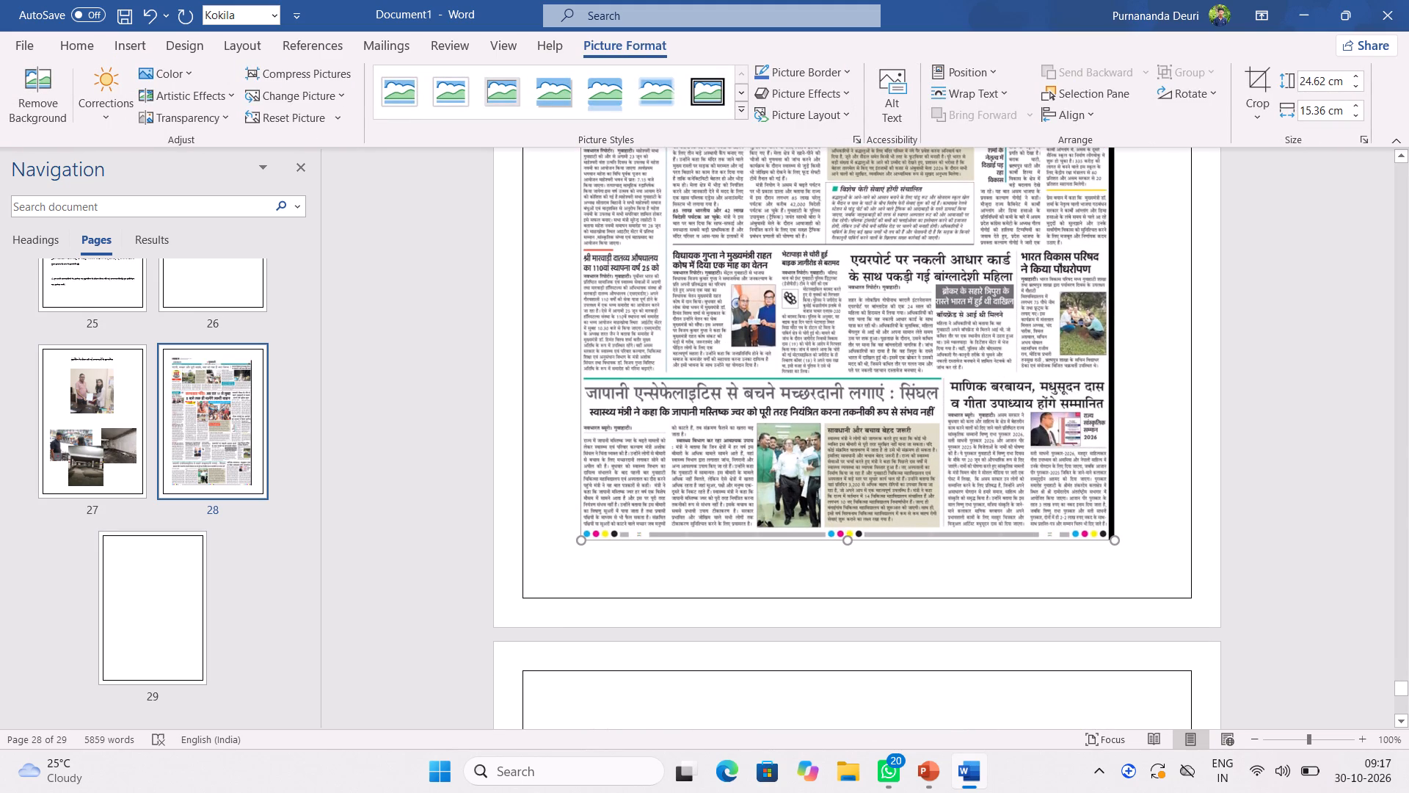
left_click_drag(1111, 536, 1099, 526)
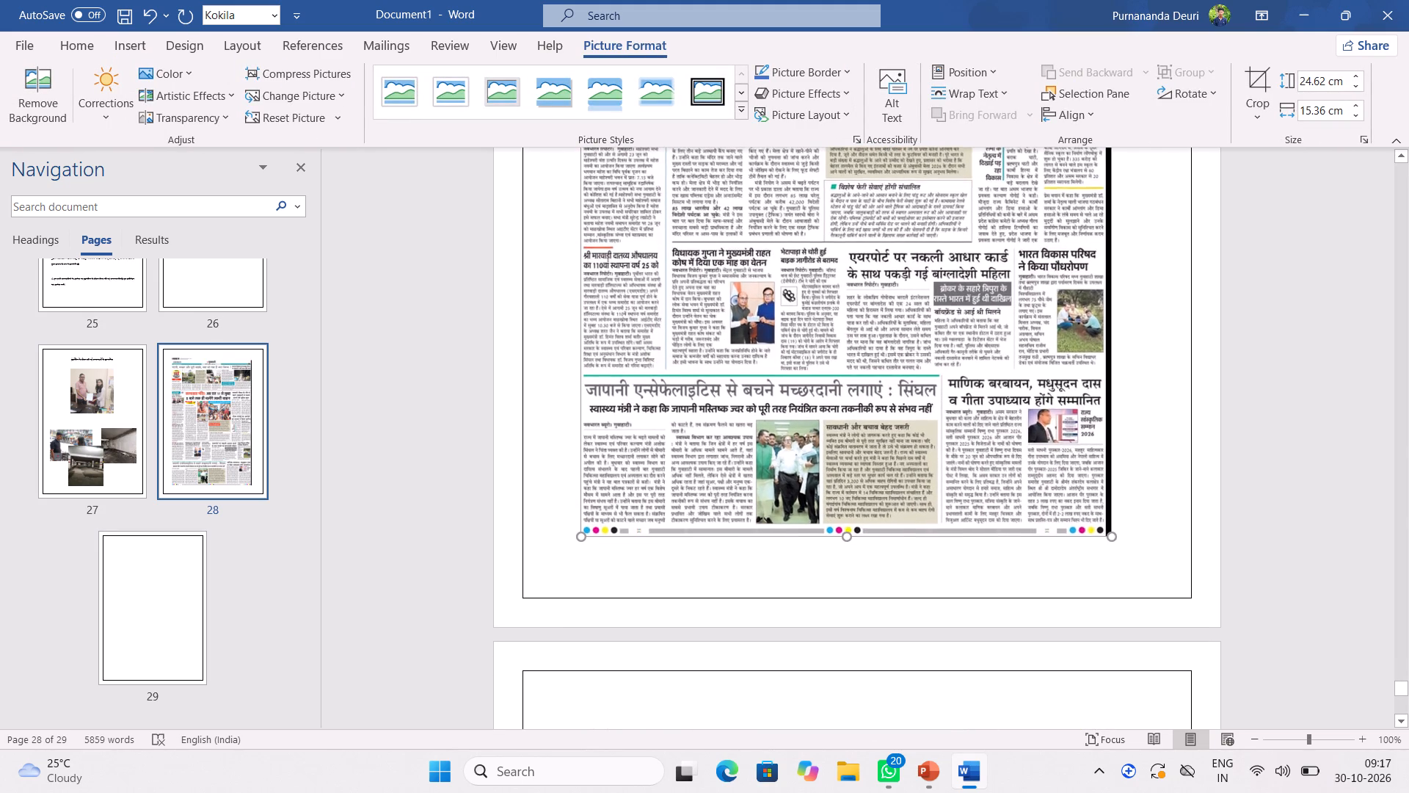
left_click_drag(1099, 526, 990, 327)
key("Pause")
scroll(1035, 352, "up", 5)
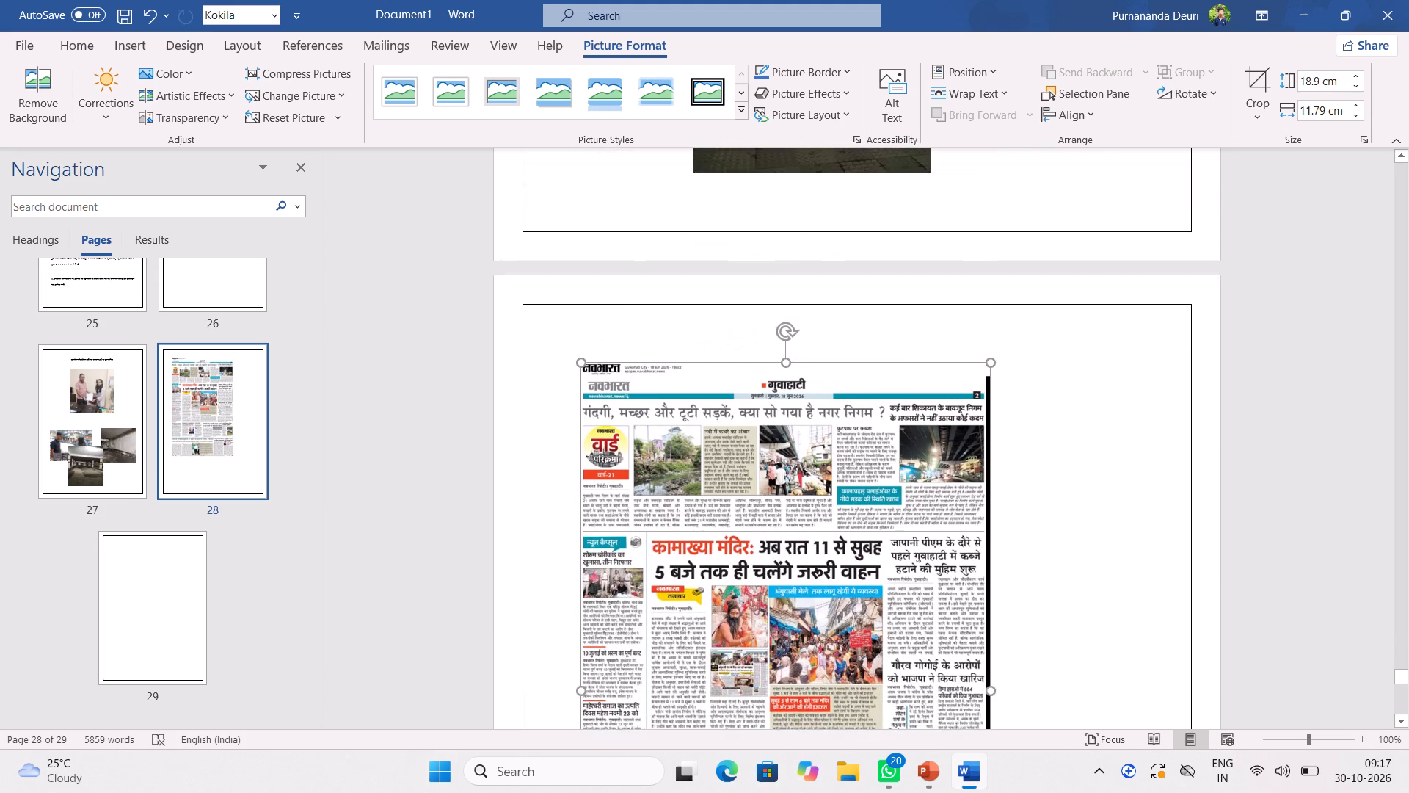
Set the newspaper page picture's text wrapping to Top and Bottom, and open and close its detailed layout settings.
left_click(868, 427)
left_click(1009, 377)
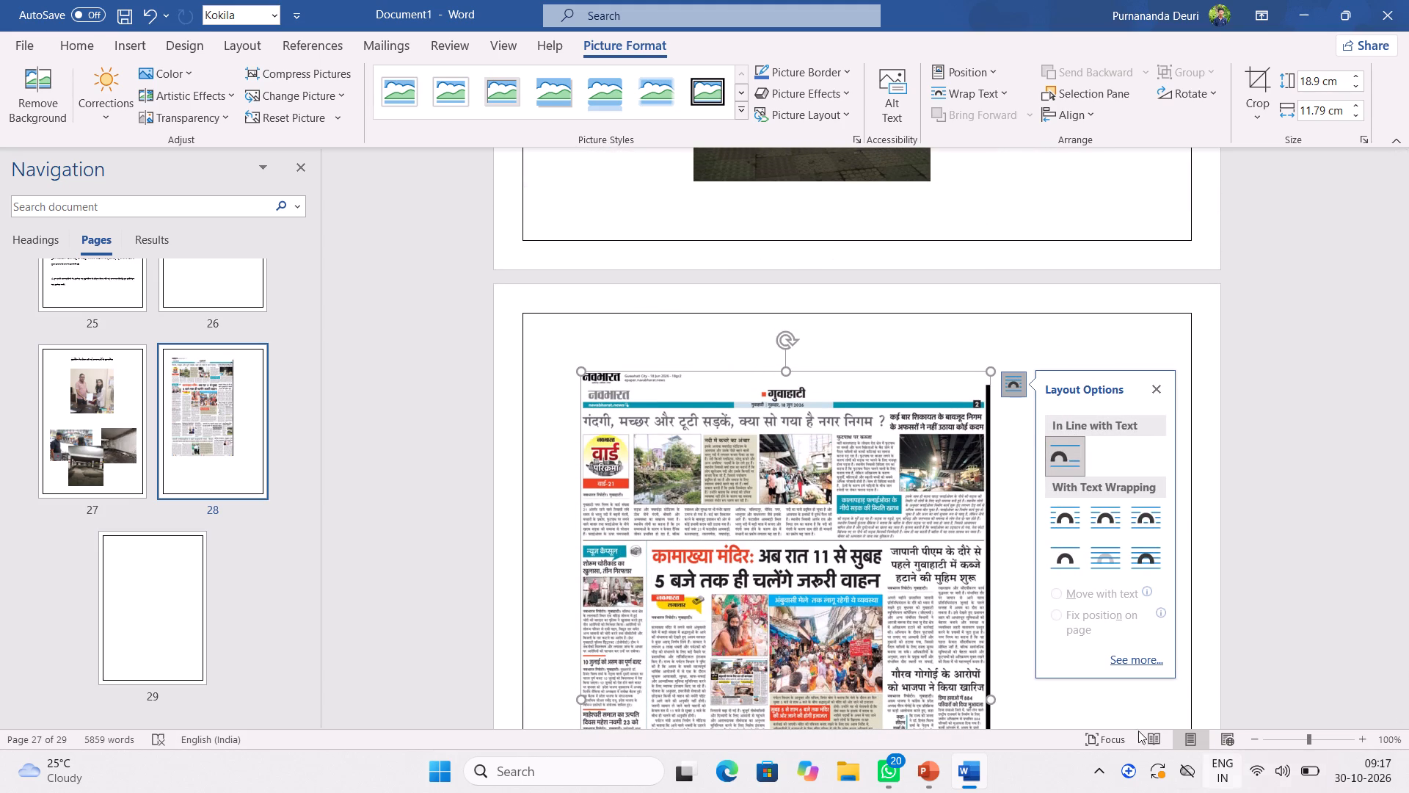
left_click(1068, 549)
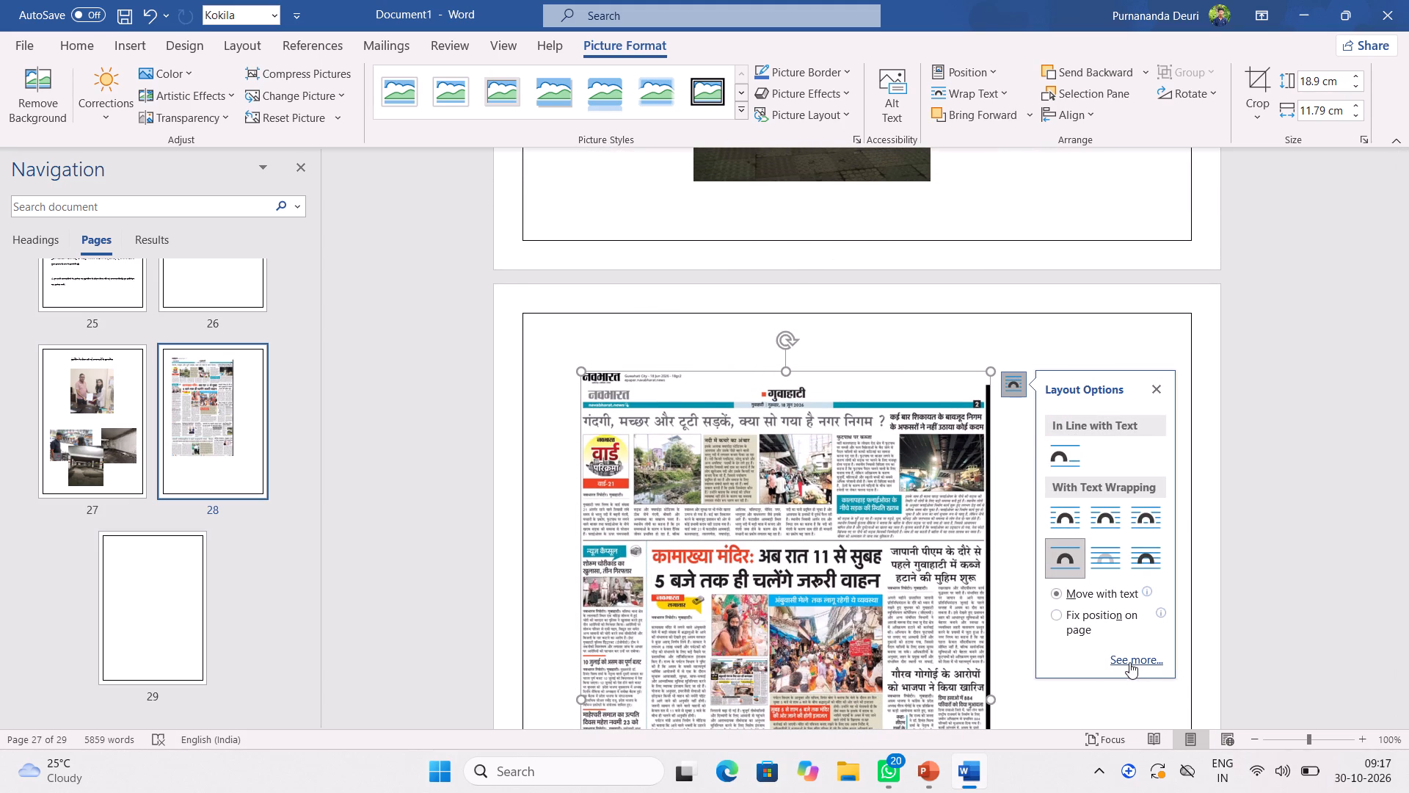
left_click(1129, 662)
left_click(750, 560)
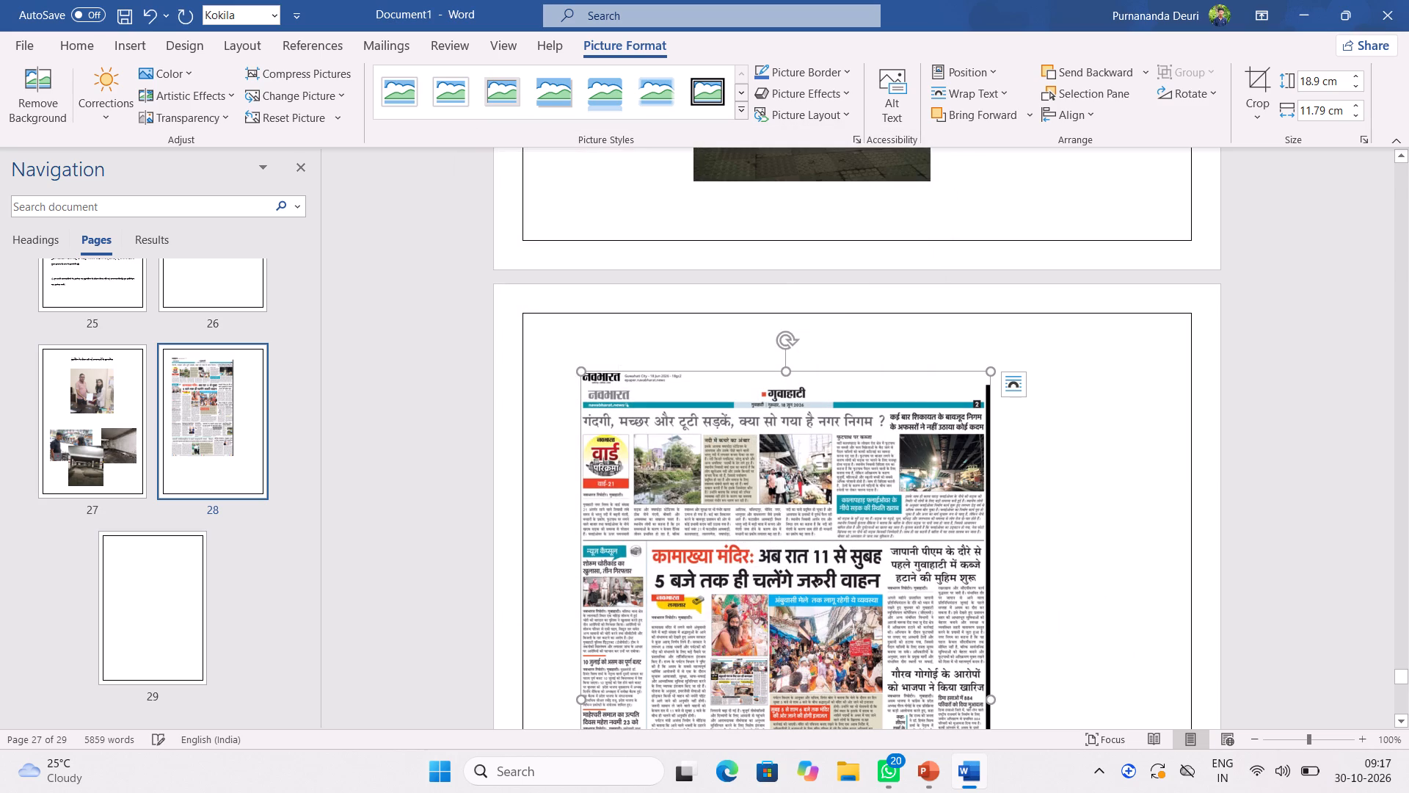
Scale the newspaper page picture on page 28 down to about 15.1 cm high × 9.42 cm wide and nudge its position.
left_click_drag(871, 620, 860, 562)
scroll(761, 656, "down", 4)
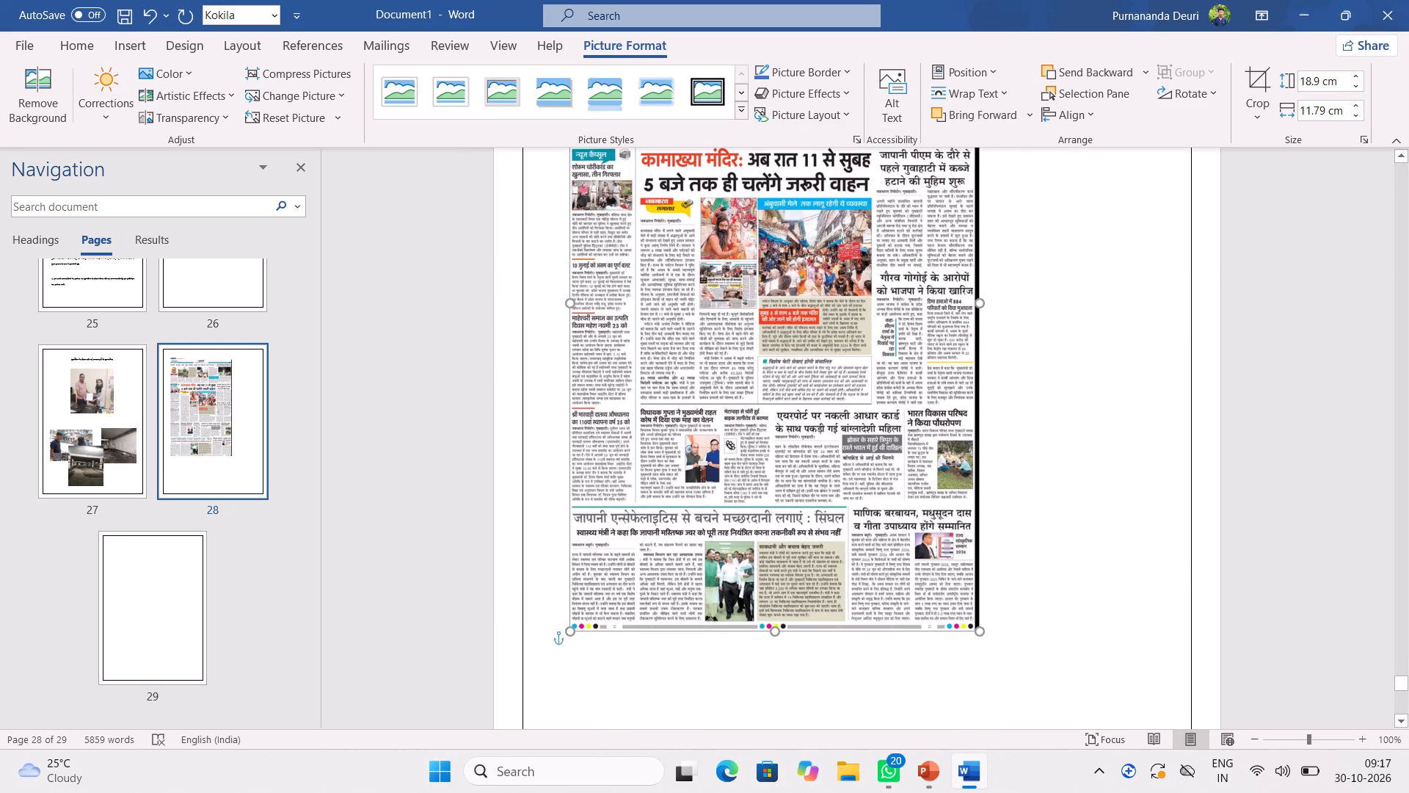
left_click_drag(978, 633, 923, 427)
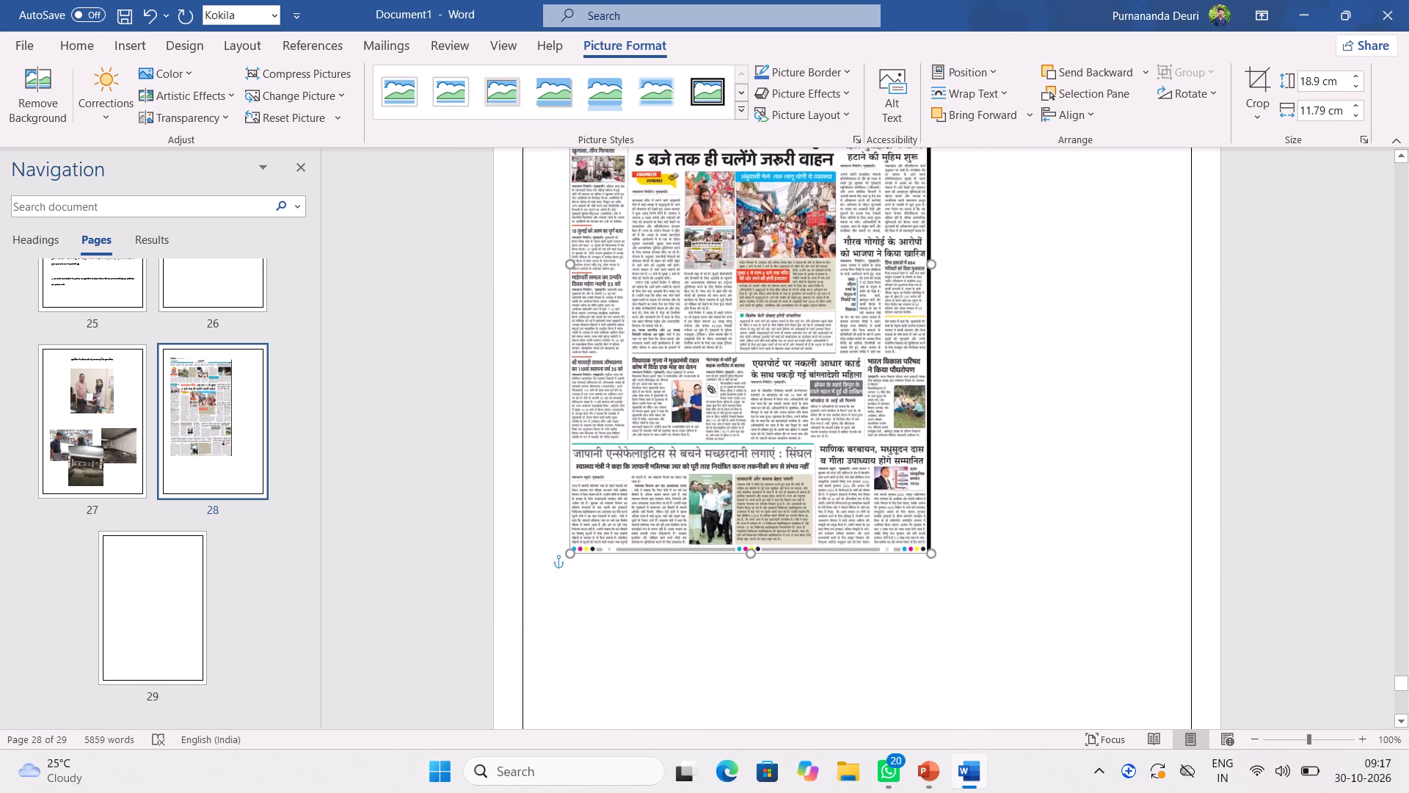
left_click_drag(923, 427, 902, 362)
left_click(797, 334)
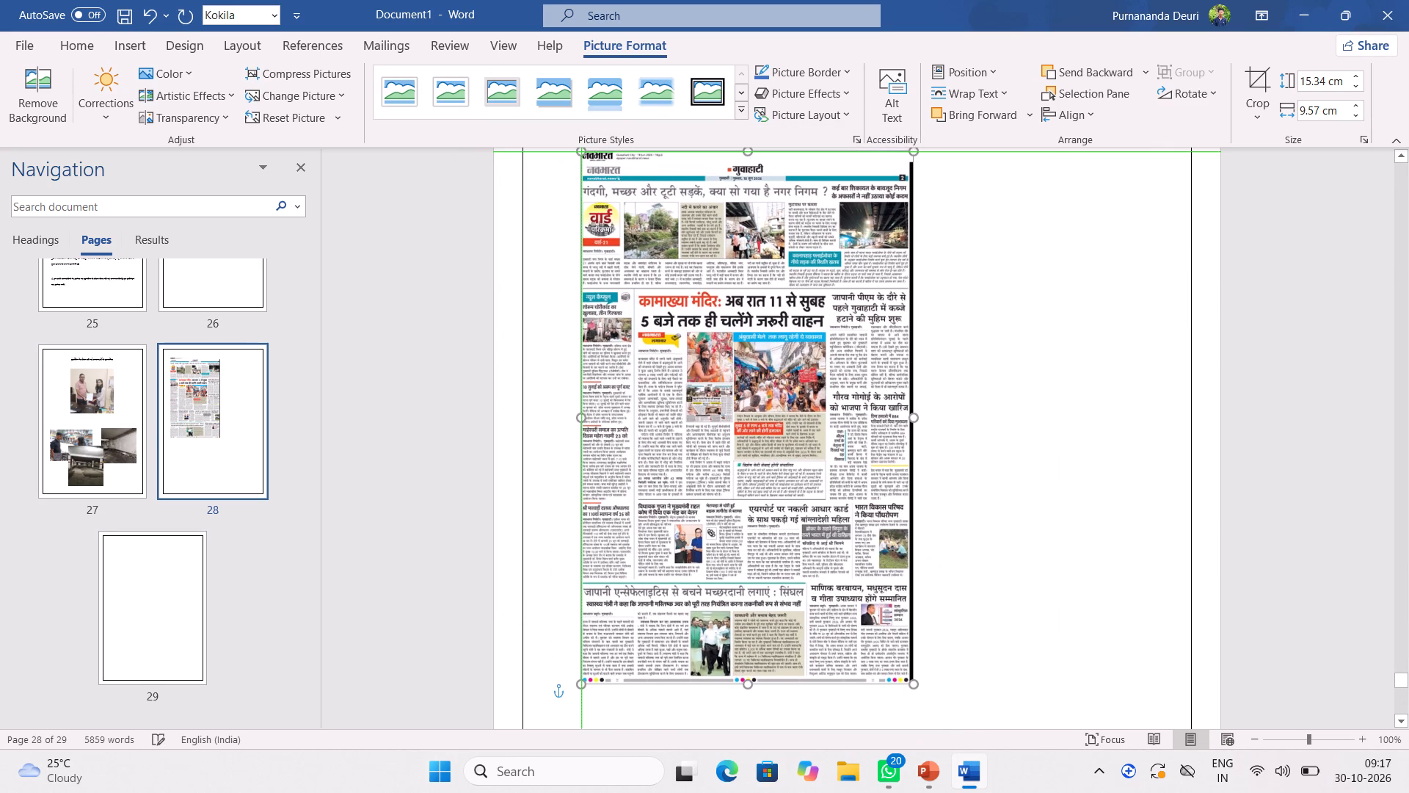
scroll(1055, 419, "down", 4)
scroll(1055, 419, "up", 1)
scroll(1055, 419, "down", 1)
scroll(965, 416, "up", 6)
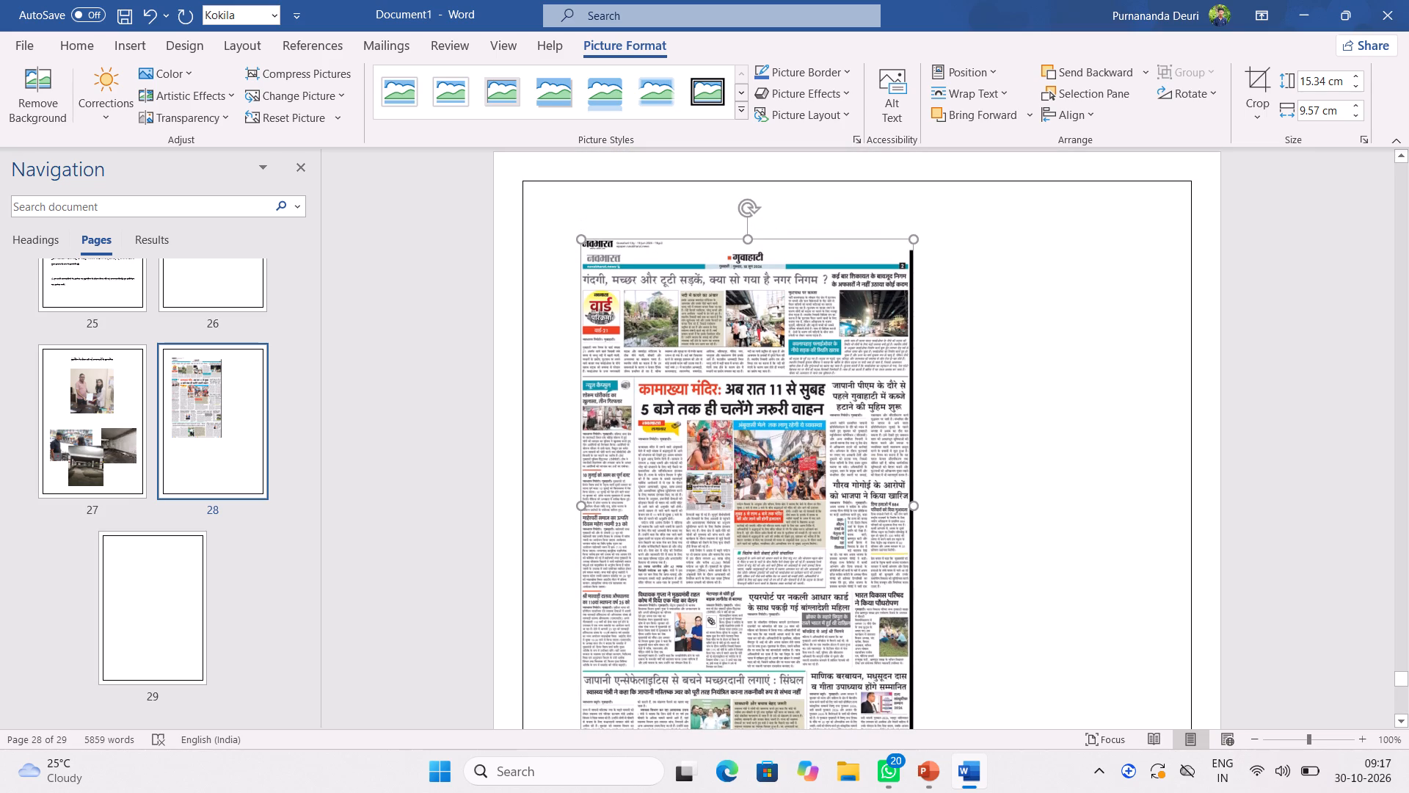
left_click_drag(584, 237, 586, 261)
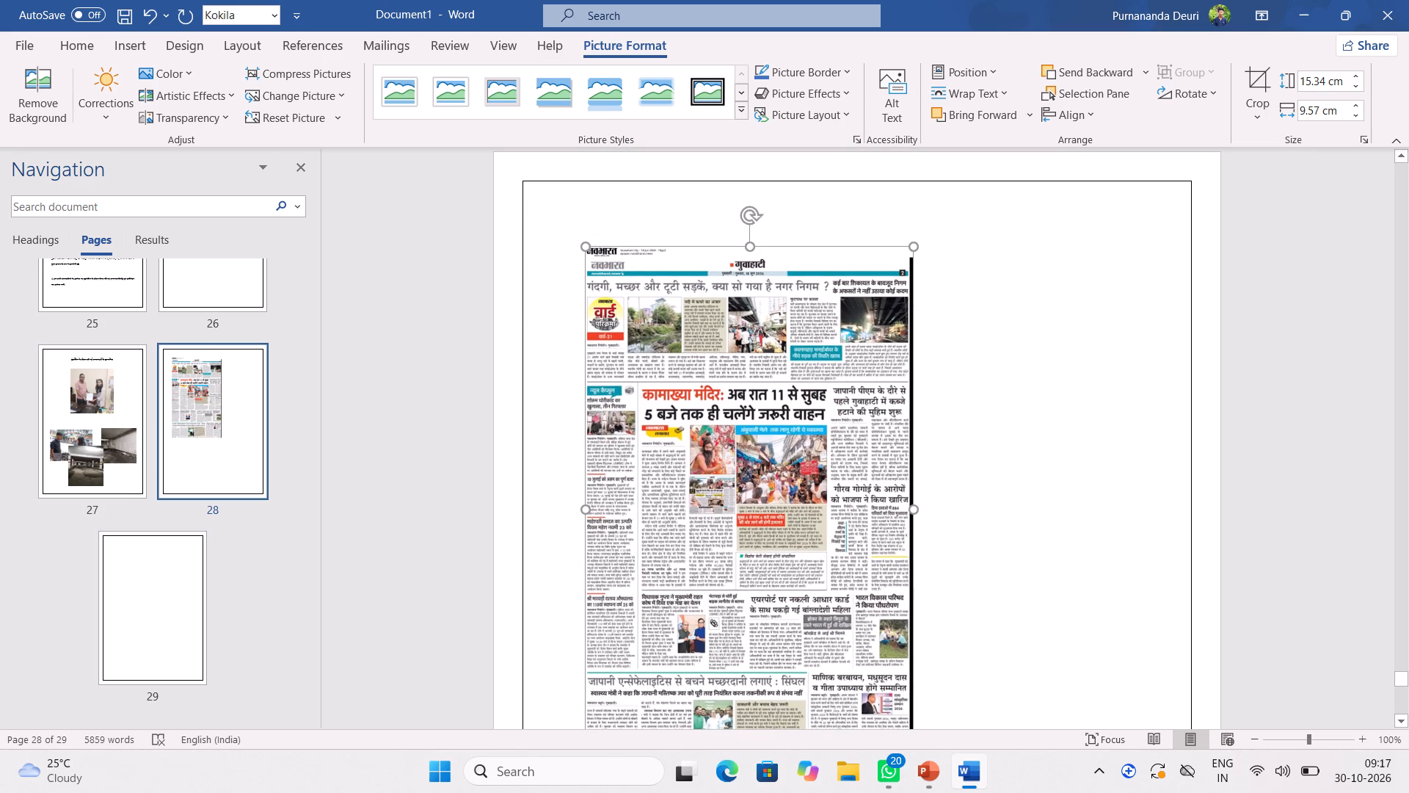
left_click_drag(586, 261, 586, 263)
left_click_drag(699, 459, 696, 363)
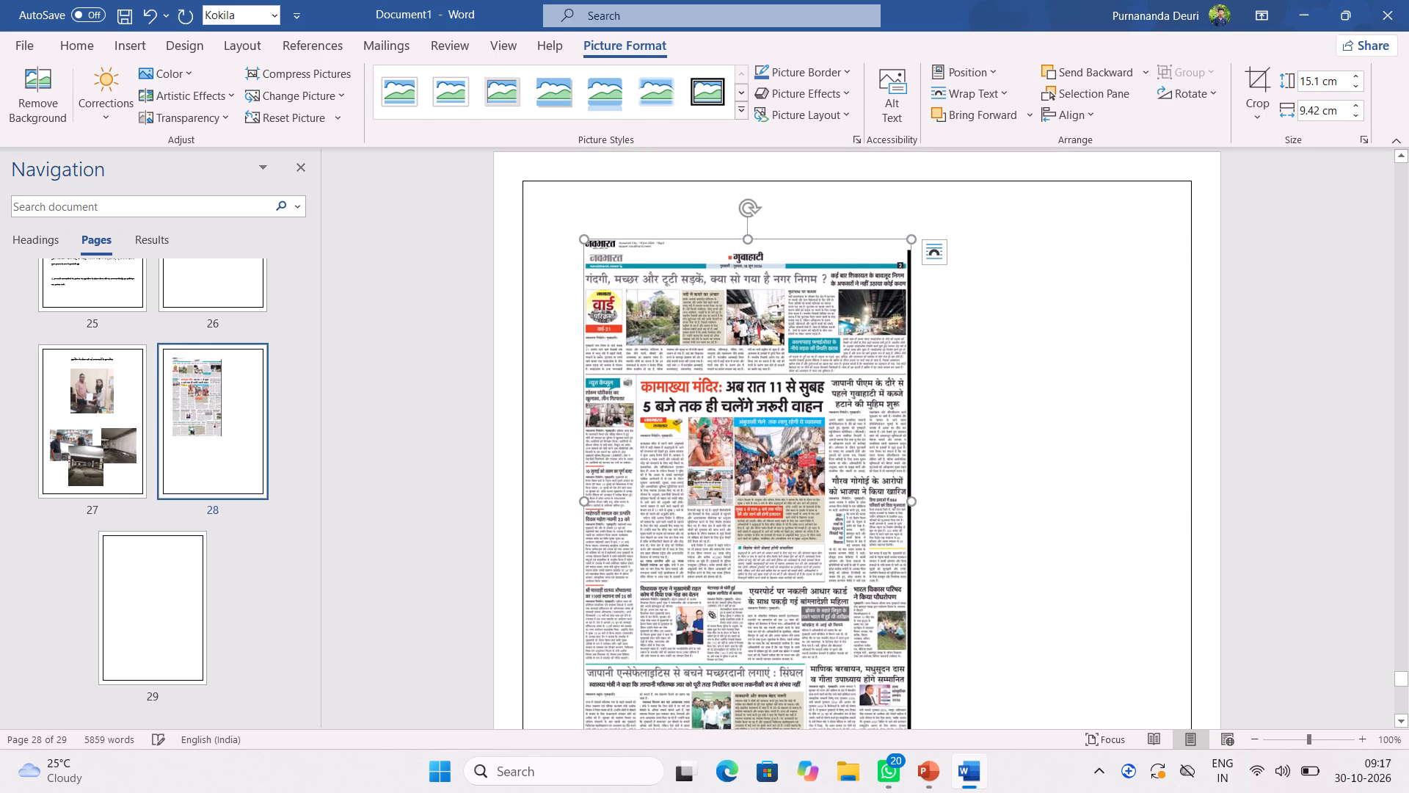
left_click_drag(704, 451, 702, 443)
Squash the newspaper page picture to about 12.21 cm high and narrow it from its outer side.
scroll(828, 570, "down", 1)
scroll(718, 696, "down", 1)
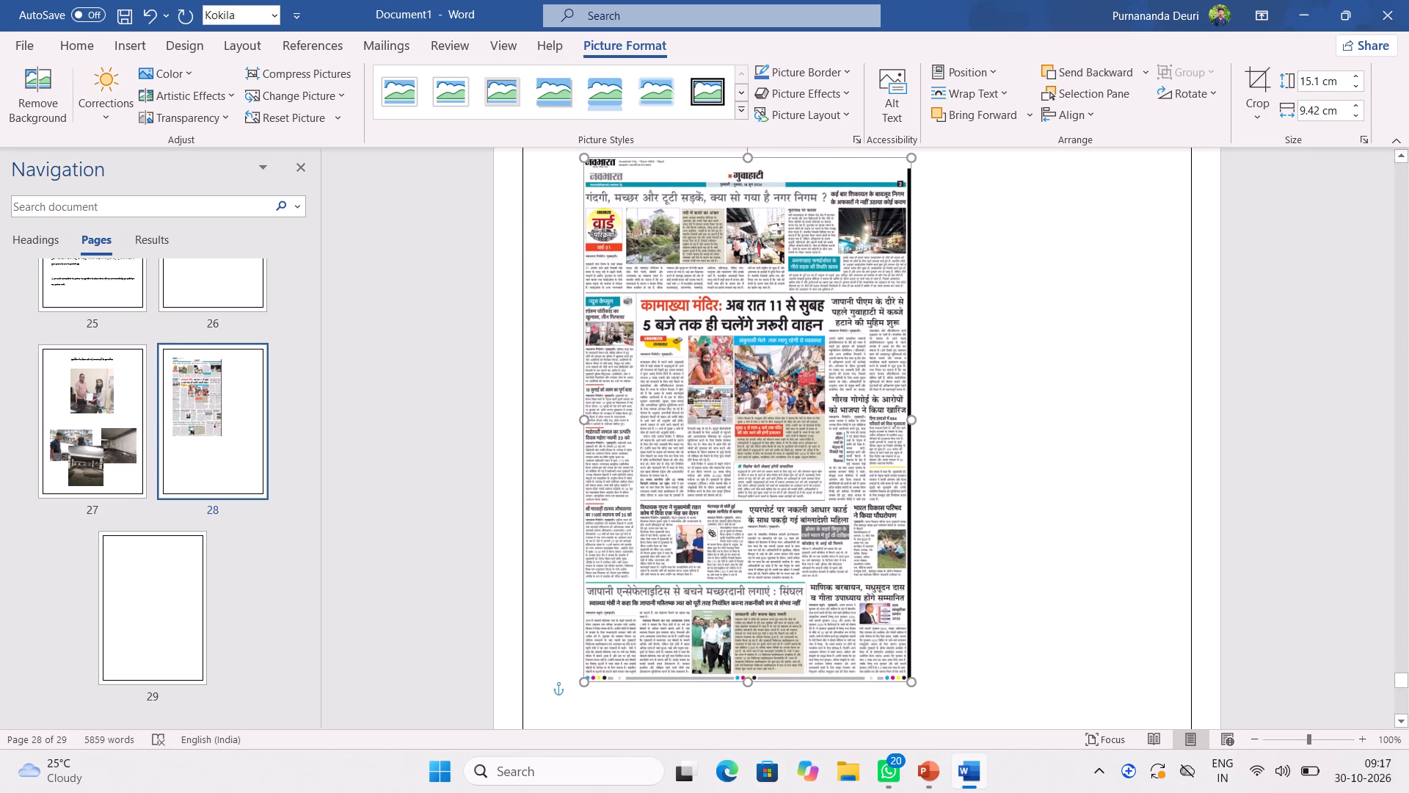
scroll(725, 682, "down", 1)
left_click_drag(749, 626, 735, 519)
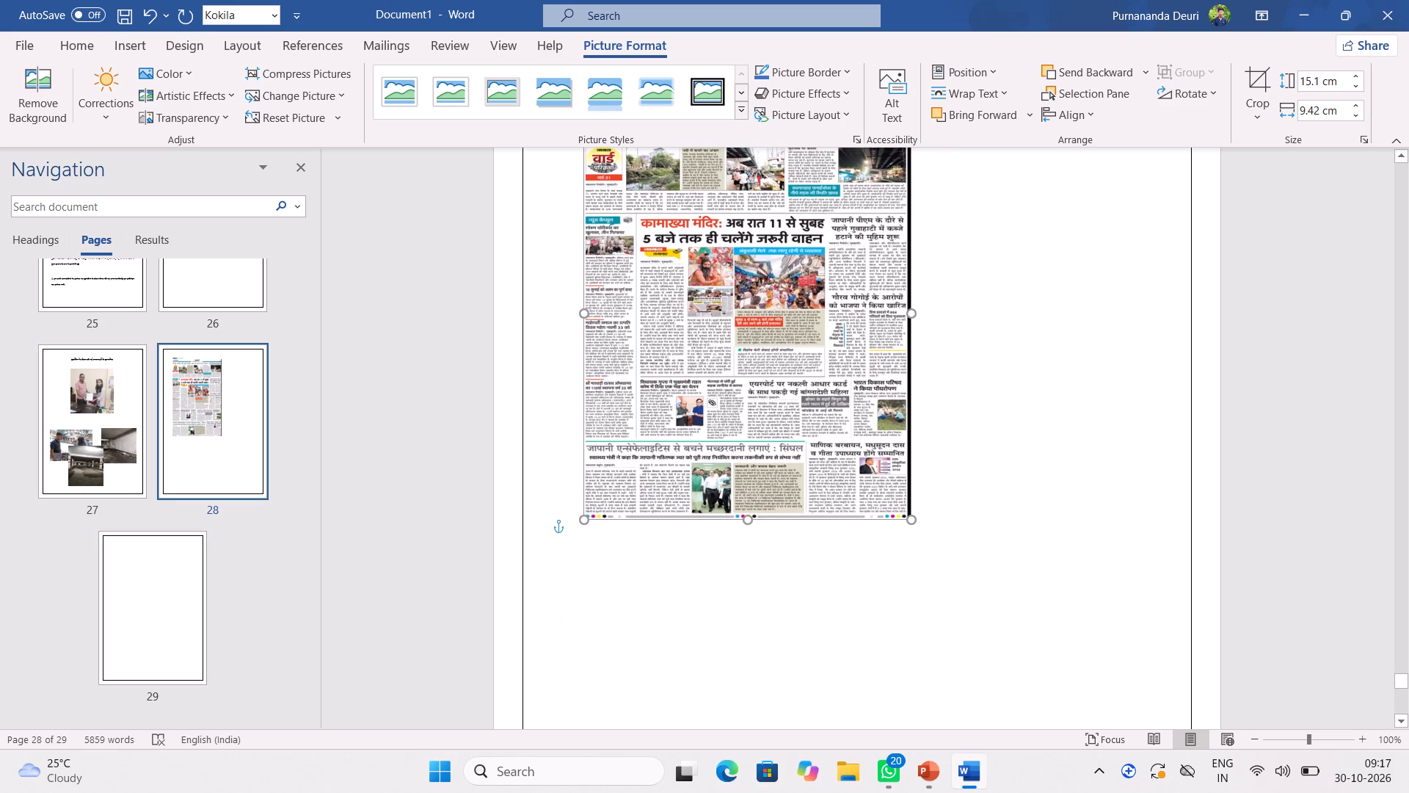
left_click_drag(735, 519, 732, 531)
scroll(880, 501, "up", 4)
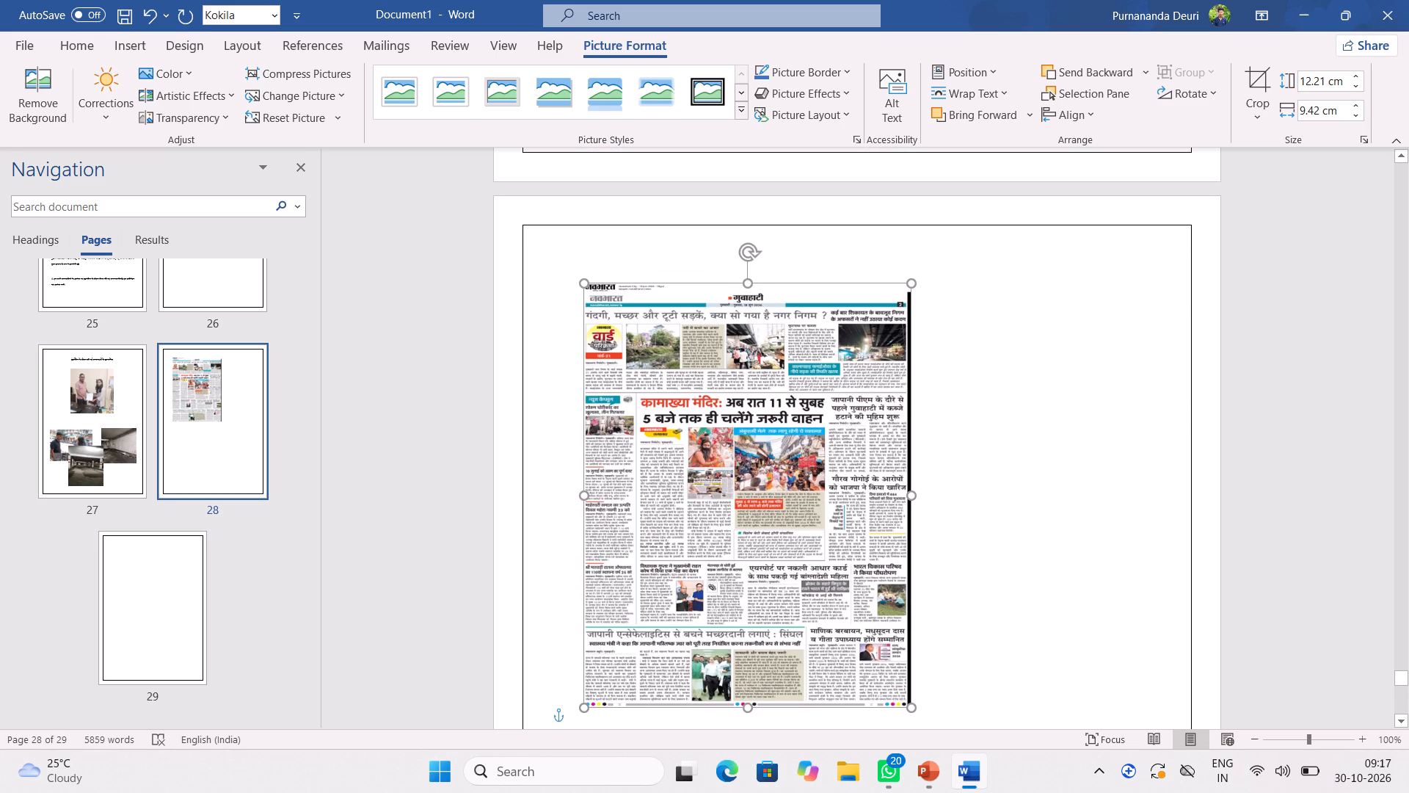
left_click_drag(911, 493, 859, 488)
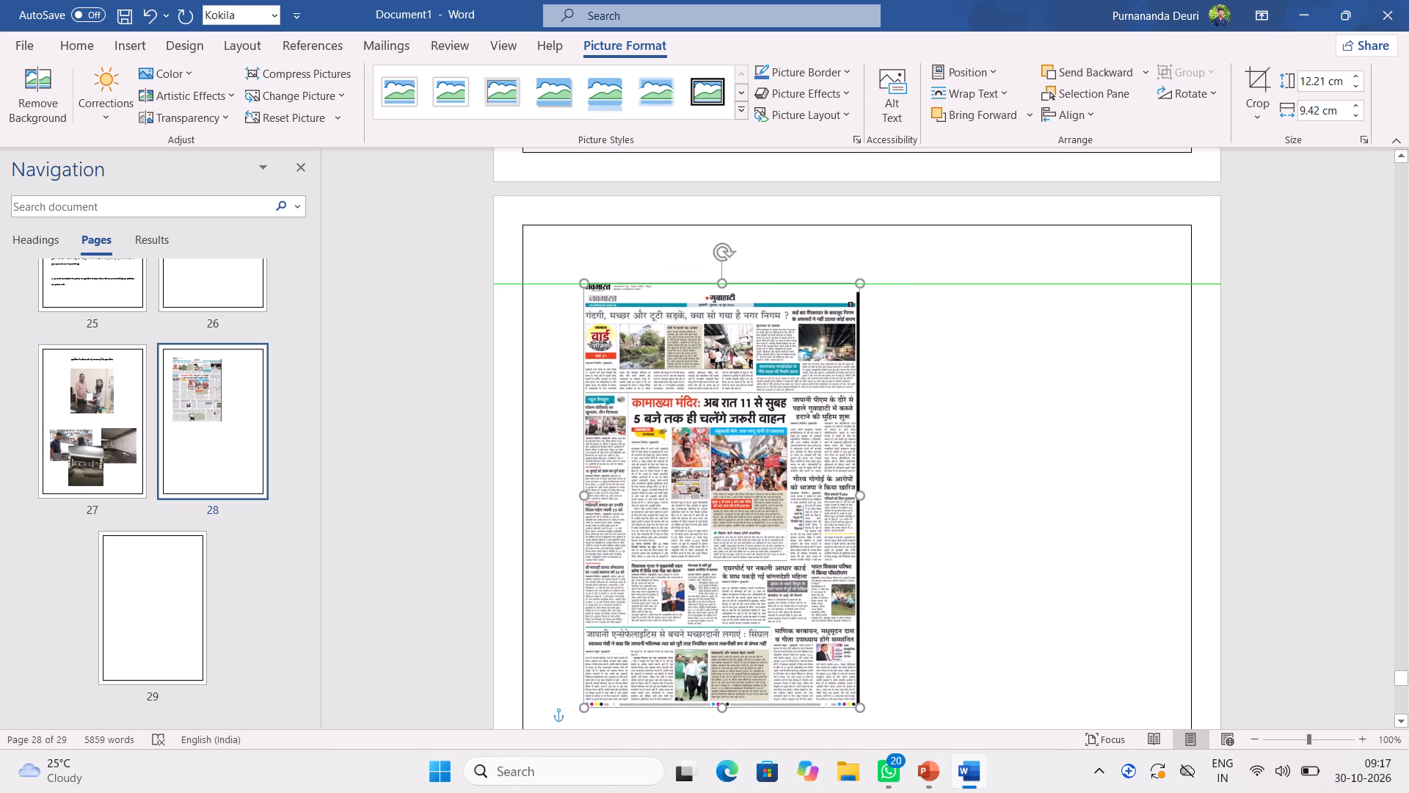
left_click_drag(859, 488, 859, 488)
Insert the picture "WhatsApp Image 2026-10-30 at 05.38.22 b" from the Downloads folder after the first newspaper page.
left_click(942, 486)
scroll(1007, 553, "down", 4)
key("Pause")
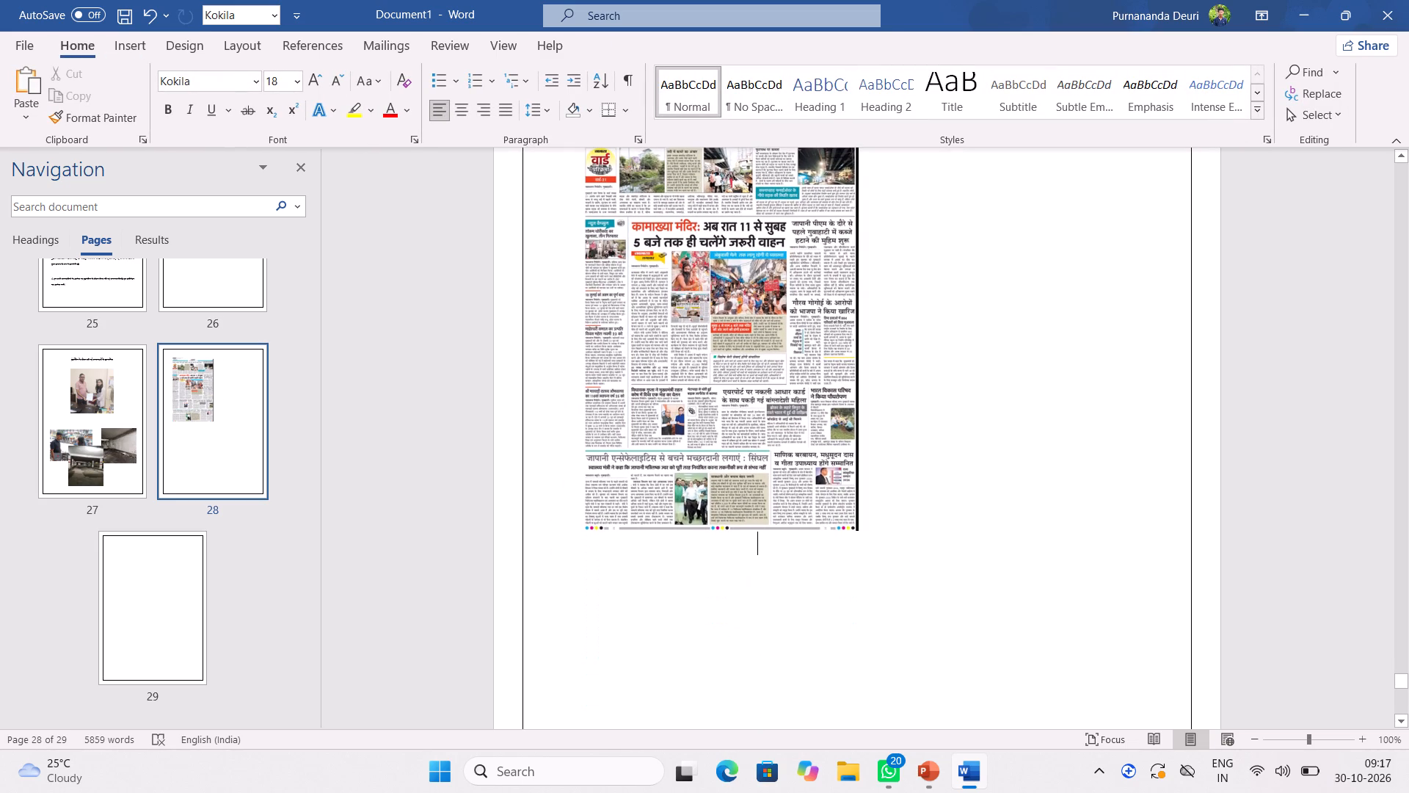
left_click(133, 45)
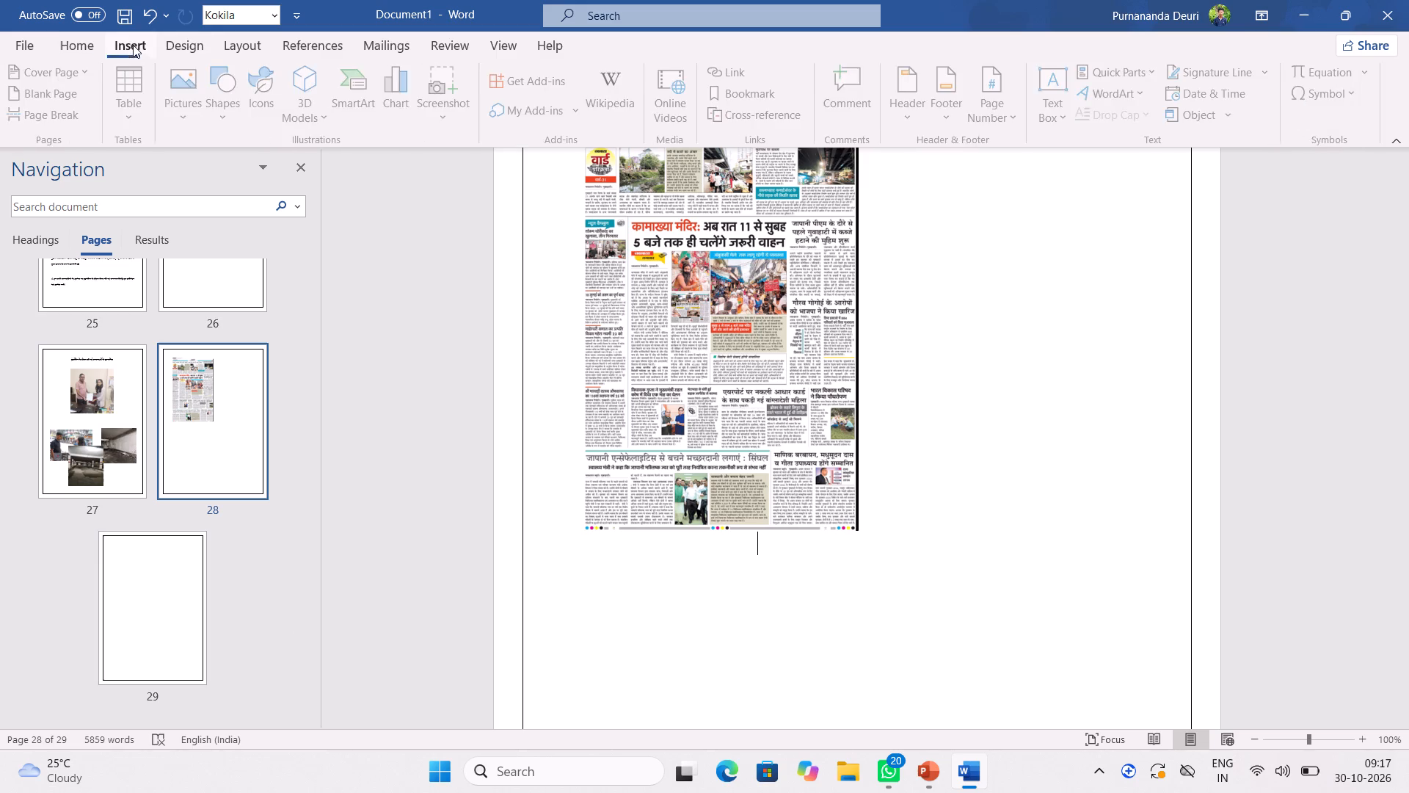
left_click(200, 90)
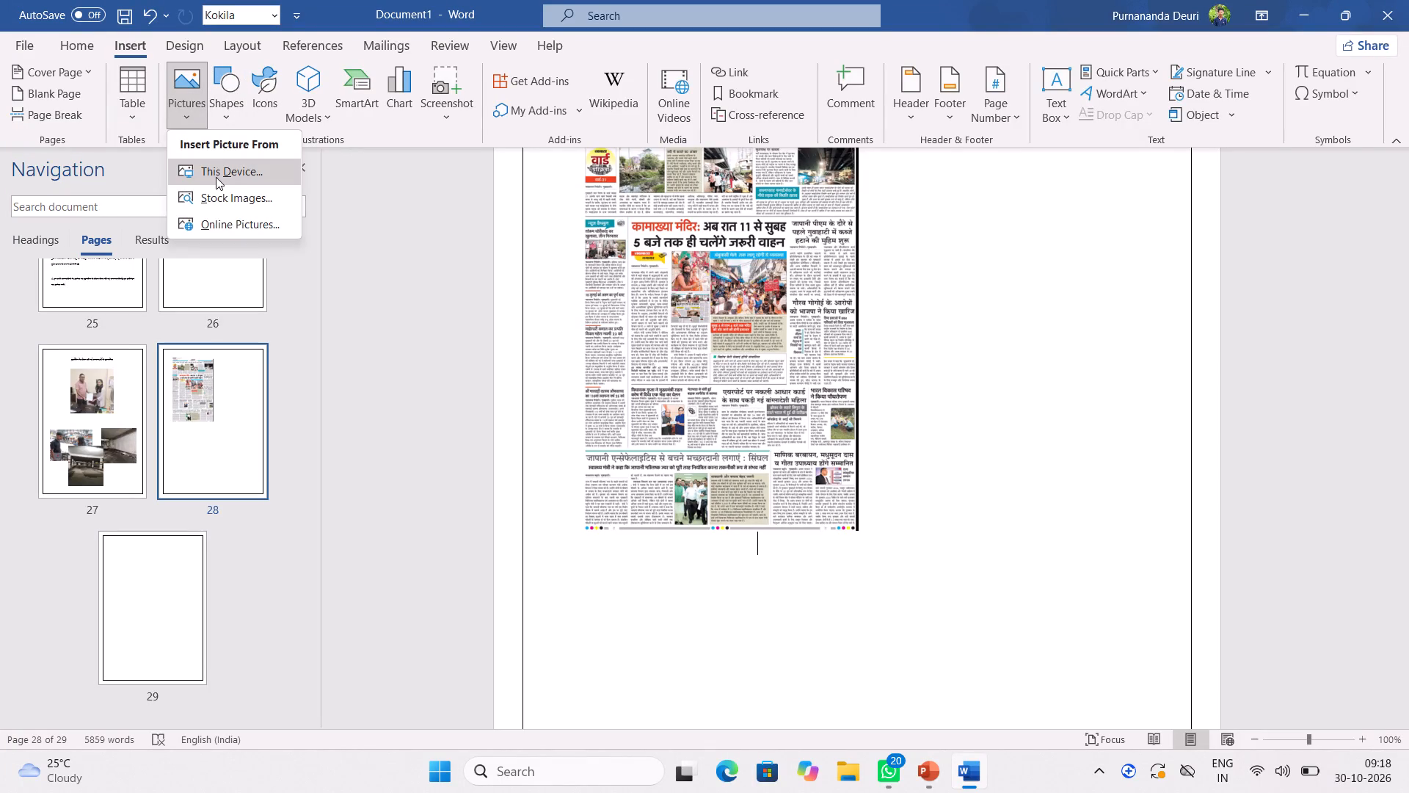
left_click(230, 178)
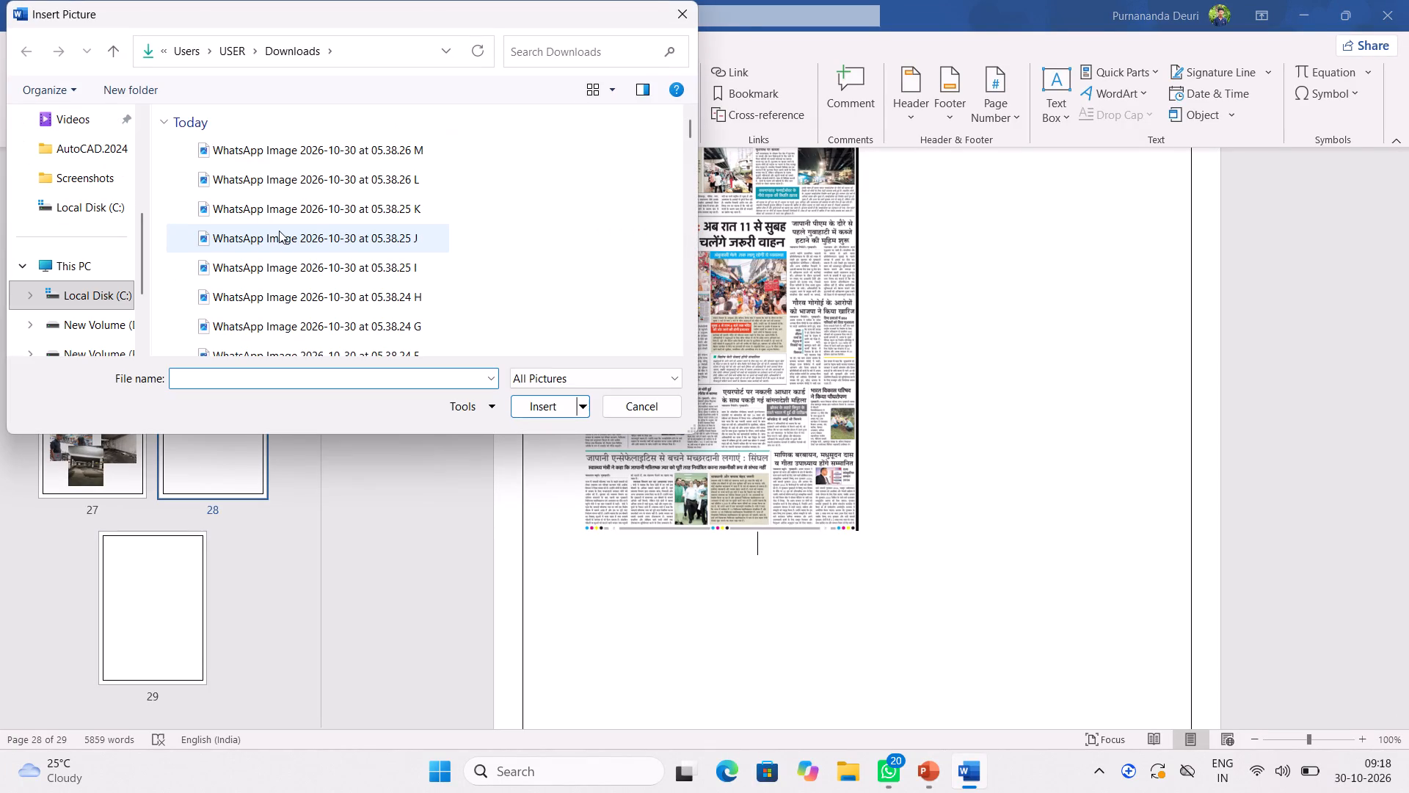
scroll(266, 305, "down", 3)
left_click(338, 226)
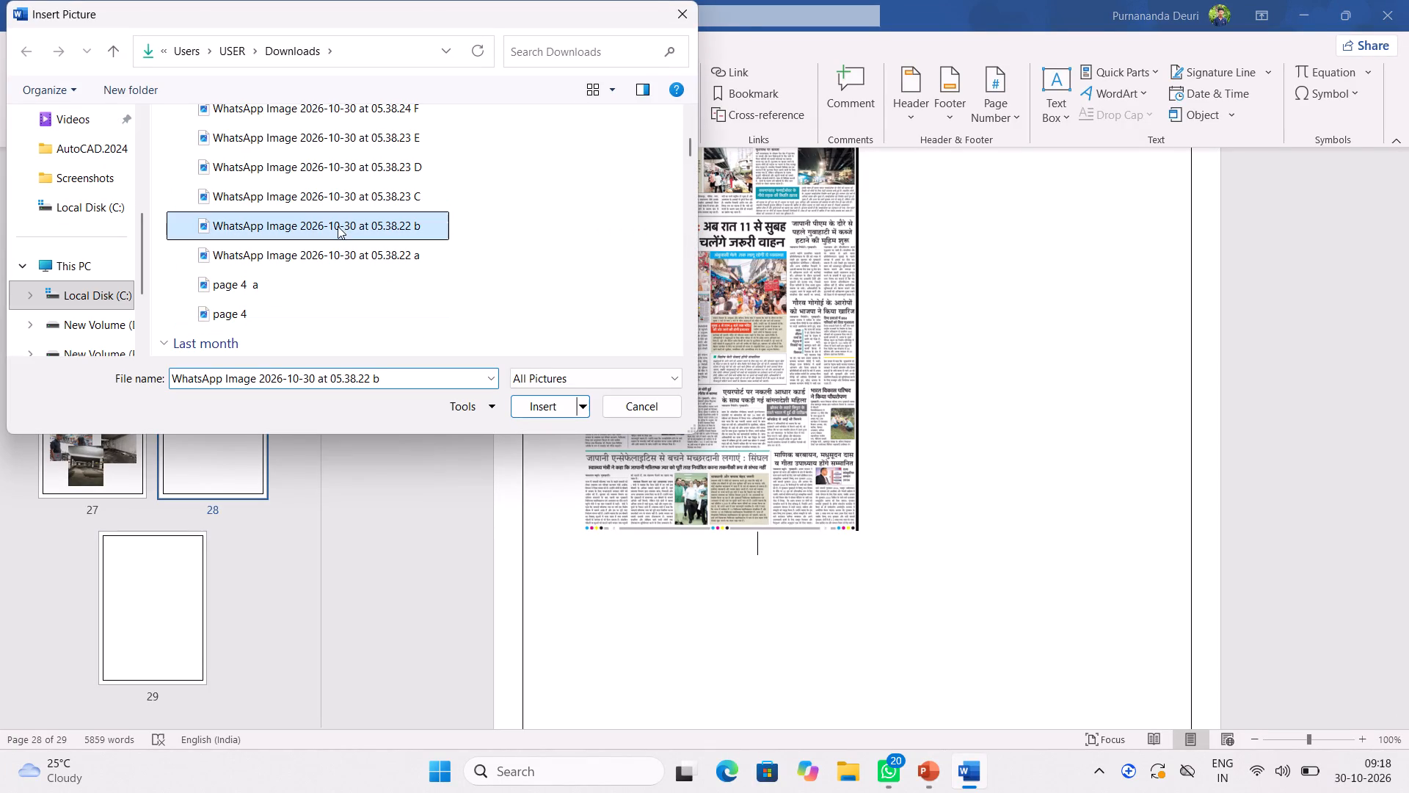
left_click(549, 406)
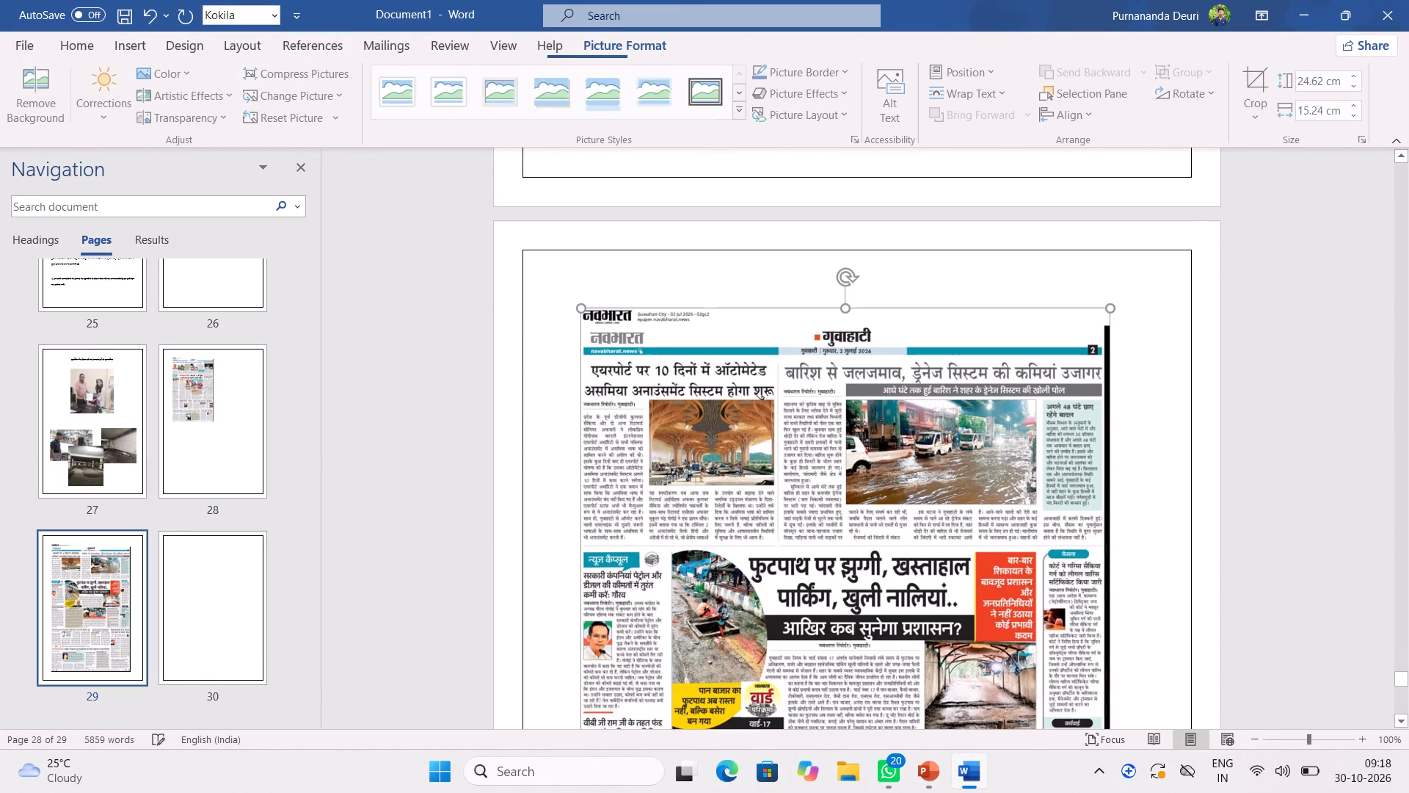
Scale the newly inserted newspaper page picture down to about 16.9 cm high × 10.46 cm wide.
scroll(693, 463, "down", 6)
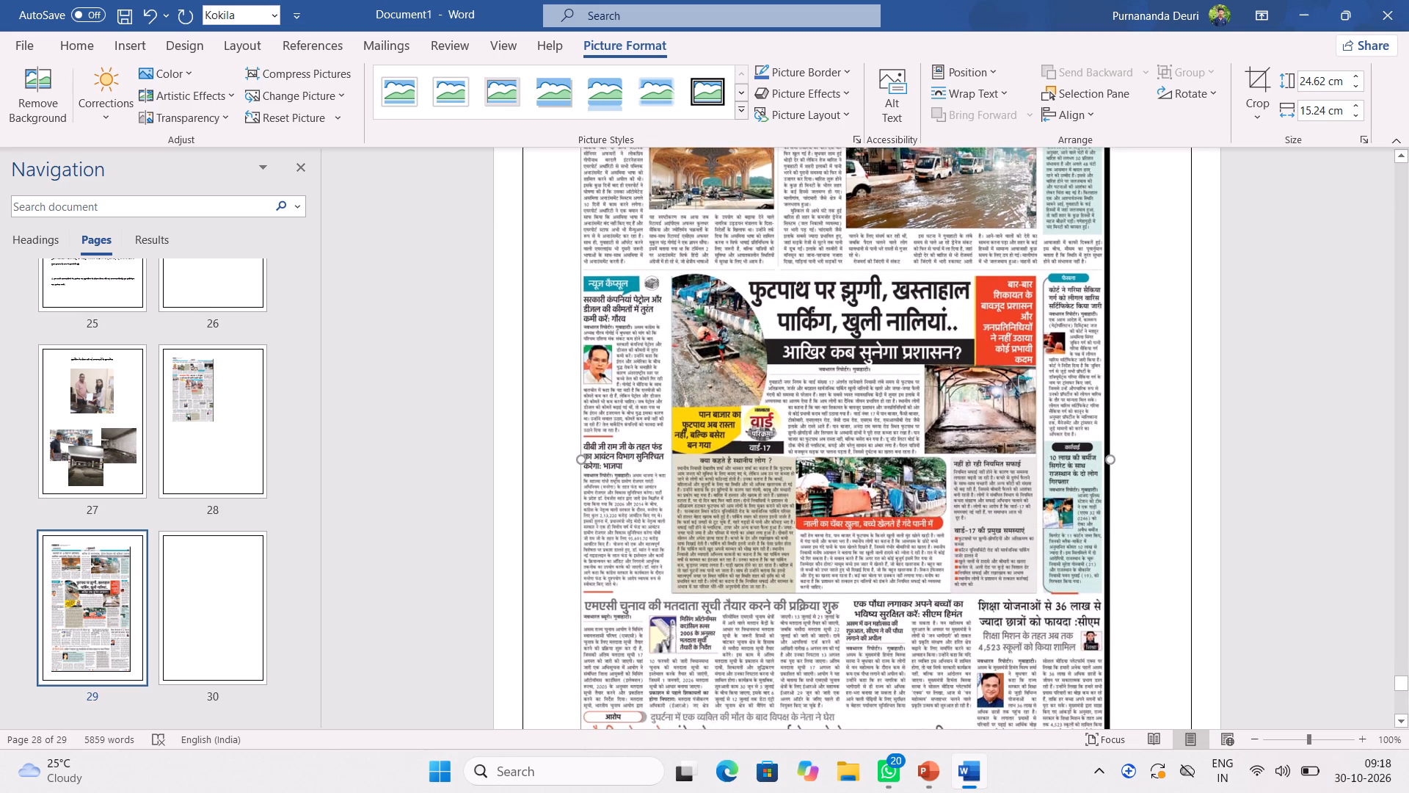
scroll(702, 501, "down", 2)
scroll(823, 619, "down", 3)
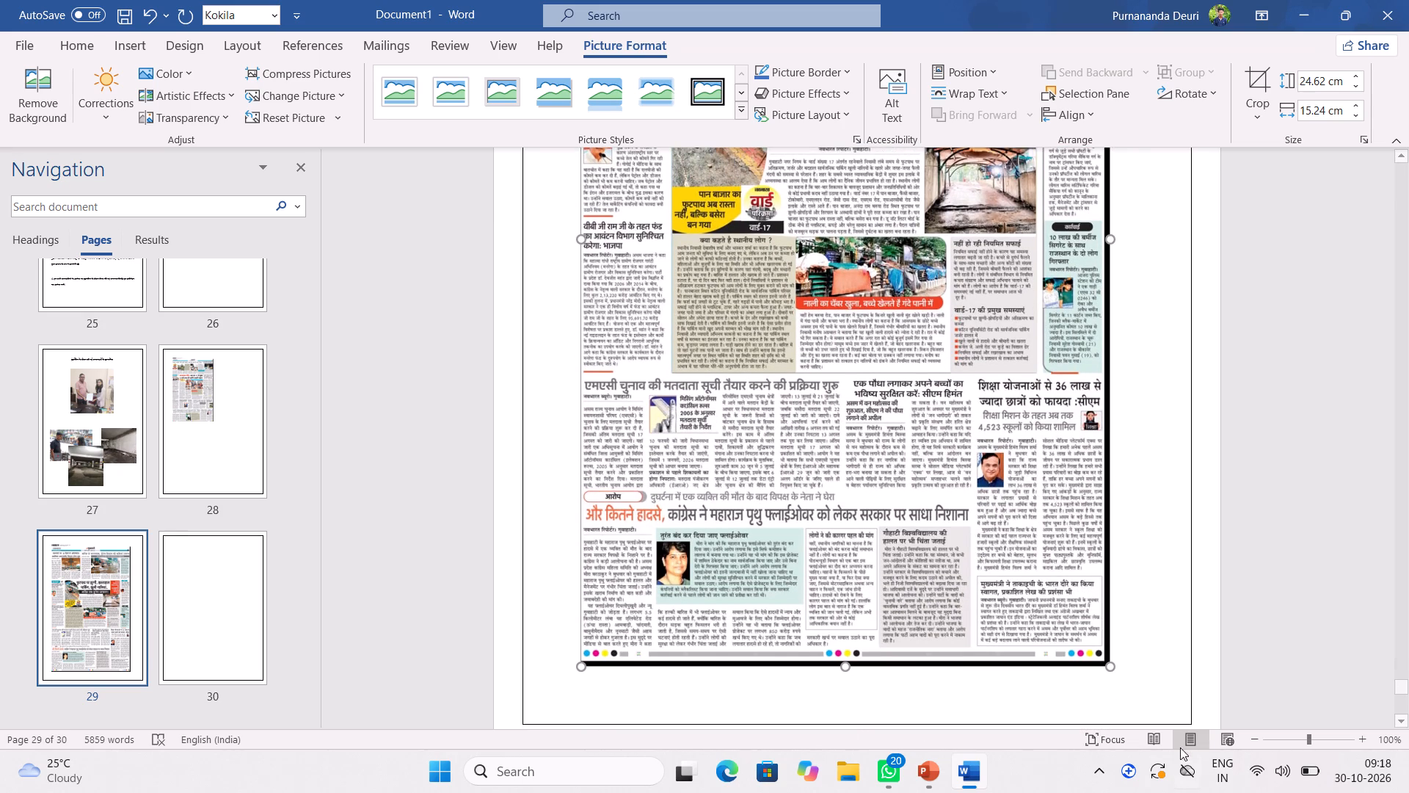
left_click_drag(1113, 669, 988, 551)
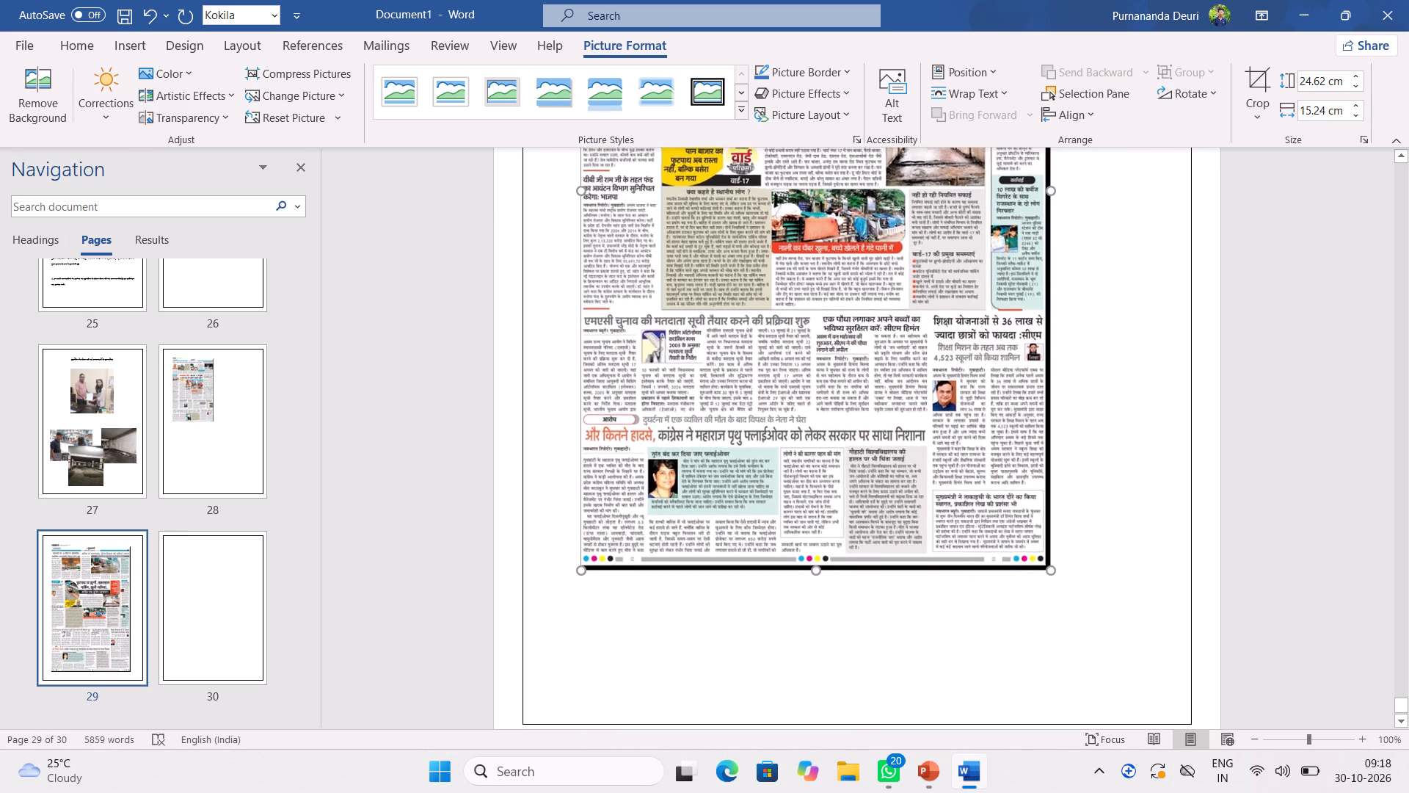
left_click_drag(988, 551, 952, 510)
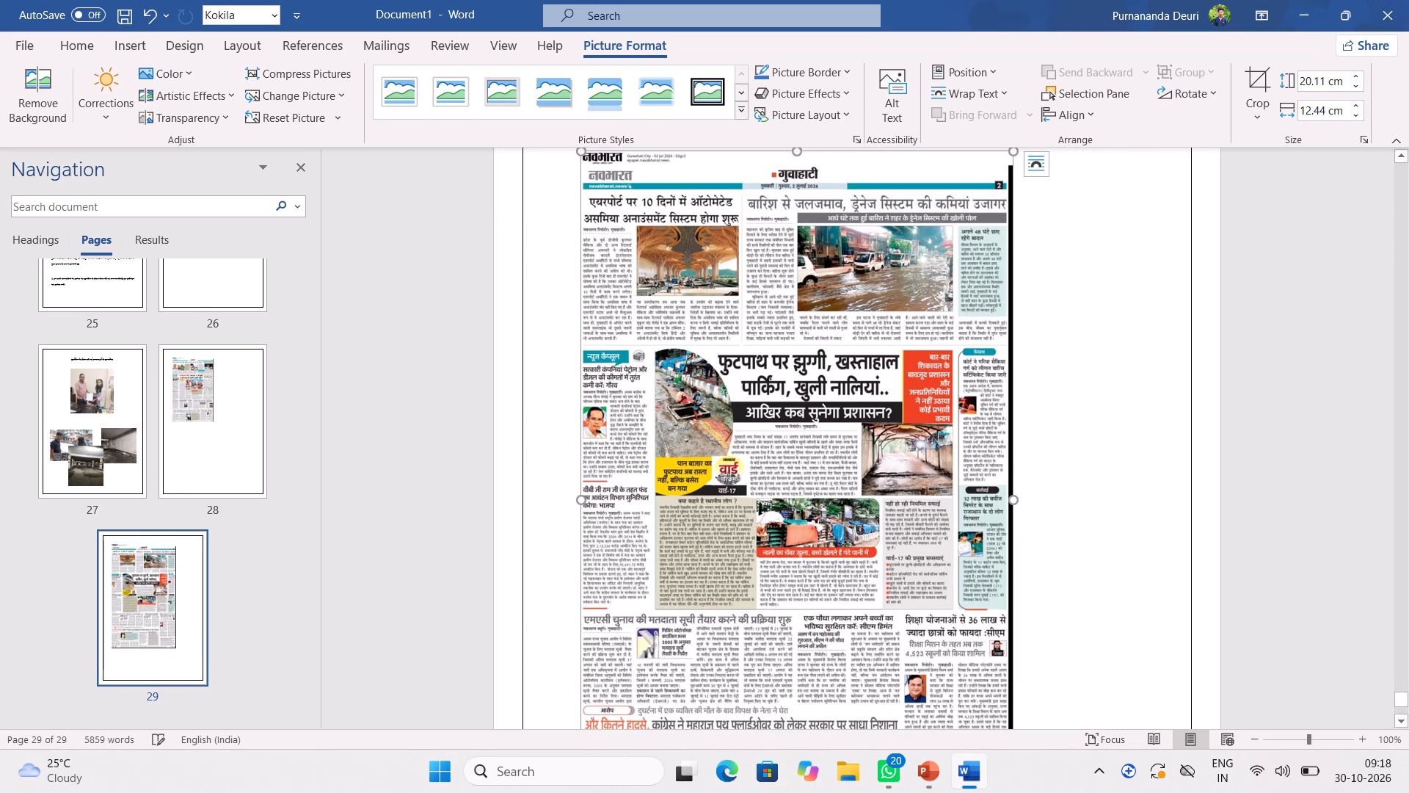
left_click_drag(1011, 149, 980, 159)
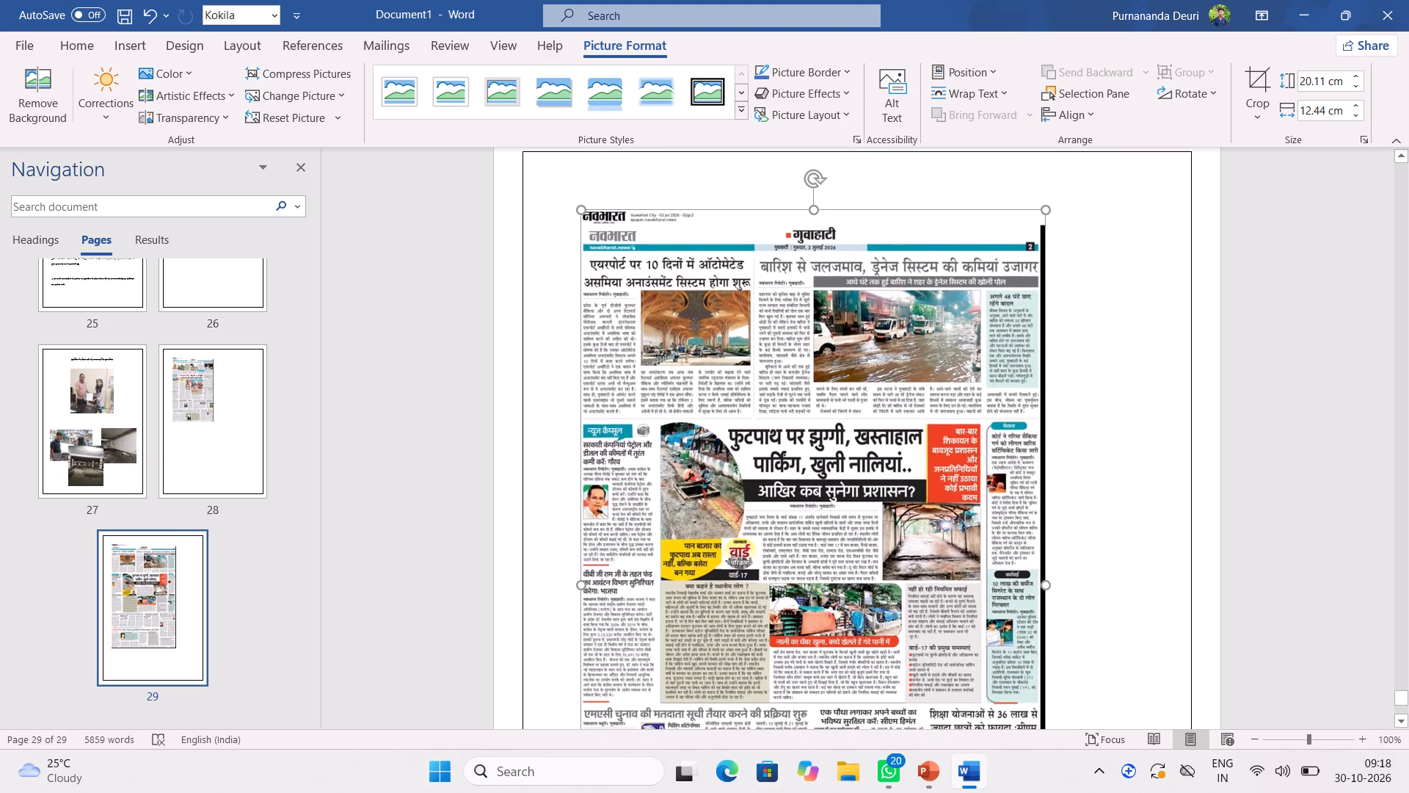
left_click_drag(980, 159, 971, 164)
scroll(901, 558, "down", 3)
scroll(967, 579, "down", 4)
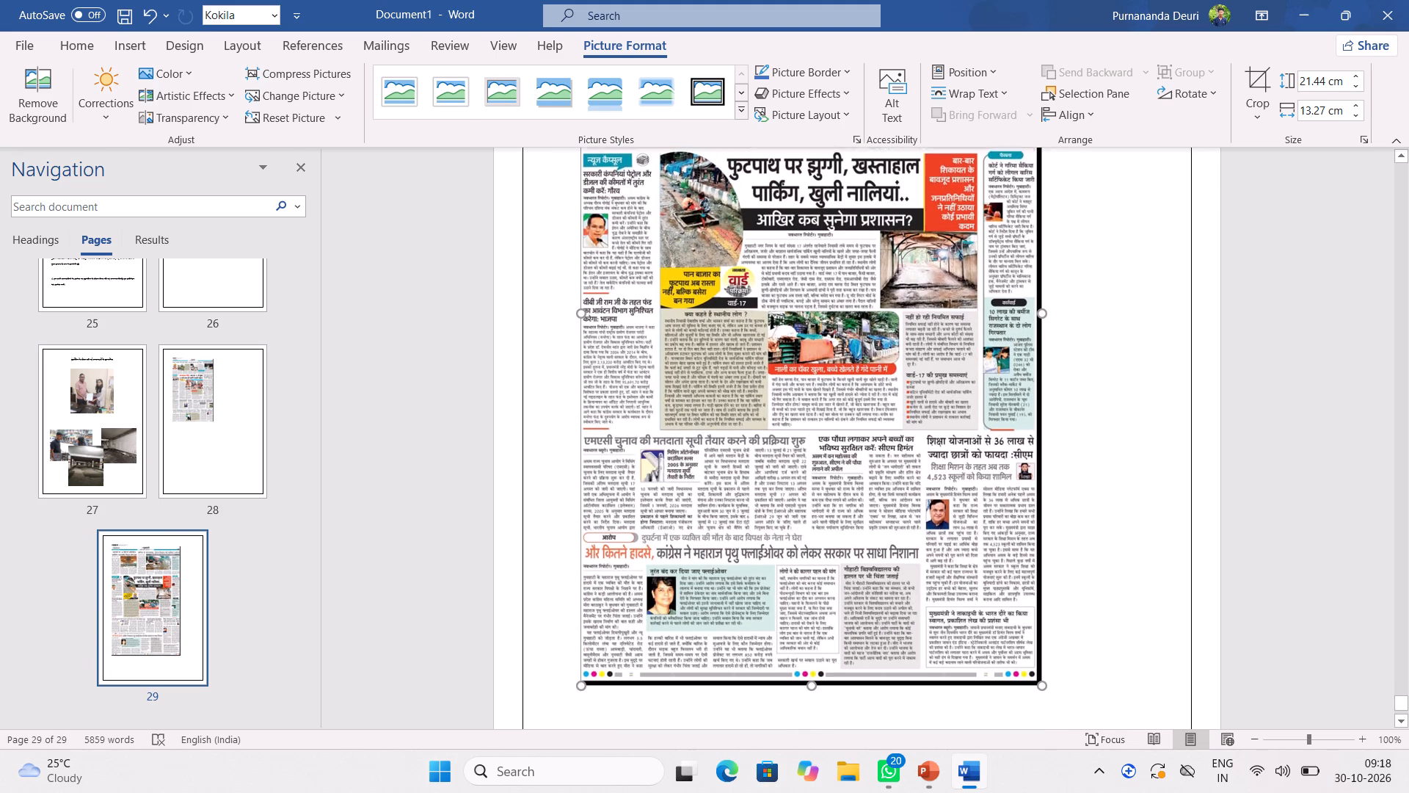
left_click_drag(1043, 645, 944, 474)
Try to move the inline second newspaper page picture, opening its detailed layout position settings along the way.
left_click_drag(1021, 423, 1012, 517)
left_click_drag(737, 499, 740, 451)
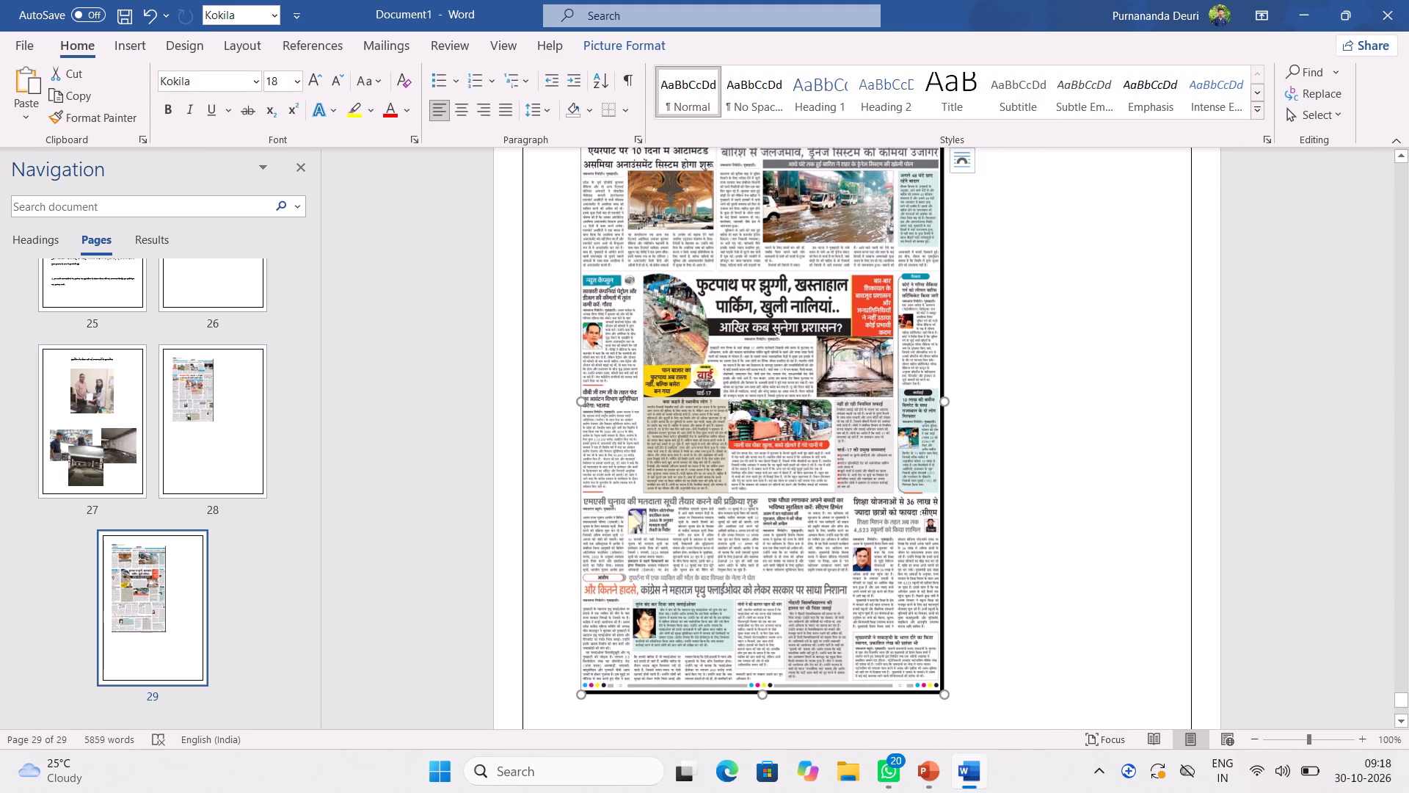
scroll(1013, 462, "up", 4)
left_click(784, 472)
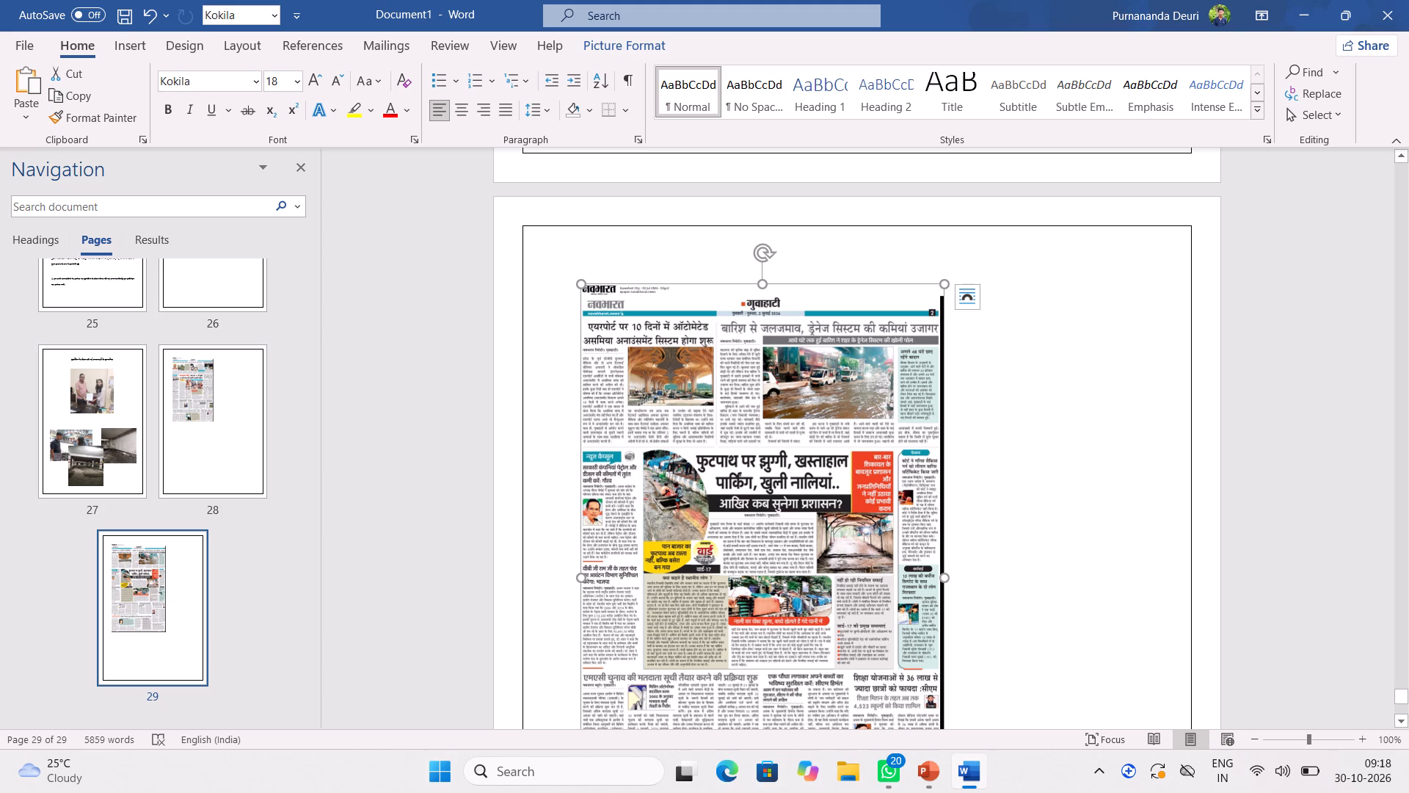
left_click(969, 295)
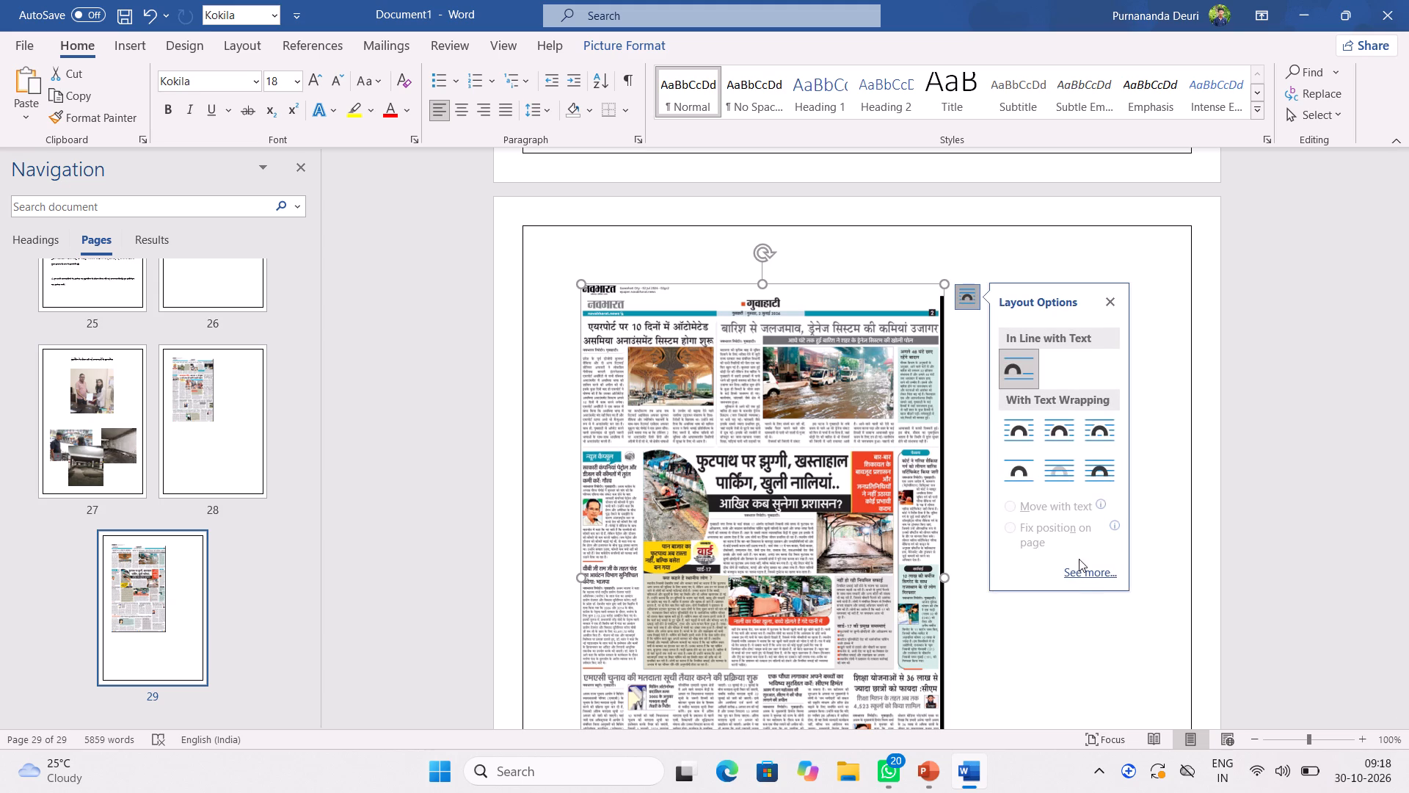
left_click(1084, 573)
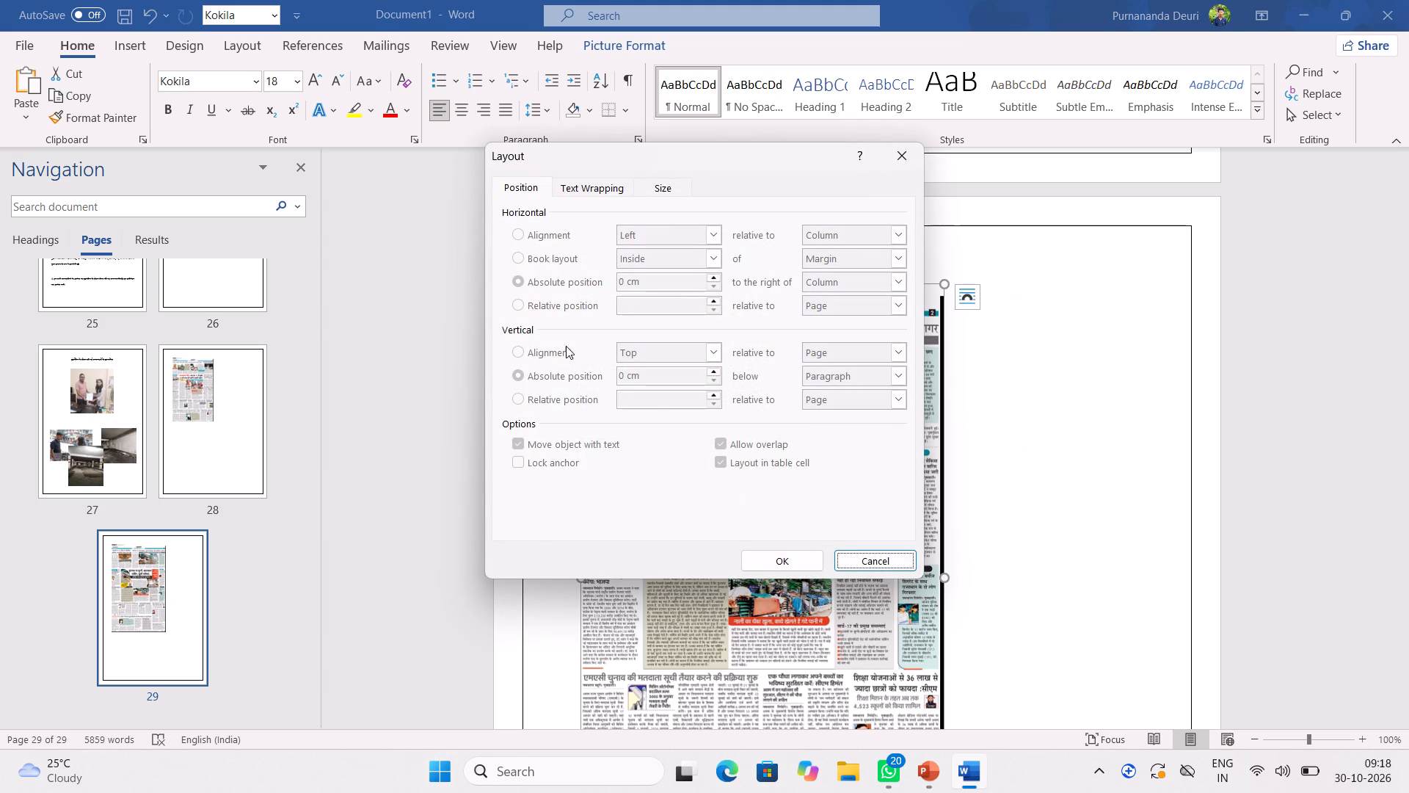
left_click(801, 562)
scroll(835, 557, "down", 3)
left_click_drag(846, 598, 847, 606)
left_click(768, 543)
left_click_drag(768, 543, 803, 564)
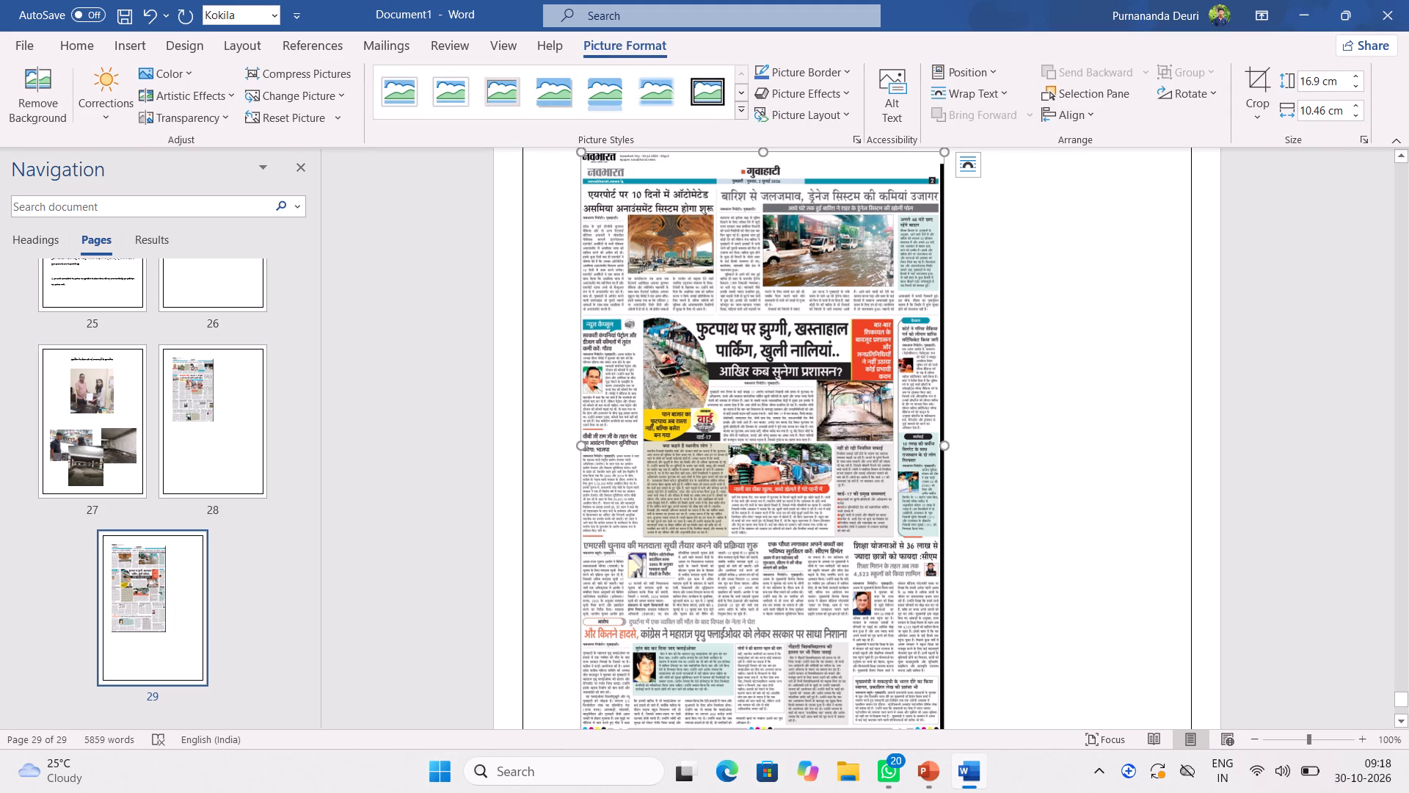
Change the second newspaper page picture from in line with text to a text-wrapping layout.
left_click(966, 173)
left_click(1028, 342)
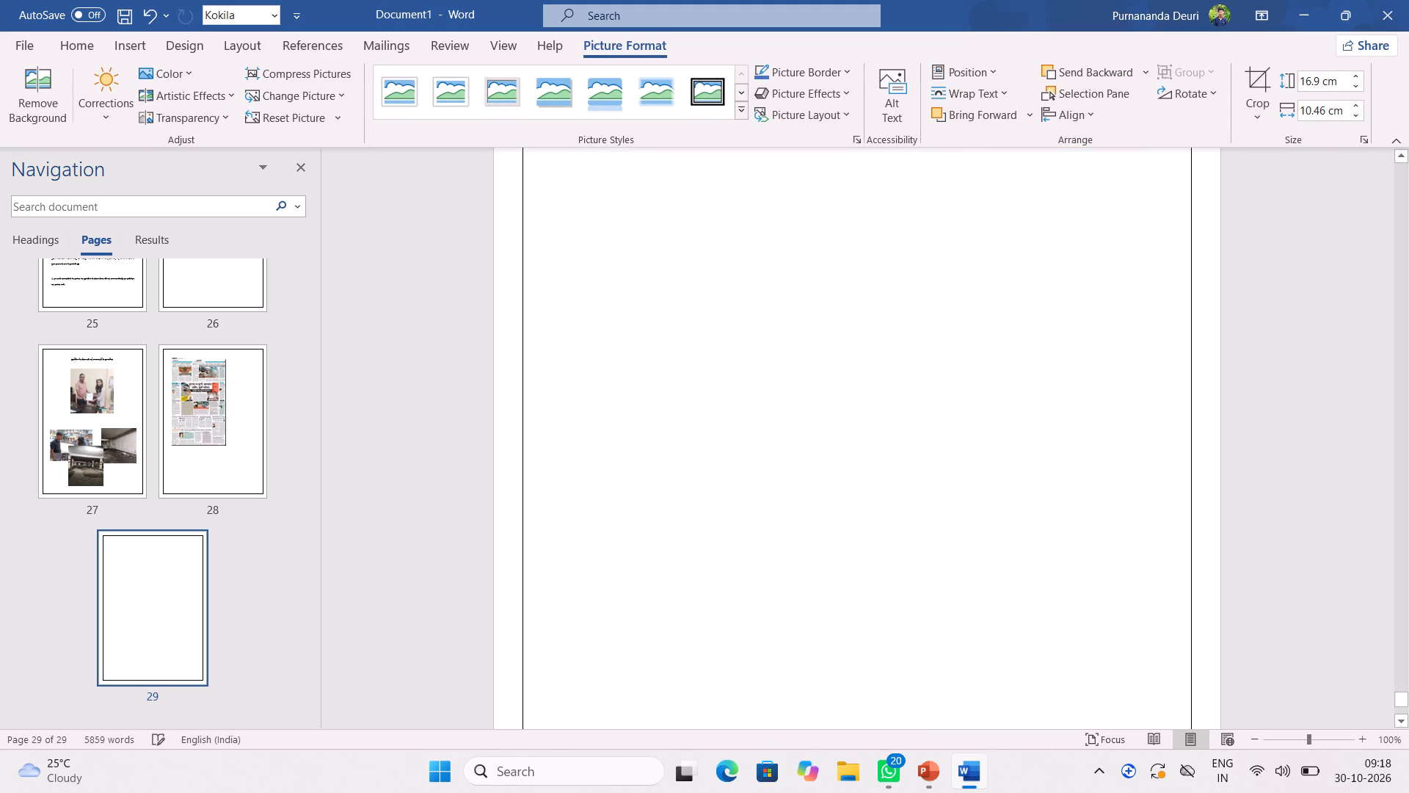
On page 28, move the second newspaper page down and to the right over the first one and scale it down slightly.
left_click(252, 447)
left_click(191, 593)
left_click(233, 448)
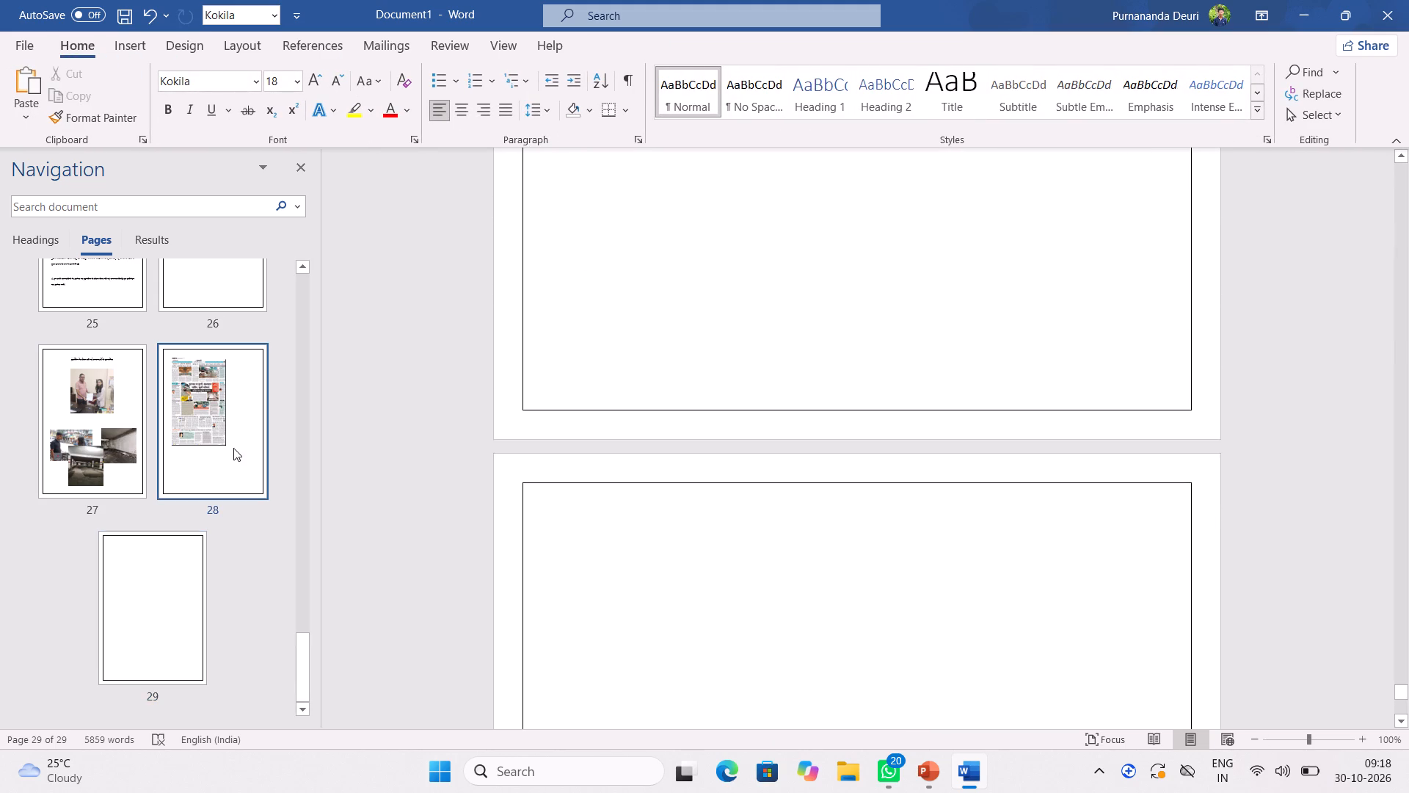
scroll(1188, 379, "up", 12)
left_click_drag(711, 479, 751, 497)
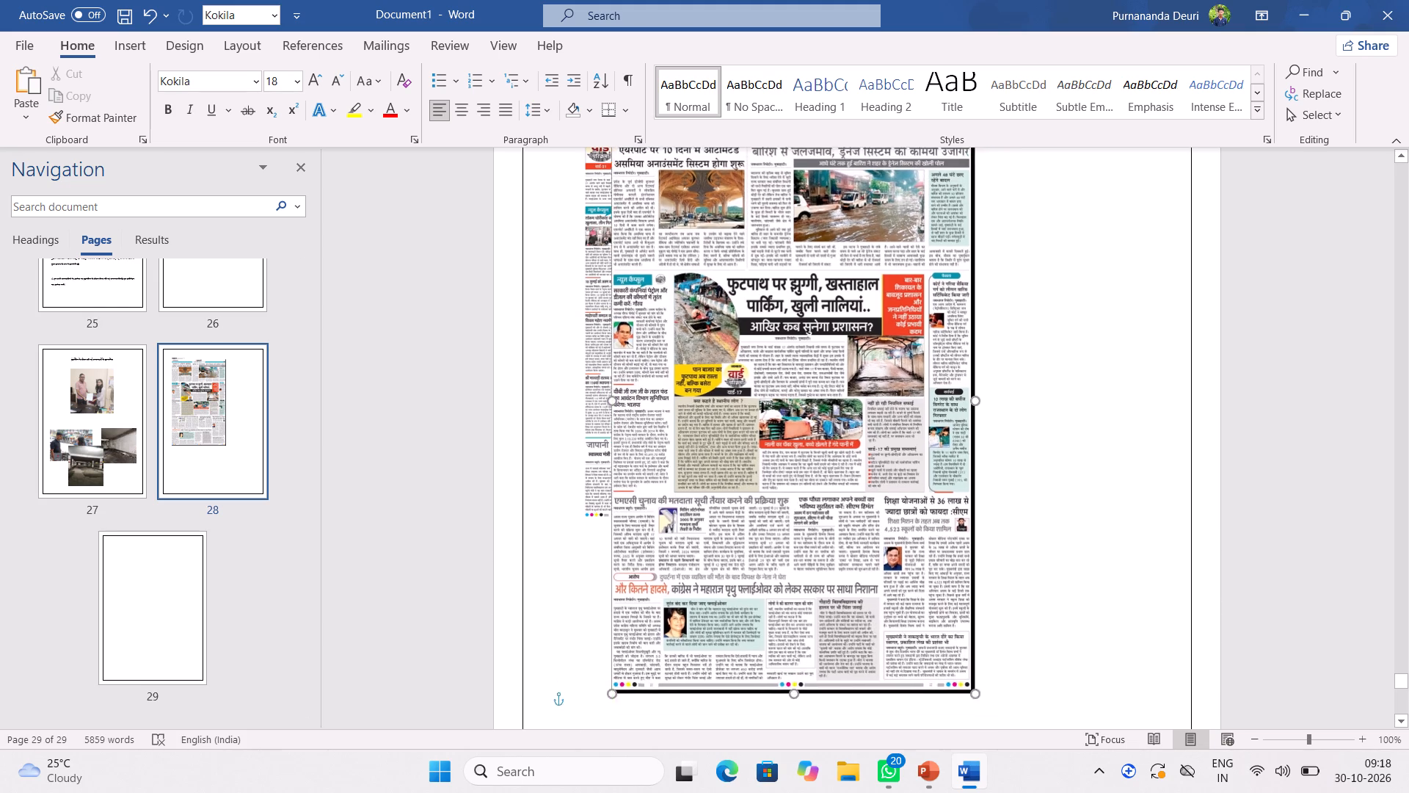
left_click_drag(751, 497, 807, 562)
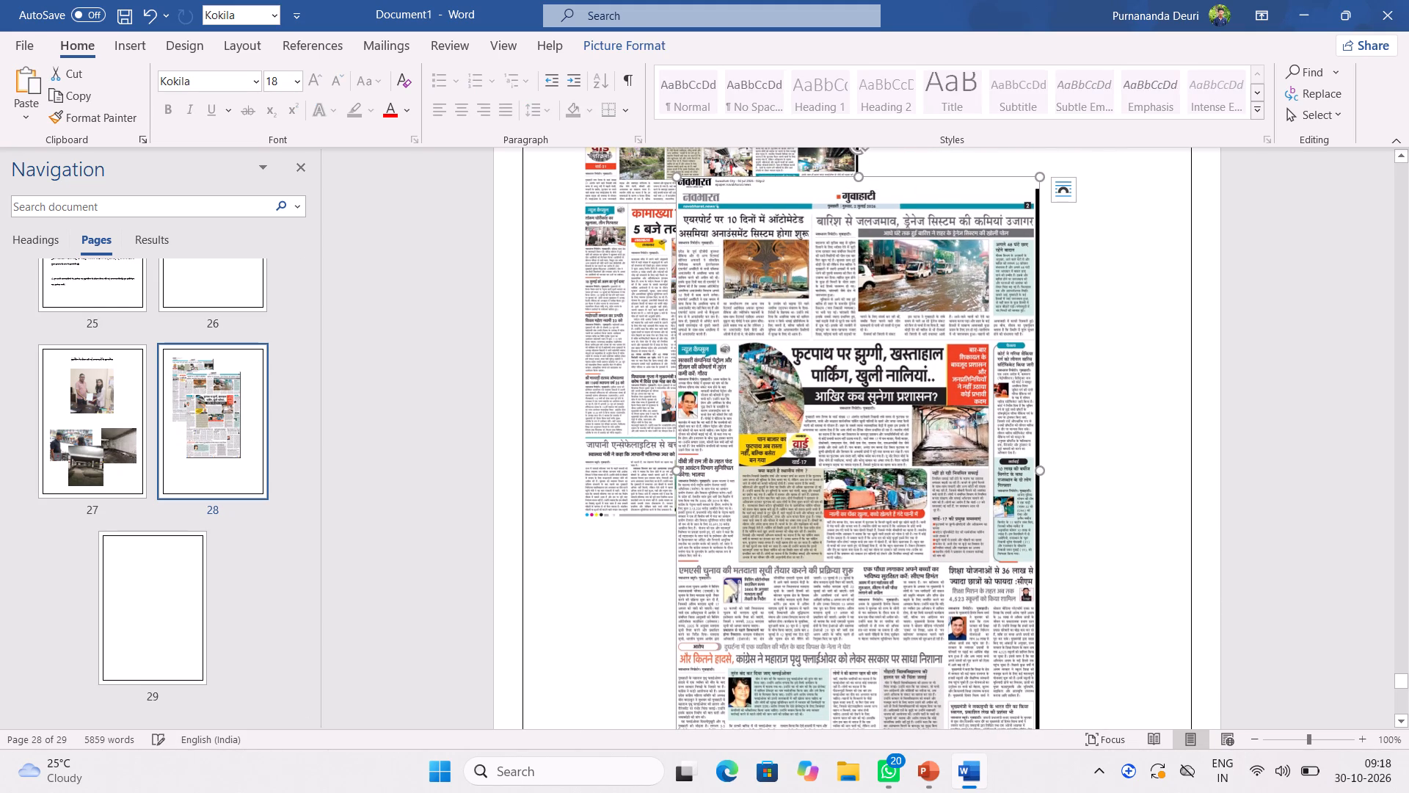
left_click_drag(1040, 176, 1022, 310)
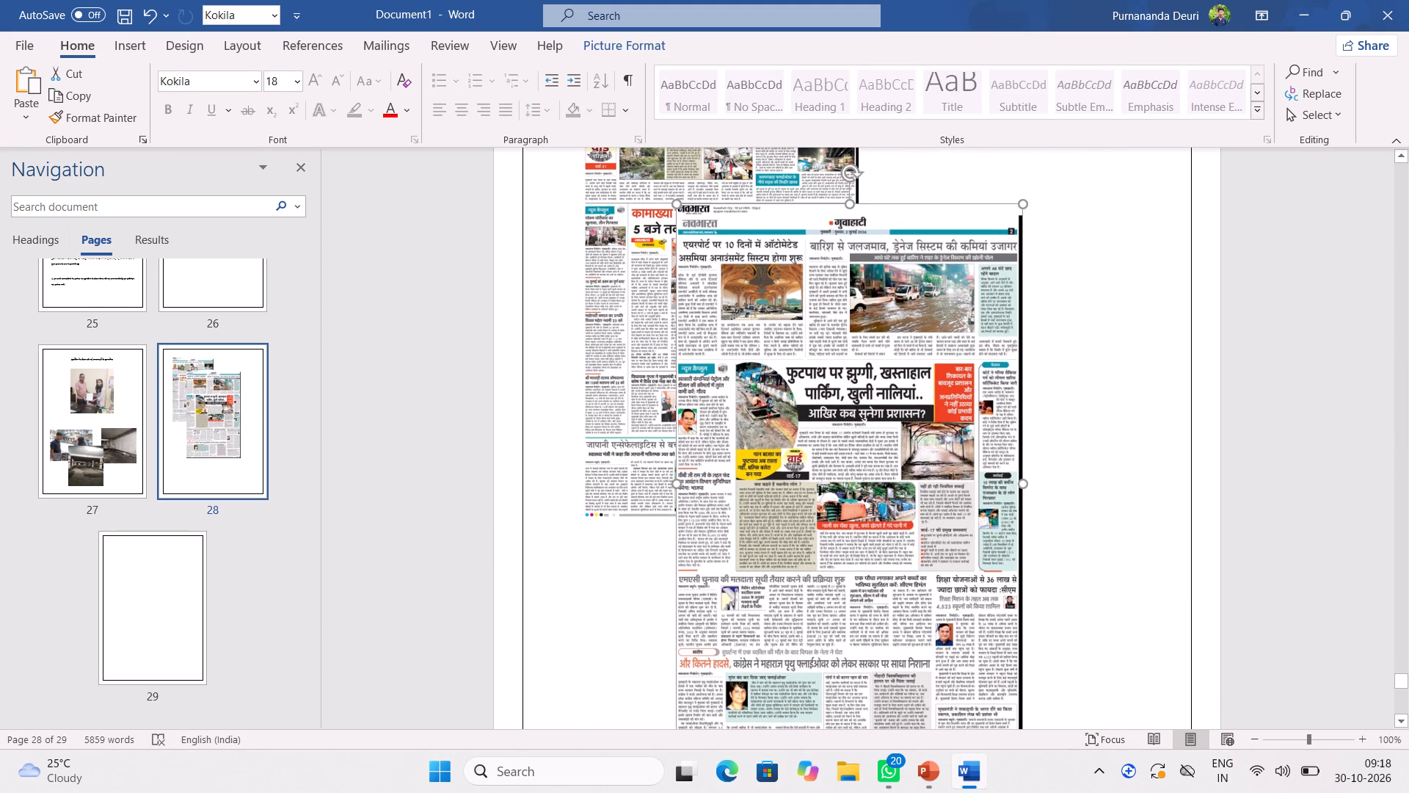
left_click_drag(1022, 310, 1022, 369)
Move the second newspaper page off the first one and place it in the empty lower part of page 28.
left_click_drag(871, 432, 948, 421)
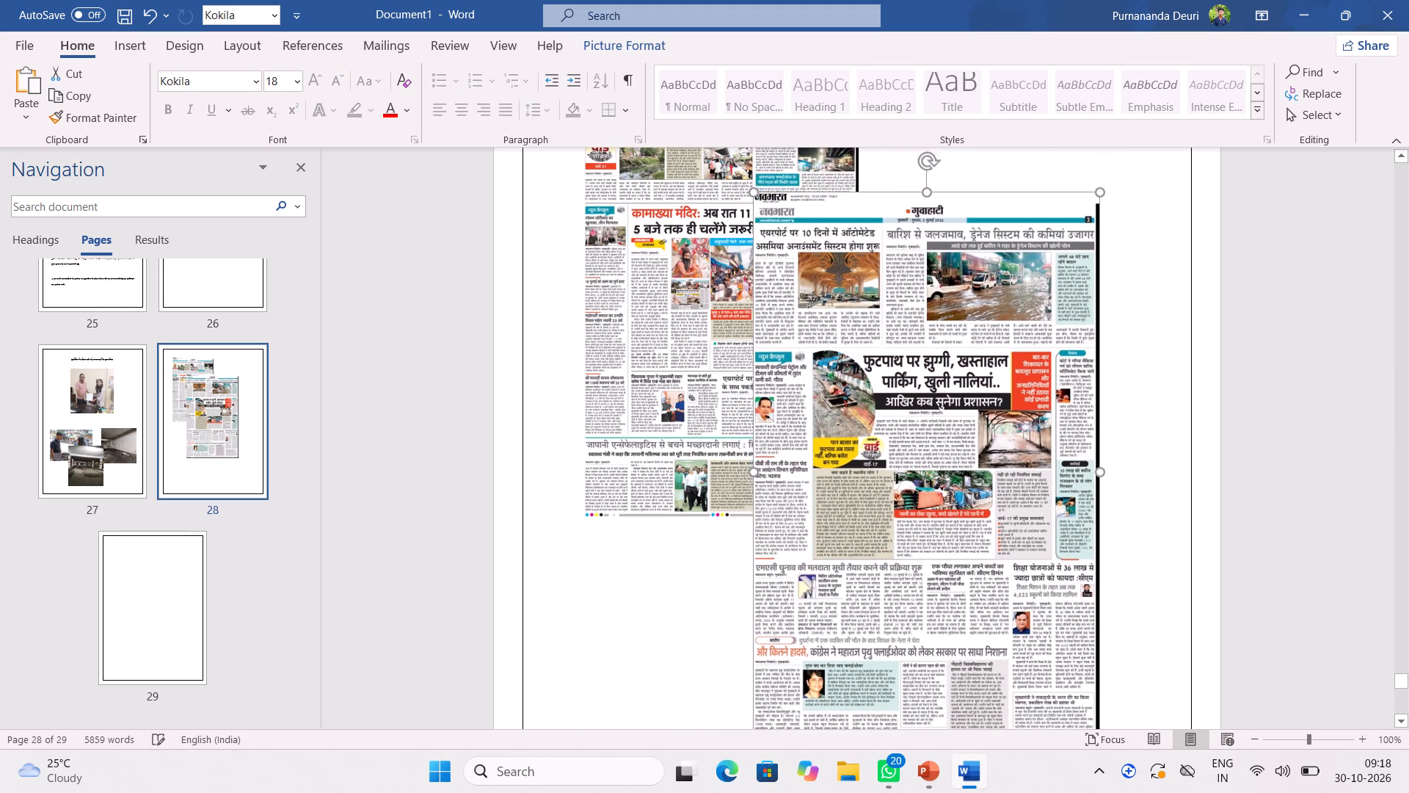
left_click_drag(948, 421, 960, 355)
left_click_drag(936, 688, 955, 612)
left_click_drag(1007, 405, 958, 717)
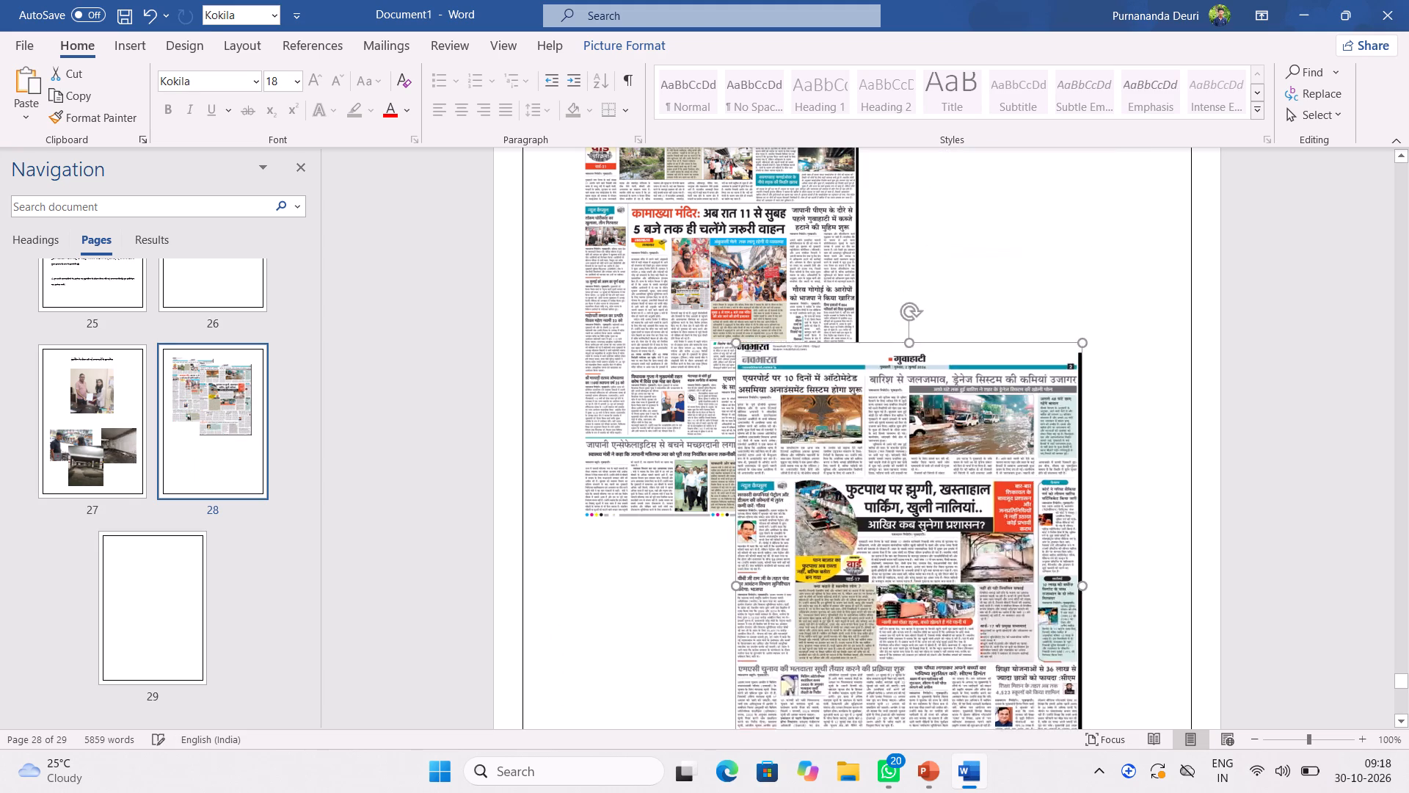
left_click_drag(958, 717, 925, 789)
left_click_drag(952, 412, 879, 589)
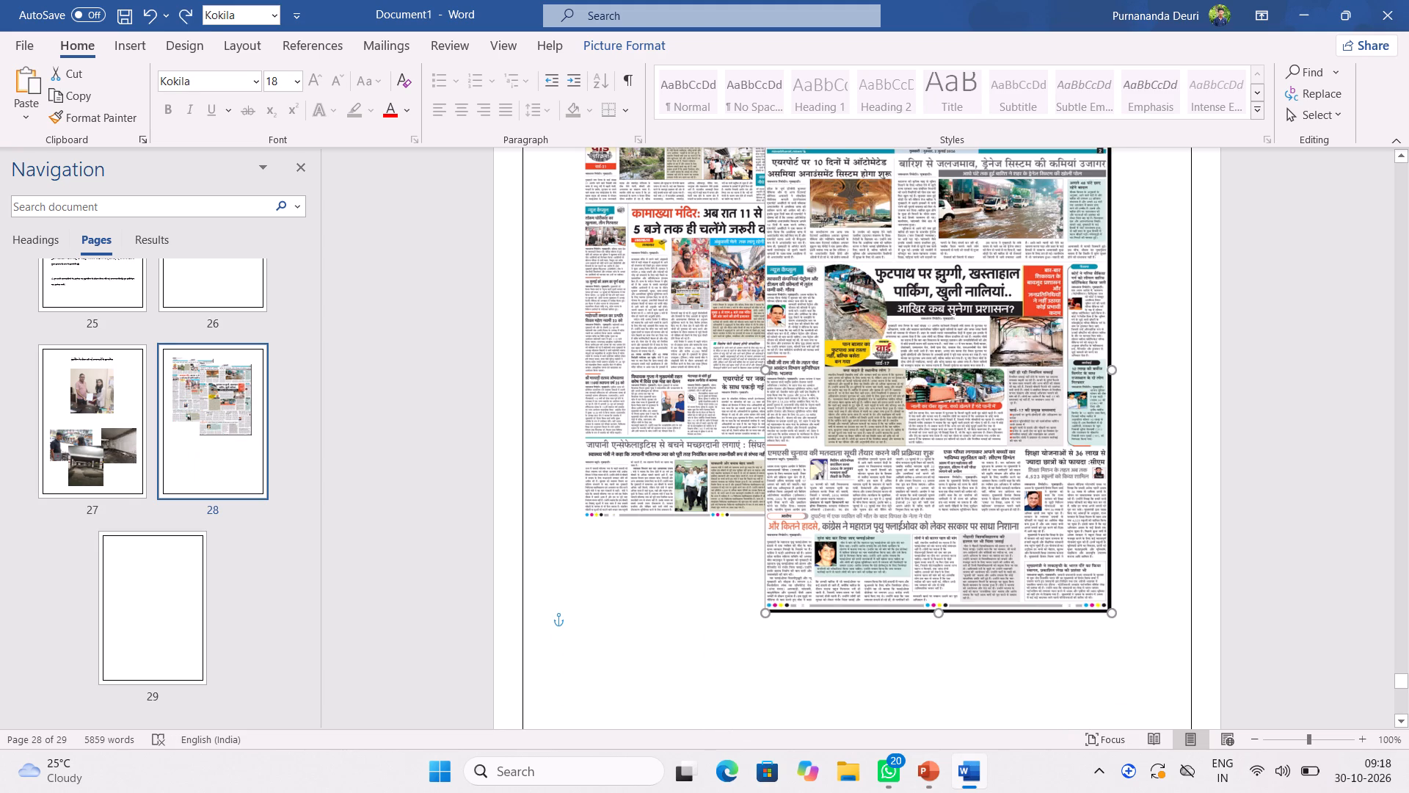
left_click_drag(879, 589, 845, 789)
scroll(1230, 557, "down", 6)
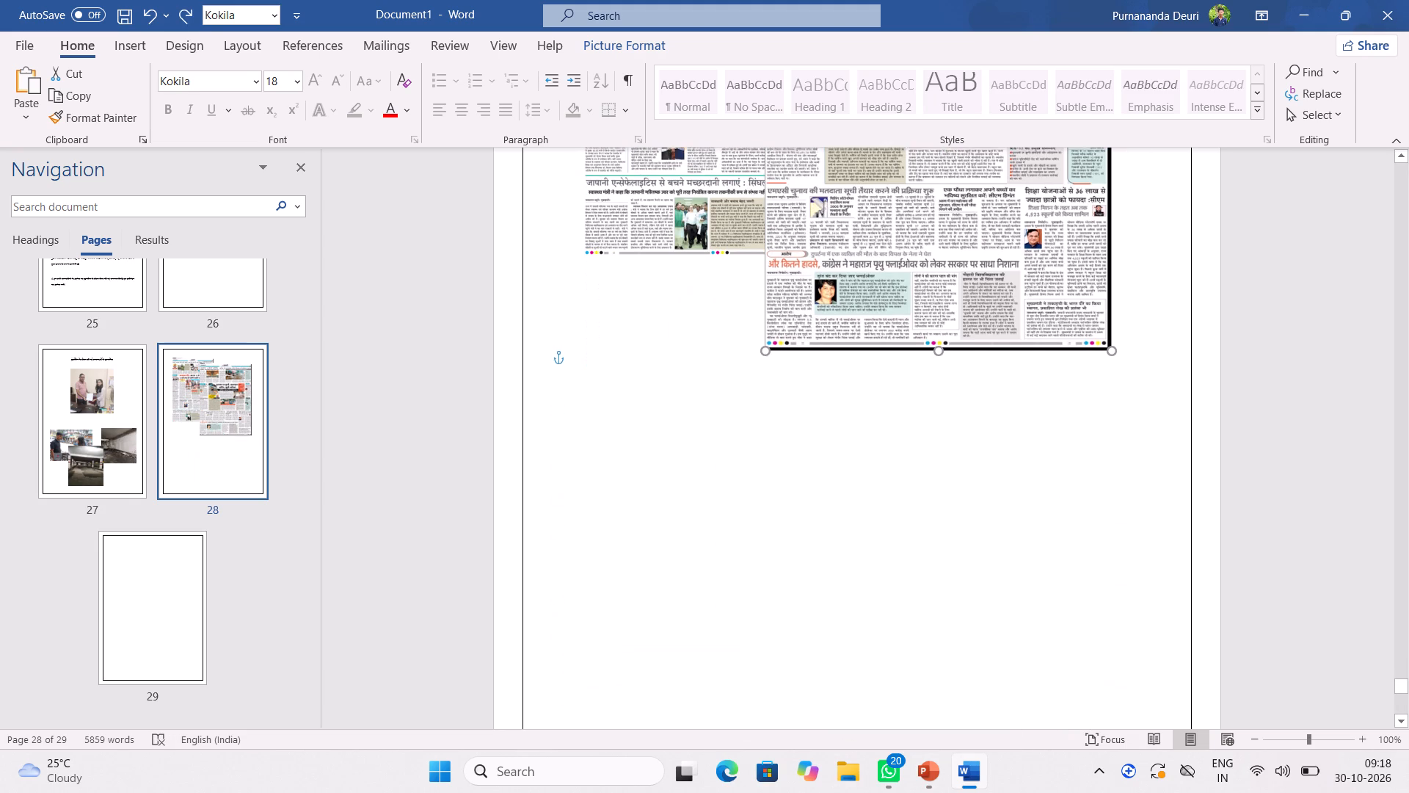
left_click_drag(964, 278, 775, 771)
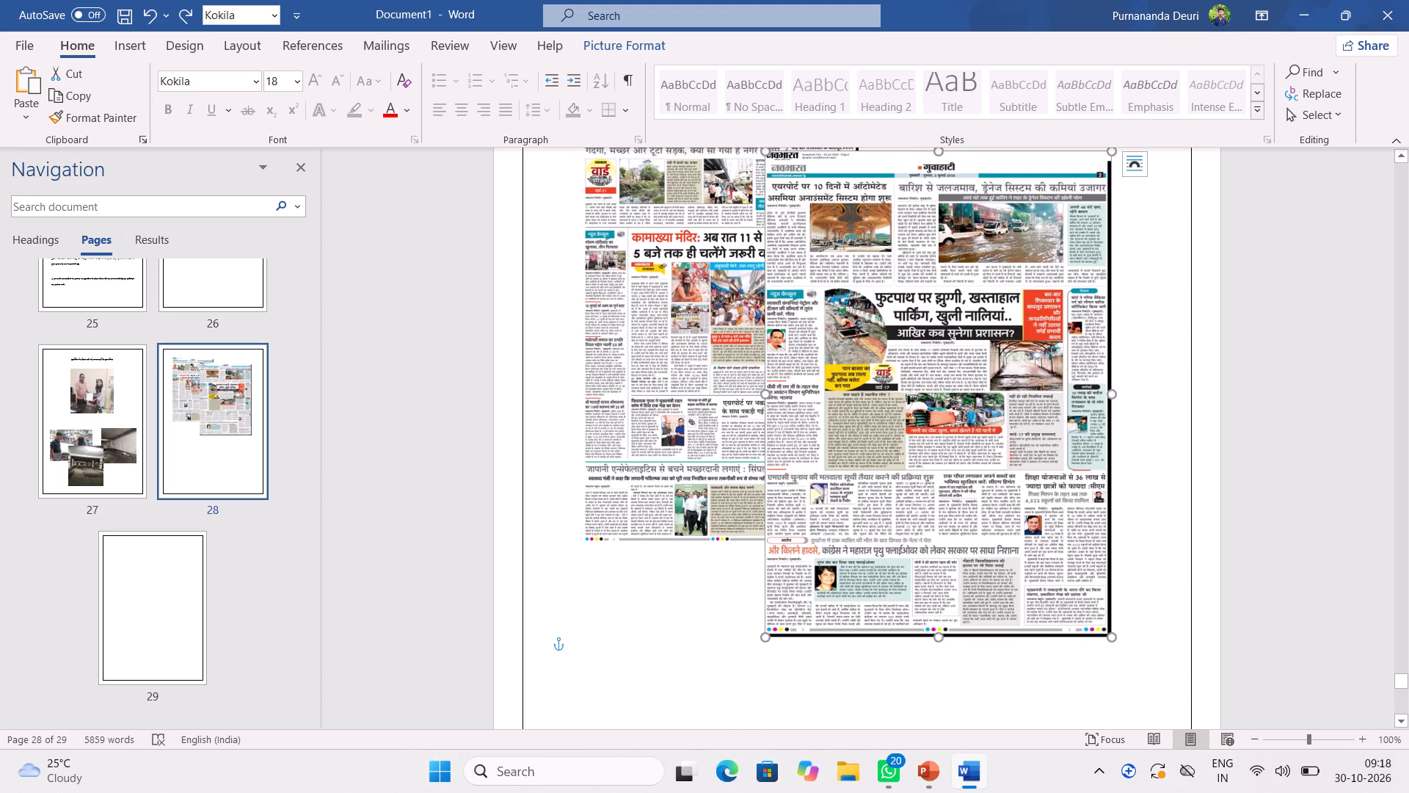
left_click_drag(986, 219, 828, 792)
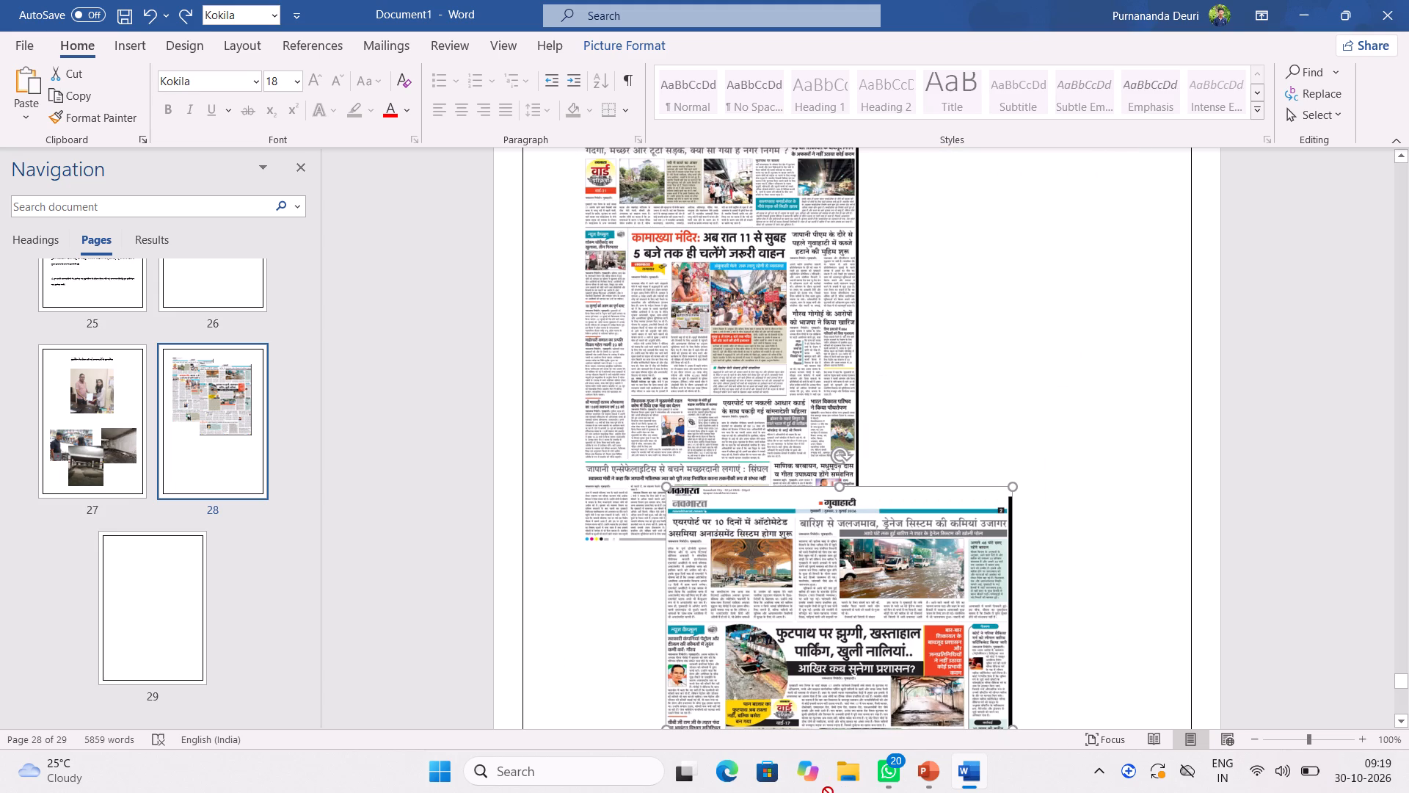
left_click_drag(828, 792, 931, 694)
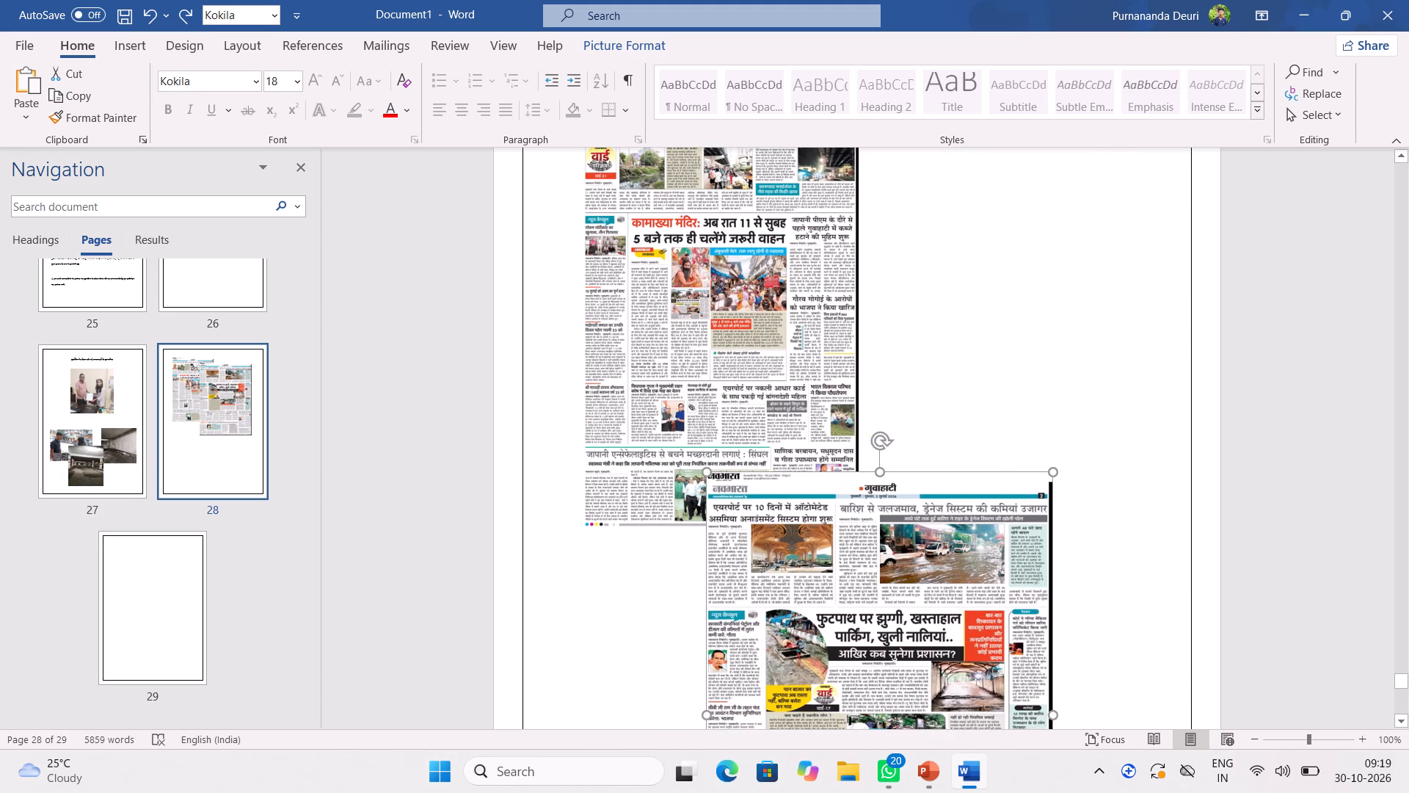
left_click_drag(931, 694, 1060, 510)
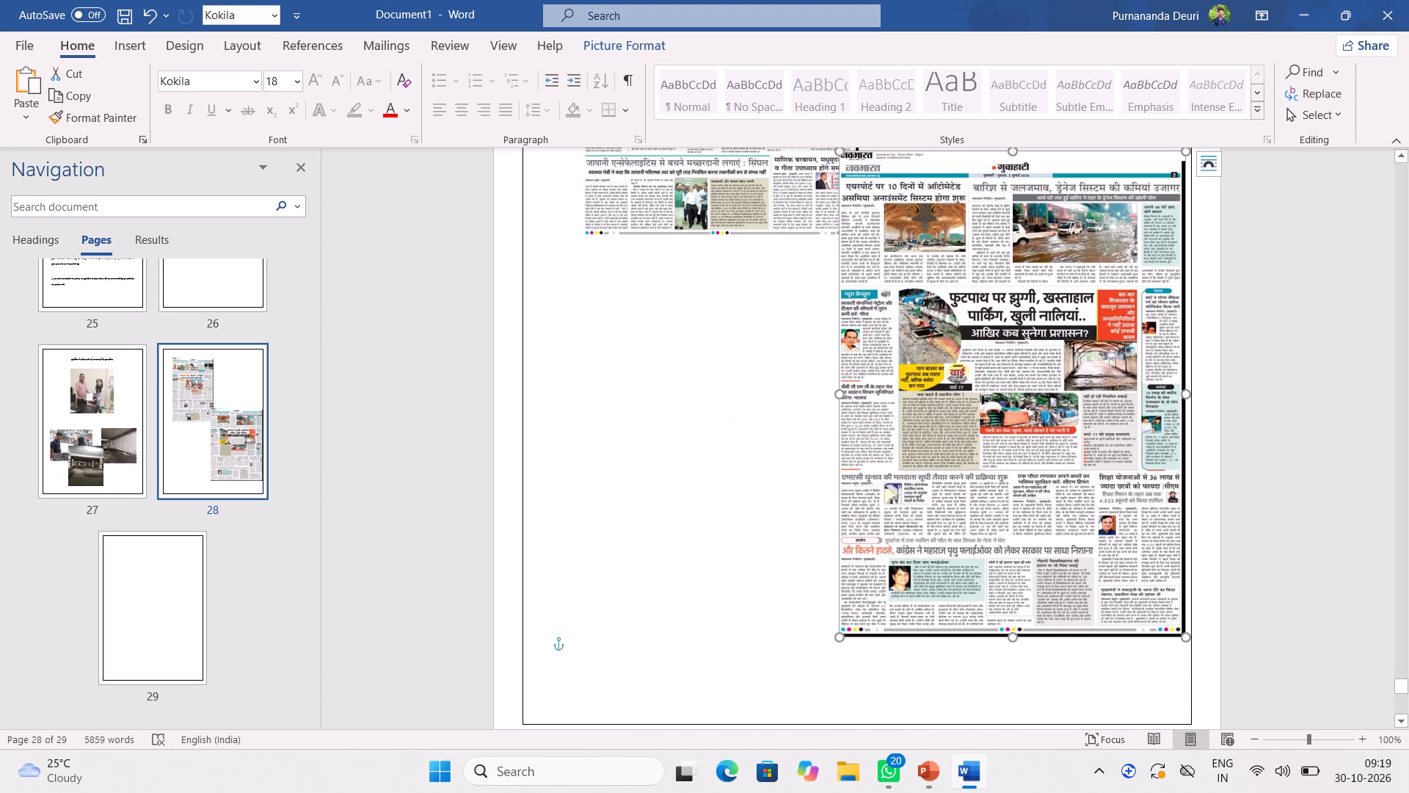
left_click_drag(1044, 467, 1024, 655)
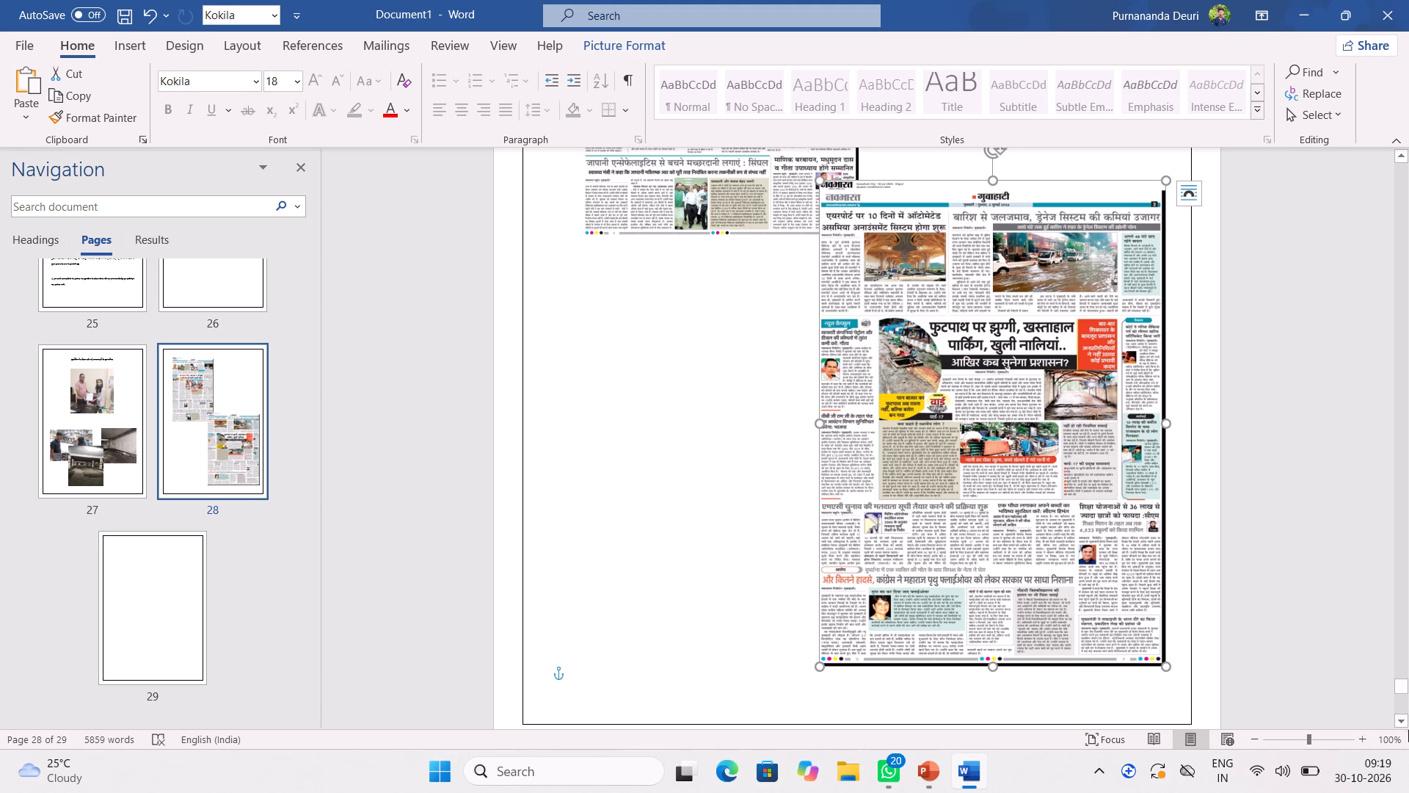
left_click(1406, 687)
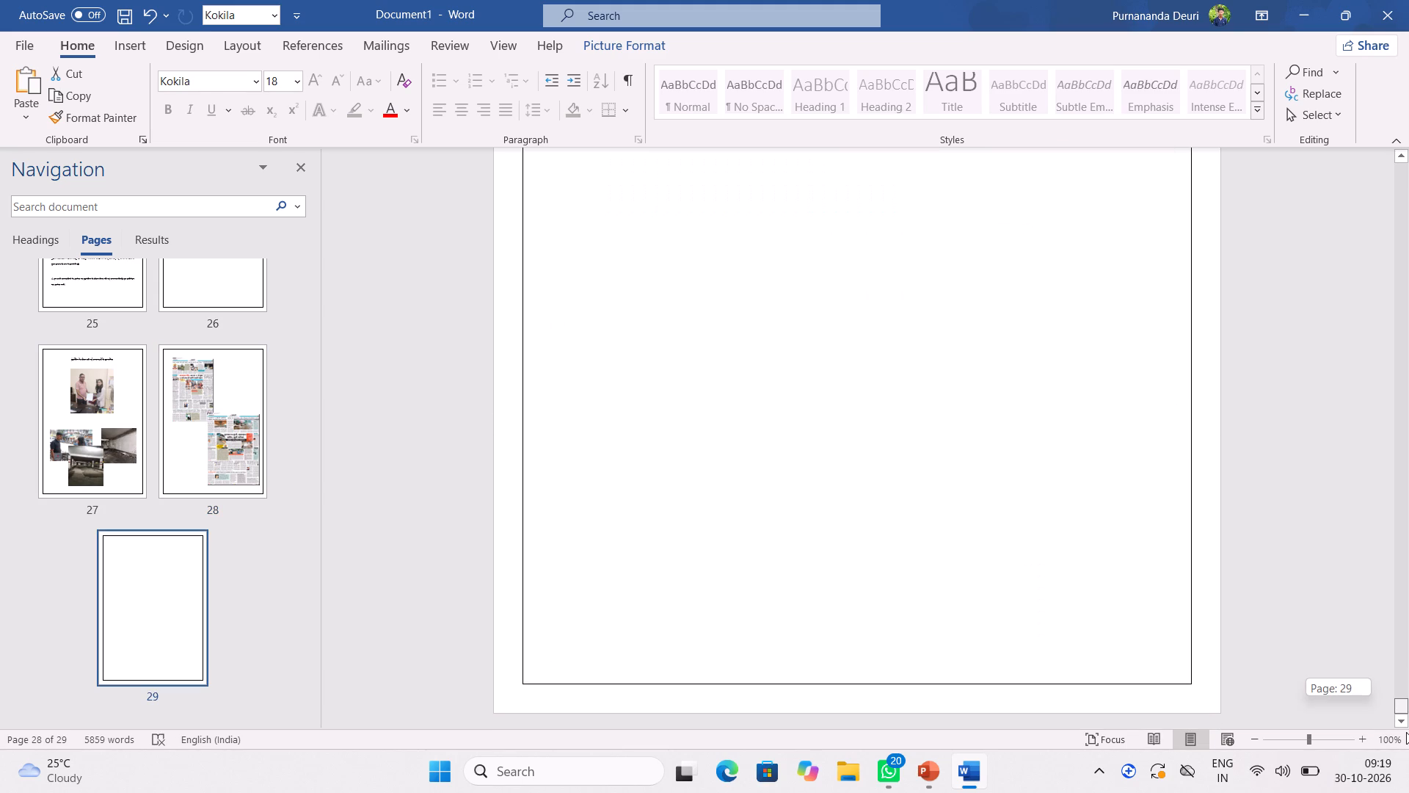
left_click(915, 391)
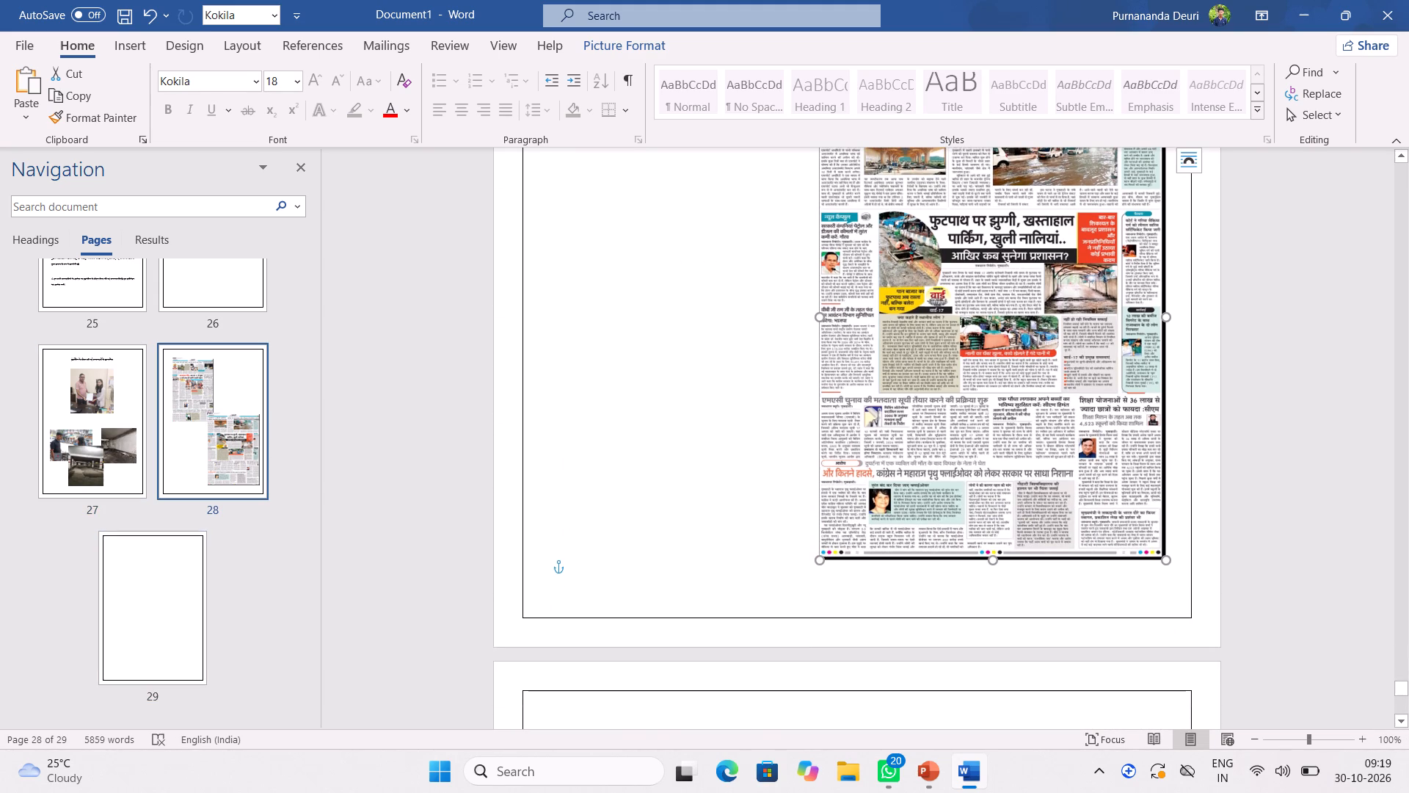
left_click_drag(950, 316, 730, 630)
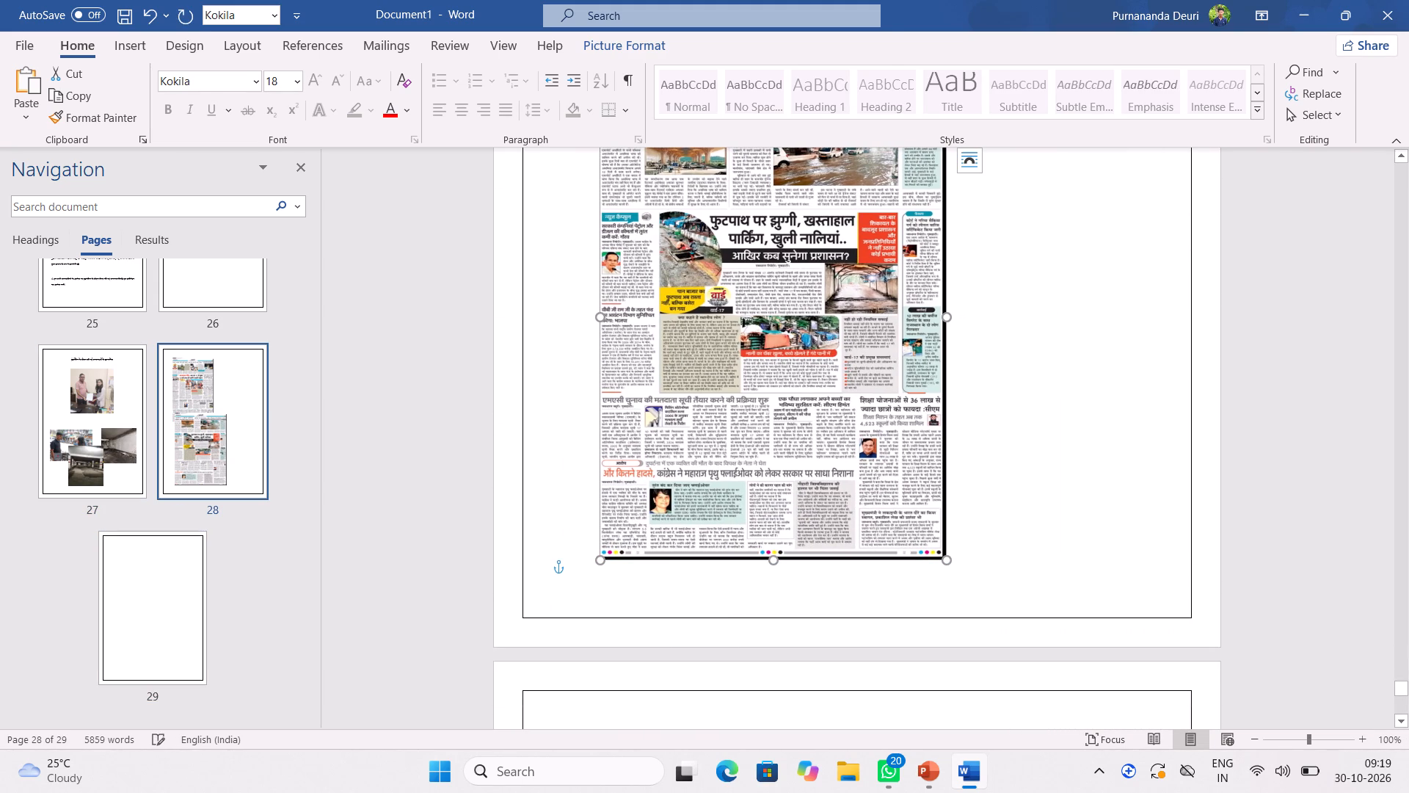
Remove the second newspaper page picture from page 28.
right_click(744, 446)
left_click(811, 26)
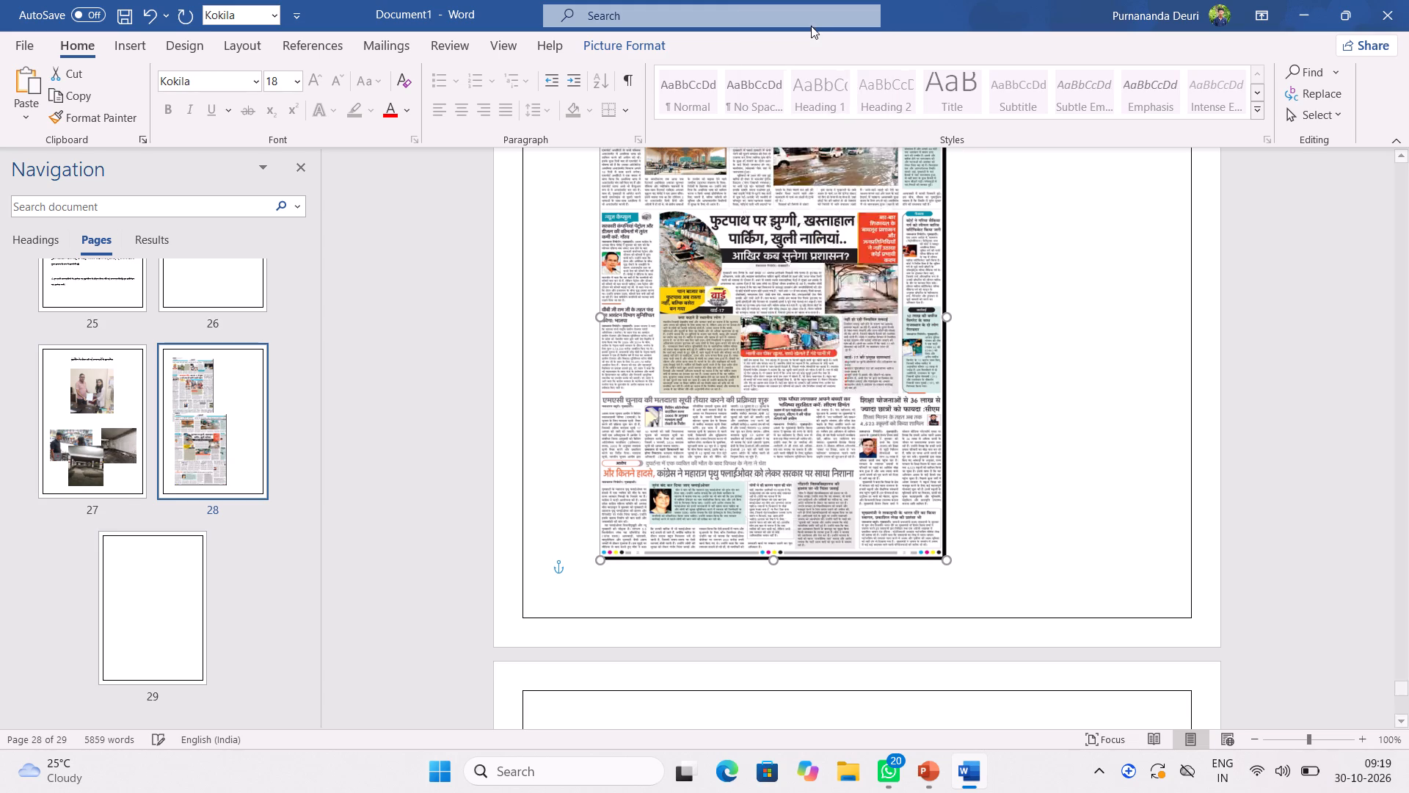
Insert the picture "WhatsApp Image 2026-10-30 at 05.38.23 C" from the Downloads folder on page 28, below the newspaper page.
scroll(914, 734, "up", 6)
scroll(922, 718, "down", 1)
scroll(922, 718, "up", 8)
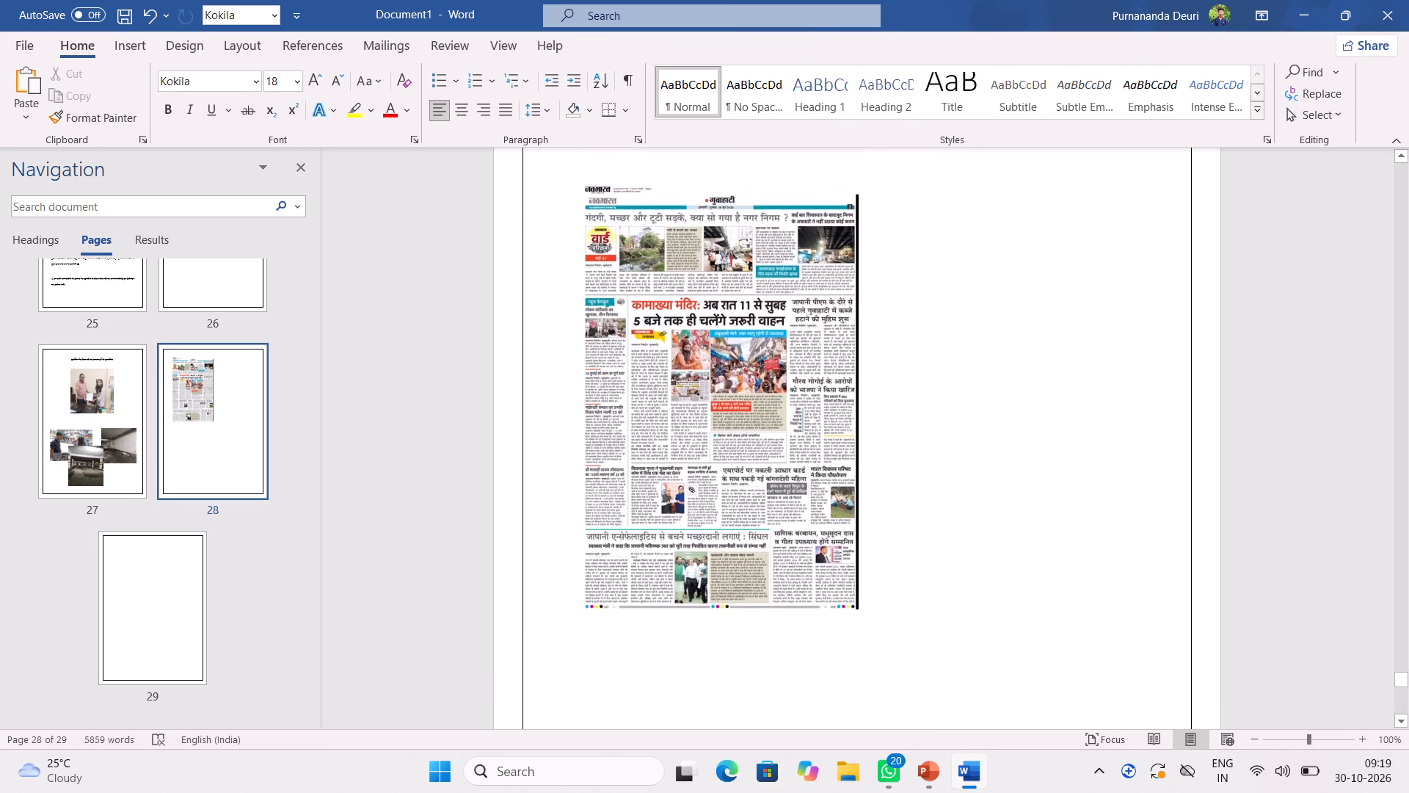
scroll(923, 702, "up", 4)
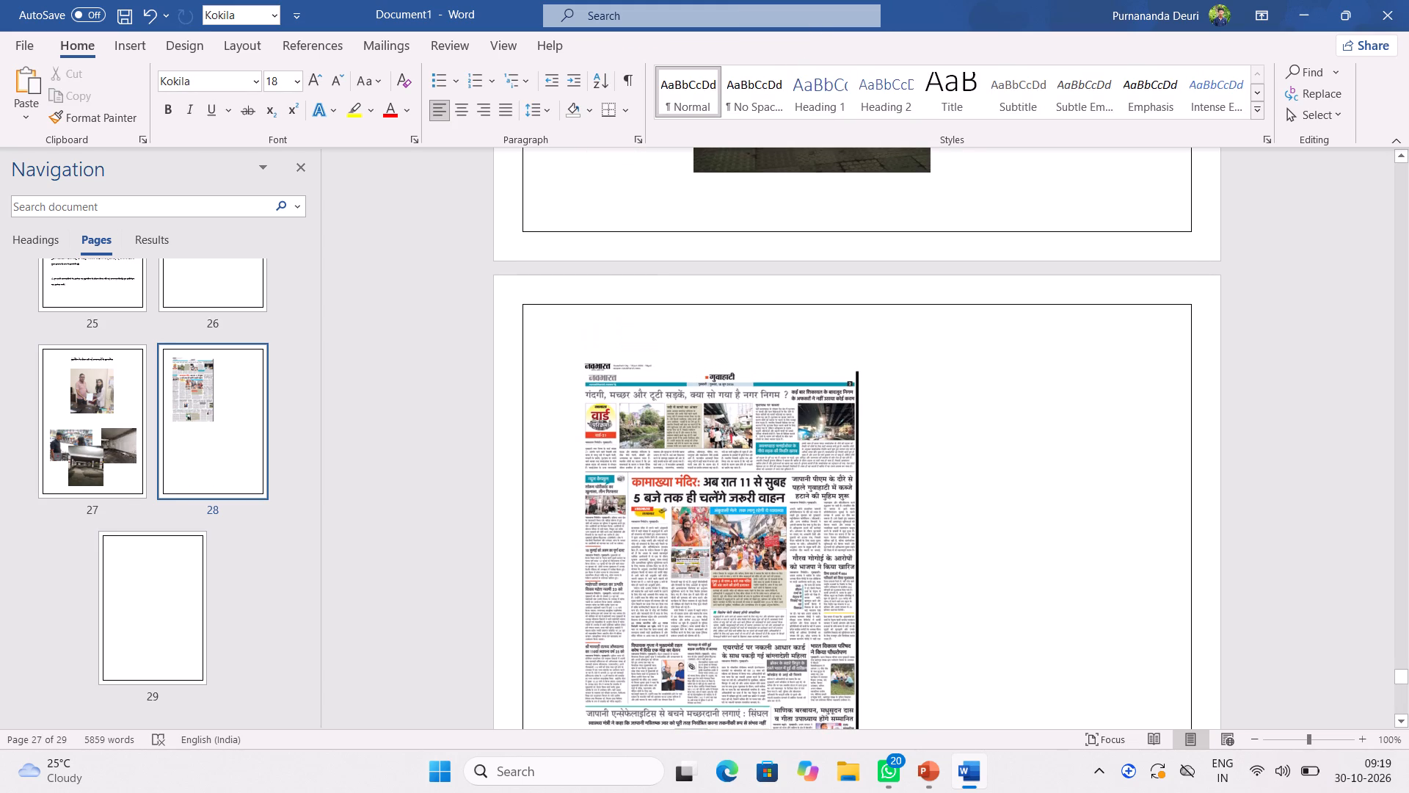
left_click(131, 52)
left_click(190, 116)
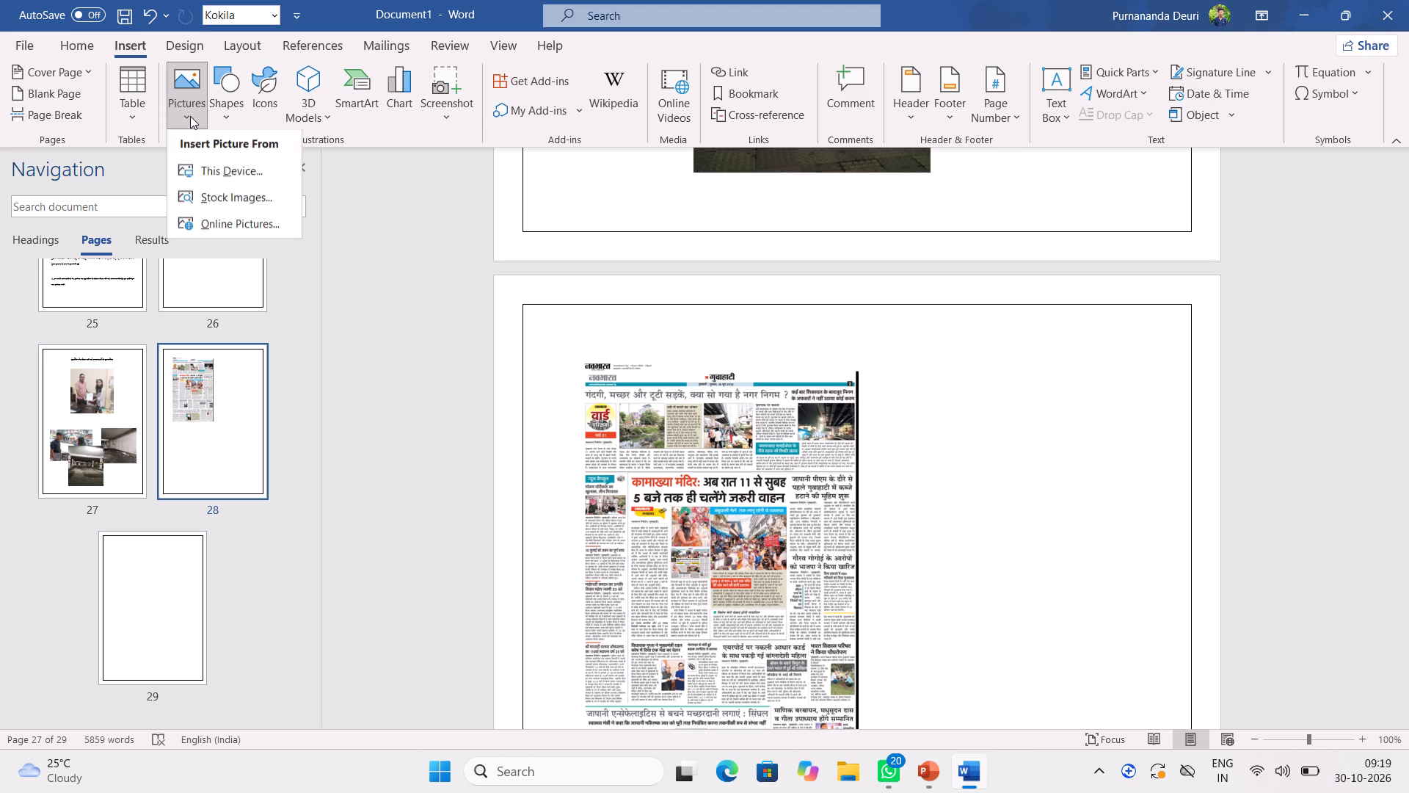
left_click(207, 170)
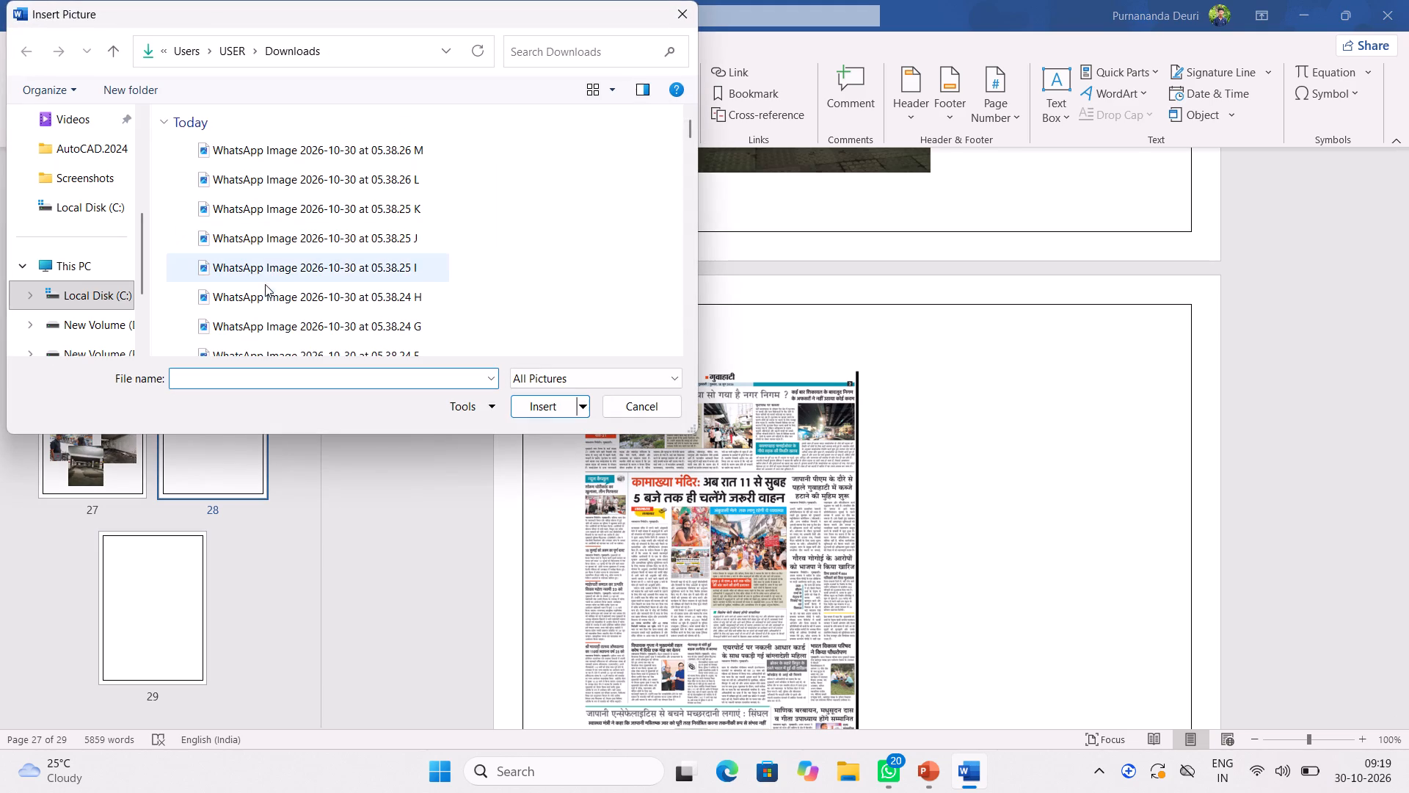
scroll(270, 297, "down", 2)
left_click(306, 283)
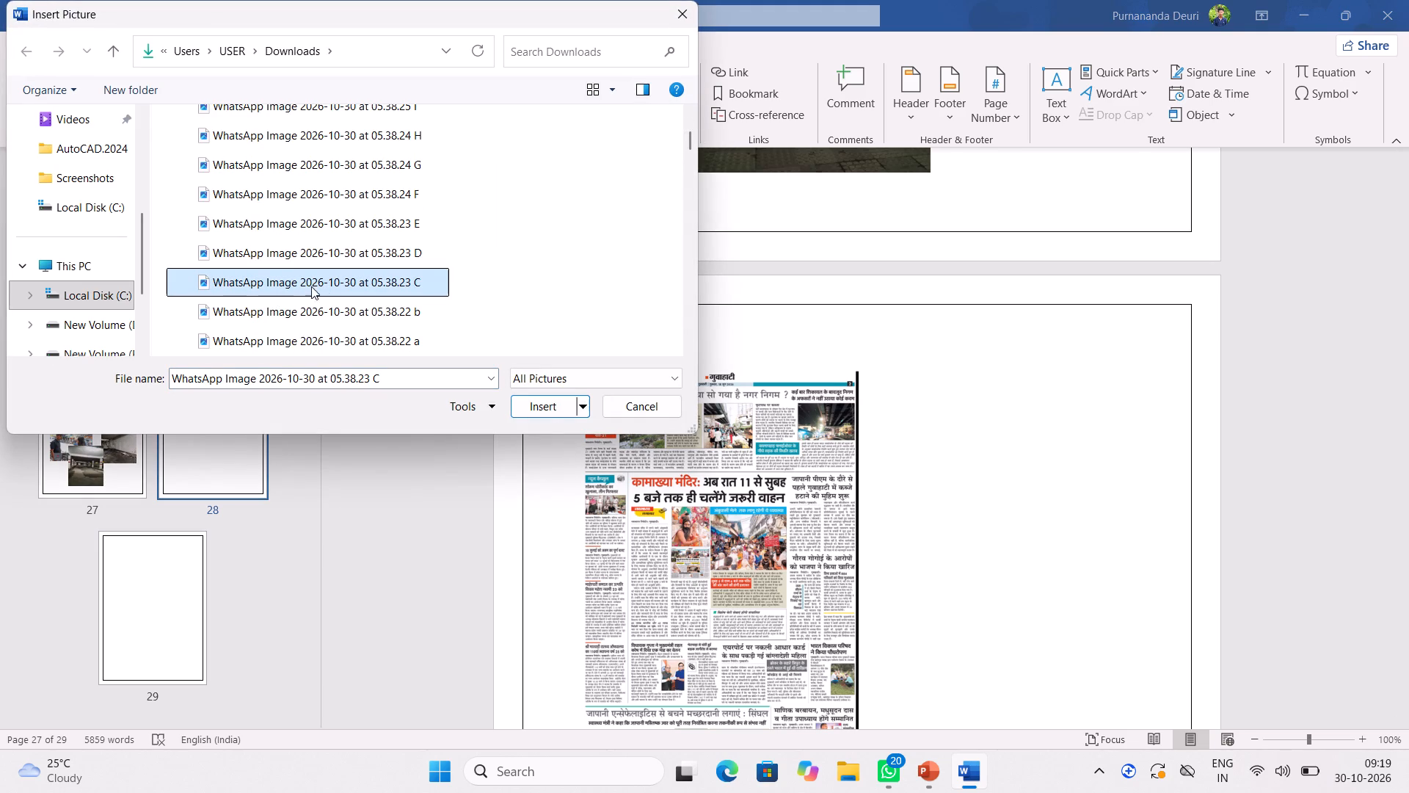
left_click(547, 414)
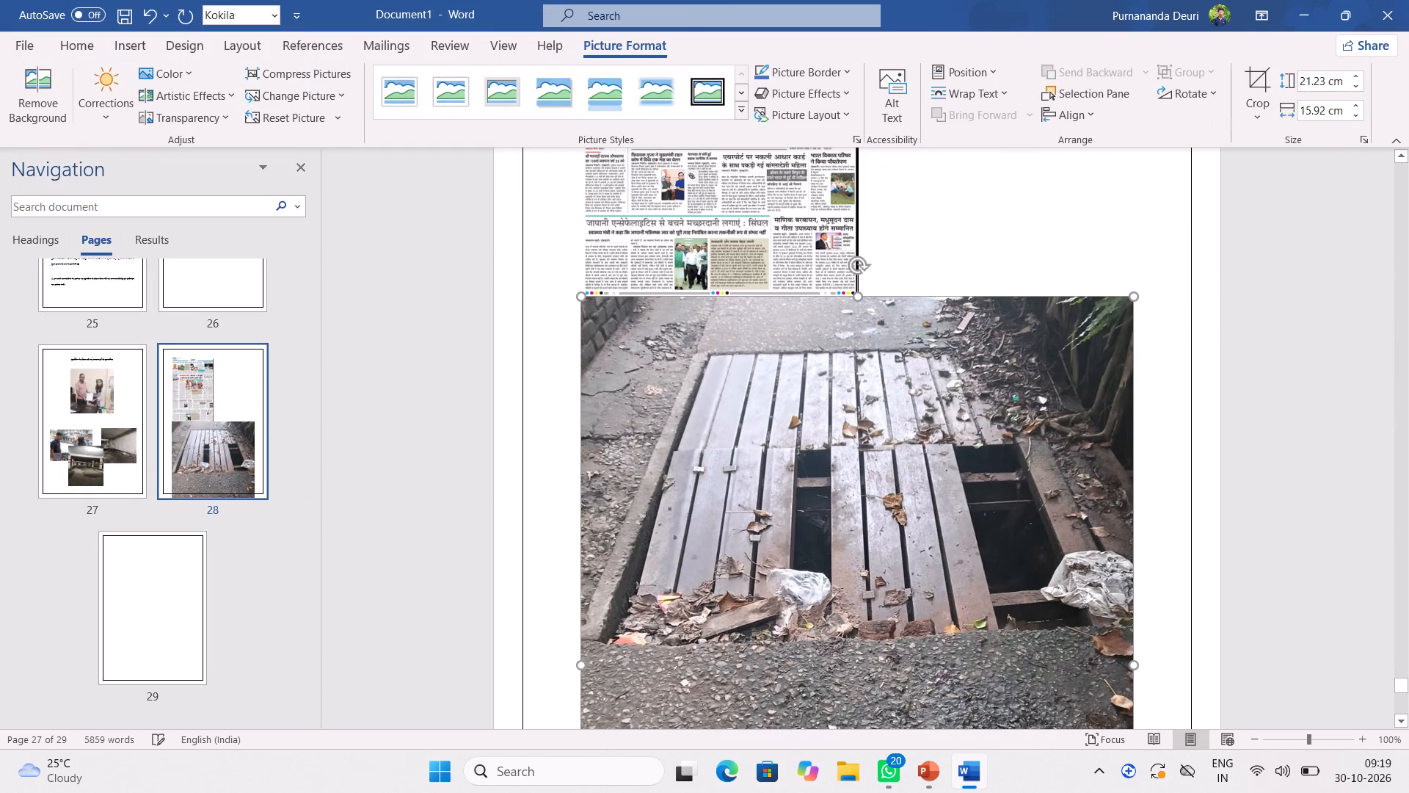
Change the inserted drain-cover photo from in line with text to top-and-bottom text wrapping, keeping its default layout position settings.
left_click(1159, 307)
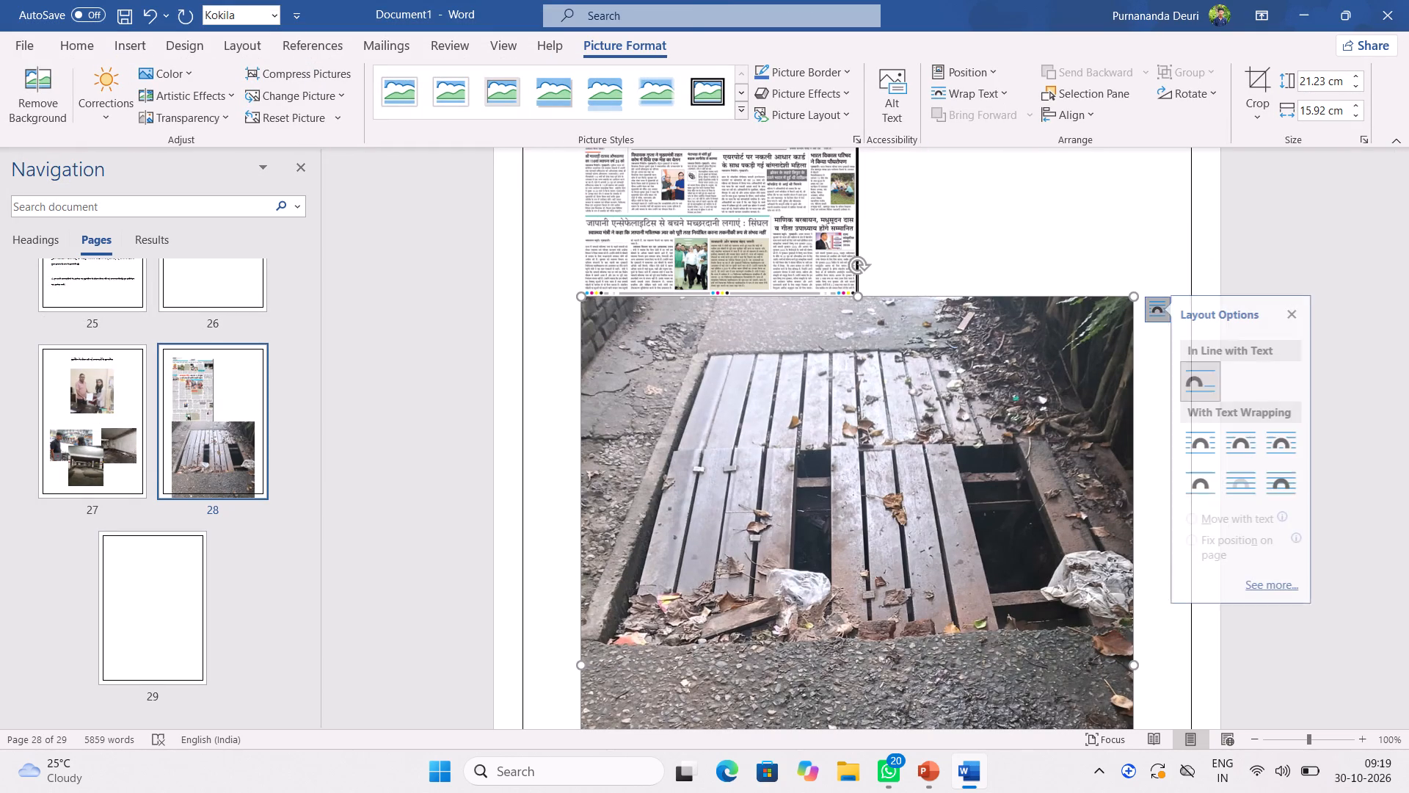
left_click(1210, 488)
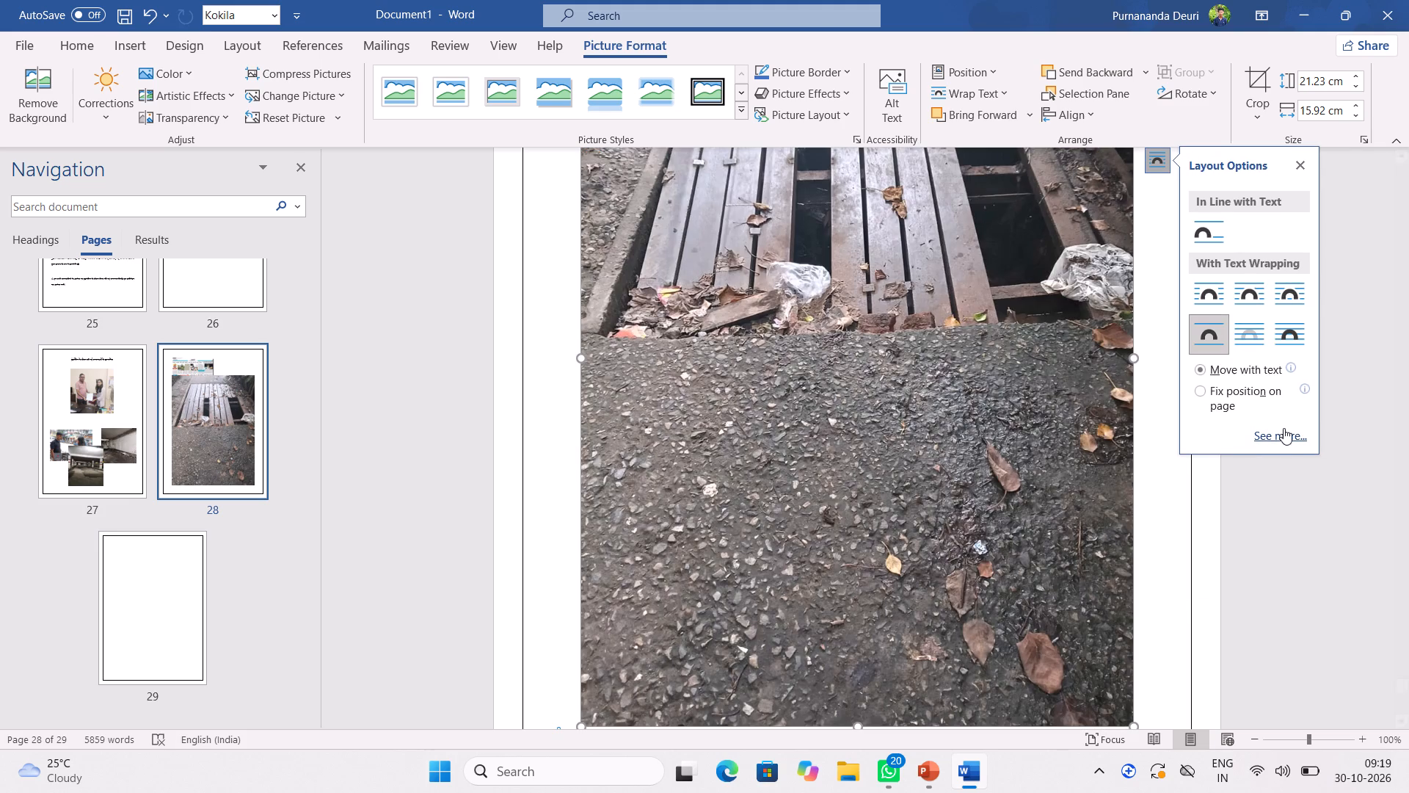
left_click(1283, 436)
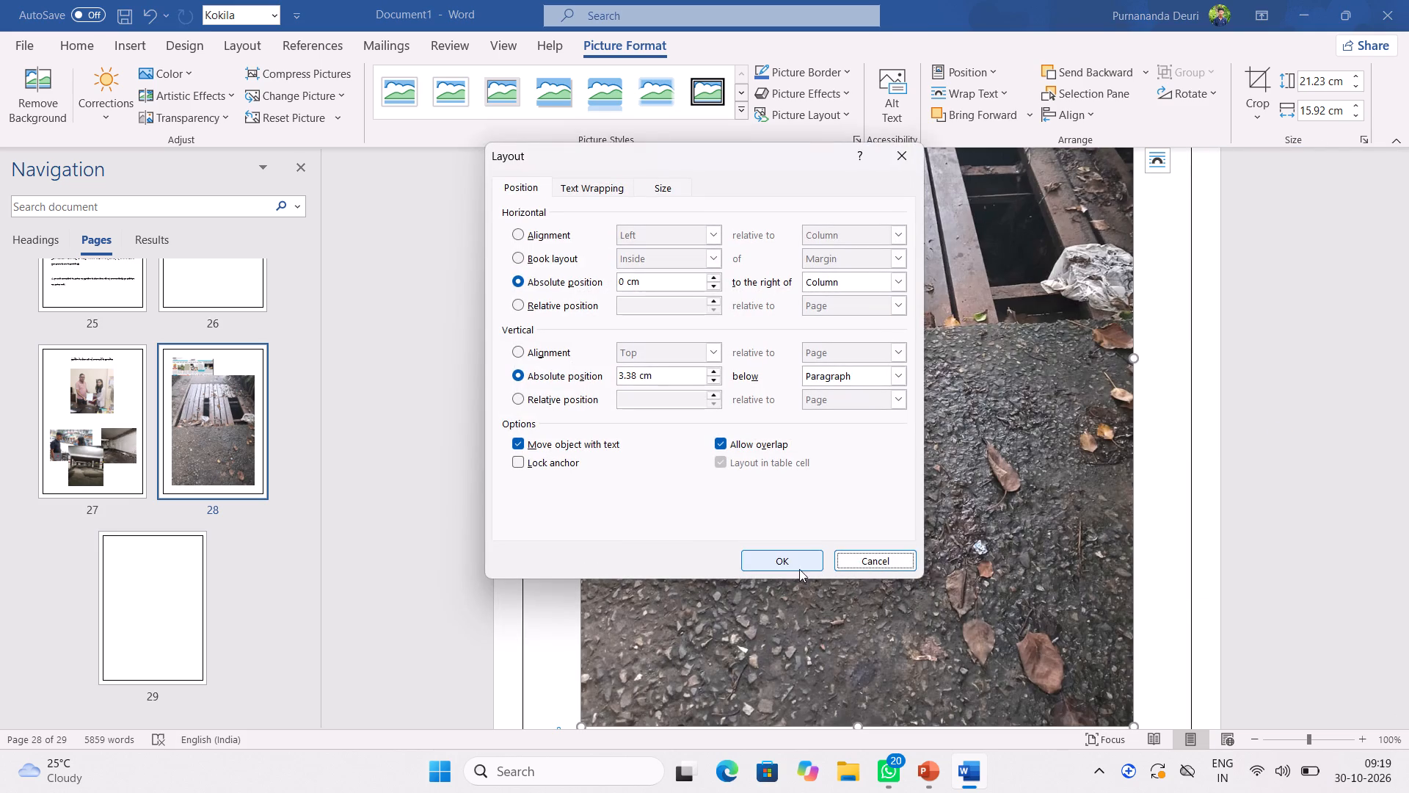
left_click(788, 566)
Scale the drain-cover photo down to about 15.7 × 11.8 cm and shift it toward the lower right of page 28.
scroll(989, 431, "down", 3)
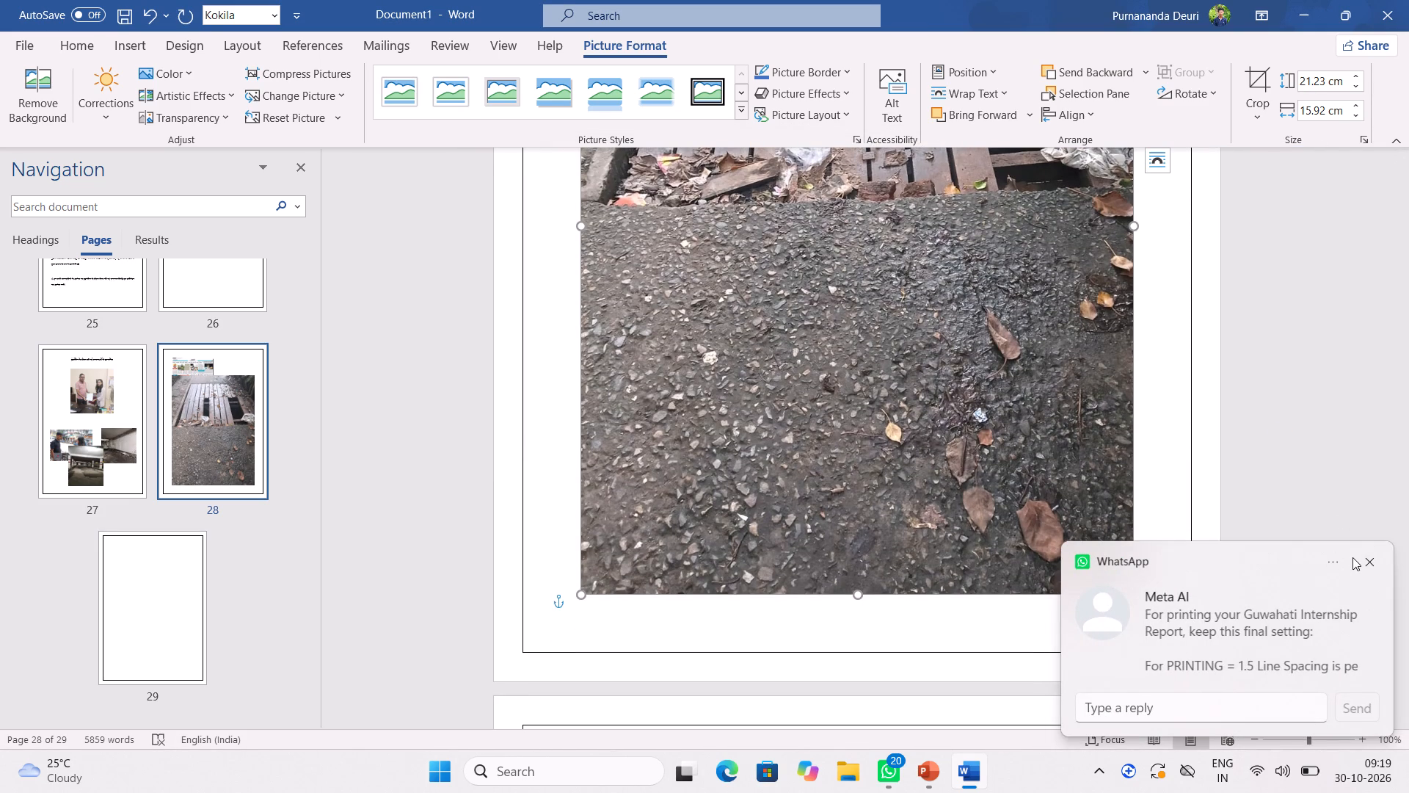
left_click(1372, 562)
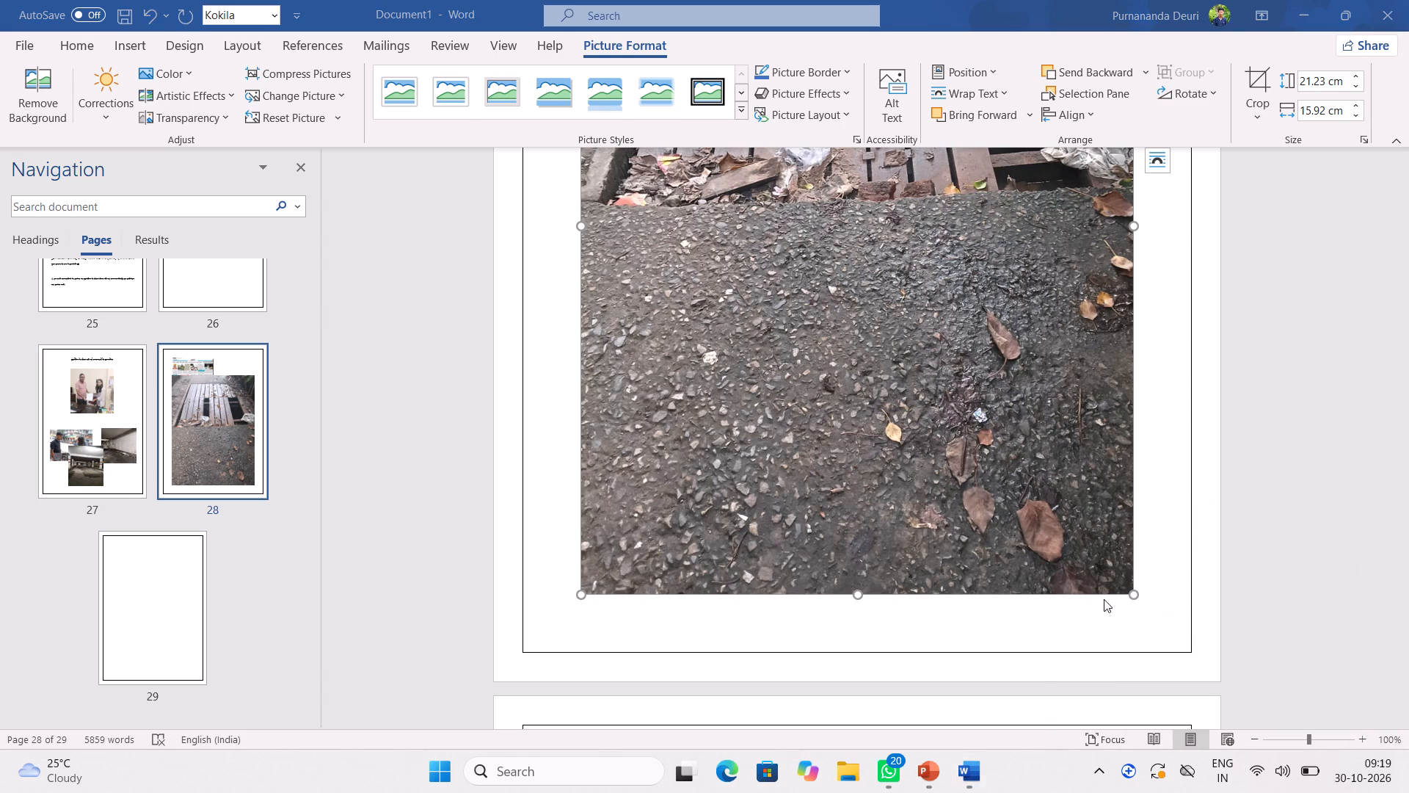
left_click_drag(1128, 595, 1000, 319)
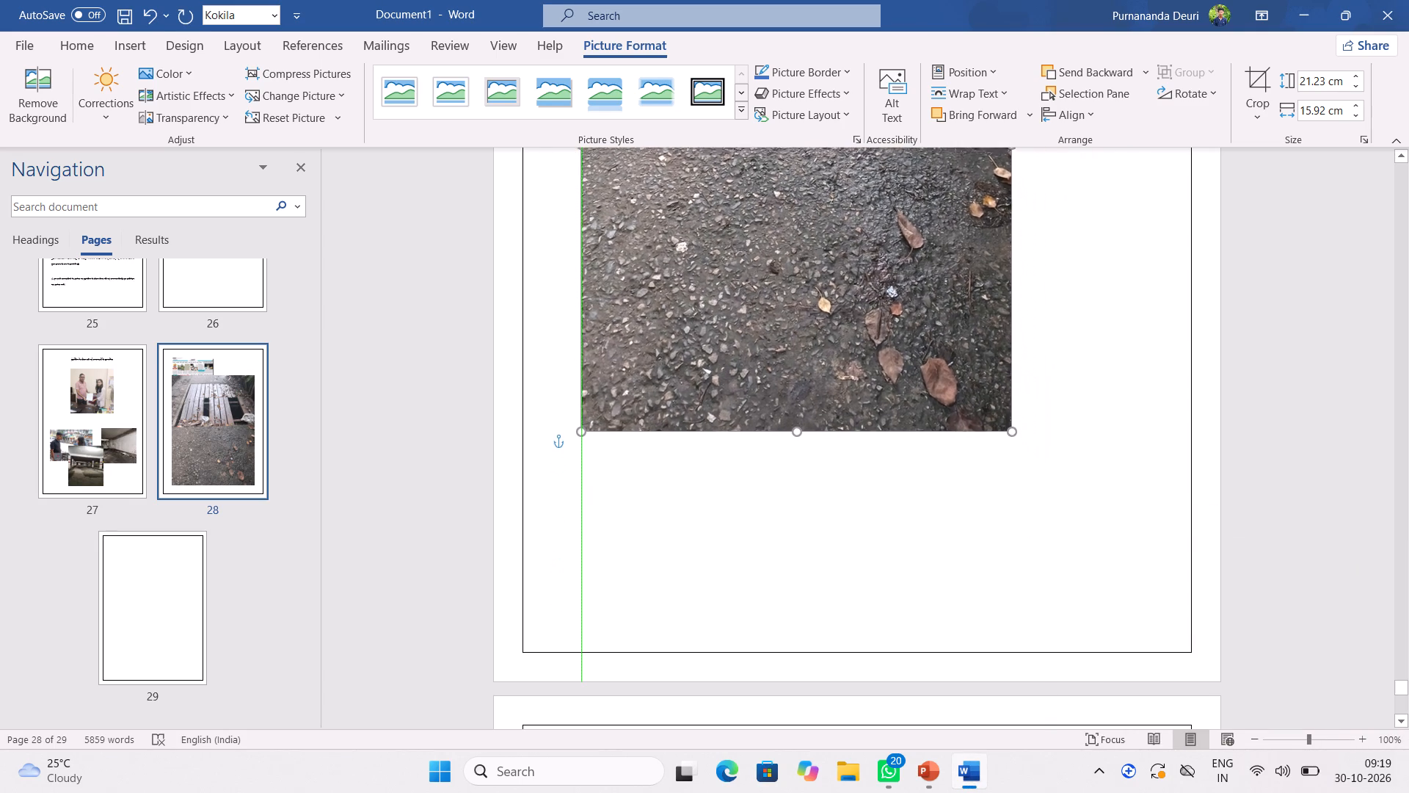
left_click_drag(1000, 319, 989, 283)
left_click_drag(740, 310, 989, 496)
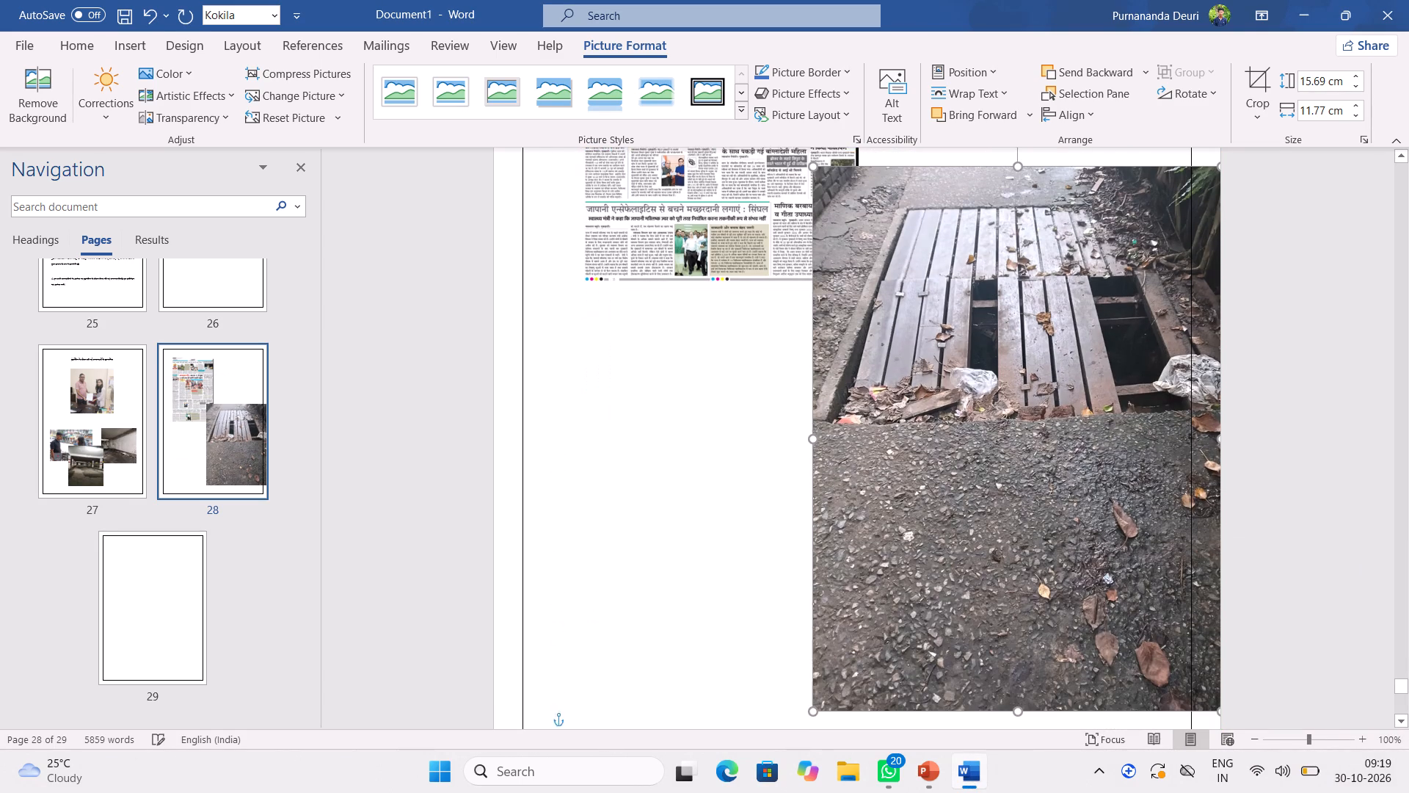
Shrink the drain-cover photo further to about 12.2 × 9.1 cm and place it to the right of the newspaper page.
scroll(966, 376, "up", 2)
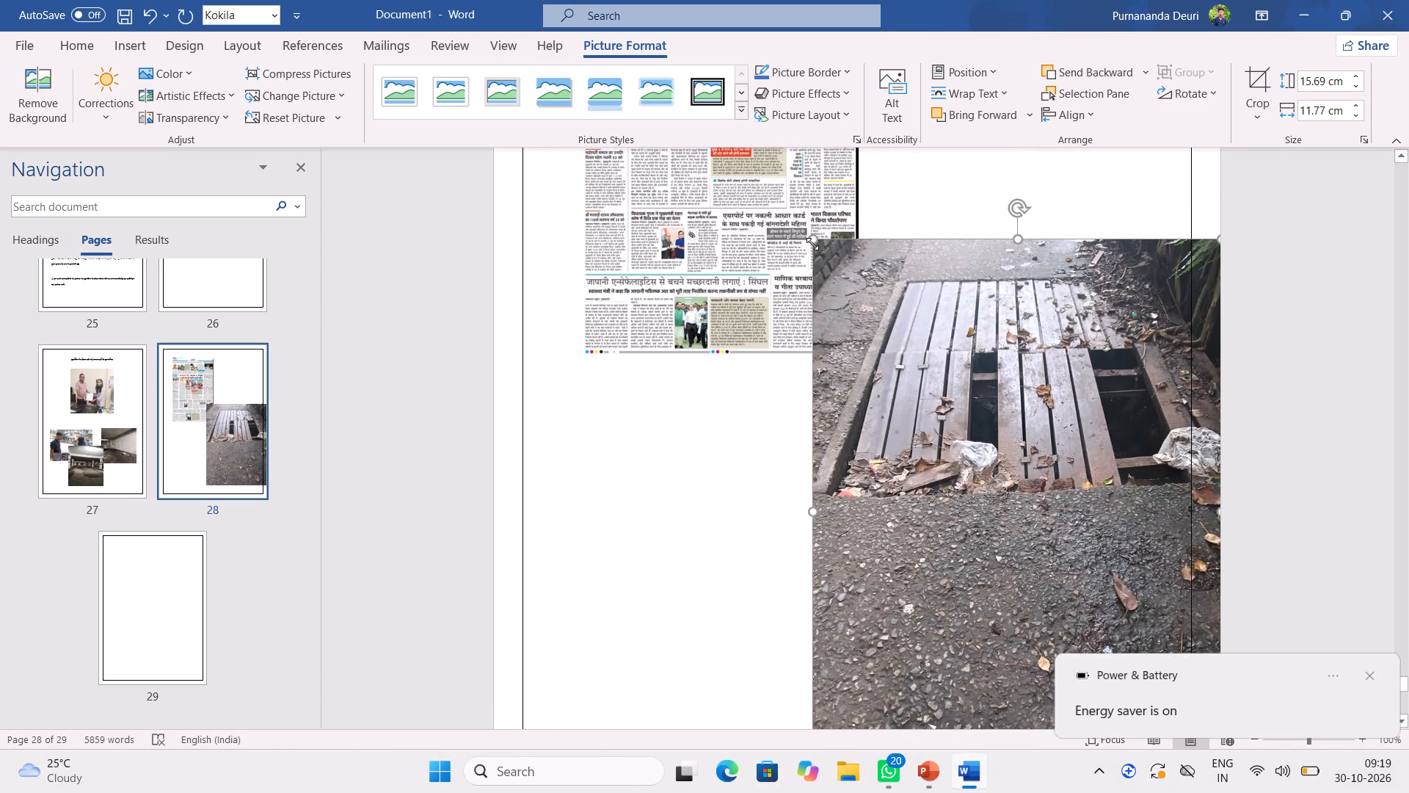
left_click_drag(812, 244, 905, 380)
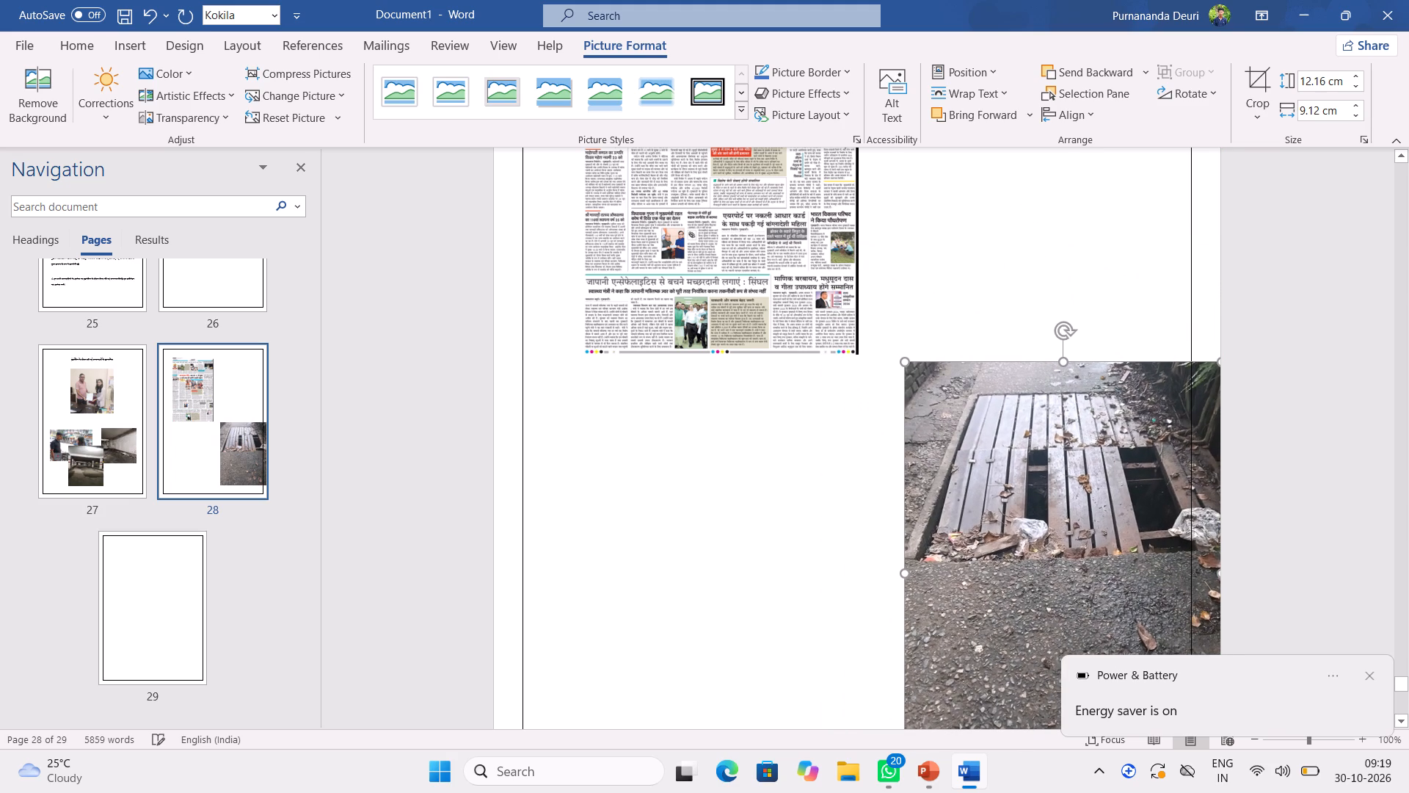
left_click_drag(997, 547, 963, 250)
scroll(737, 479, "up", 4)
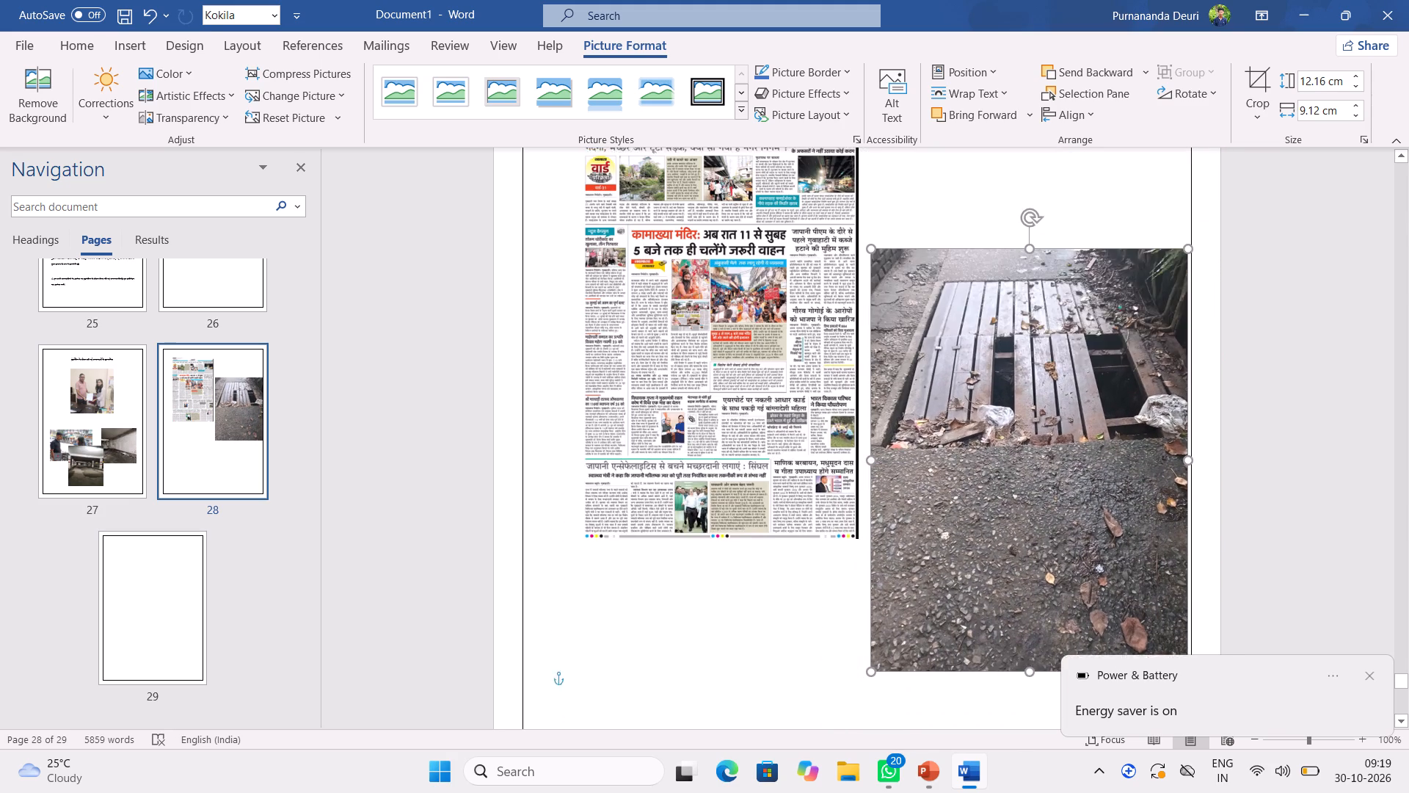
Place the broken drain-cover photo beside the first newspaper page and resize it to 8 cm high × 7.59 cm wide.
scroll(737, 479, "up", 4)
left_click_drag(988, 573, 982, 453)
scroll(1005, 546, "down", 2)
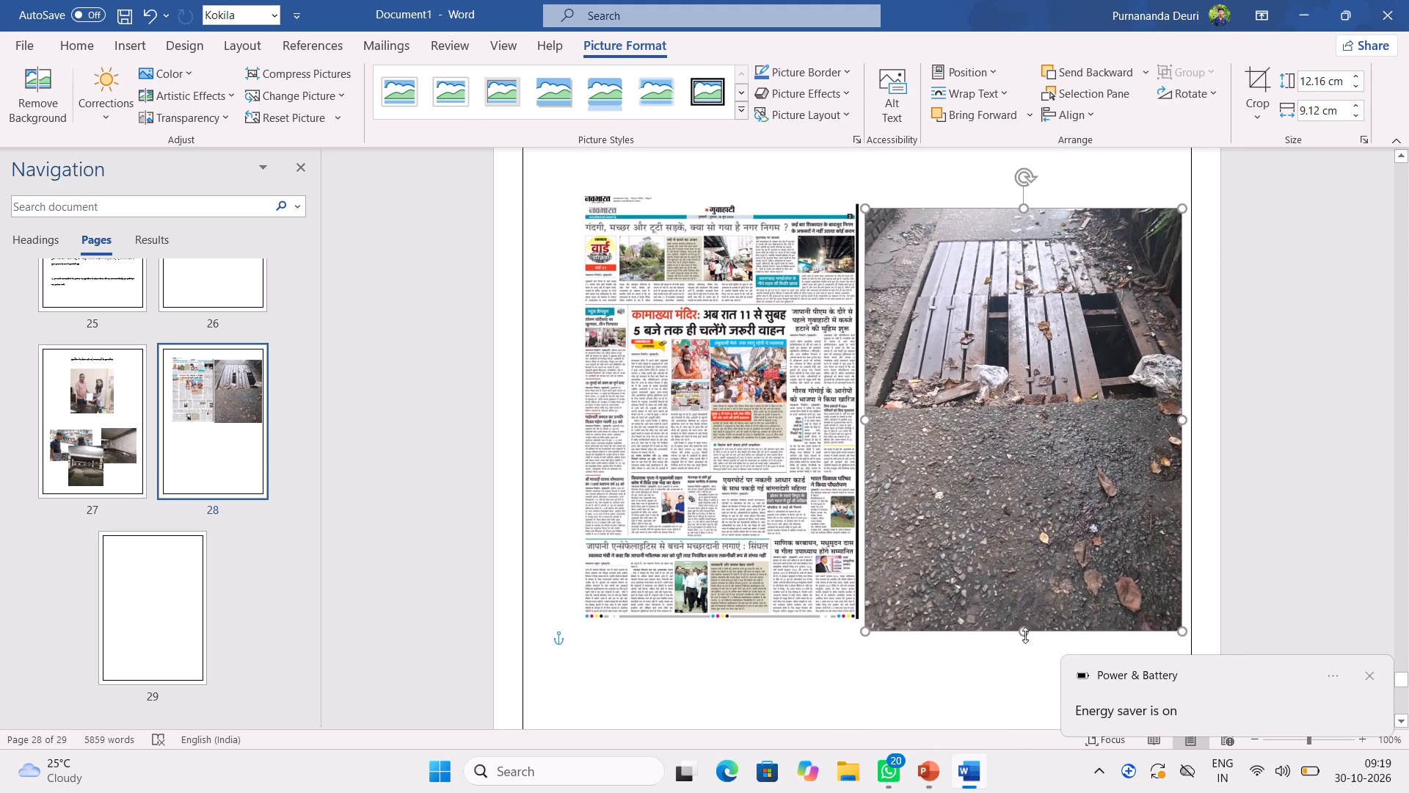
left_click_drag(1025, 635, 1025, 534)
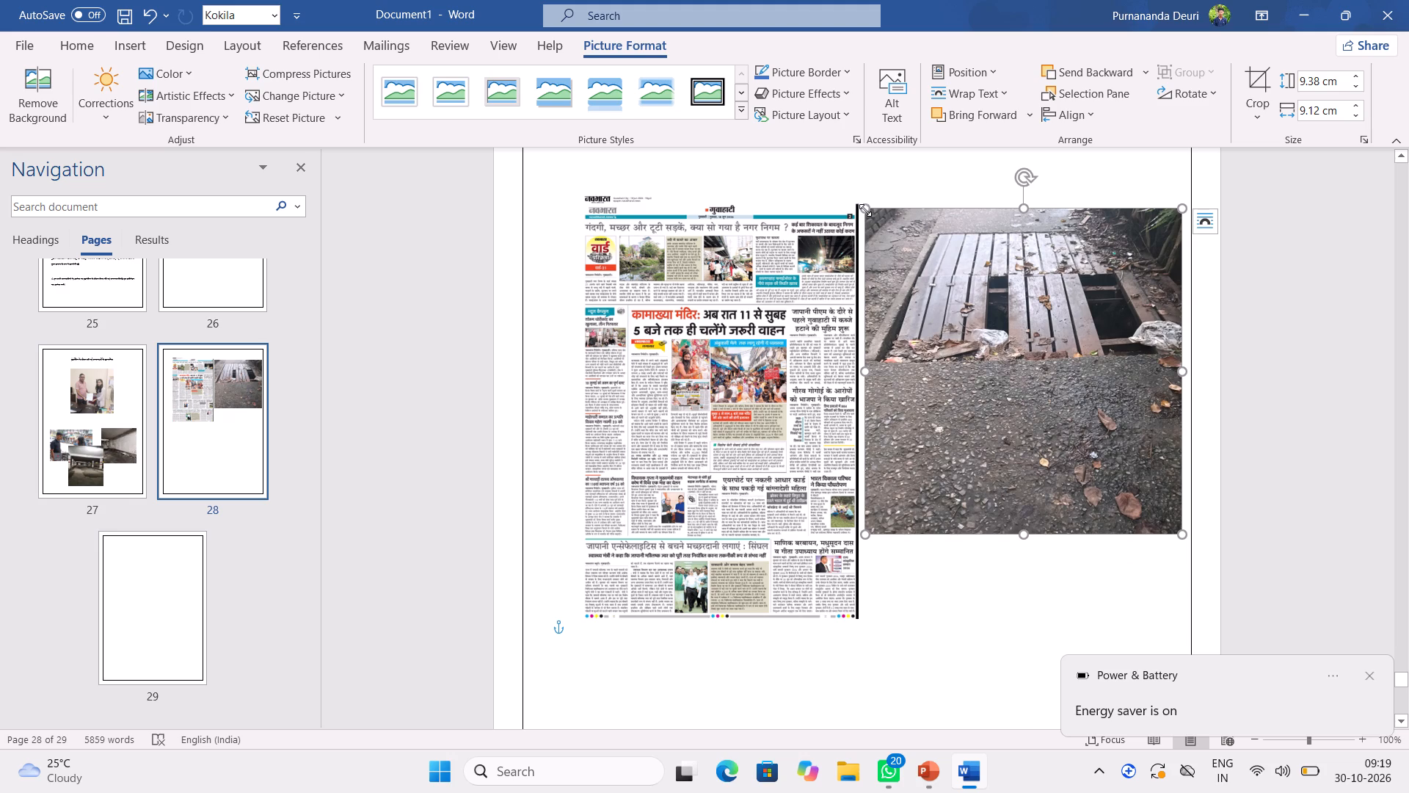
left_click_drag(865, 209, 925, 292)
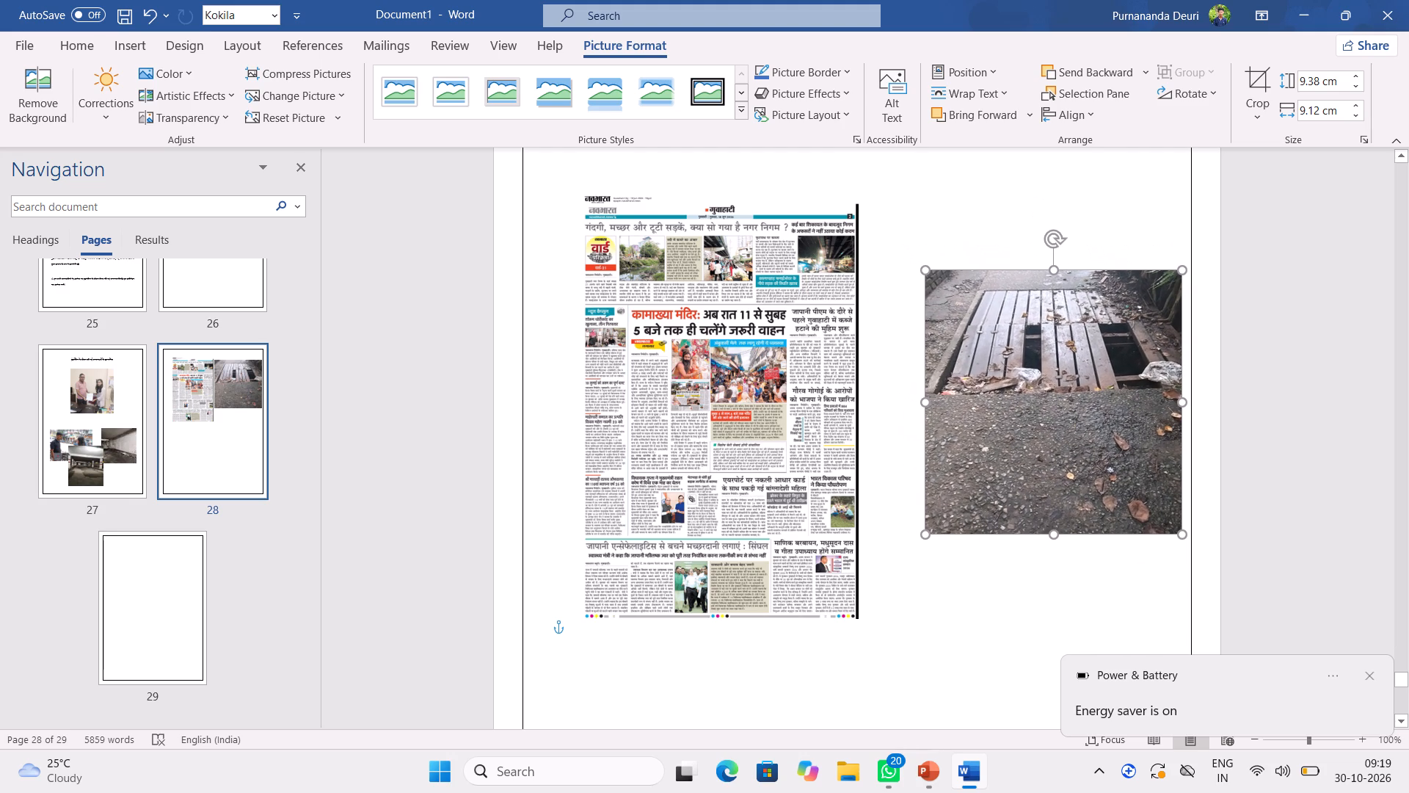
left_click_drag(925, 292, 926, 292)
left_click_drag(1055, 363, 1033, 360)
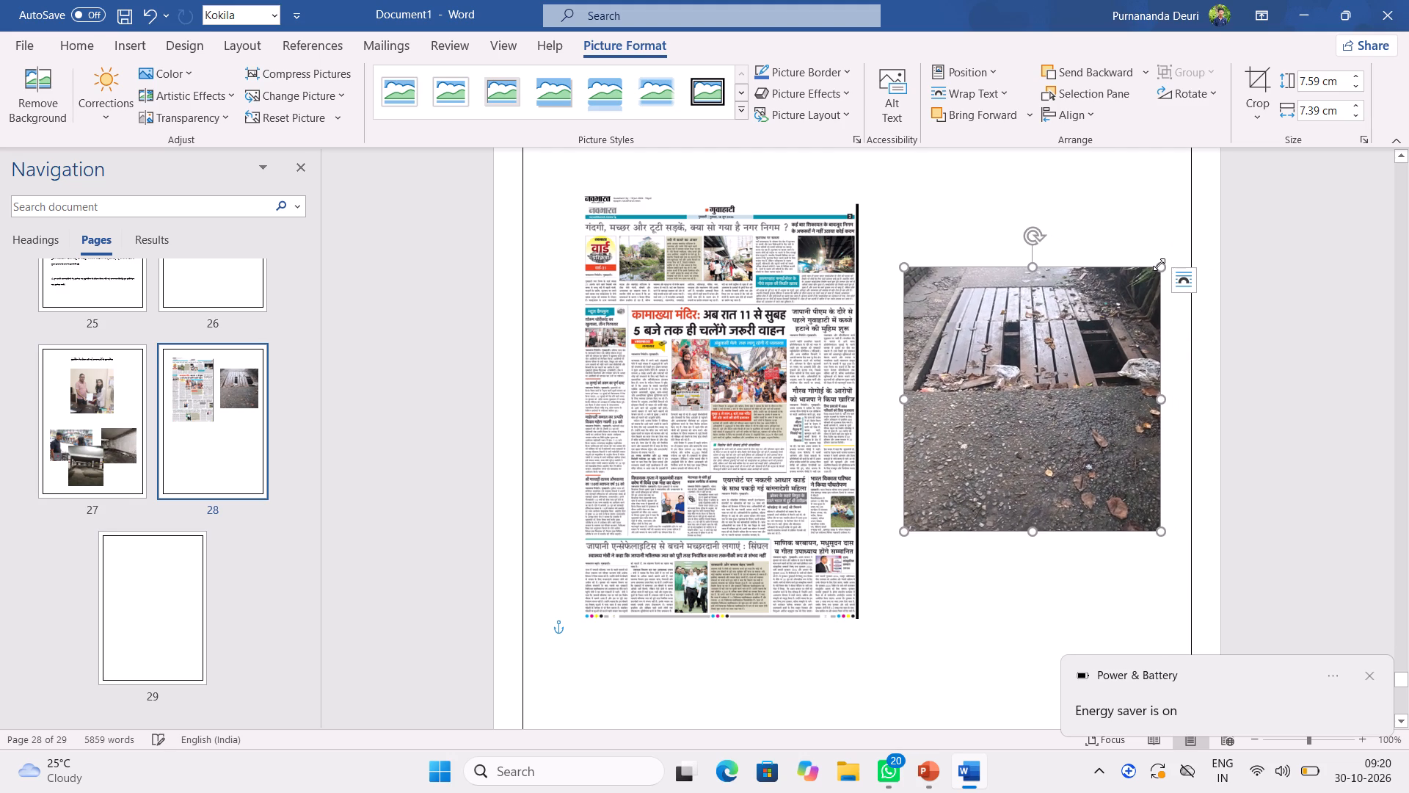
left_click_drag(1159, 264, 1159, 257)
left_click_drag(1086, 331, 1085, 345)
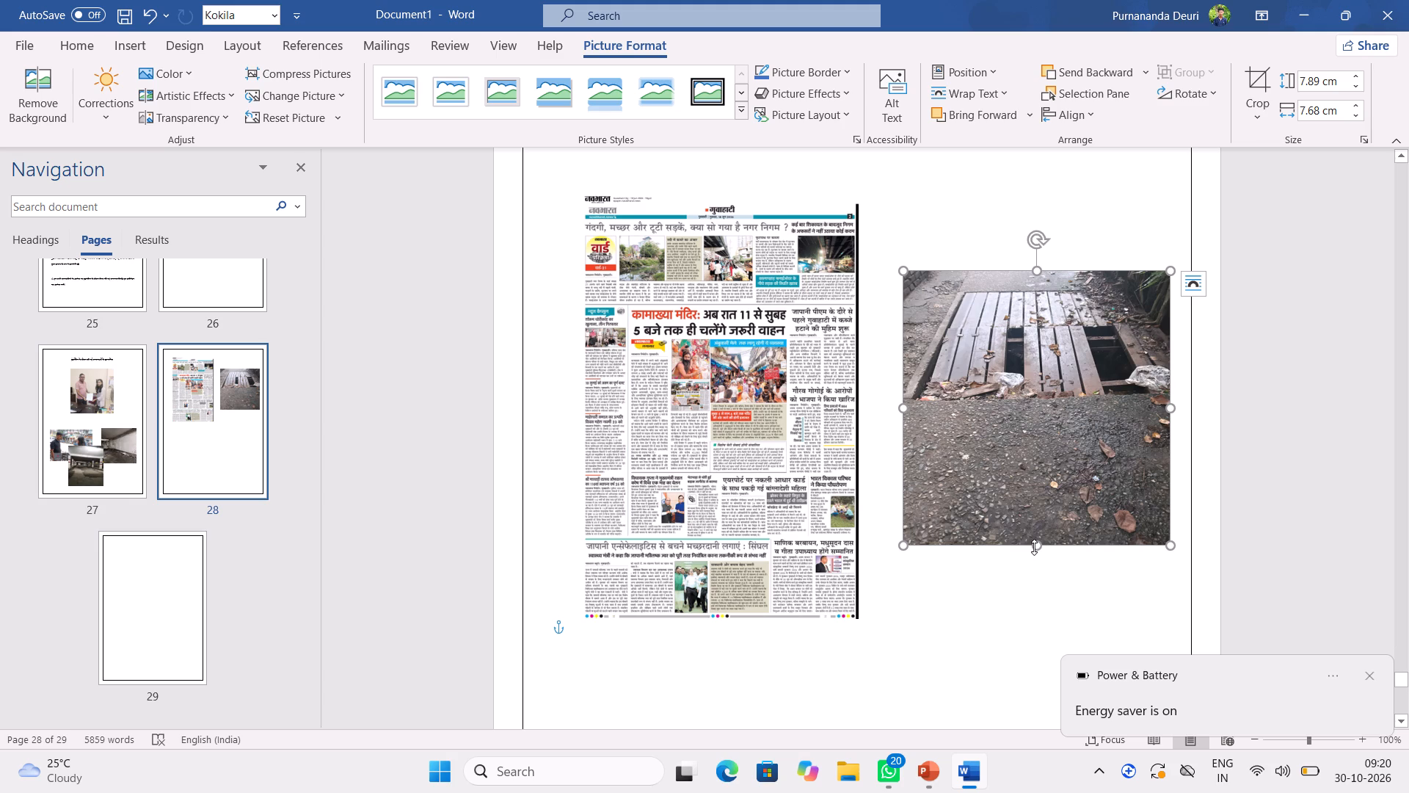
left_click(1034, 547)
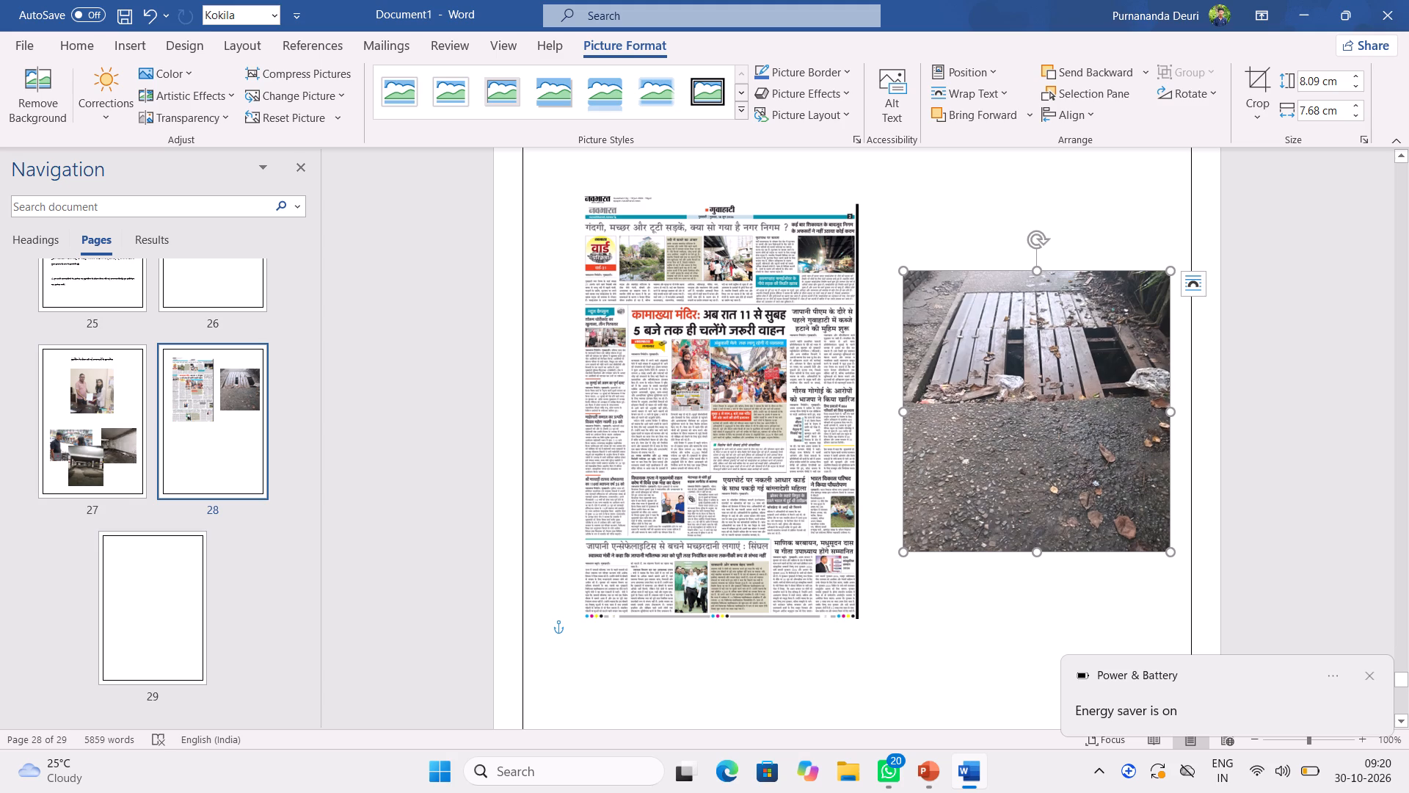
left_click(902, 270)
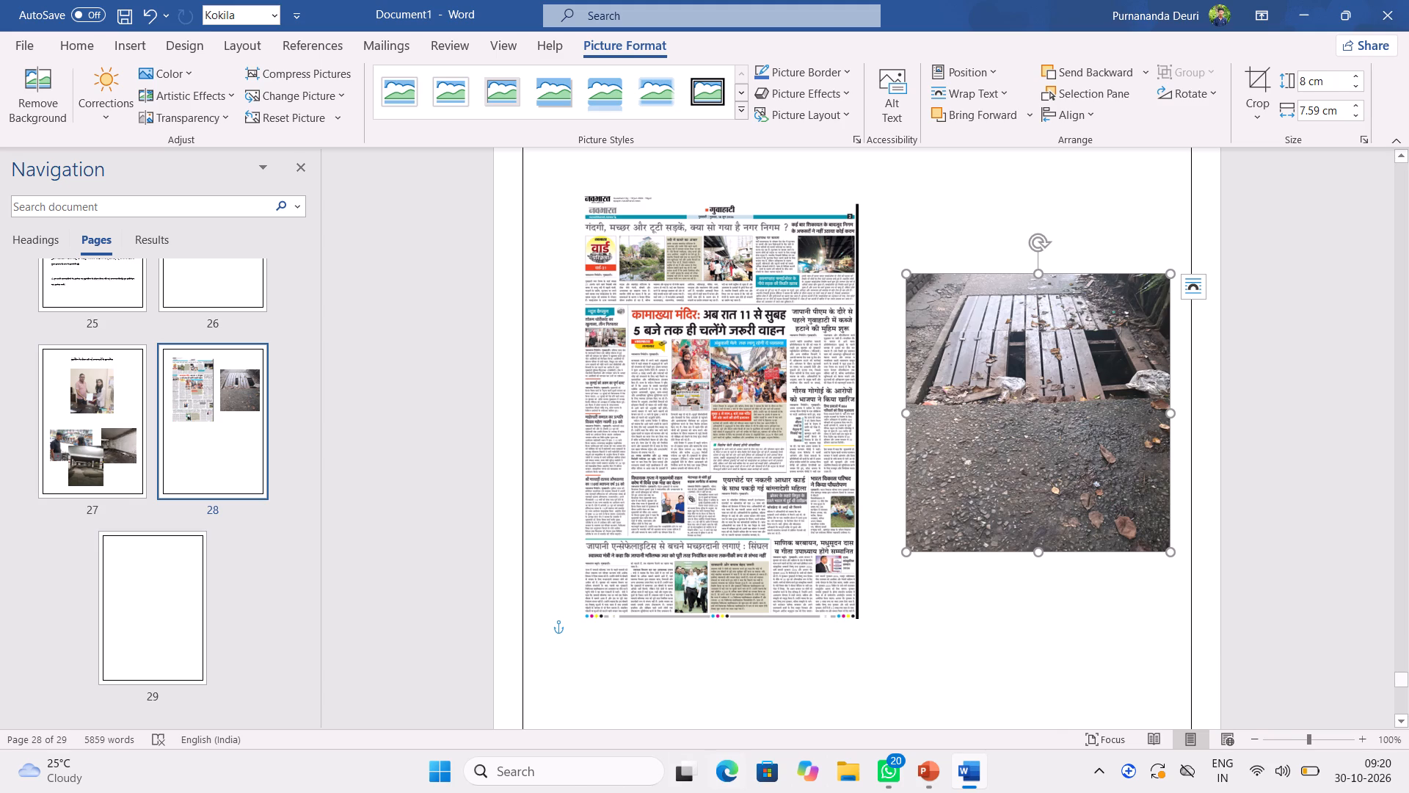
Insert the Downloads picture "WhatsApp Image 2026-10-30 at 05.38.23 D" on page 28.
scroll(877, 576, "down", 7)
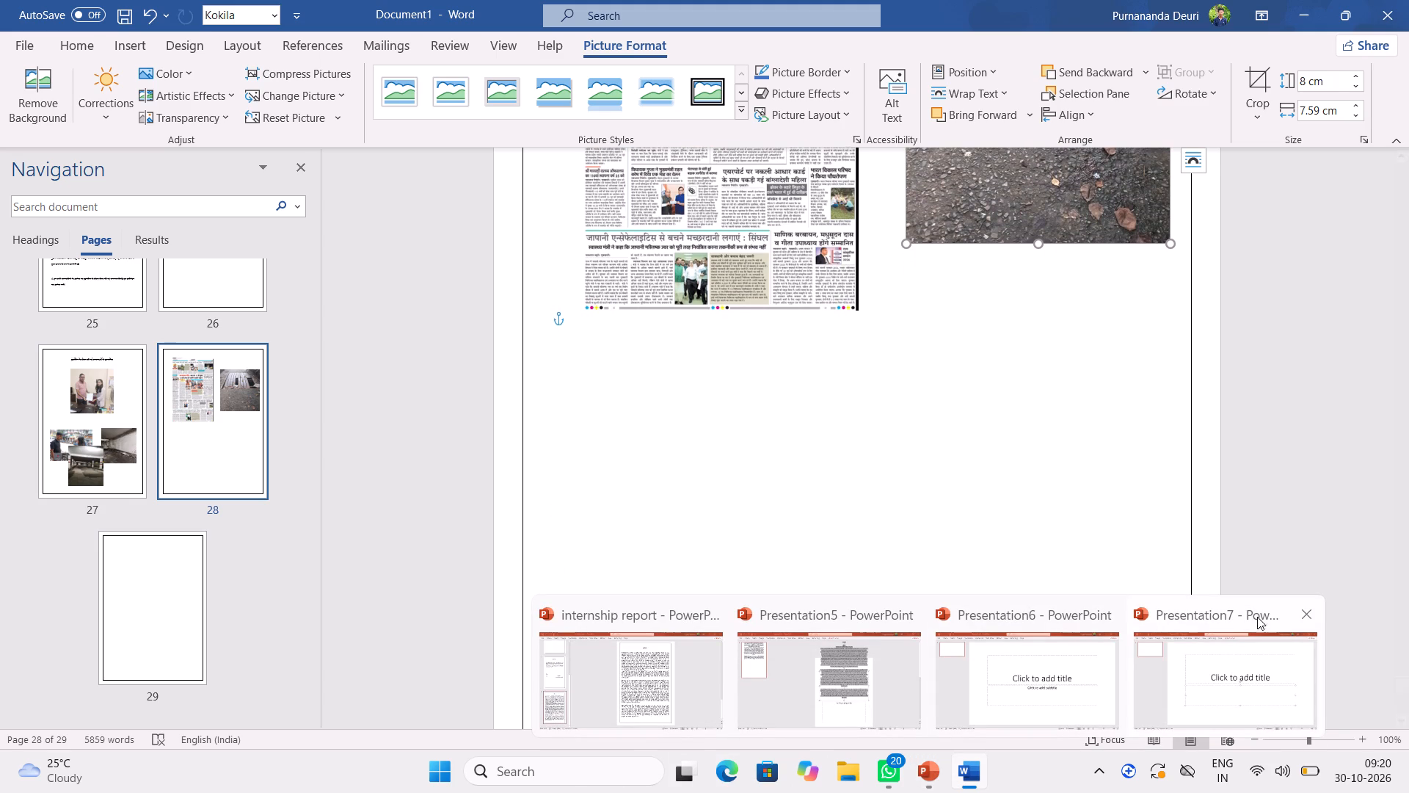
scroll(1008, 467, "up", 13)
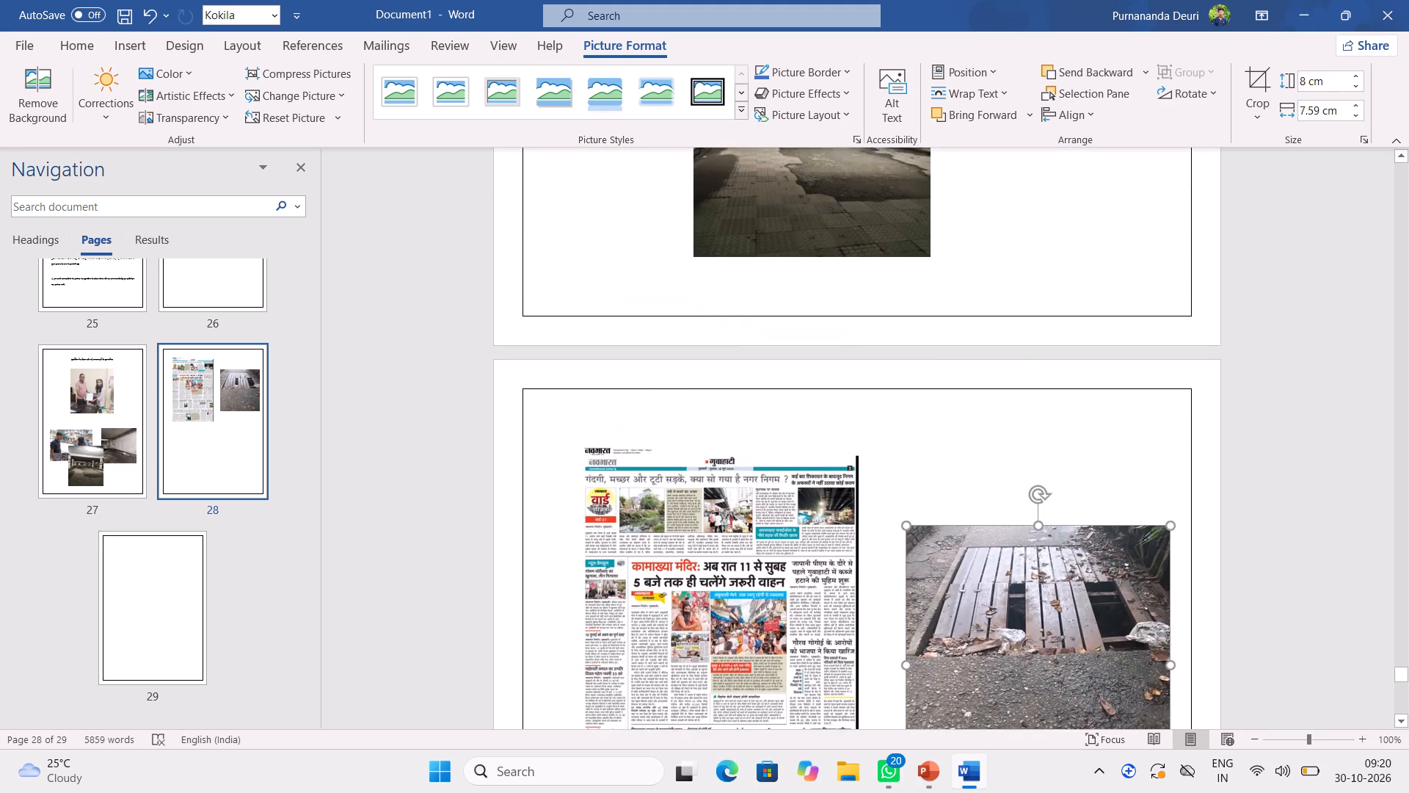
scroll(1011, 467, "up", 5)
scroll(1011, 467, "down", 12)
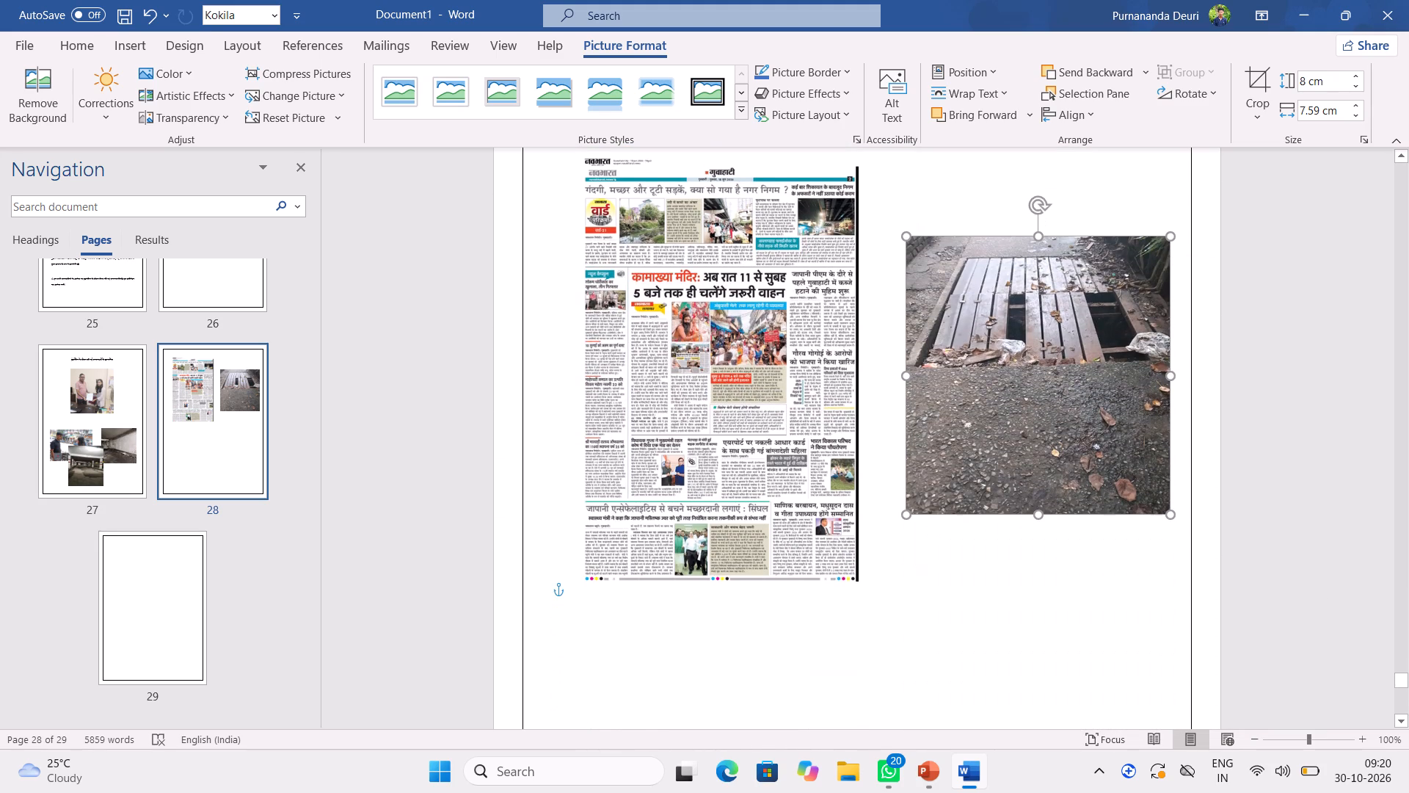
scroll(1011, 467, "down", 2)
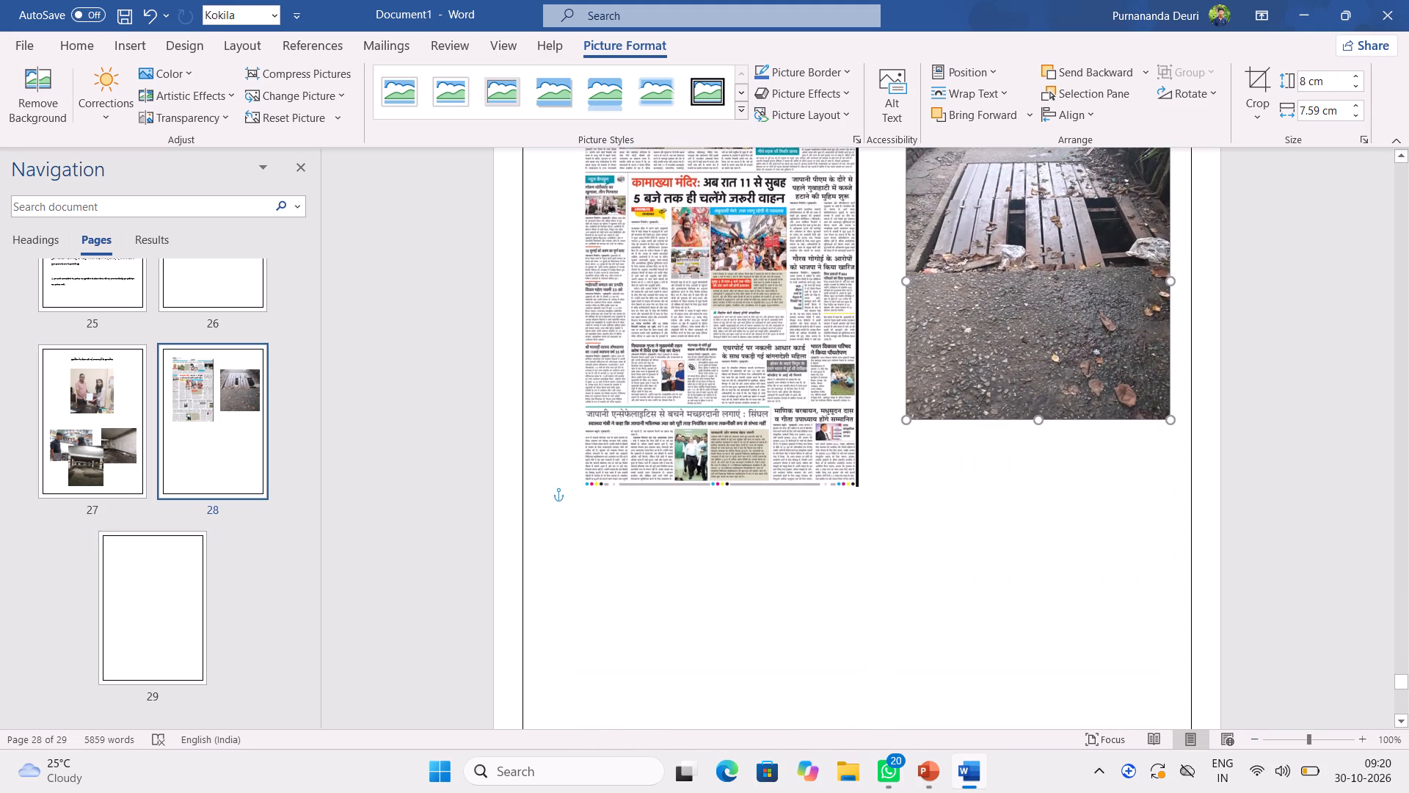
scroll(1011, 467, "down", 7)
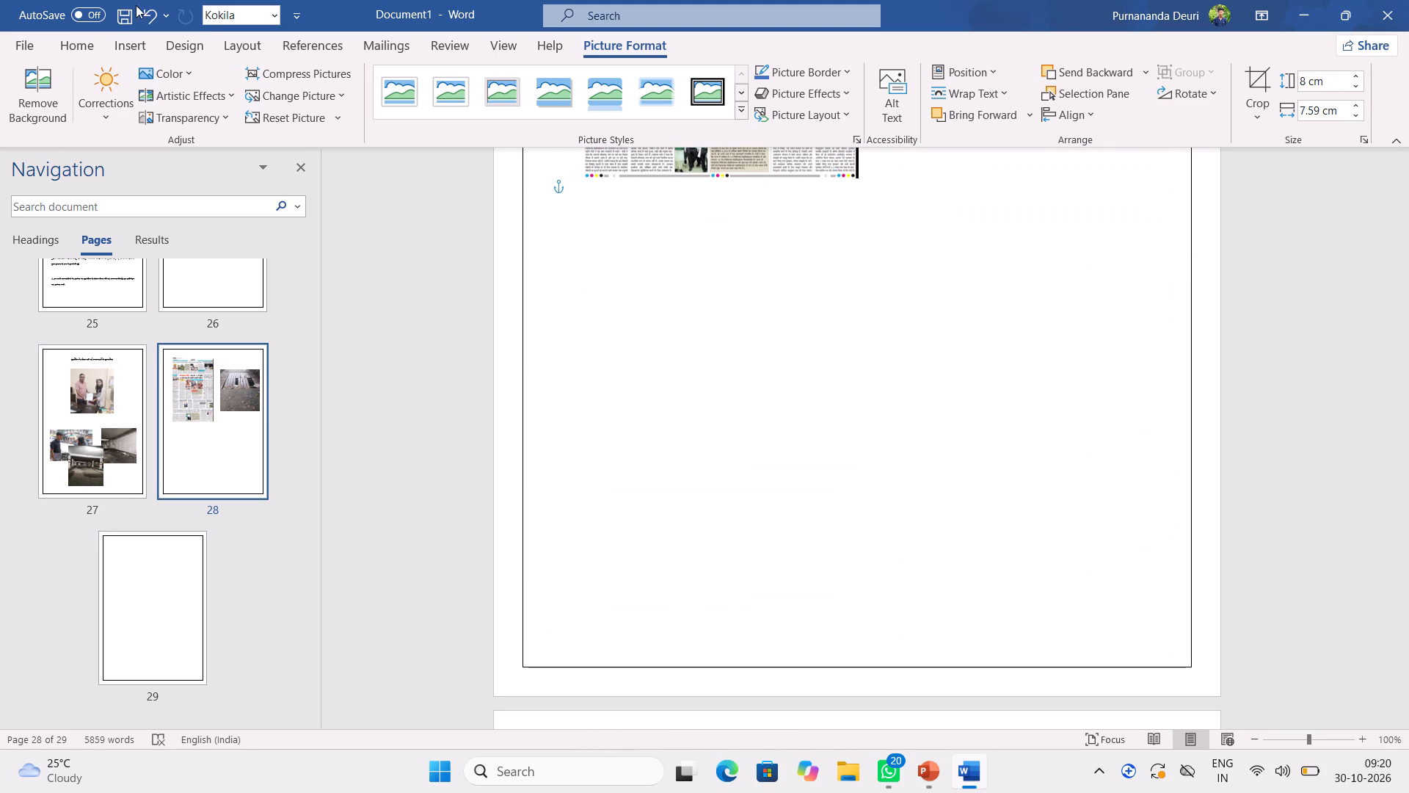
left_click(138, 51)
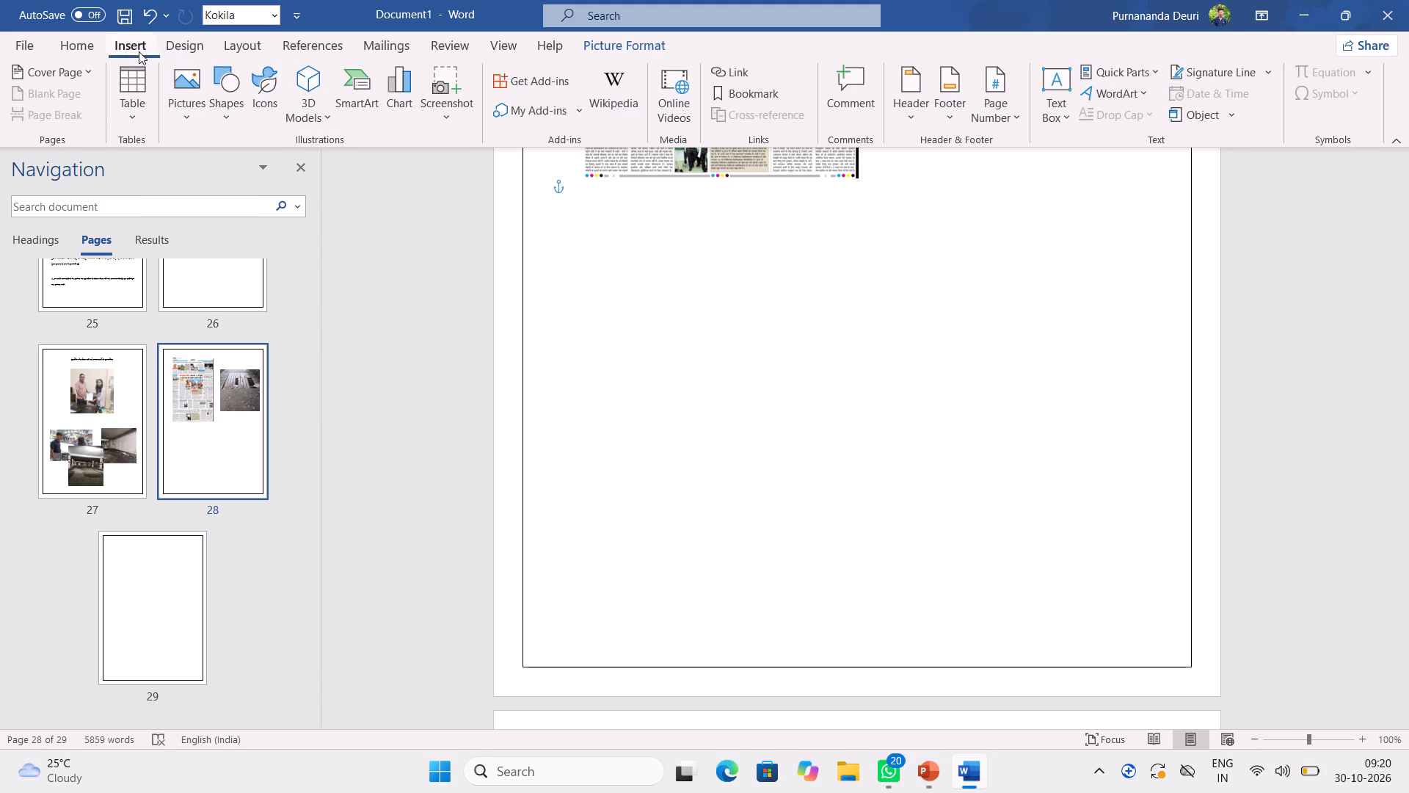
left_click(177, 111)
left_click(241, 180)
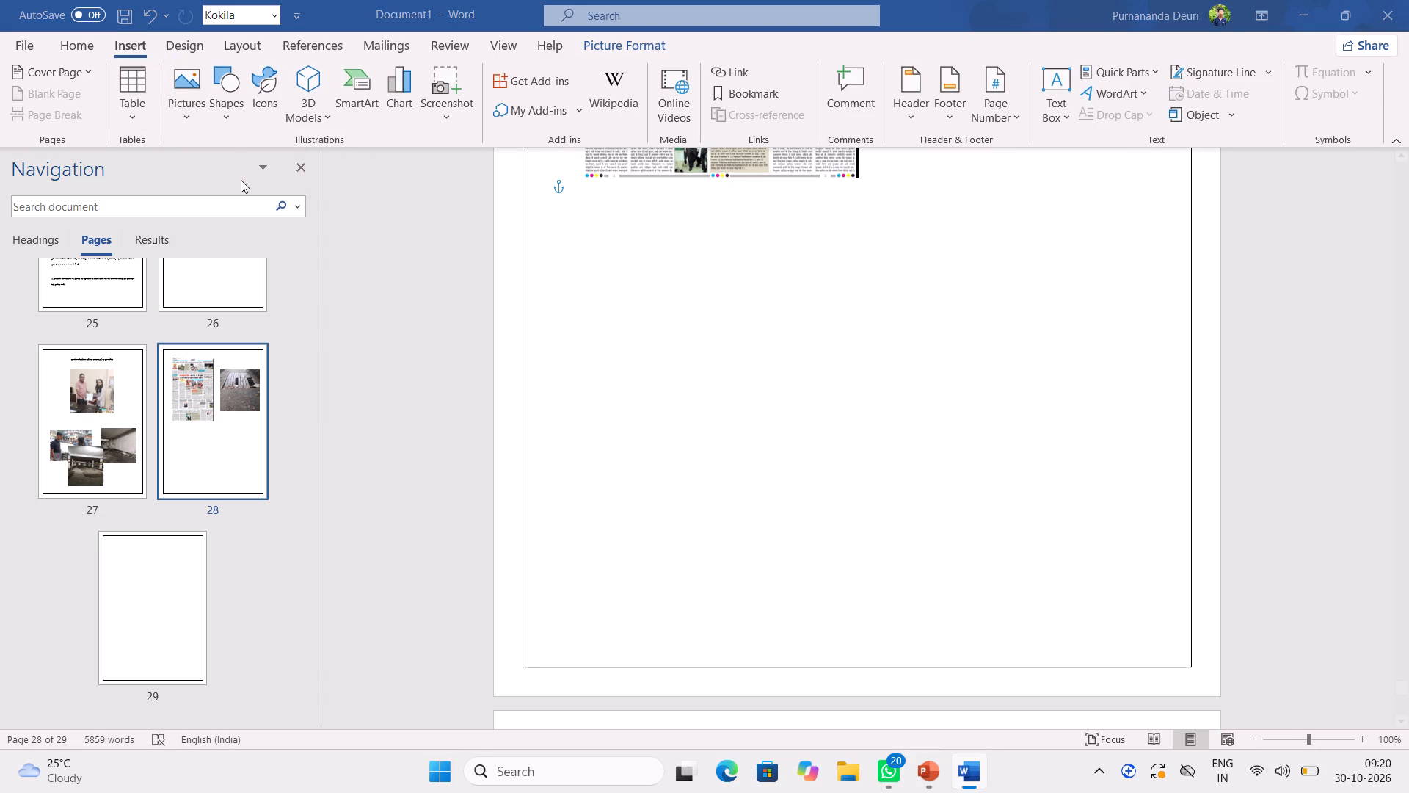
scroll(353, 292, "down", 1)
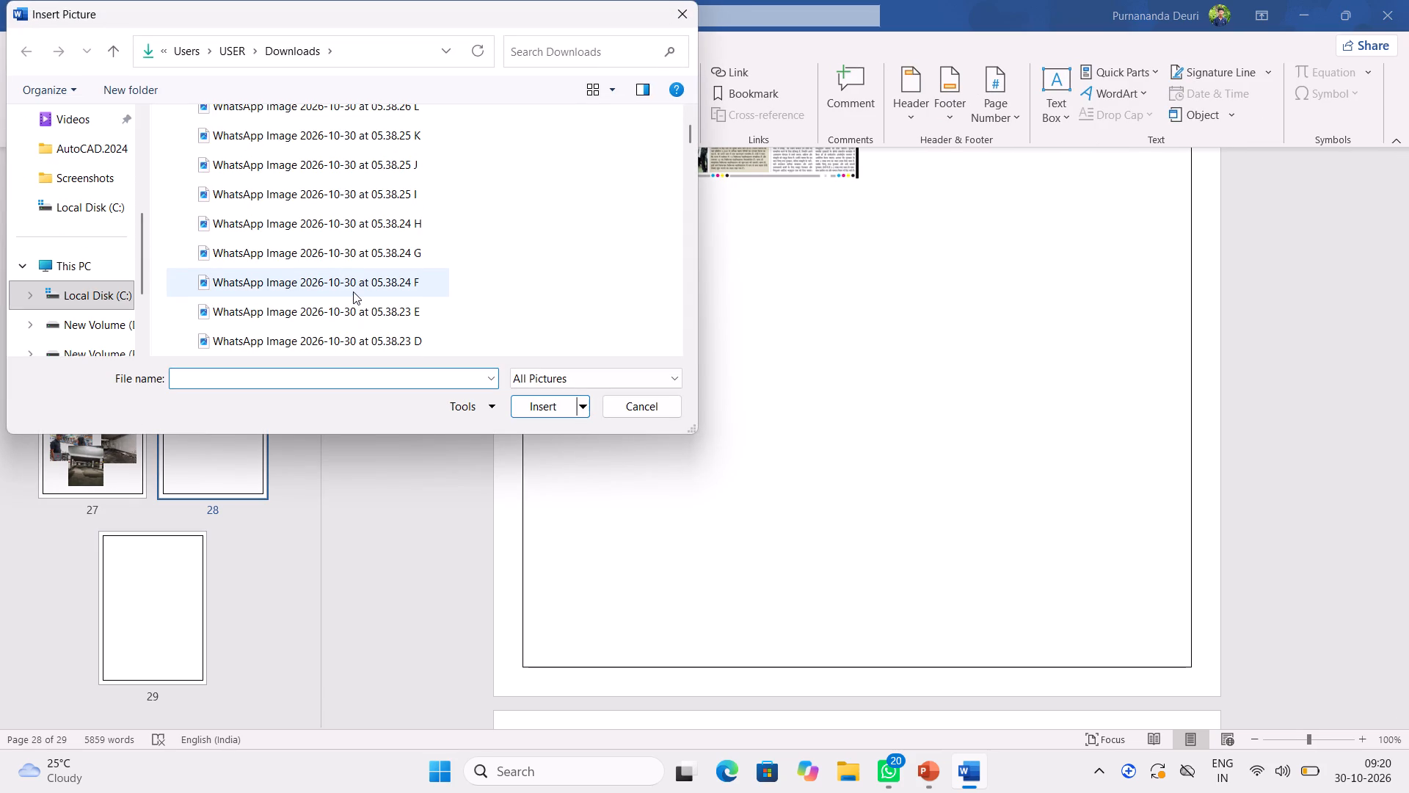
left_click(362, 331)
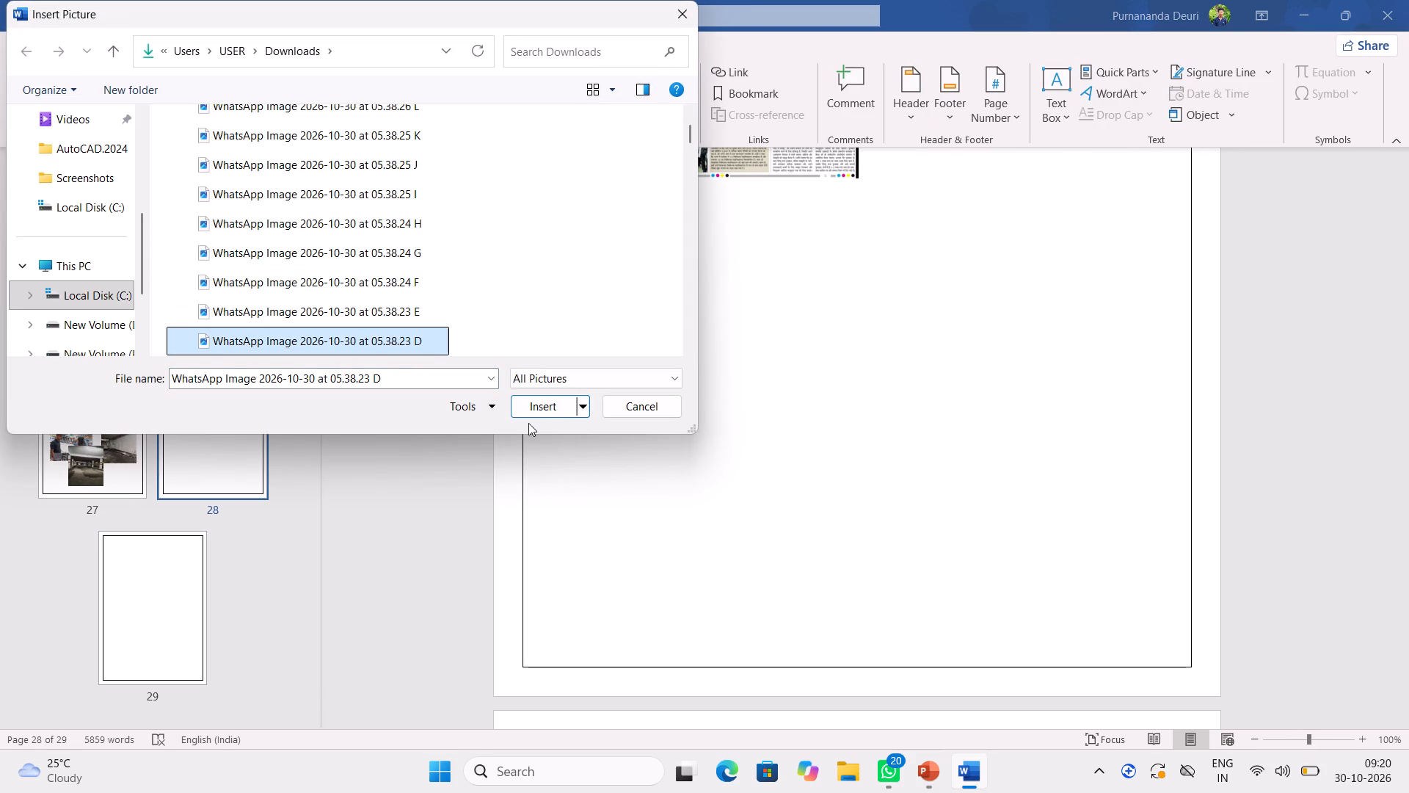
left_click(539, 405)
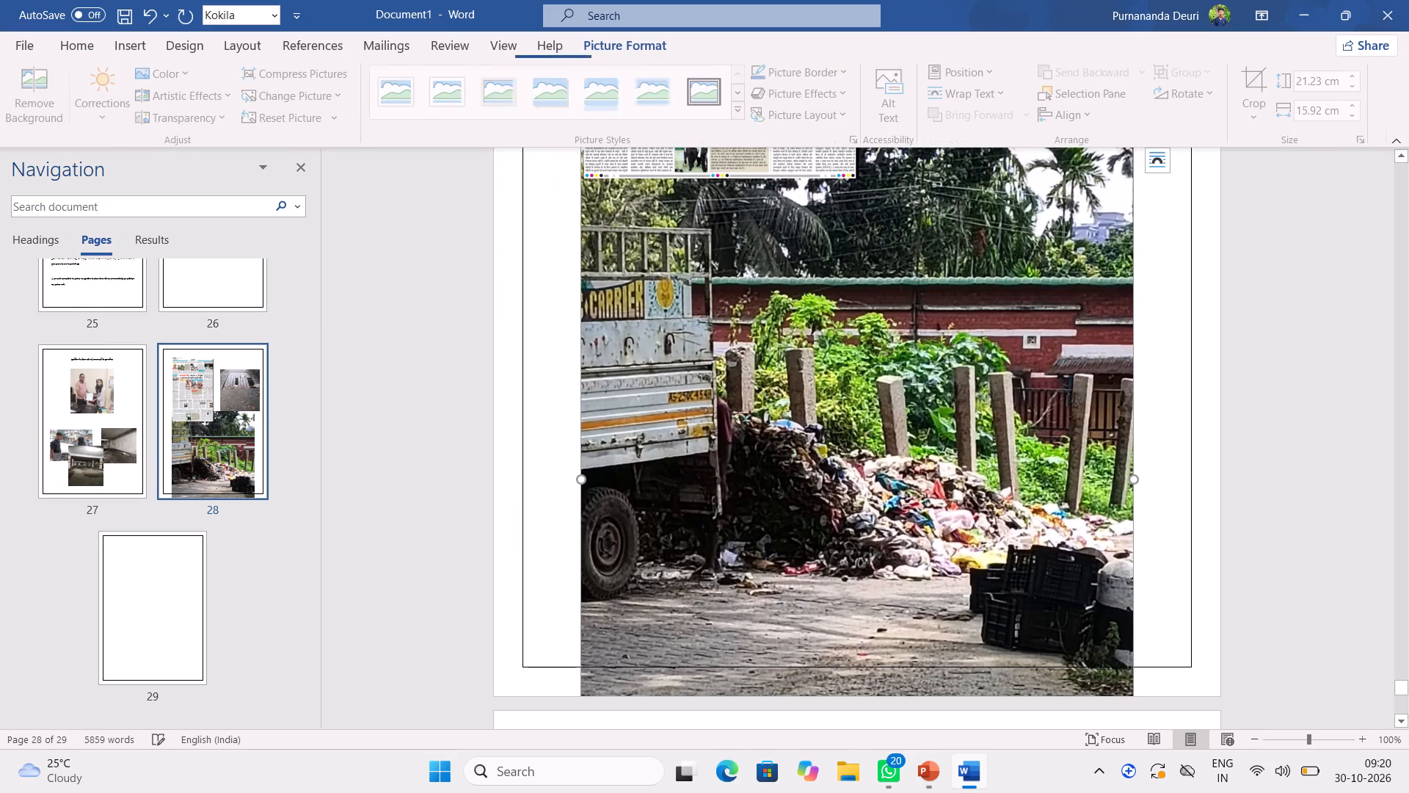
Set the garbage-pile photo's text wrapping to Top and Bottom and accept its detailed layout position settings.
scroll(844, 408, "down", 2)
scroll(872, 404, "up", 5)
scroll(1148, 329, "up", 2)
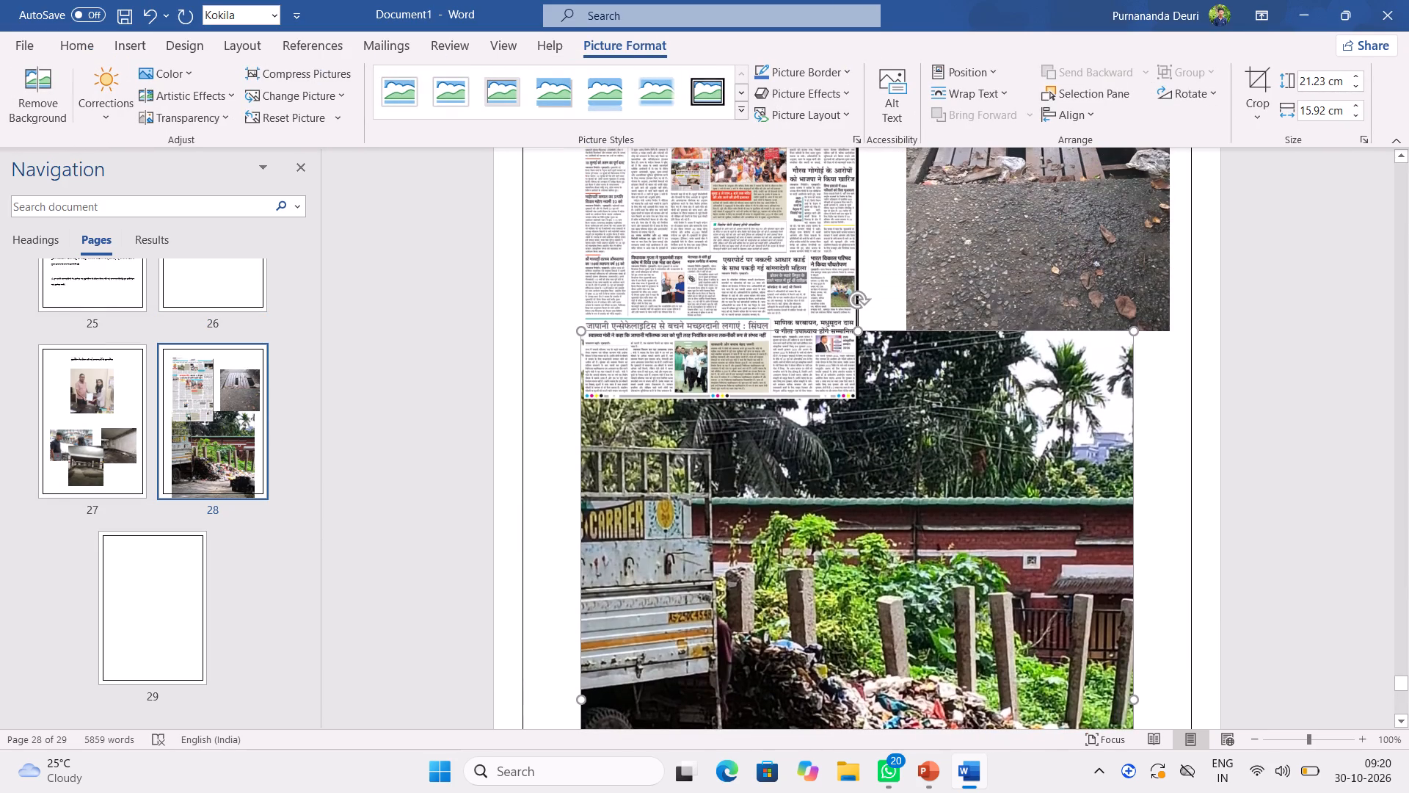
left_click(1097, 366)
left_click(1160, 352)
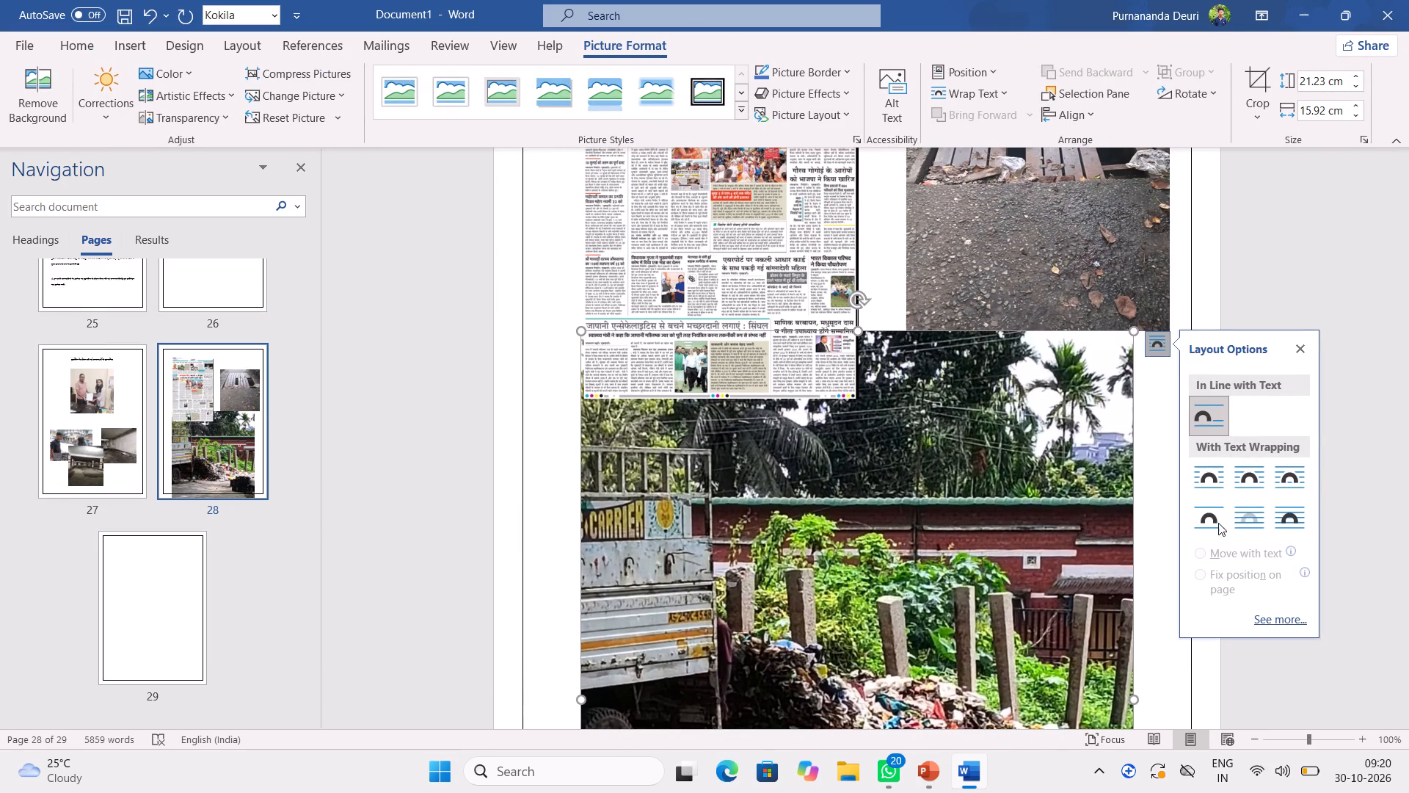
left_click(1212, 526)
left_click(1276, 438)
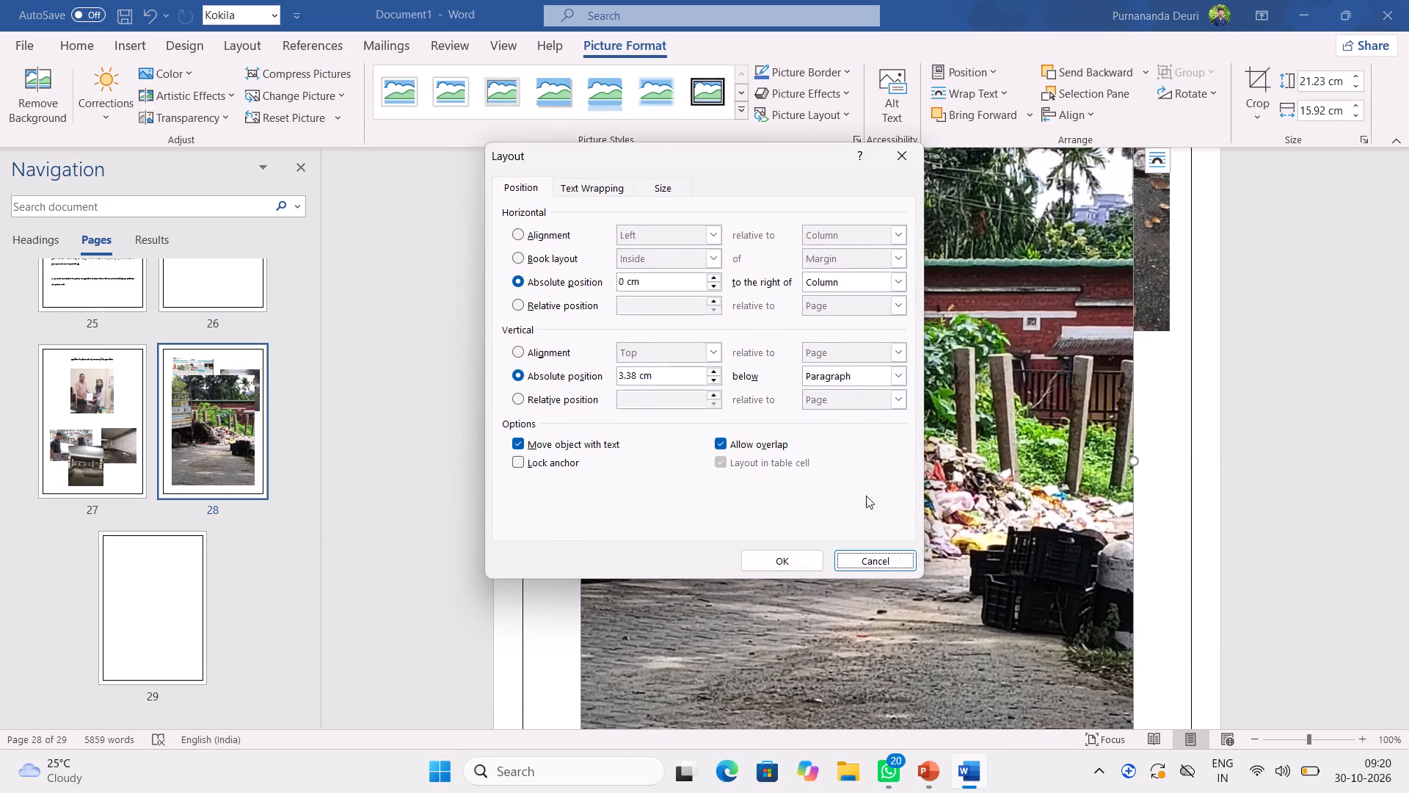
left_click(763, 562)
Shrink the garbage-pile photo to 11.09 cm high × 8.32 cm wide and place it below the newspaper page on page 28.
scroll(1081, 449, "down", 1)
scroll(1081, 449, "up", 1)
scroll(1081, 449, "down", 2)
scroll(1078, 438, "up", 7)
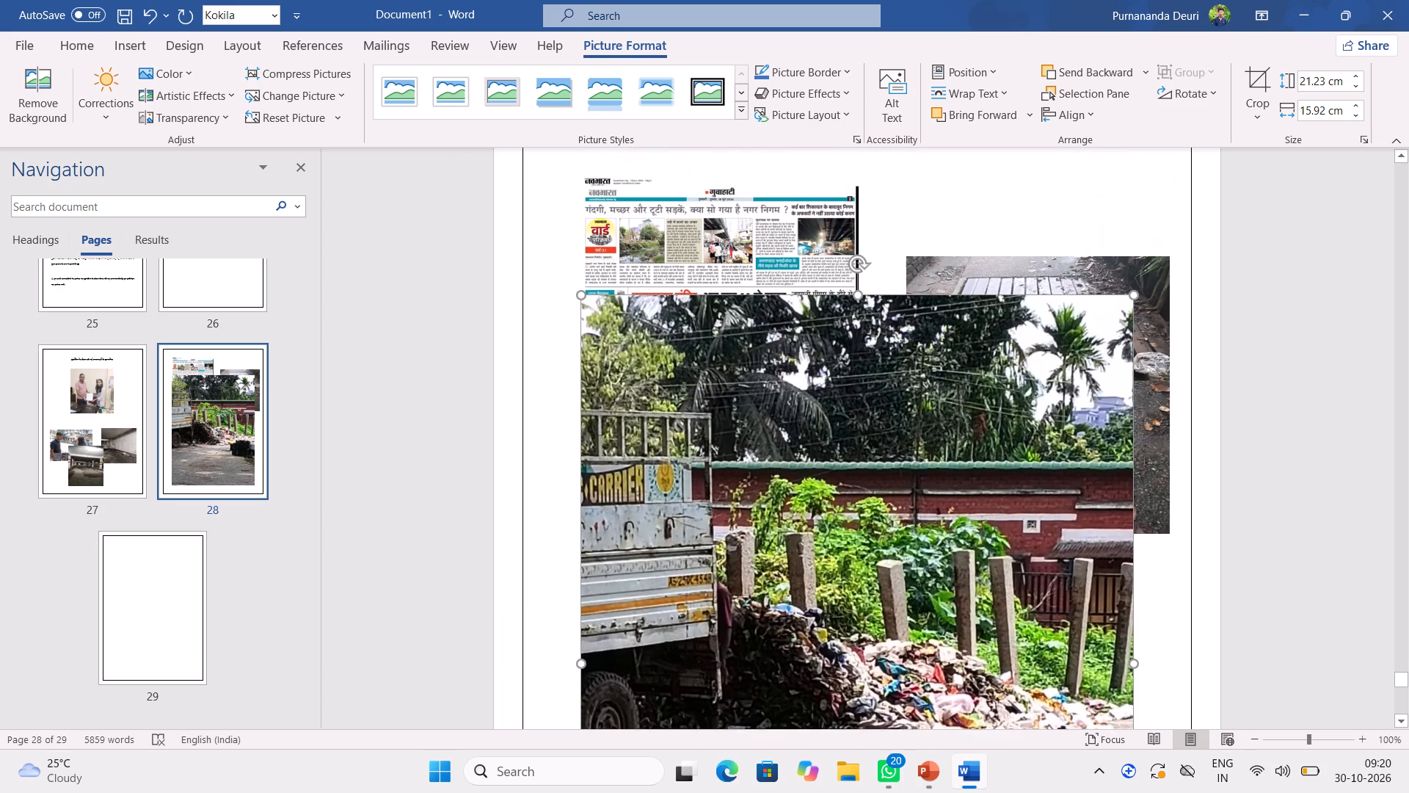
left_click_drag(1132, 316, 1094, 408)
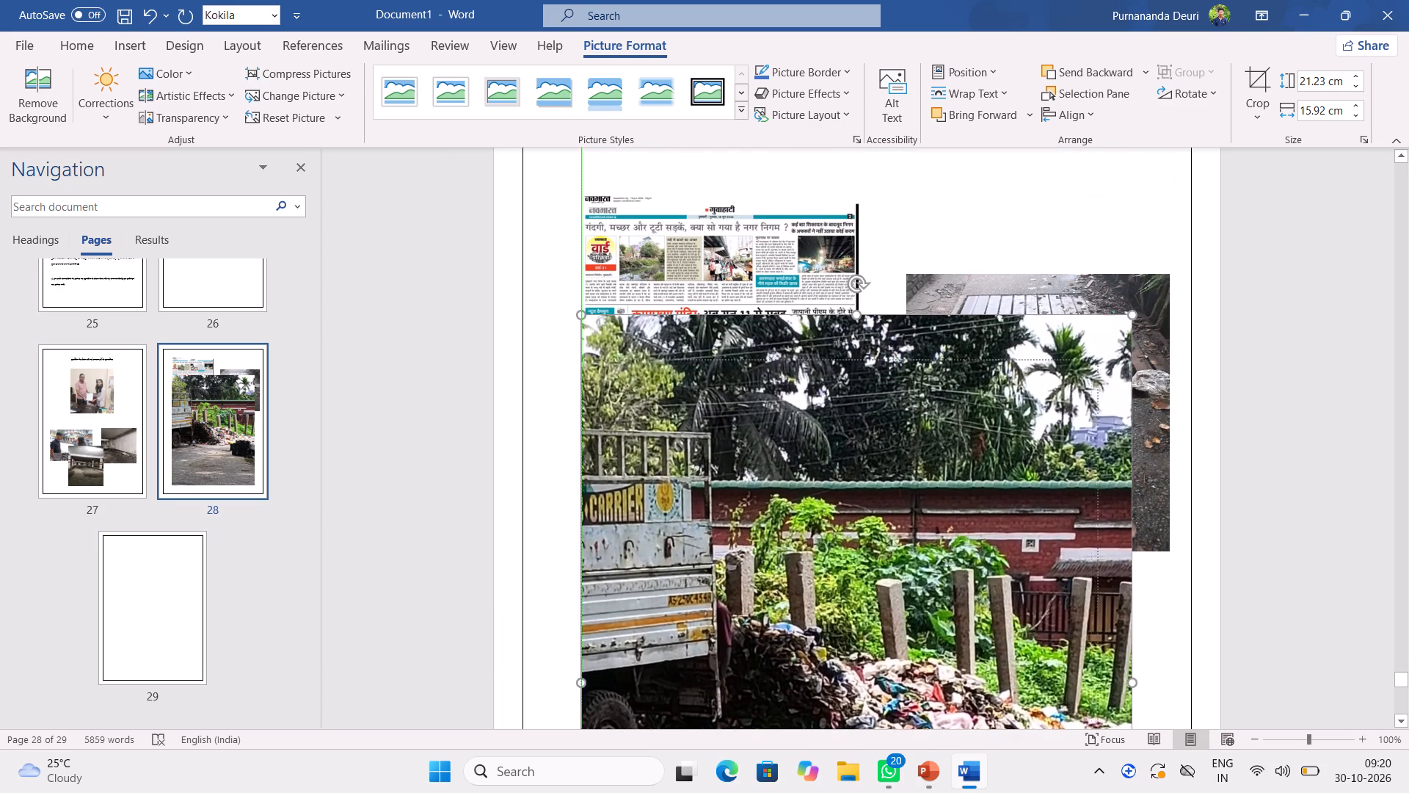
left_click_drag(1094, 408, 933, 756)
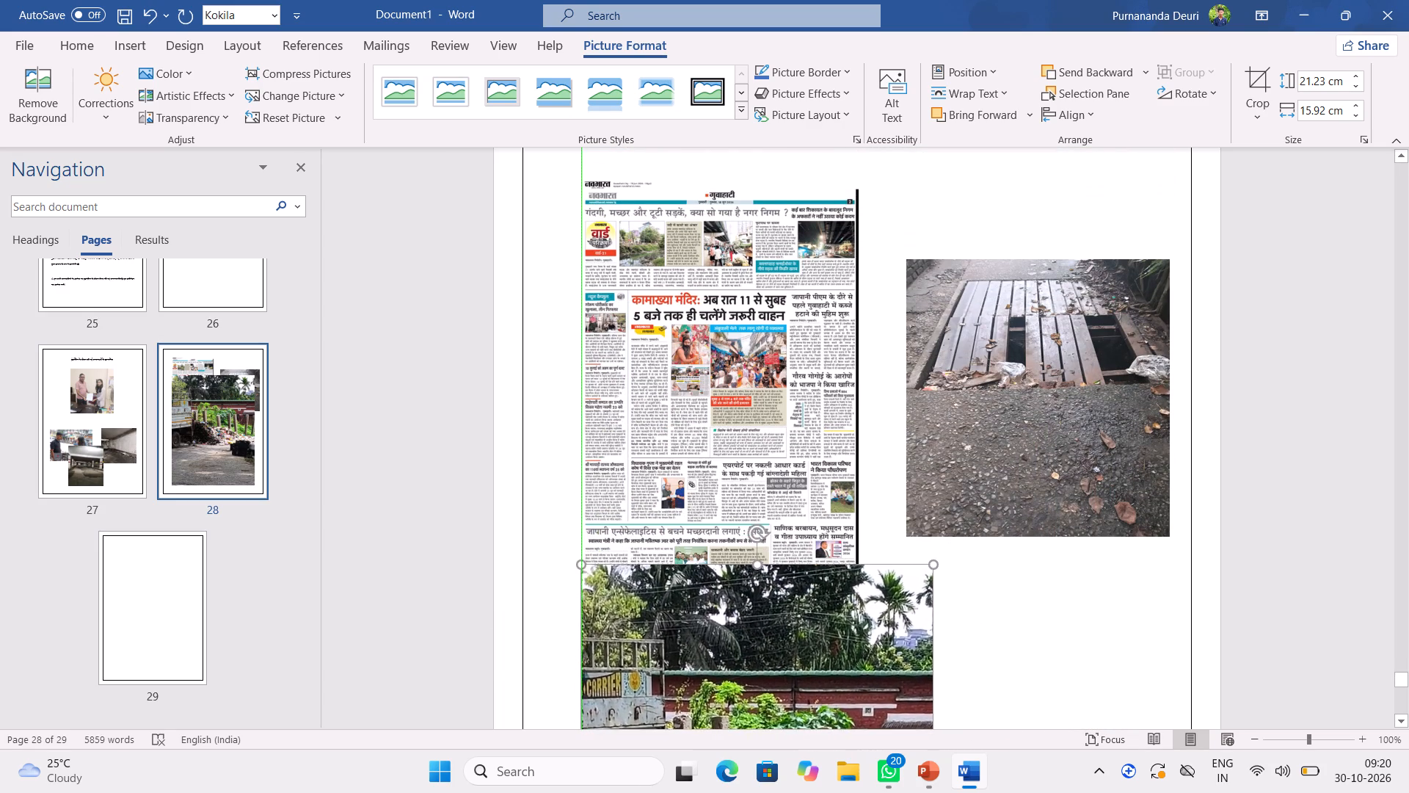
left_click_drag(933, 756, 870, 786)
left_click_drag(1130, 659, 1130, 648)
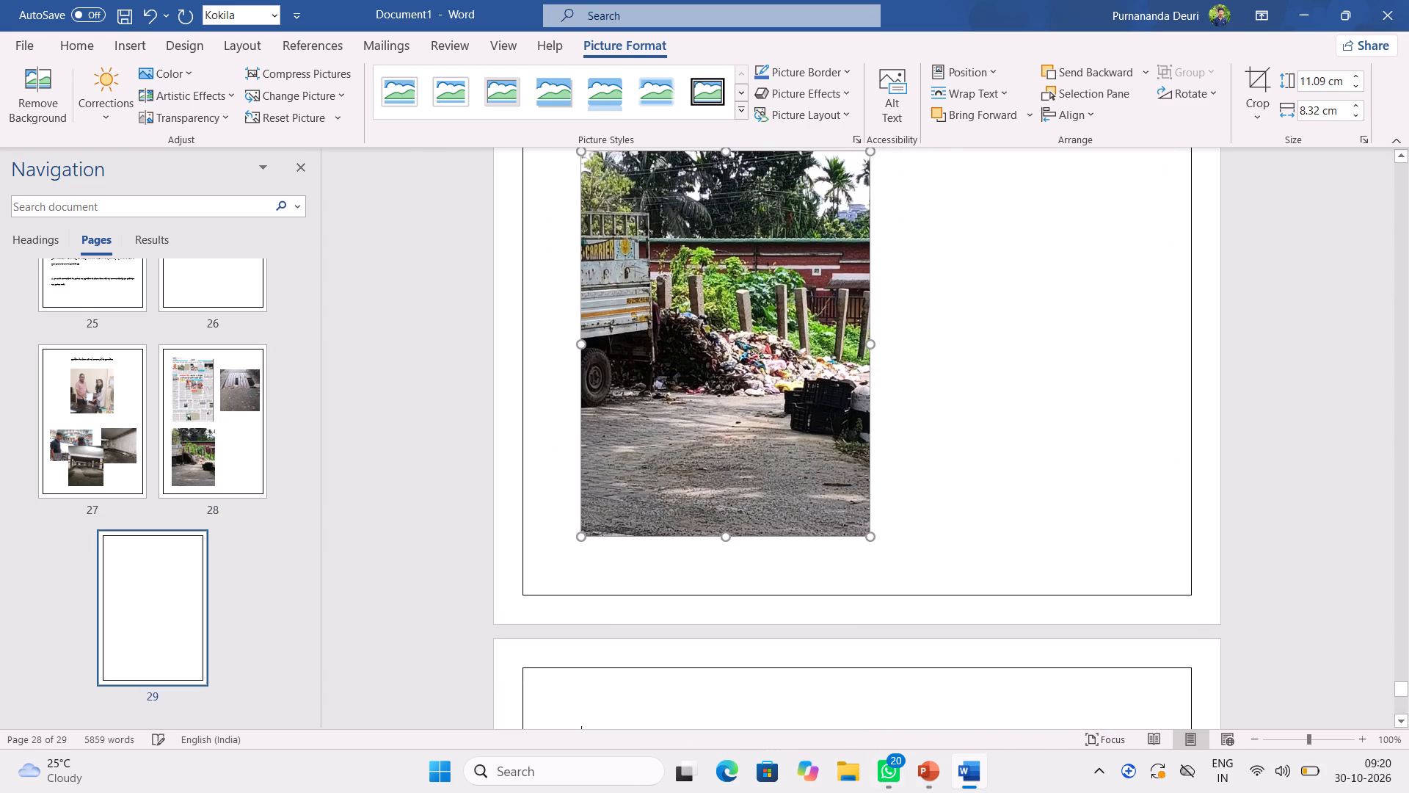
left_click_drag(746, 342, 722, 436)
left_click_drag(741, 411, 757, 412)
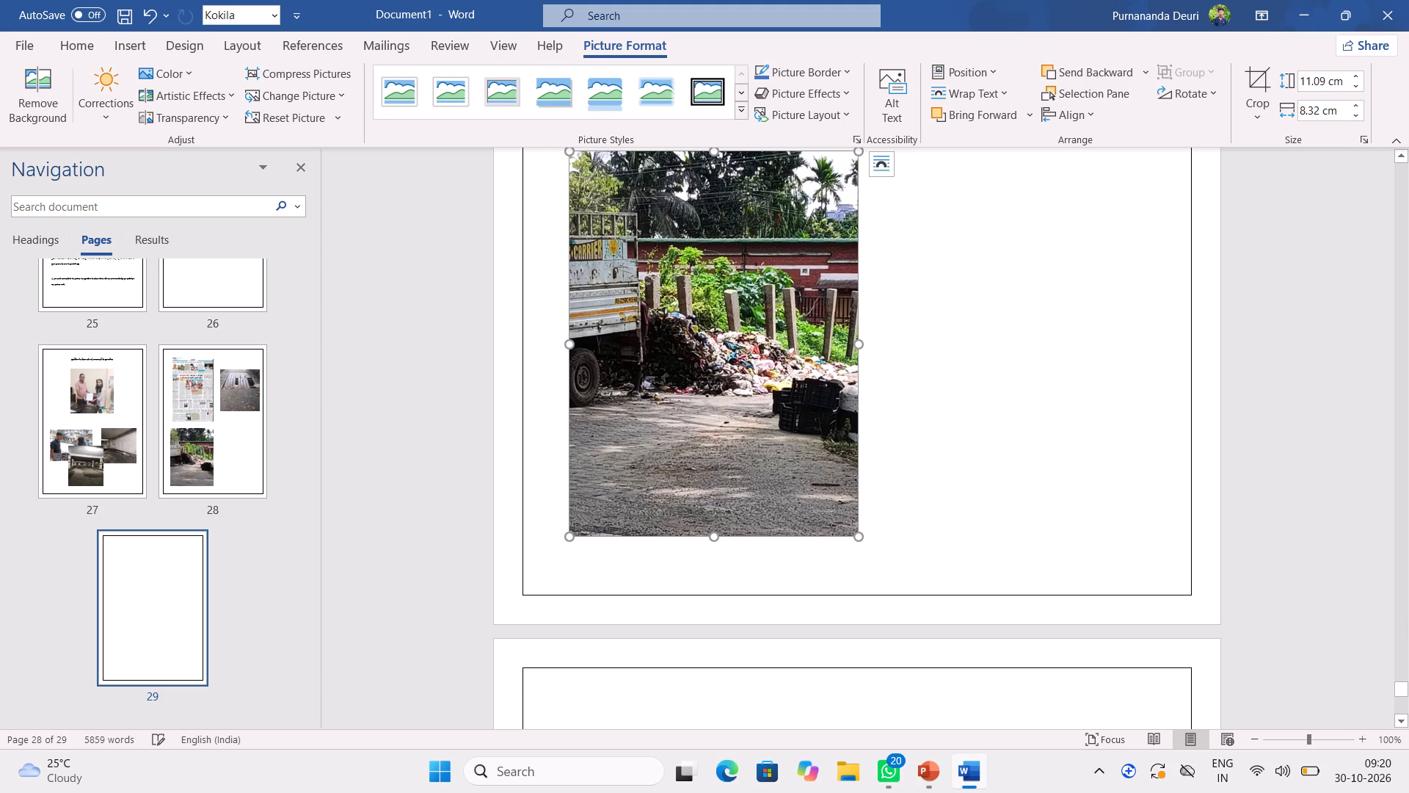
Align the garbage-pile photo under the newspaper page on page 28 and resize it to 10.67 cm high × 8 cm wide.
scroll(1083, 408, "up", 4)
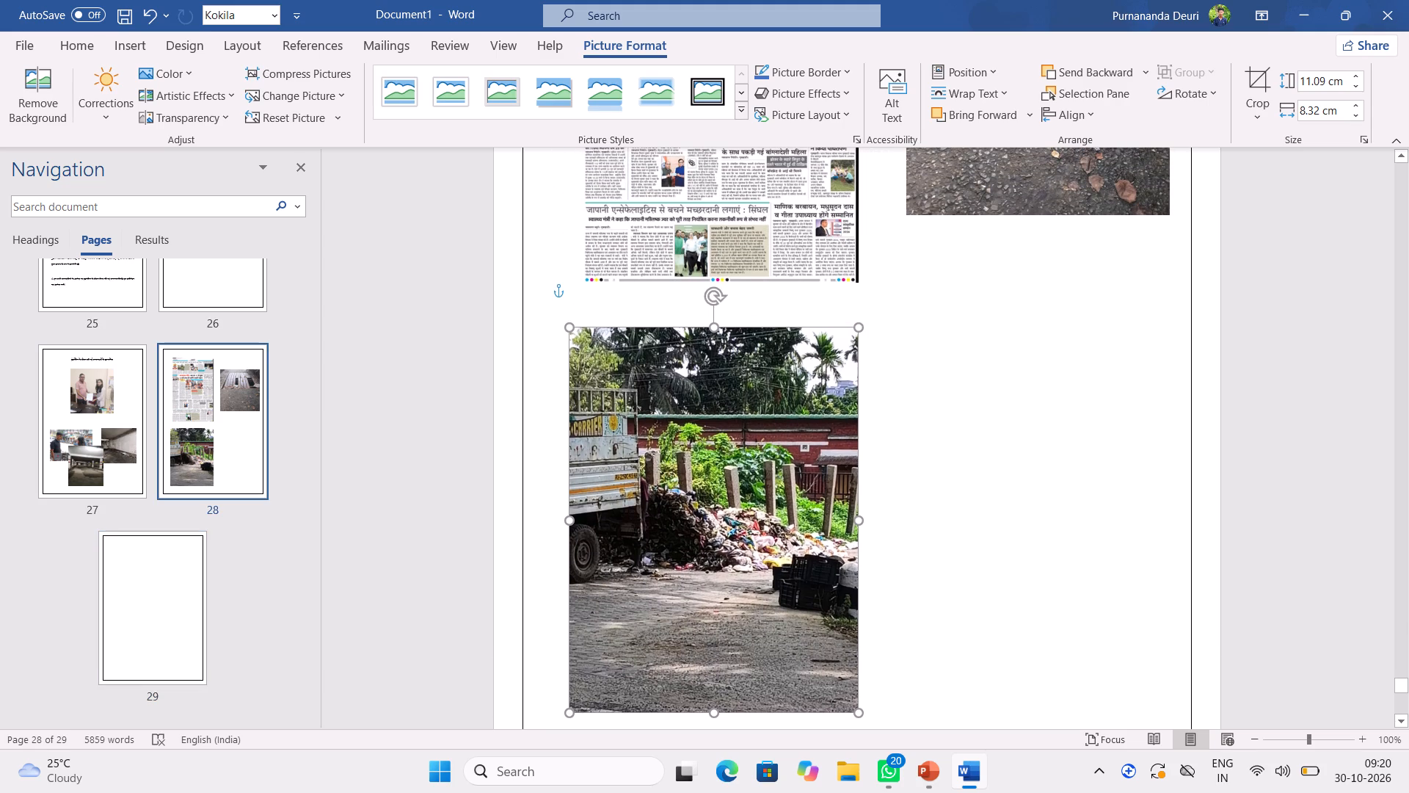
left_click_drag(735, 513, 747, 513)
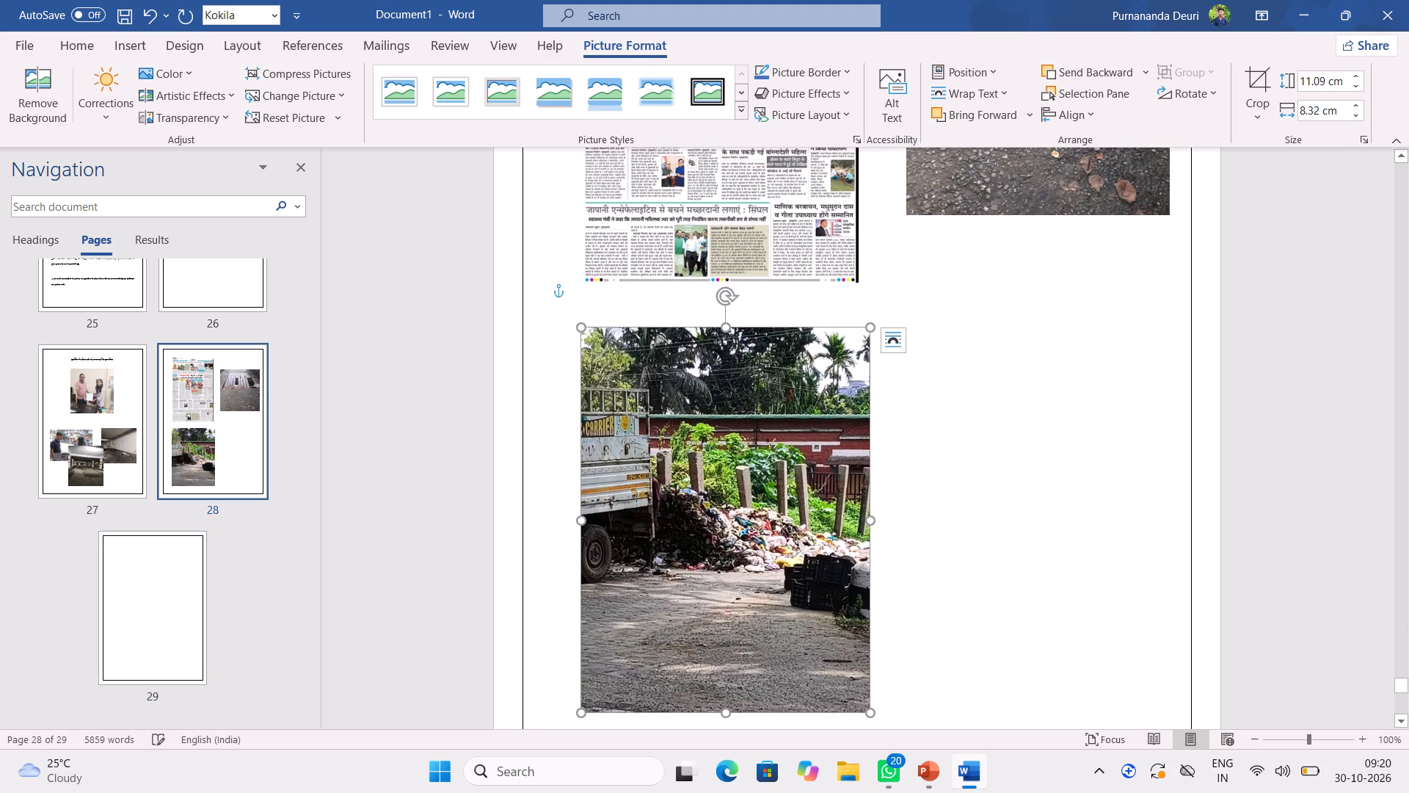
scroll(1041, 489, "down", 3)
left_click_drag(873, 578, 867, 548)
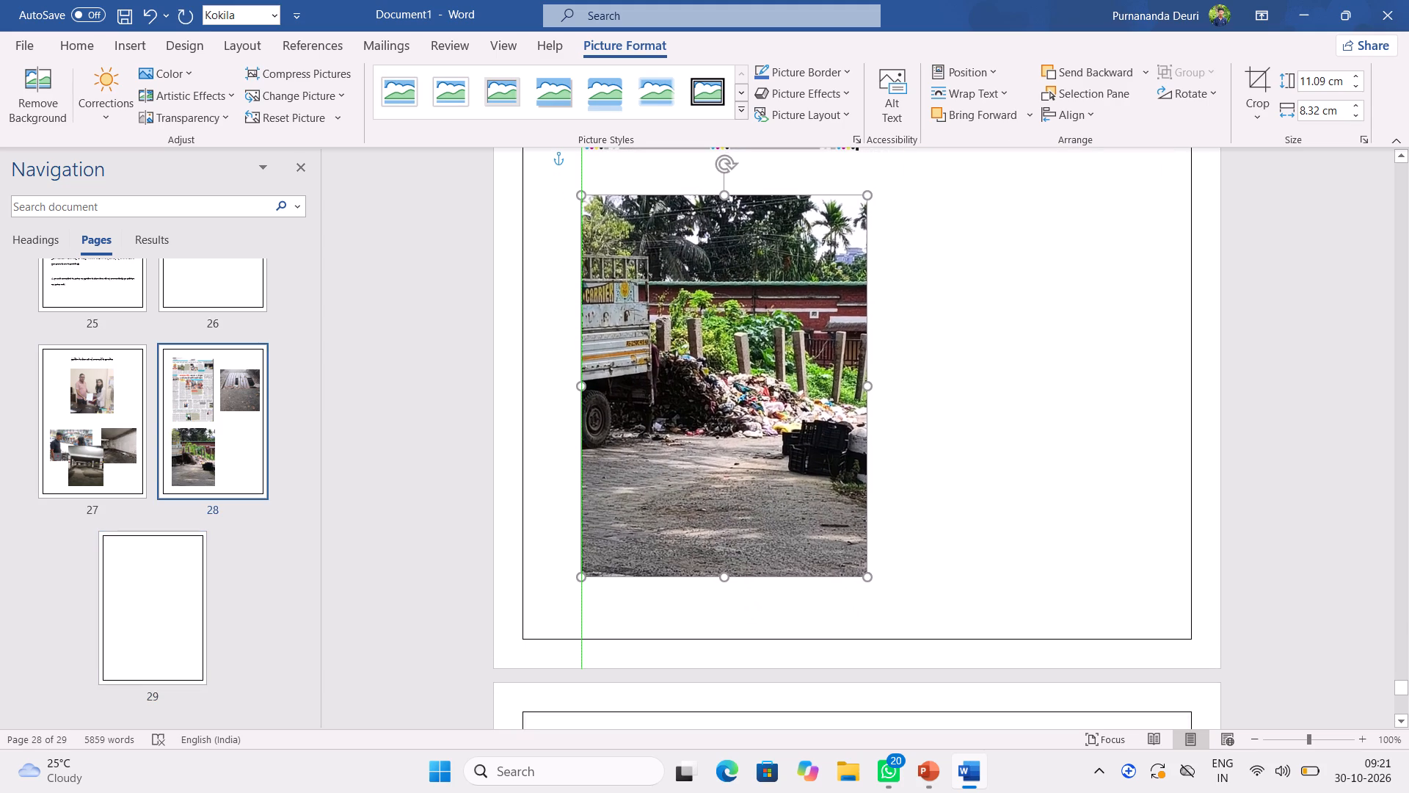
left_click_drag(867, 548, 852, 513)
scroll(987, 458, "up", 5)
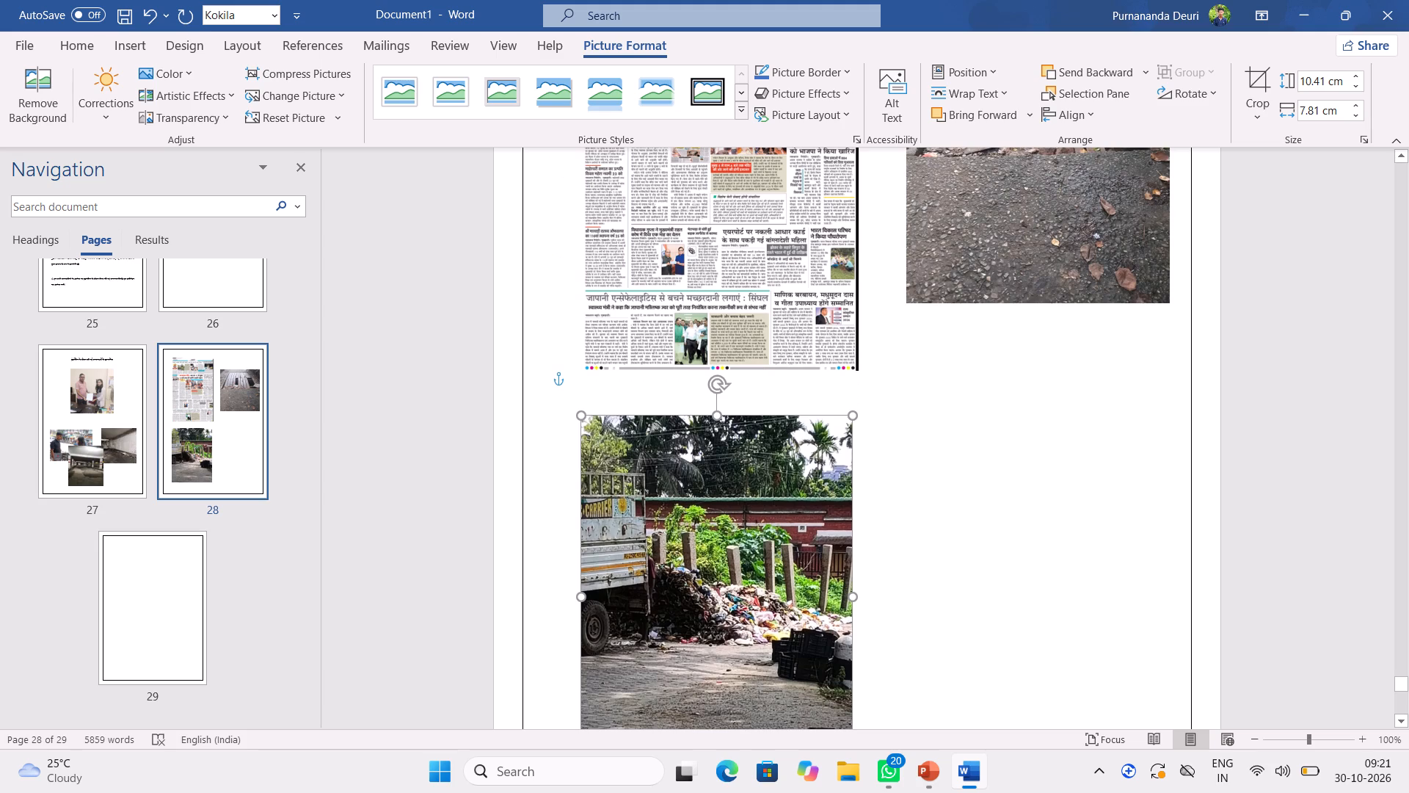
left_click_drag(853, 414, 860, 444)
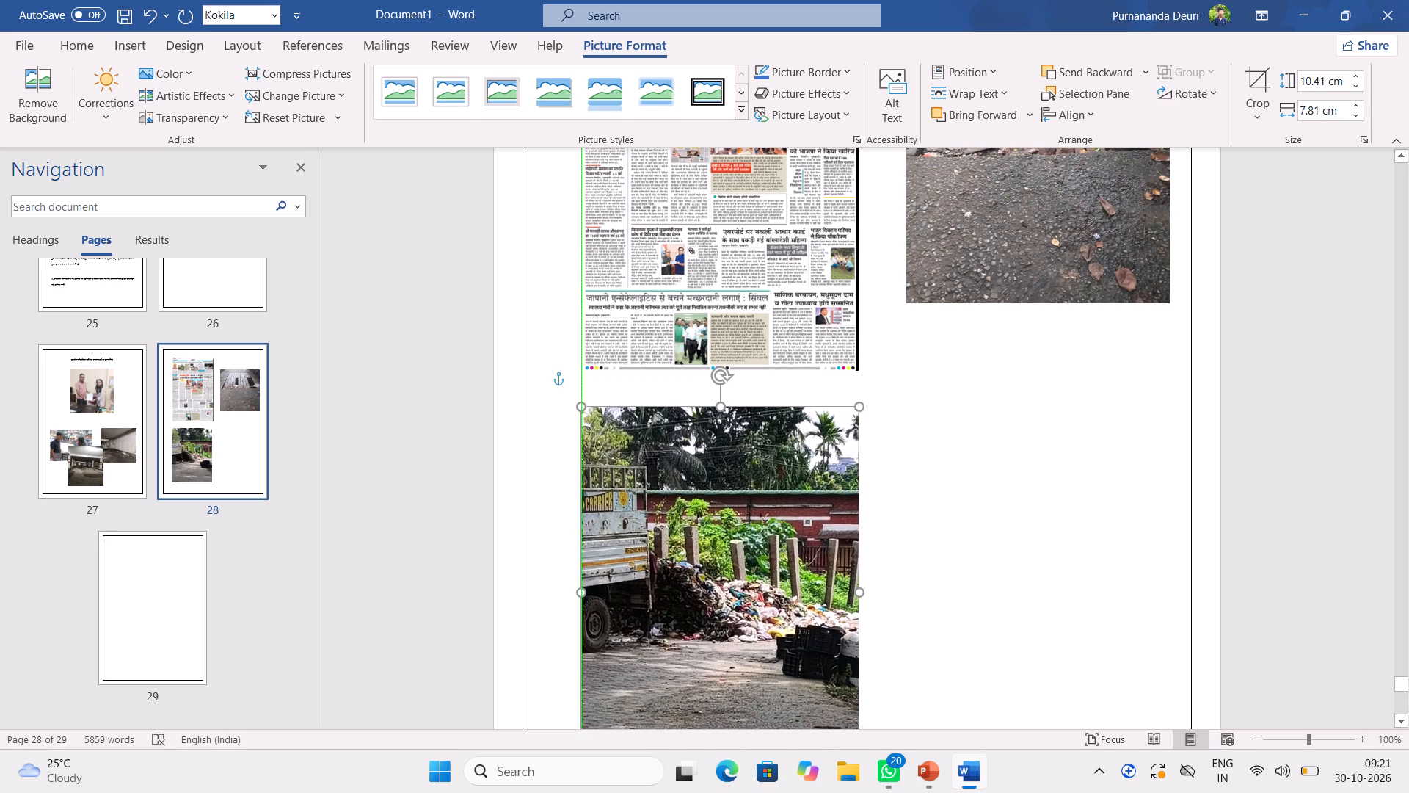
left_click_drag(860, 444, 859, 441)
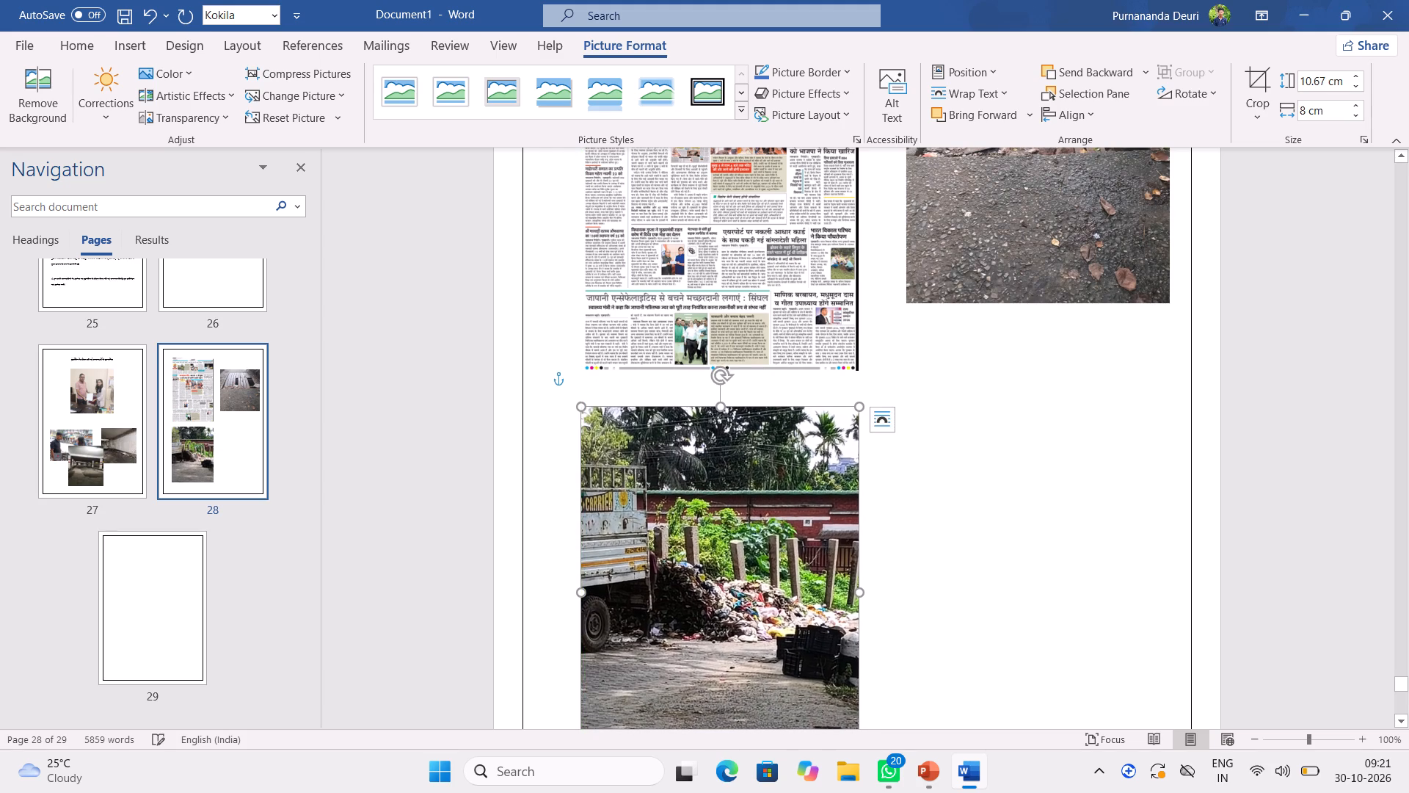
Insert the Downloads picture "WhatsApp Image 2026-10-30 at 05.38.23 E" after placing the insertion point between the newspaper page and garbage-pile photo.
left_click(903, 439)
scroll(1013, 455, "down", 4)
scroll(1013, 455, "up", 9)
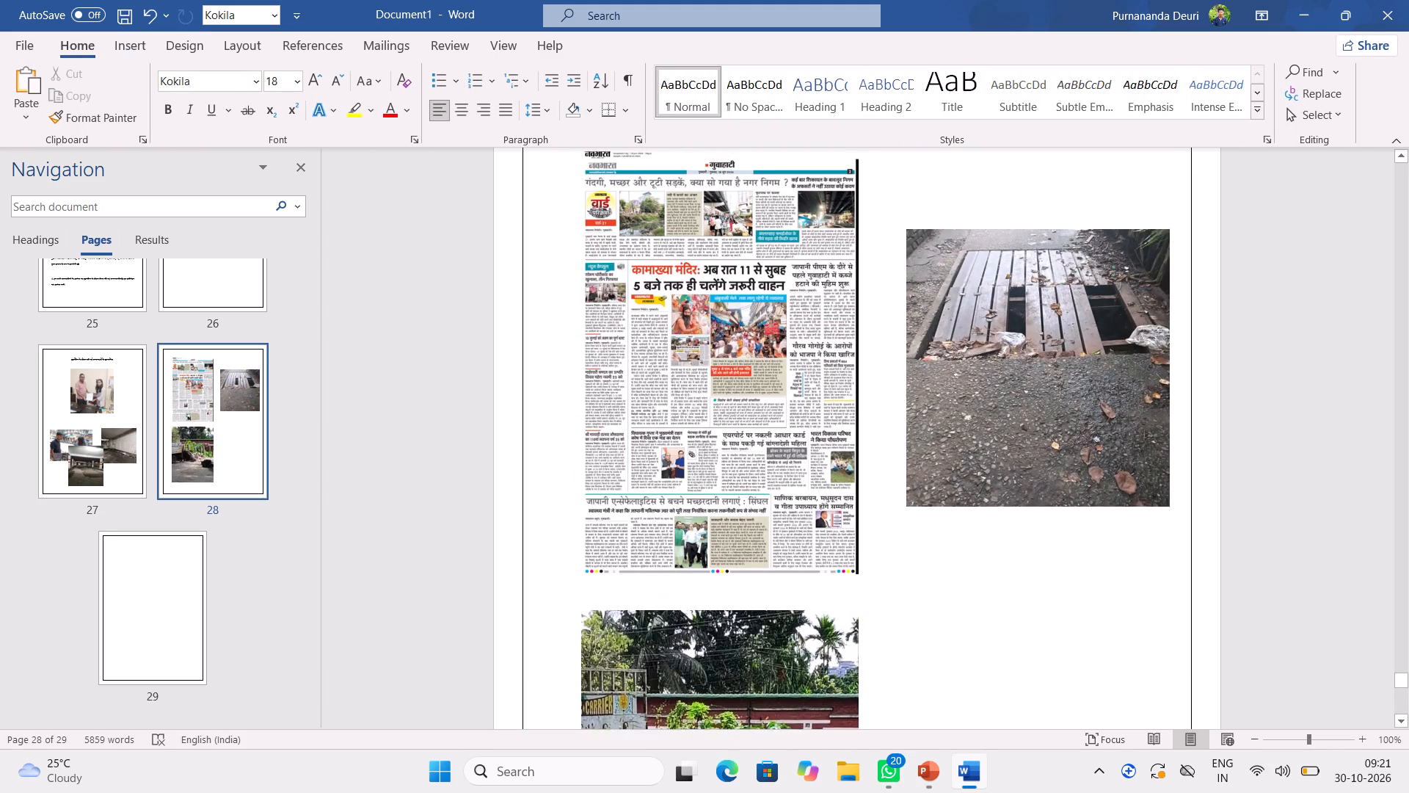
scroll(1013, 449, "up", 5)
scroll(1013, 449, "down", 5)
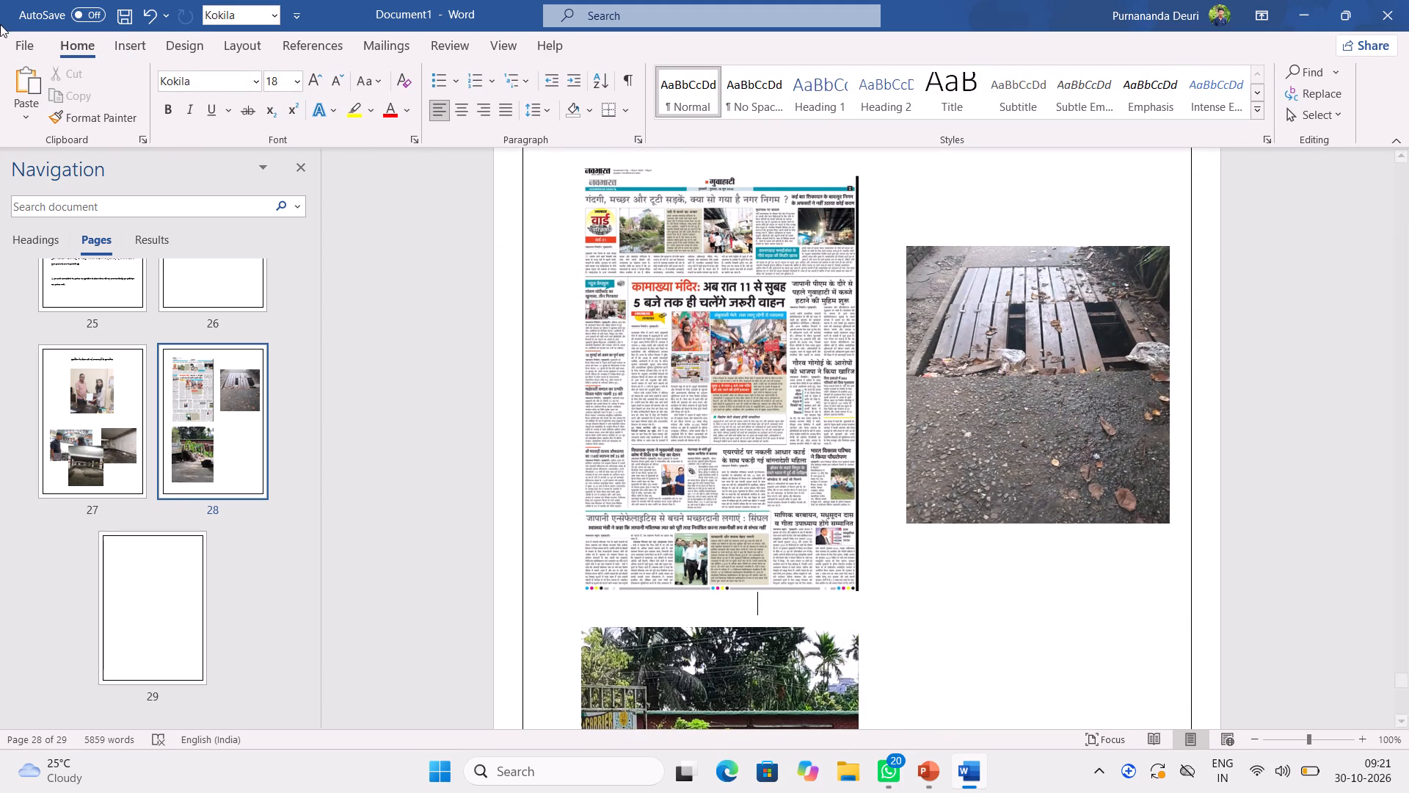
left_click(131, 40)
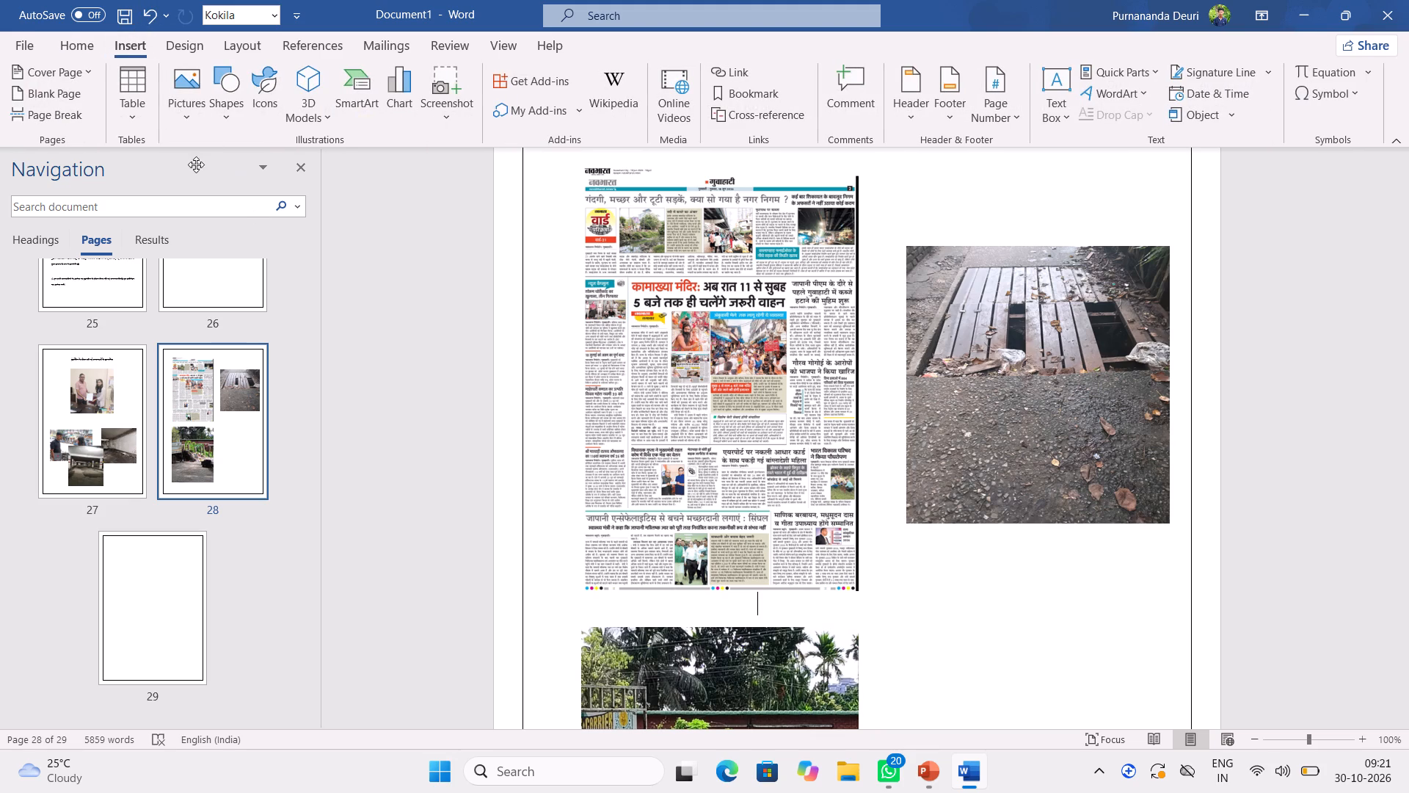
left_click(192, 123)
left_click(246, 172)
scroll(245, 307, "down", 3)
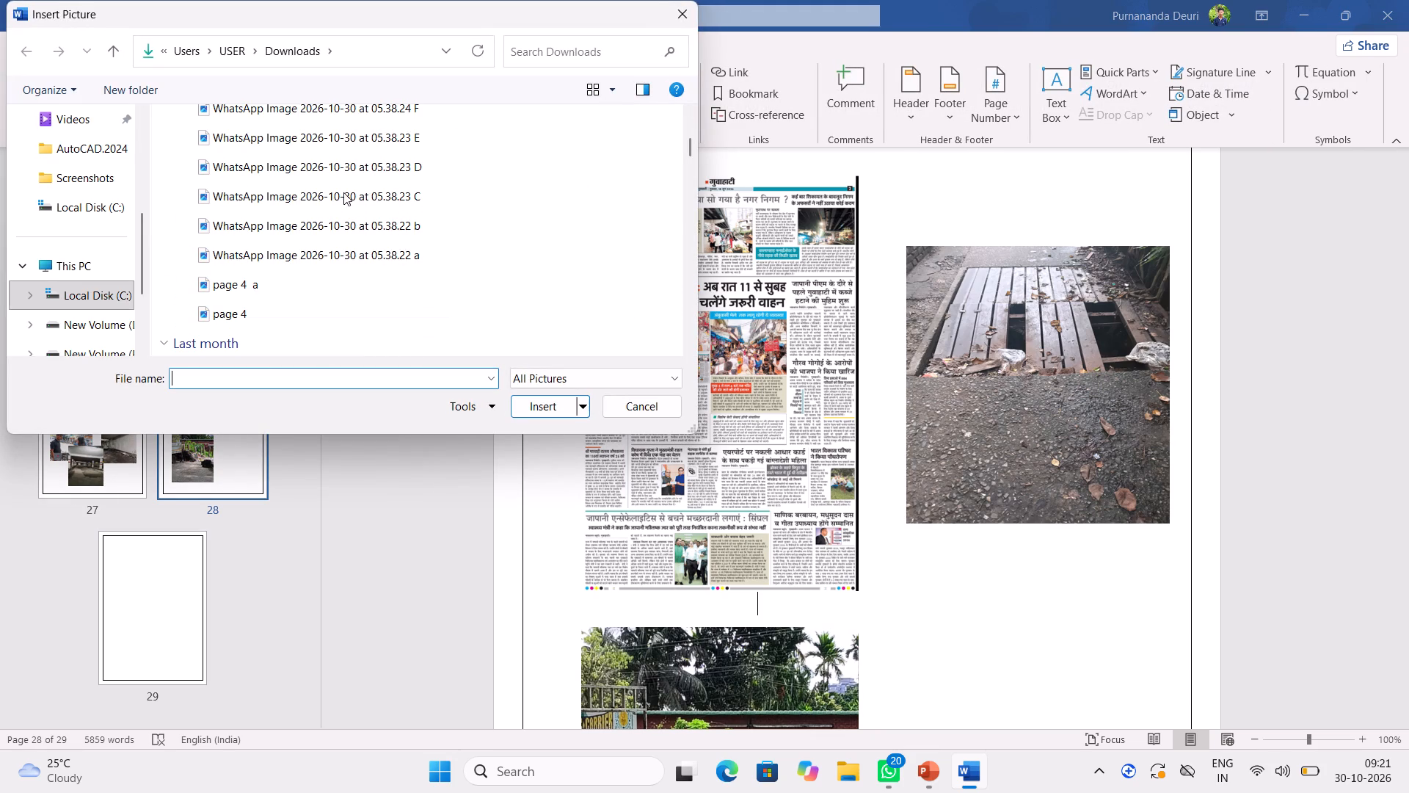
left_click(359, 136)
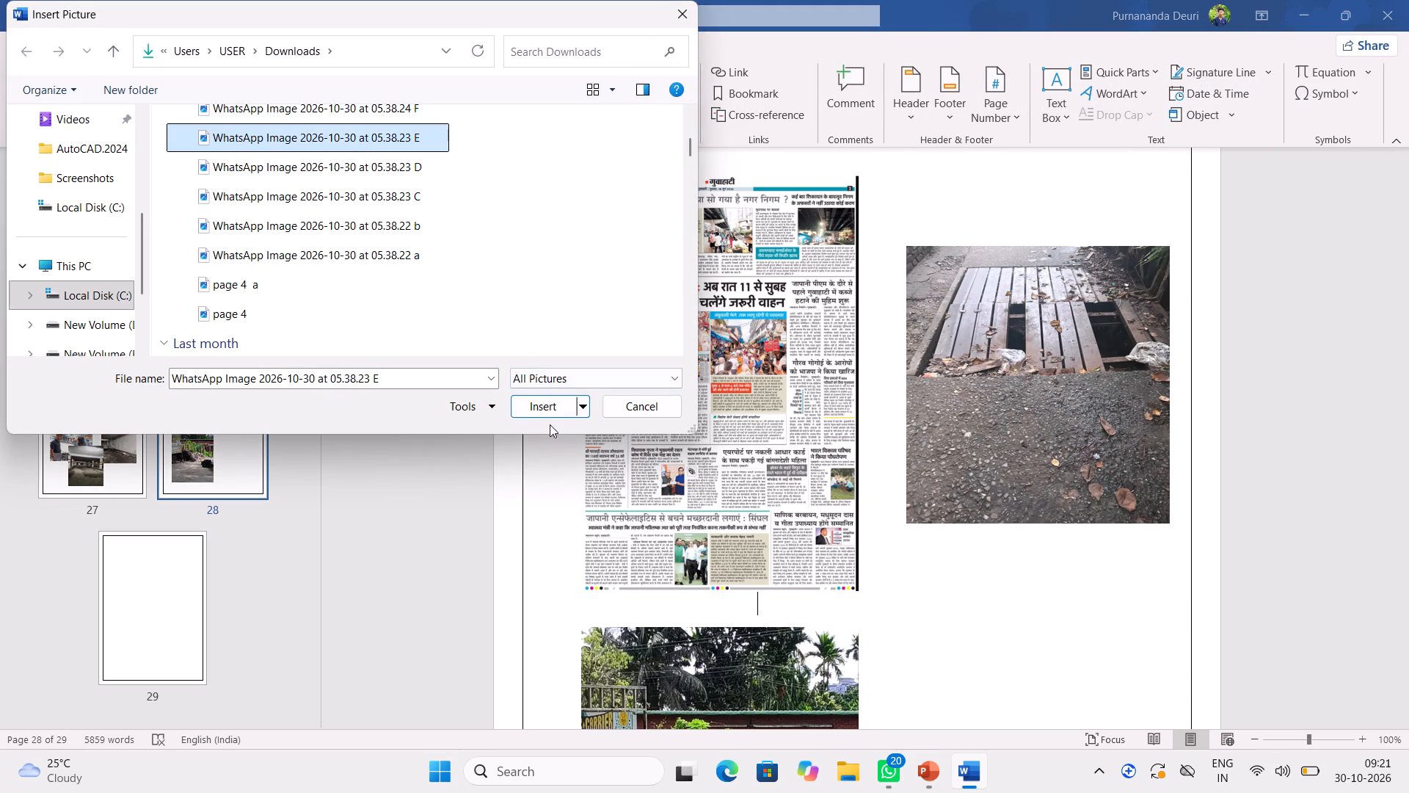
left_click(539, 408)
Shrink the inserted garbage-filled canal photo to 10.29 cm high × 7.71 cm wide.
scroll(862, 474, "down", 2)
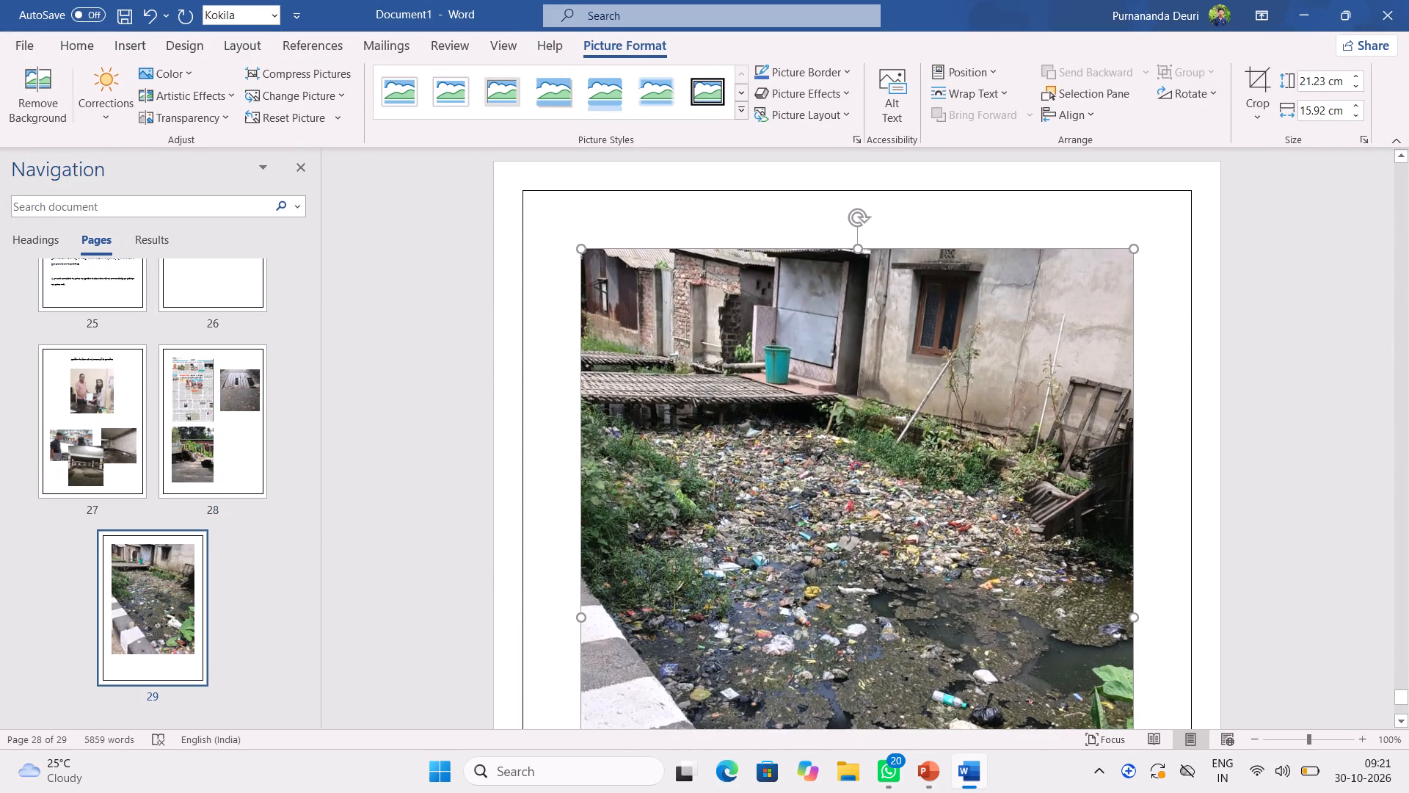
left_click_drag(579, 211, 580, 212)
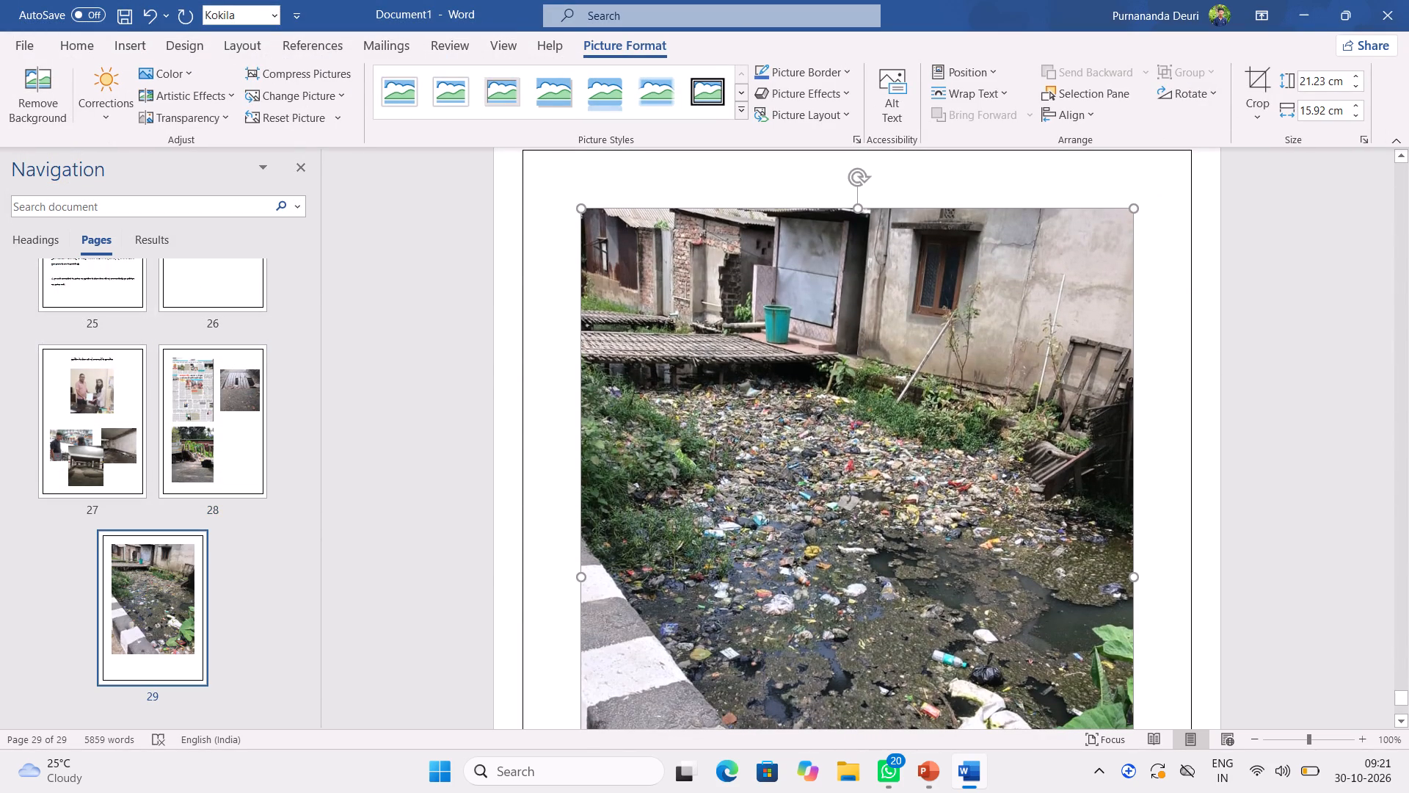
left_click_drag(580, 212, 859, 557)
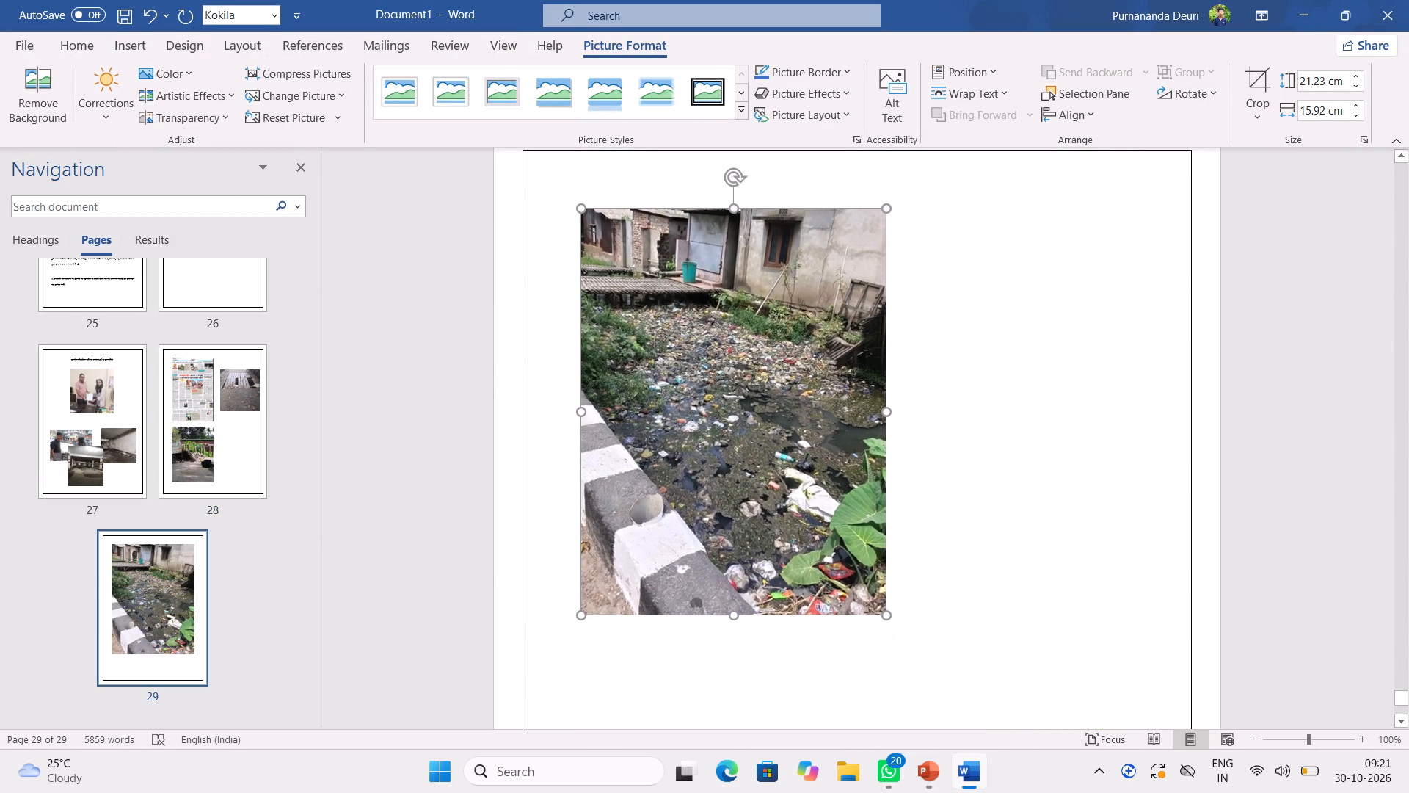
left_click_drag(859, 557, 876, 588)
Set the garbage-filled canal photo's text wrapping to Top and Bottom.
left_click(871, 228)
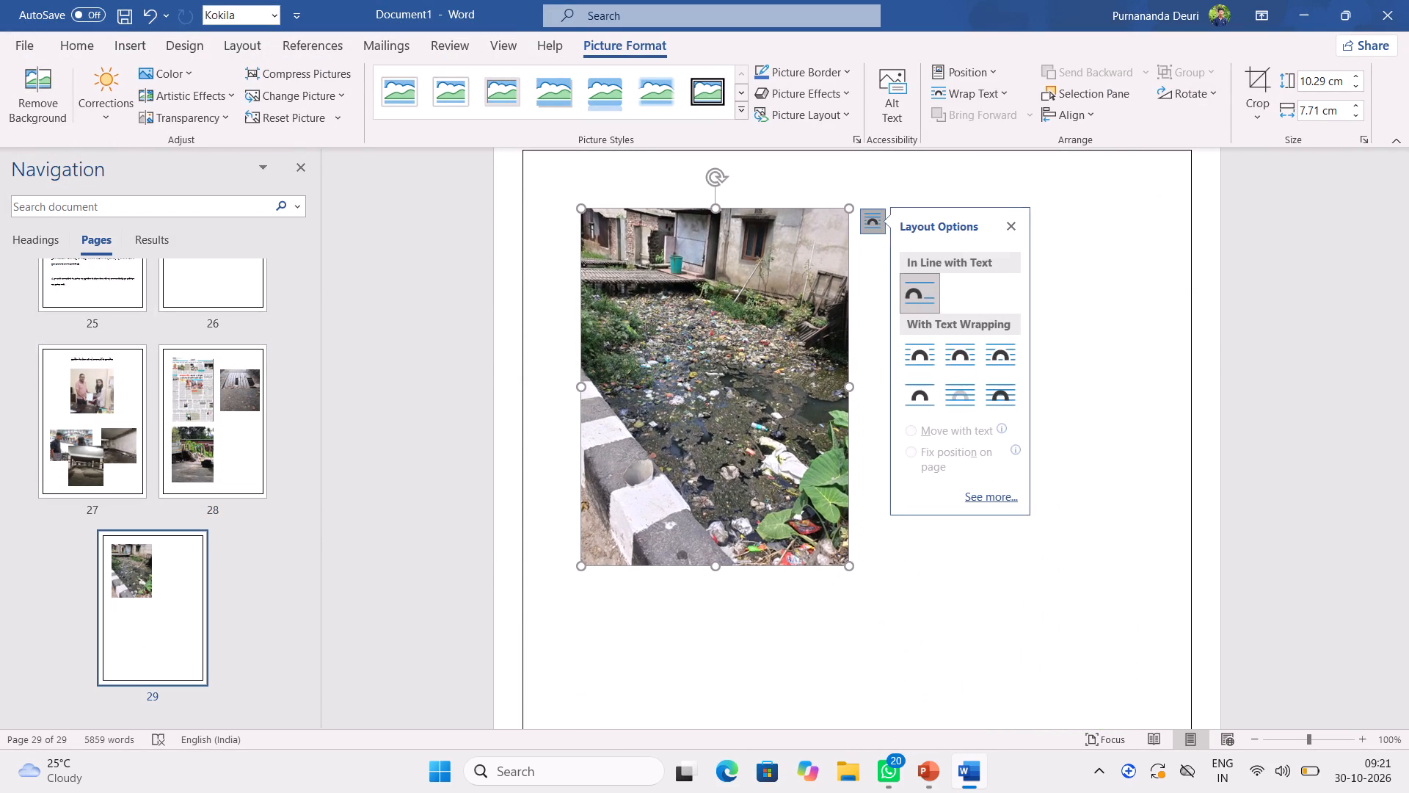
left_click(919, 394)
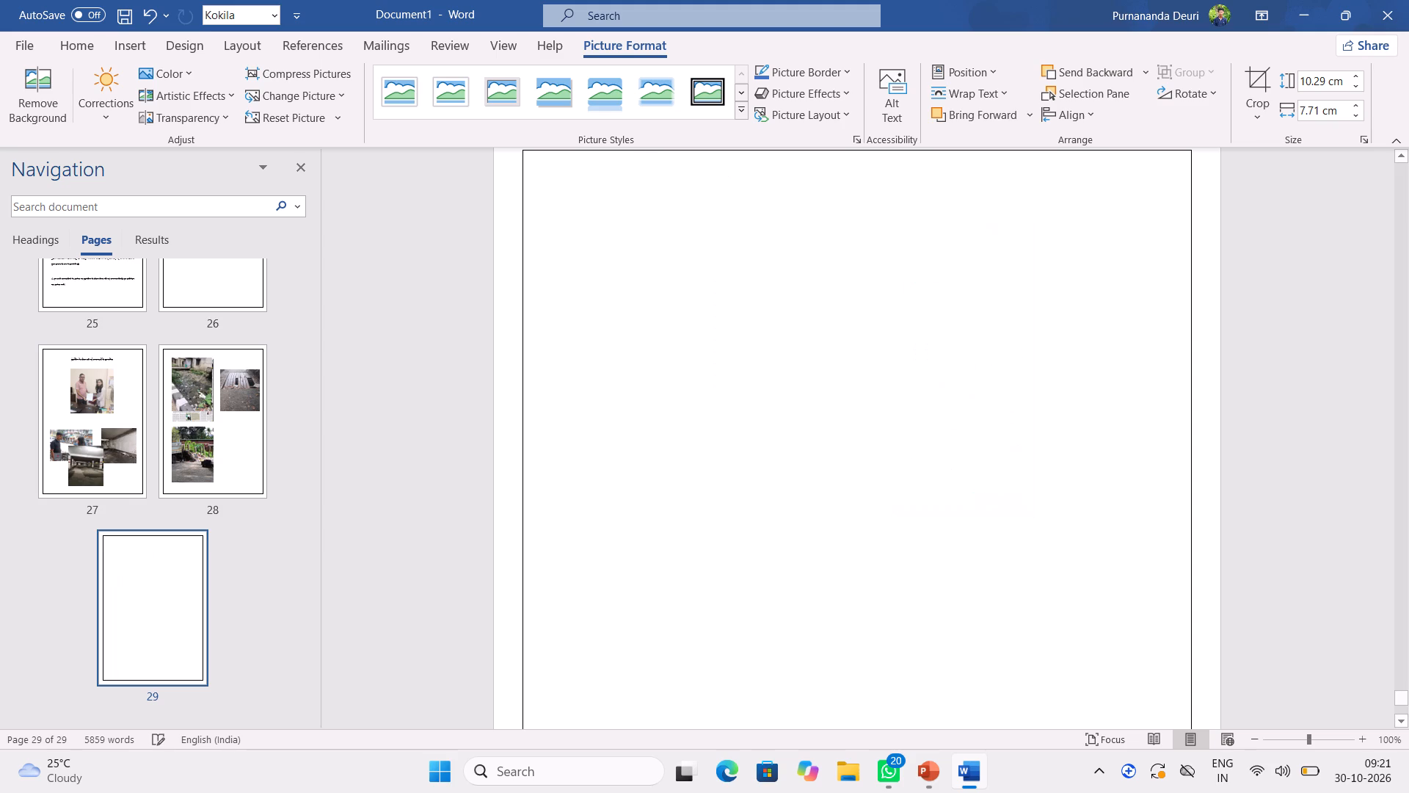
Move the garbage-pile photo across page 28 to sit below the broken drain-cover photo.
scroll(983, 510, "up", 14)
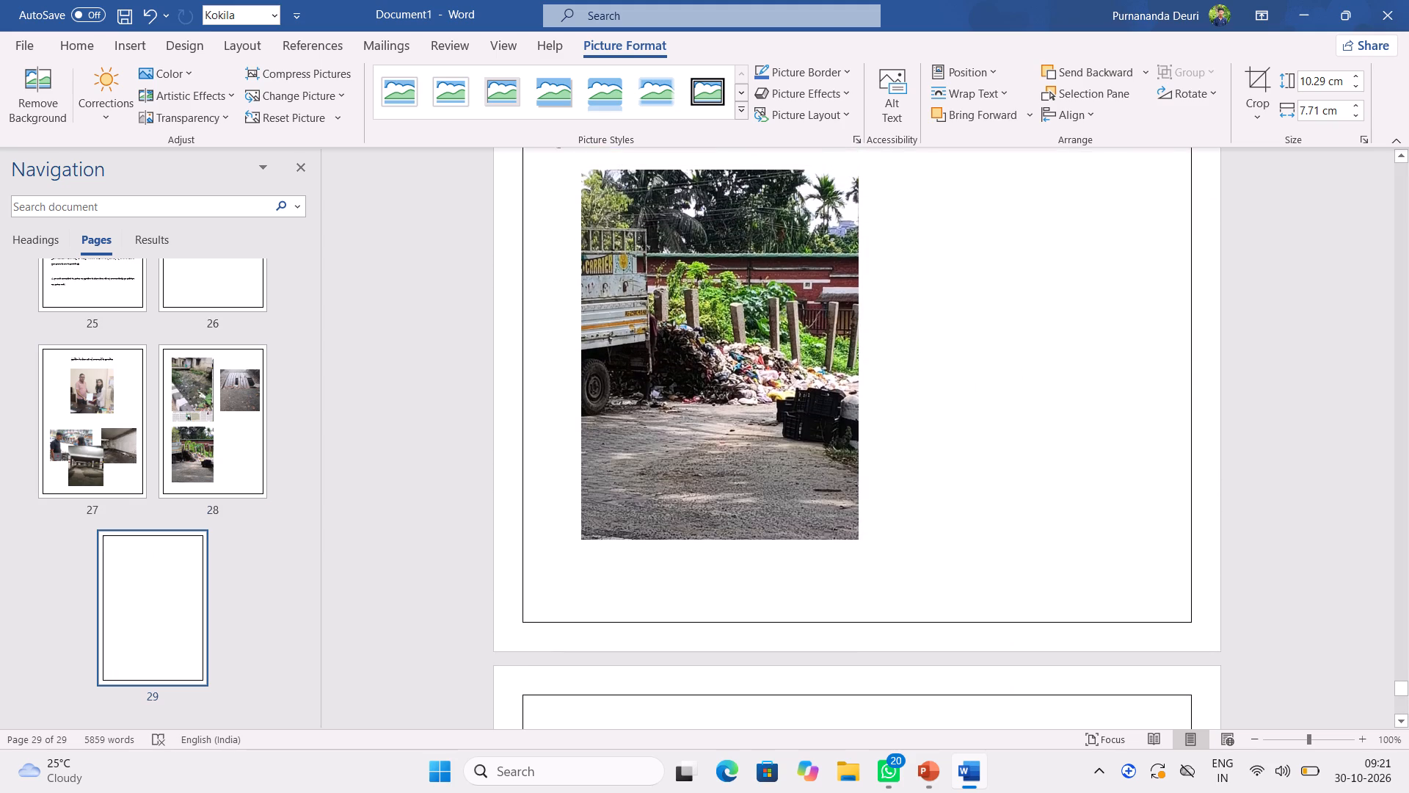
scroll(970, 497, "up", 2)
left_click(618, 516)
left_click_drag(644, 521, 822, 511)
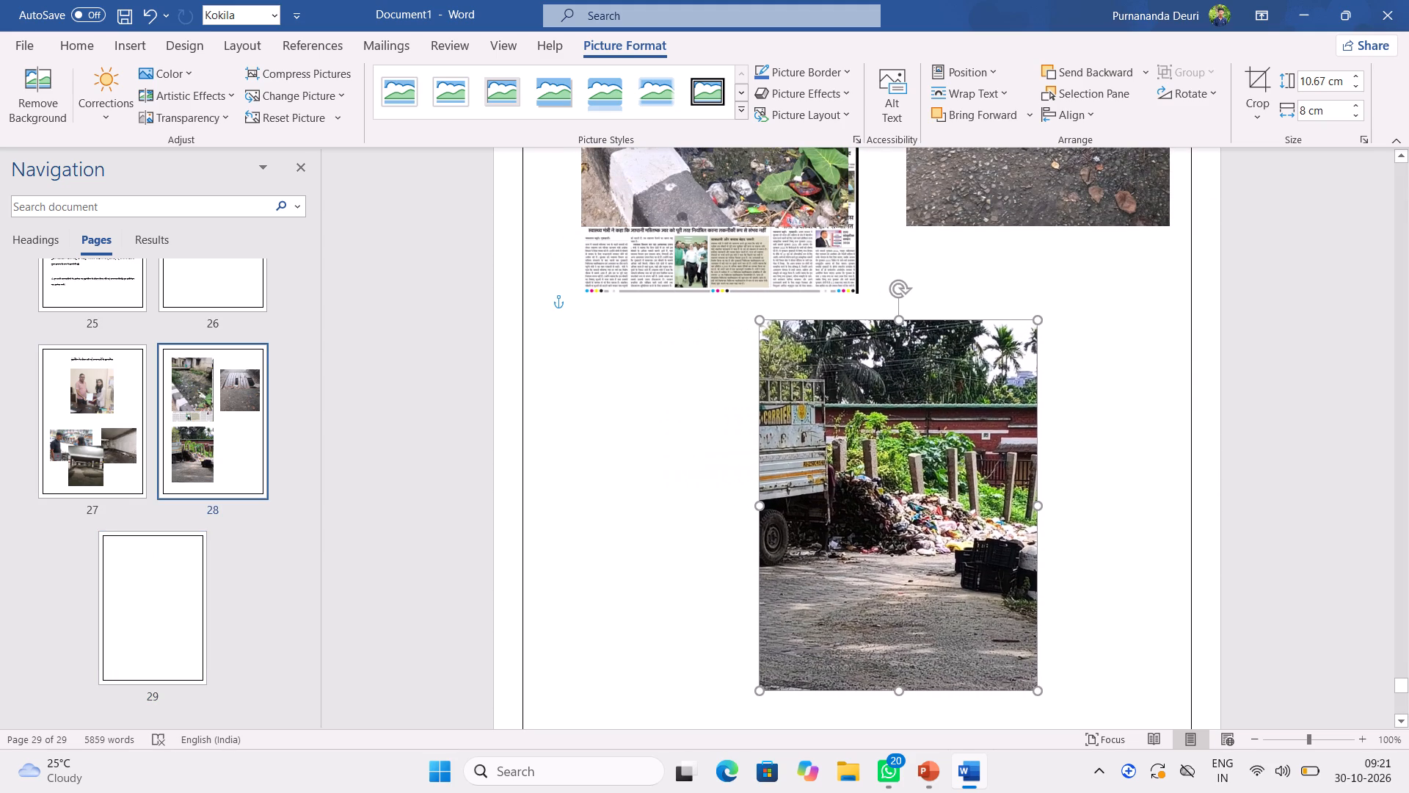
left_click_drag(822, 511, 852, 530)
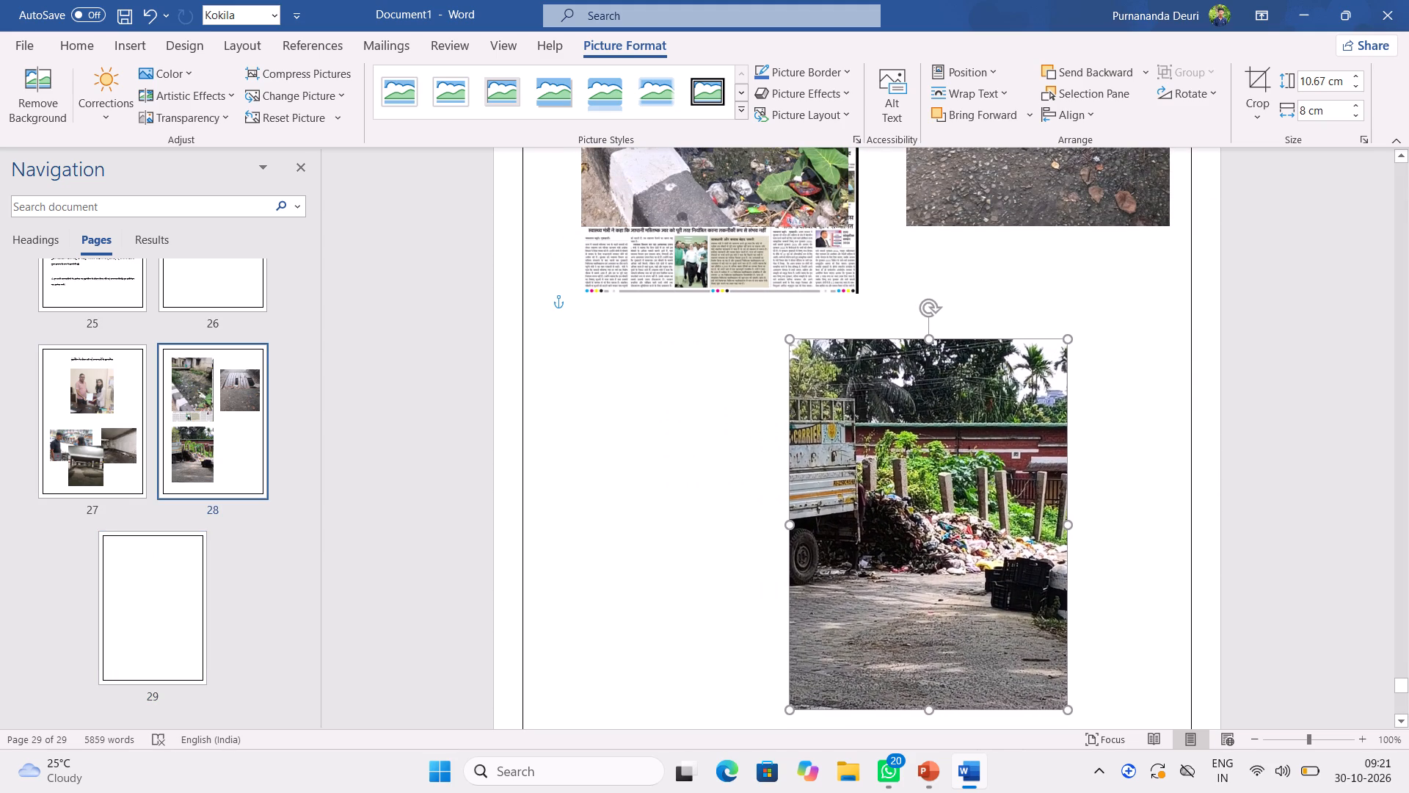
left_click_drag(852, 530, 906, 475)
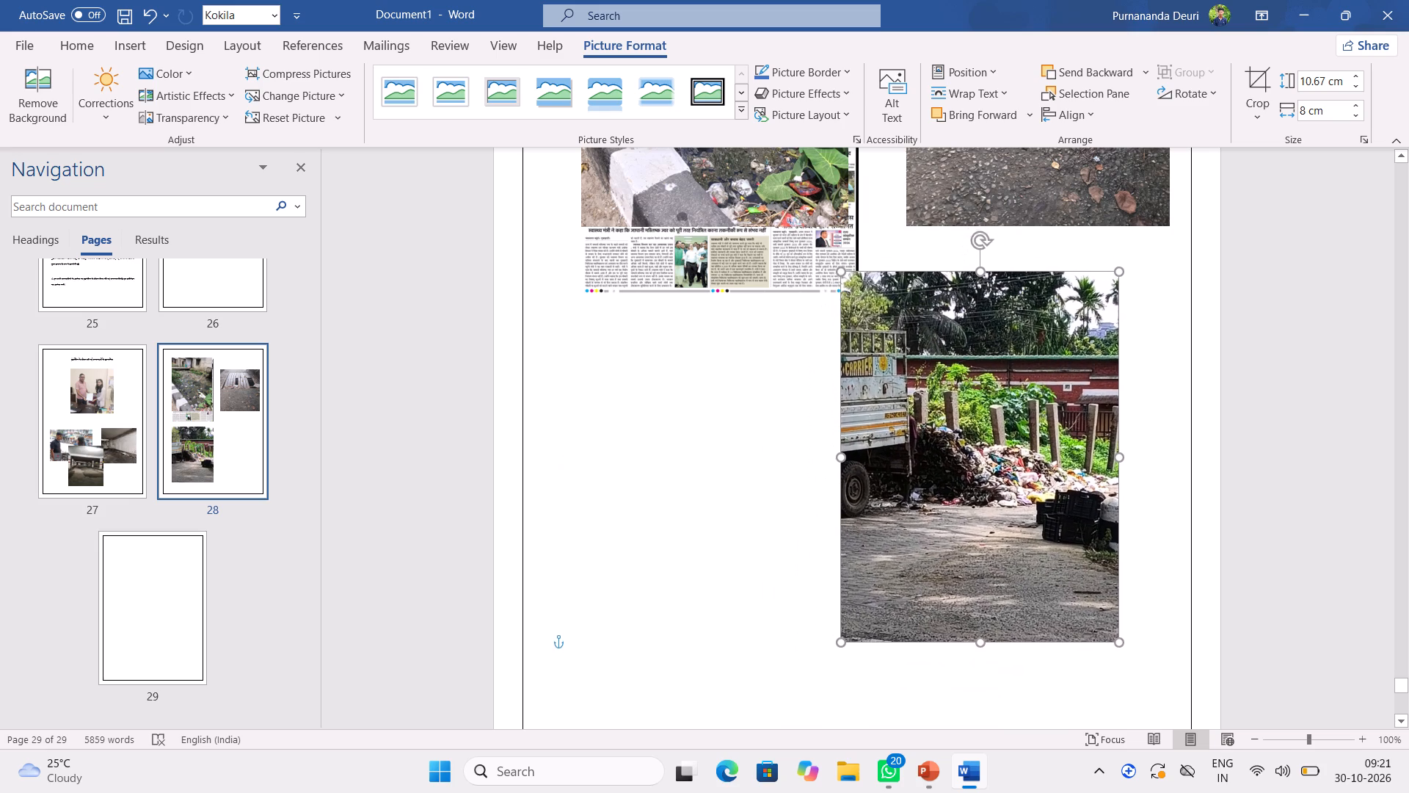
left_click_drag(906, 475, 917, 516)
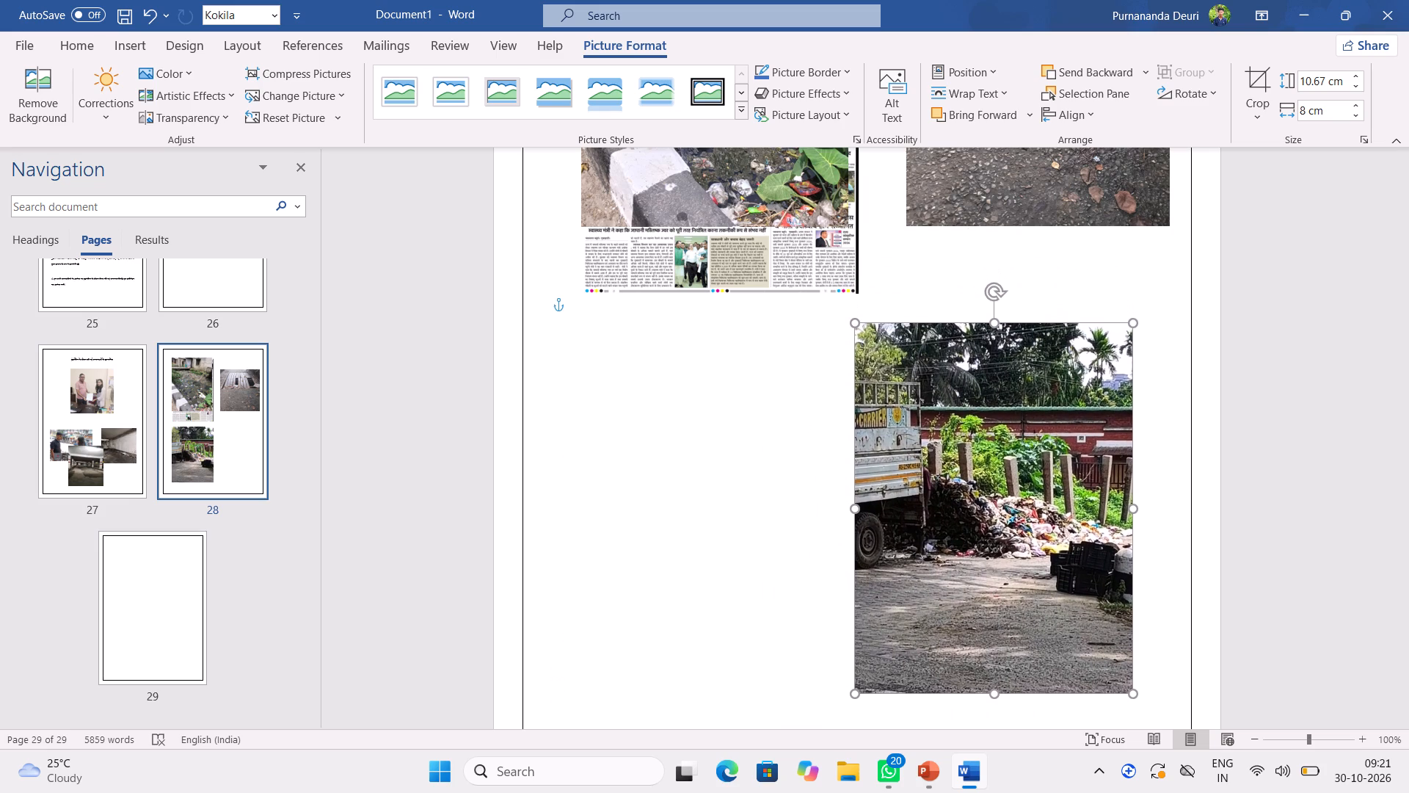
left_click_drag(917, 516, 914, 526)
Move the littered-drain photo off the newspaper page into the empty space below it, beside the garbage-pile photo.
scroll(643, 502, "up", 8)
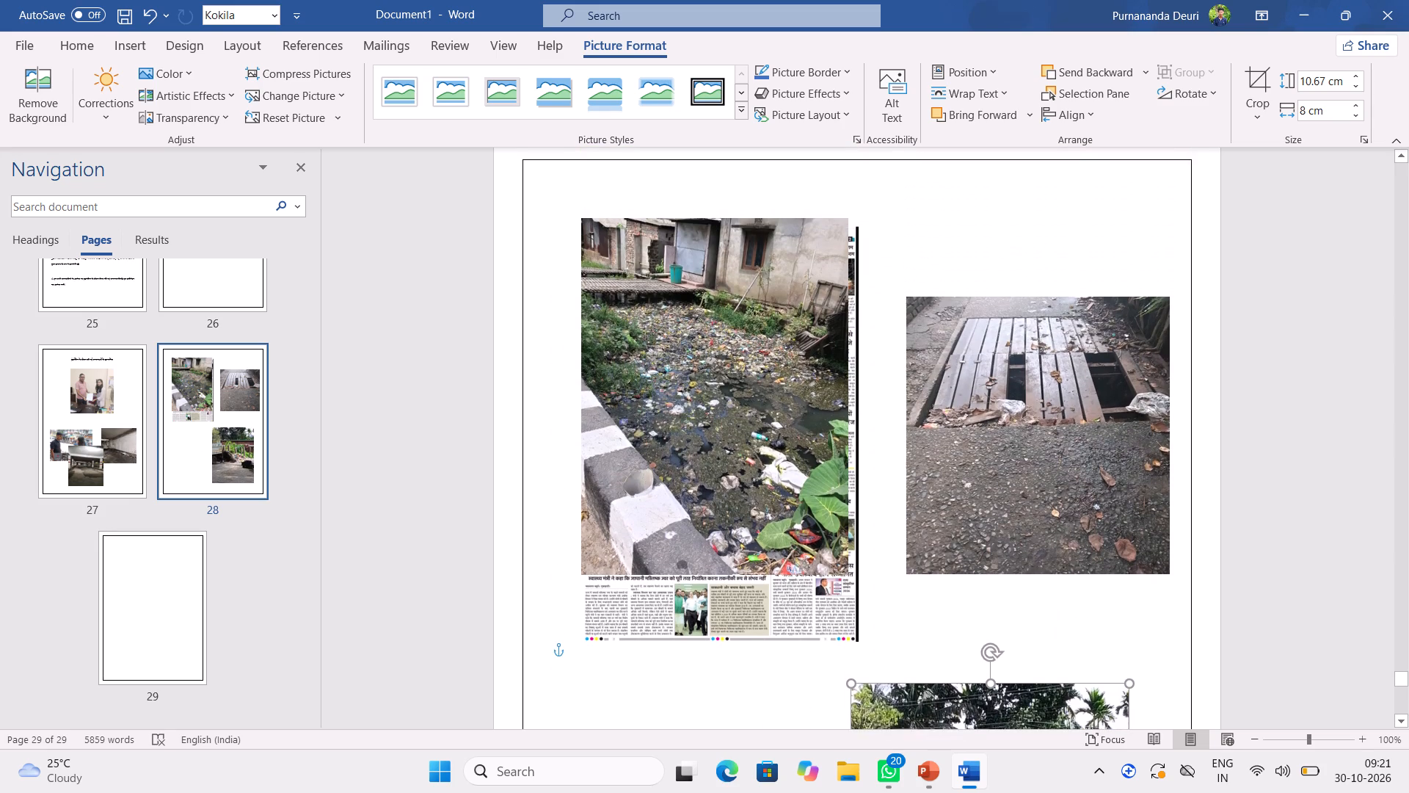
left_click_drag(672, 425, 679, 455)
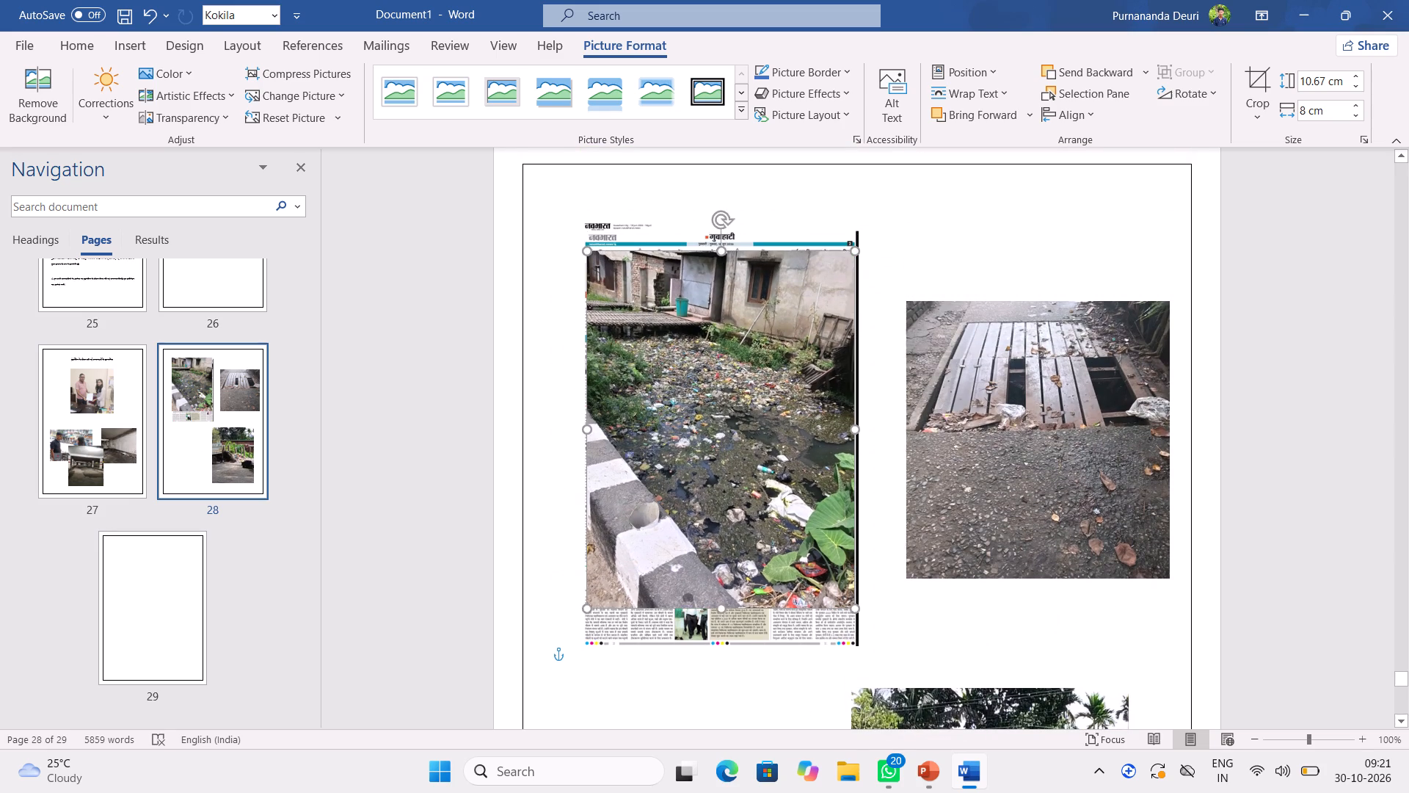
left_click_drag(679, 455, 737, 558)
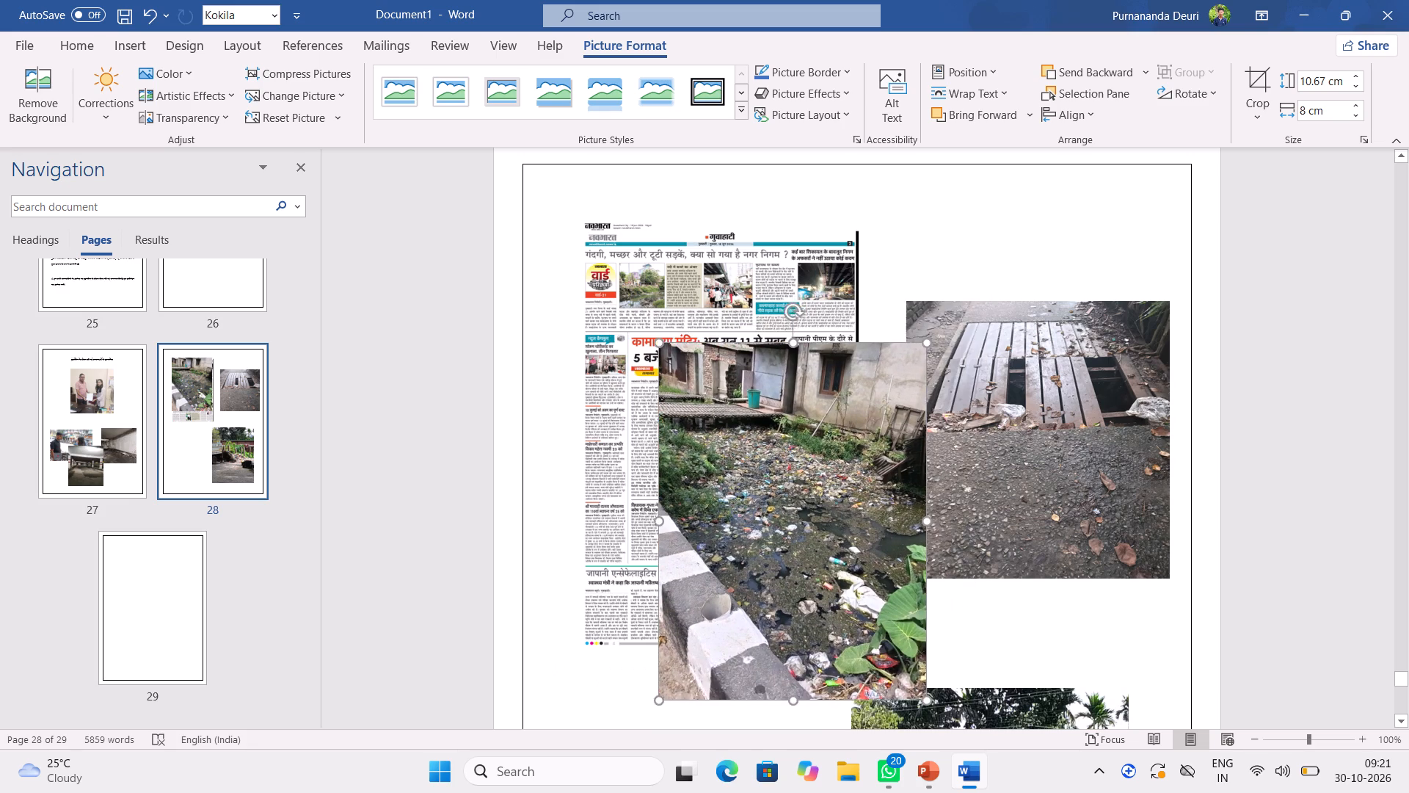
left_click_drag(737, 558, 722, 638)
scroll(900, 466, "down", 7)
left_click_drag(798, 355, 764, 428)
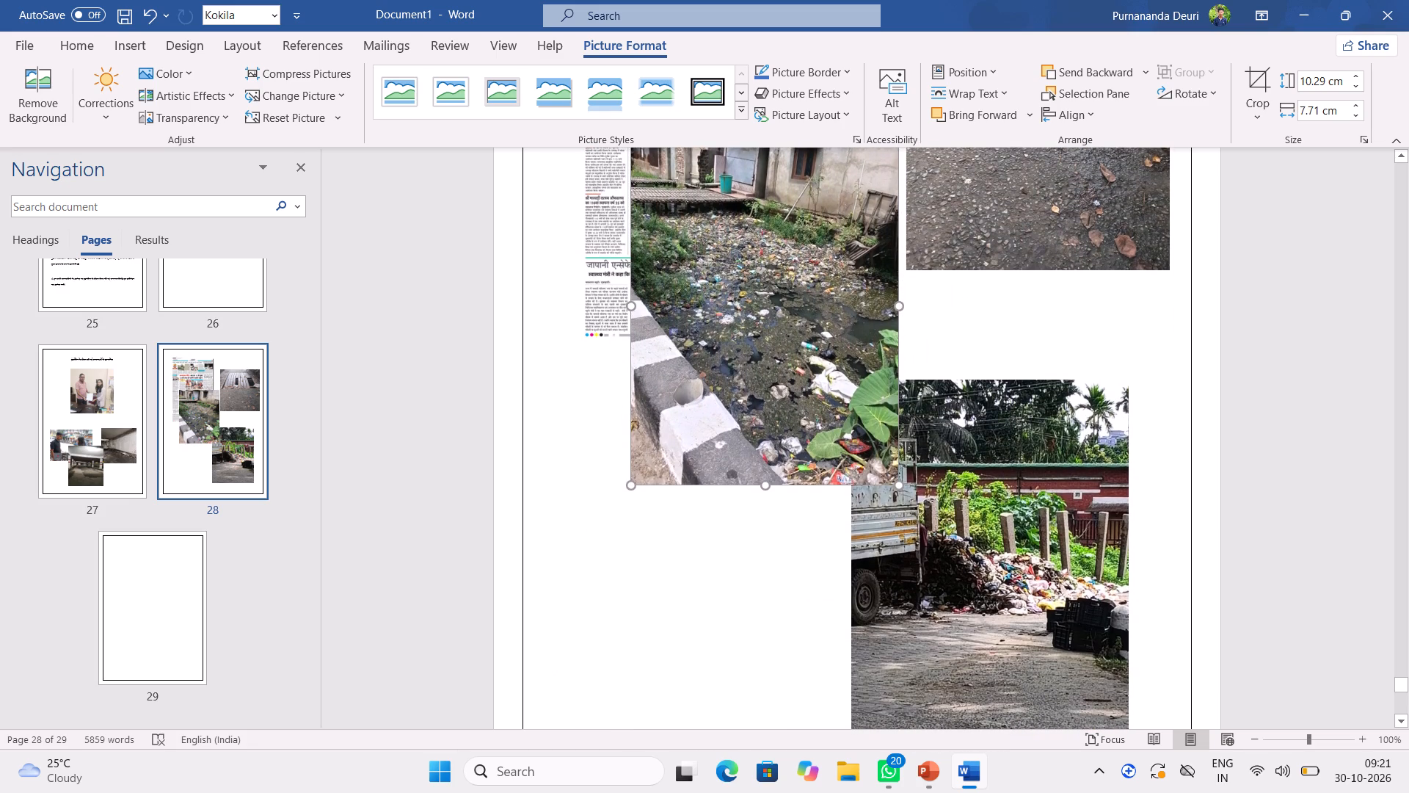
left_click_drag(764, 428, 734, 625)
Line up the garbage-pile photo beside the littered-drain photo with a clear gap and reduce its height to about 10.29 cm.
left_click_drag(915, 564, 977, 576)
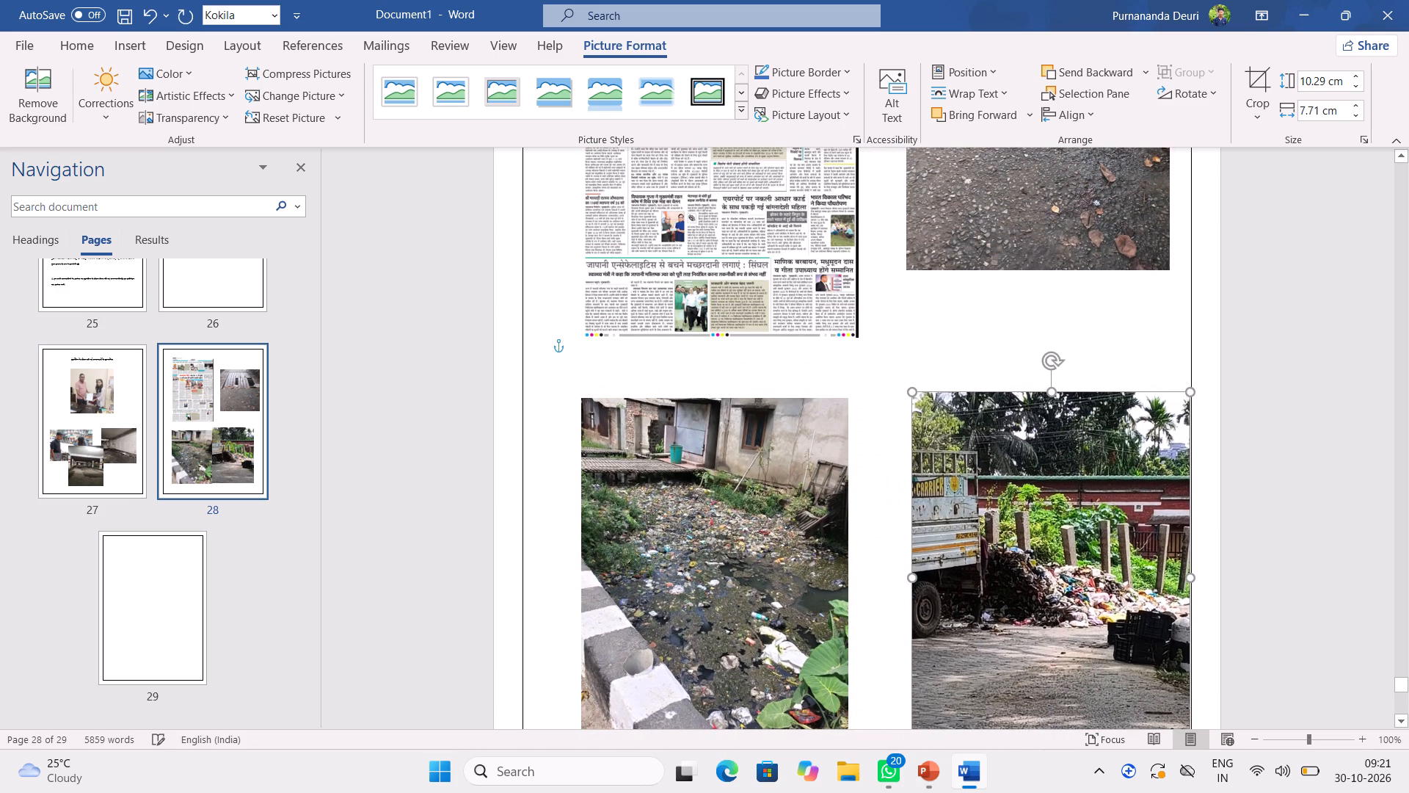
left_click_drag(977, 576, 958, 584)
scroll(1091, 501, "down", 4)
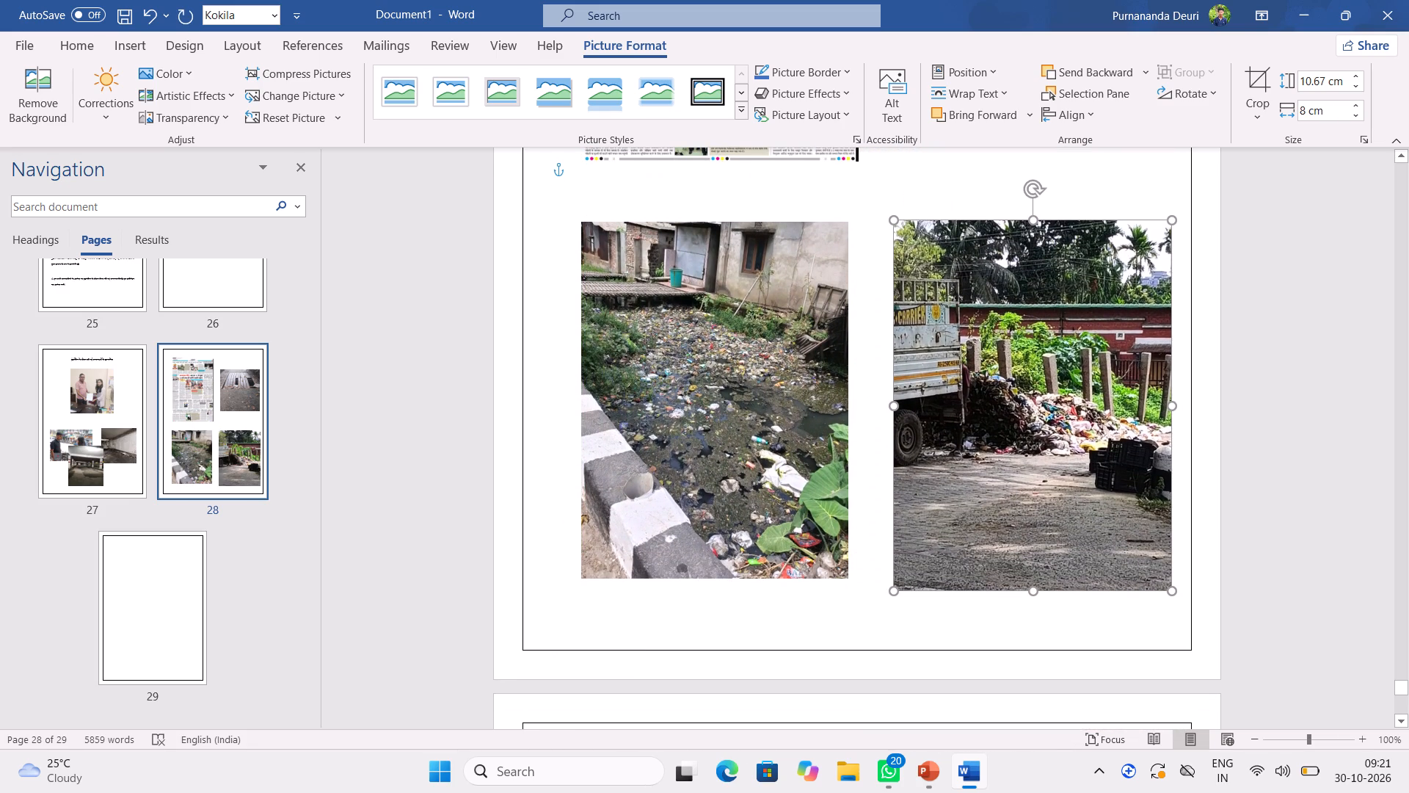
left_click_drag(1031, 588, 1030, 577)
left_click_drag(895, 217, 900, 230)
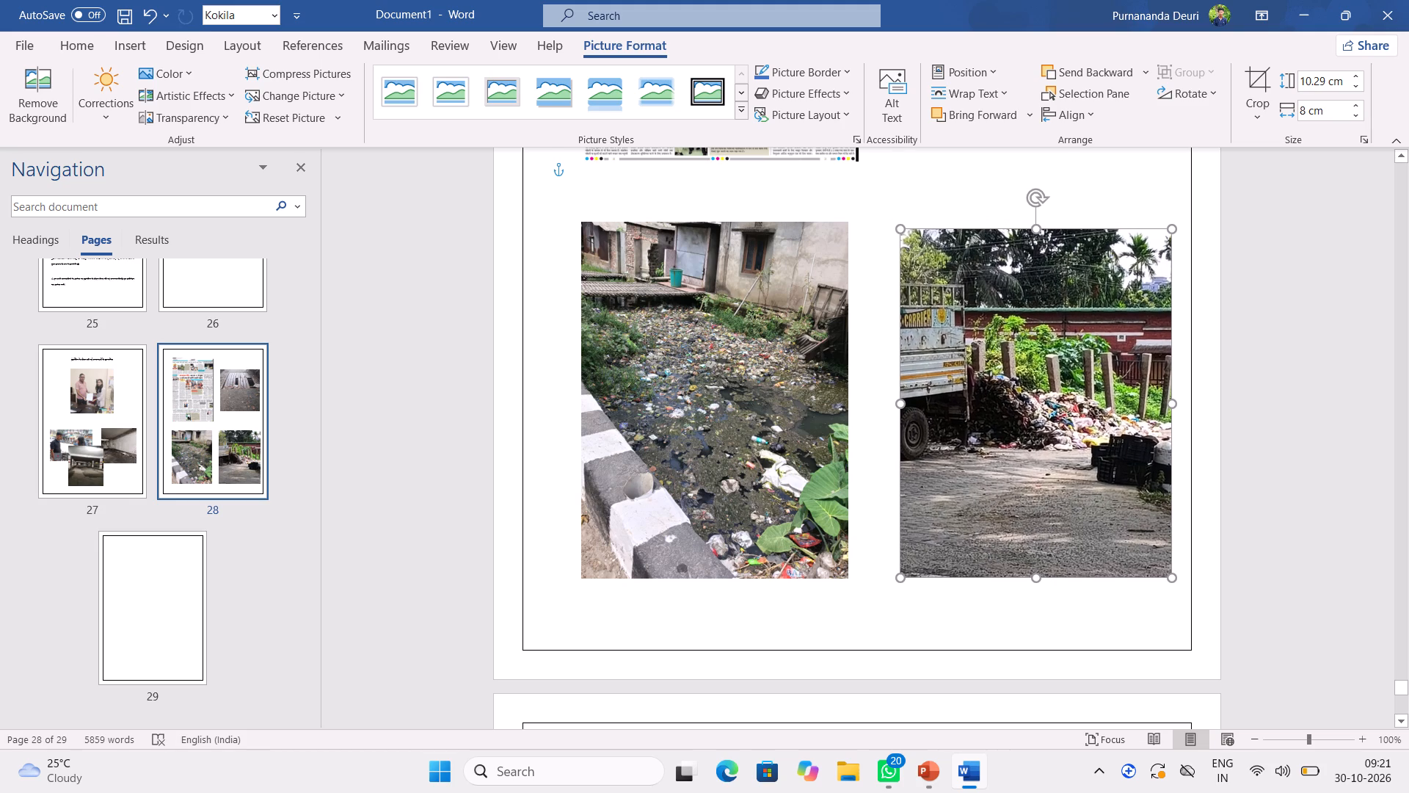
left_click_drag(900, 230, 894, 233)
left_click(866, 310)
scroll(912, 320, "up", 4)
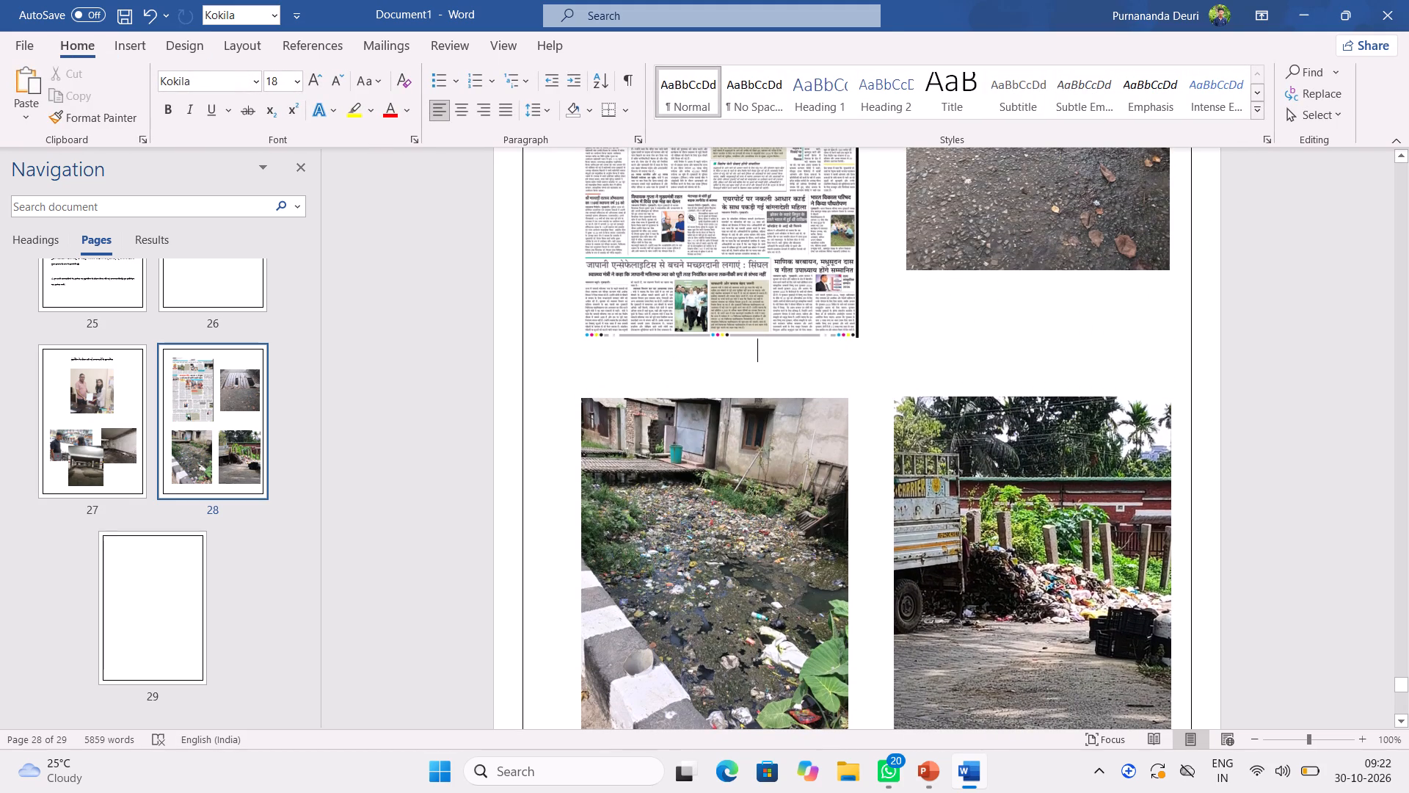
scroll(1144, 333, "down", 4)
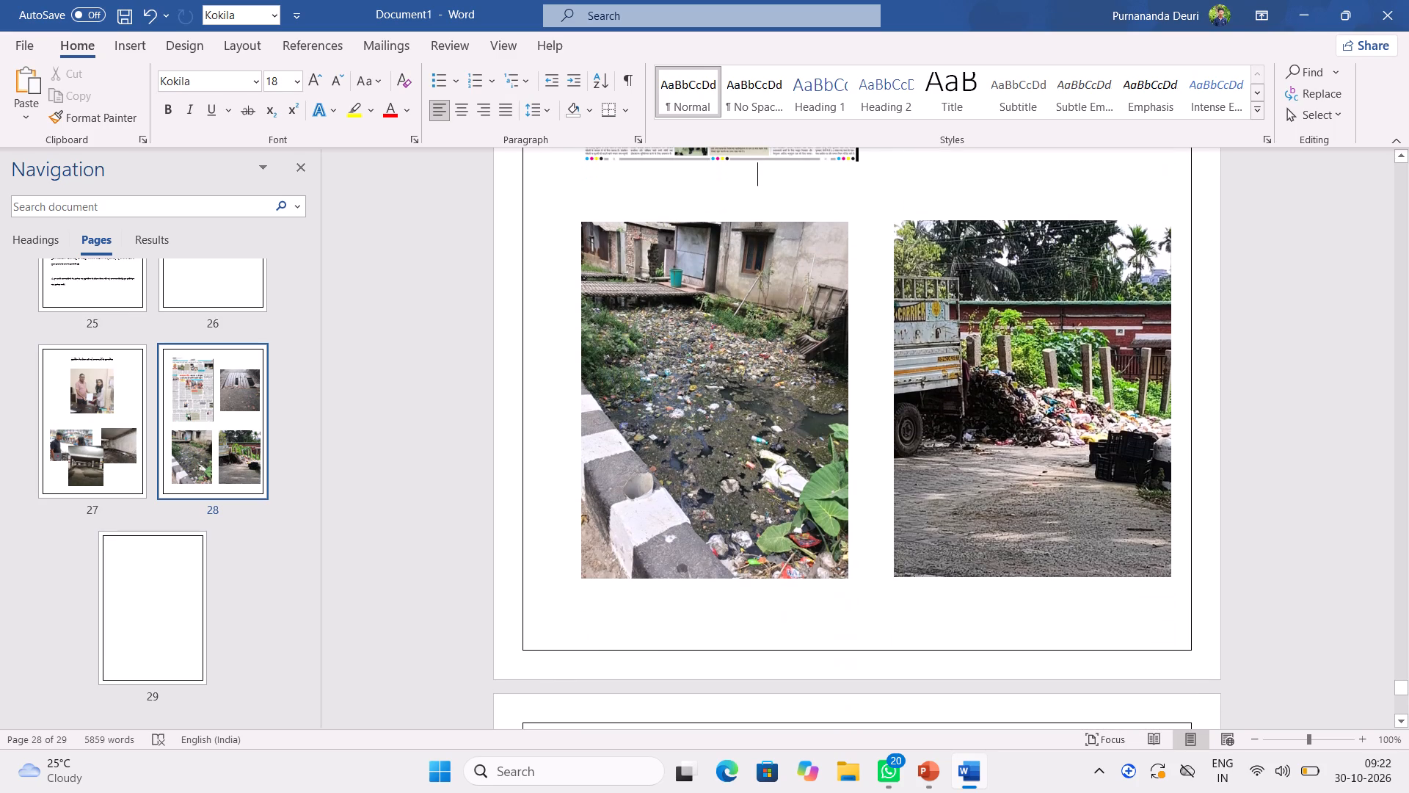
left_click(1092, 383)
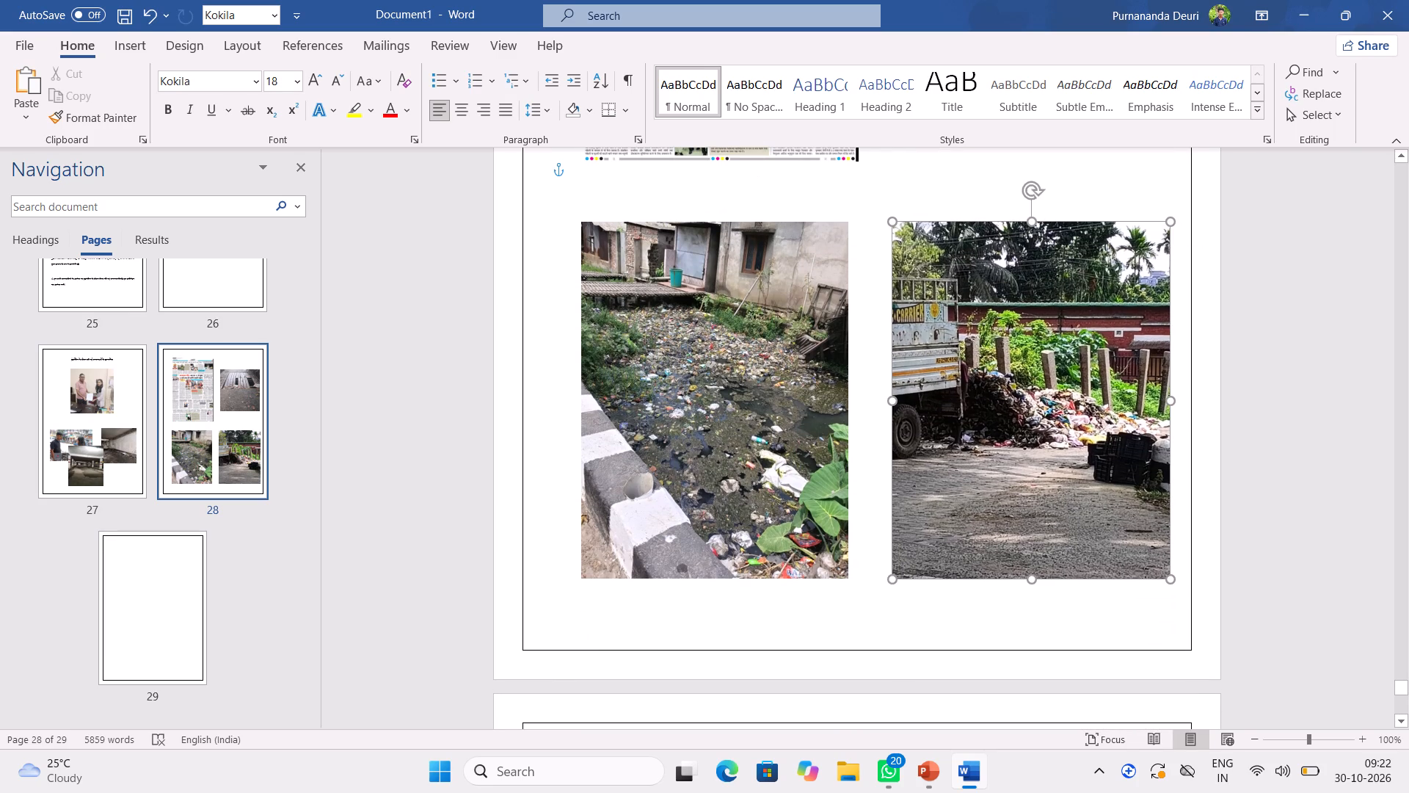
scroll(1085, 385, "down", 2)
scroll(984, 399, "down", 4)
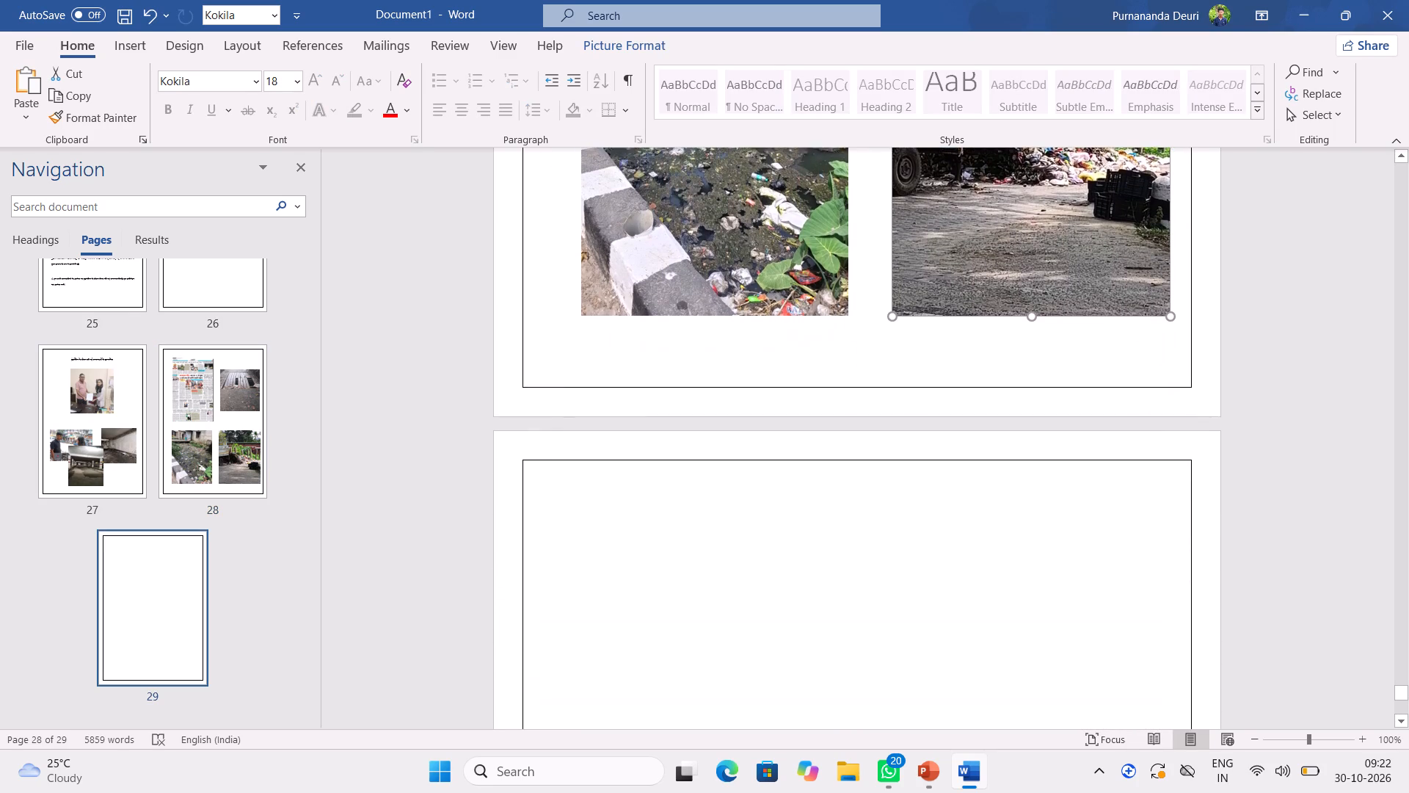
scroll(917, 475, "up", 5)
Reduce the littered-drain photo's height slightly and scale the whole photo down.
left_click(718, 521)
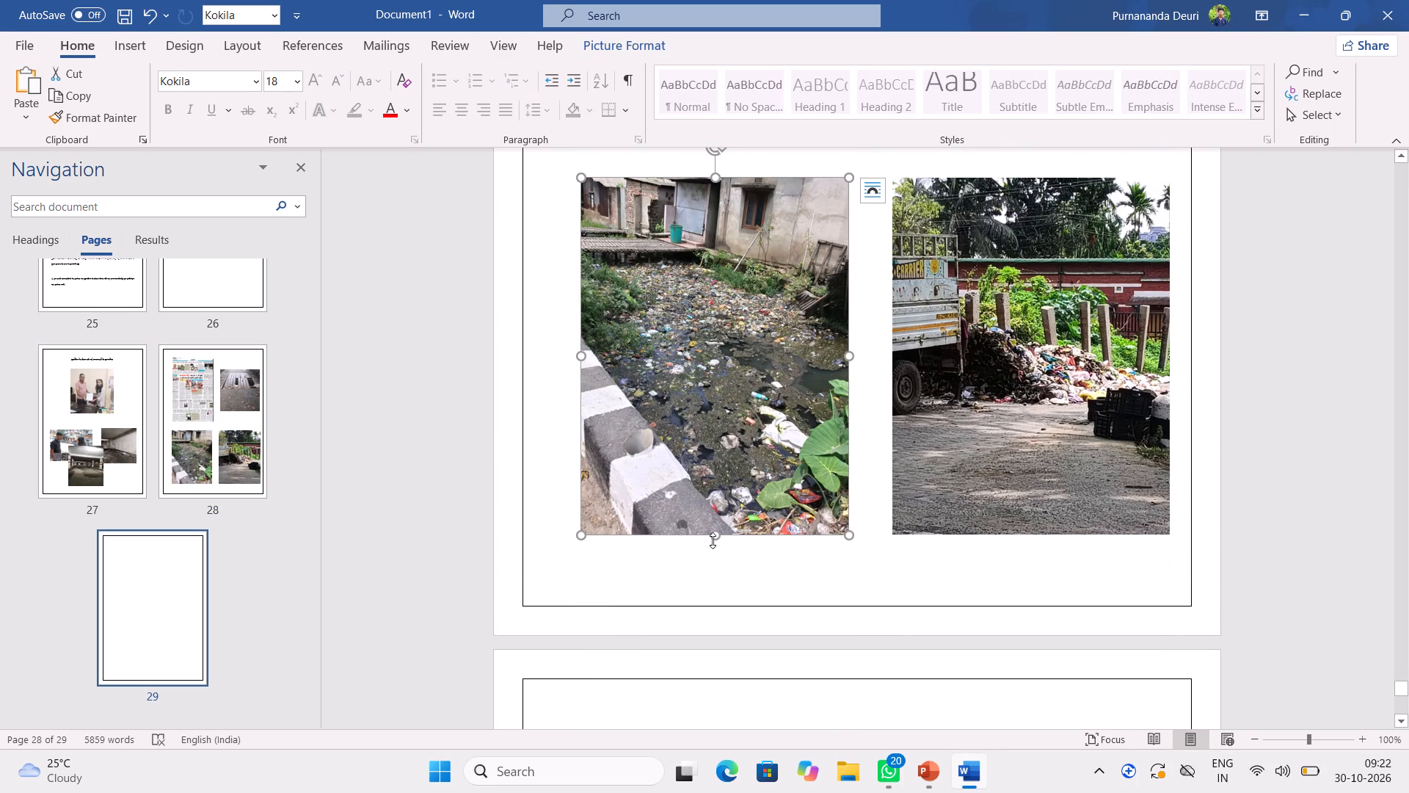
left_click_drag(713, 540, 710, 521)
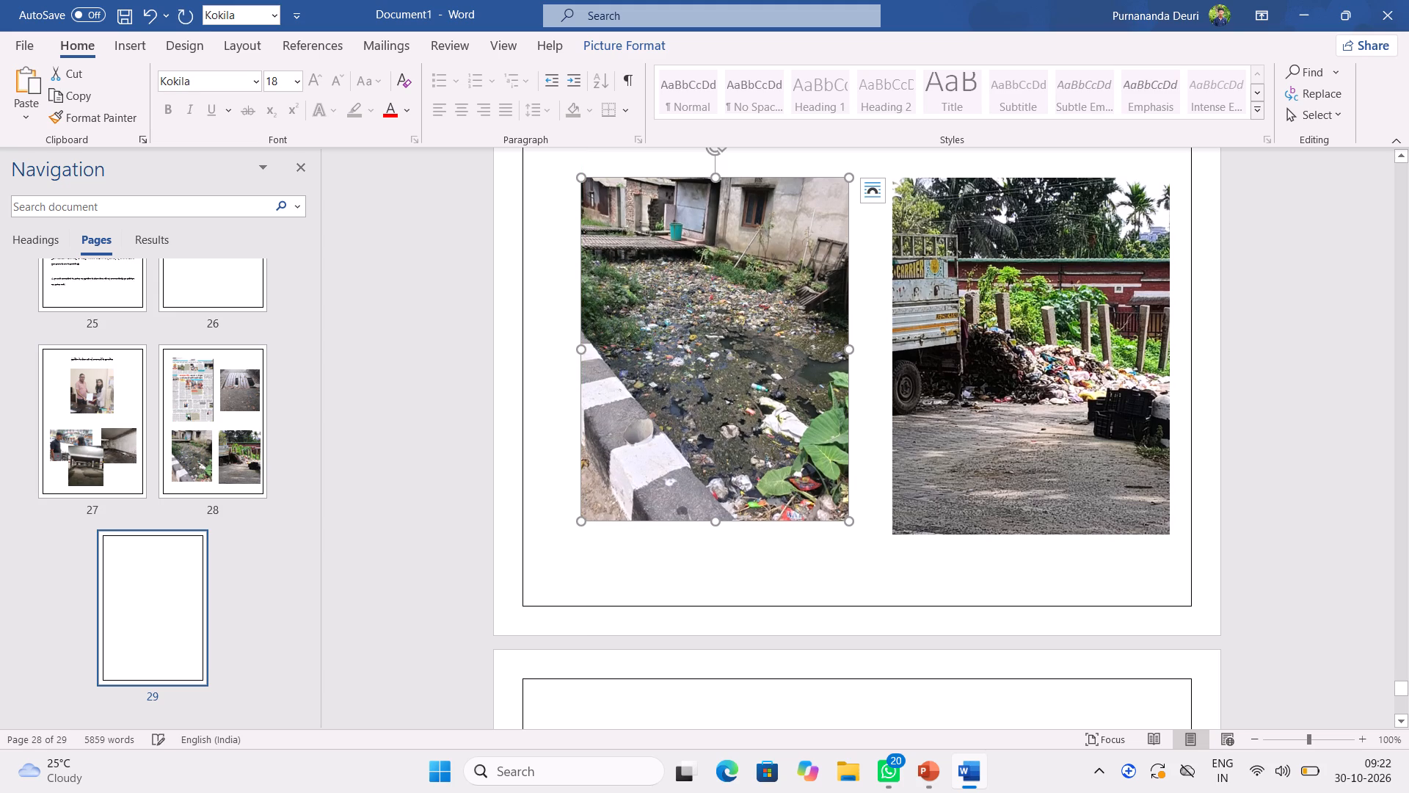
left_click_drag(851, 521, 821, 494)
Shrink and reposition the garbage-pile photo so its top and bottom edges roughly match the littered-drain photo beside it.
left_click_drag(974, 448, 970, 455)
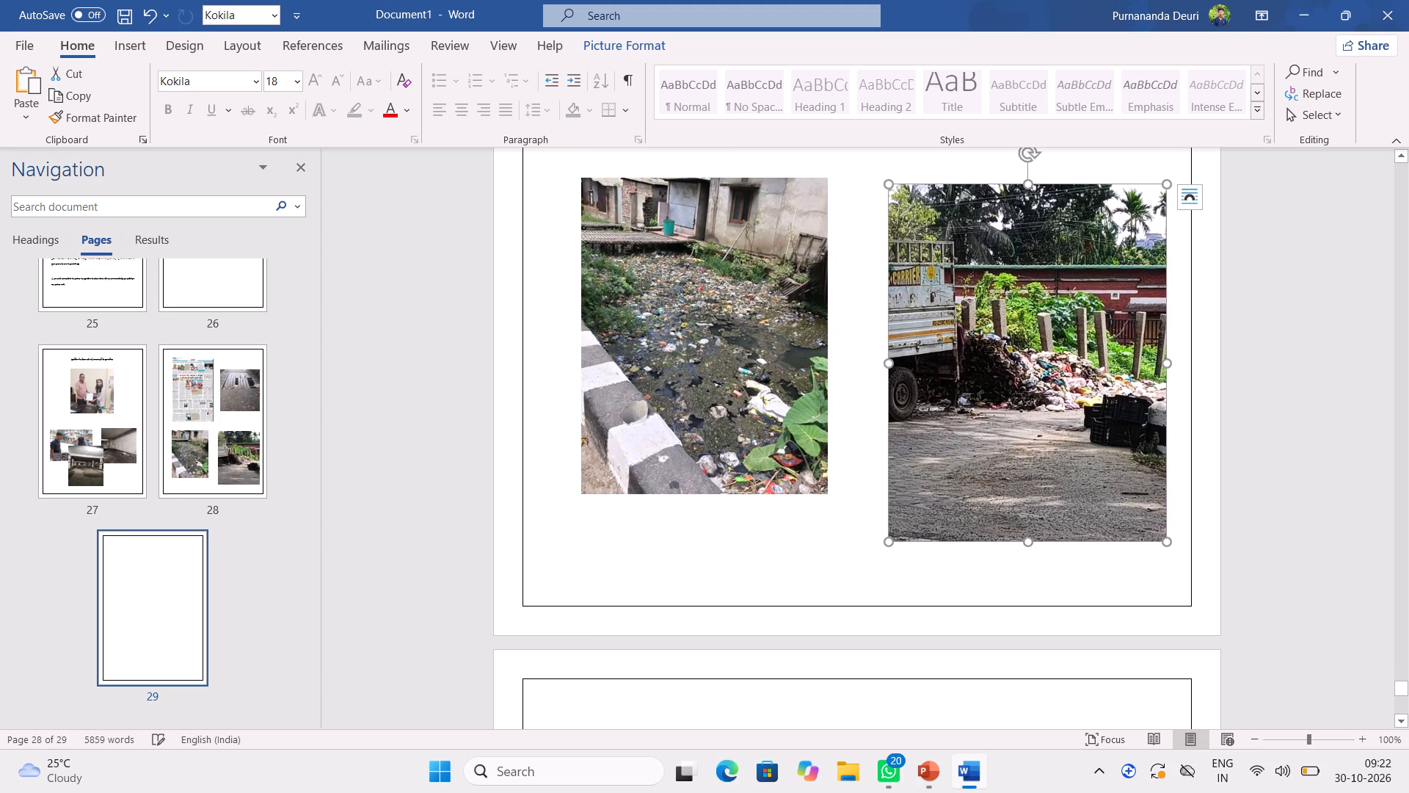
left_click_drag(887, 540, 899, 495)
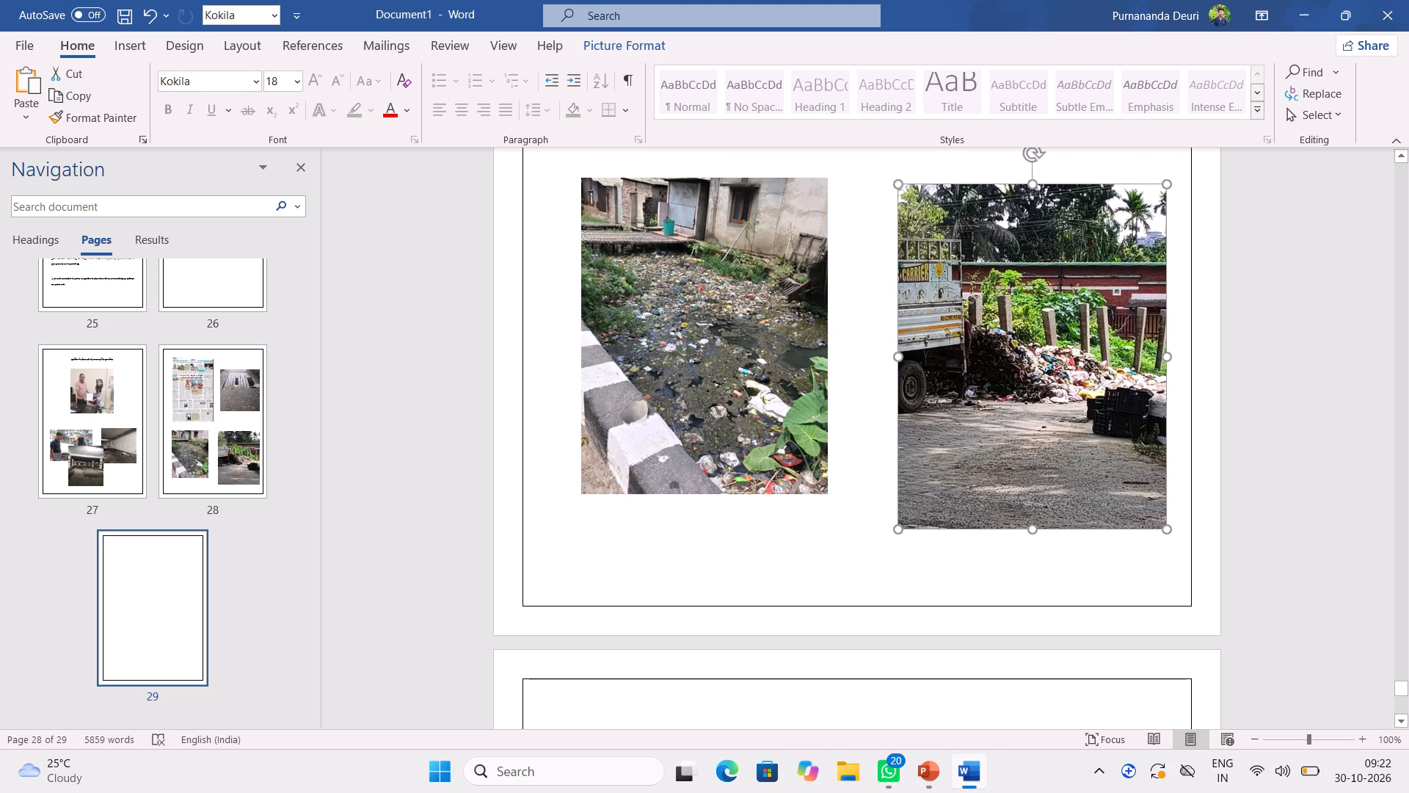
left_click_drag(899, 495, 909, 469)
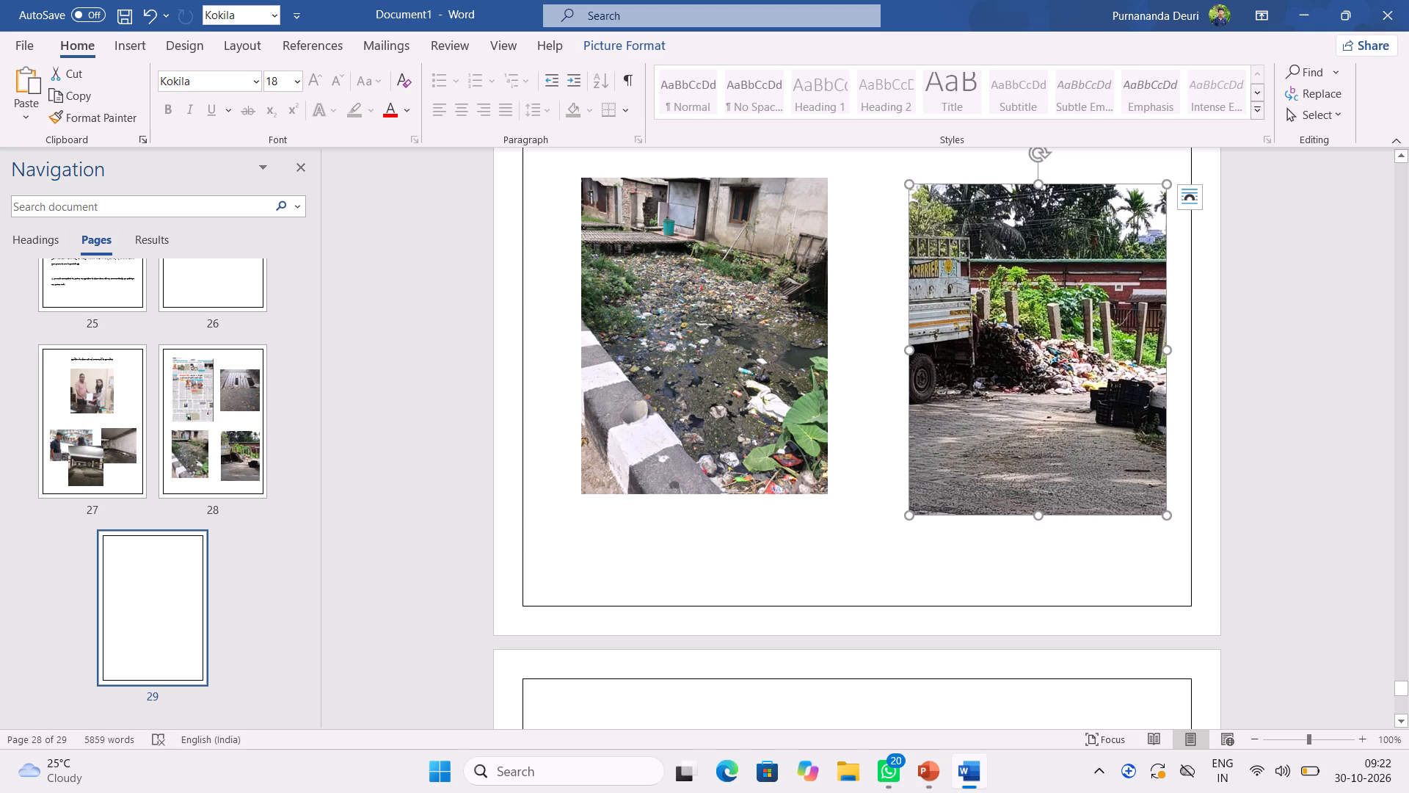
left_click_drag(1035, 517, 1033, 492)
left_click_drag(1020, 443, 1014, 441)
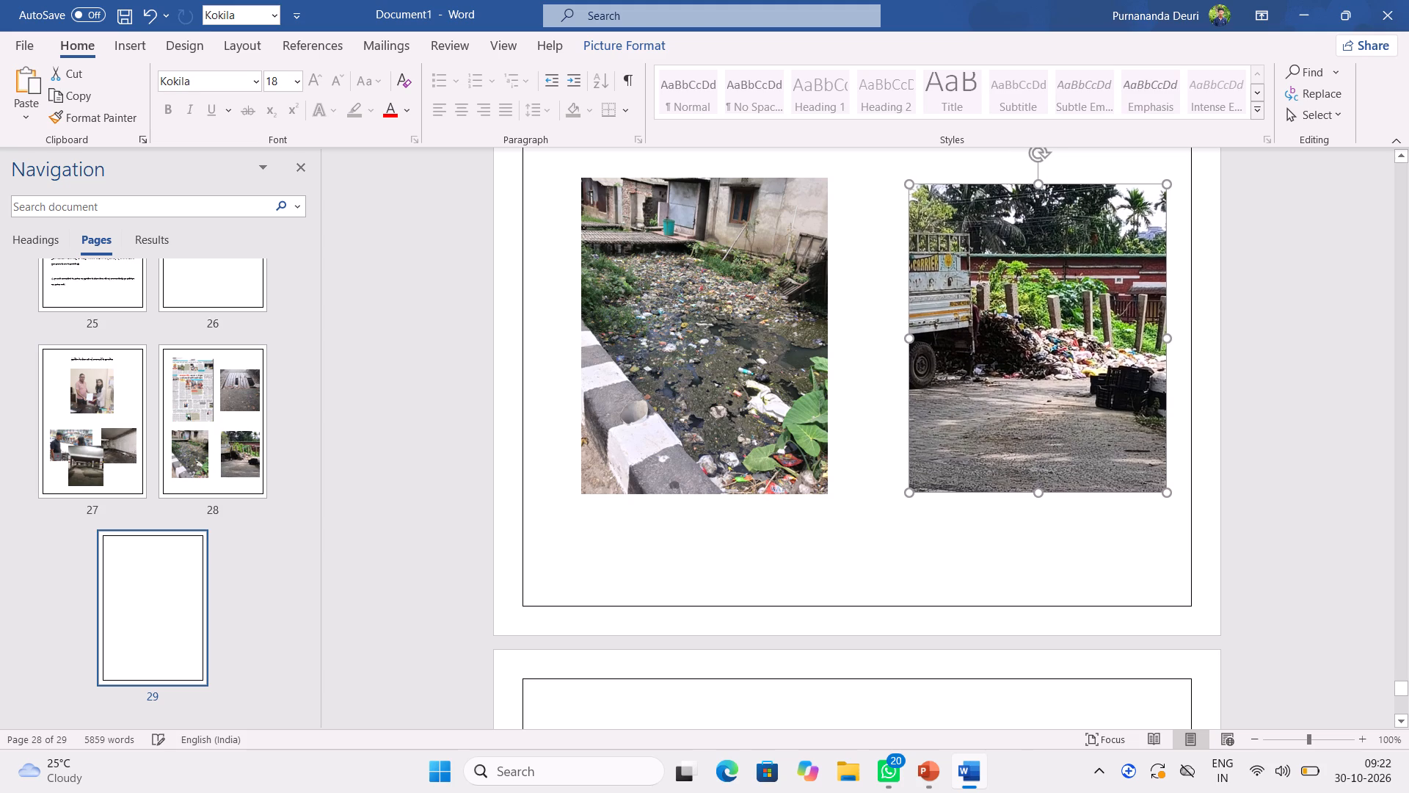
left_click_drag(1014, 441, 1013, 441)
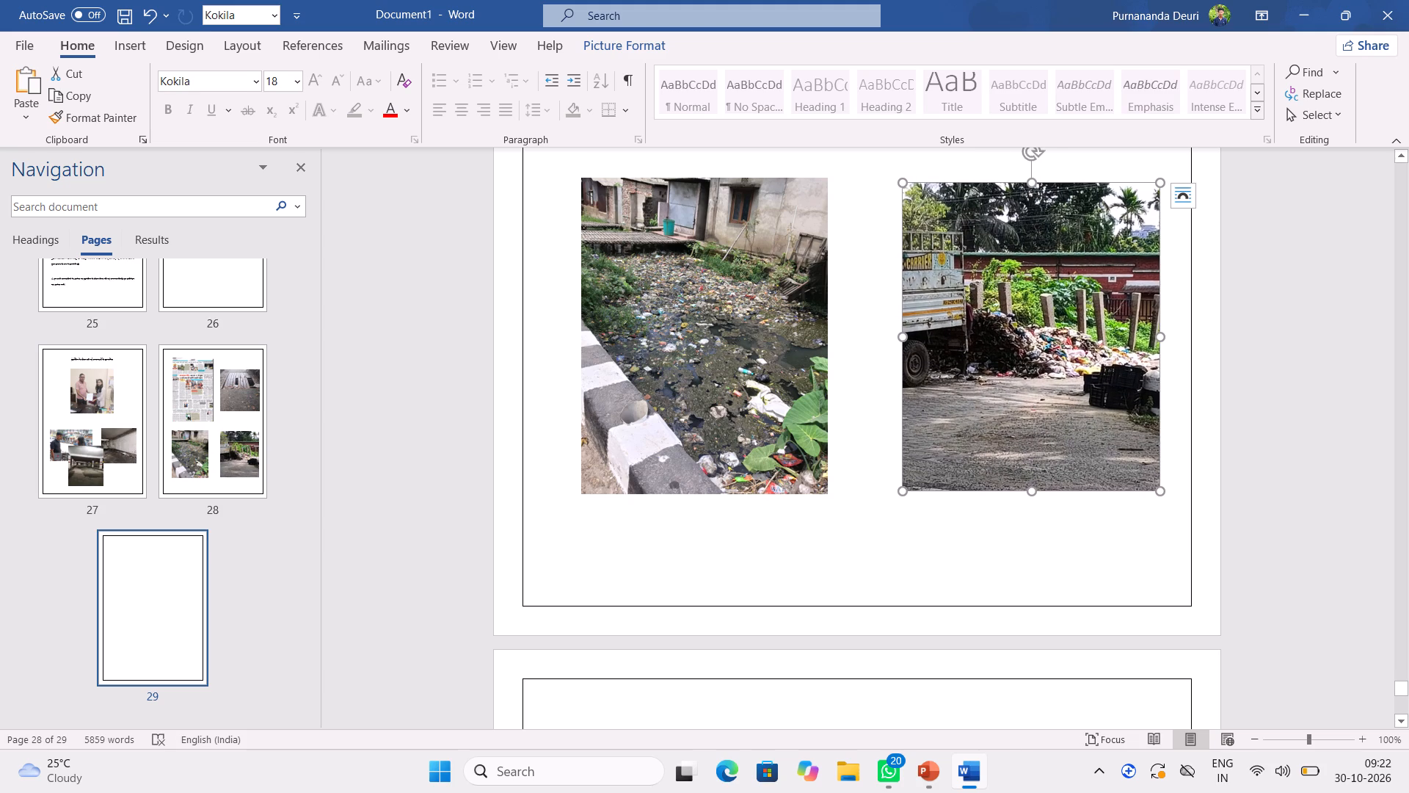
left_click_drag(904, 185, 912, 182)
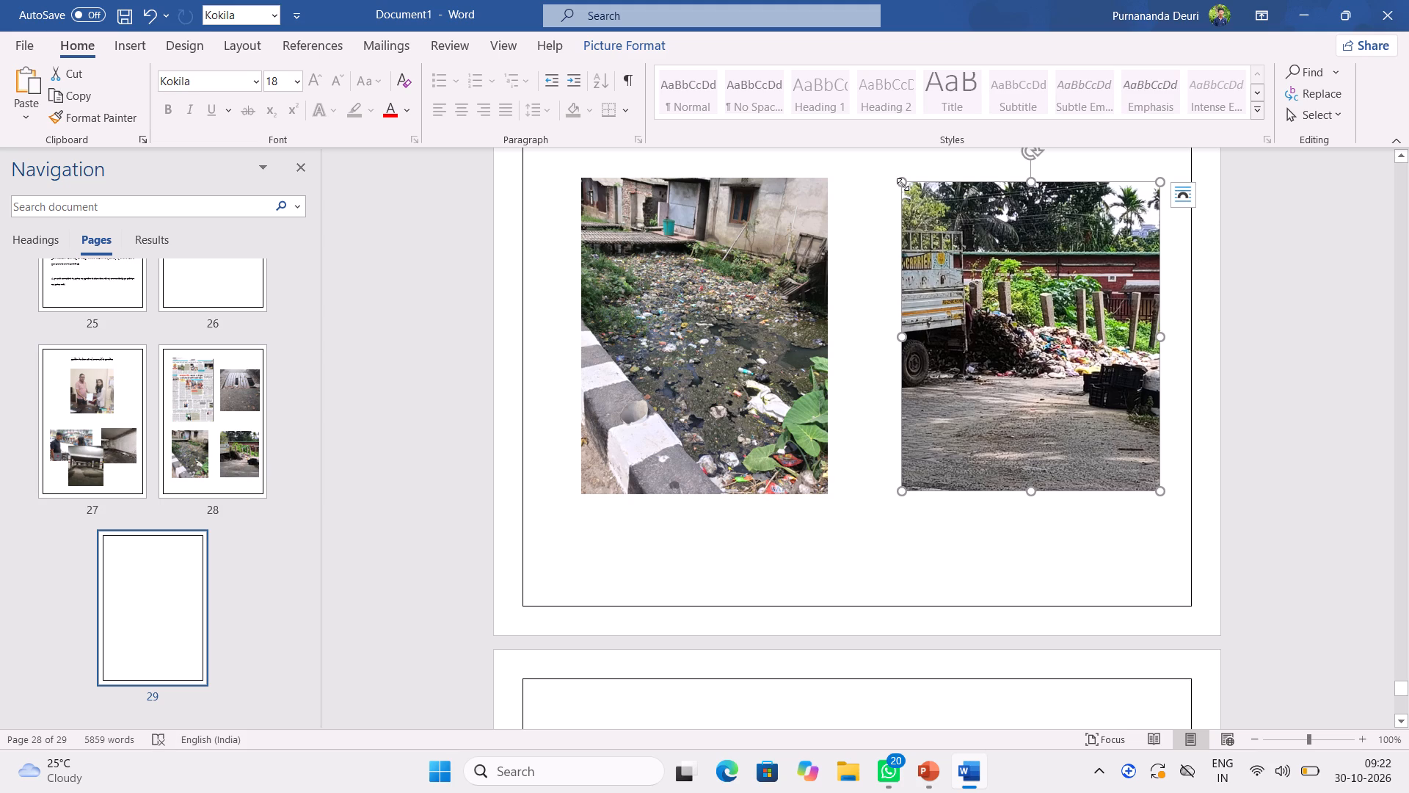
left_click(903, 184)
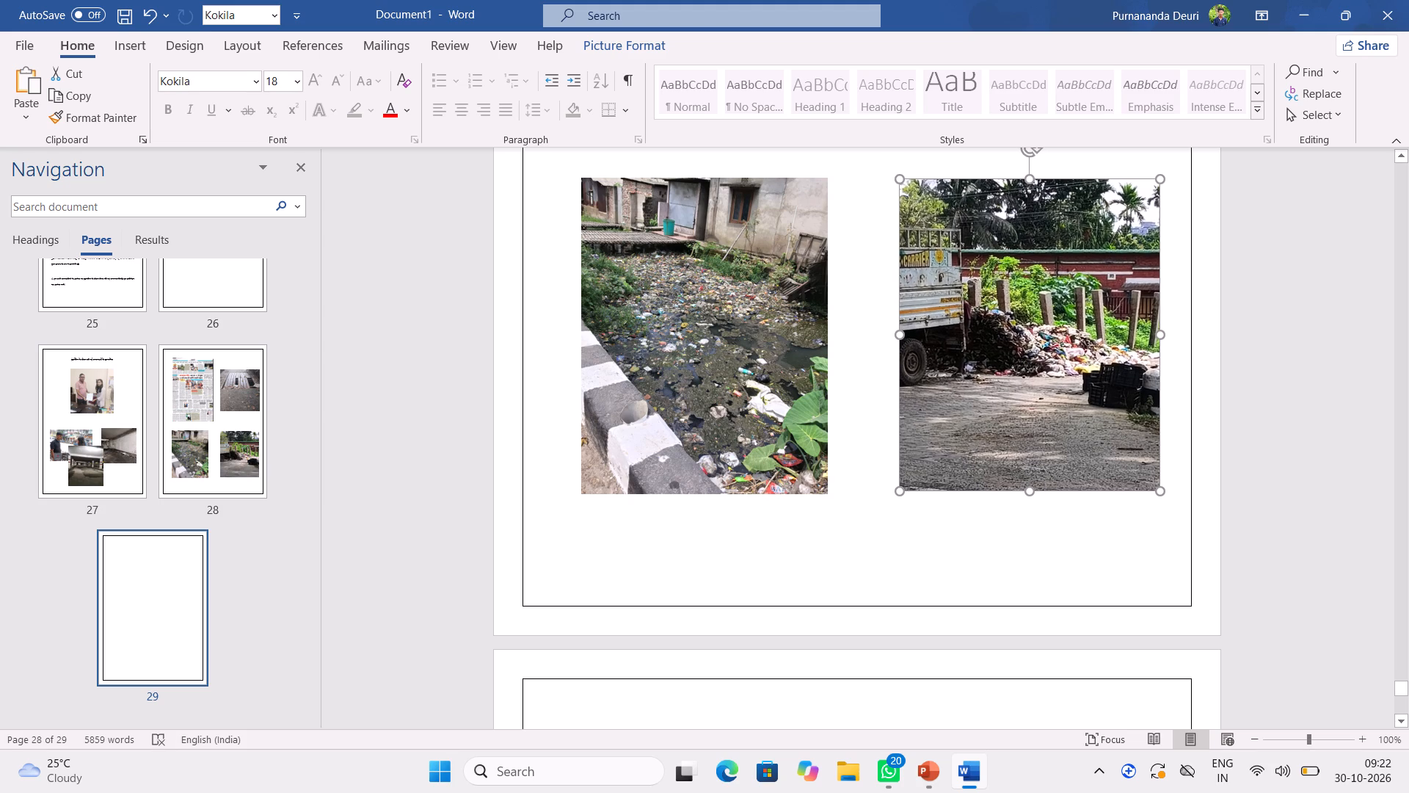
left_click(863, 214)
Remove the underground parking photo that overlaps the other two lower photos on page 27.
scroll(957, 537, "up", 4)
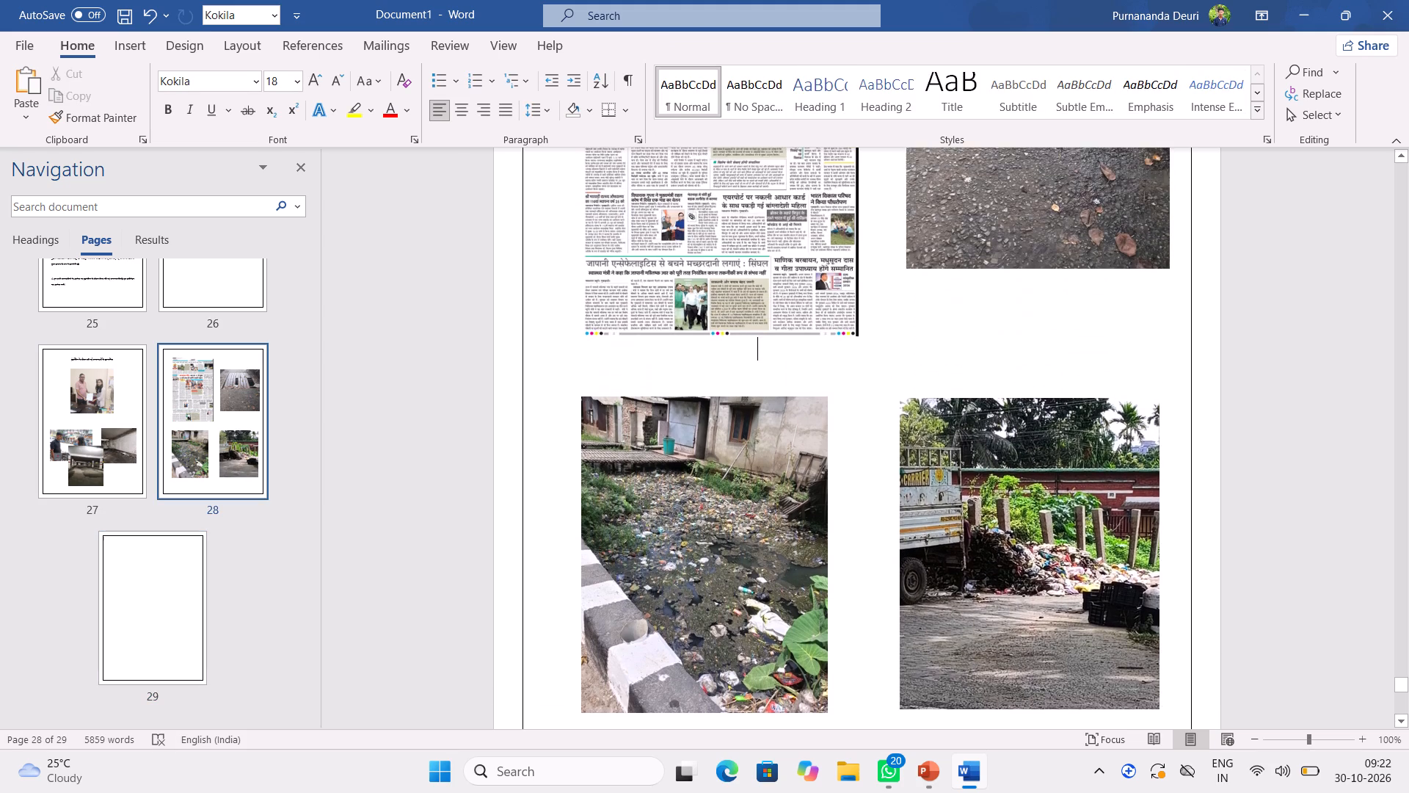
scroll(957, 537, "up", 15)
scroll(957, 537, "down", 1)
scroll(957, 537, "up", 12)
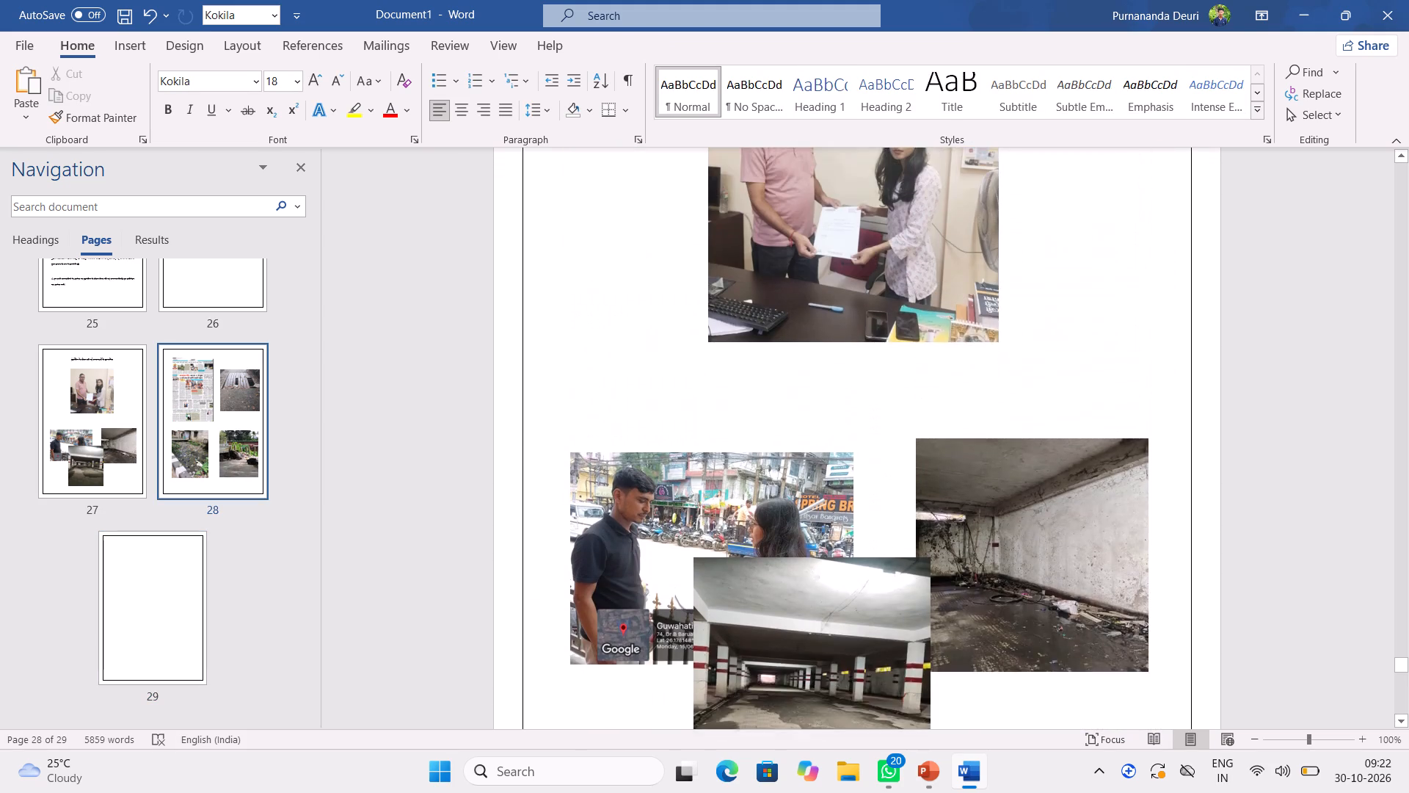
scroll(957, 537, "down", 7)
left_click(845, 480)
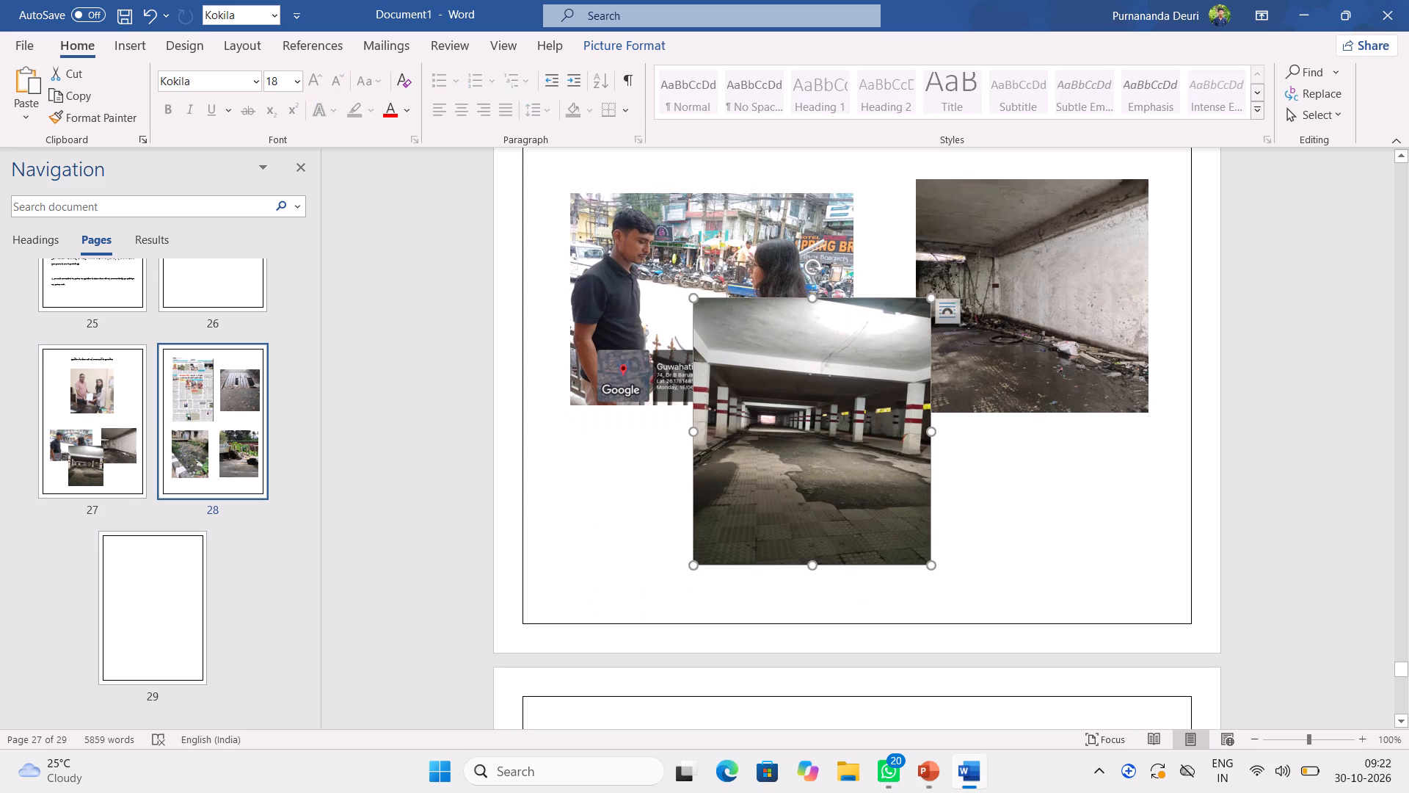
right_click(835, 432)
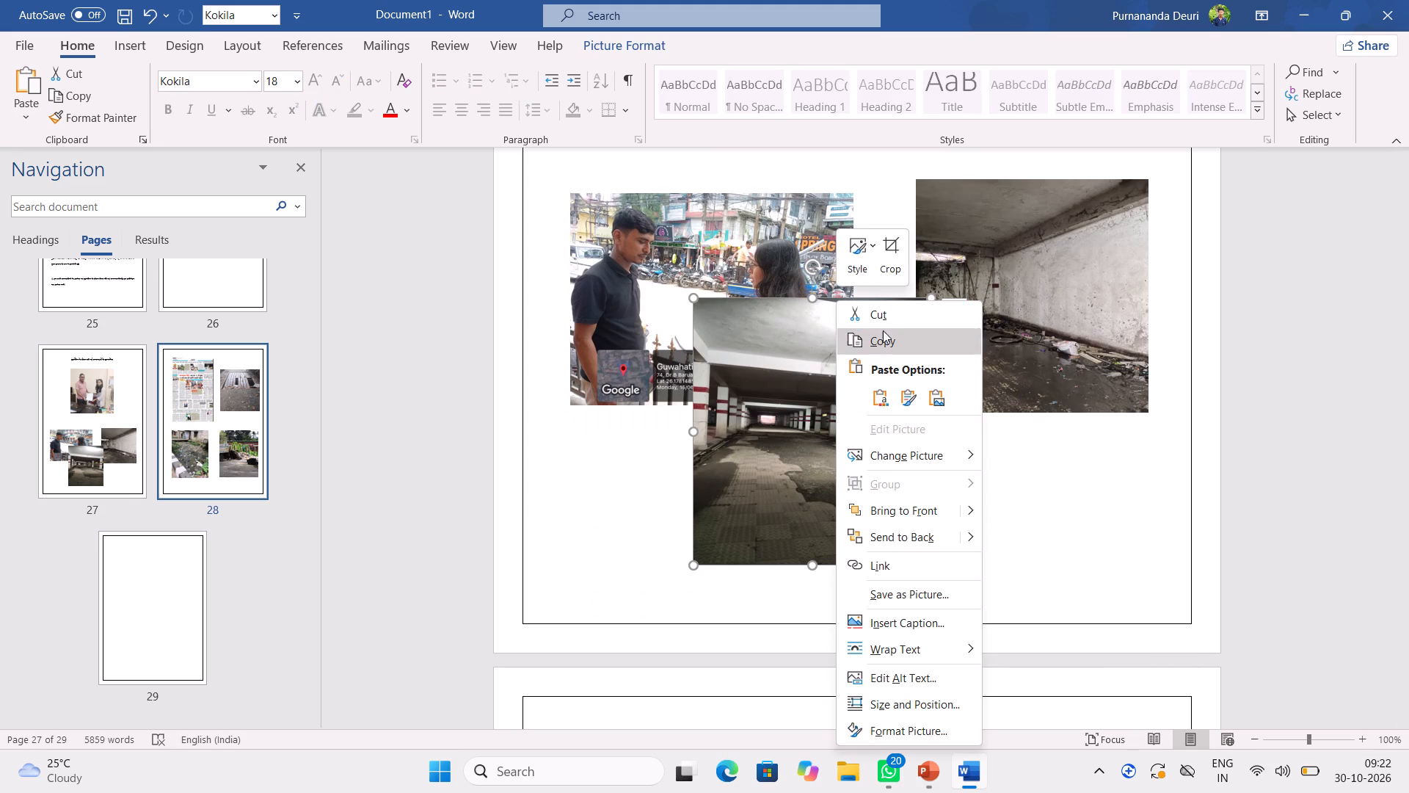
Cut the selected underground parking photo from page 27.
left_click(887, 319)
Place the cursor on the blank page 29 and check the photo arrangement on pages 27 and 28.
scroll(921, 523, "down", 6)
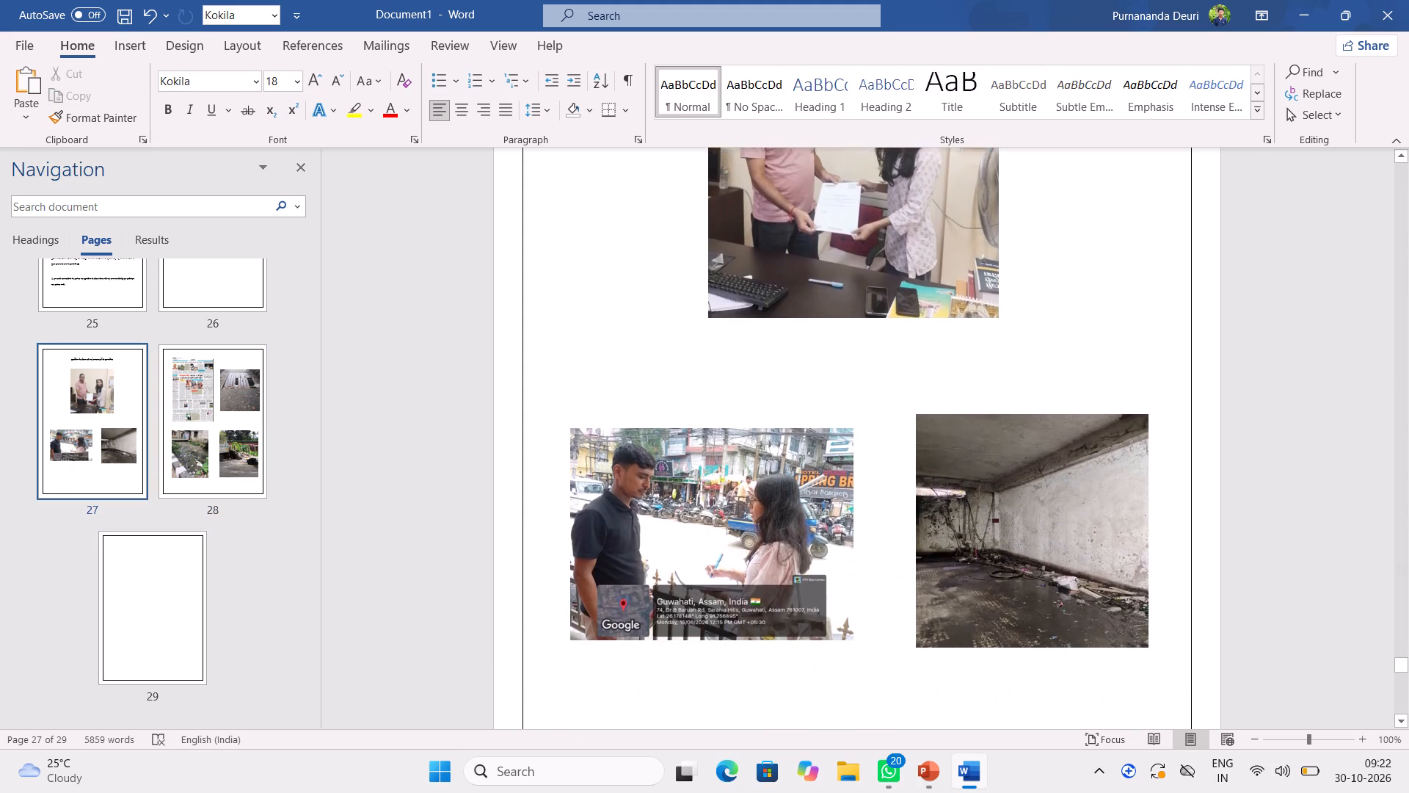
scroll(921, 523, "down", 5)
scroll(931, 528, "up", 1)
scroll(936, 492, "down", 7)
scroll(769, 384, "down", 15)
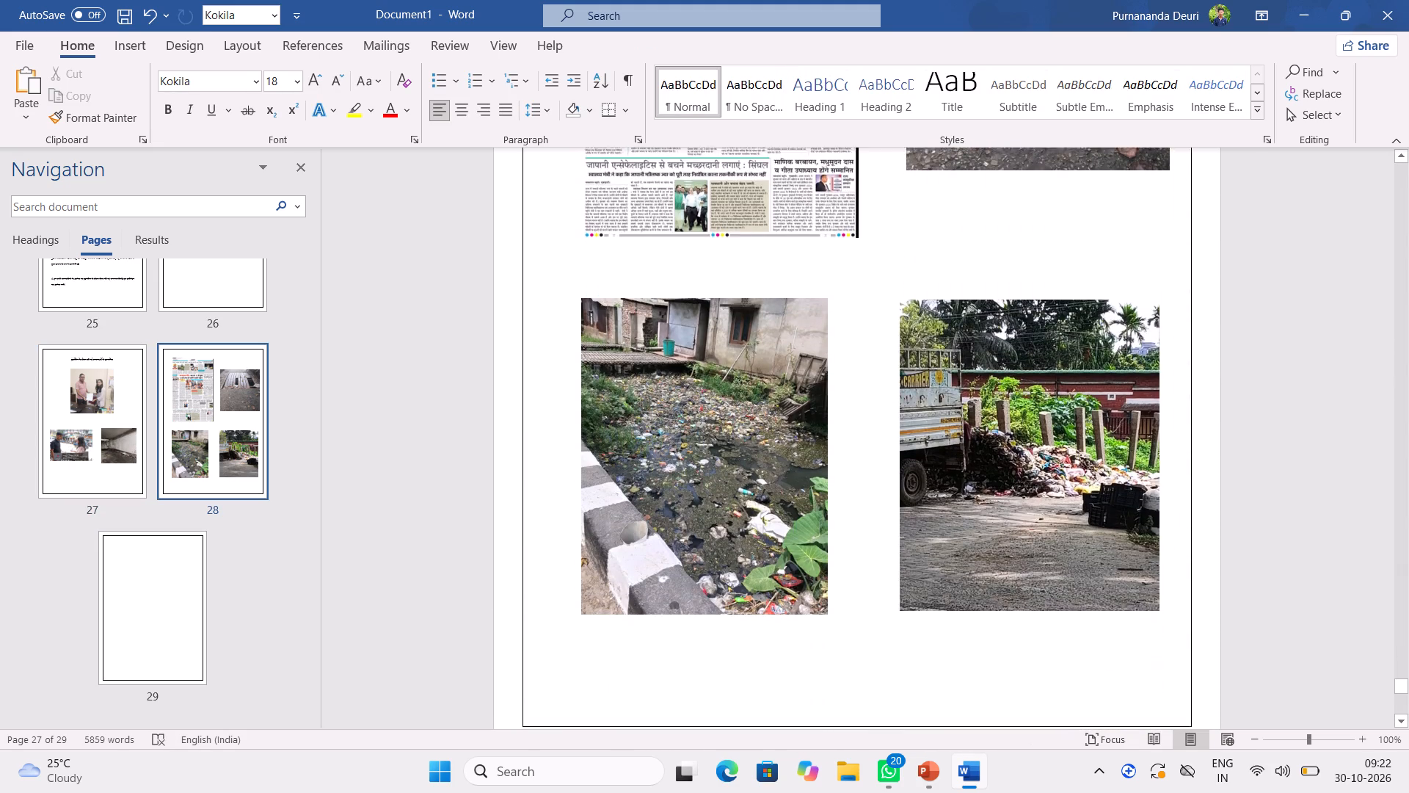
scroll(767, 387, "down", 10)
left_click(653, 442)
scroll(644, 432, "up", 5)
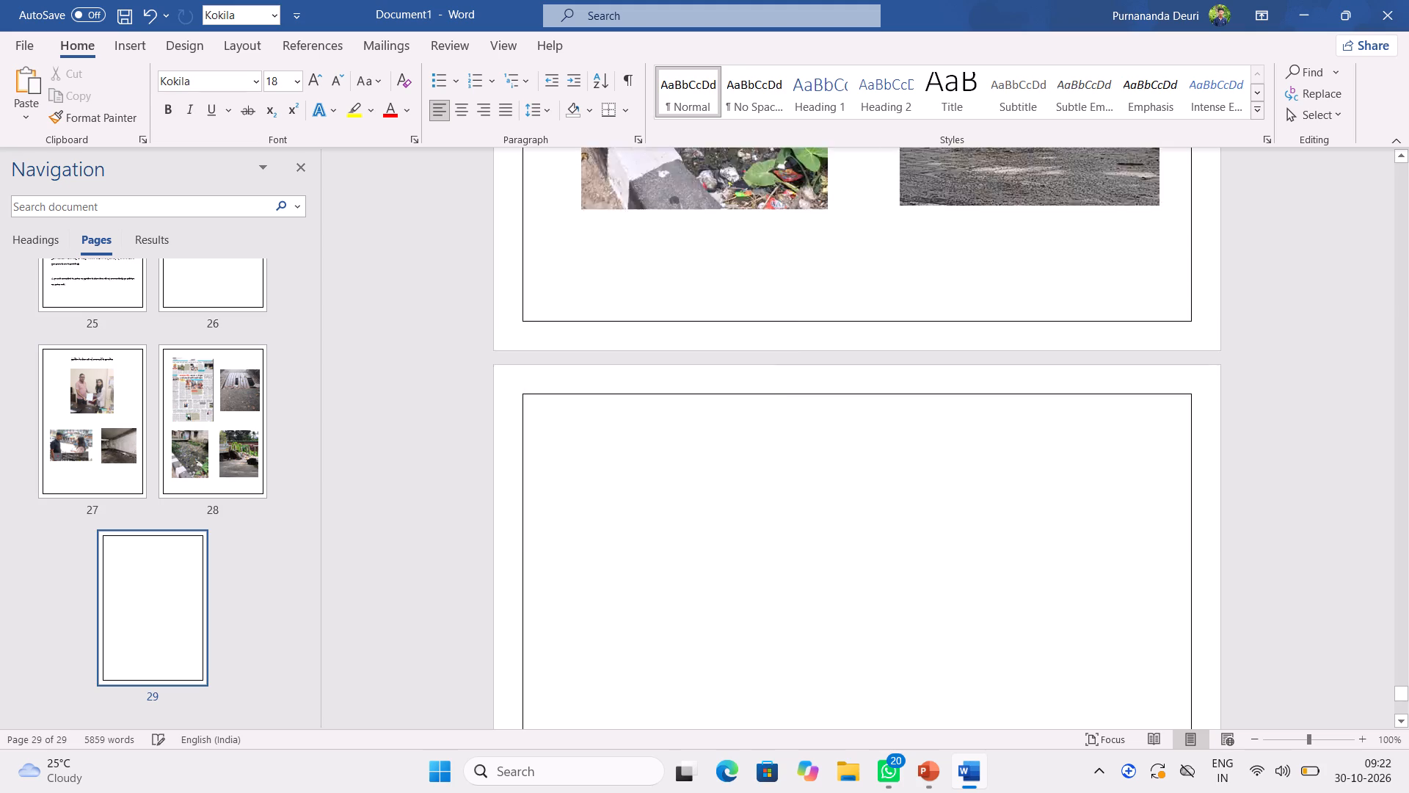
scroll(644, 432, "up", 20)
scroll(685, 398, "down", 1)
scroll(685, 398, "up", 16)
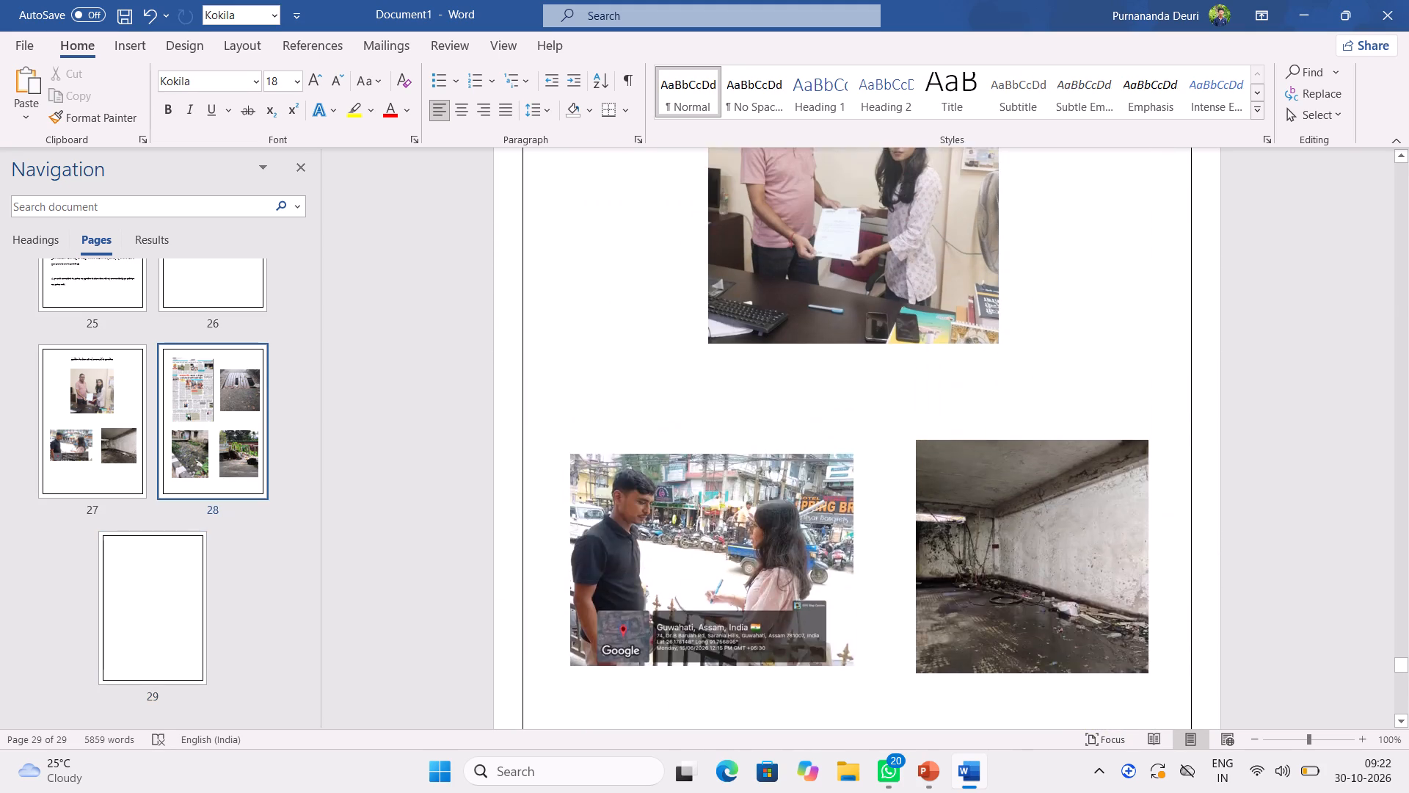
scroll(687, 375, "up", 6)
scroll(687, 375, "down", 10)
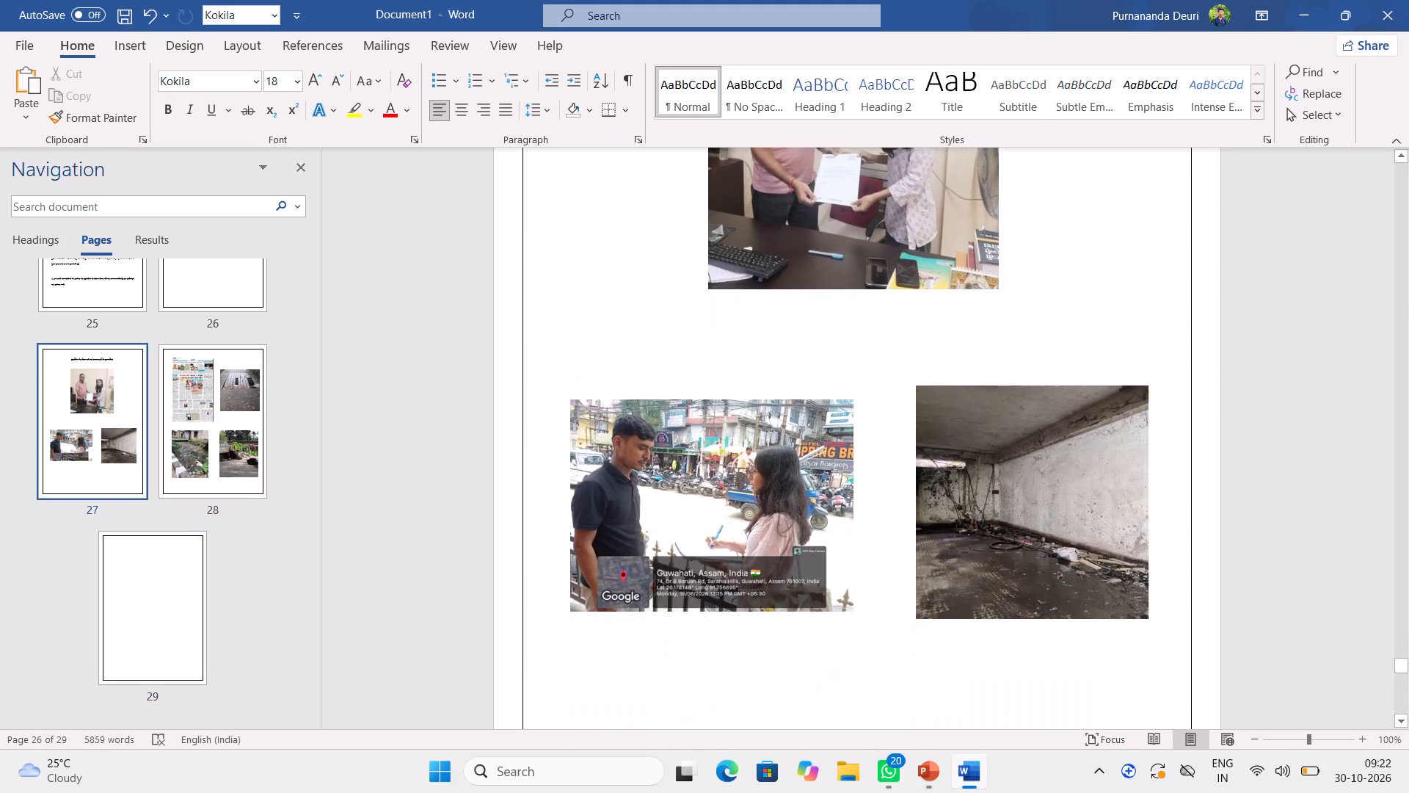
scroll(688, 376, "down", 17)
scroll(692, 424, "down", 5)
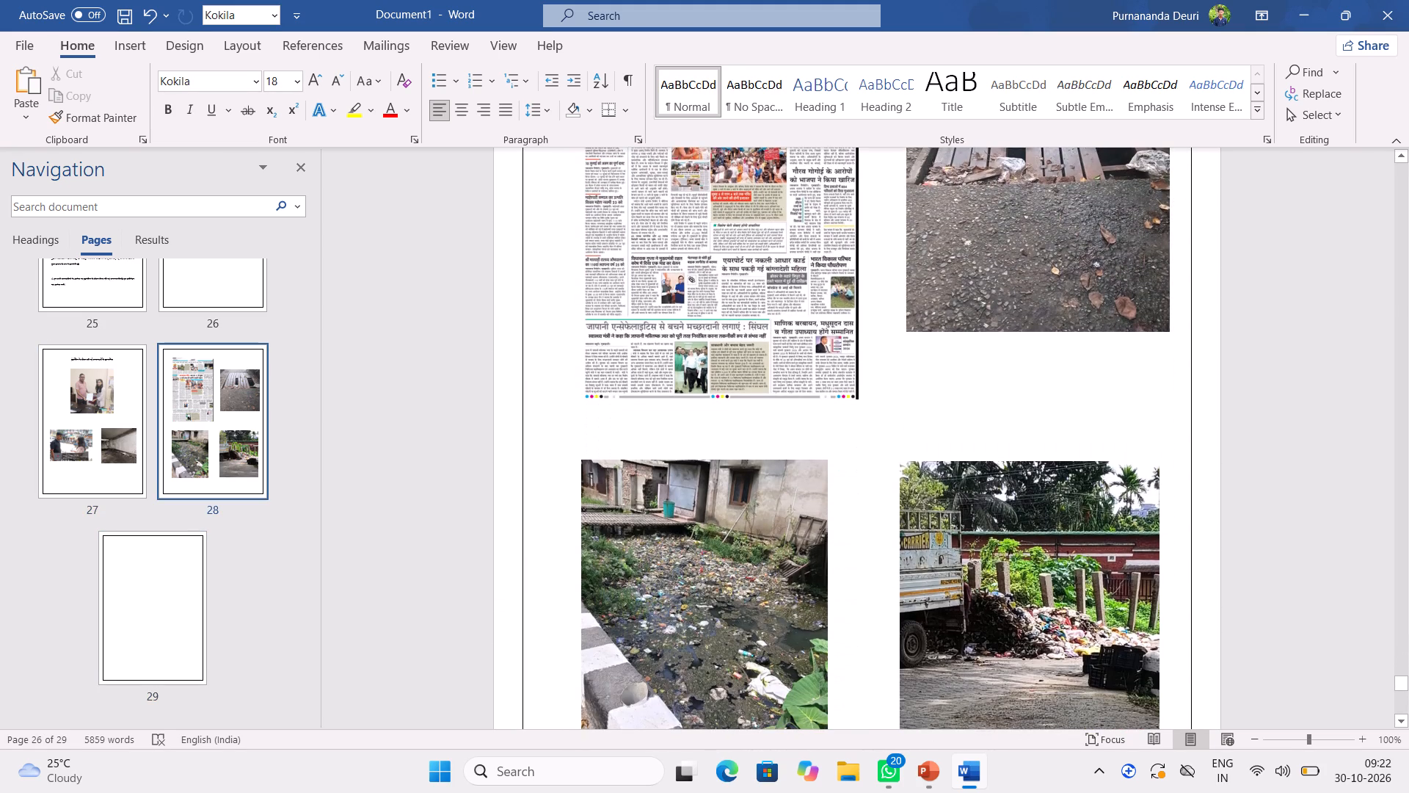
scroll(692, 424, "down", 6)
Insert the picture "WhatsApp Image 2026-10-30 at 05.38.24 F" from Downloads onto page 29.
left_click(133, 31)
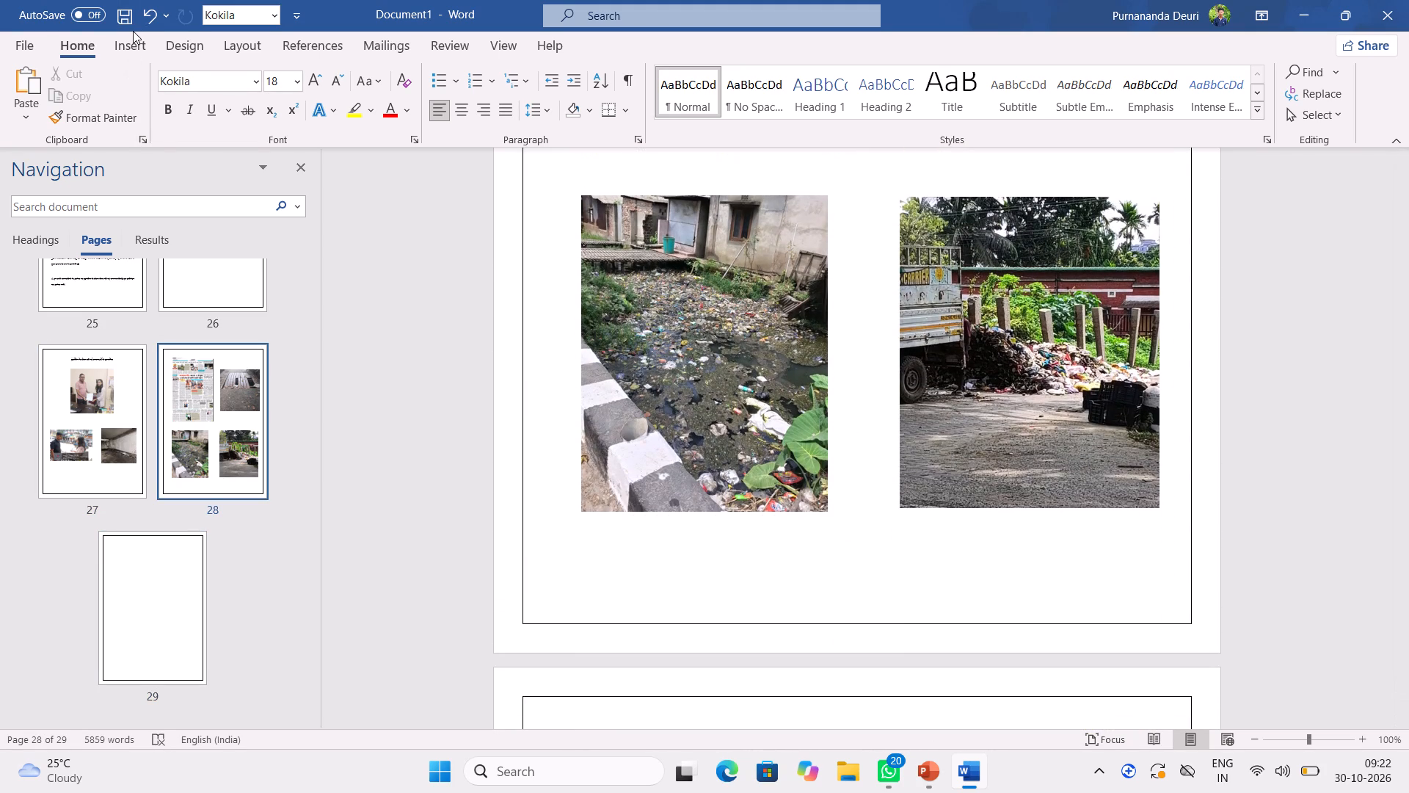
left_click(136, 43)
left_click(179, 90)
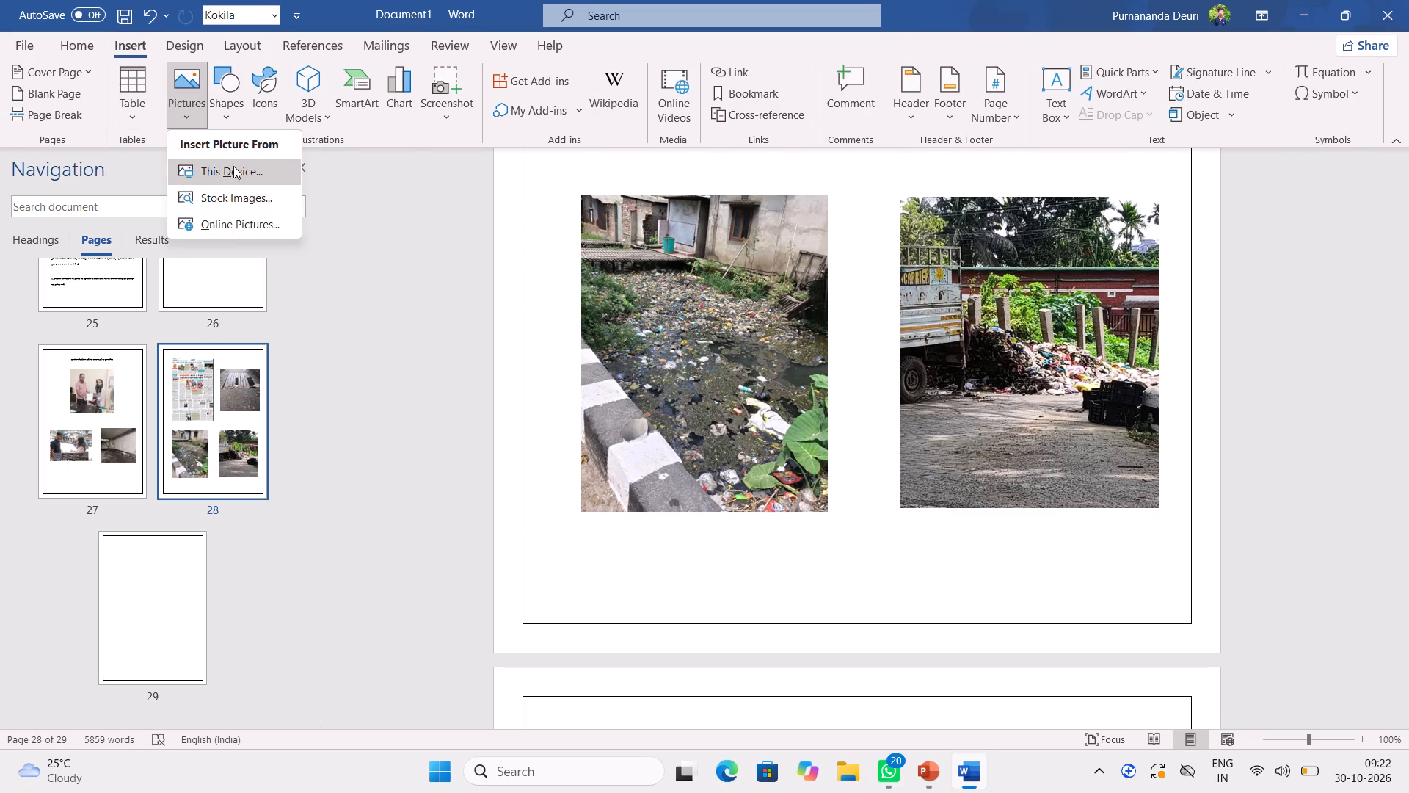
left_click(233, 166)
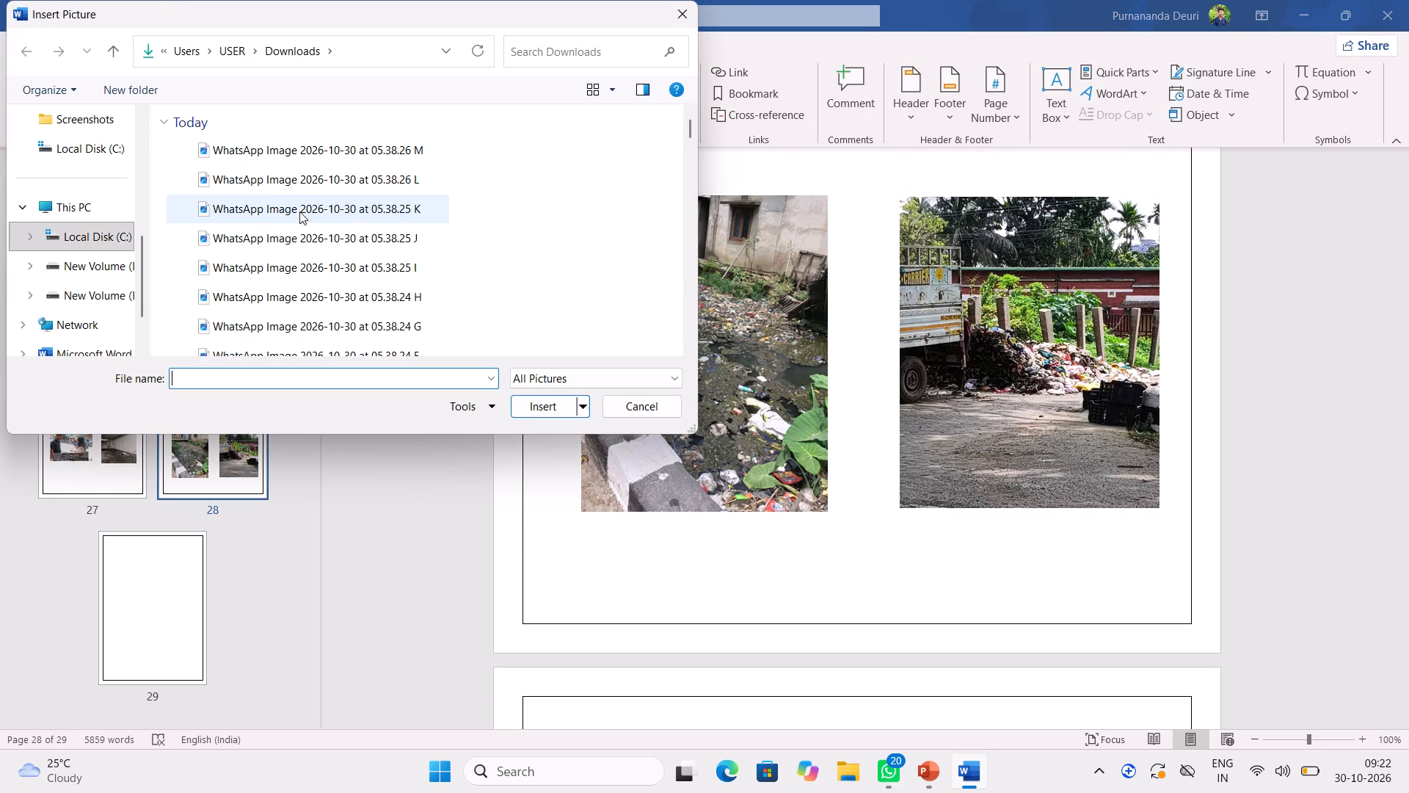
scroll(335, 264, "down", 2)
left_click(370, 200)
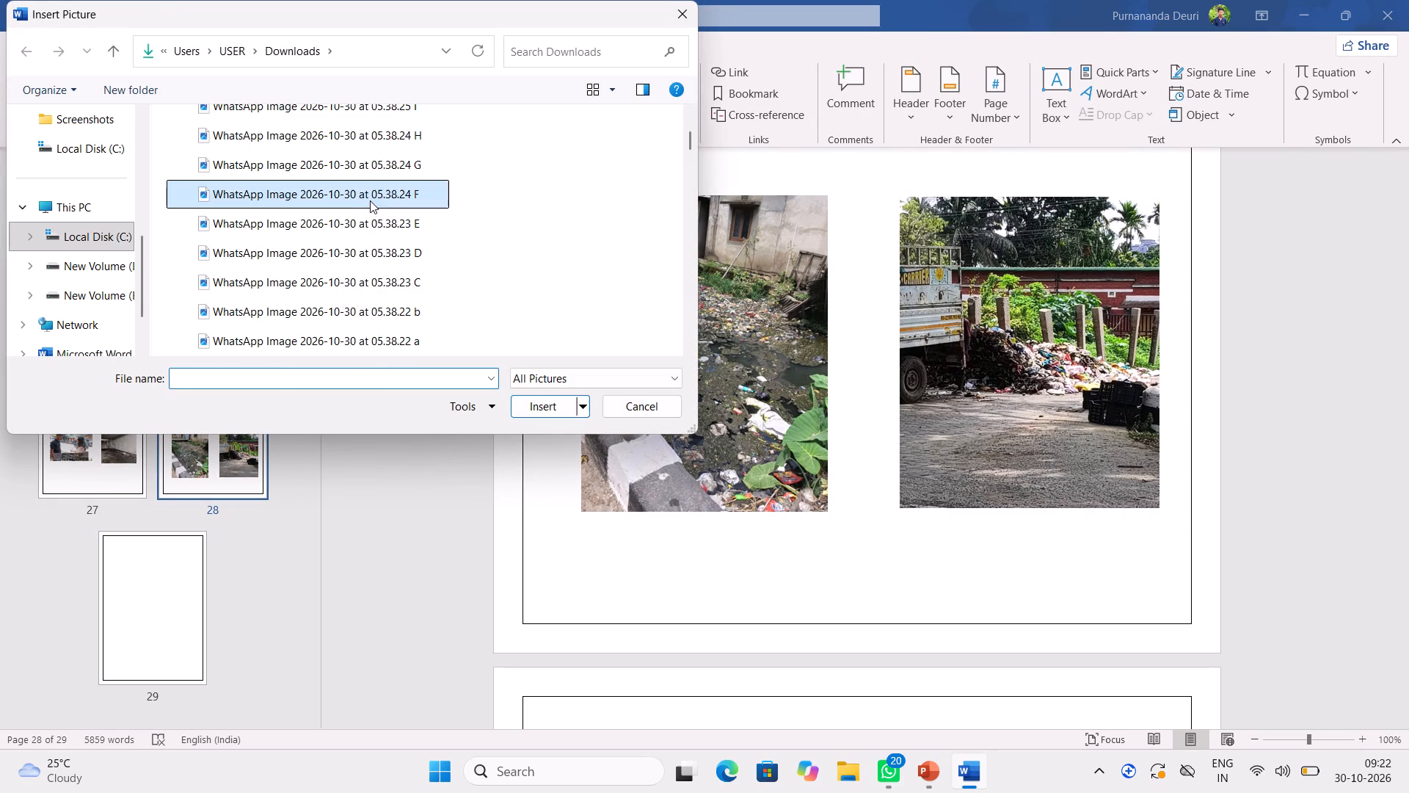
left_click(551, 414)
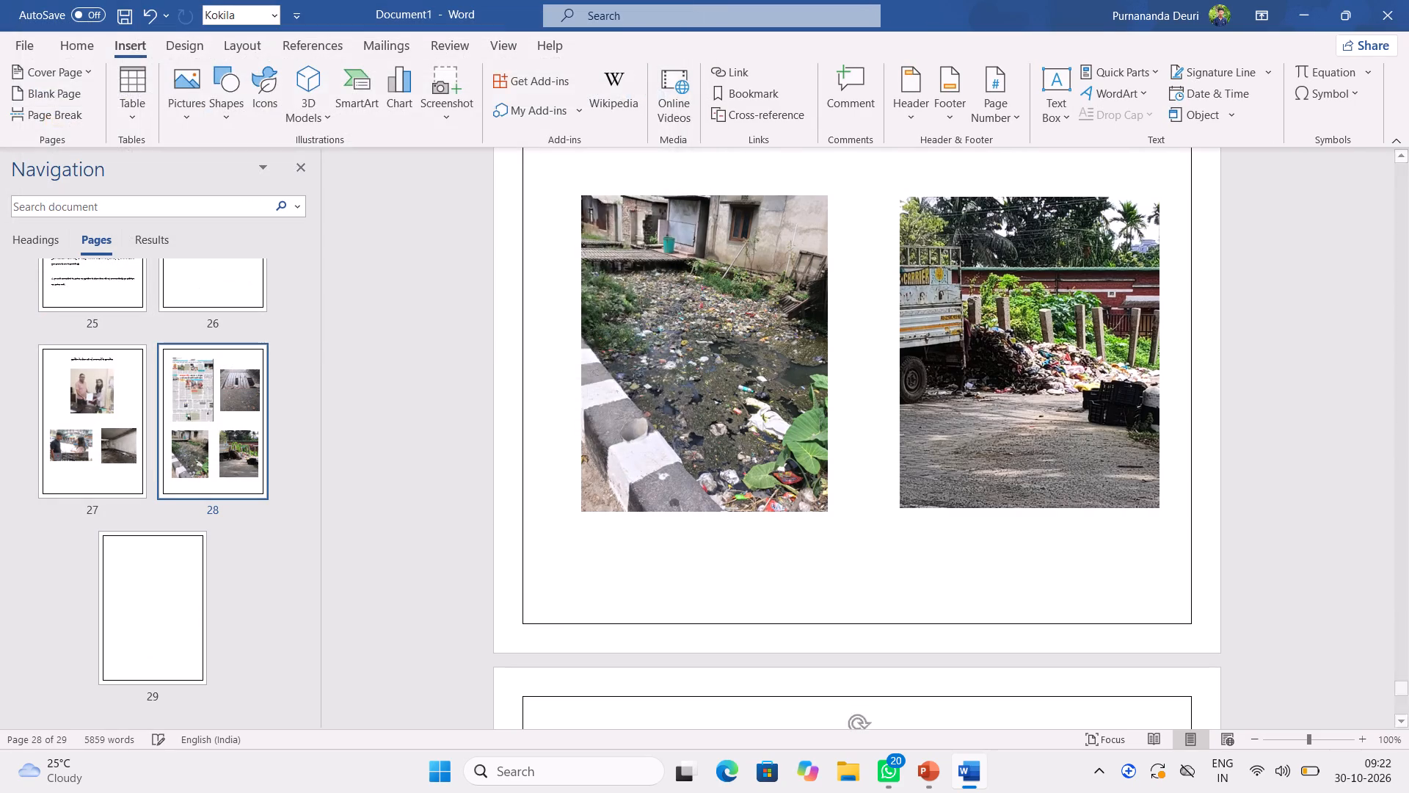
Set the waterlogged street photo's text wrapping to Top and Bottom and accept its layout position settings.
scroll(698, 460, "down", 9)
scroll(771, 528, "down", 2)
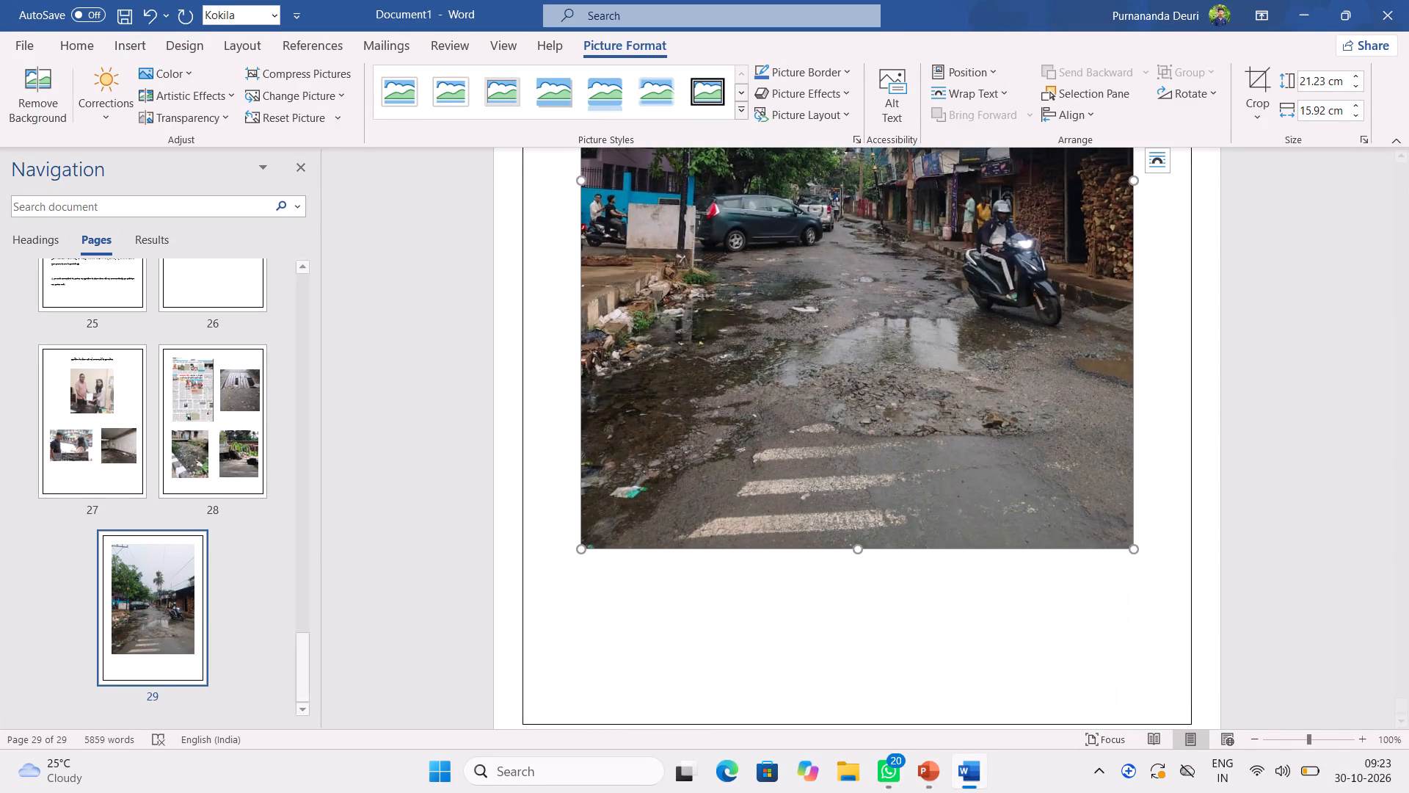
scroll(843, 560, "up", 4)
scroll(1019, 391, "up", 2)
left_click(1036, 347)
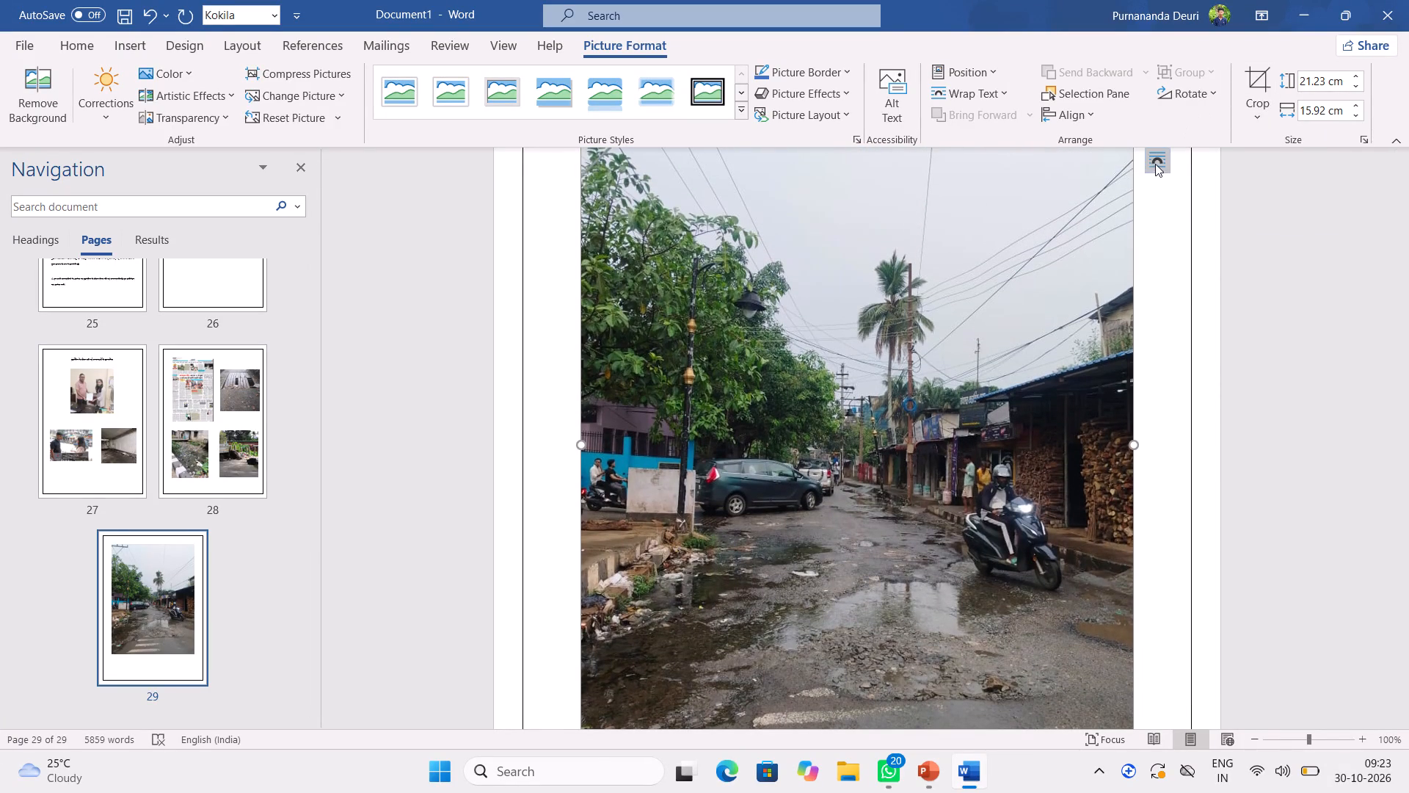
left_click(1155, 164)
left_click(1209, 328)
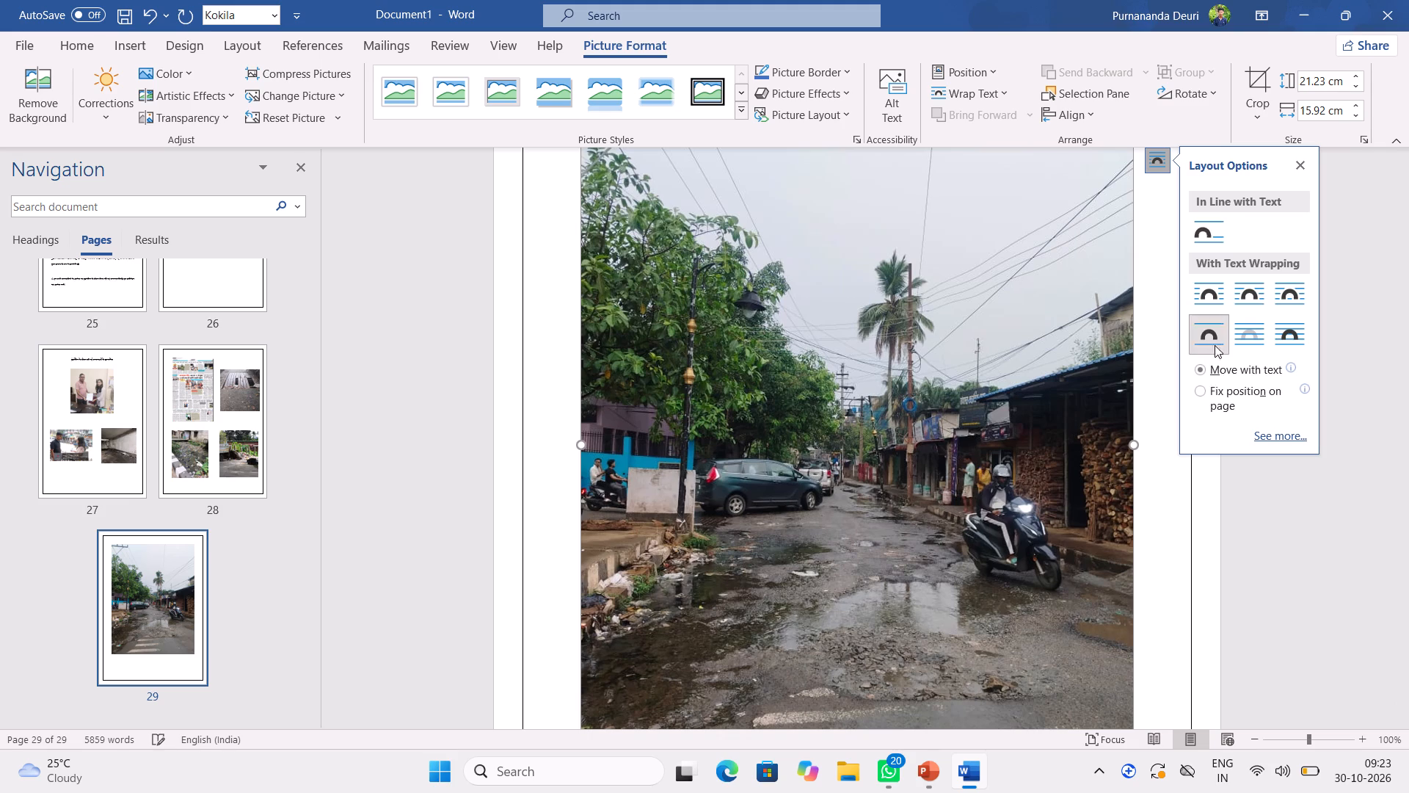
left_click(1267, 432)
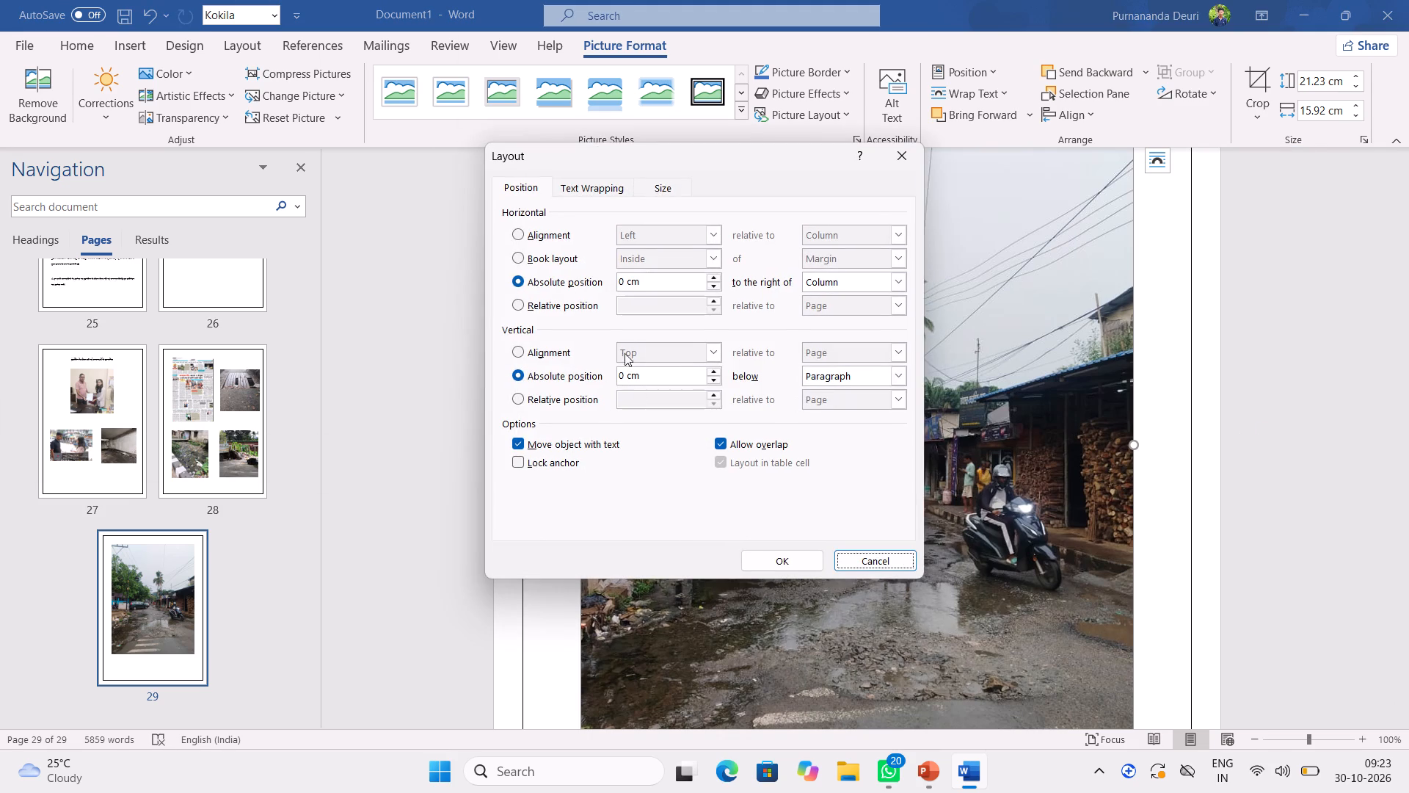
left_click(793, 561)
Scale the waterlogged street photo on page 29 down proportionally to about 8.64 cm high by 6.48 cm wide.
scroll(928, 578, "down", 4)
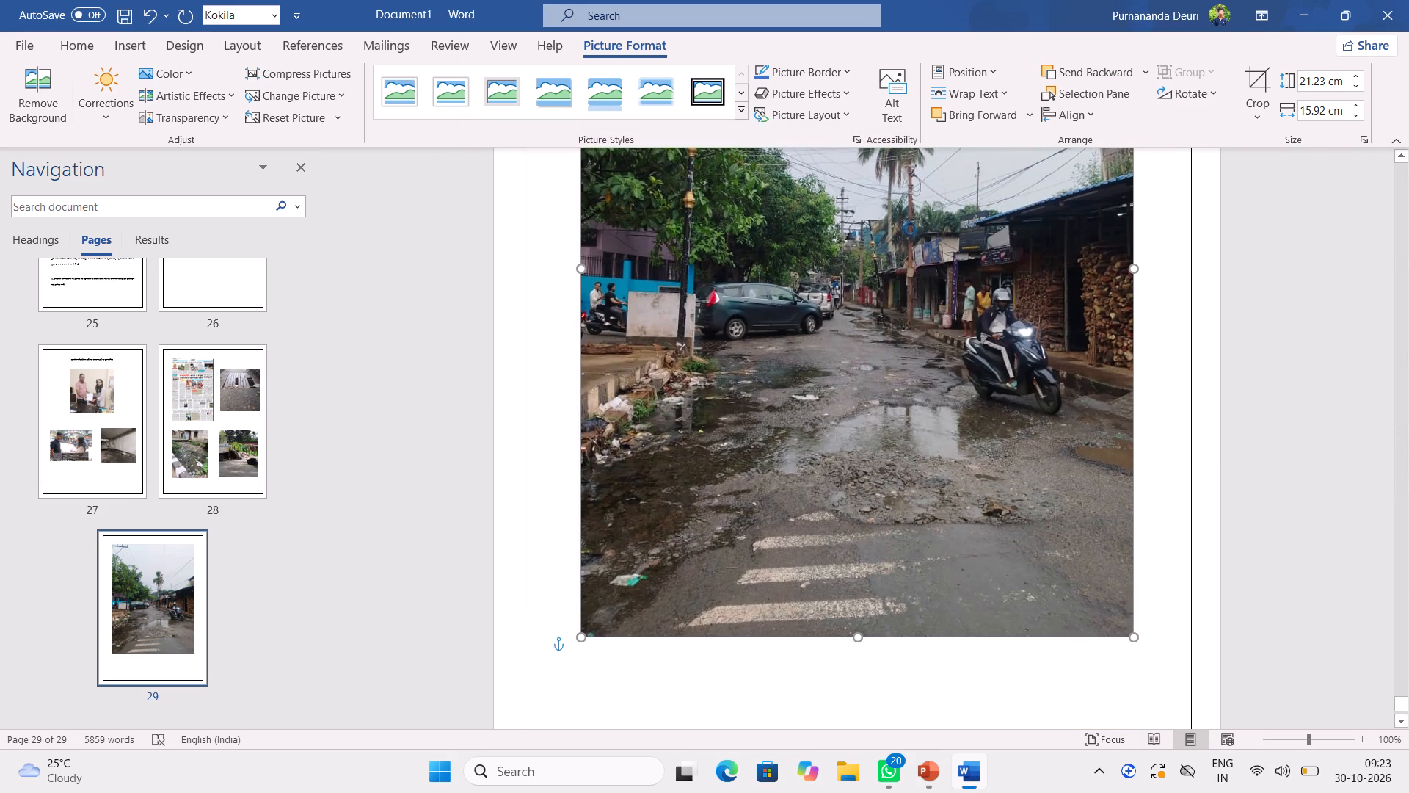
left_click_drag(1132, 637, 1037, 525)
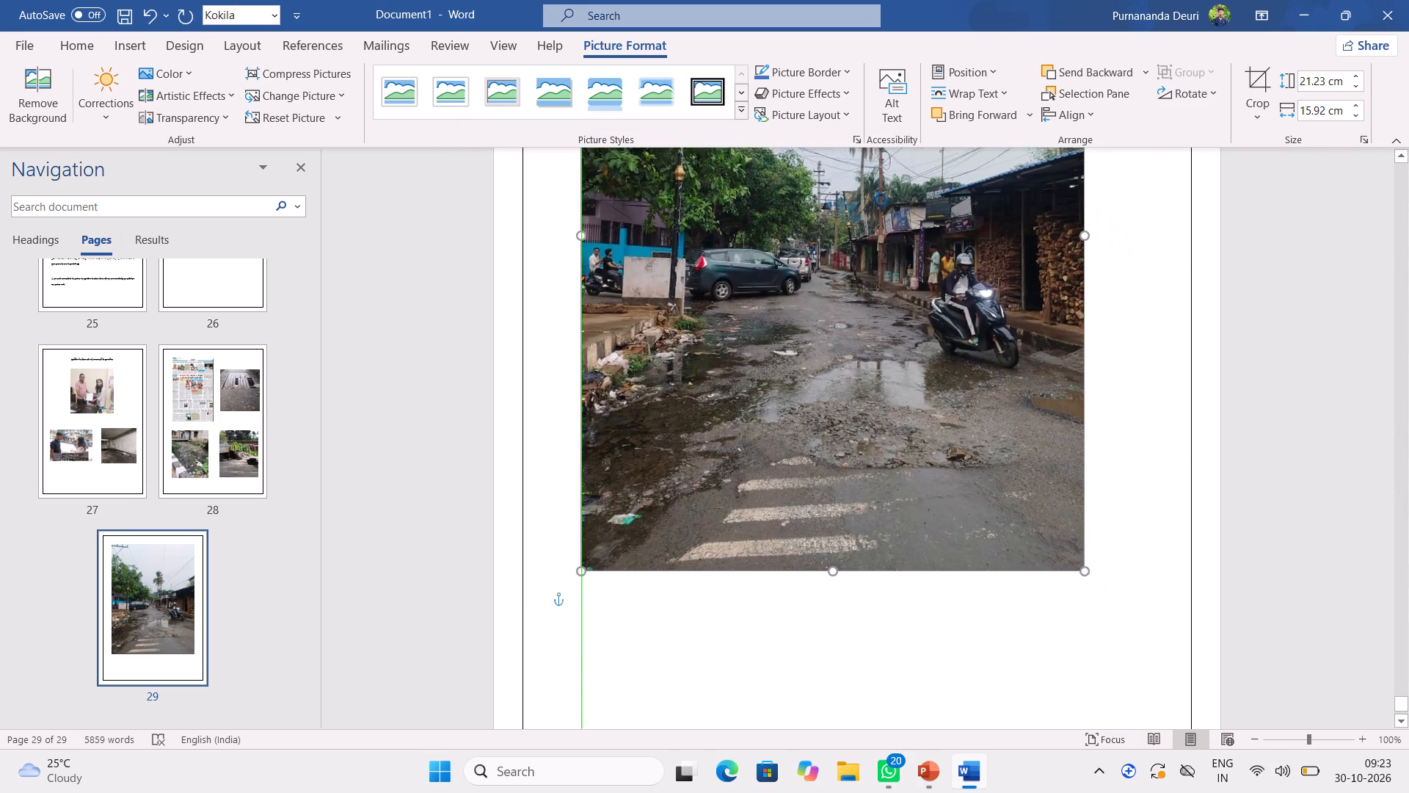
left_click_drag(1037, 525, 892, 284)
scroll(1061, 410, "up", 4)
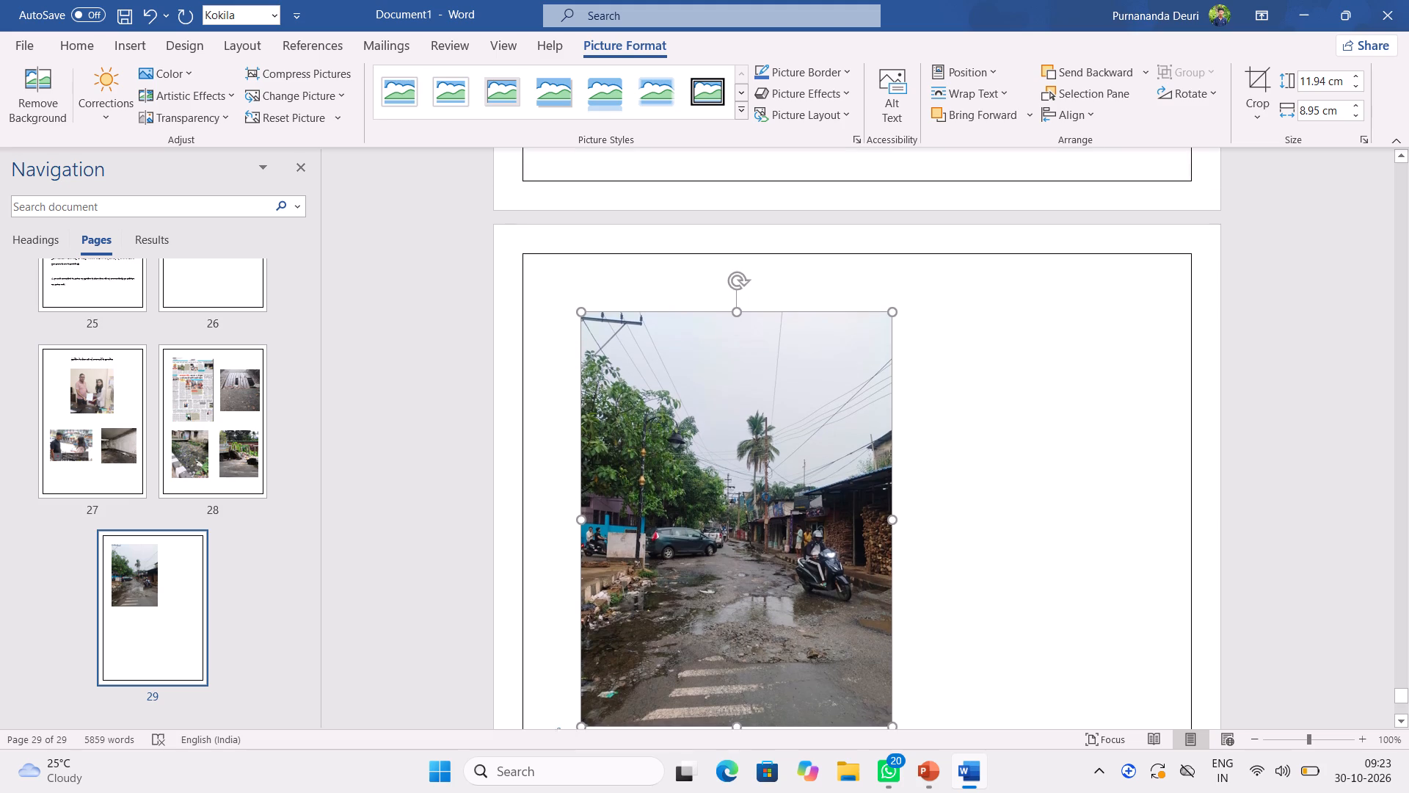
scroll(828, 557, "down", 3)
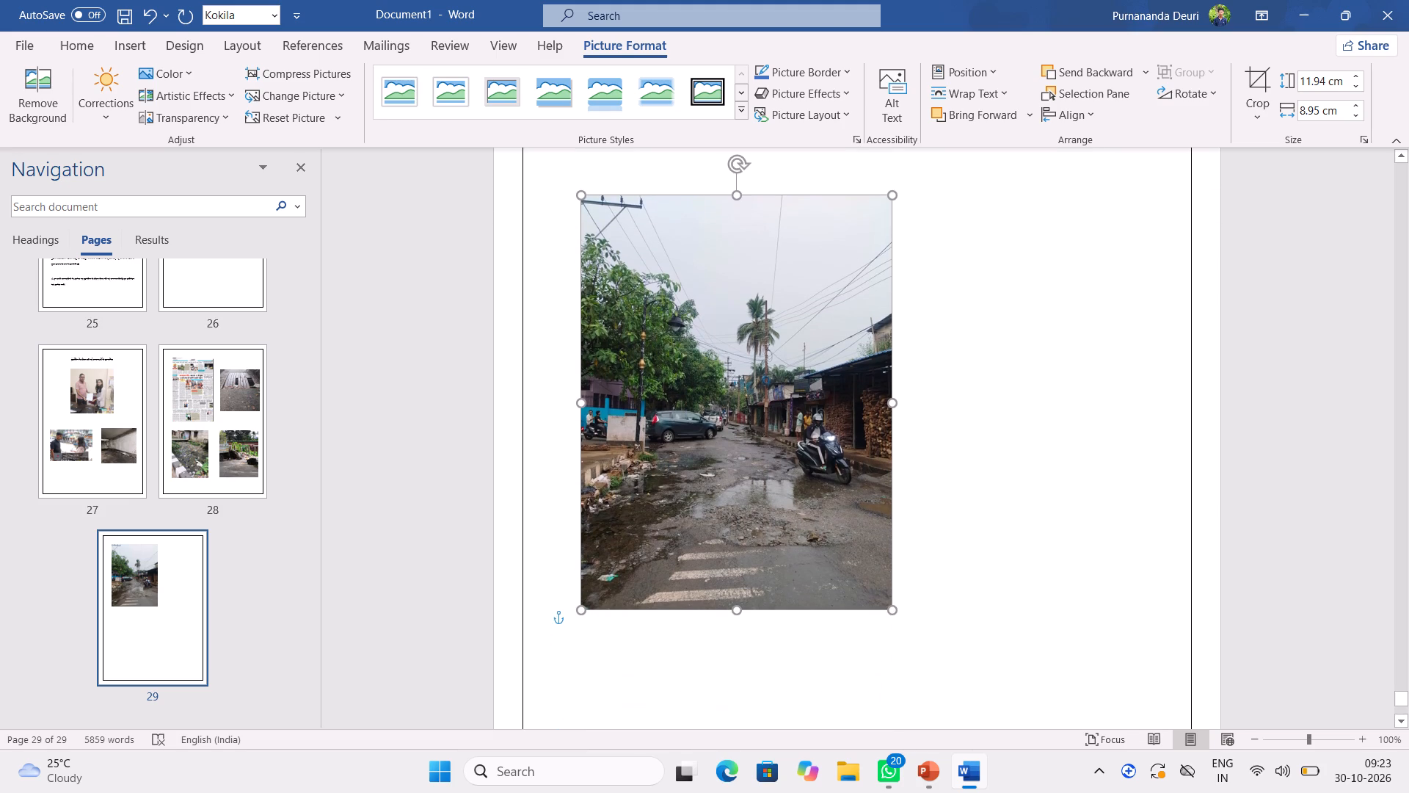
left_click_drag(897, 610, 806, 413)
Insert the picture "WhatsApp Image 2026-10-30 at 05.38.24 G" from Downloads onto page 29 below the waterlogged street photo.
scroll(1117, 326, "up", 4)
scroll(908, 458, "down", 6)
scroll(911, 459, "up", 1)
scroll(911, 459, "down", 1)
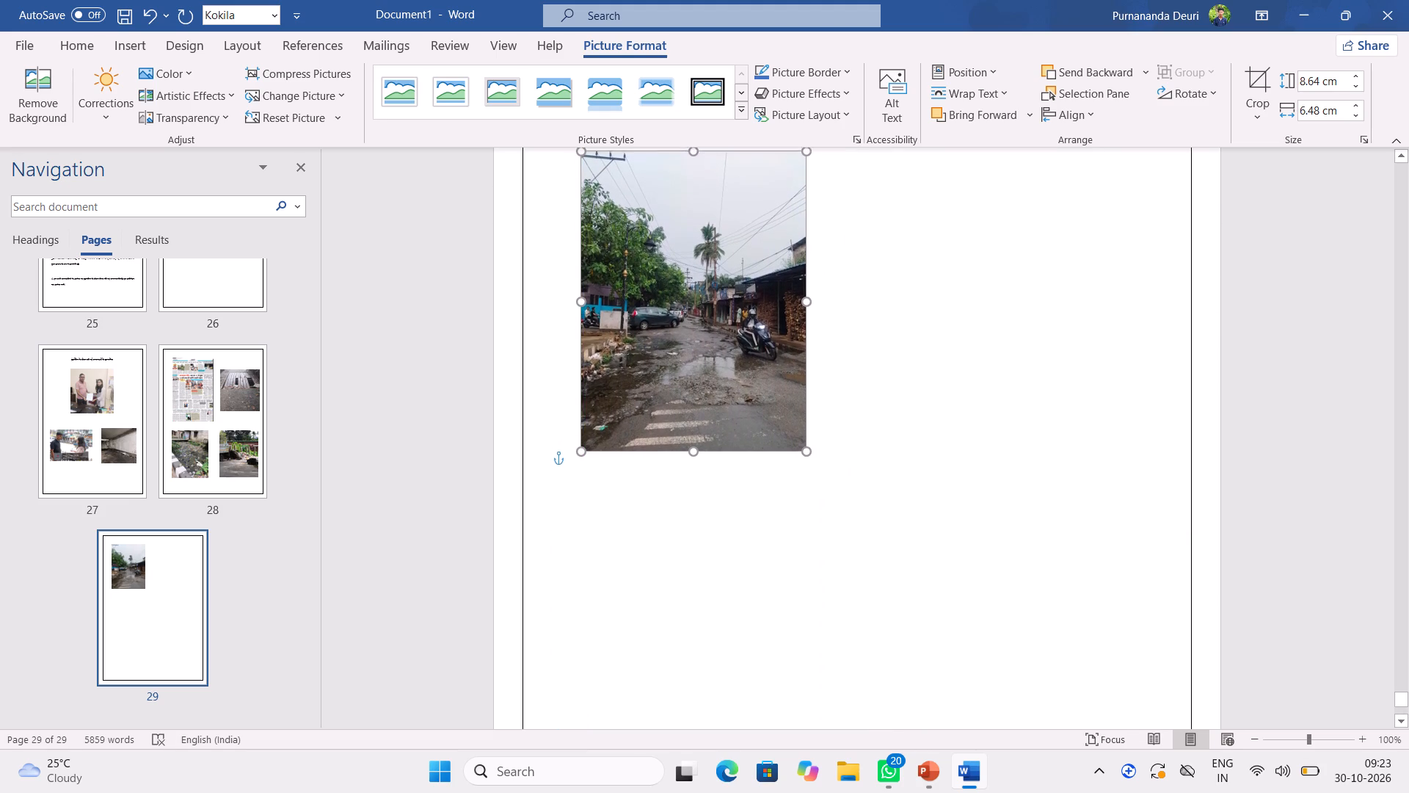
scroll(911, 459, "down", 7)
scroll(911, 459, "up", 3)
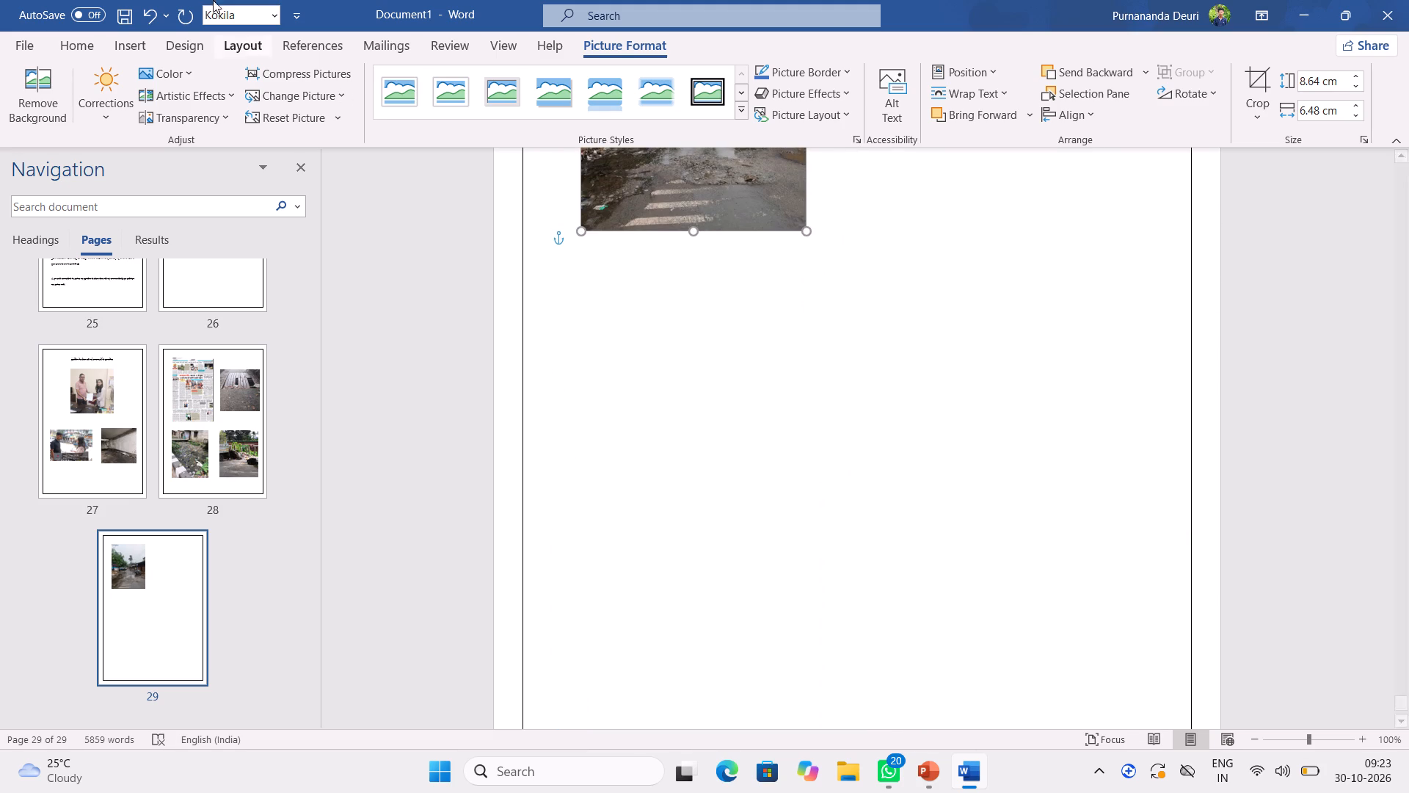
left_click(127, 45)
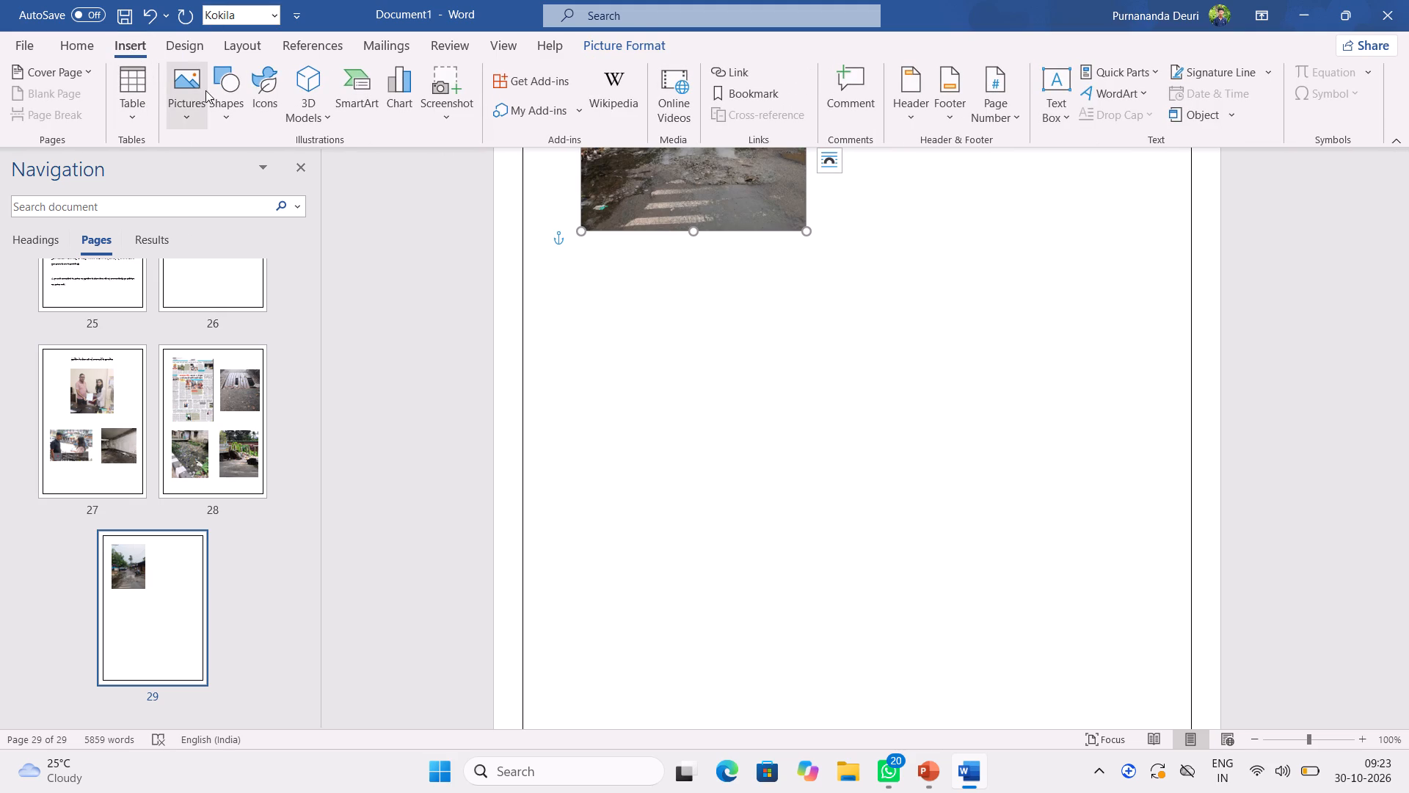
left_click(205, 90)
left_click(230, 175)
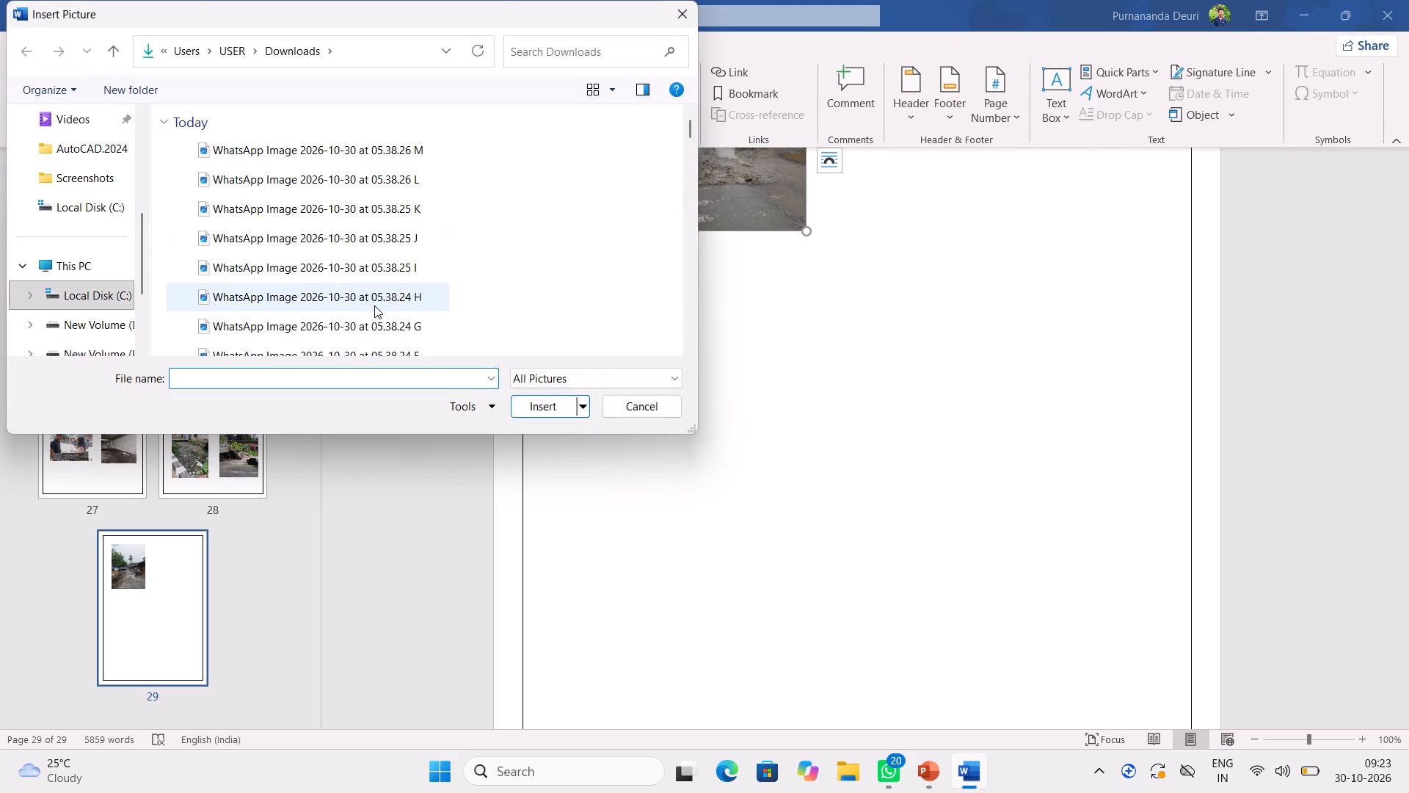
left_click(376, 319)
left_click(553, 411)
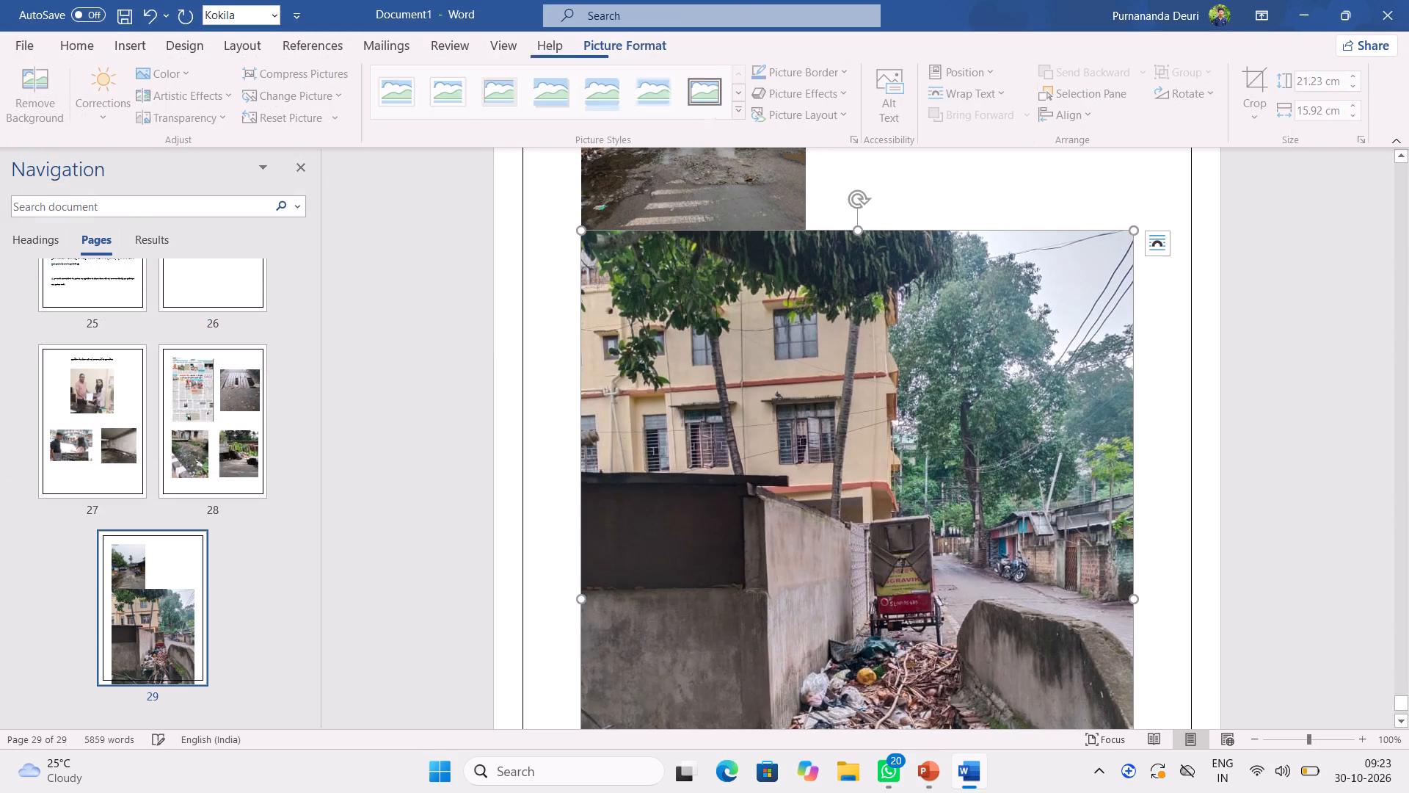
Set the text wrapping of the photo with the rickshaw and garbage-filled drain to Top and Bottom and accept its layout position settings.
scroll(894, 427, "down", 2)
scroll(913, 418, "up", 3)
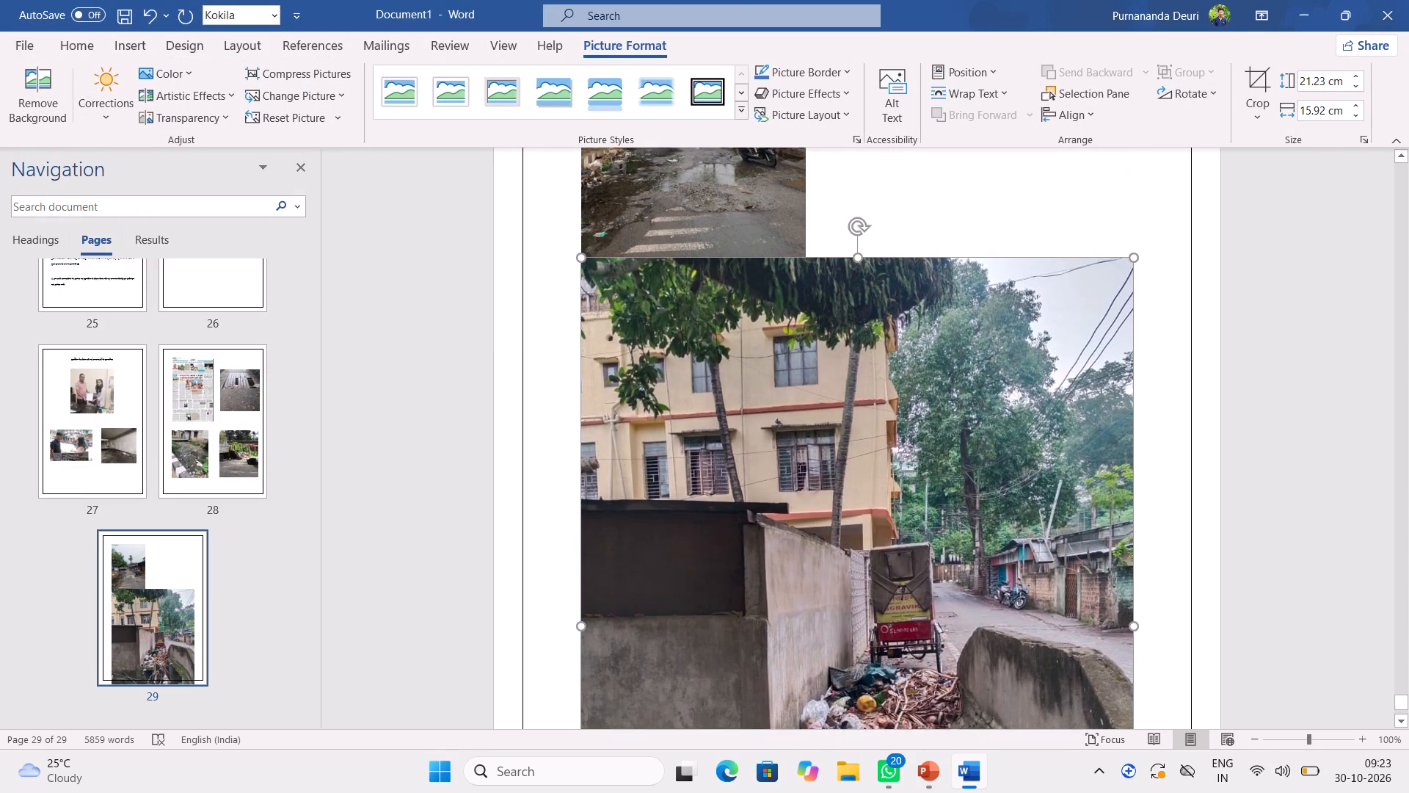
left_click(1156, 290)
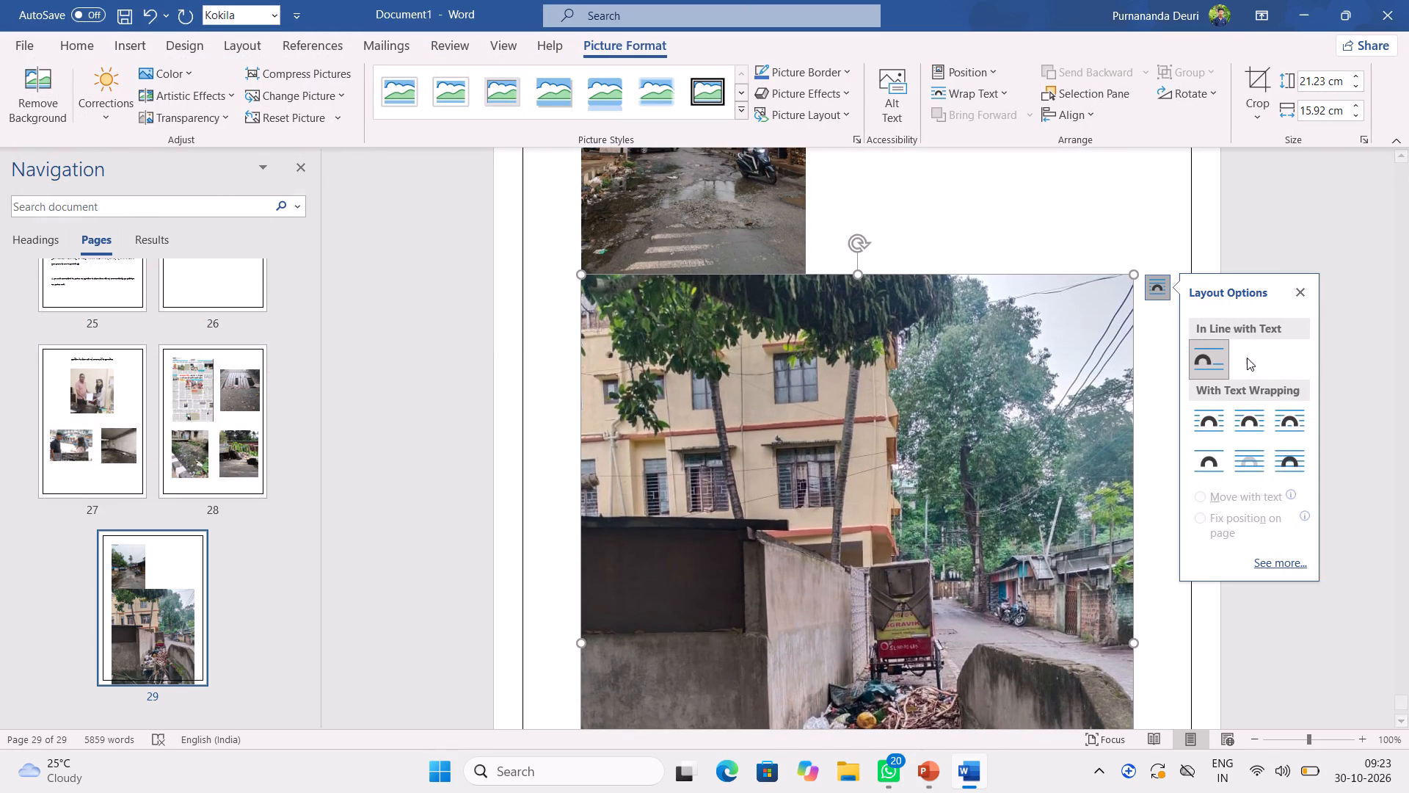
left_click(1212, 457)
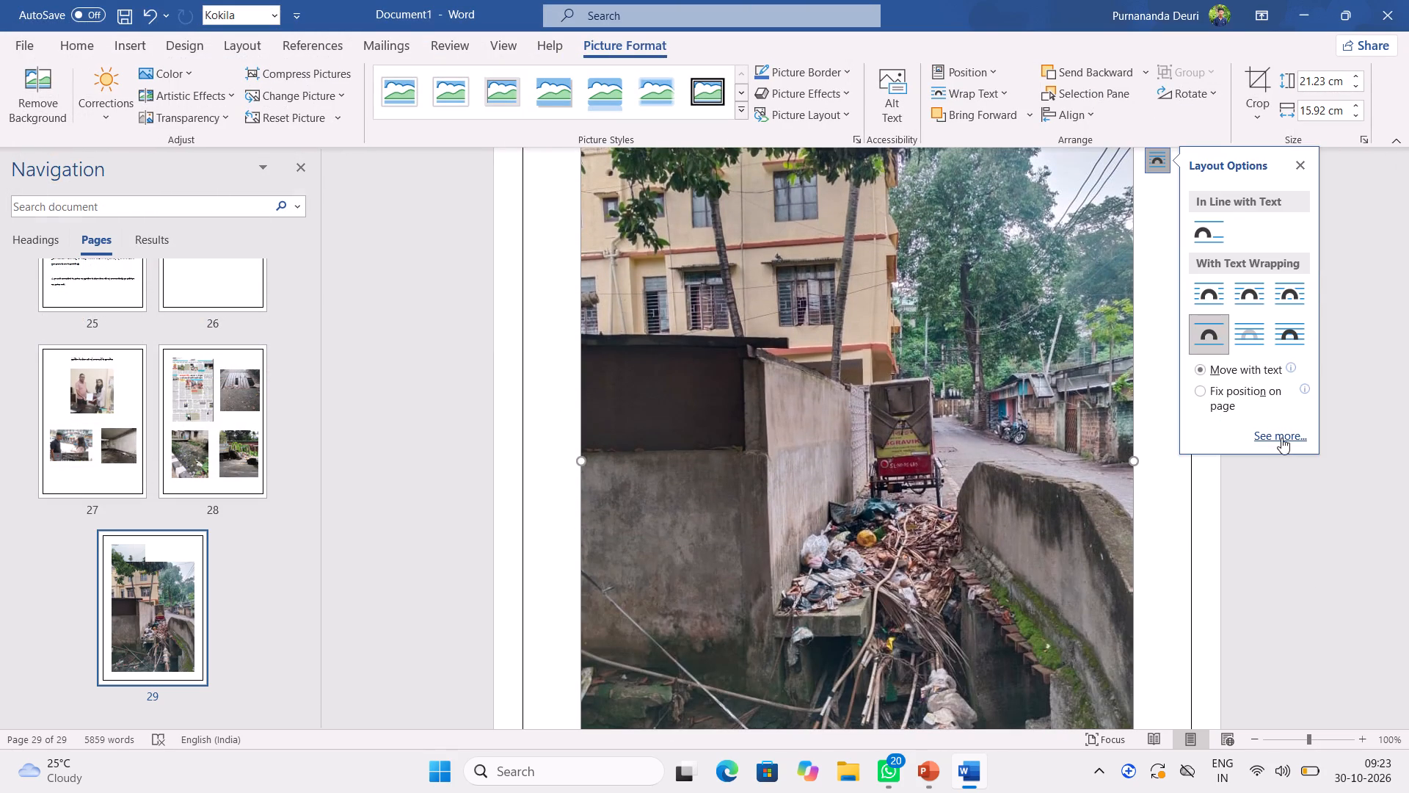
left_click(1281, 438)
left_click(777, 563)
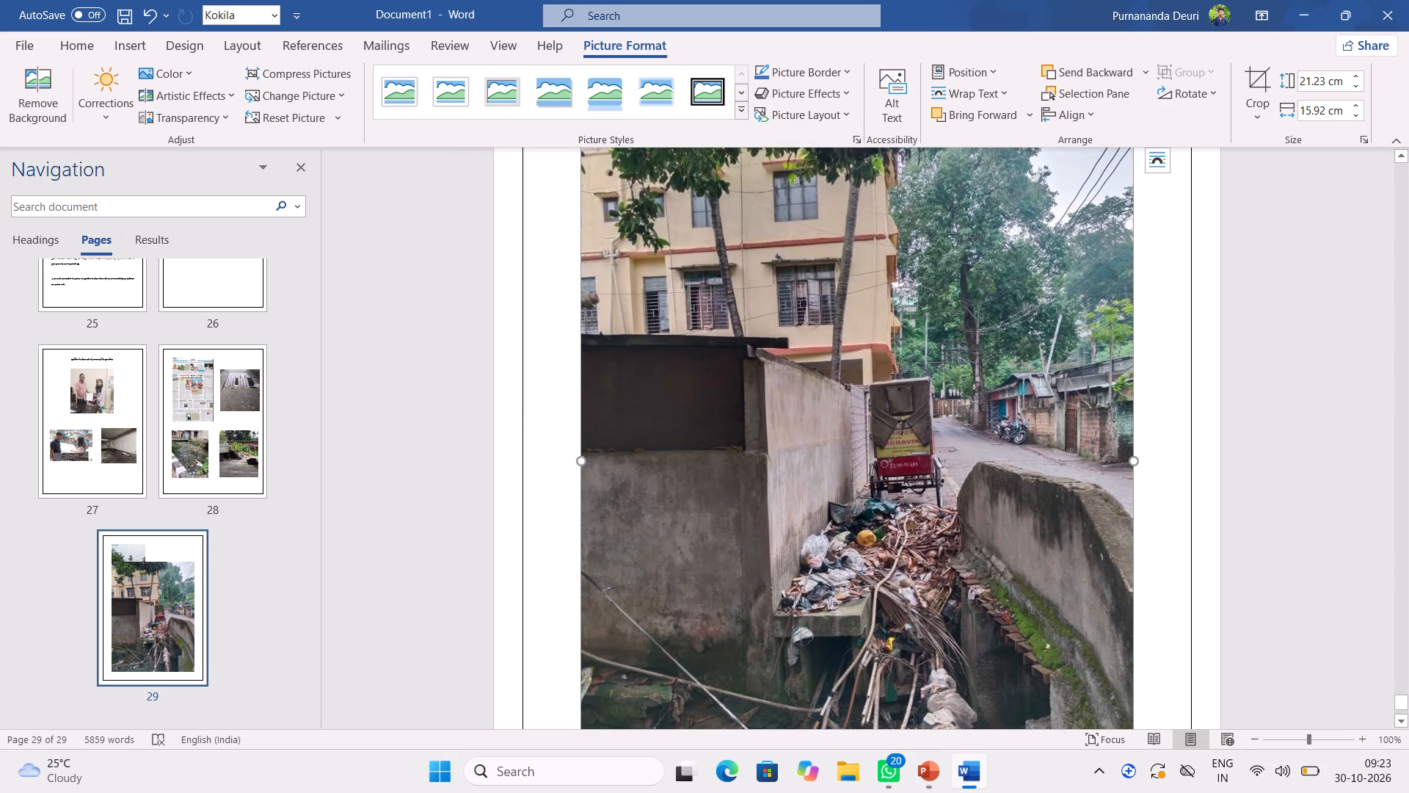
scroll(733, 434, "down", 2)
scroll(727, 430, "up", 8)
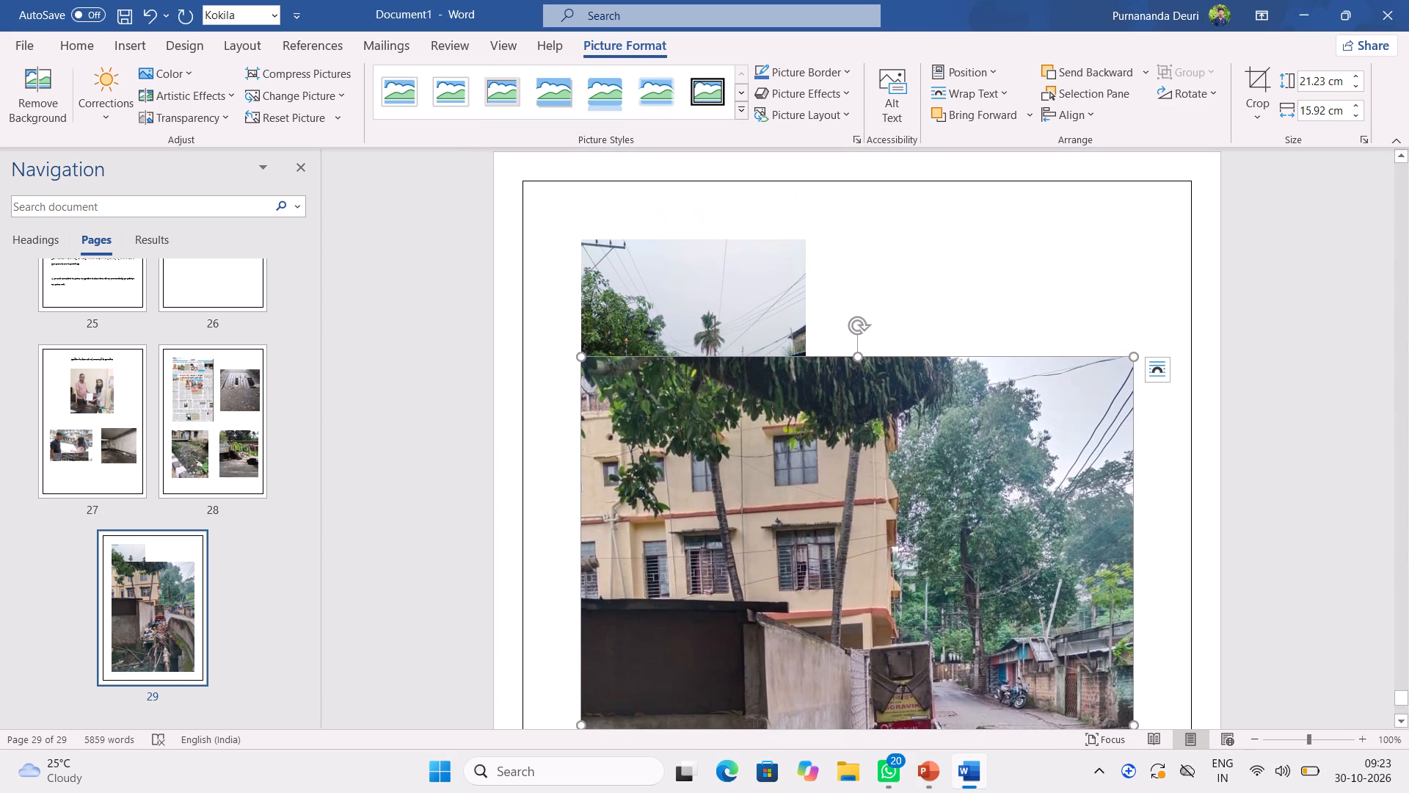
Scale the garbage-choked canal photo on page 29 down to about 9.96 cm high by 7.47 cm wide.
left_click_drag(582, 356, 615, 372)
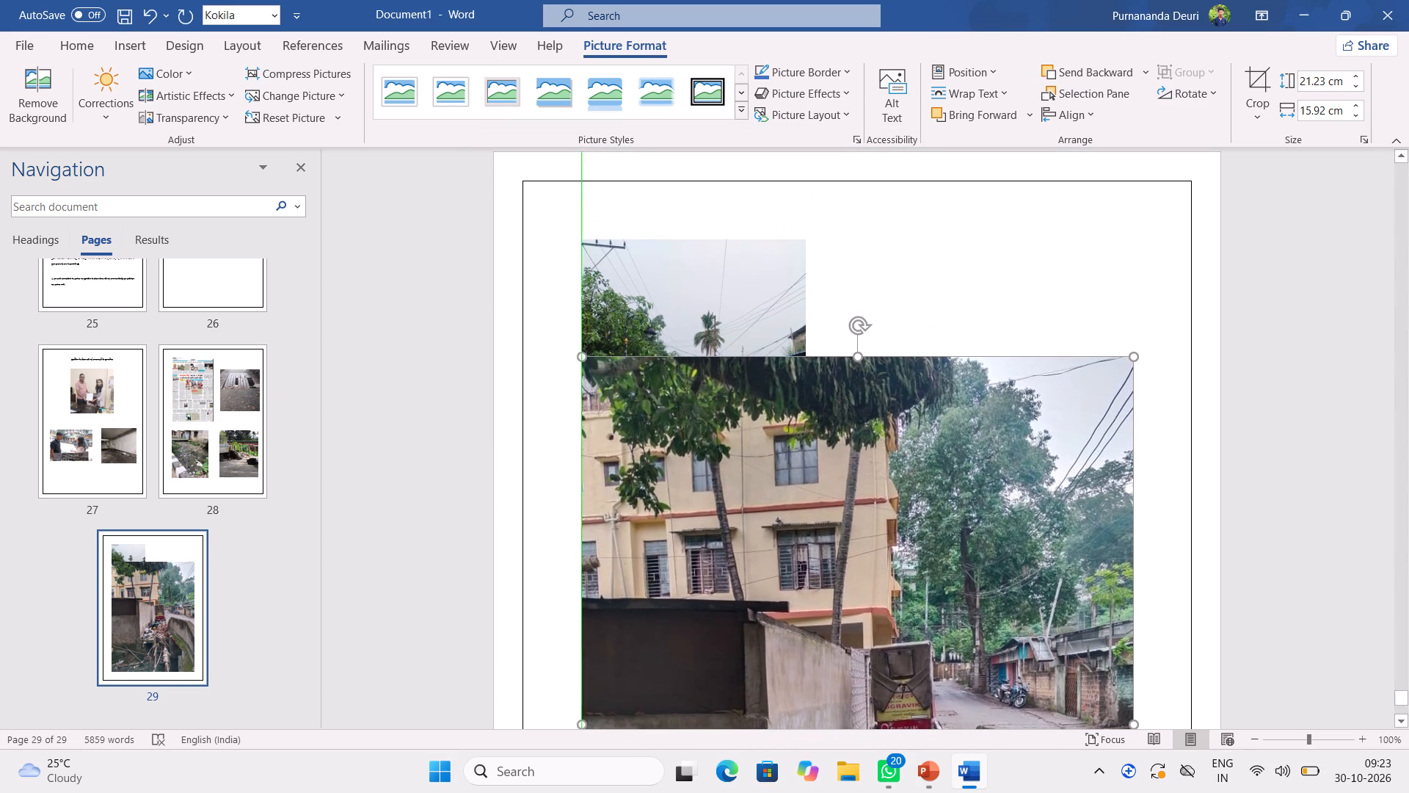
left_click_drag(615, 372, 1124, 633)
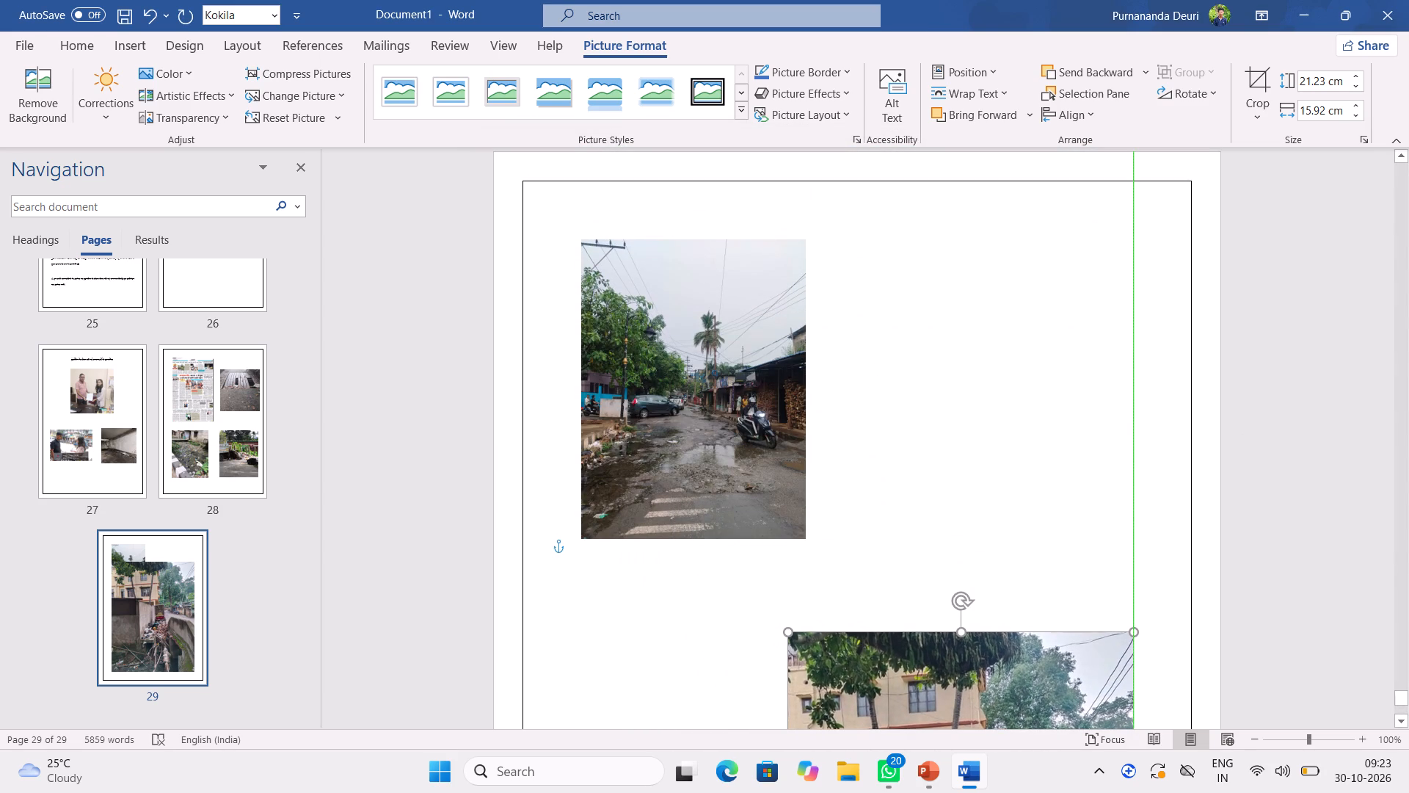
left_click_drag(1124, 633, 1242, 606)
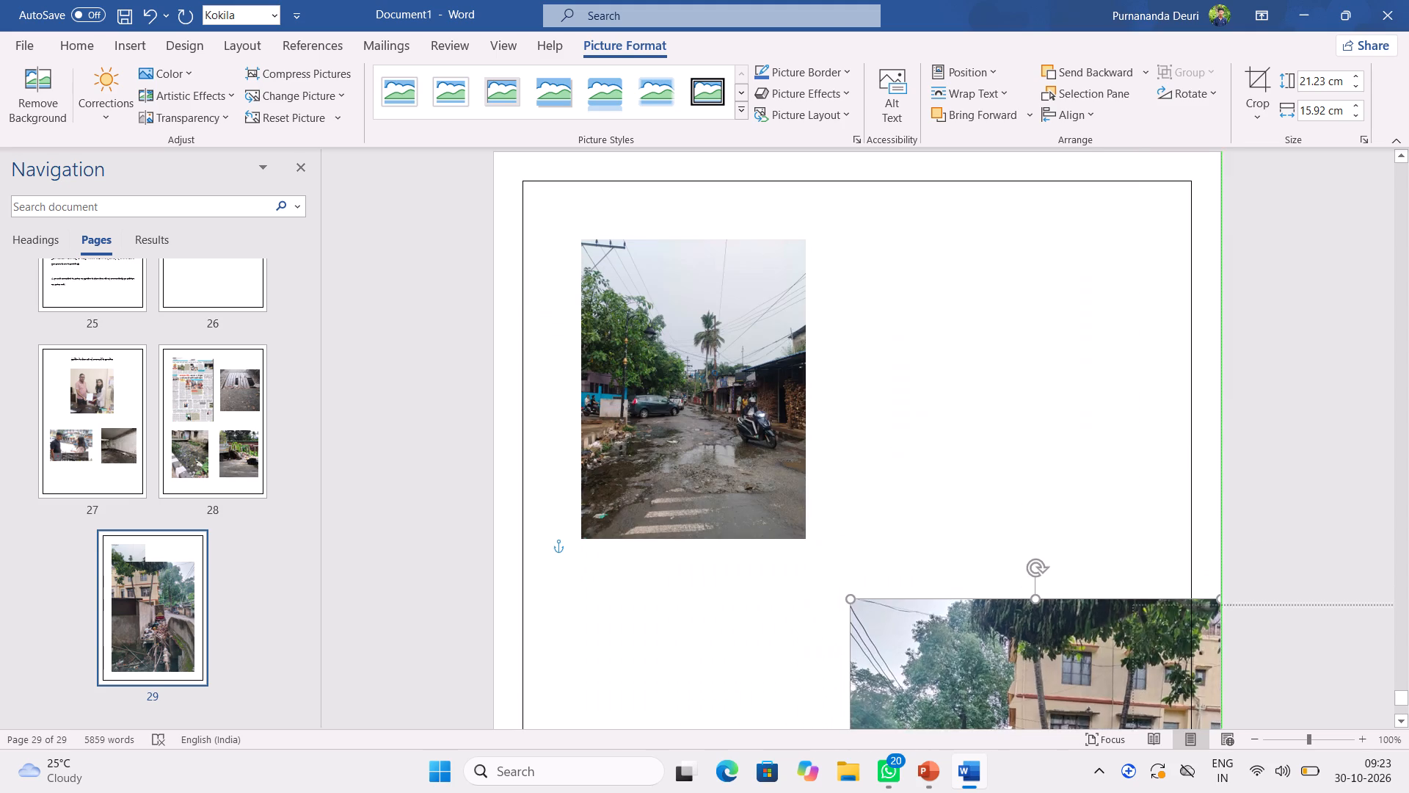
left_click_drag(1242, 606, 1125, 594)
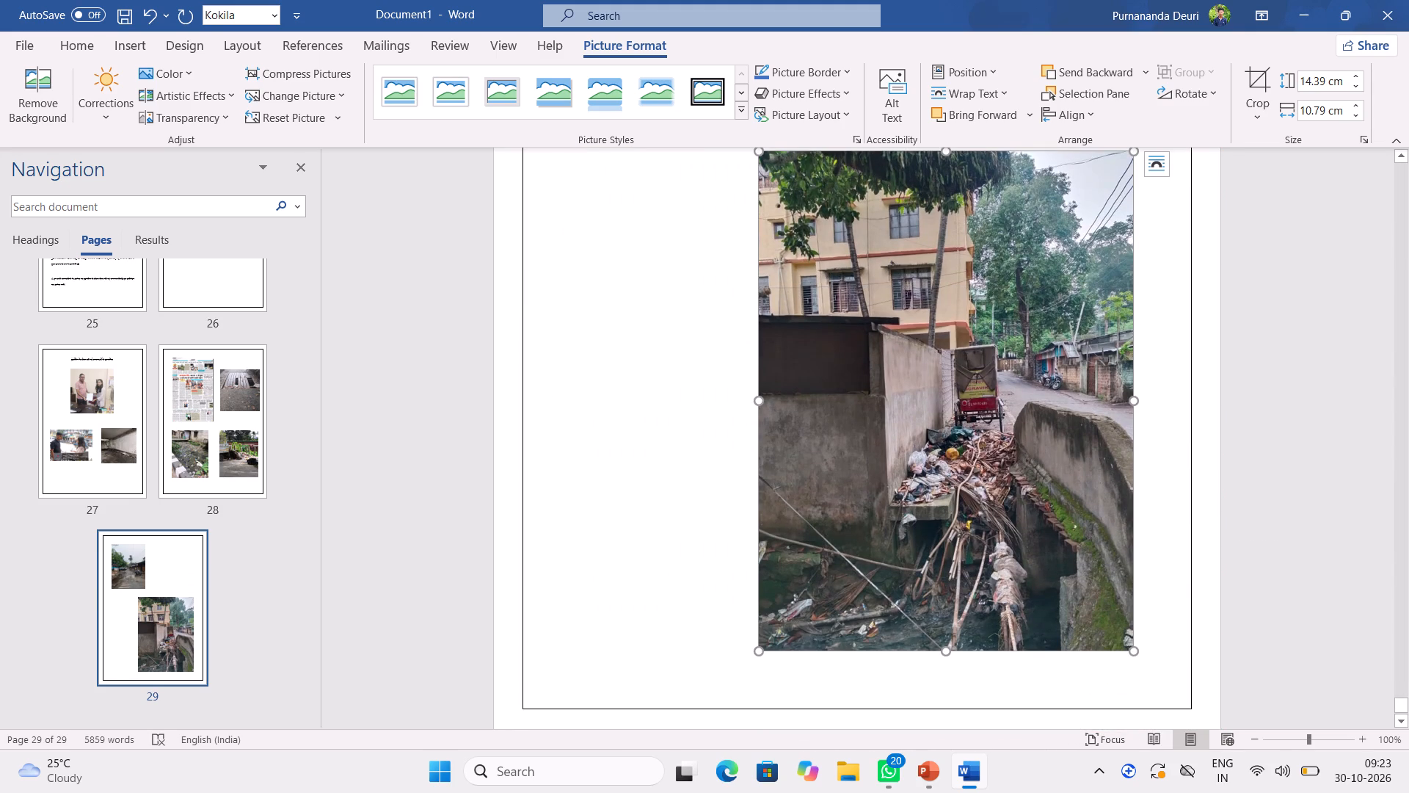
left_click_drag(1130, 651, 1056, 513)
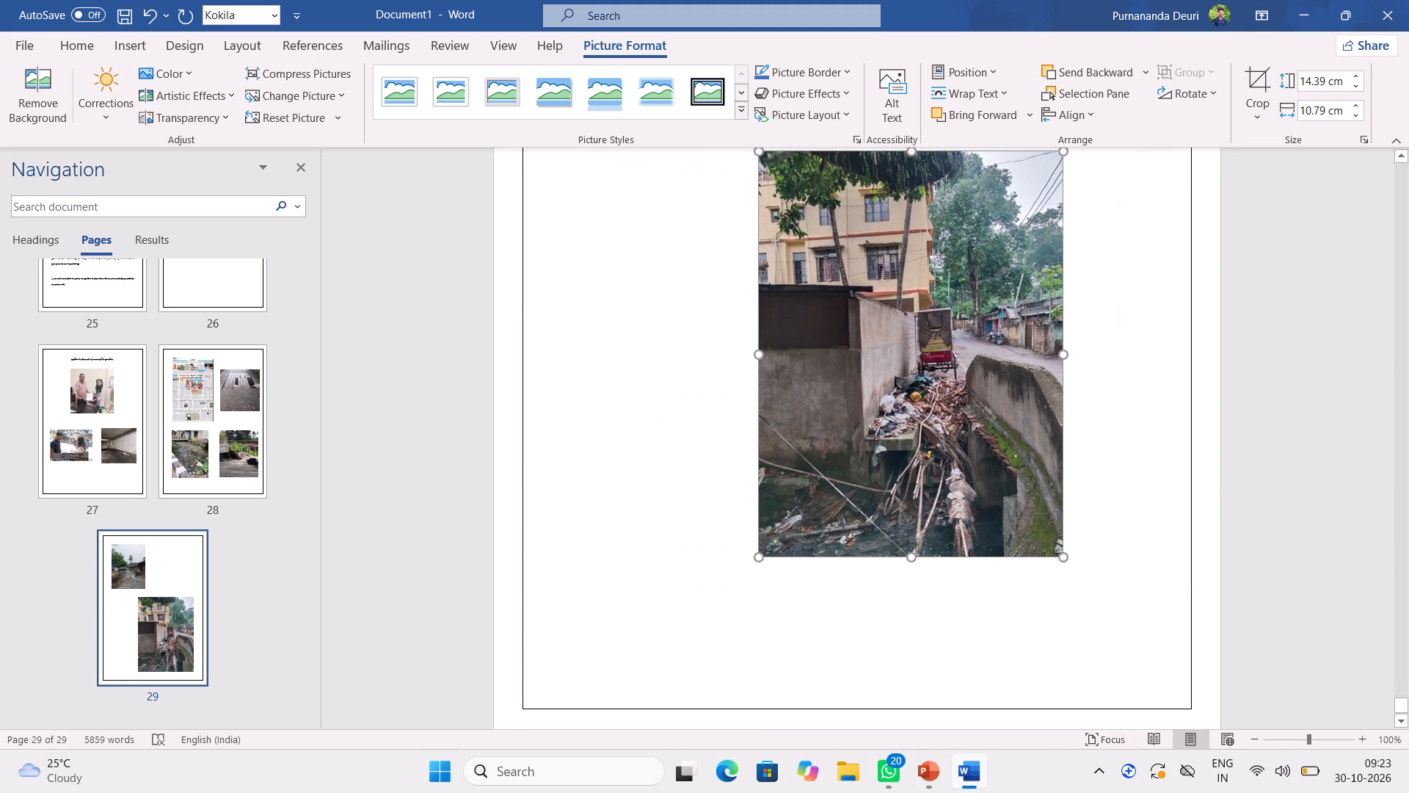
left_click_drag(1056, 513, 1018, 377)
Move the canal photo up beside the wet street photo, aligning their top edges with a clear gap between them.
scroll(1065, 402, "up", 5)
left_click_drag(917, 515, 1007, 295)
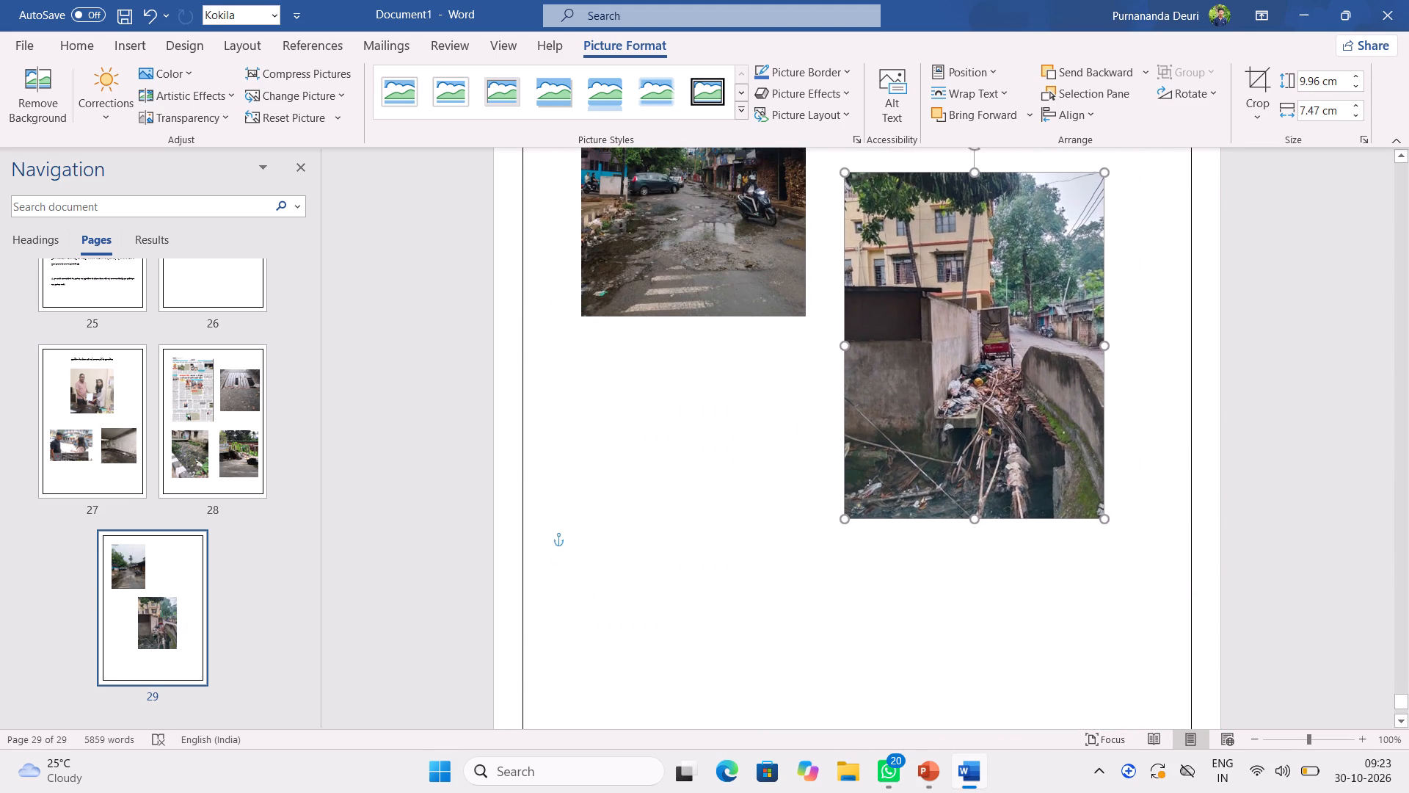
left_click_drag(1007, 295, 1016, 254)
scroll(1145, 361, "up", 5)
left_click_drag(1082, 459, 1075, 355)
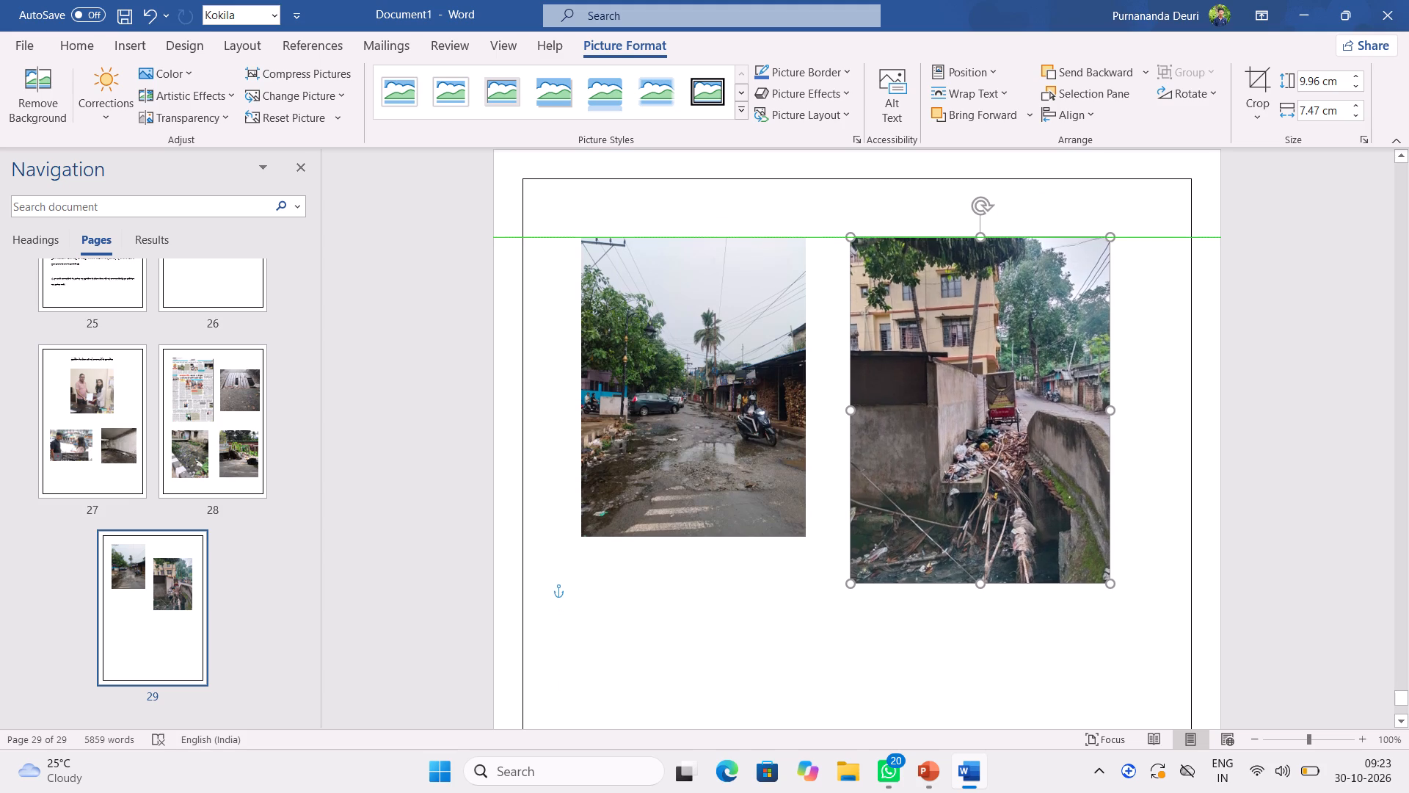
left_click_drag(1075, 355, 1091, 352)
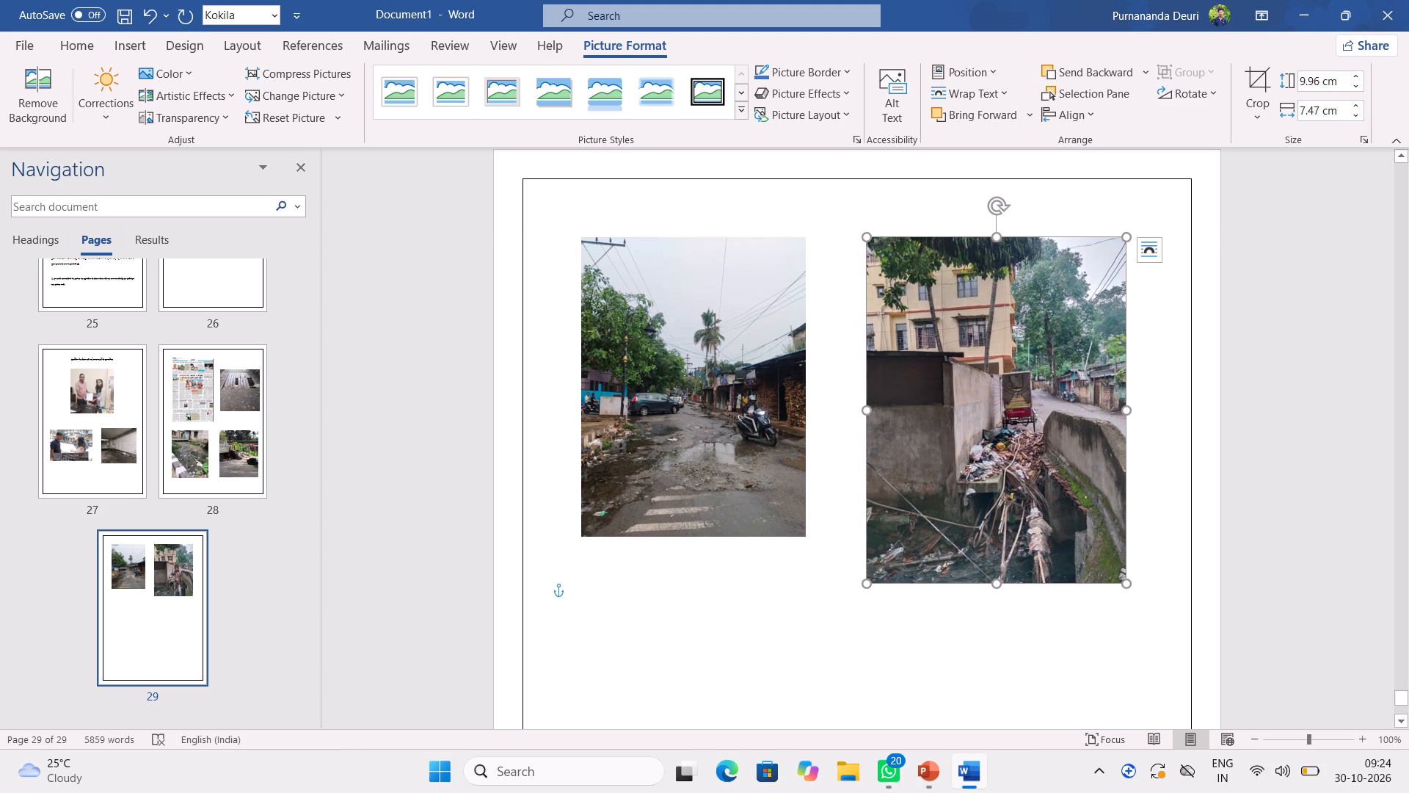
Reduce the canal photo's height to about 8.59 cm so its bottom edge matches the street photo's.
left_click_drag(872, 583, 878, 551)
left_click_drag(1004, 584, 1006, 535)
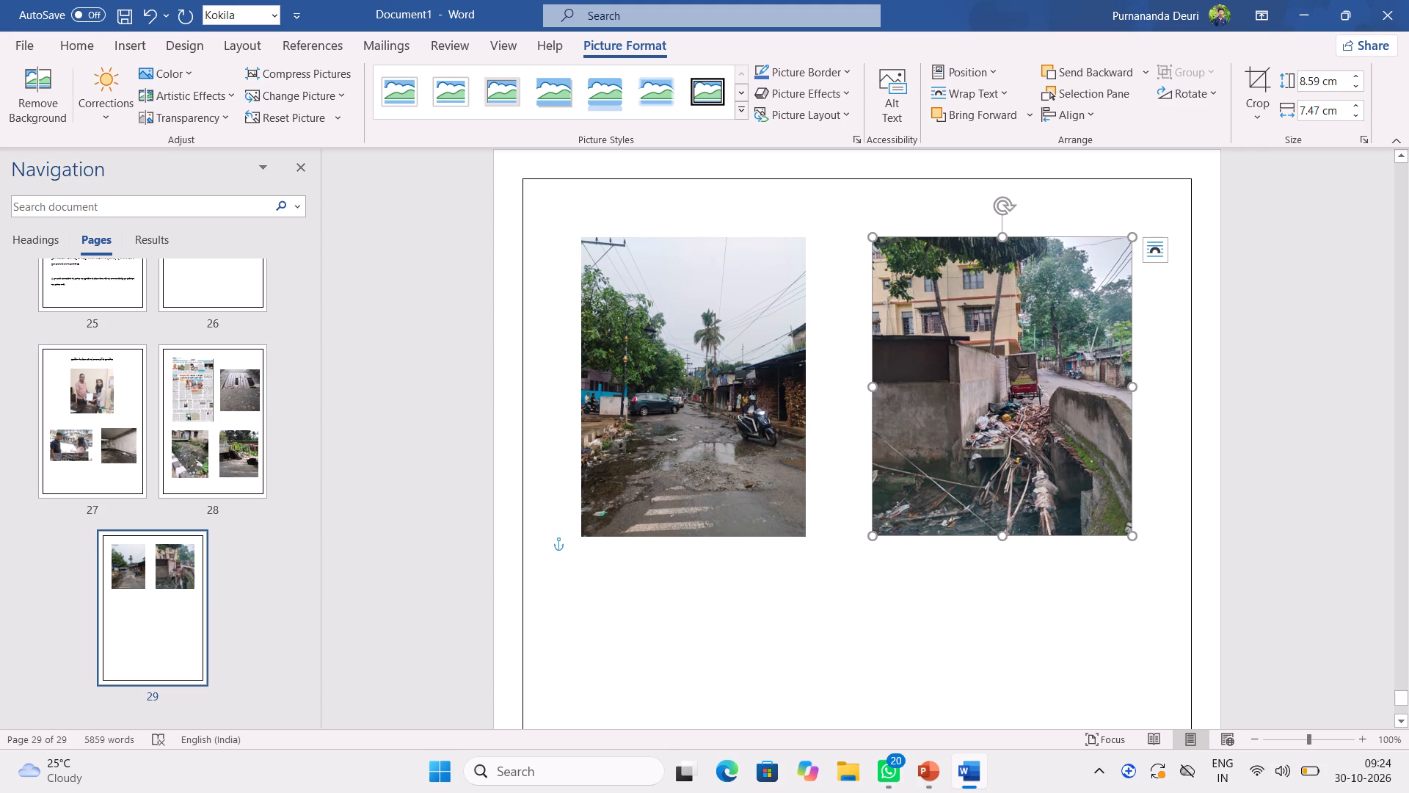
left_click_drag(869, 231, 885, 235)
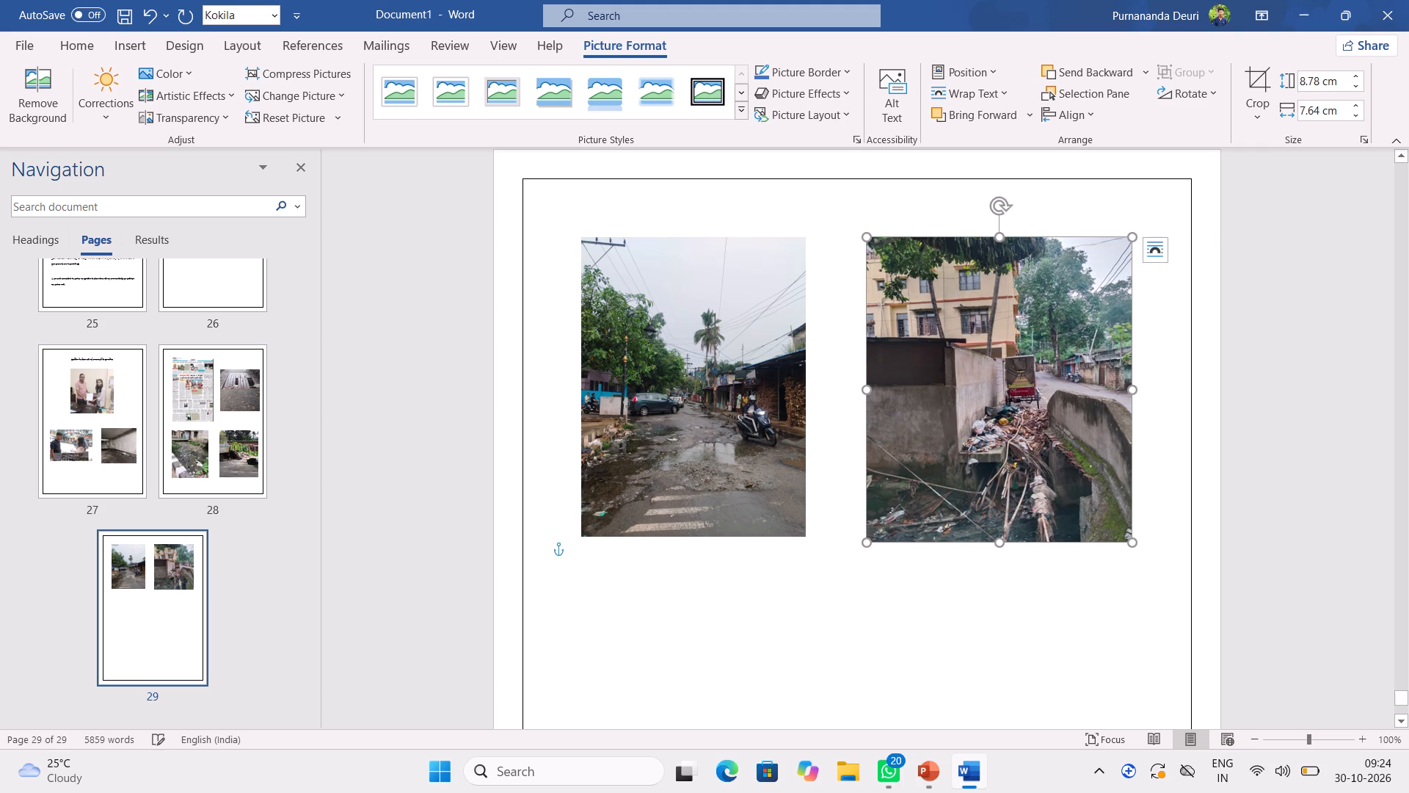
left_click(644, 435)
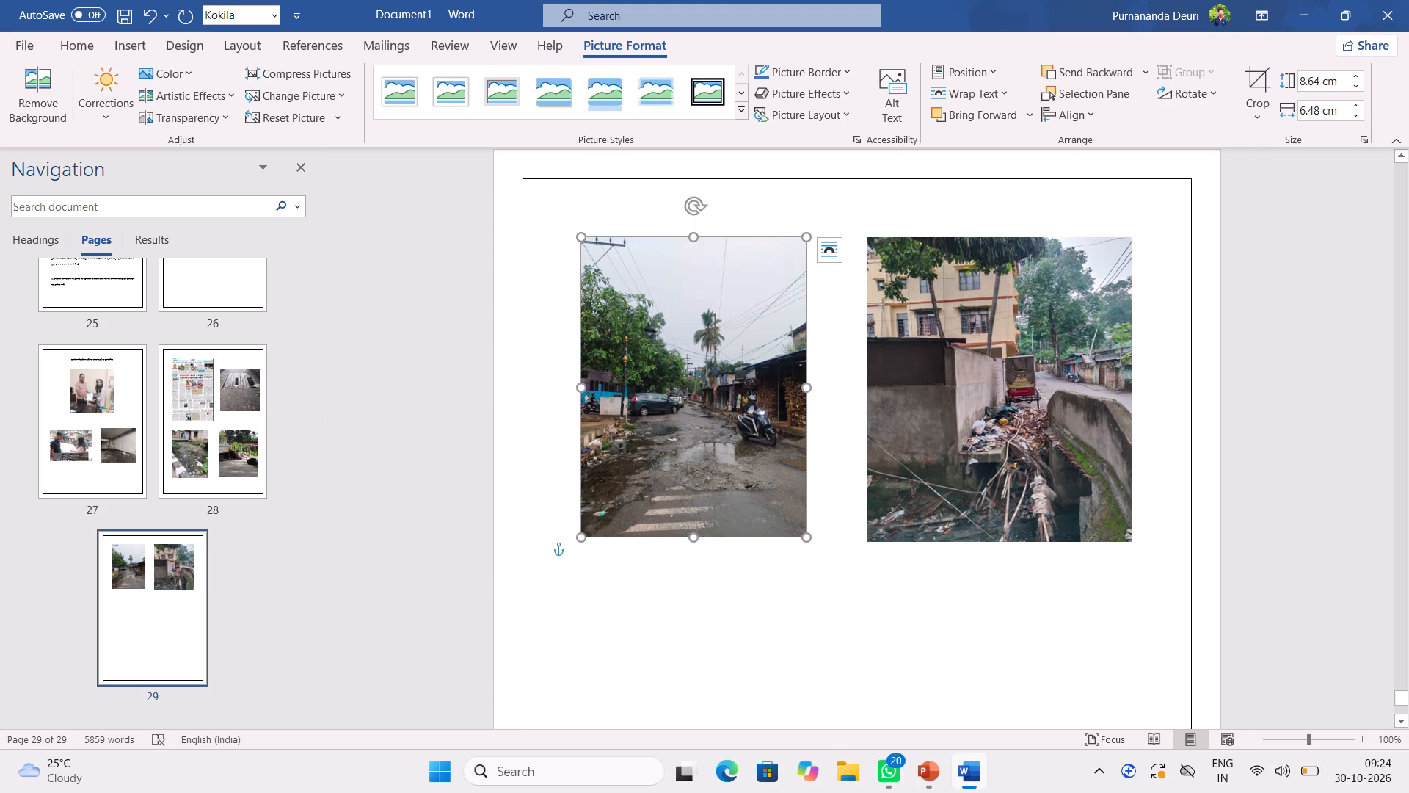
left_click(946, 499)
left_click_drag(867, 545, 875, 525)
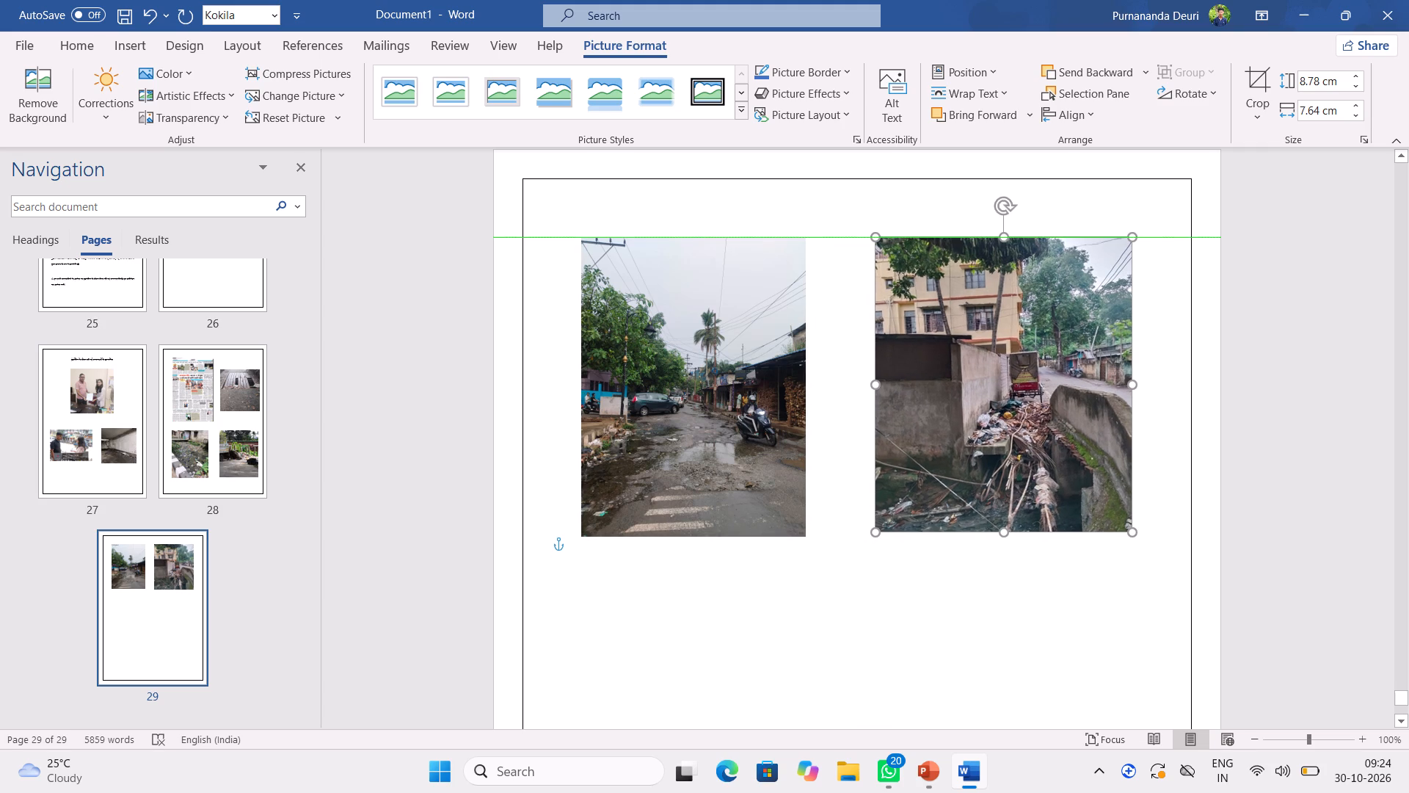
Nudge and resize the canal photo to about 8.61 cm high by 7.49 cm wide, matching the street photo's top and bottom edges.
left_click_drag(875, 525, 875, 530)
left_click_drag(966, 466, 969, 466)
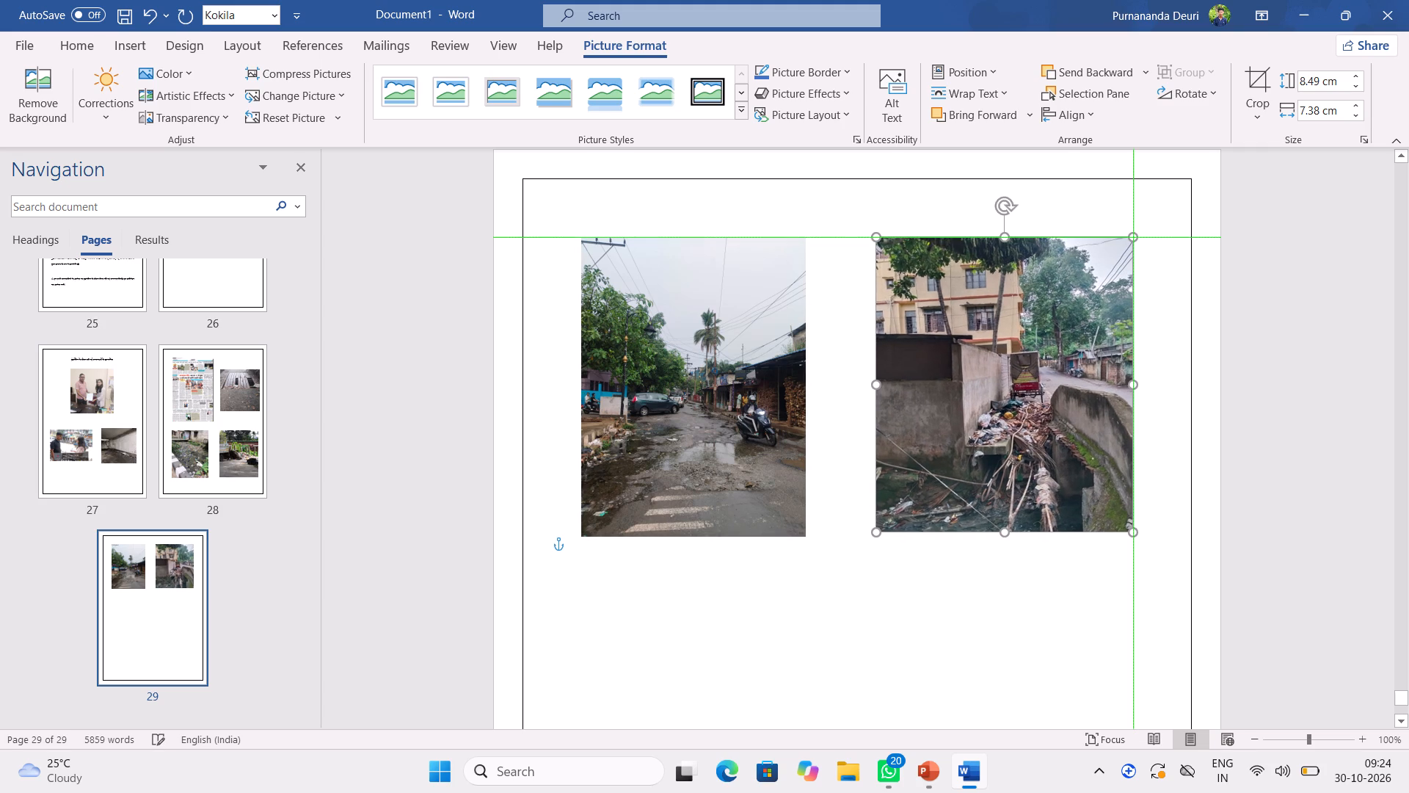
left_click_drag(969, 466, 973, 466)
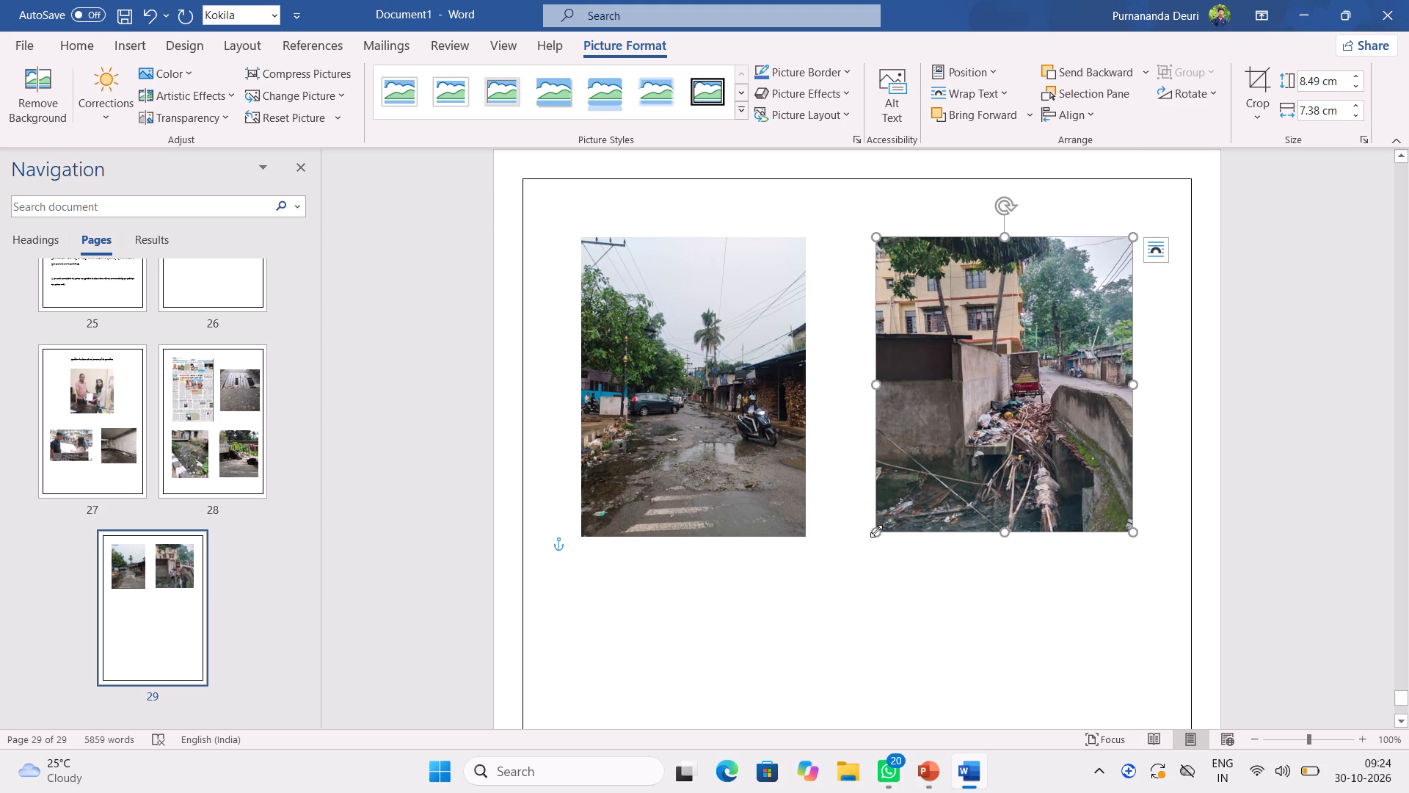
left_click(876, 531)
left_click(807, 546)
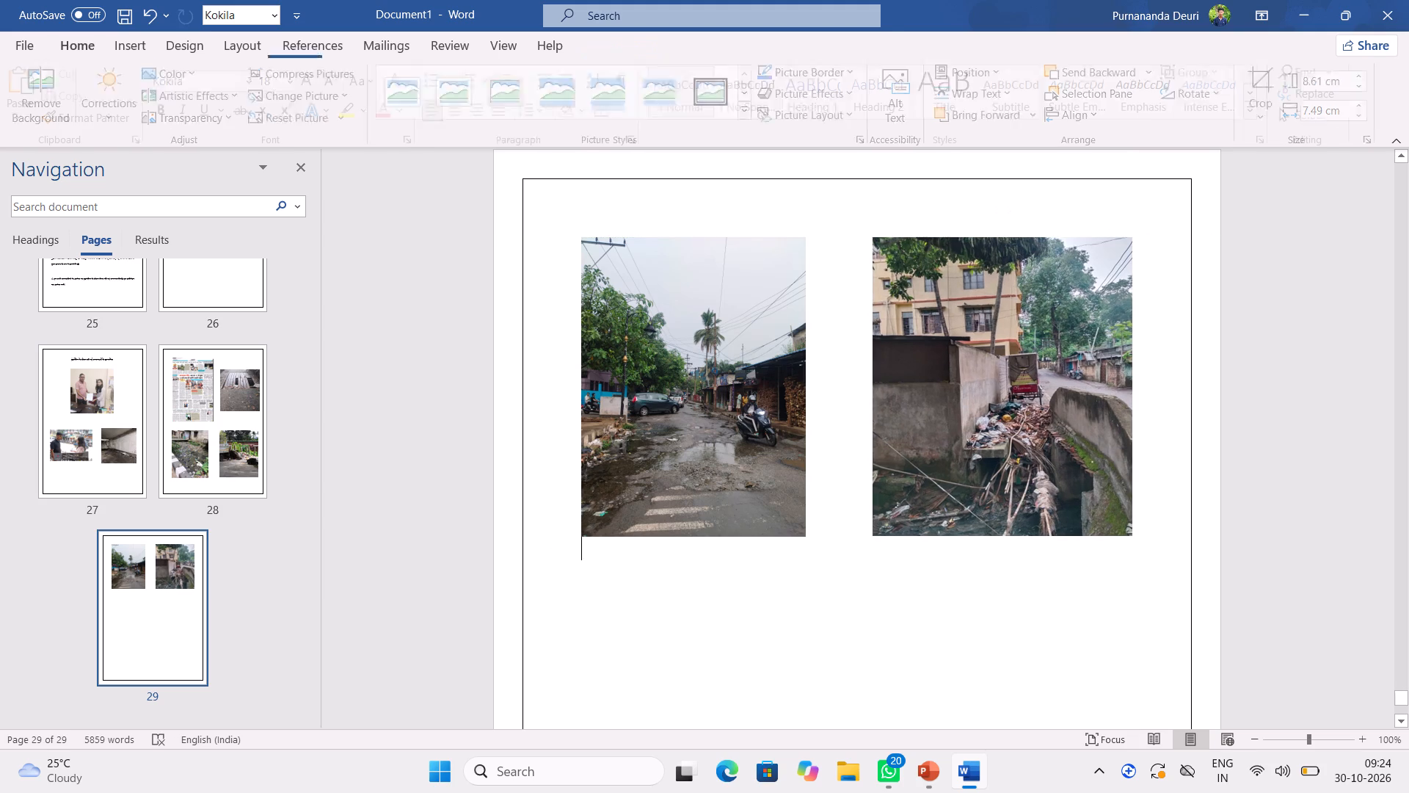
Insert the picture "WhatsApp Image 2026-10-30 at 05.38.25 I" from Downloads below the two photos on page 29.
scroll(962, 588, "down", 1)
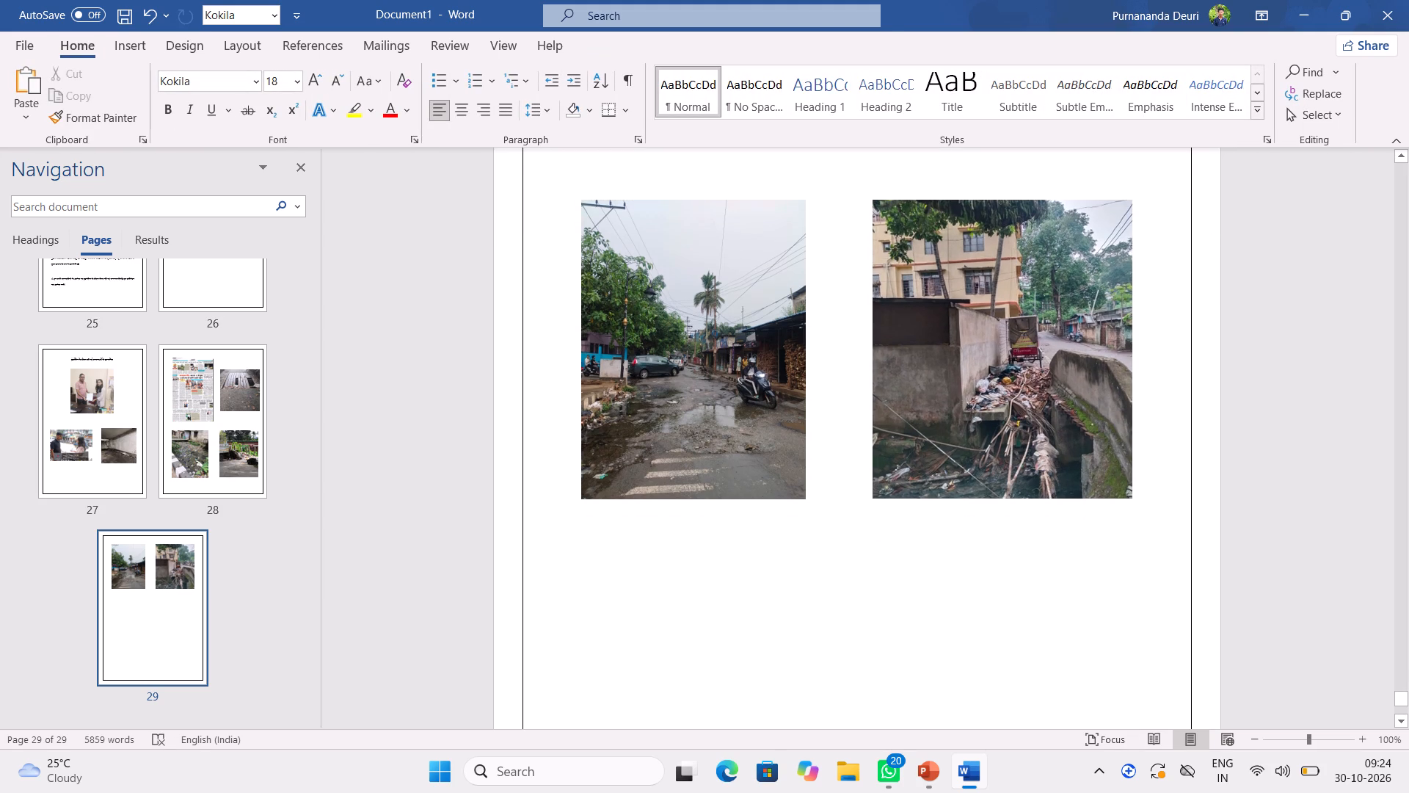
left_click(136, 48)
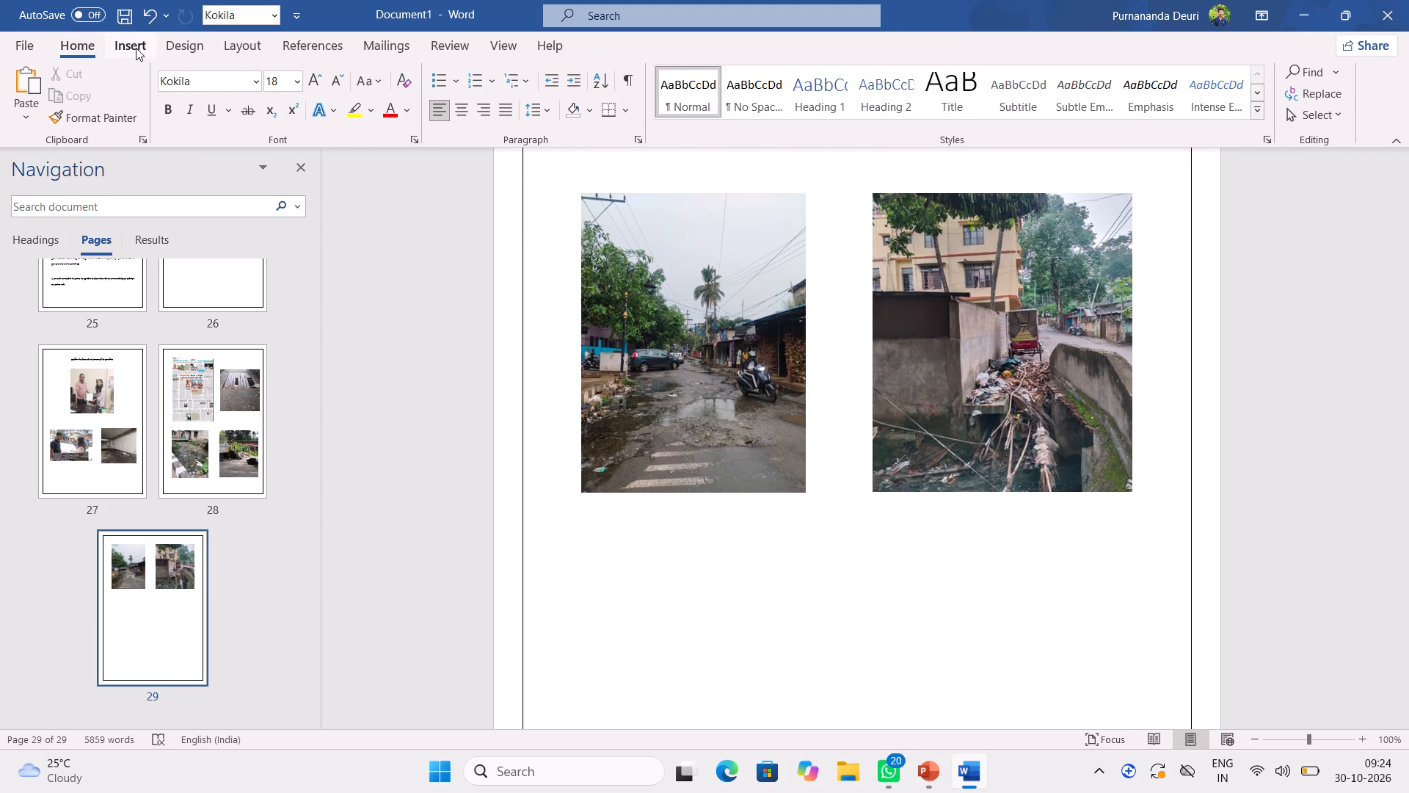
left_click(200, 84)
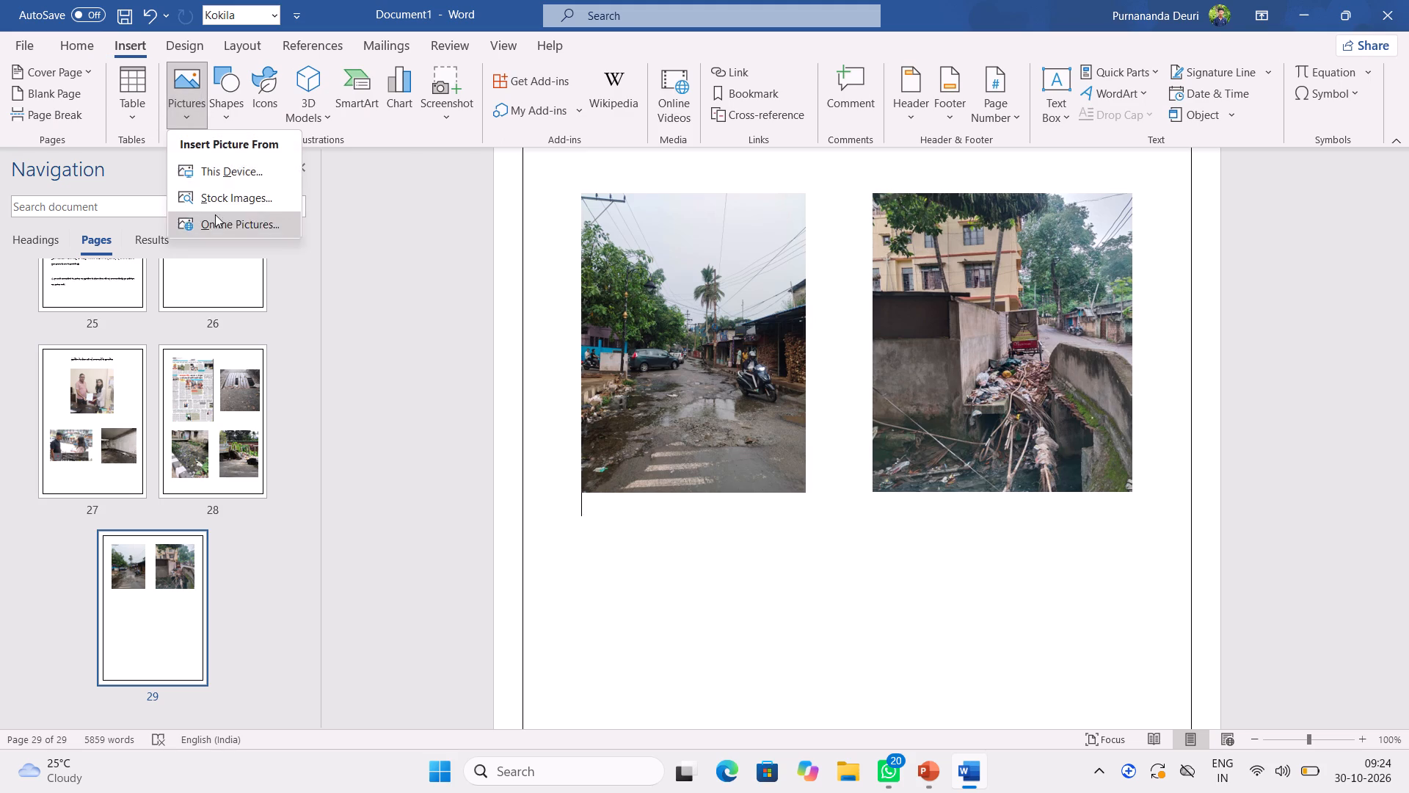
left_click(238, 158)
left_click(238, 167)
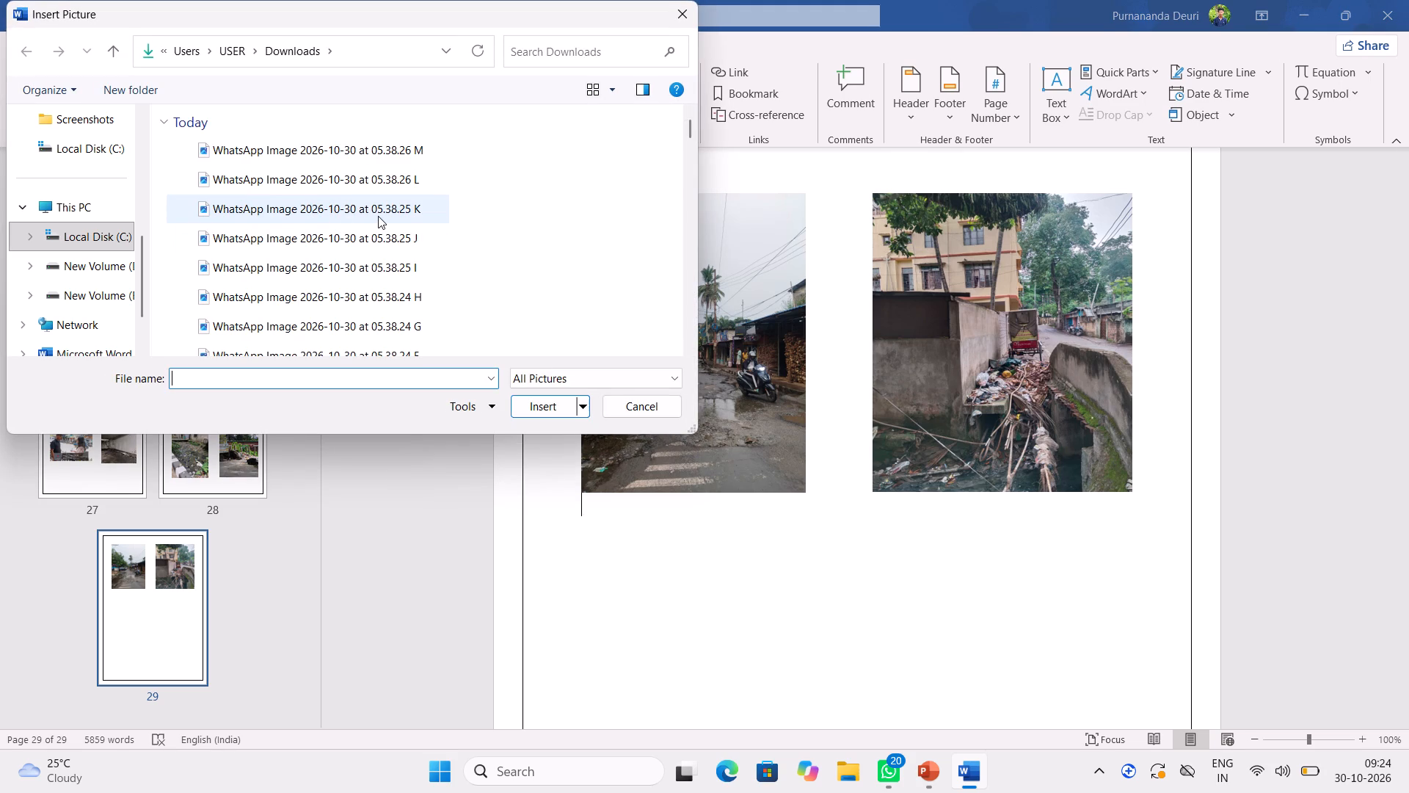
left_click(378, 216)
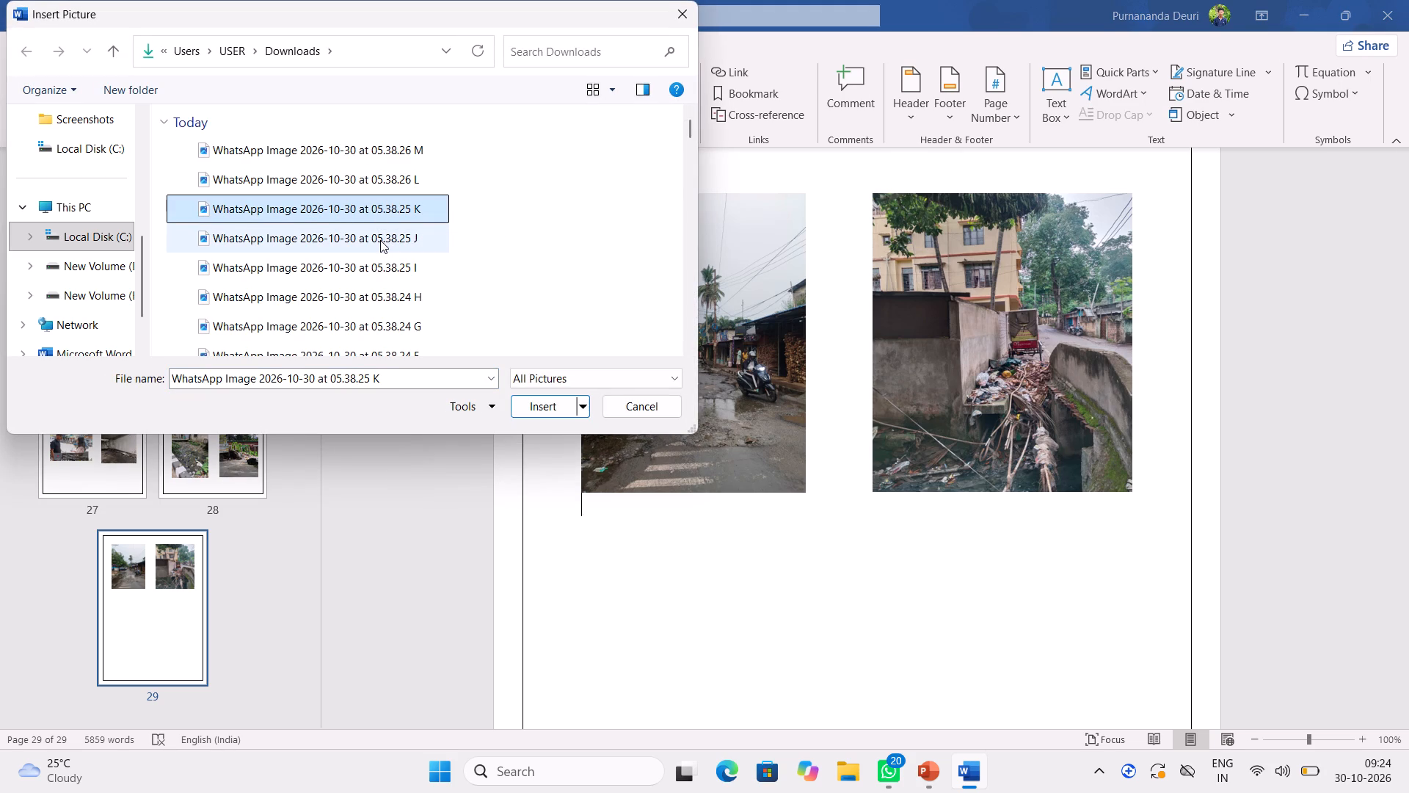
left_click(380, 240)
left_click(397, 257)
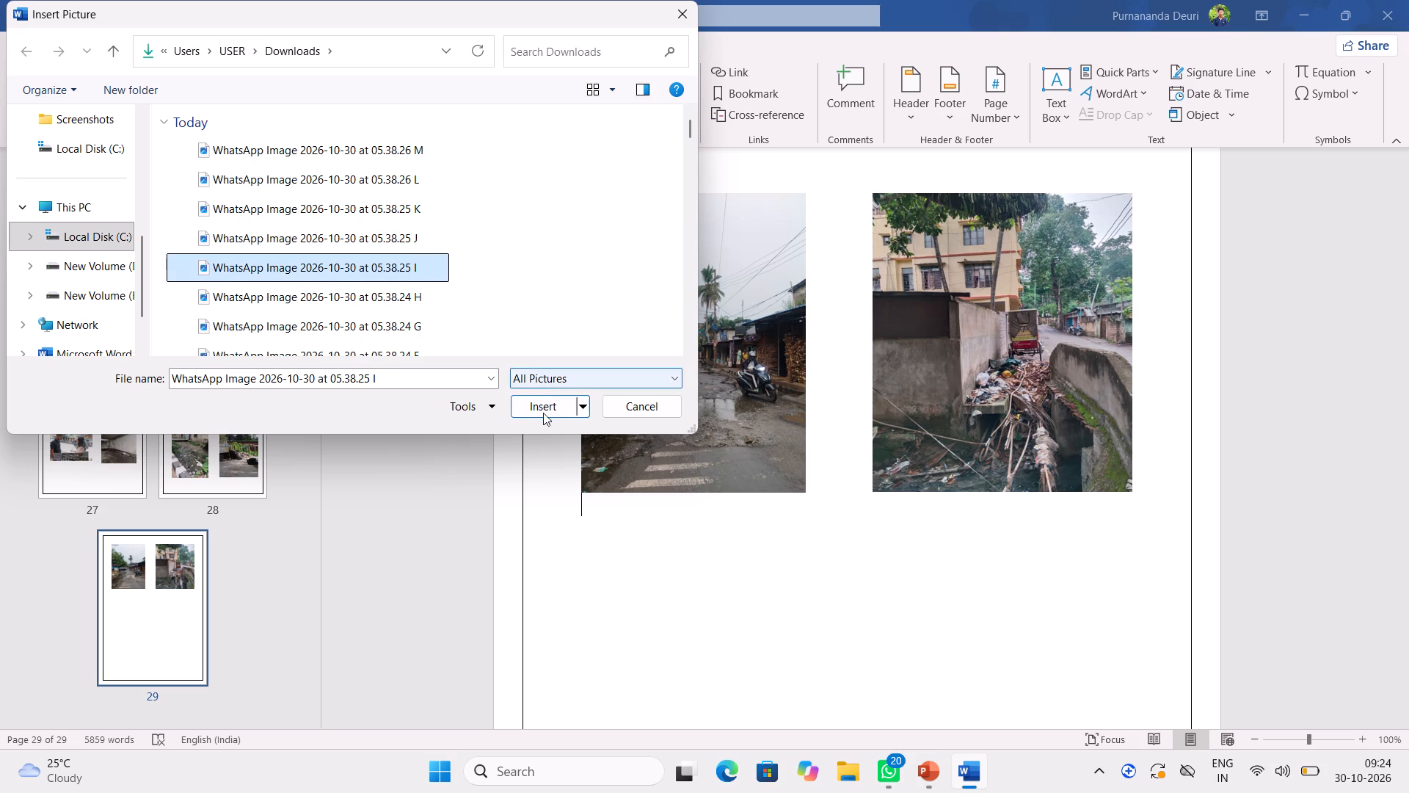
left_click(542, 415)
Set the parking photo's text wrapping to Top and Bottom and open its detailed layout settings.
scroll(775, 371, "down", 4)
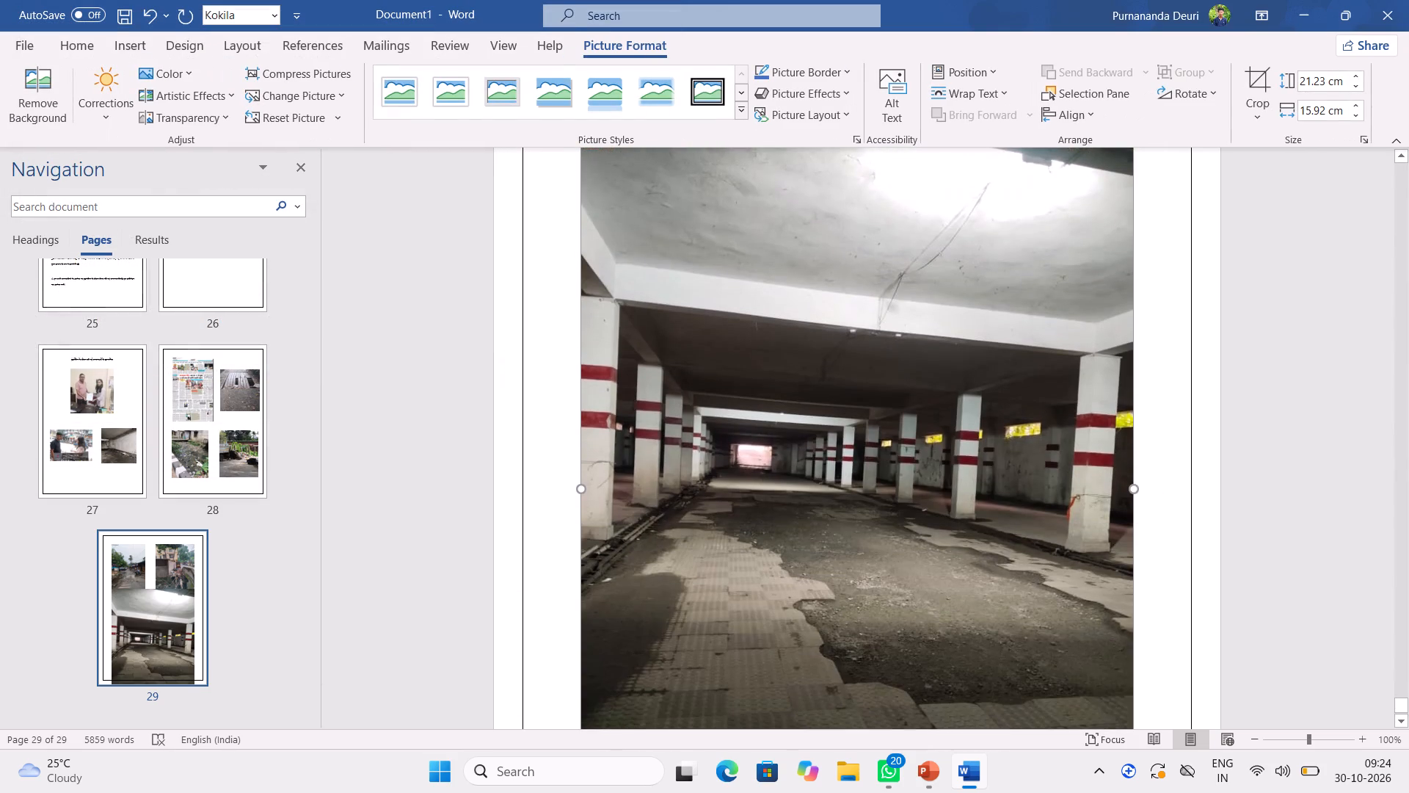
scroll(777, 371, "down", 6)
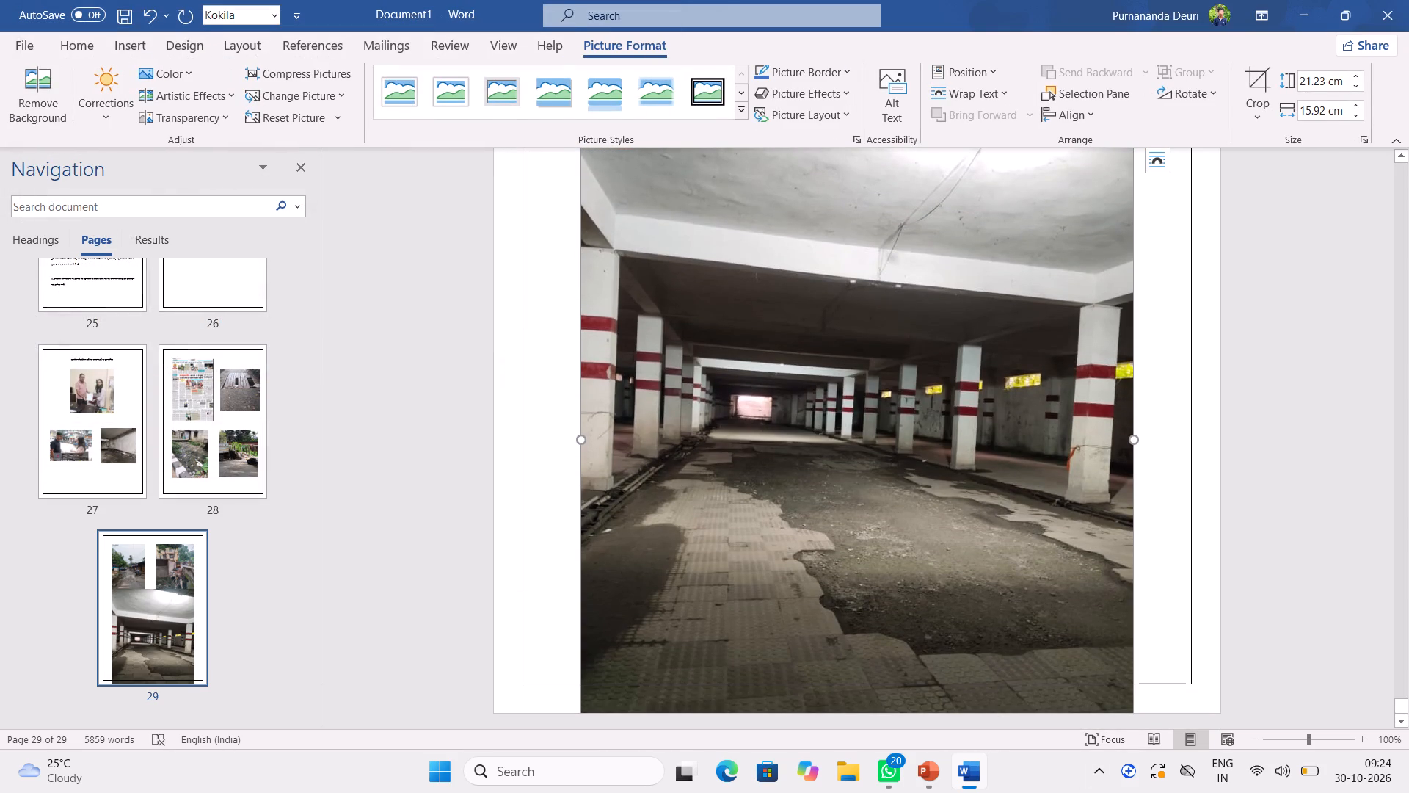
left_click(1155, 155)
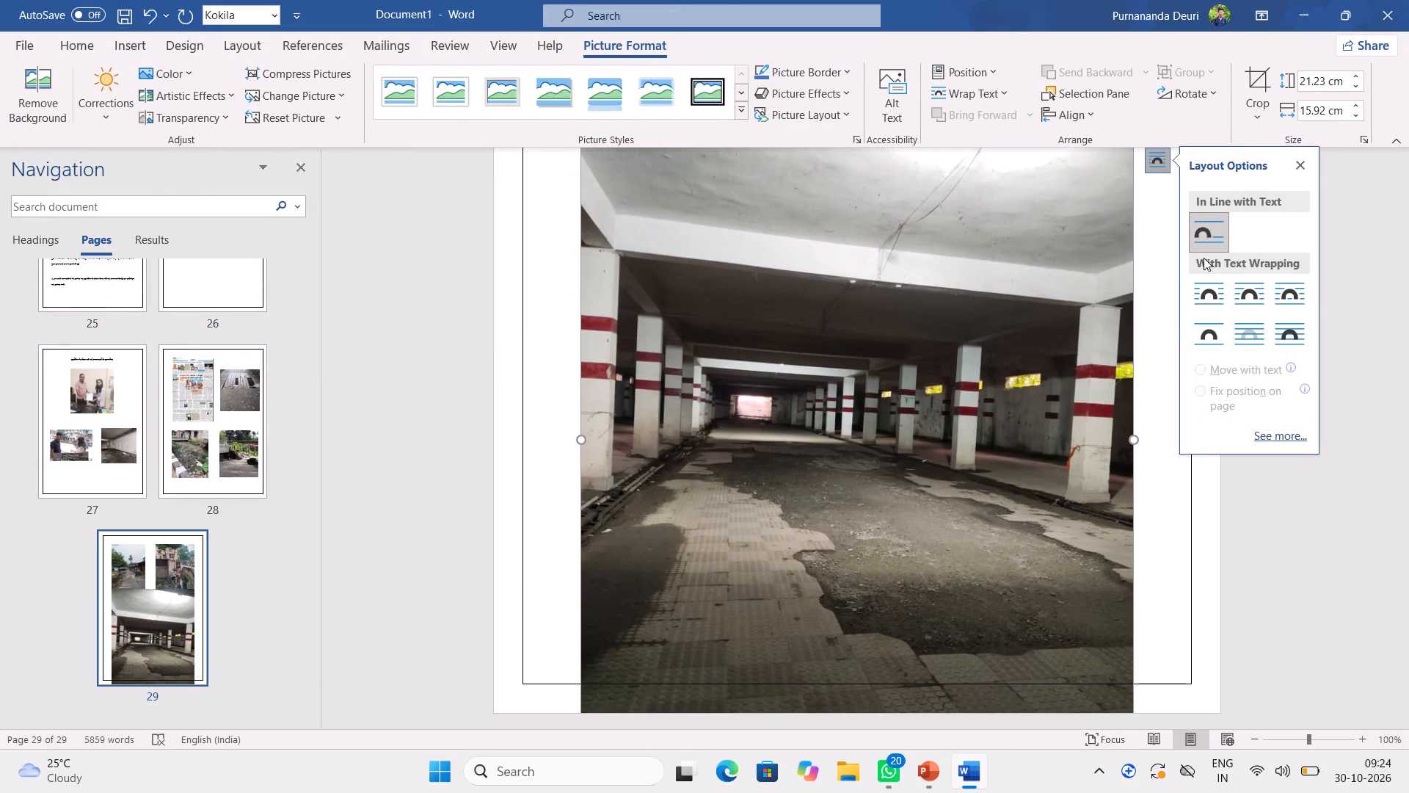
left_click(1200, 336)
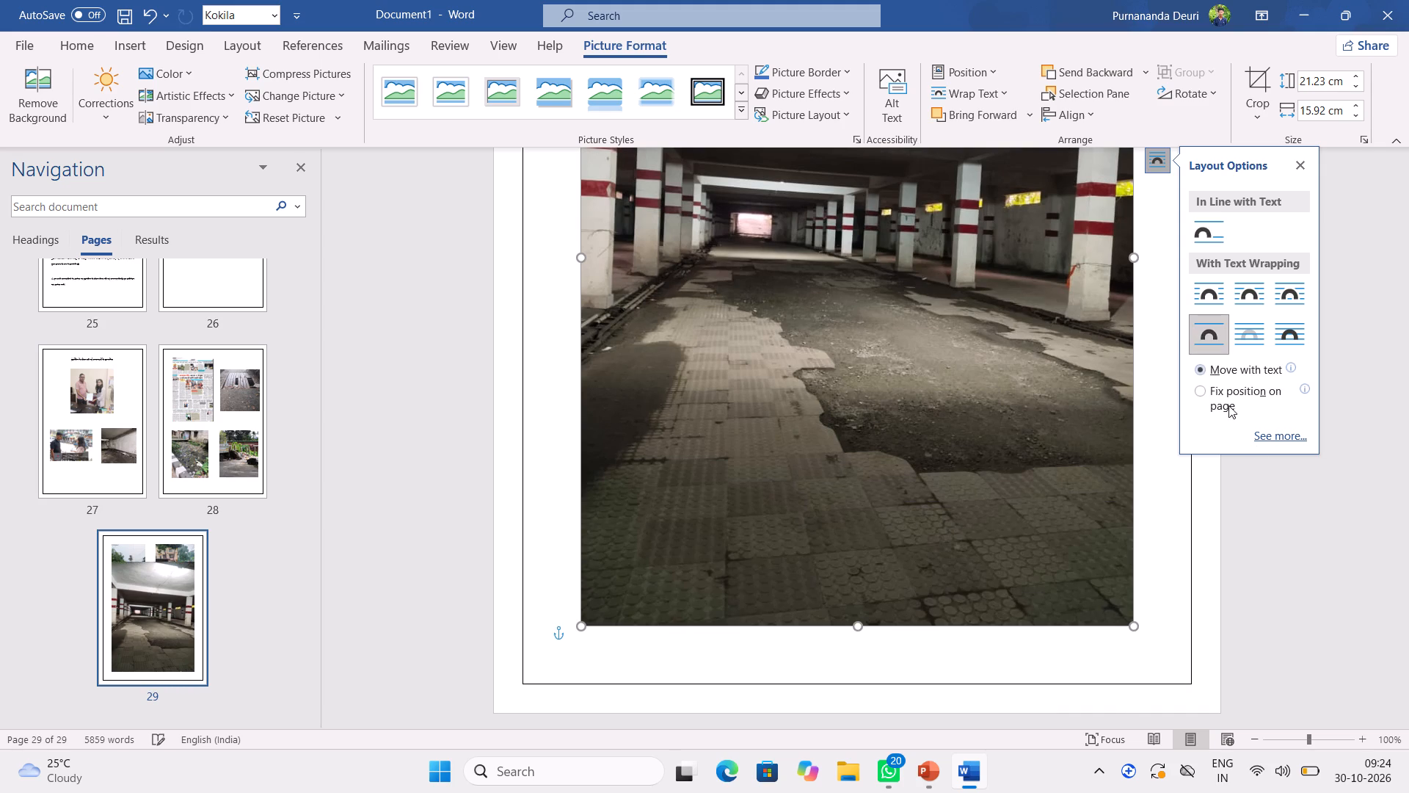
left_click(1274, 435)
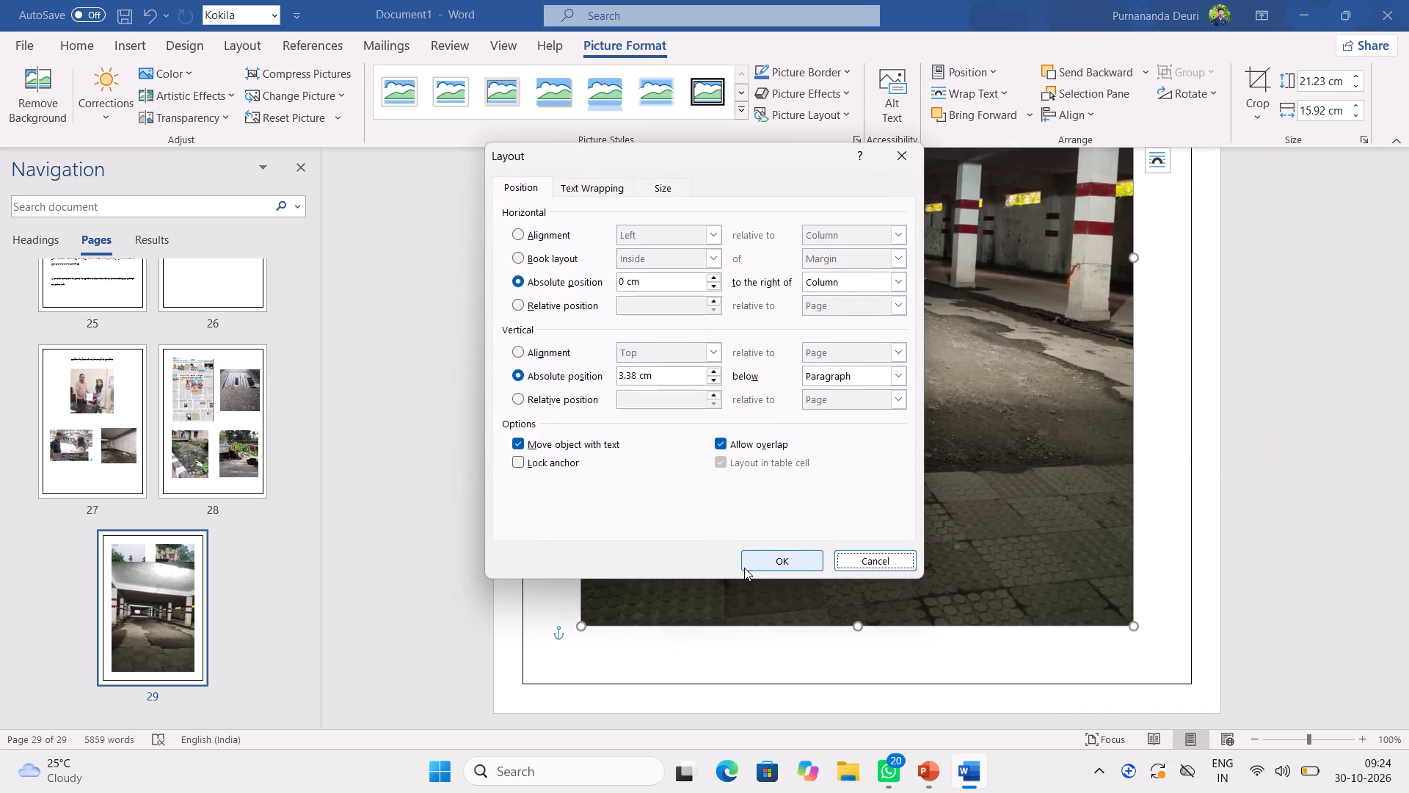
Accept the underground parking photo's layout on page 29 and scale it down to fit below the street photo.
left_click(750, 565)
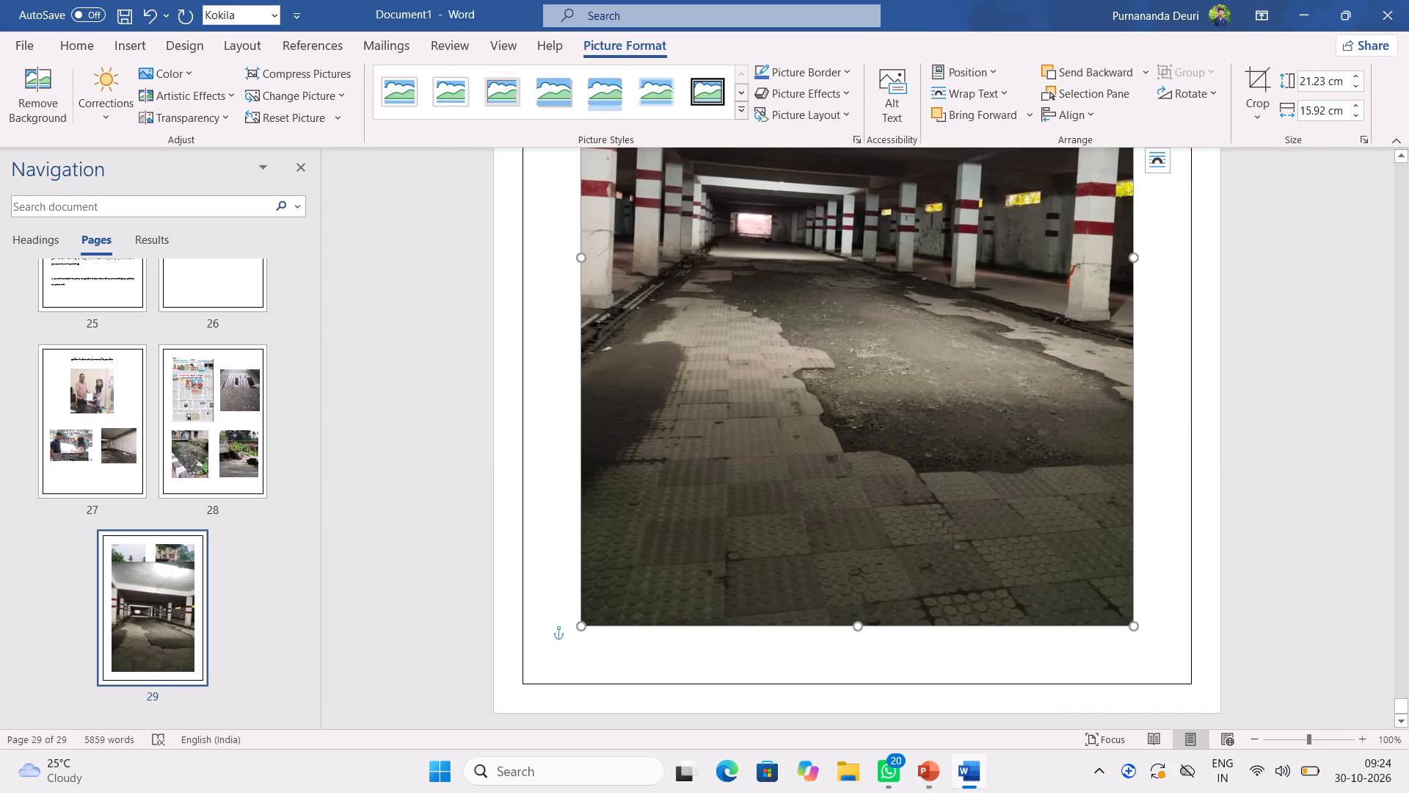
left_click_drag(1135, 626, 936, 316)
scroll(967, 387, "up", 1)
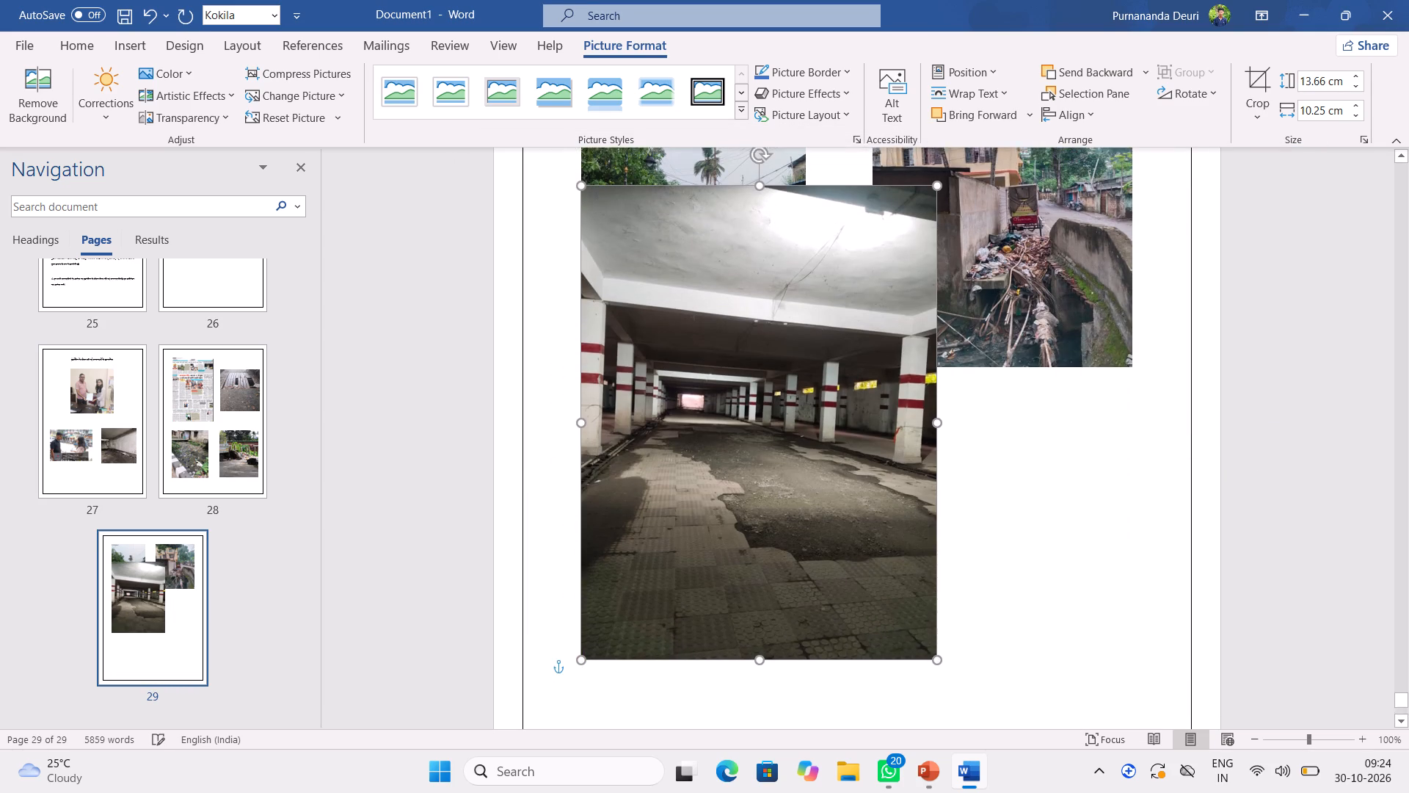
scroll(747, 325, "up", 3)
left_click_drag(578, 325, 578, 325)
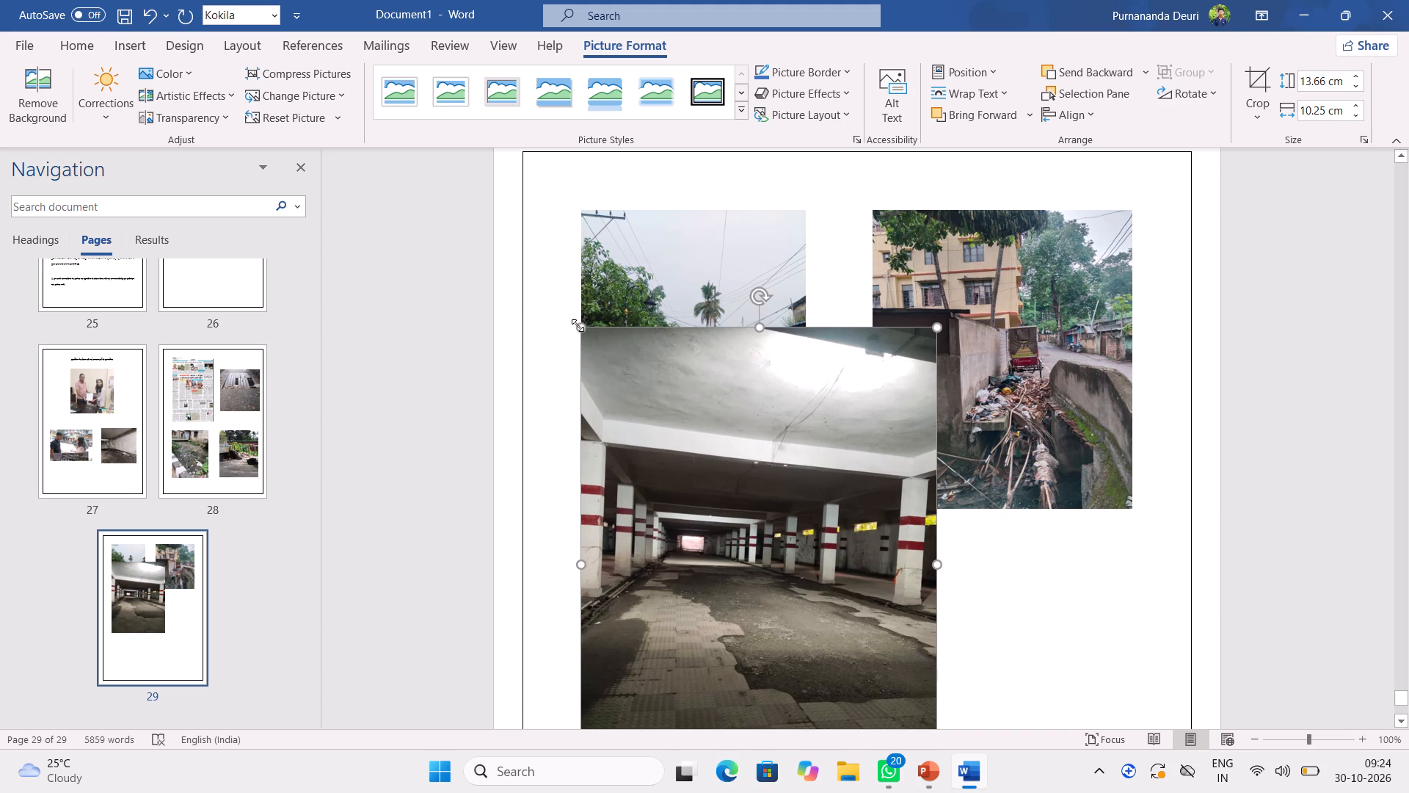
left_click_drag(578, 325, 671, 604)
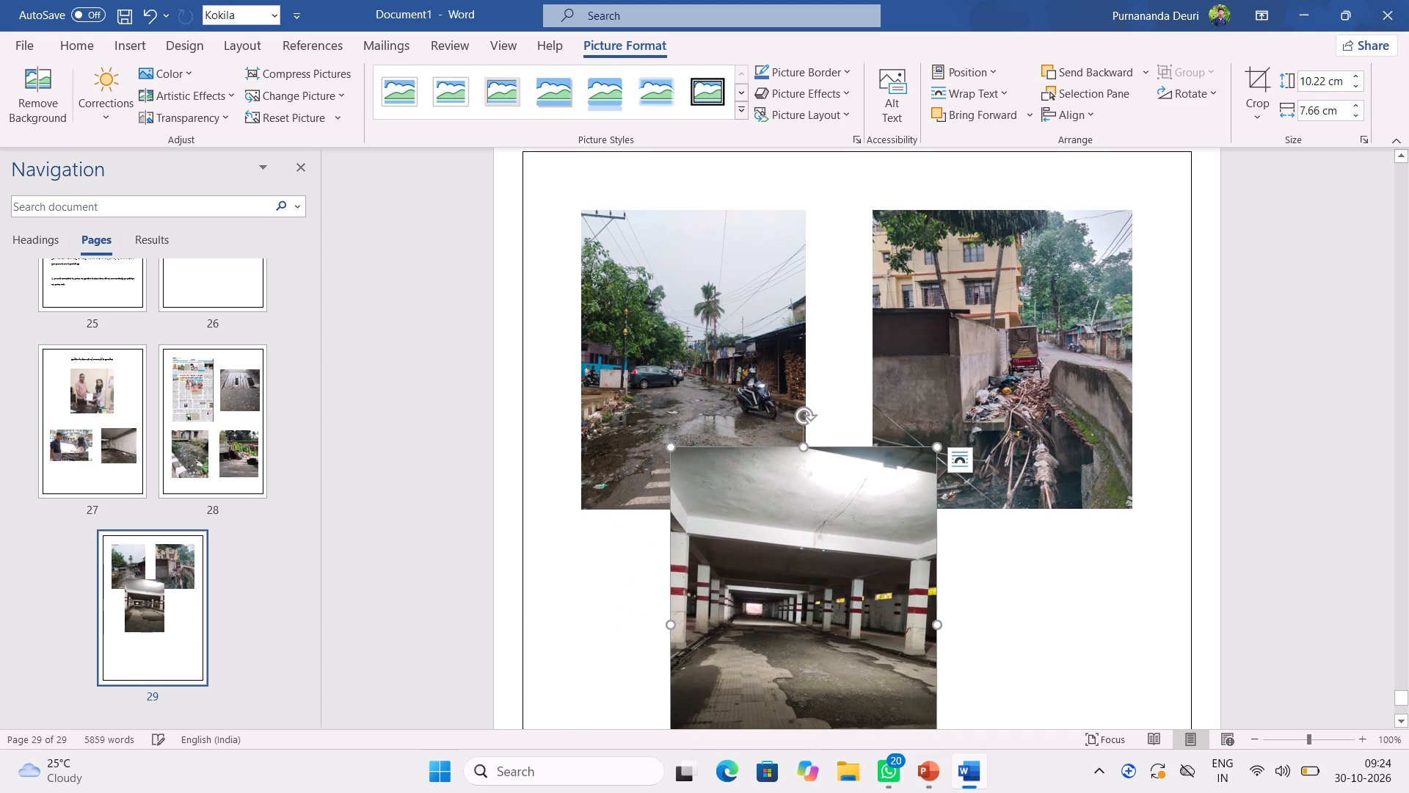
left_click_drag(937, 447, 895, 497)
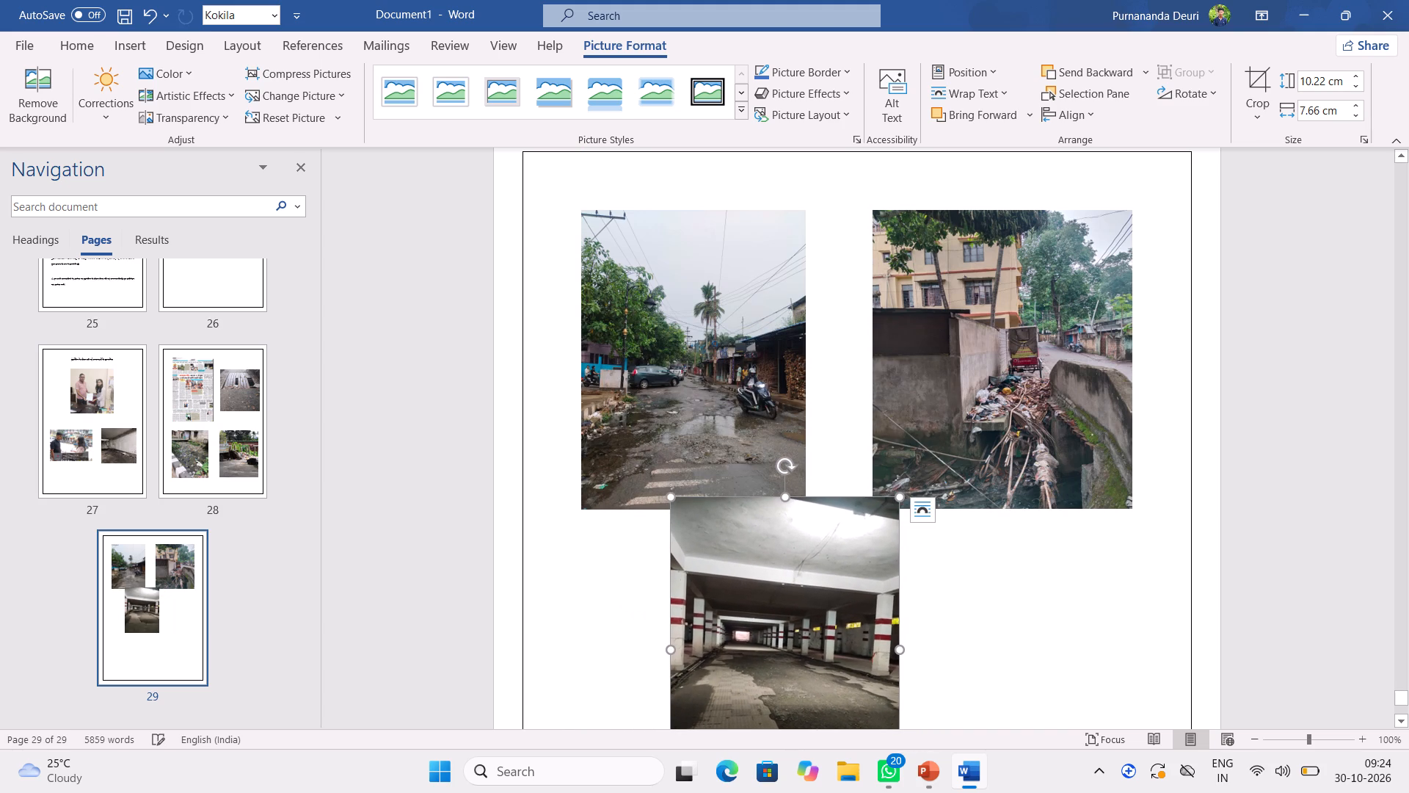
Move the underground parking photo below the wet street photo on page 29, aligning their left edges with a clear gap between them.
scroll(869, 427, "down", 7)
left_click_drag(795, 416, 700, 471)
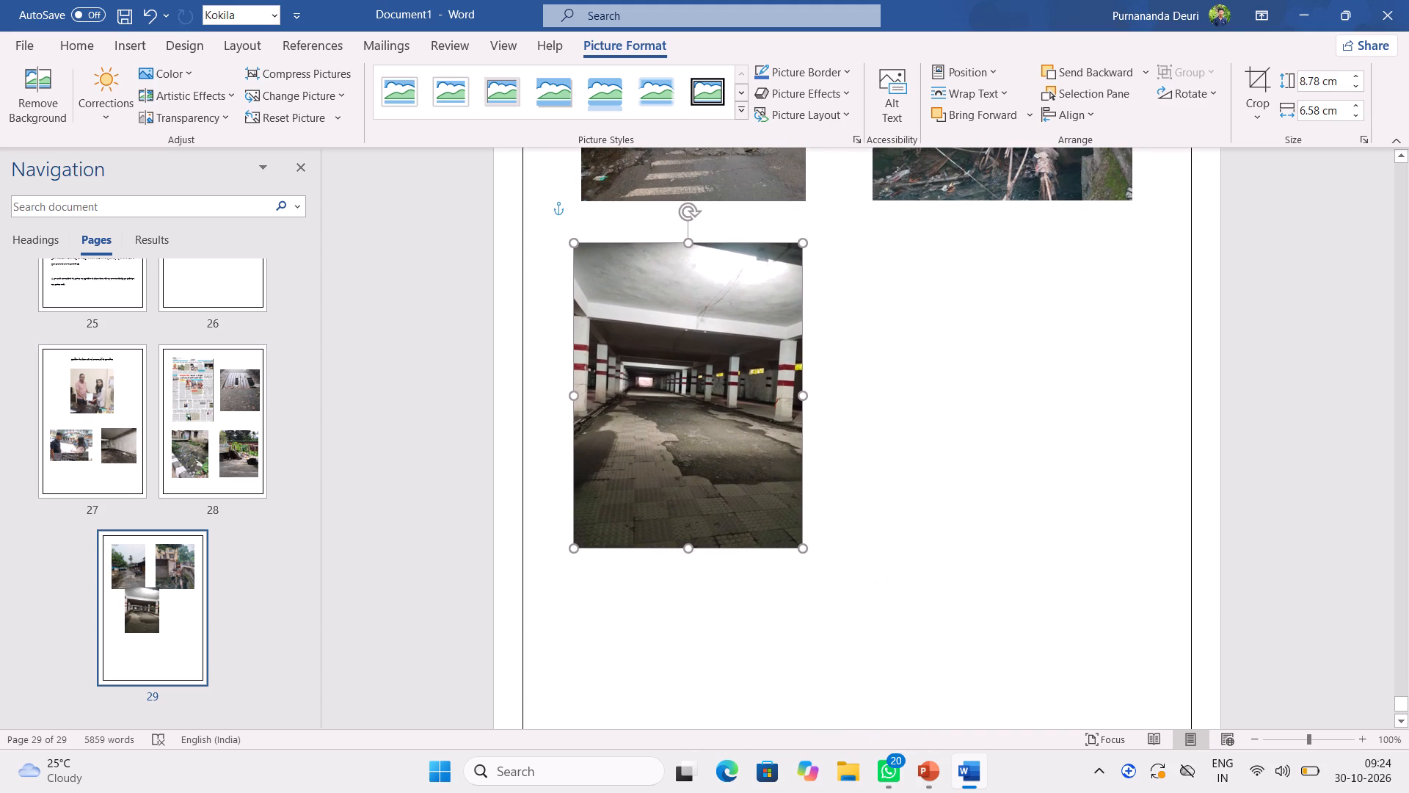
left_click_drag(700, 471, 707, 472)
scroll(1080, 514, "down", 3)
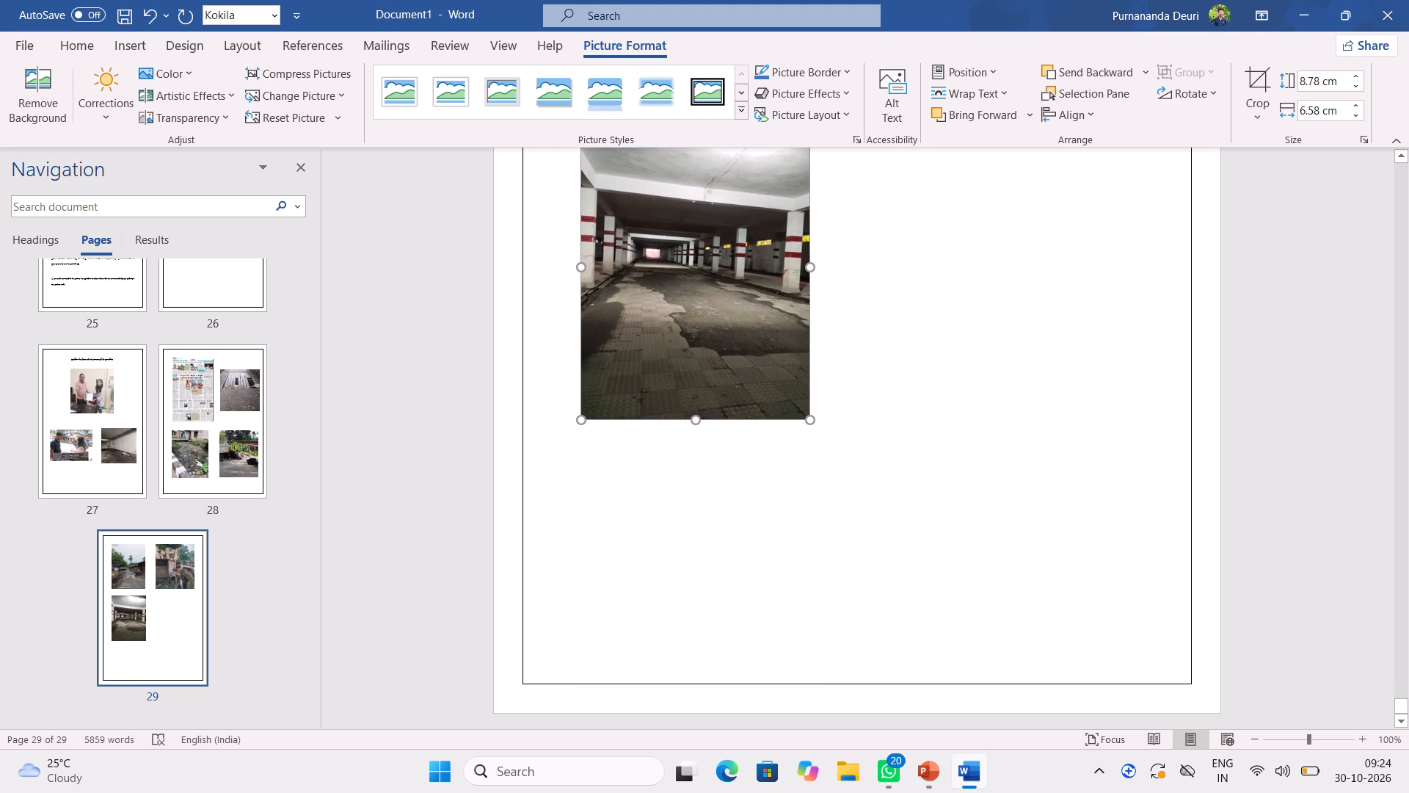
left_click_drag(631, 335, 632, 377)
scroll(1024, 396, "up", 2)
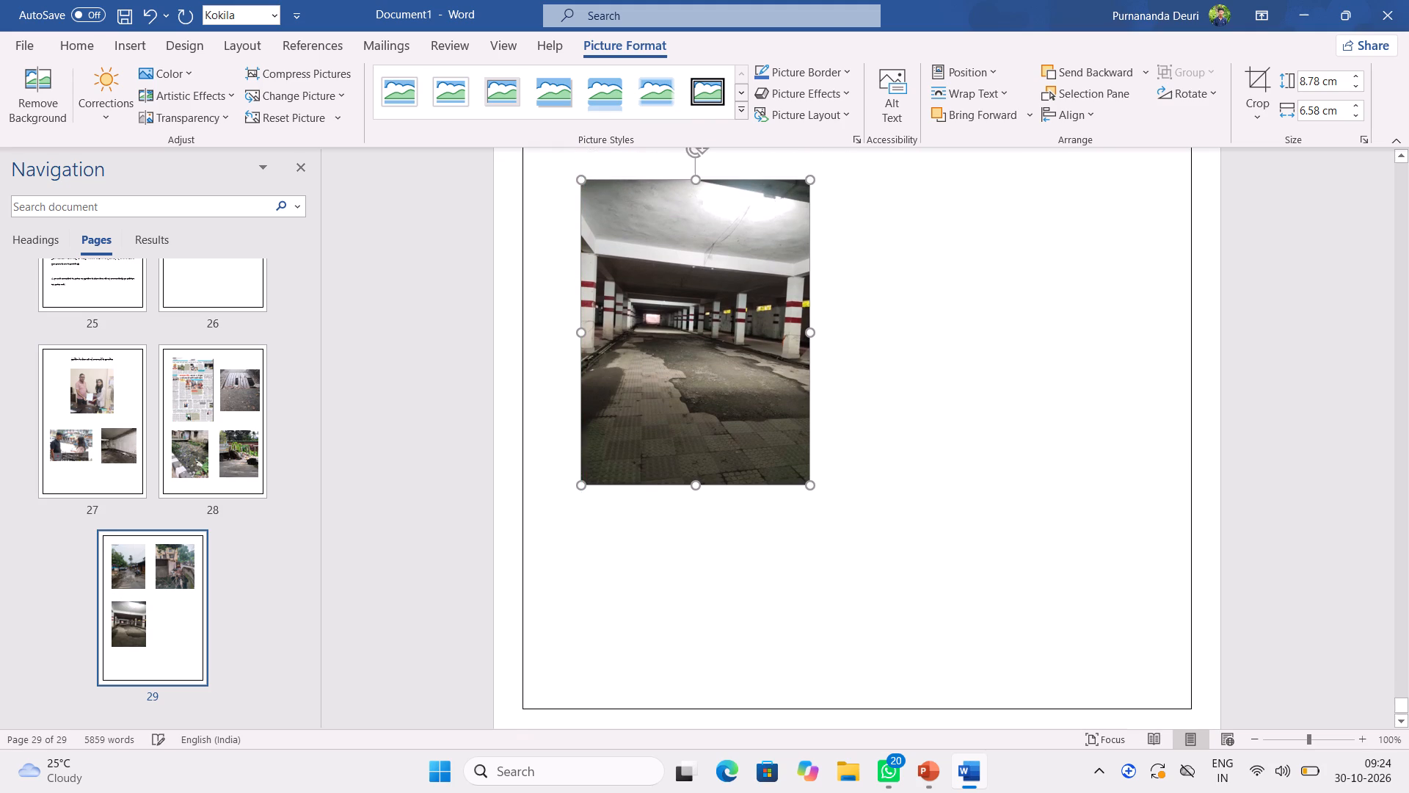
scroll(1024, 396, "up", 6)
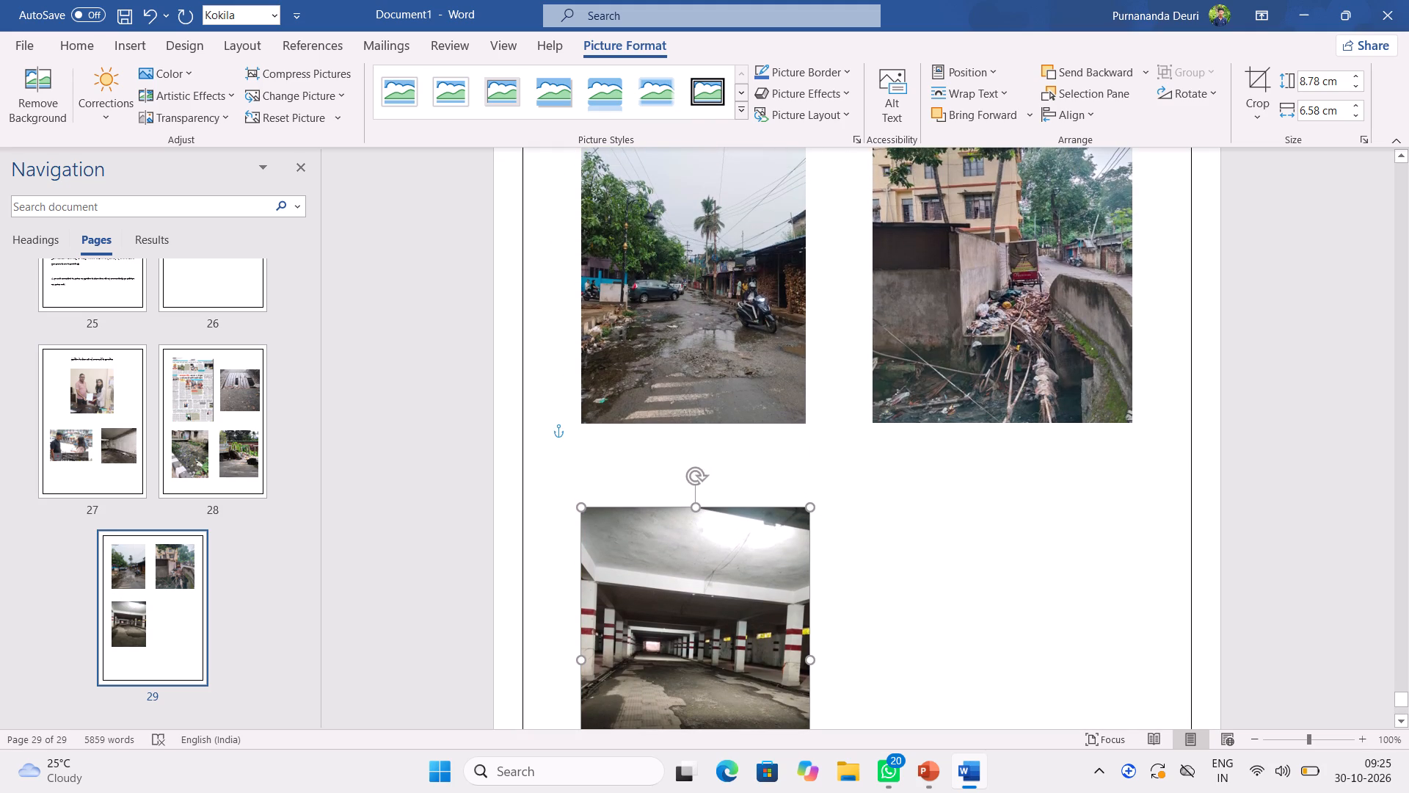
Insert the picture WhatsApp Image 2026-10-30 at 05.38.24 H from Downloads into the blank area of page 29.
left_click(938, 491)
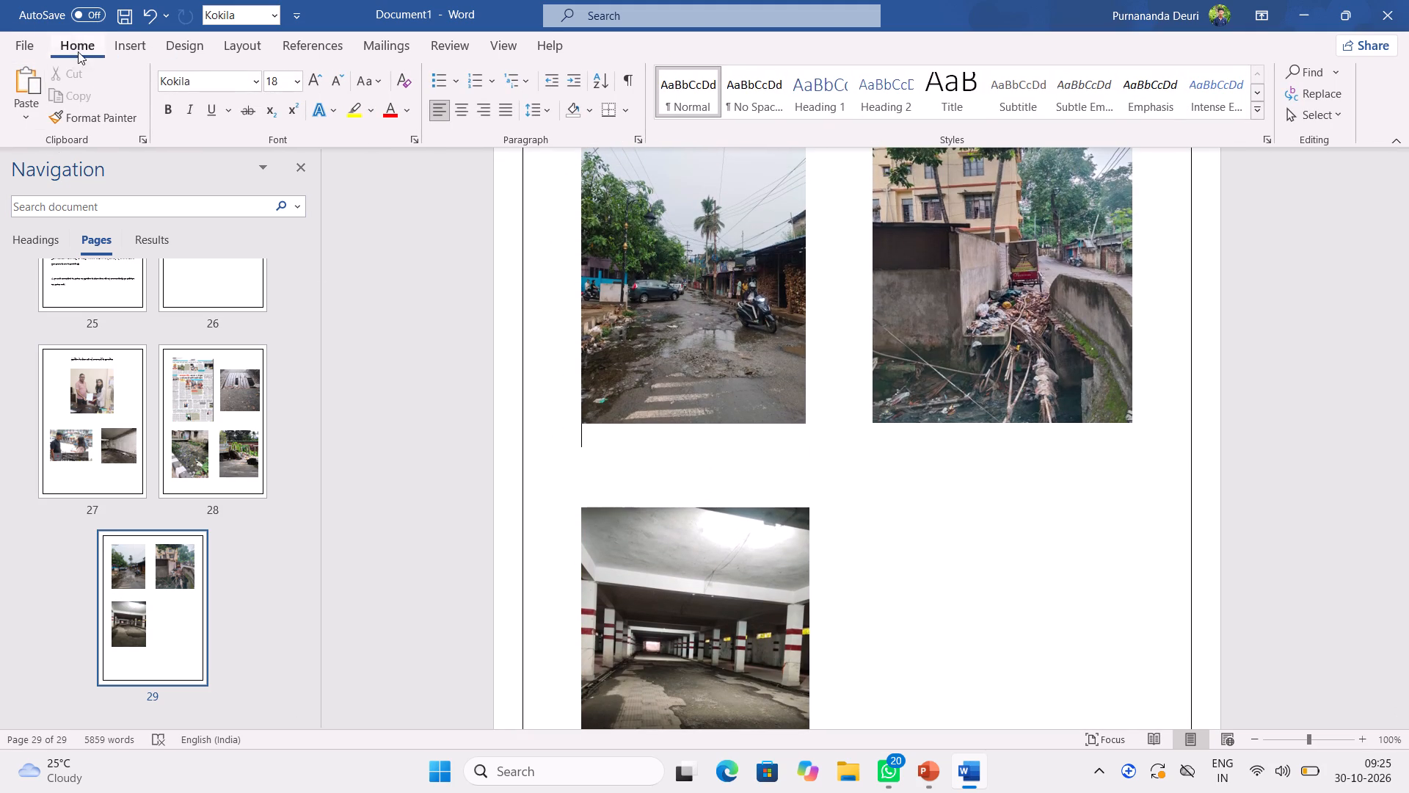
left_click(134, 46)
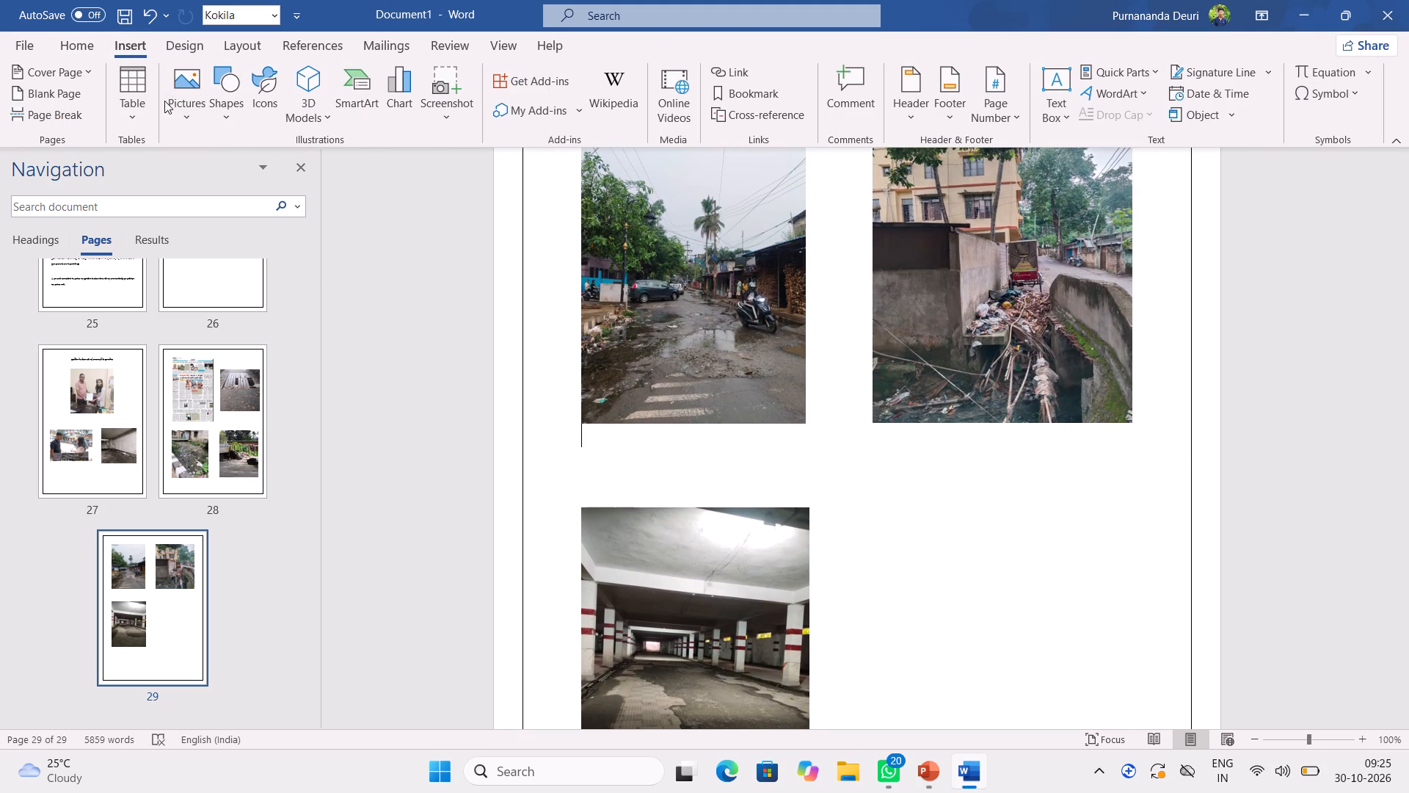
left_click(187, 93)
left_click(239, 173)
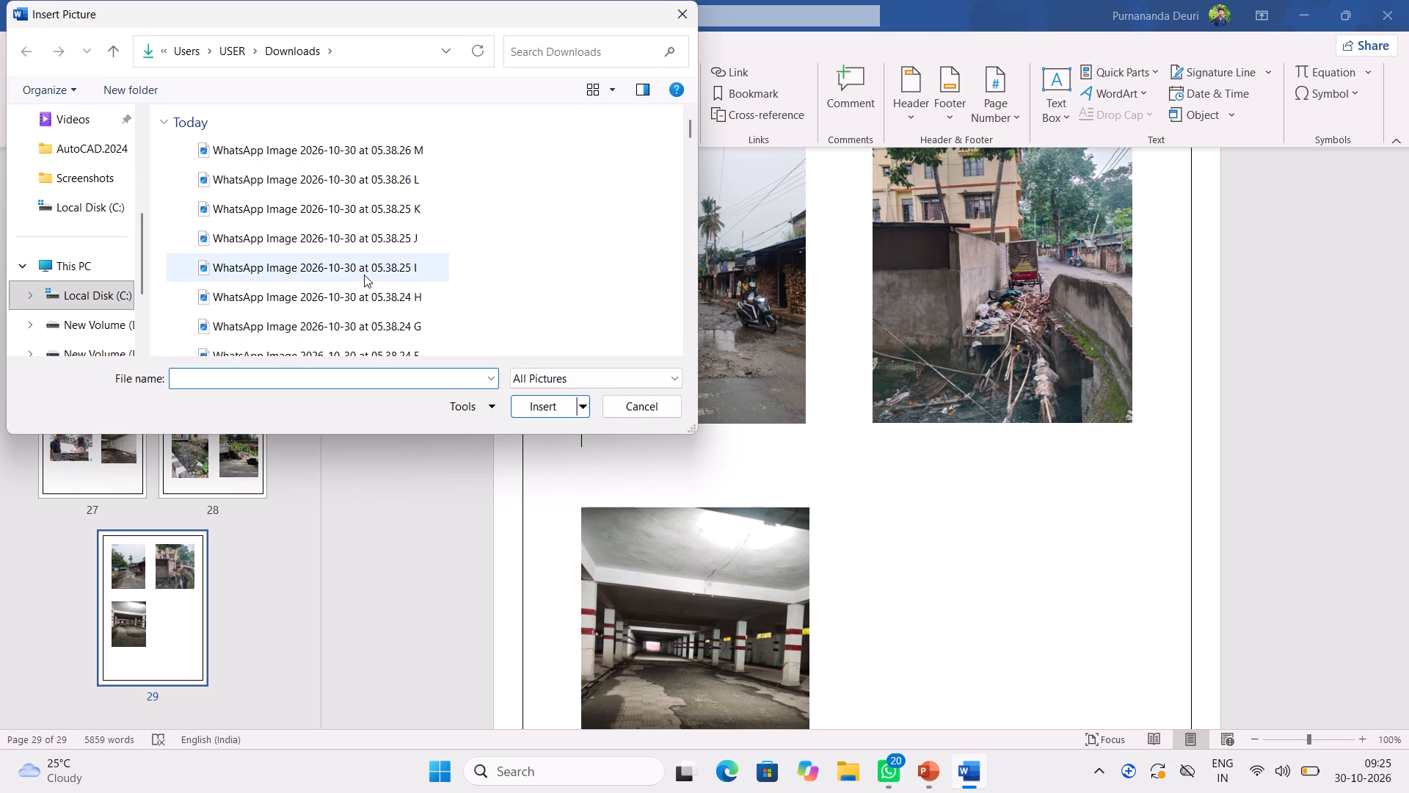
left_click(370, 292)
left_click(545, 404)
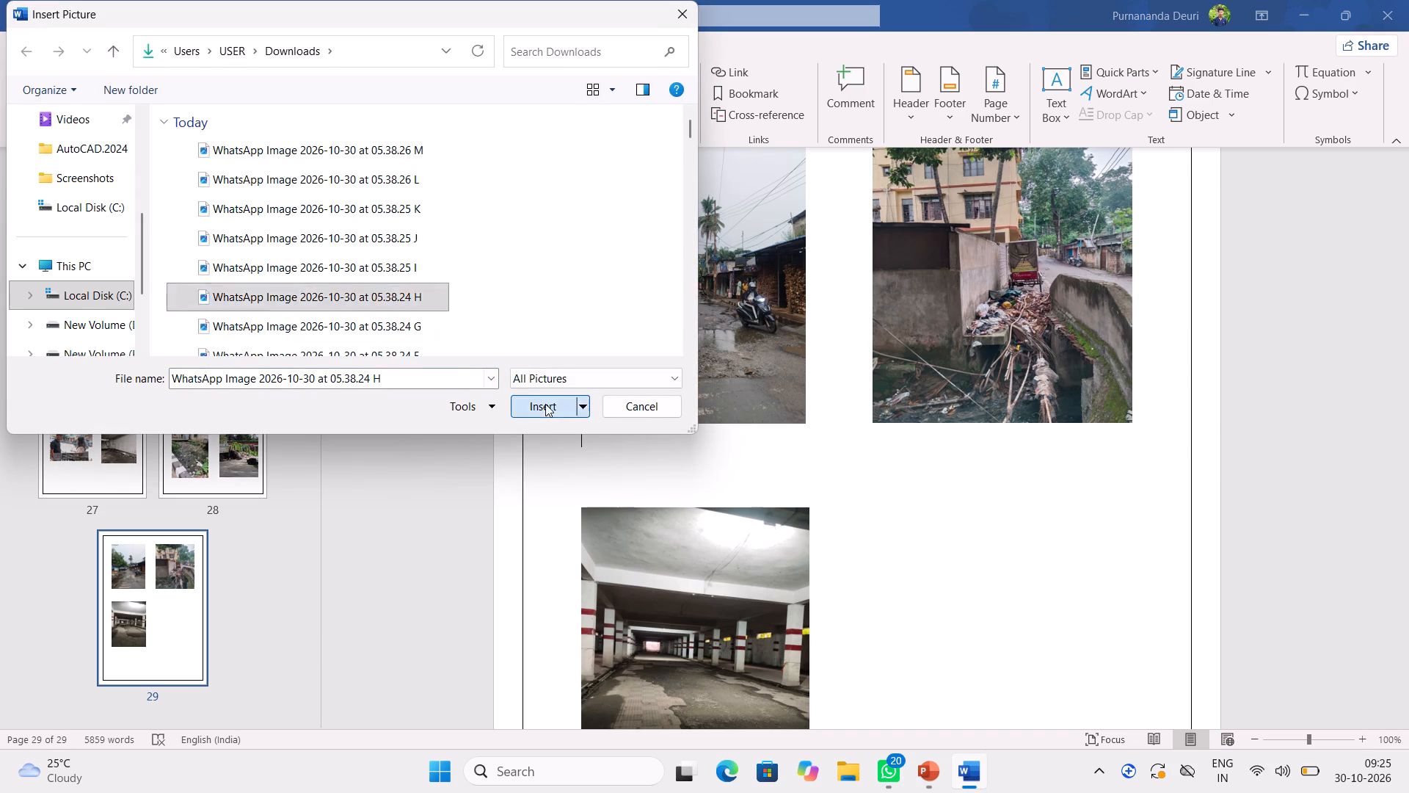
Set the inserted roadside garbage photo's text wrapping to Top and Bottom and accept its detailed layout settings.
scroll(953, 544, "down", 4)
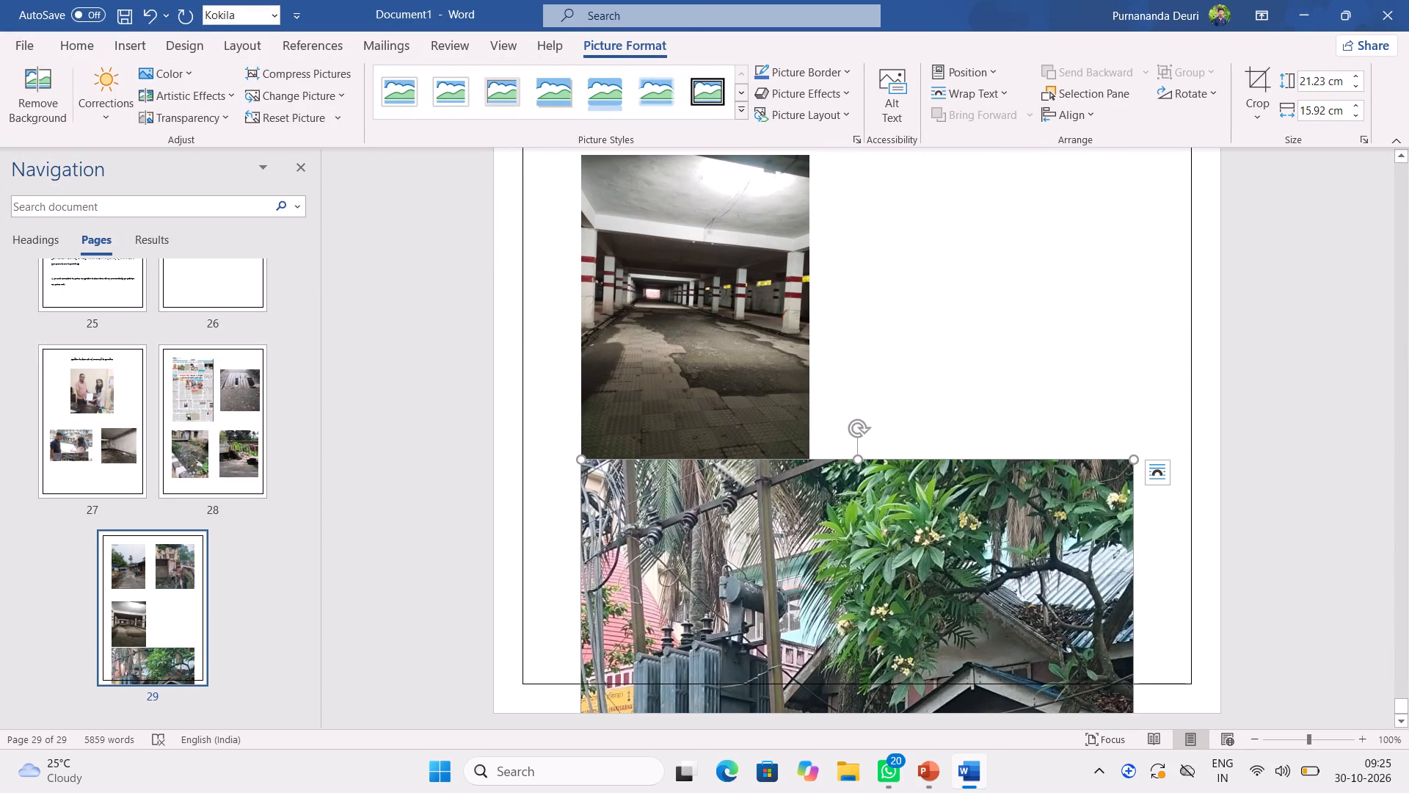
left_click(1149, 473)
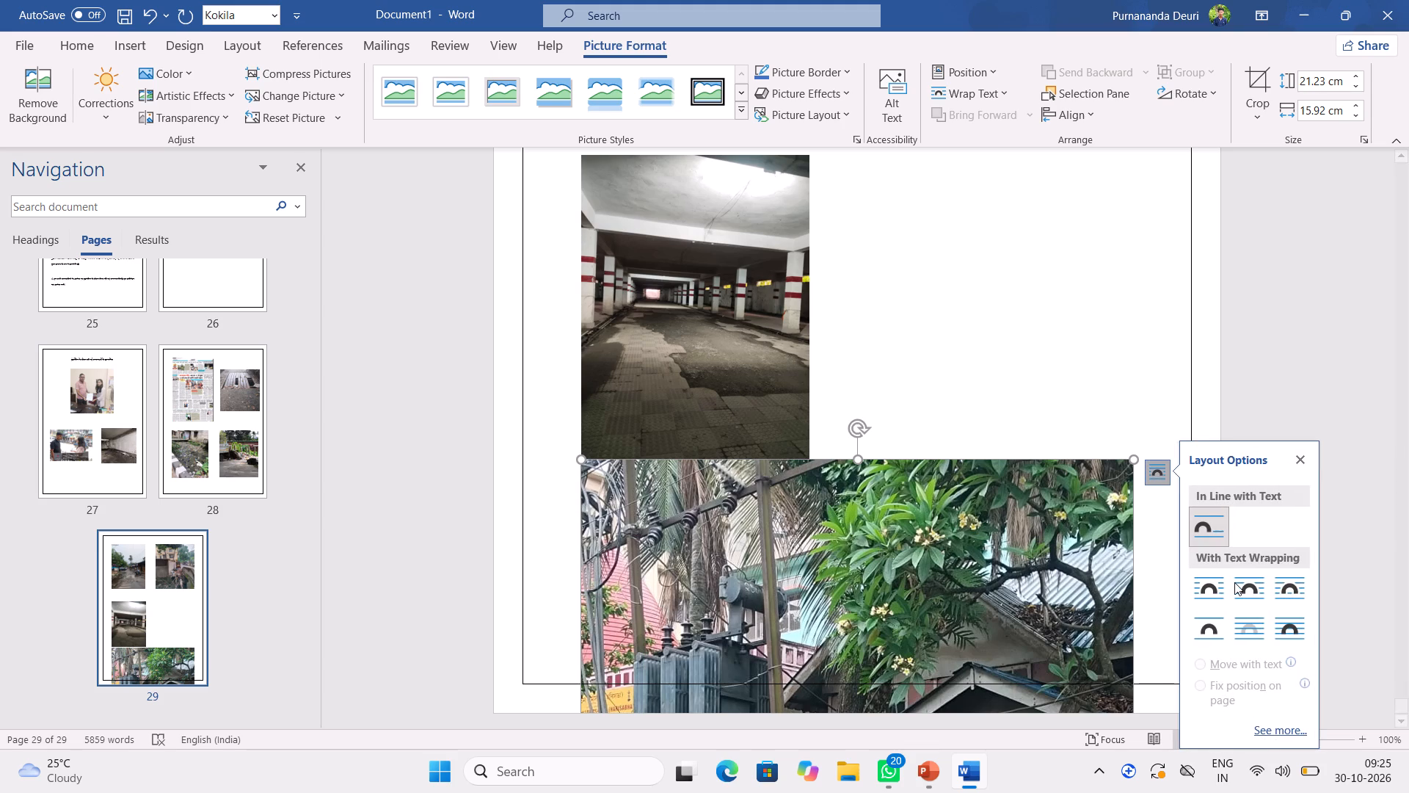
left_click(1212, 635)
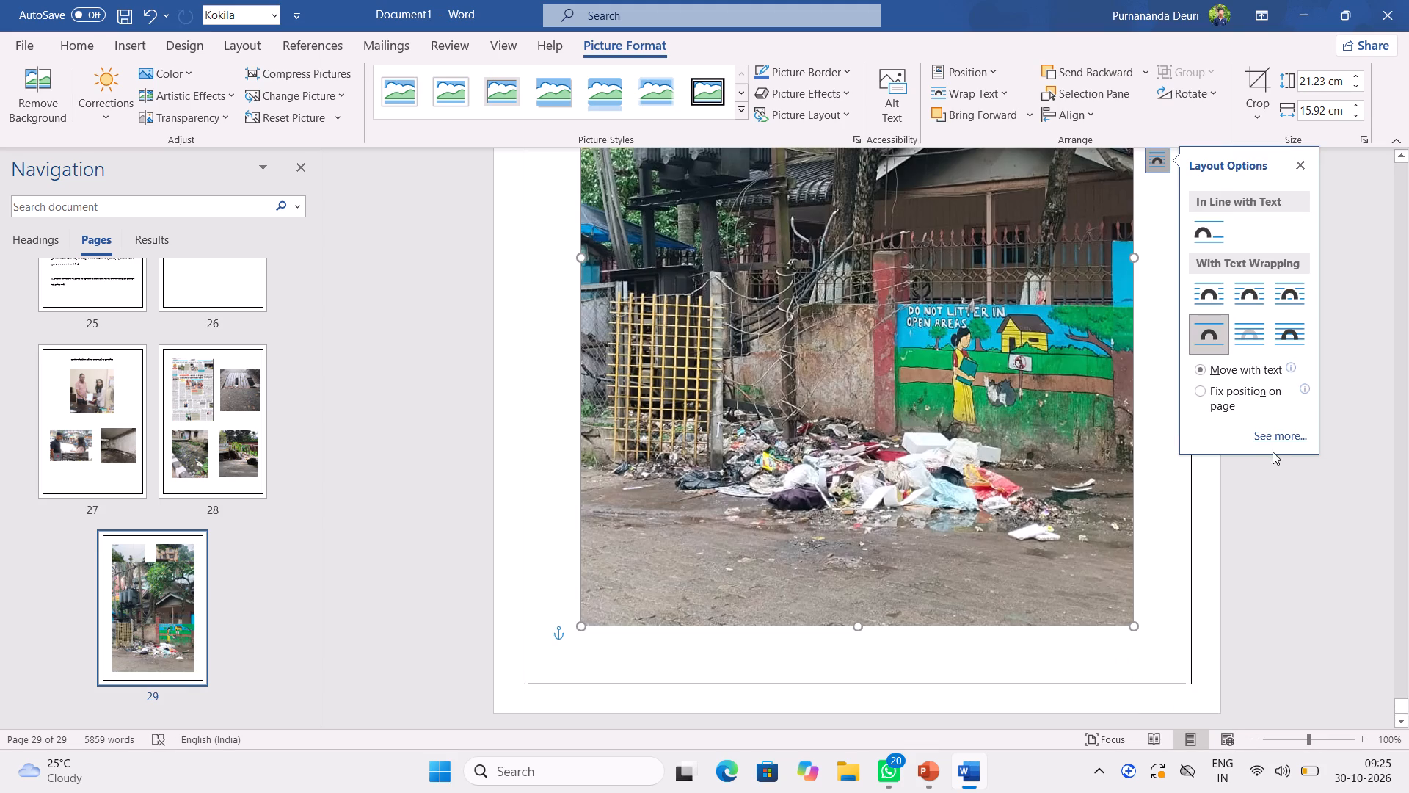
left_click(1272, 431)
left_click(784, 556)
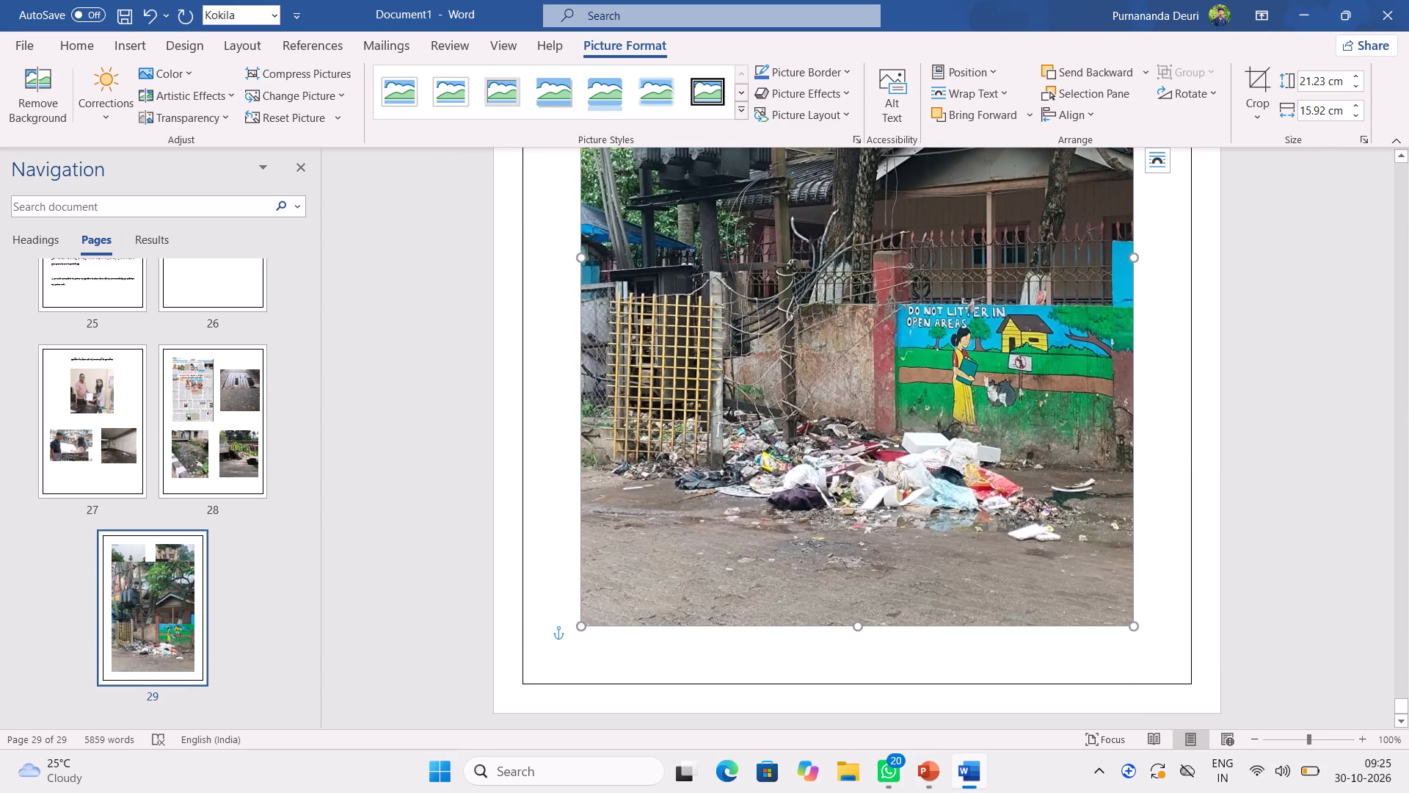
Scale the roadside garbage photo with the painted wall to about 9.05 by 6.79 cm and place it beside the parking photo.
left_click_drag(1135, 629, 802, 351)
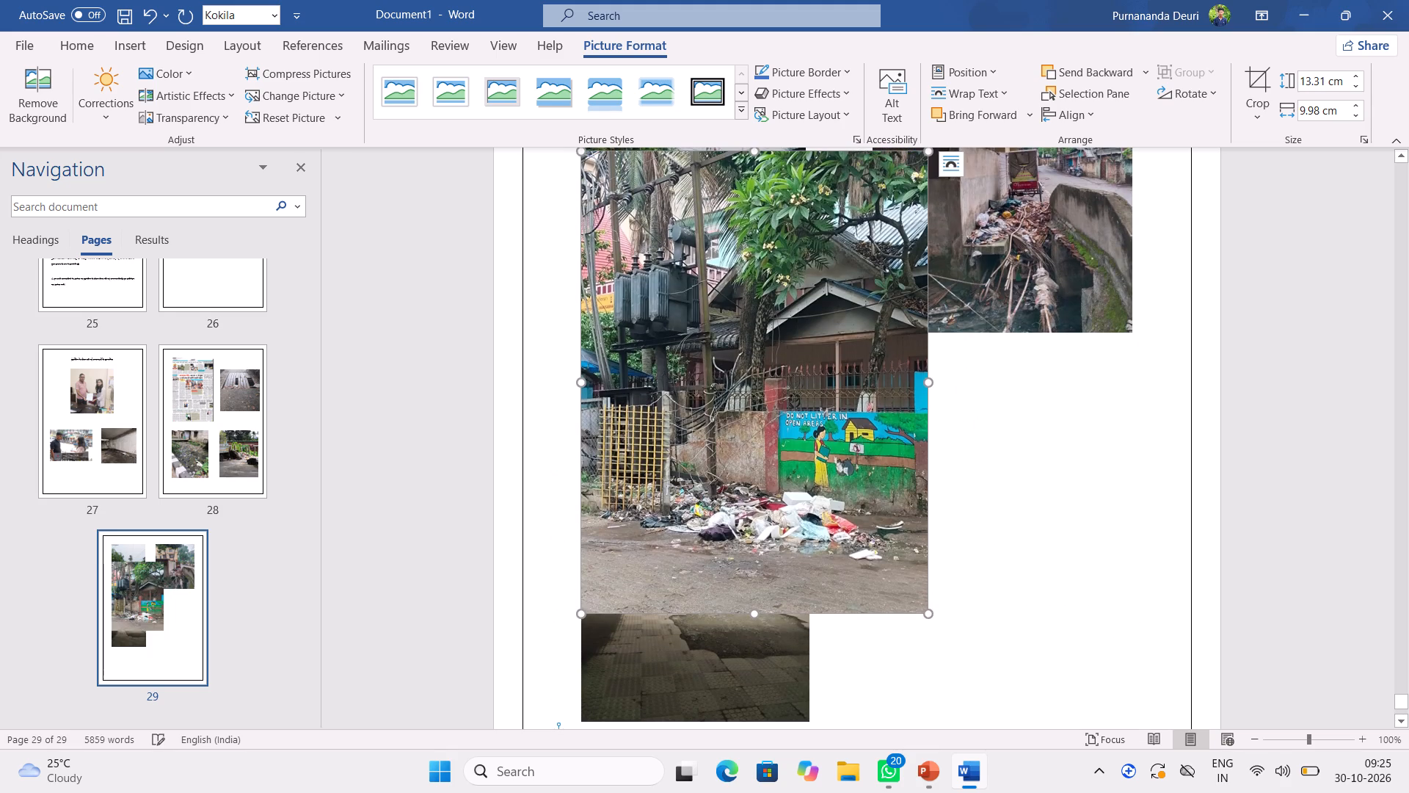
left_click_drag(631, 470, 792, 588)
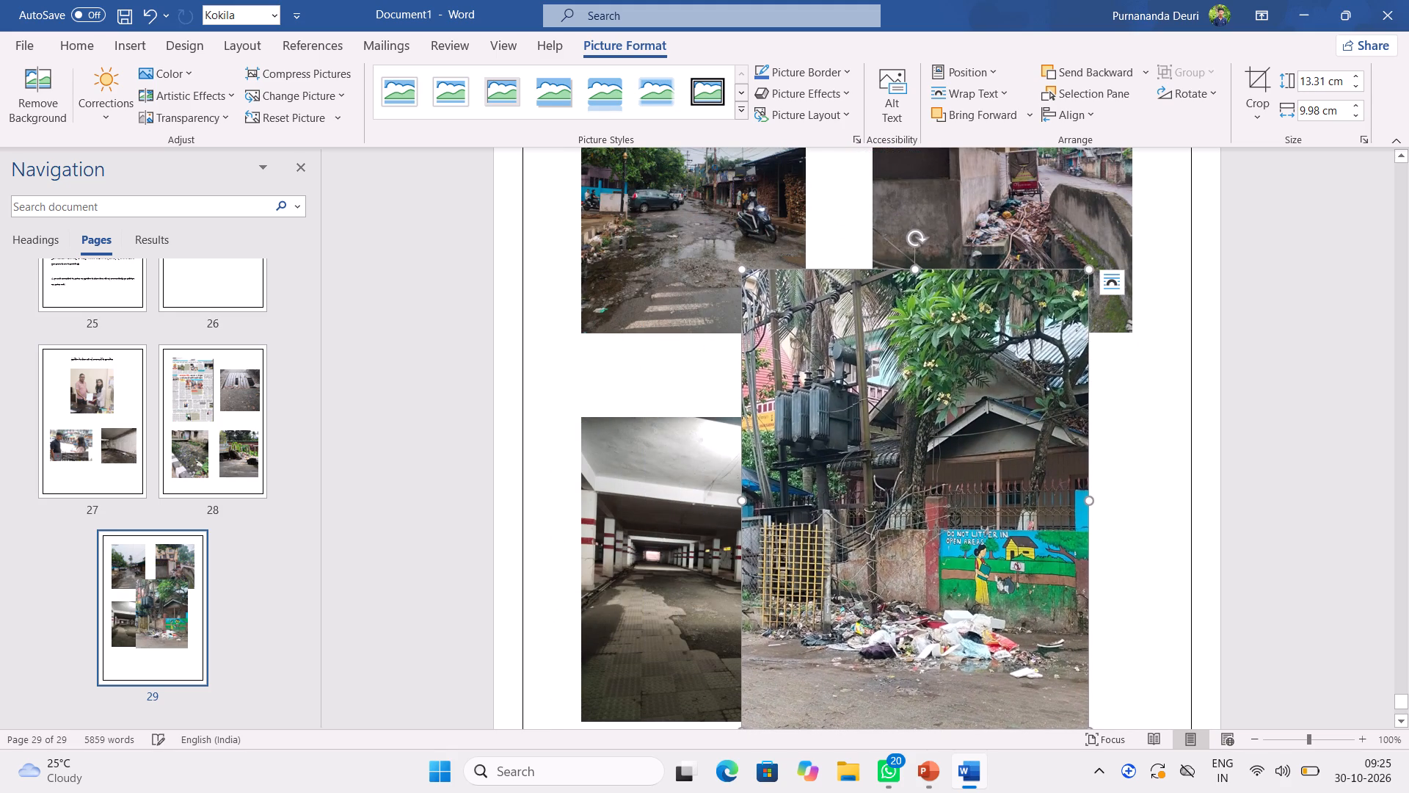
left_click_drag(741, 272, 853, 441)
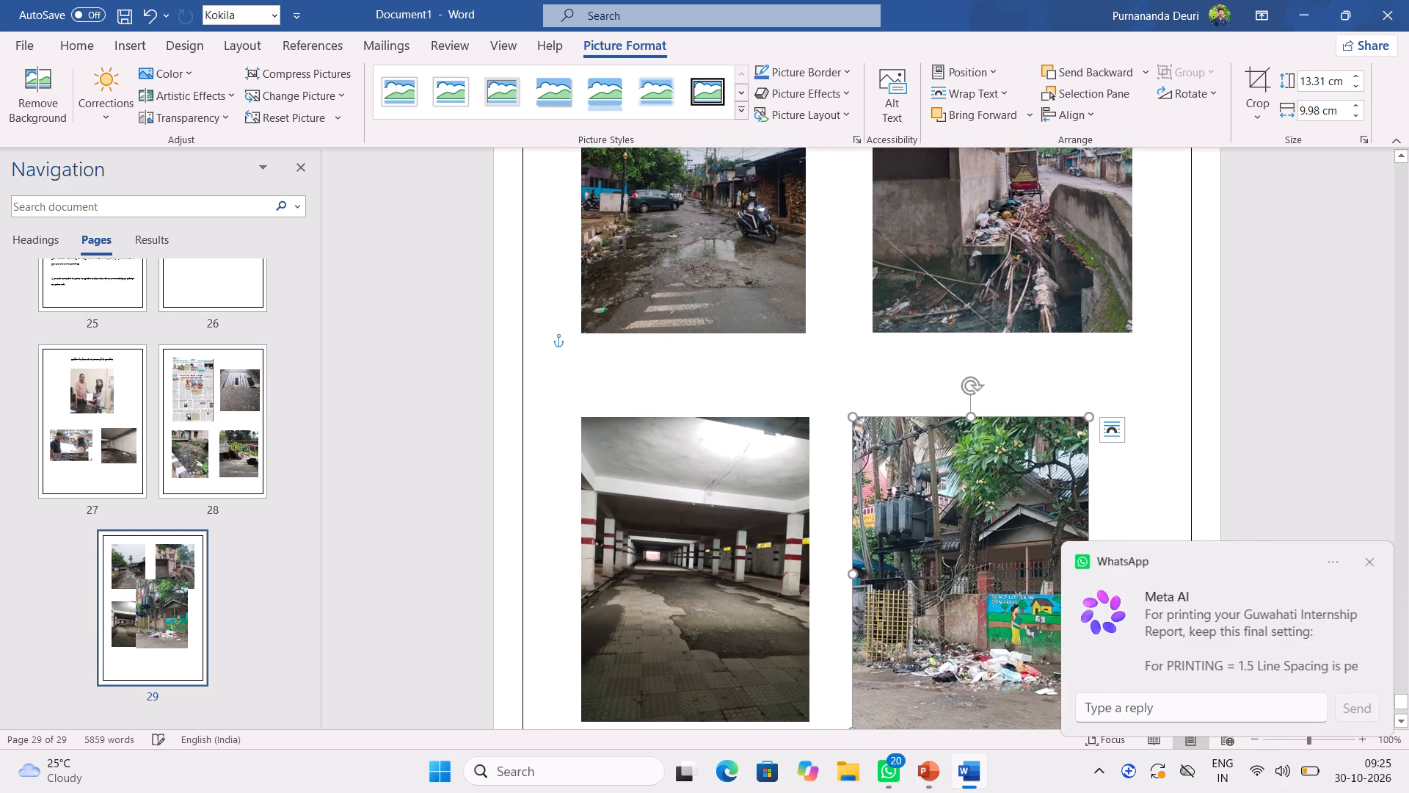
left_click_drag(903, 473, 932, 468)
scroll(876, 472, "down", 3)
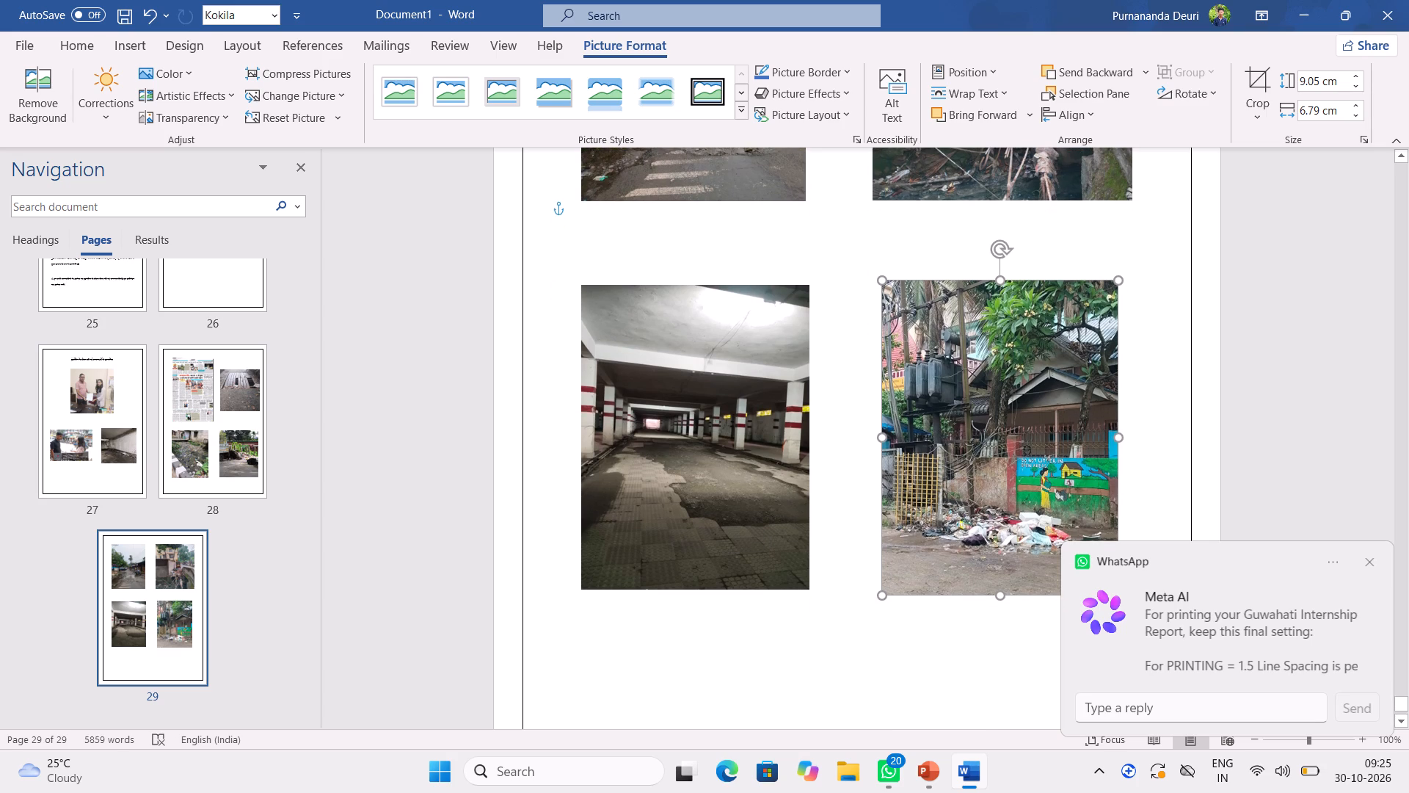
Widen the painted-wall garbage photo to about 7.24 cm and reduce its height to roughly match the parking photo beside it.
left_click_drag(1121, 435, 1131, 435)
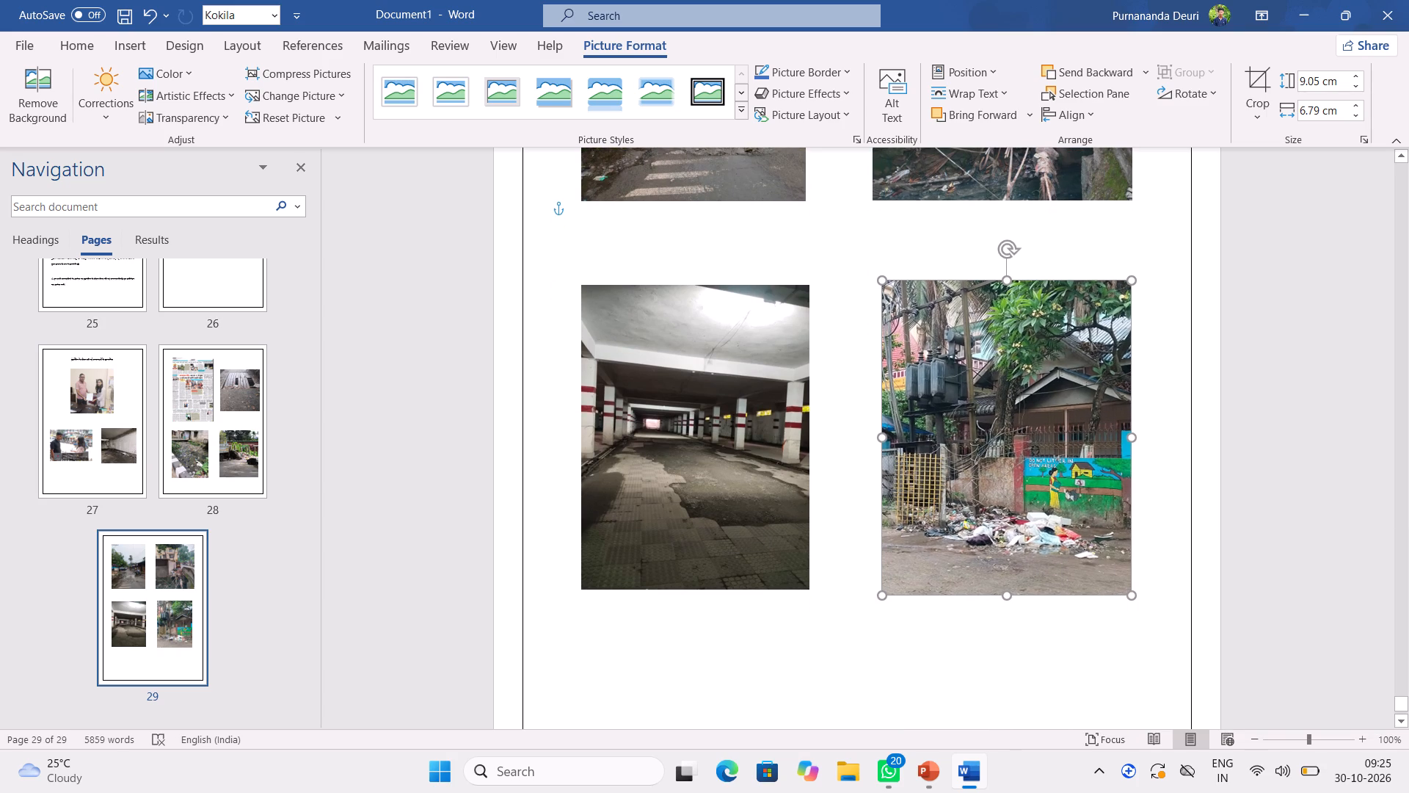
left_click_drag(1131, 435, 1135, 435)
left_click(1184, 453)
left_click(994, 580)
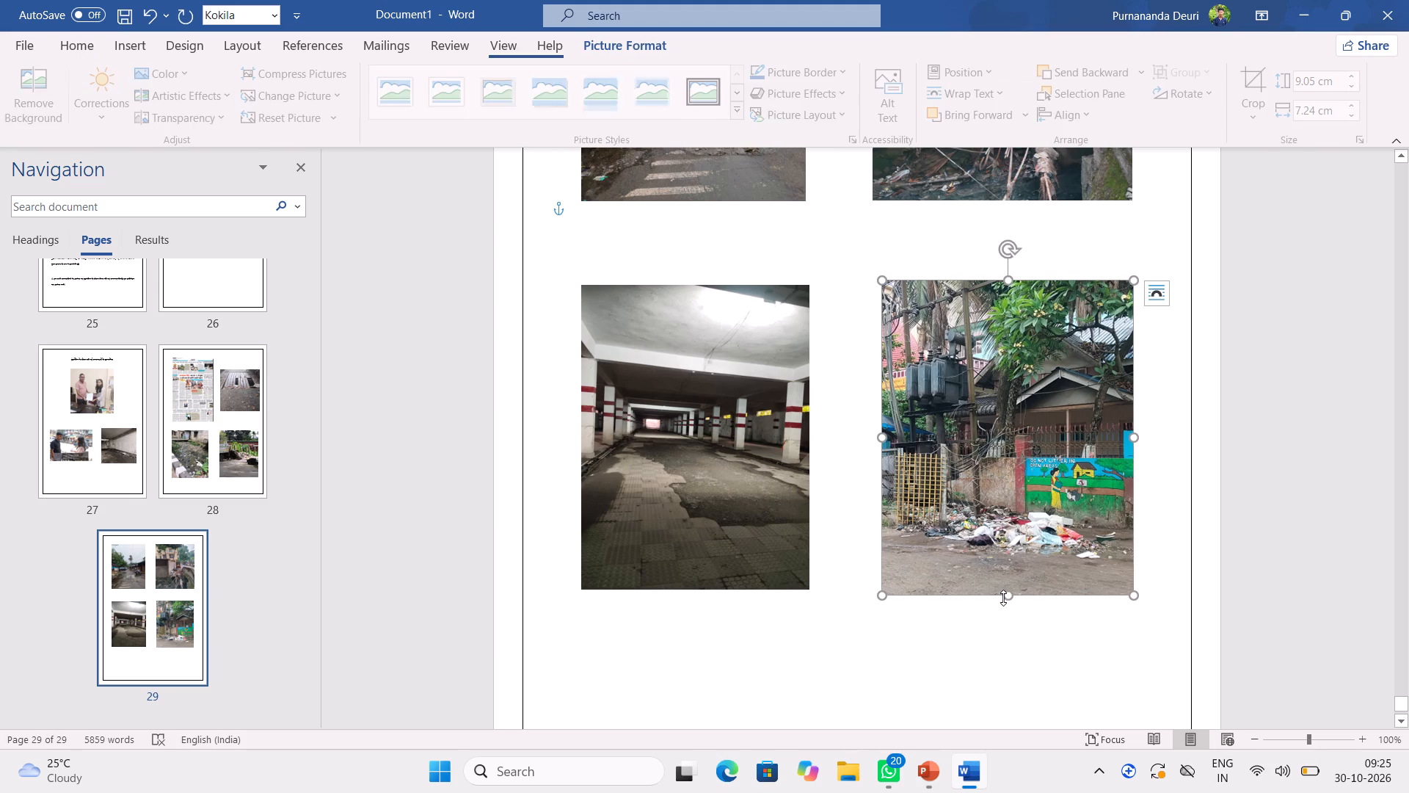
left_click(1016, 595)
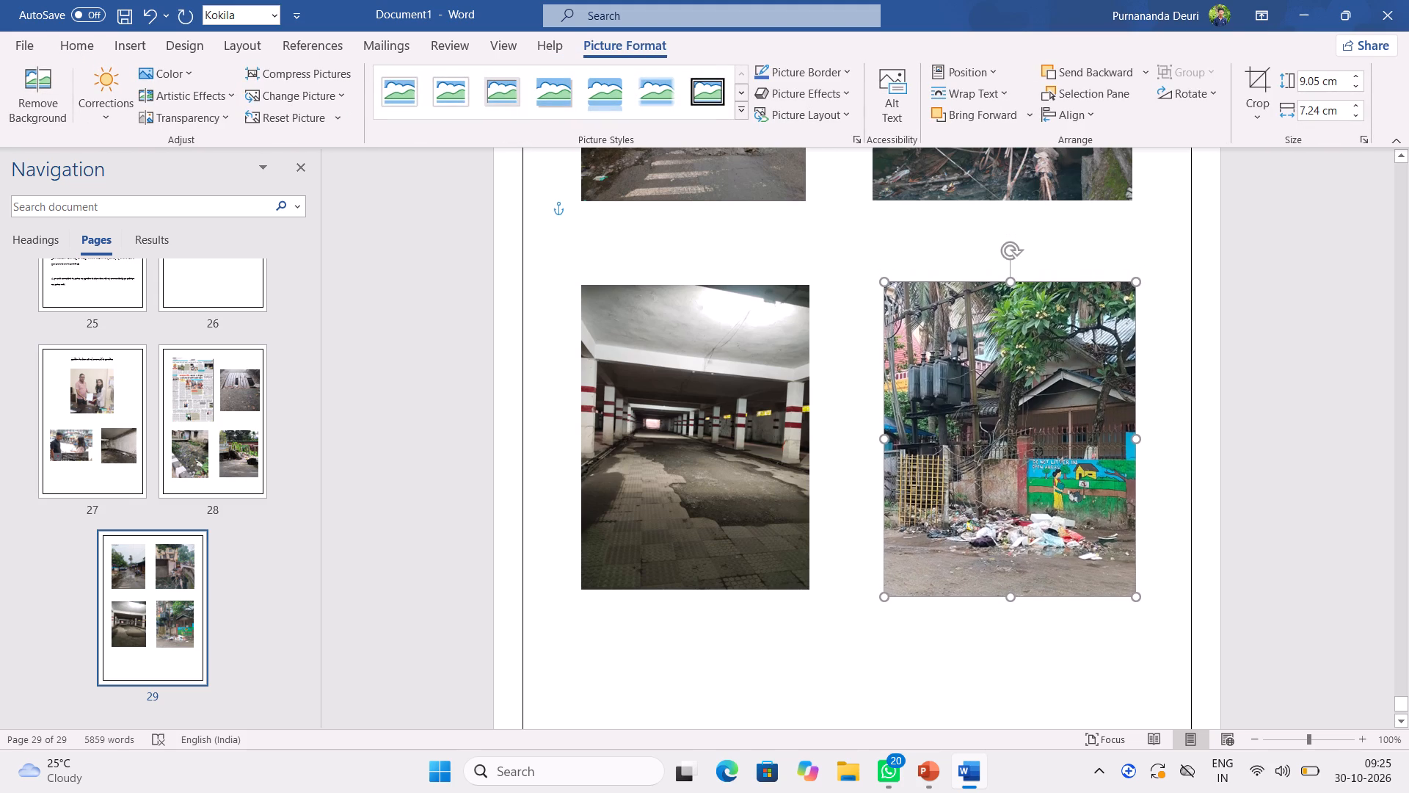
left_click_drag(1013, 600, 1013, 593)
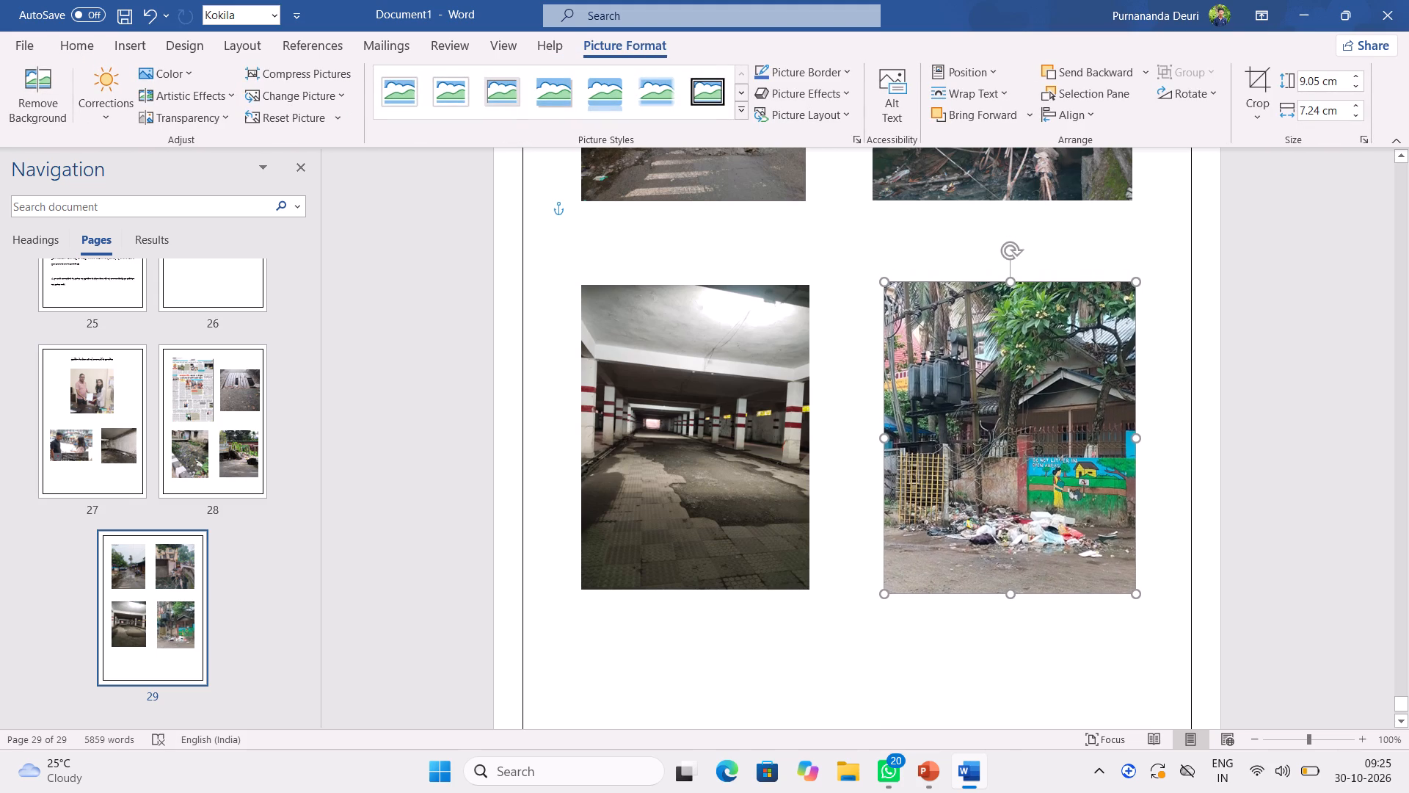
left_click_drag(1013, 593, 1013, 585)
left_click(996, 616)
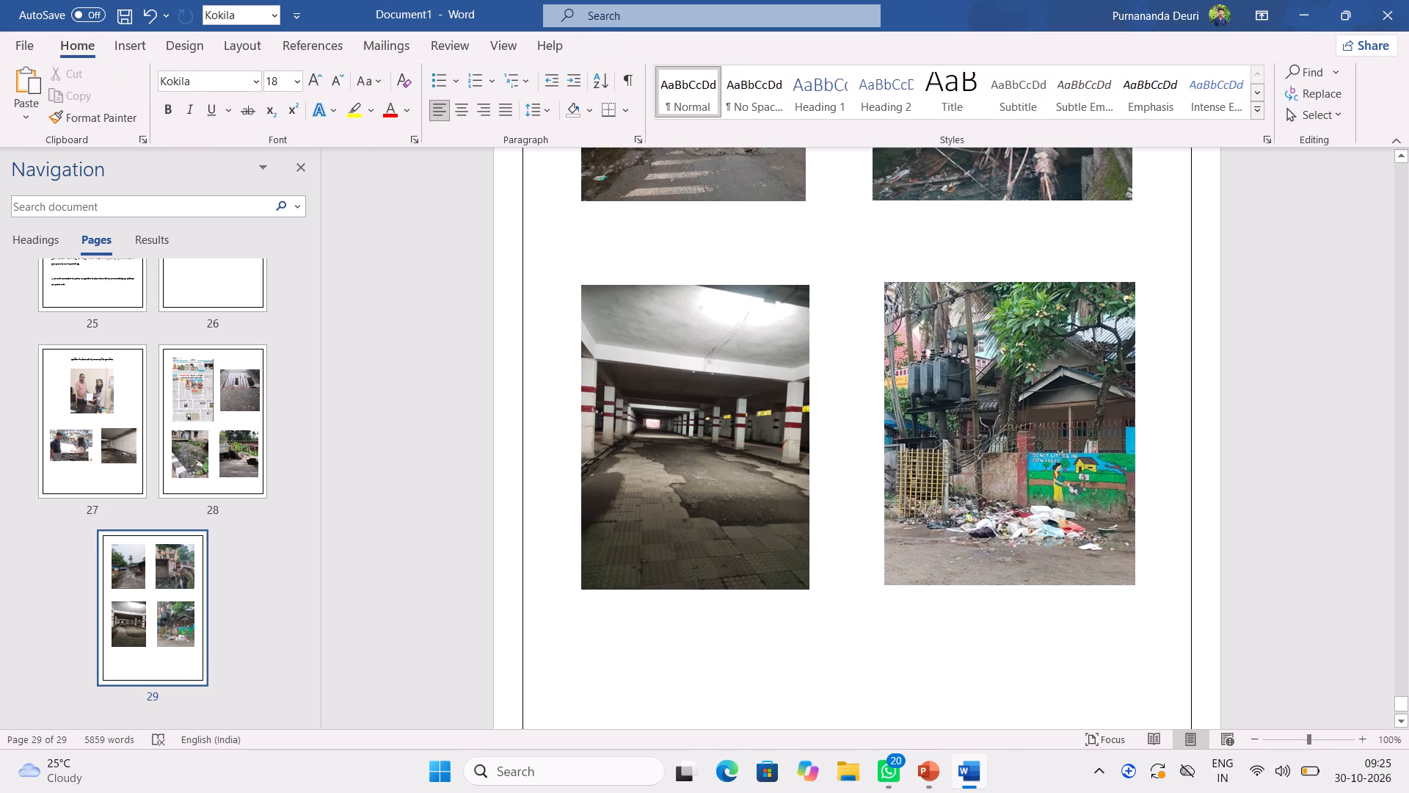
Insert a page break on page 29 to add a blank page before the four-photo page.
scroll(976, 546, "down", 4)
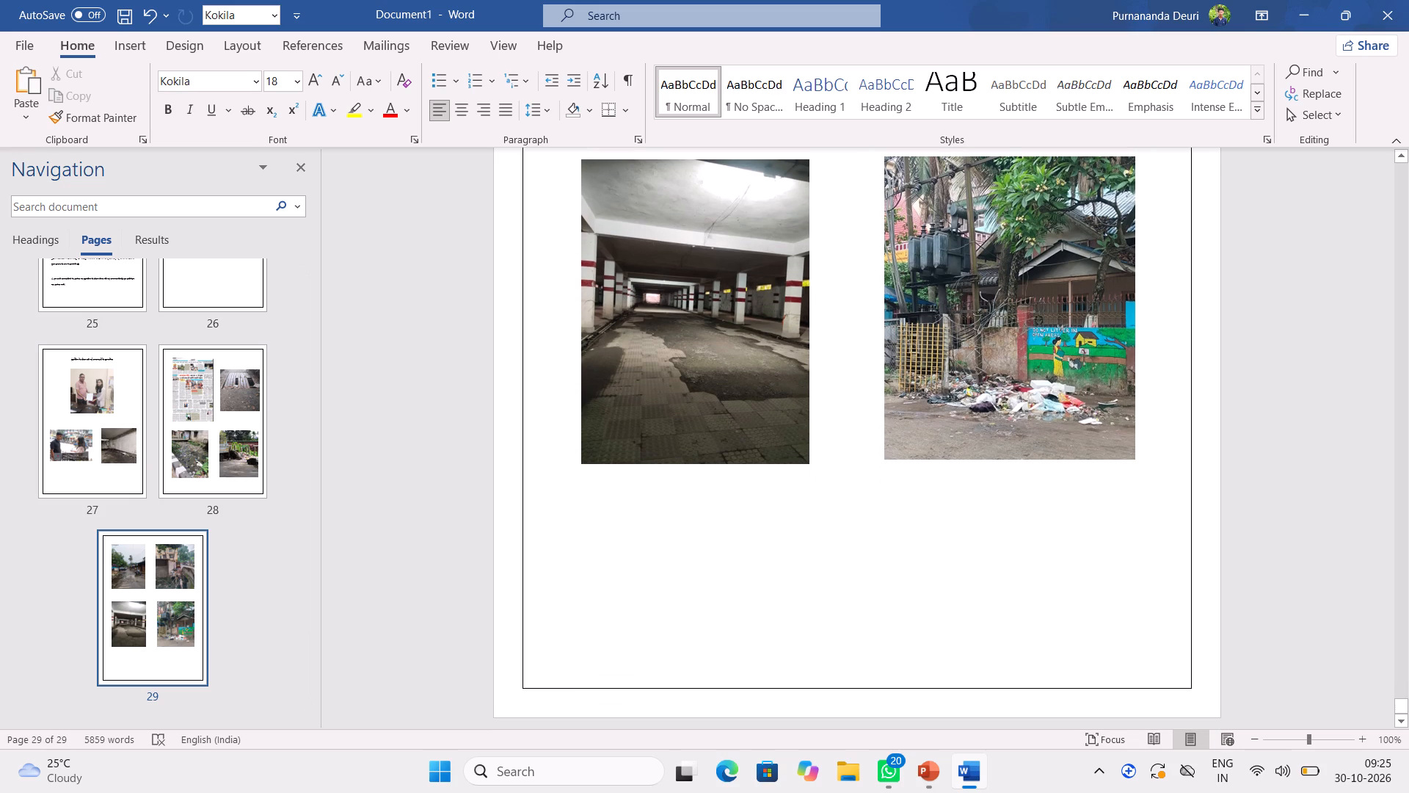
scroll(939, 526, "down", 6)
left_click(805, 606)
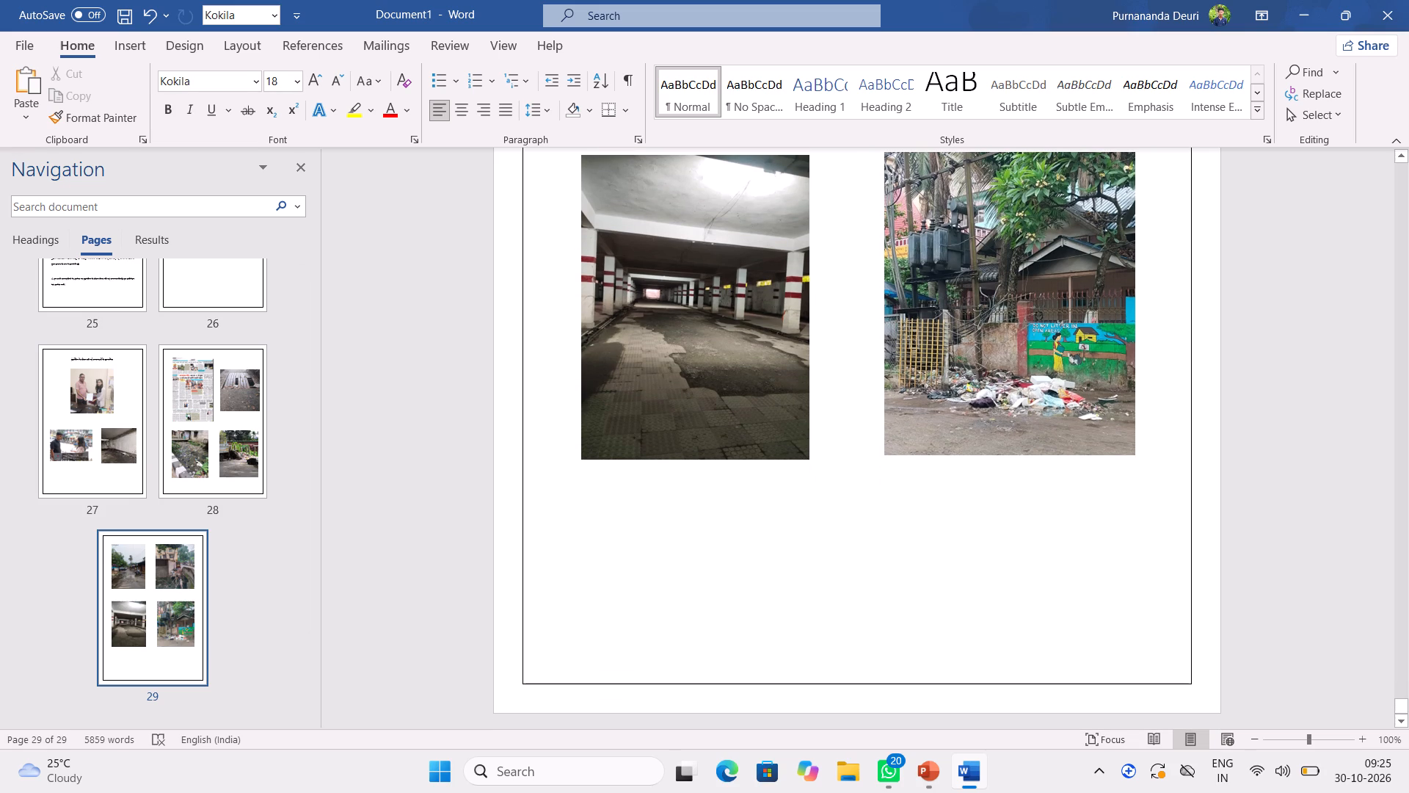
scroll(1115, 425, "up", 9)
scroll(1069, 381, "down", 8)
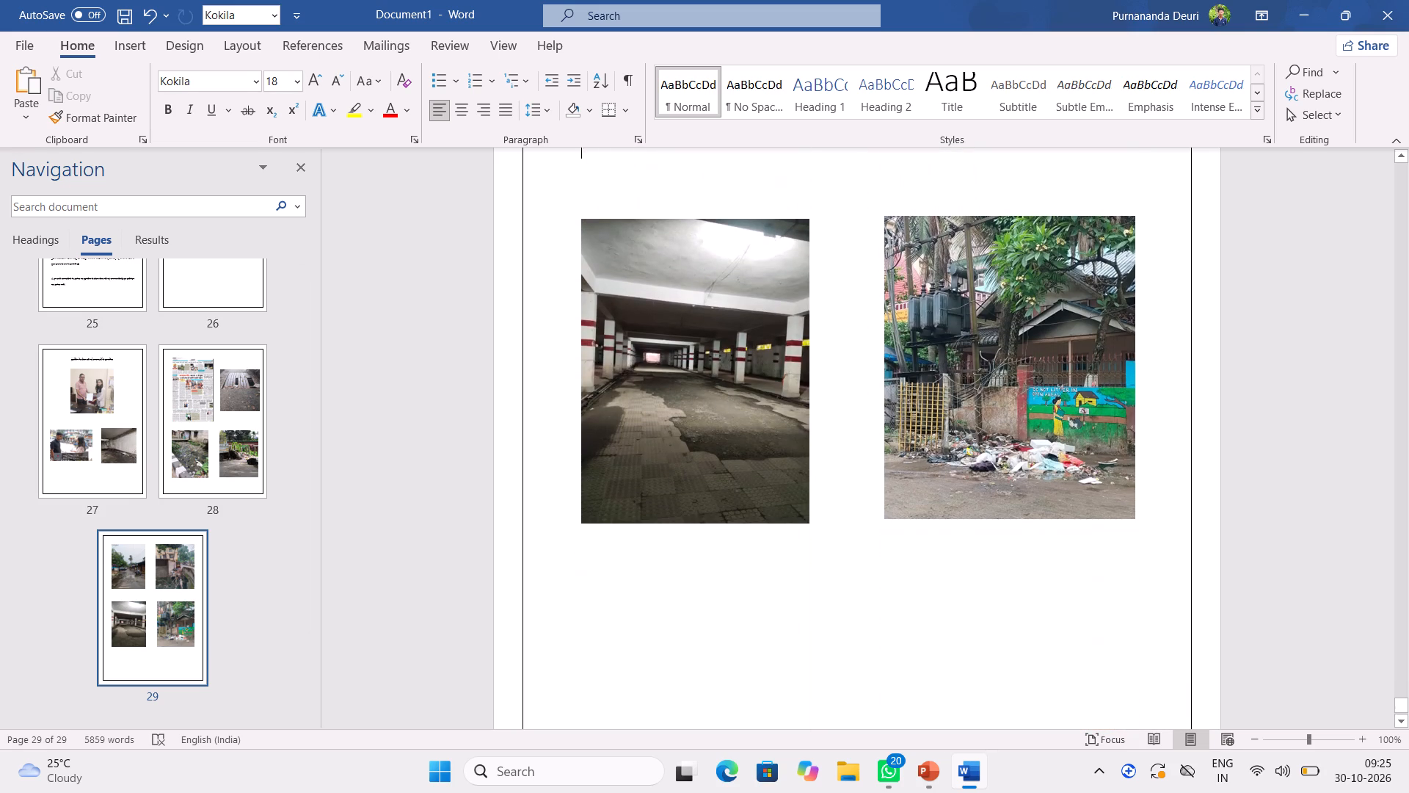
key("ctrl+Return")
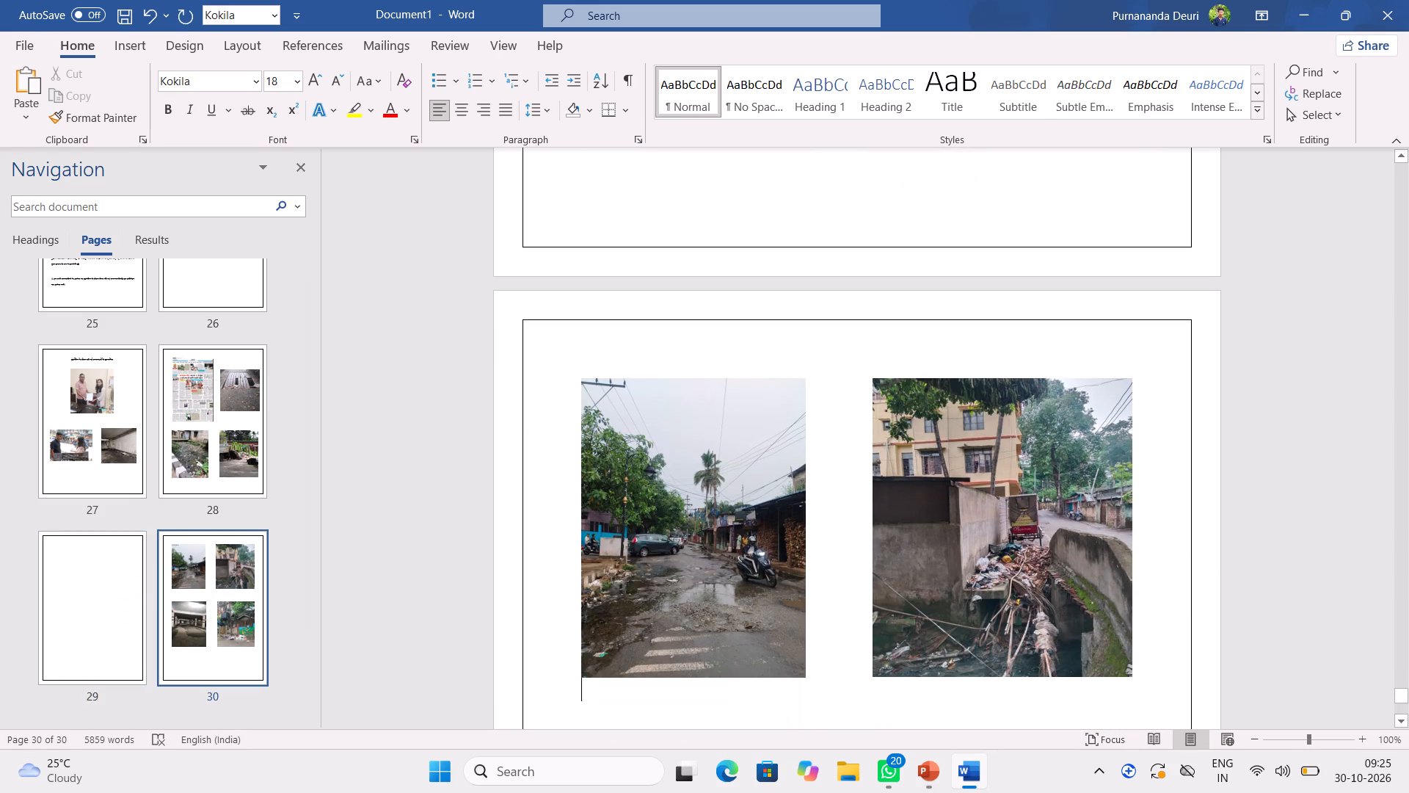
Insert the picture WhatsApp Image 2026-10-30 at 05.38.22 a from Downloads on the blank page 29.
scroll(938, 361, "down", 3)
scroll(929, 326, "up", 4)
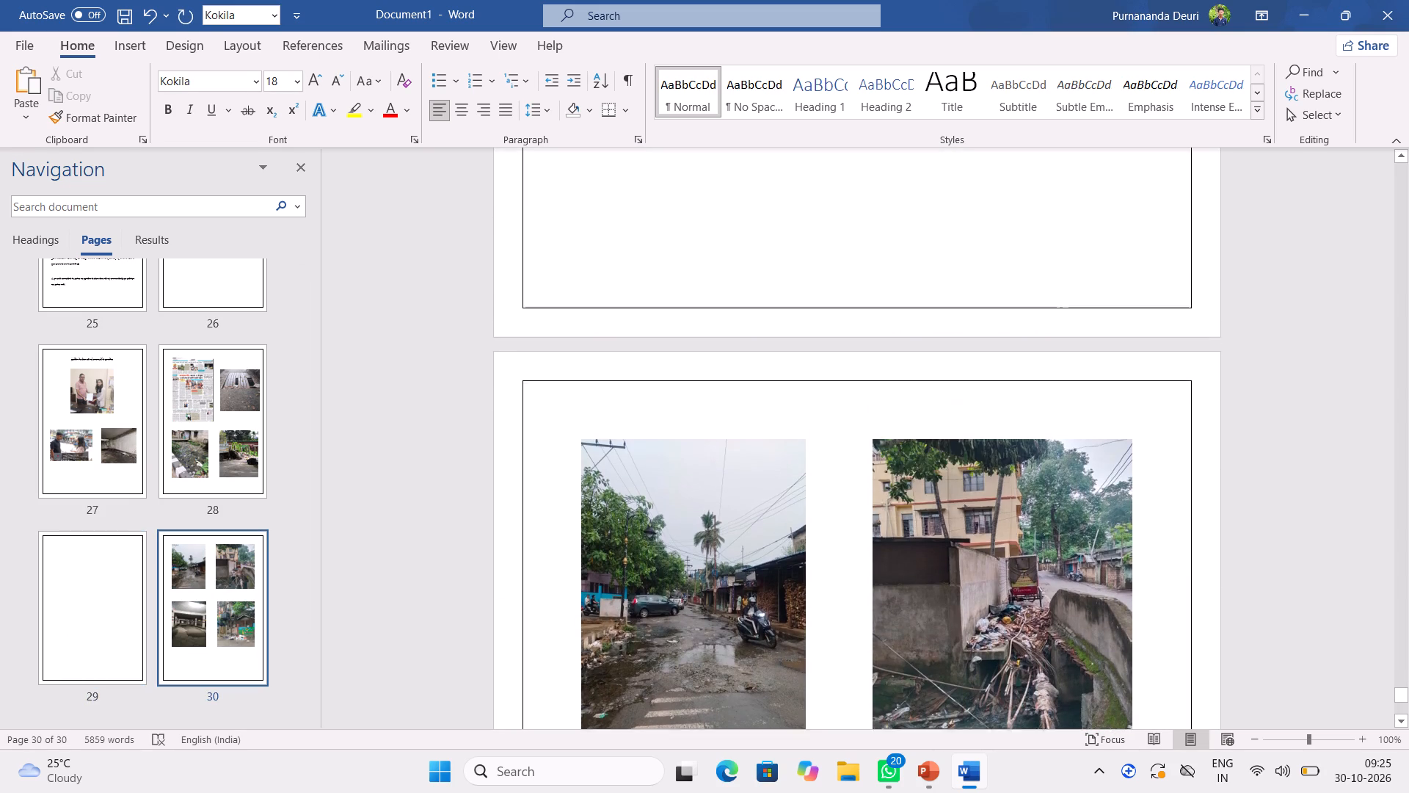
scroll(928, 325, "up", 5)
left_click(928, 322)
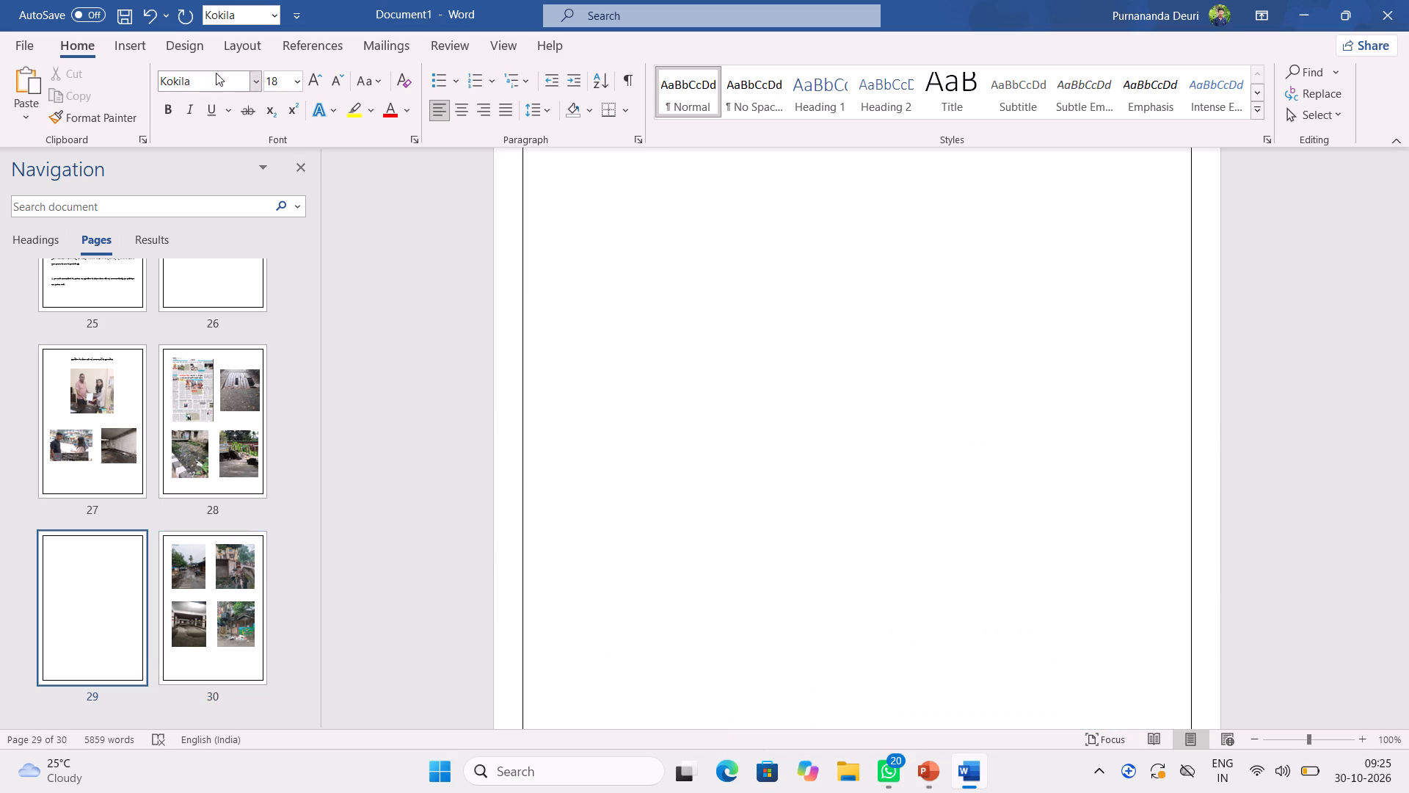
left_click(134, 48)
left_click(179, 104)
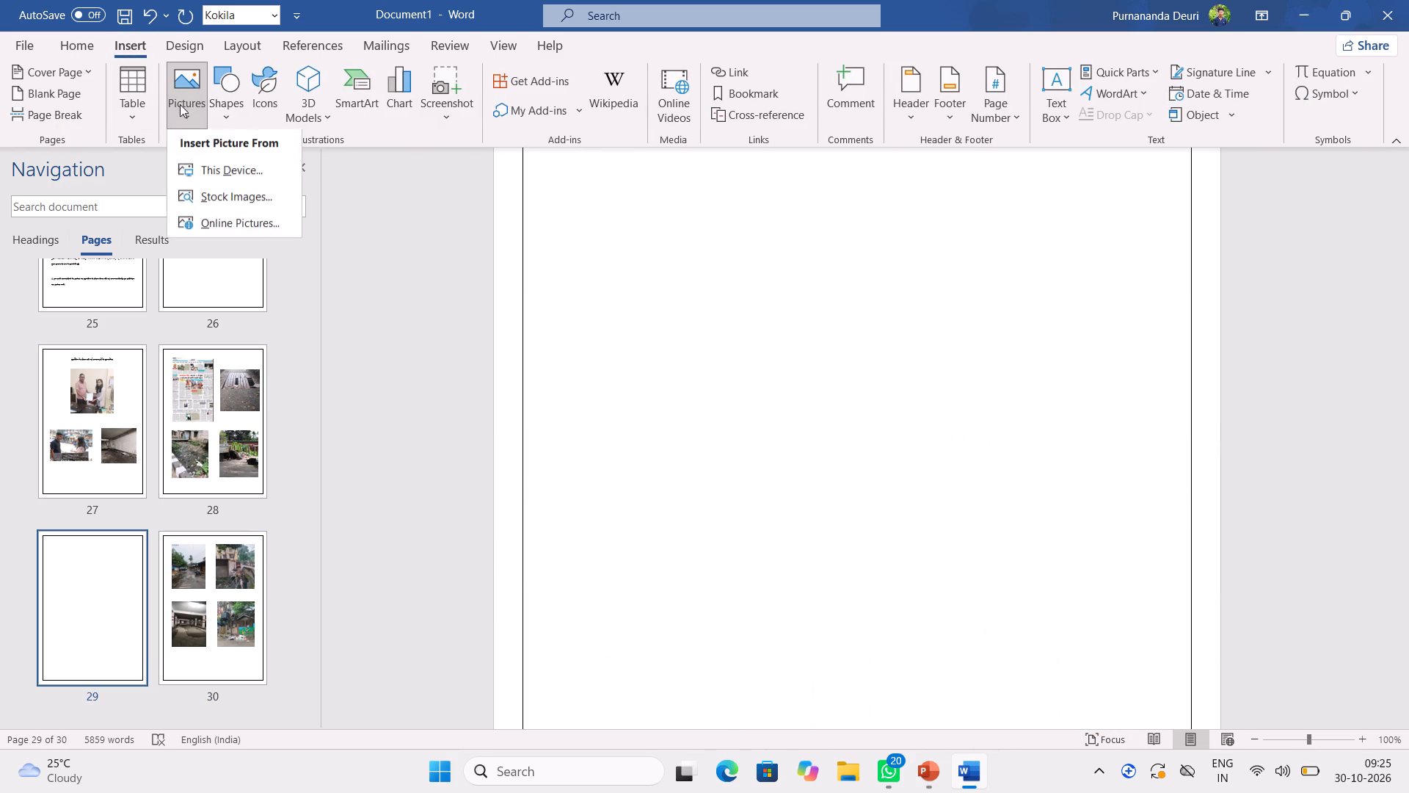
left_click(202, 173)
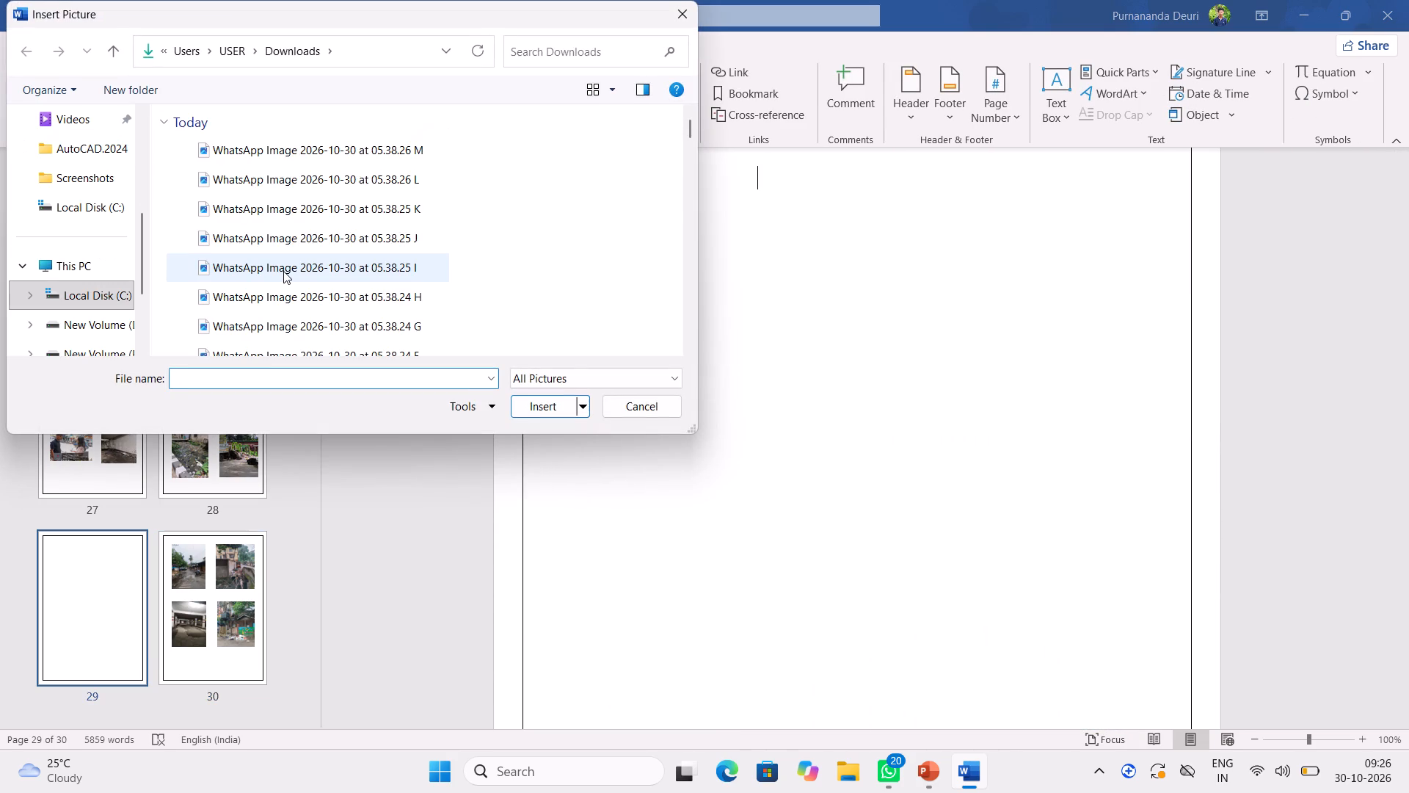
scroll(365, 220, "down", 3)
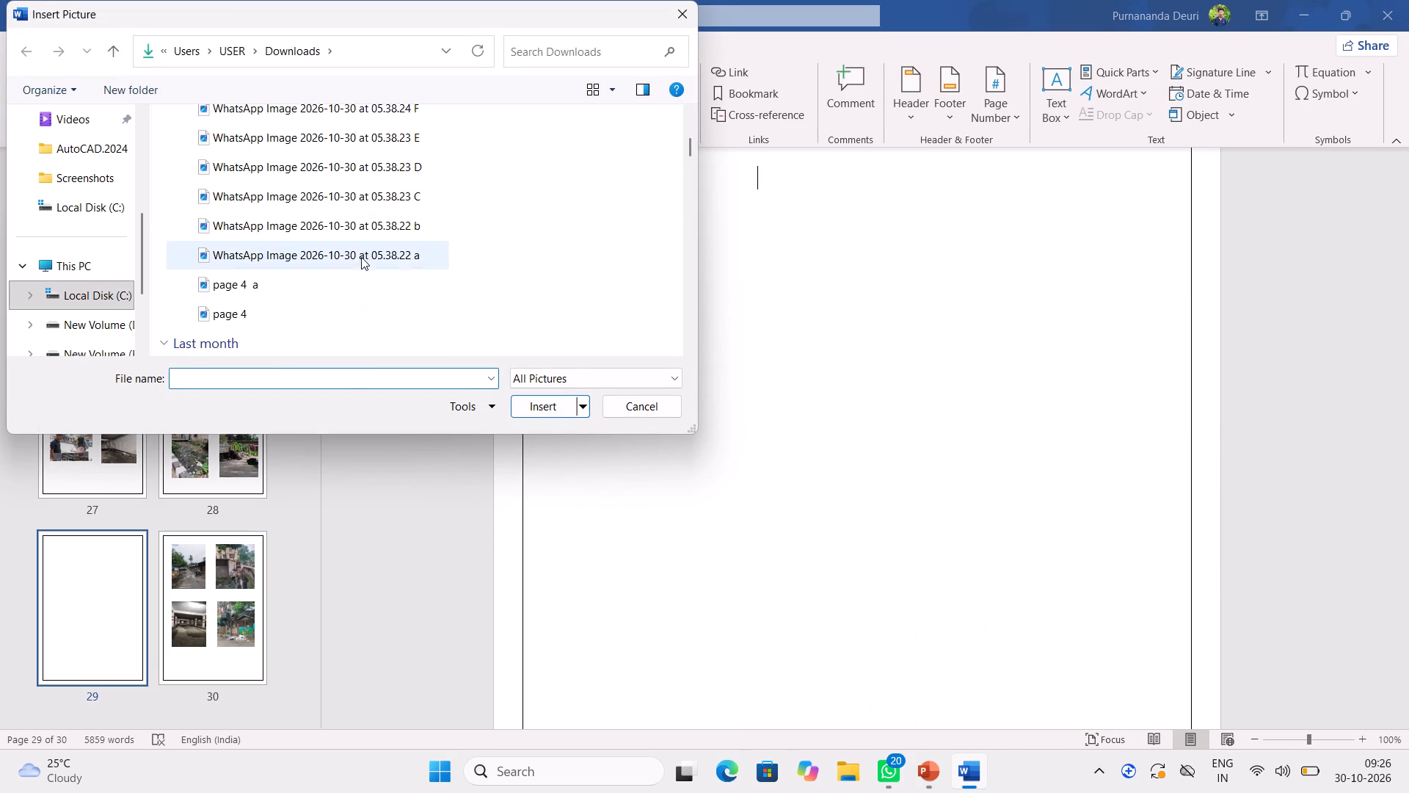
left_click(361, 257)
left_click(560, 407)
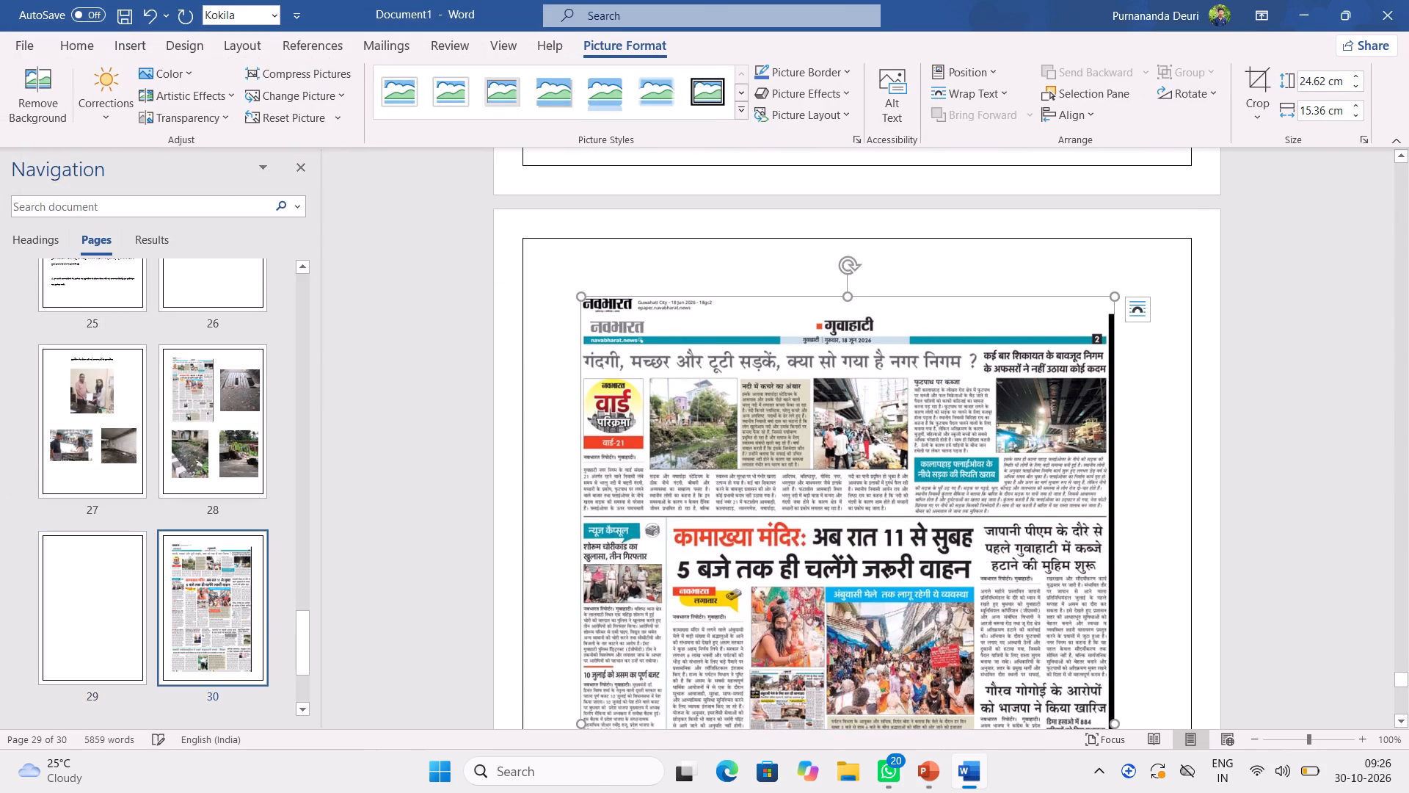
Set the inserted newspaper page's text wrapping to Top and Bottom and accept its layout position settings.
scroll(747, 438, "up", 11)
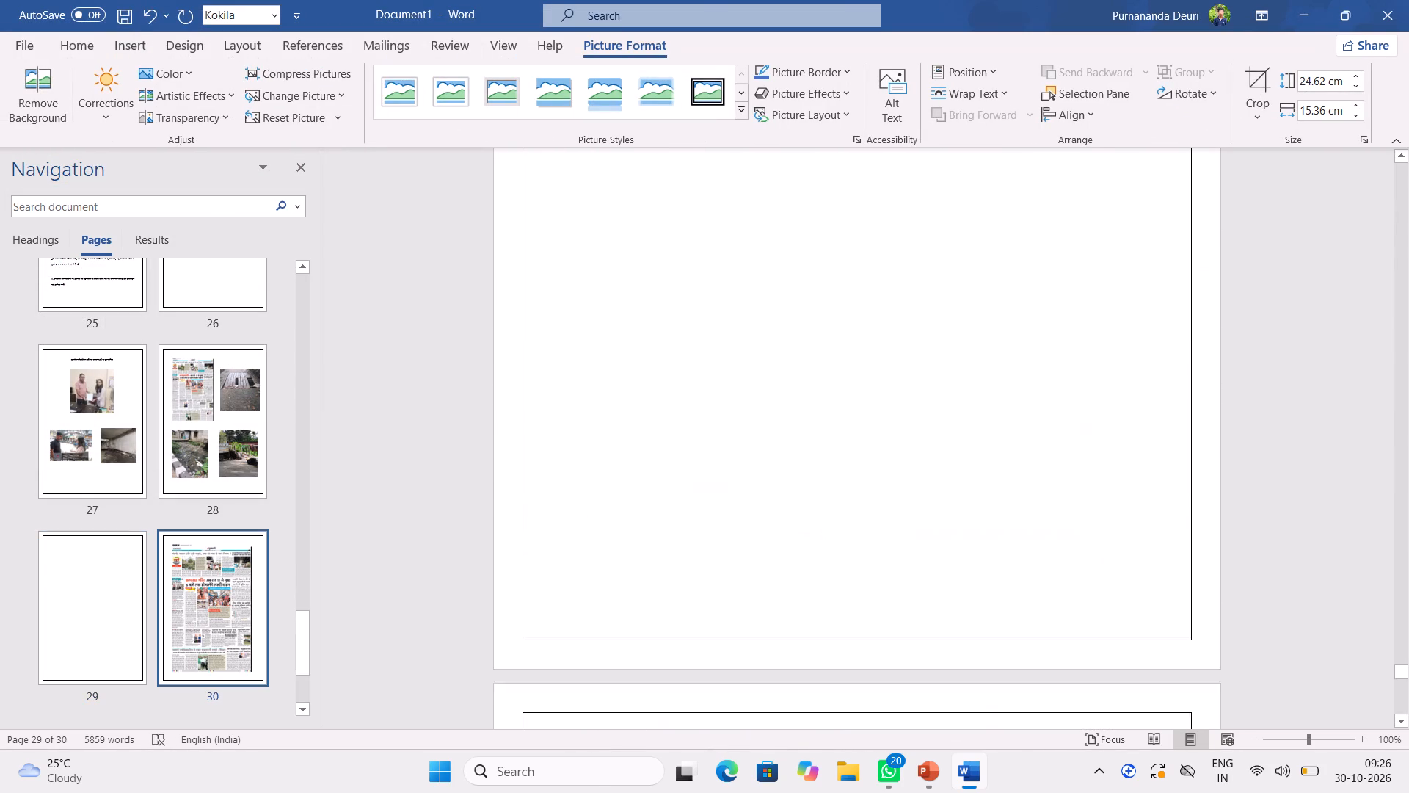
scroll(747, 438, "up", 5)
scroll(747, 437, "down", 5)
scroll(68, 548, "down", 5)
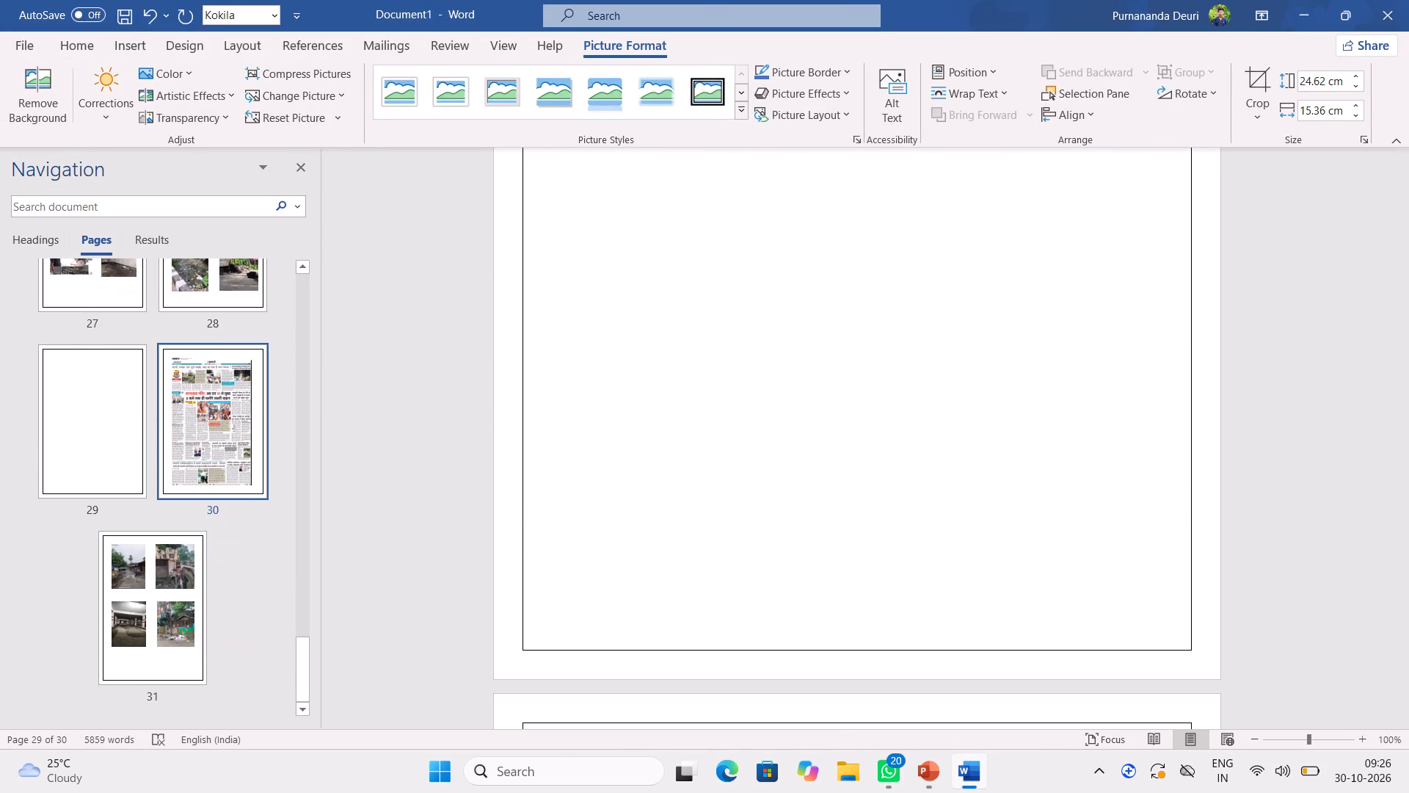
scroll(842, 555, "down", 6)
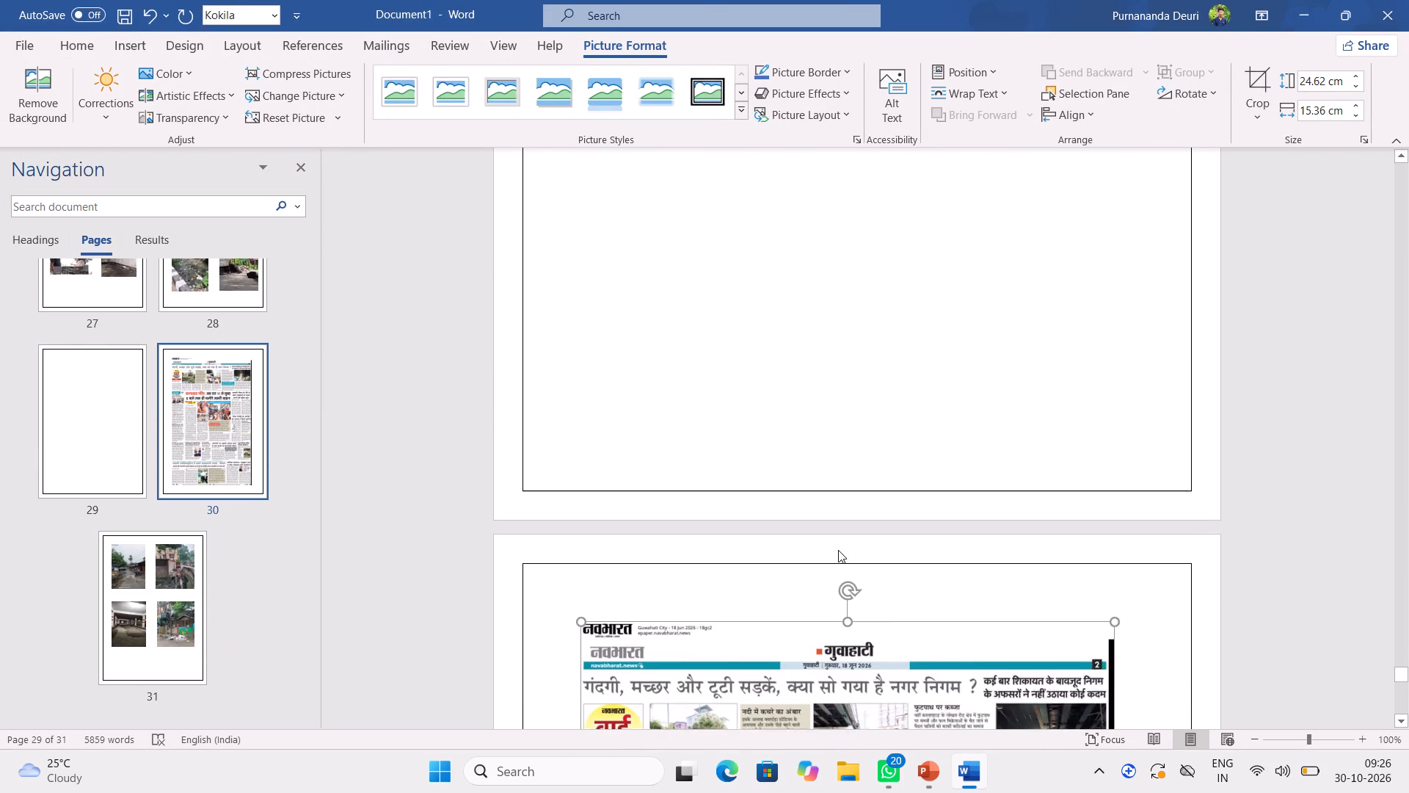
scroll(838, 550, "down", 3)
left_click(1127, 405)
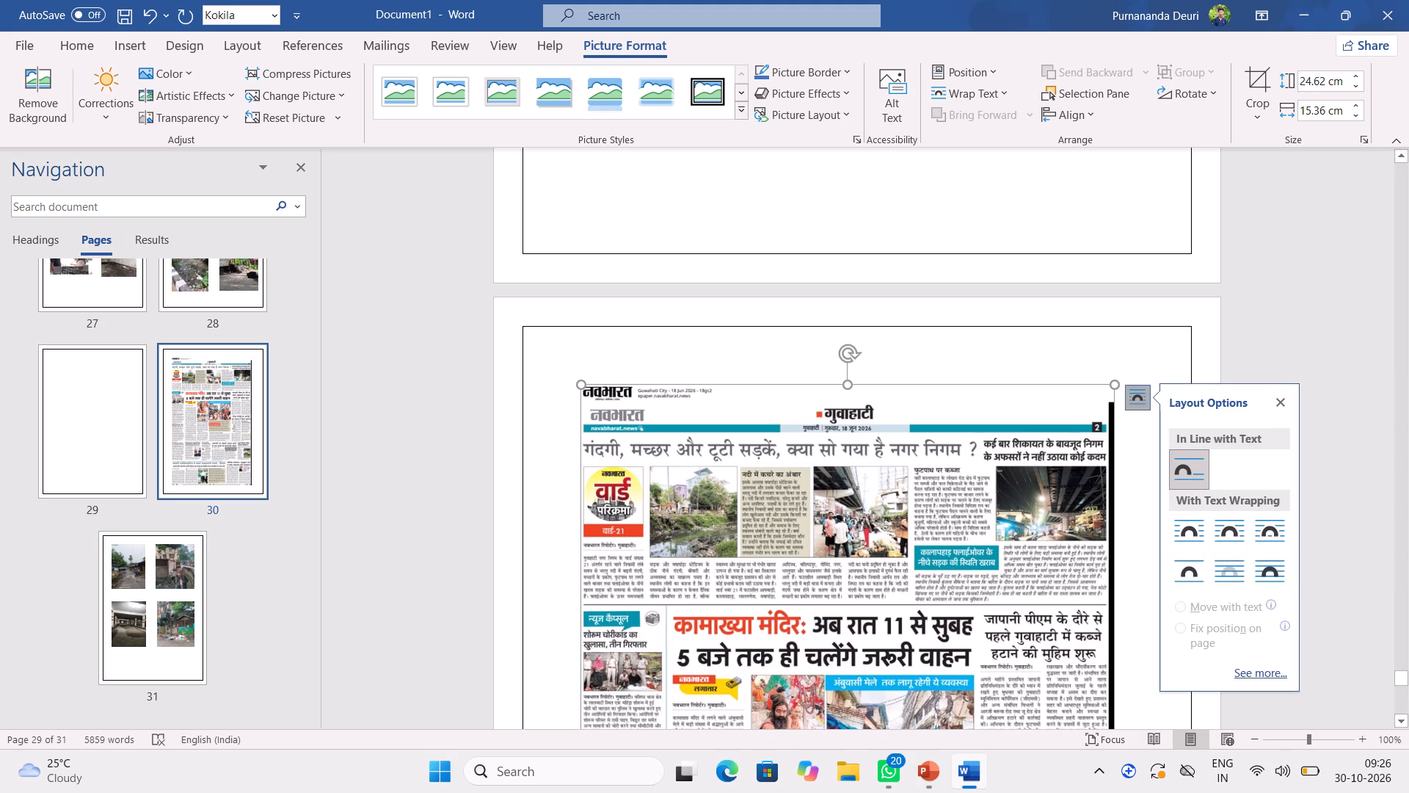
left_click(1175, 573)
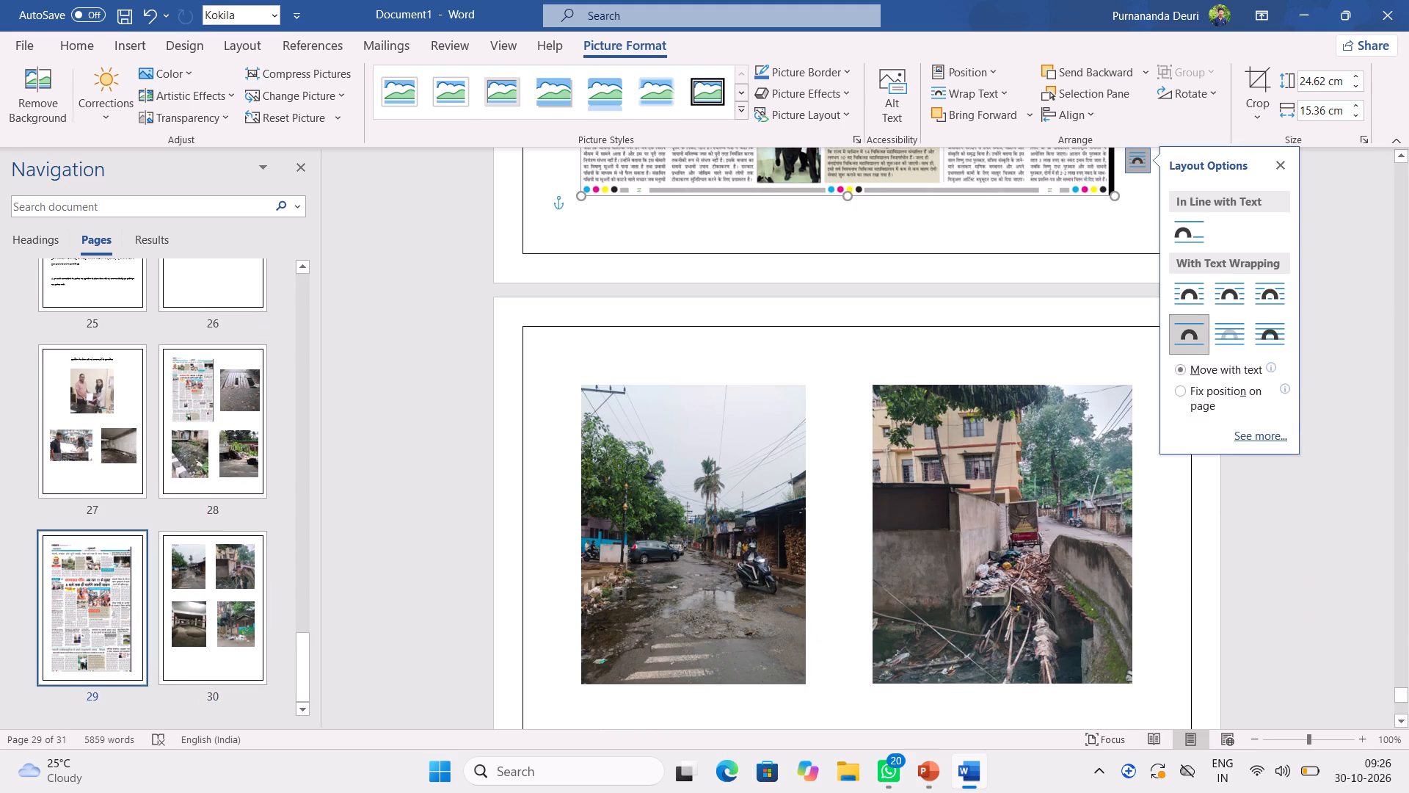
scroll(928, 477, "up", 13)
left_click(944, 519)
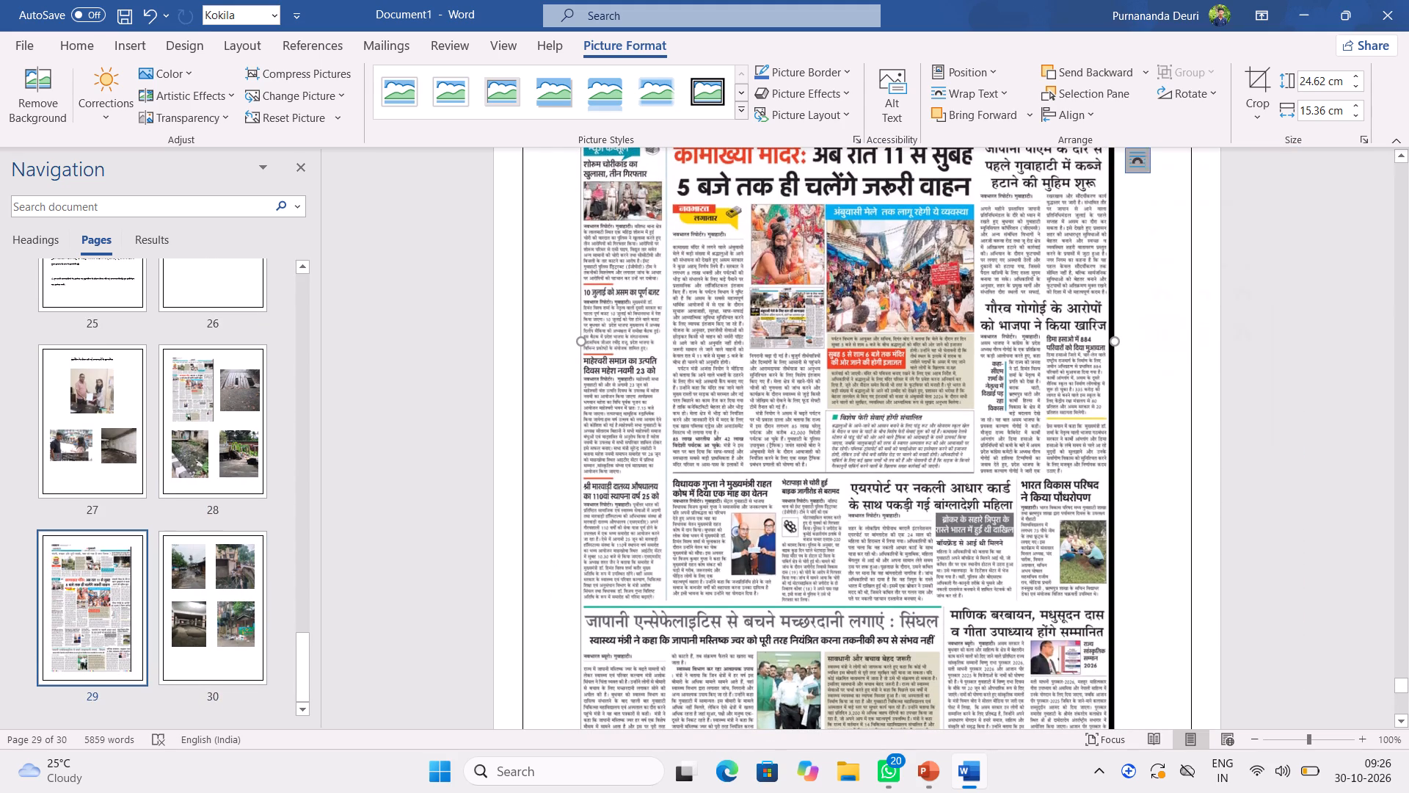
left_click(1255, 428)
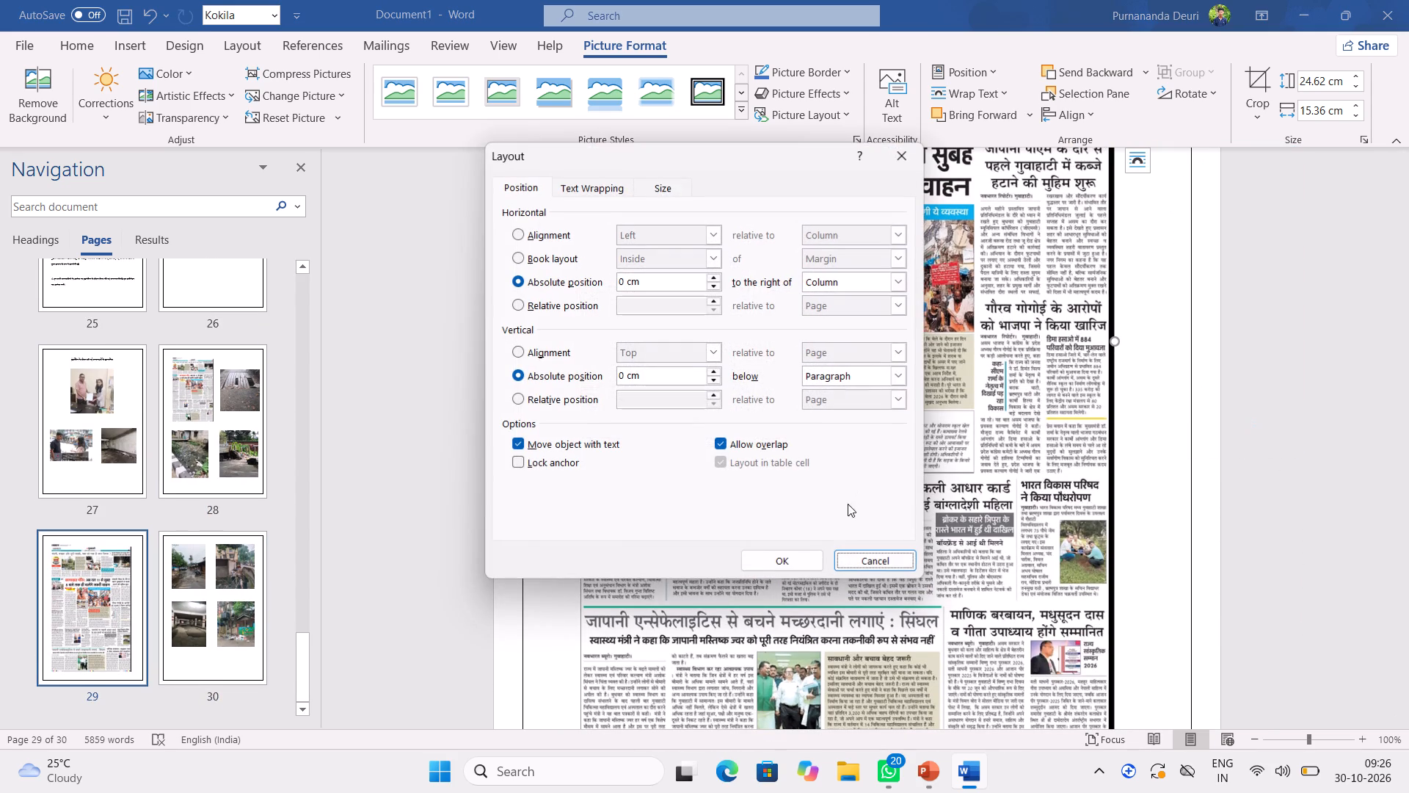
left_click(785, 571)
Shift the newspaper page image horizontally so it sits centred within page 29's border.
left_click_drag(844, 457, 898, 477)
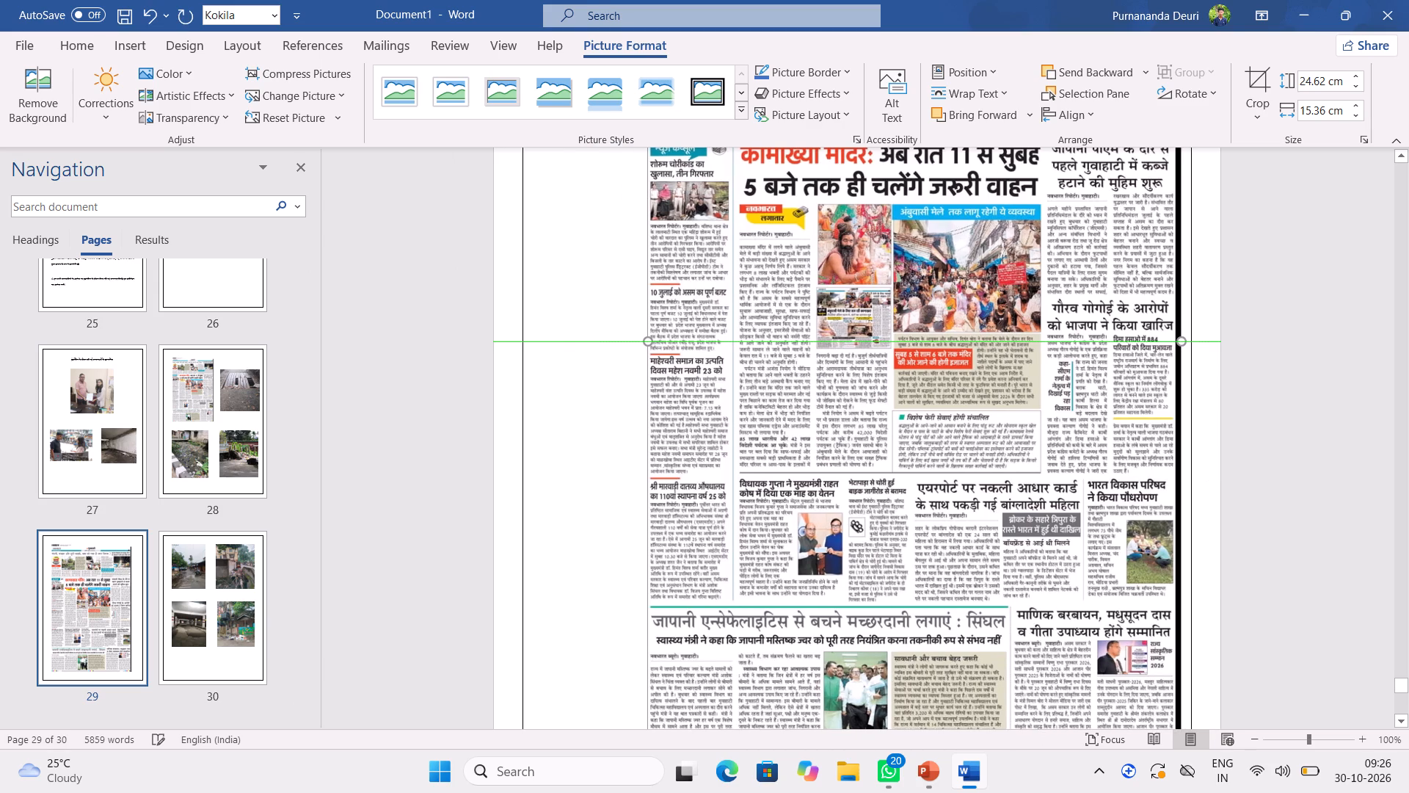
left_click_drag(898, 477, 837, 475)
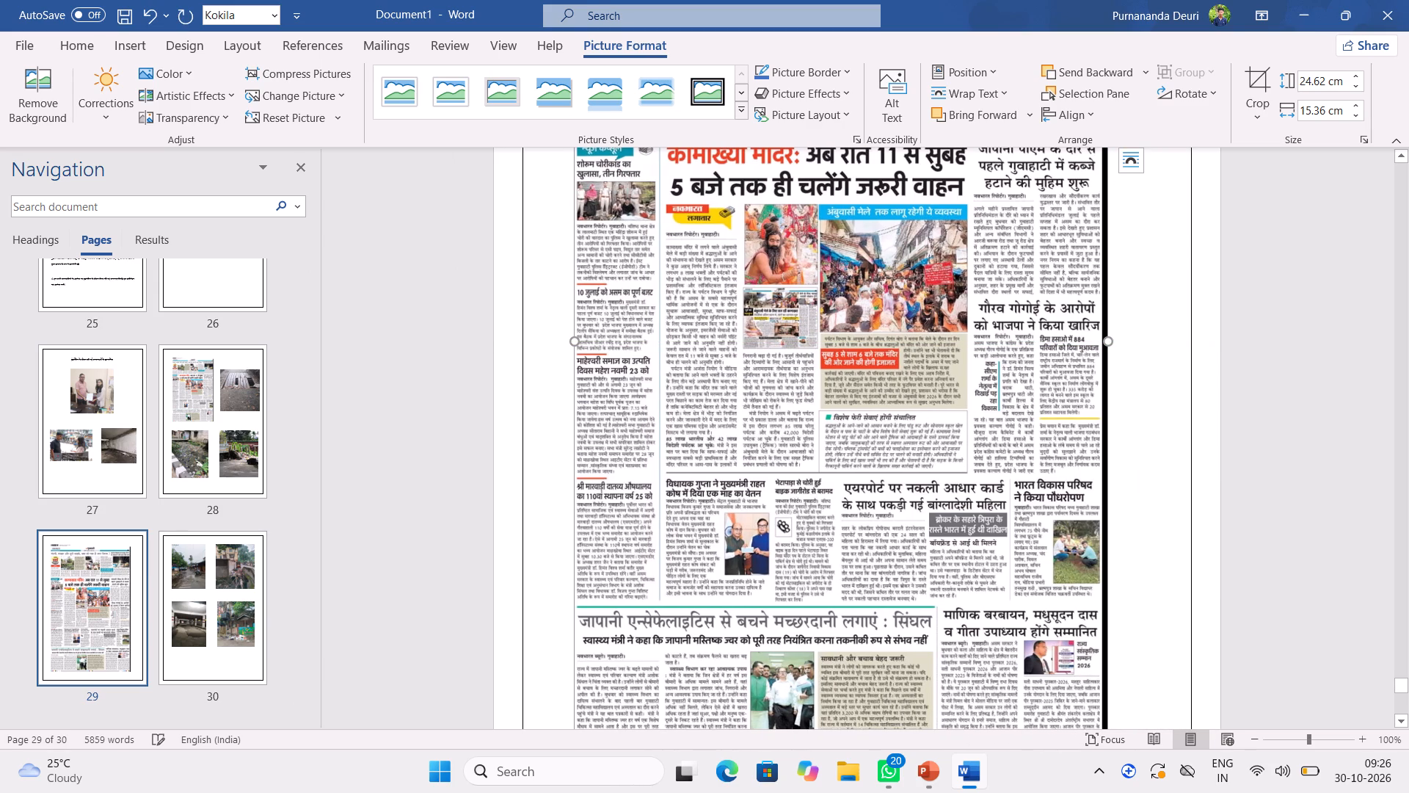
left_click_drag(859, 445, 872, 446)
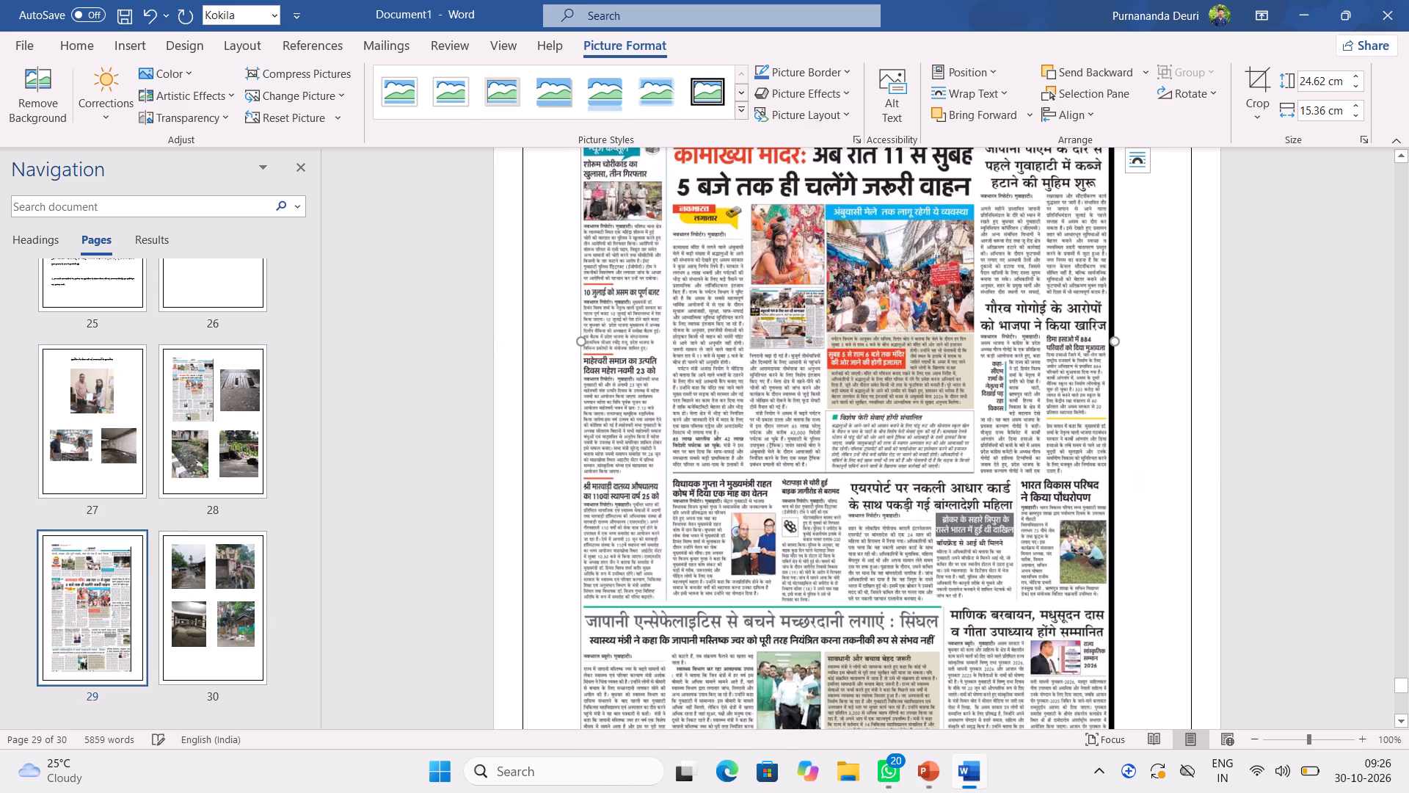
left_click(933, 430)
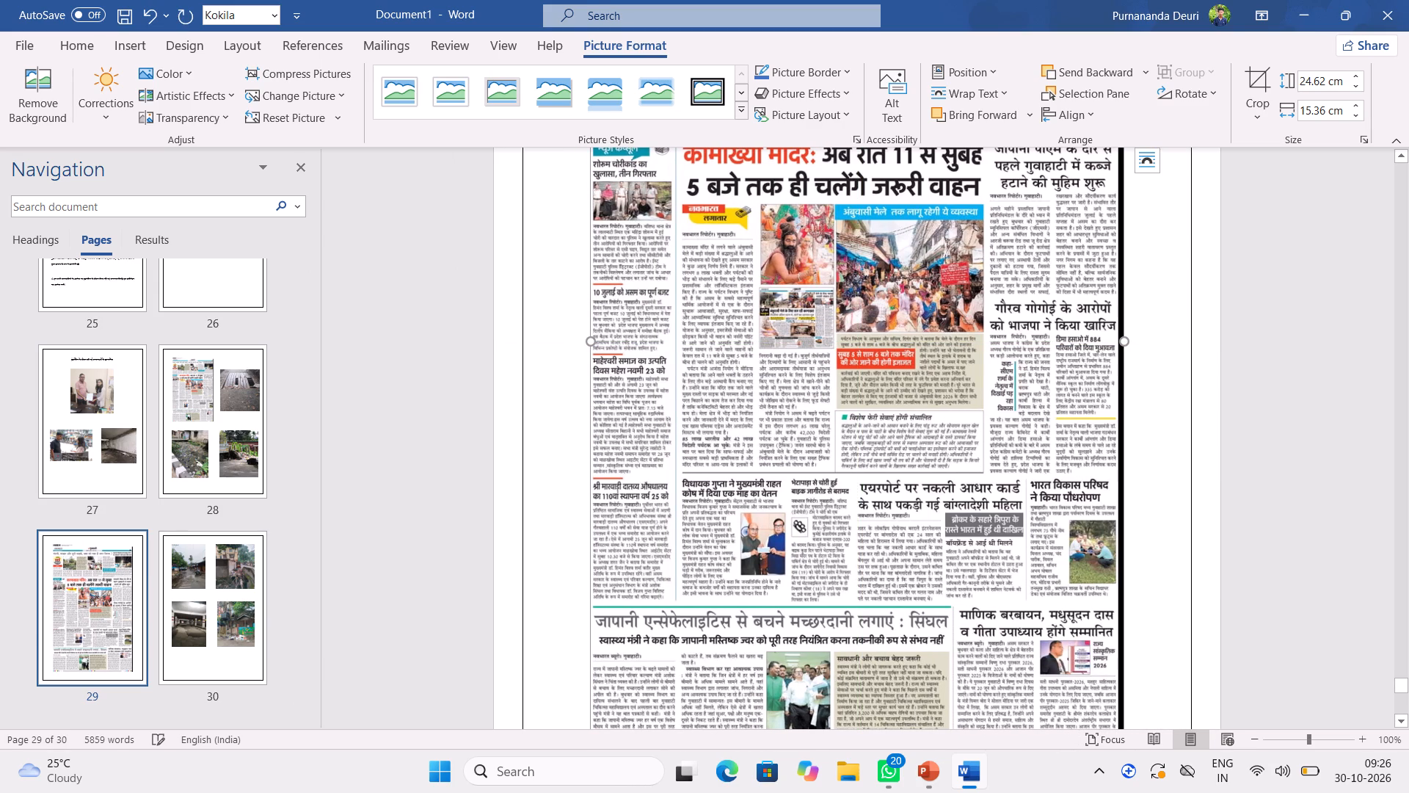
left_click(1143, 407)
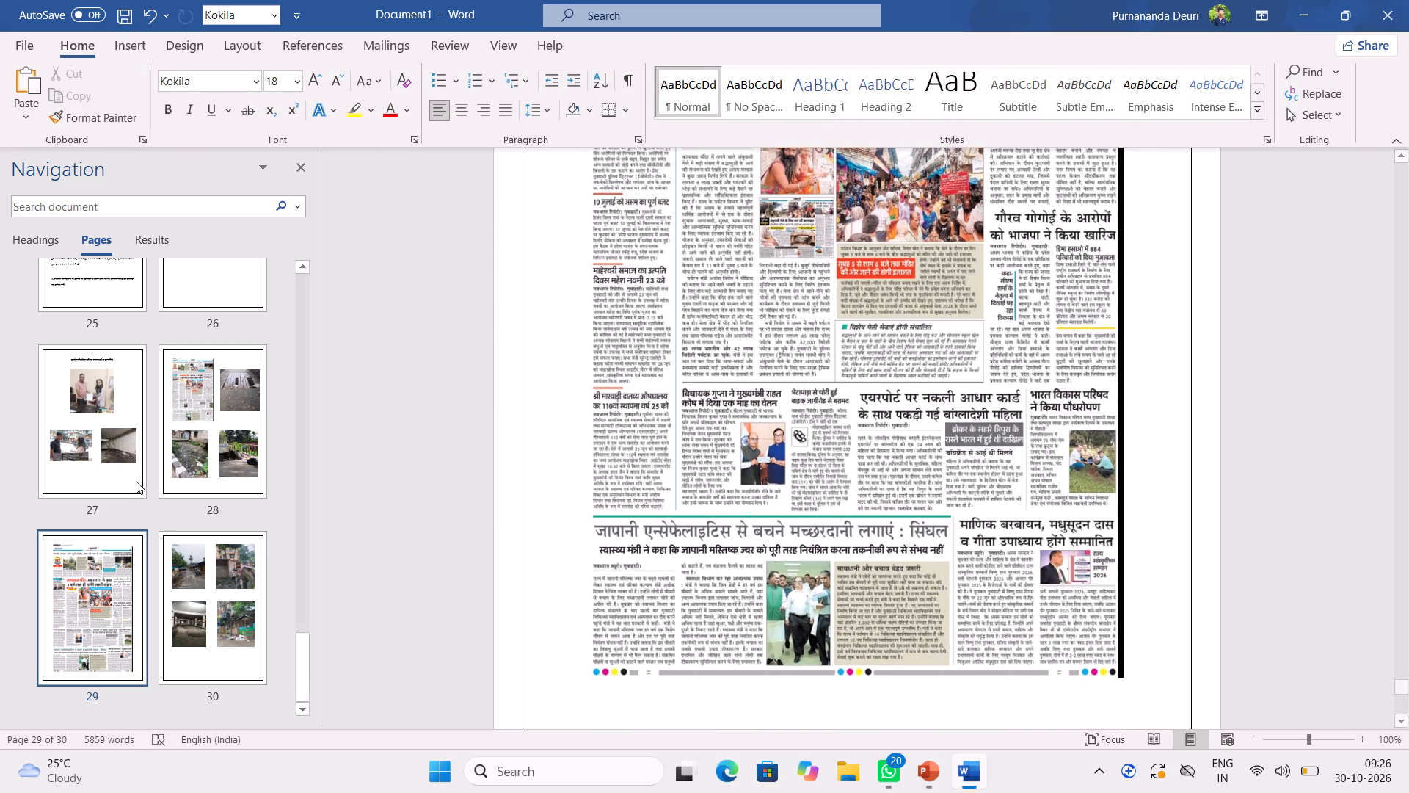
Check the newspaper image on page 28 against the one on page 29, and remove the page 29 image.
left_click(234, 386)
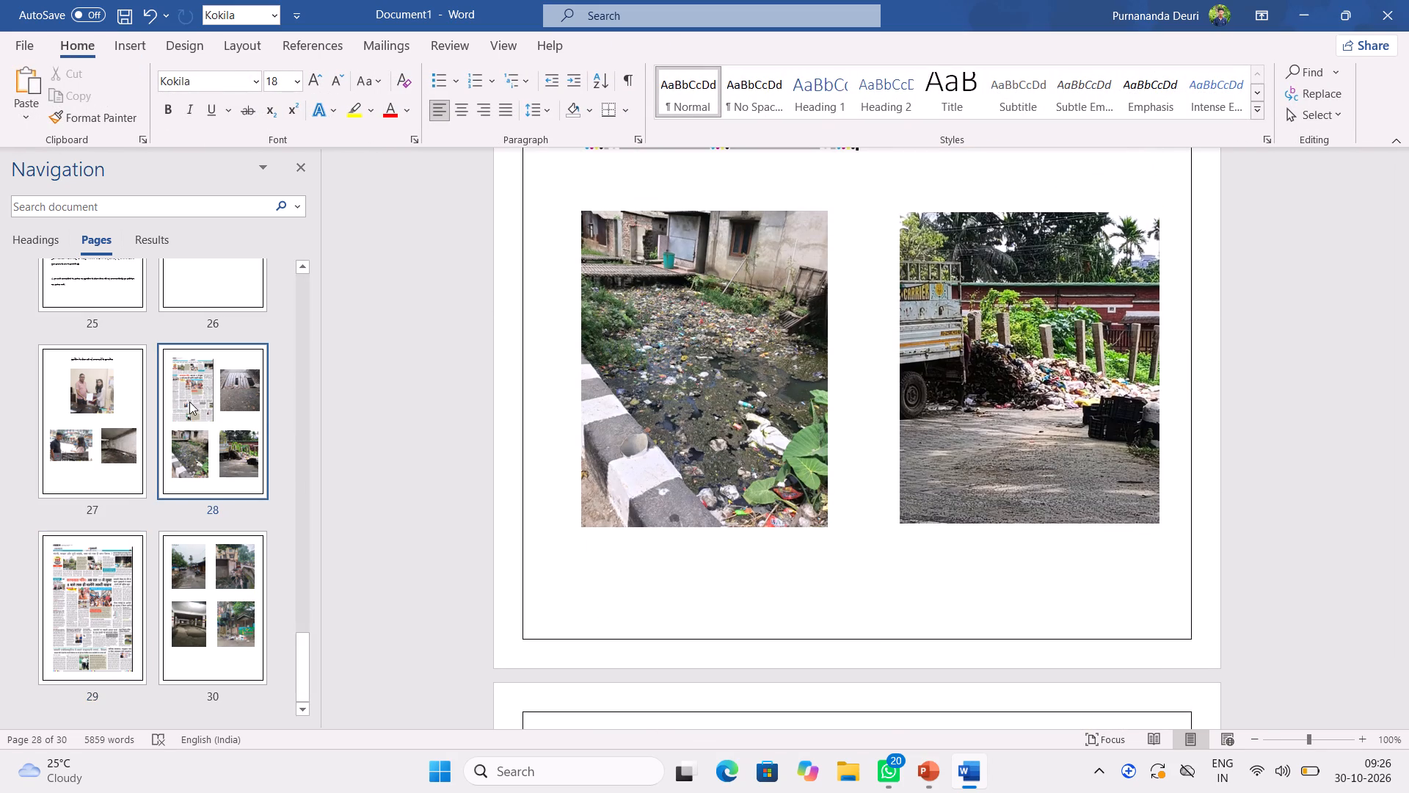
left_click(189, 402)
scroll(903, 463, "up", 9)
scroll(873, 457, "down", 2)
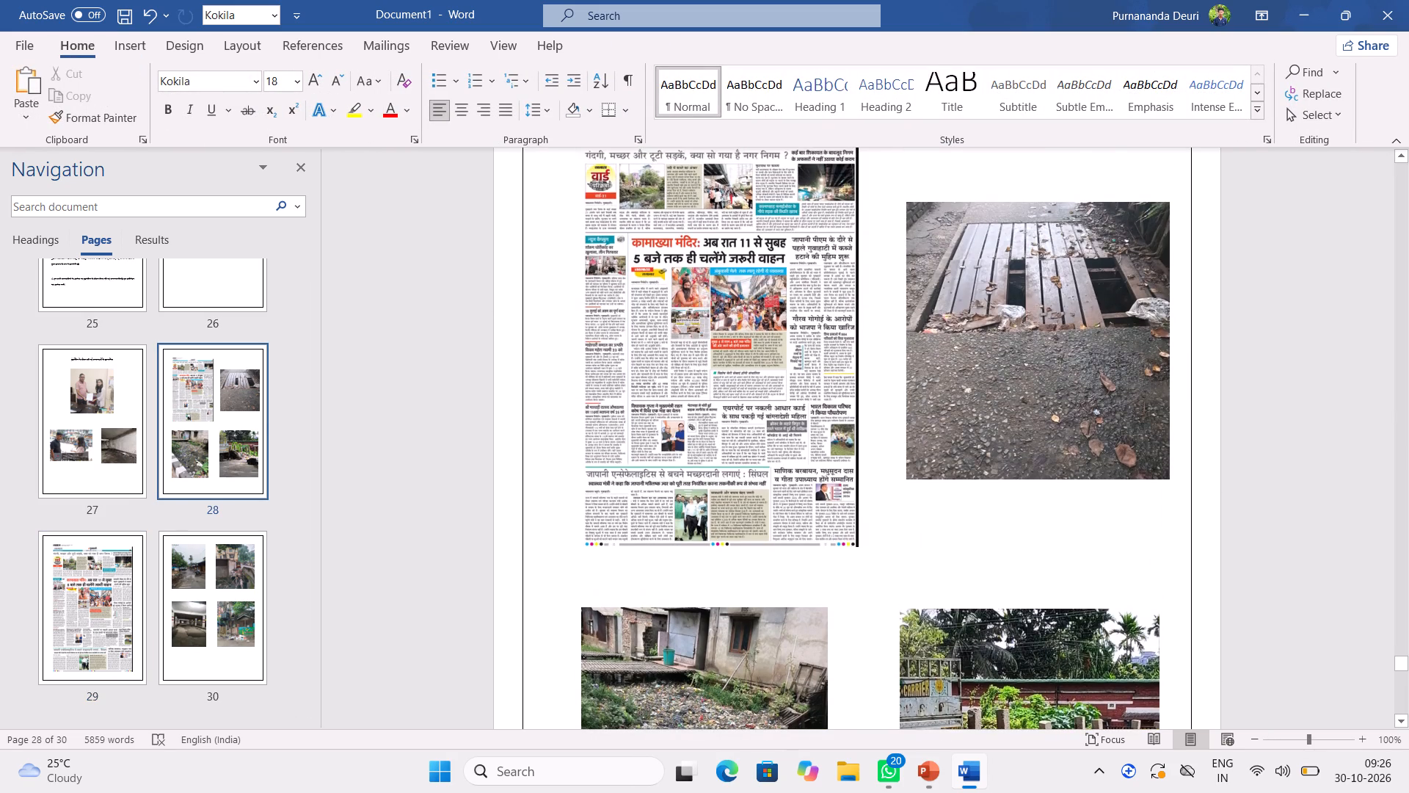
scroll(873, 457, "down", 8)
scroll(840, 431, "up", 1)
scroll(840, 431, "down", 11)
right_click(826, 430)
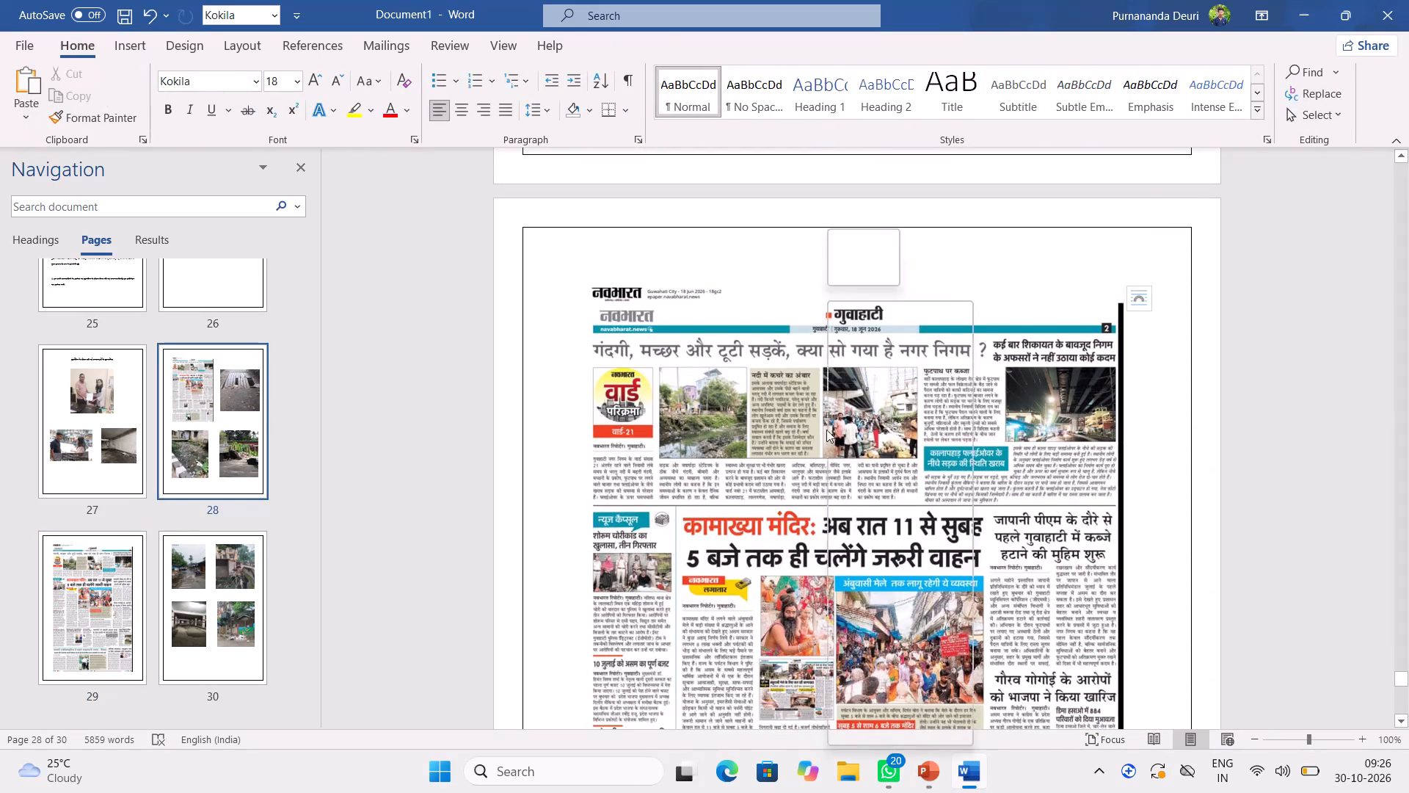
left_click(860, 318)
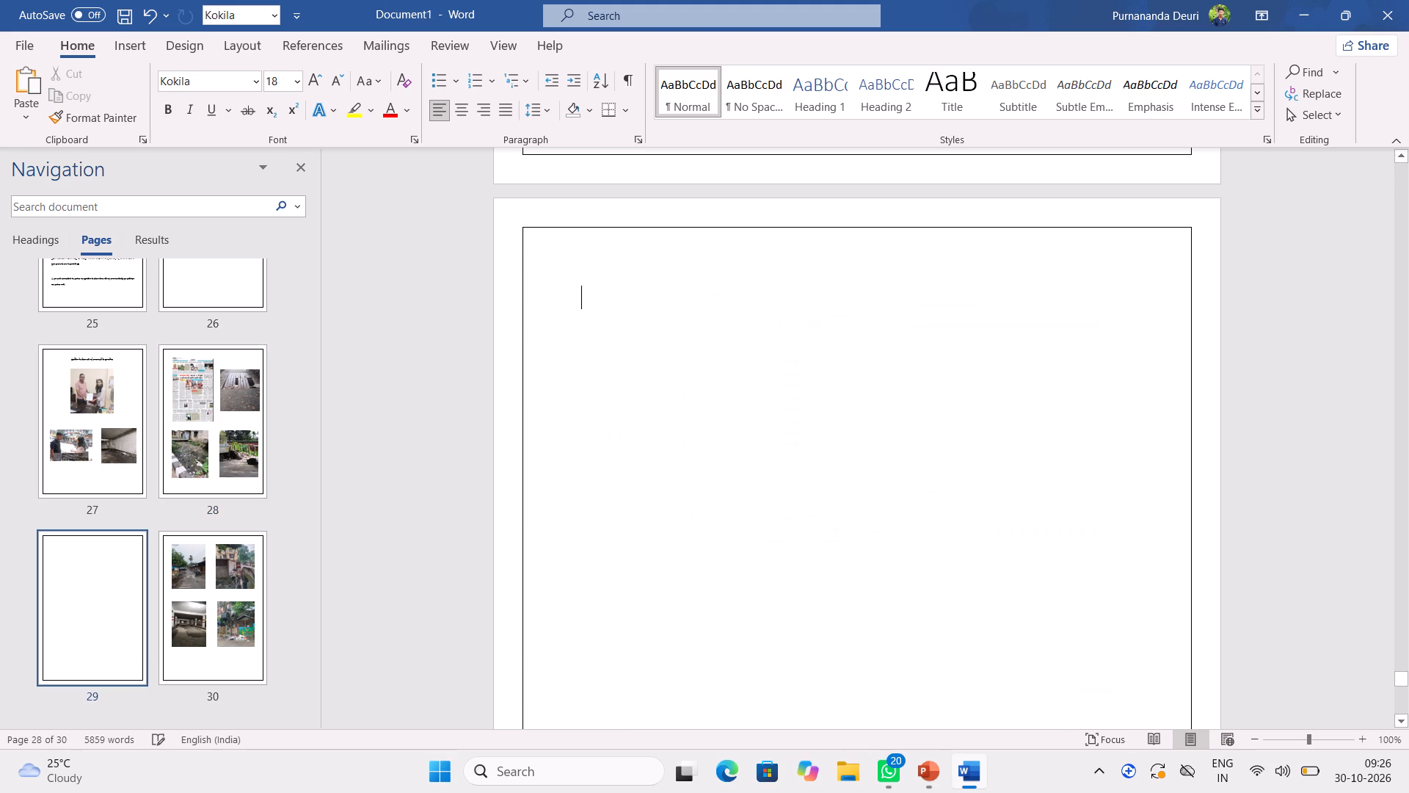
Insert the picture WhatsApp Image 2026-10-30 at 05.38.22 b from Downloads on the empty page 29.
left_click(122, 51)
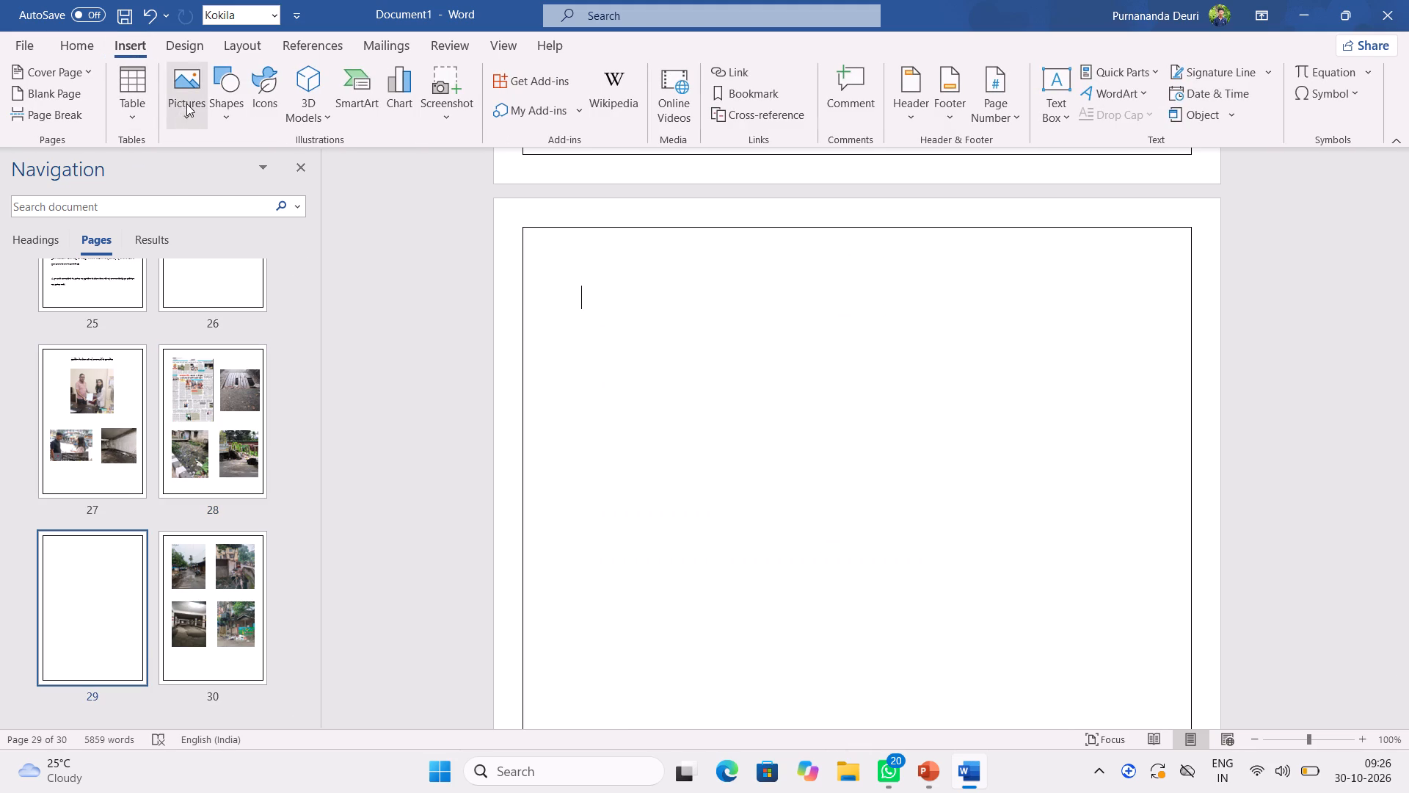
left_click(186, 104)
left_click(231, 169)
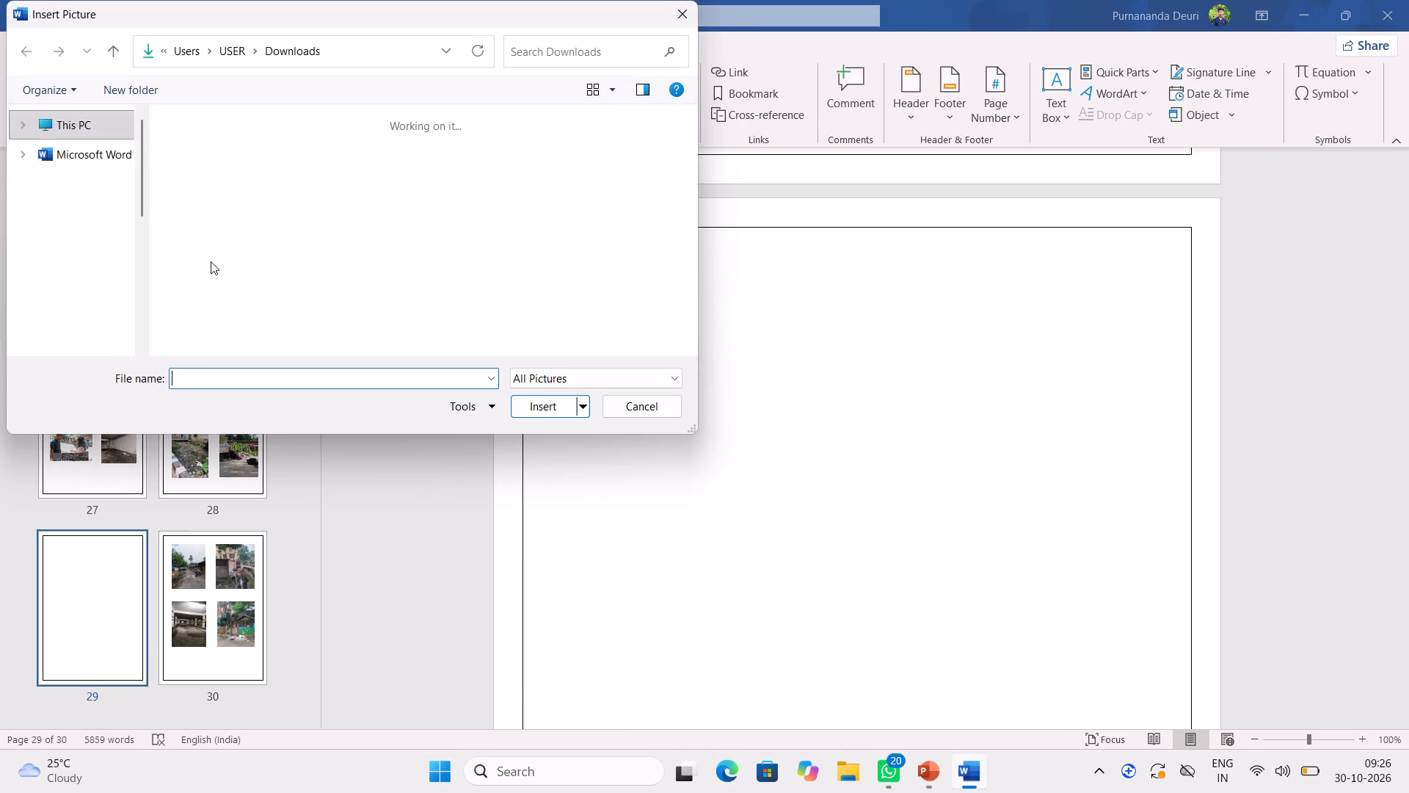
scroll(265, 297, "down", 4)
left_click(269, 204)
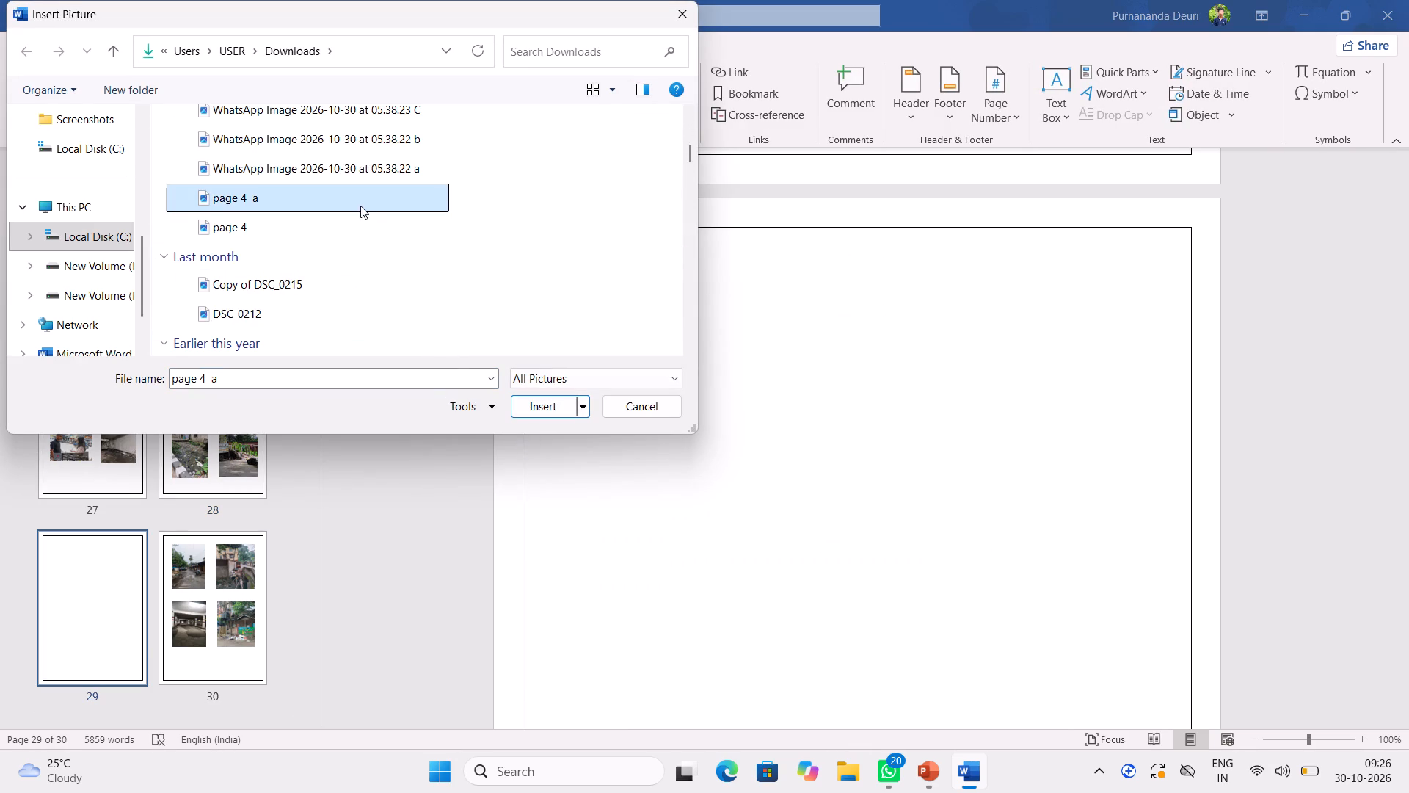
left_click(384, 130)
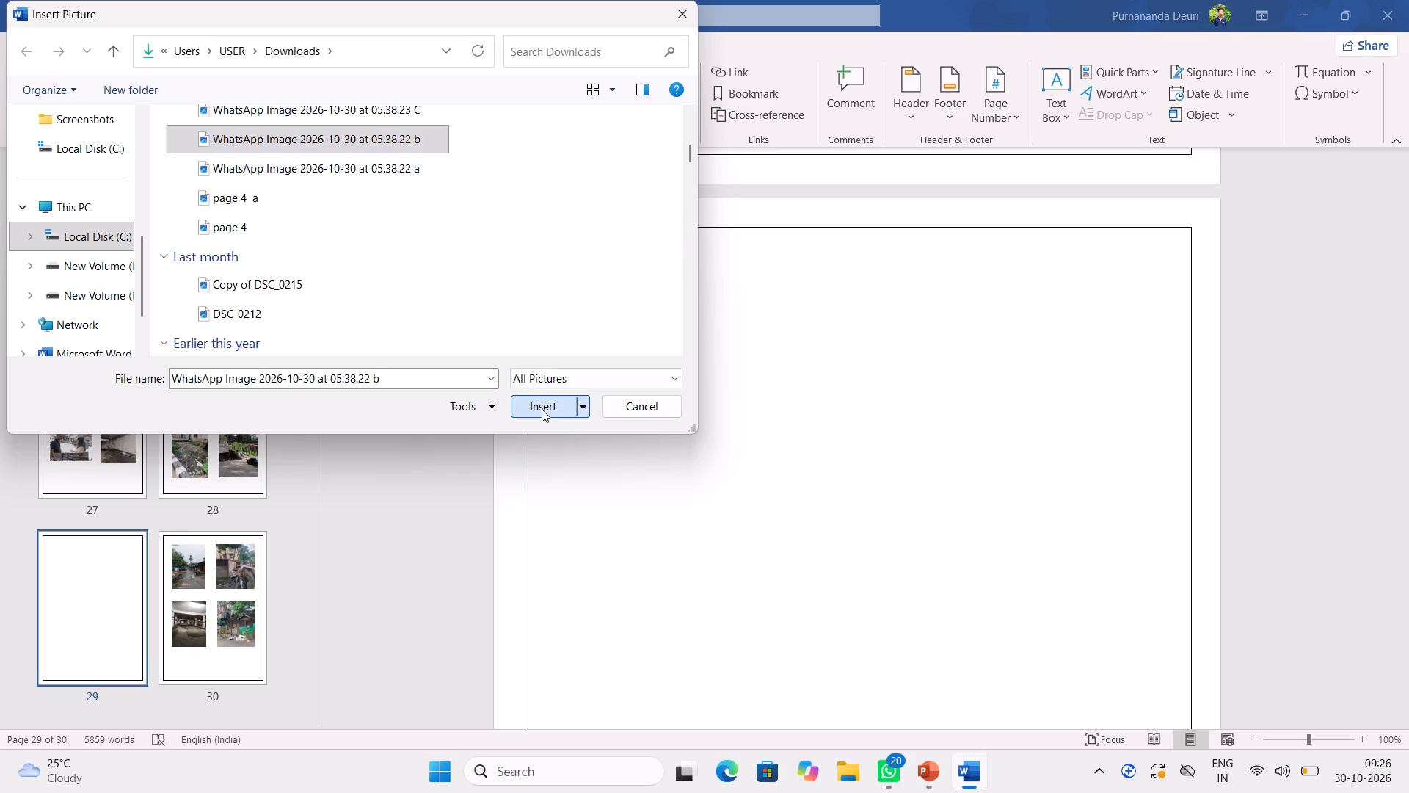
left_click(542, 409)
Review the new newspaper image's fit on page 29 and compare it with the contents of page 28.
scroll(823, 455, "down", 3)
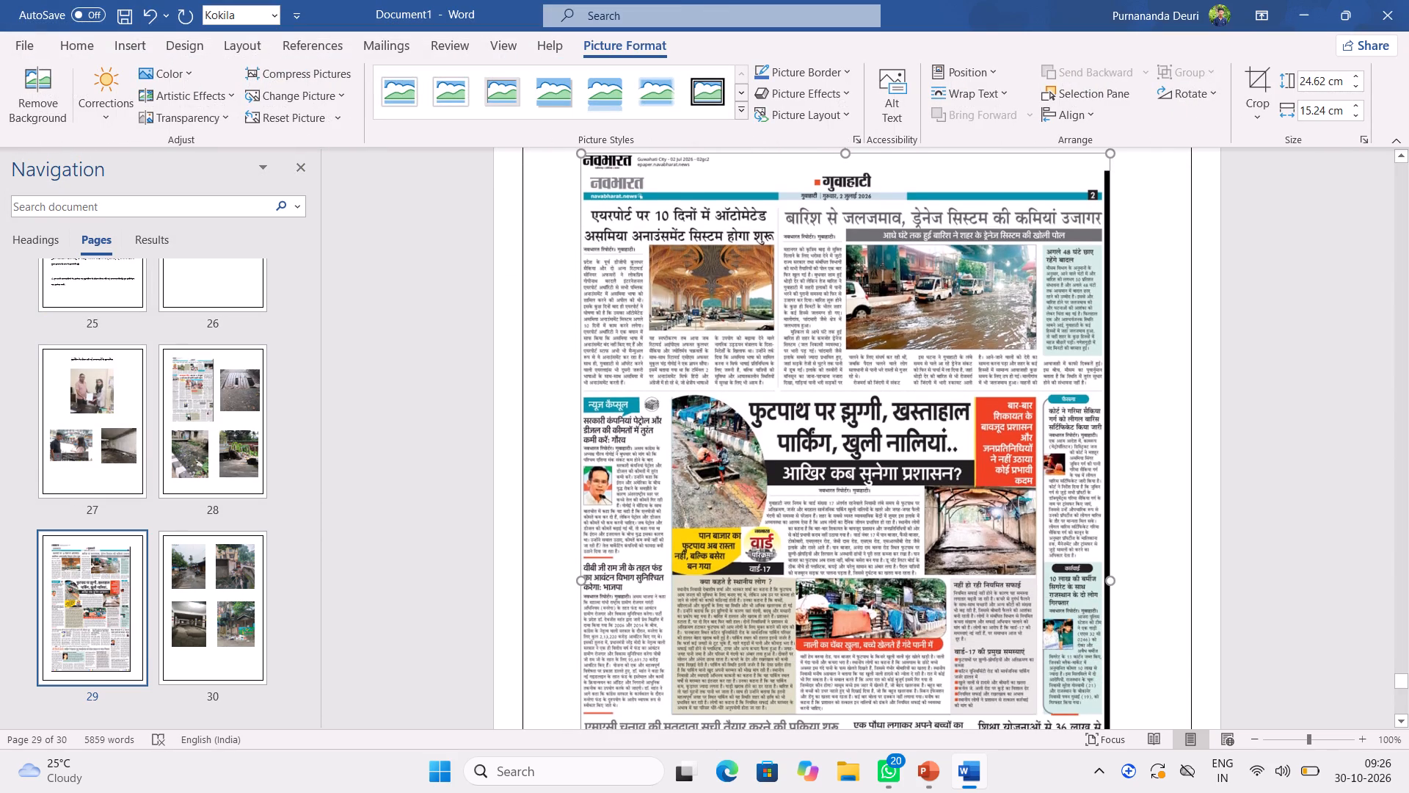
left_click(203, 429)
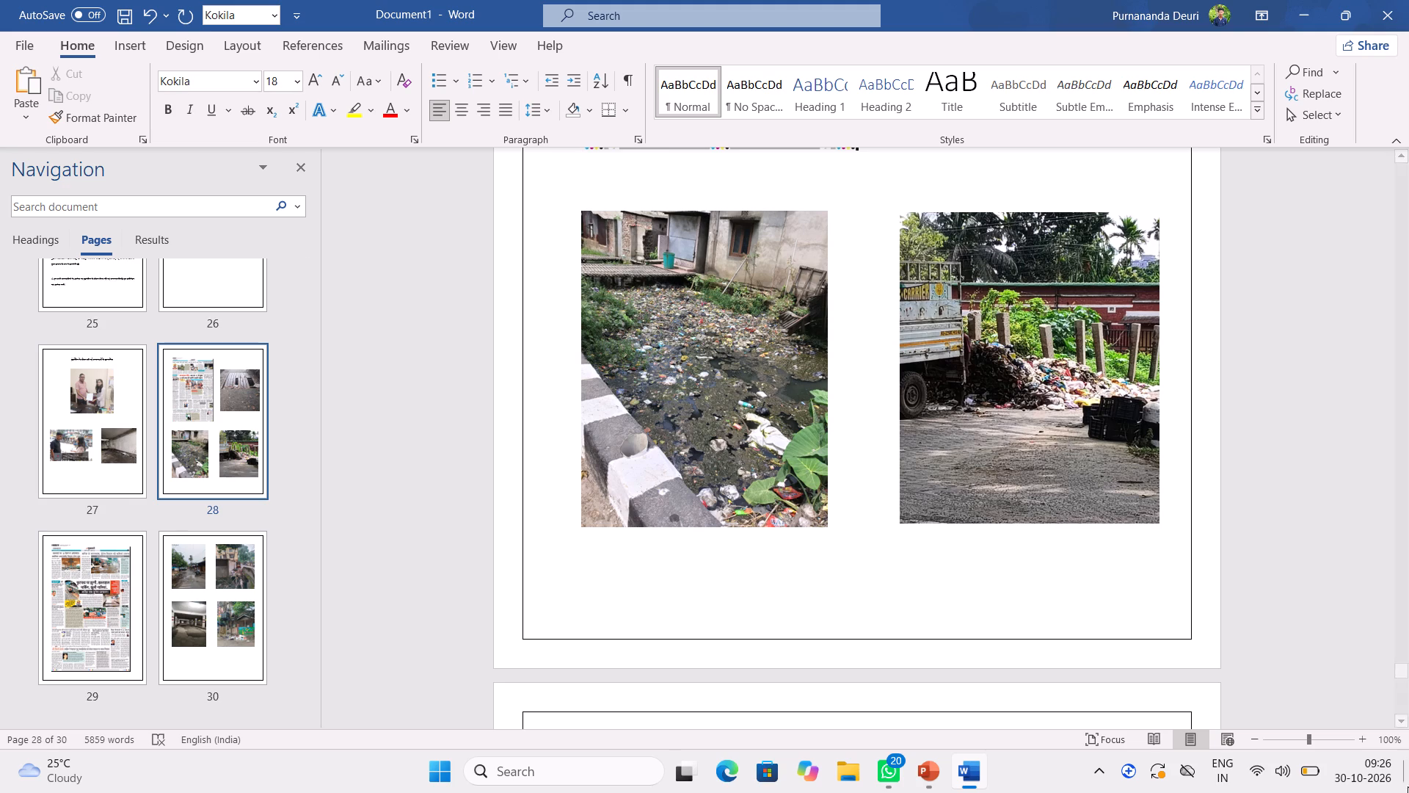
scroll(771, 463, "up", 8)
scroll(773, 451, "down", 14)
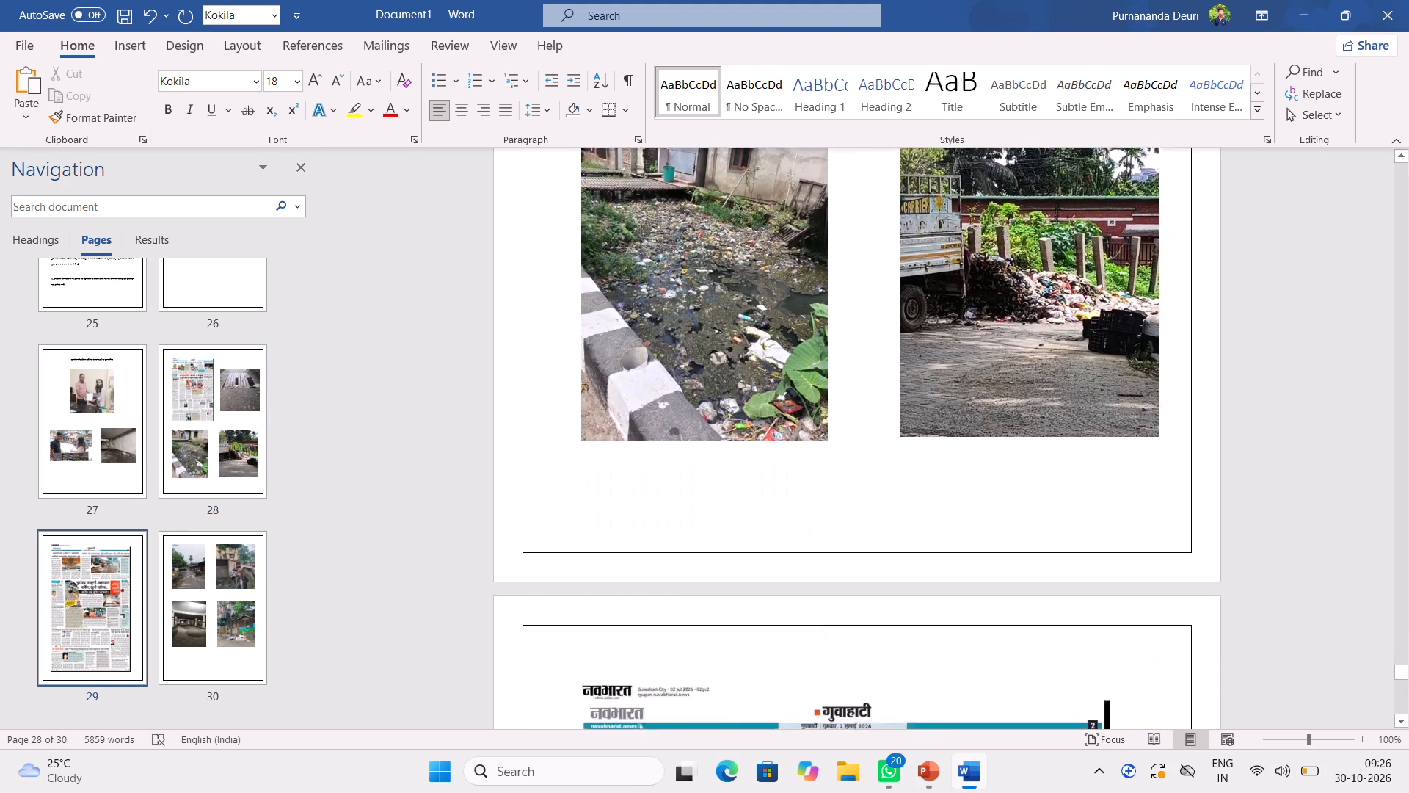
scroll(820, 465, "down", 2)
scroll(826, 473, "up", 1)
scroll(844, 468, "down", 7)
scroll(923, 443, "down", 12)
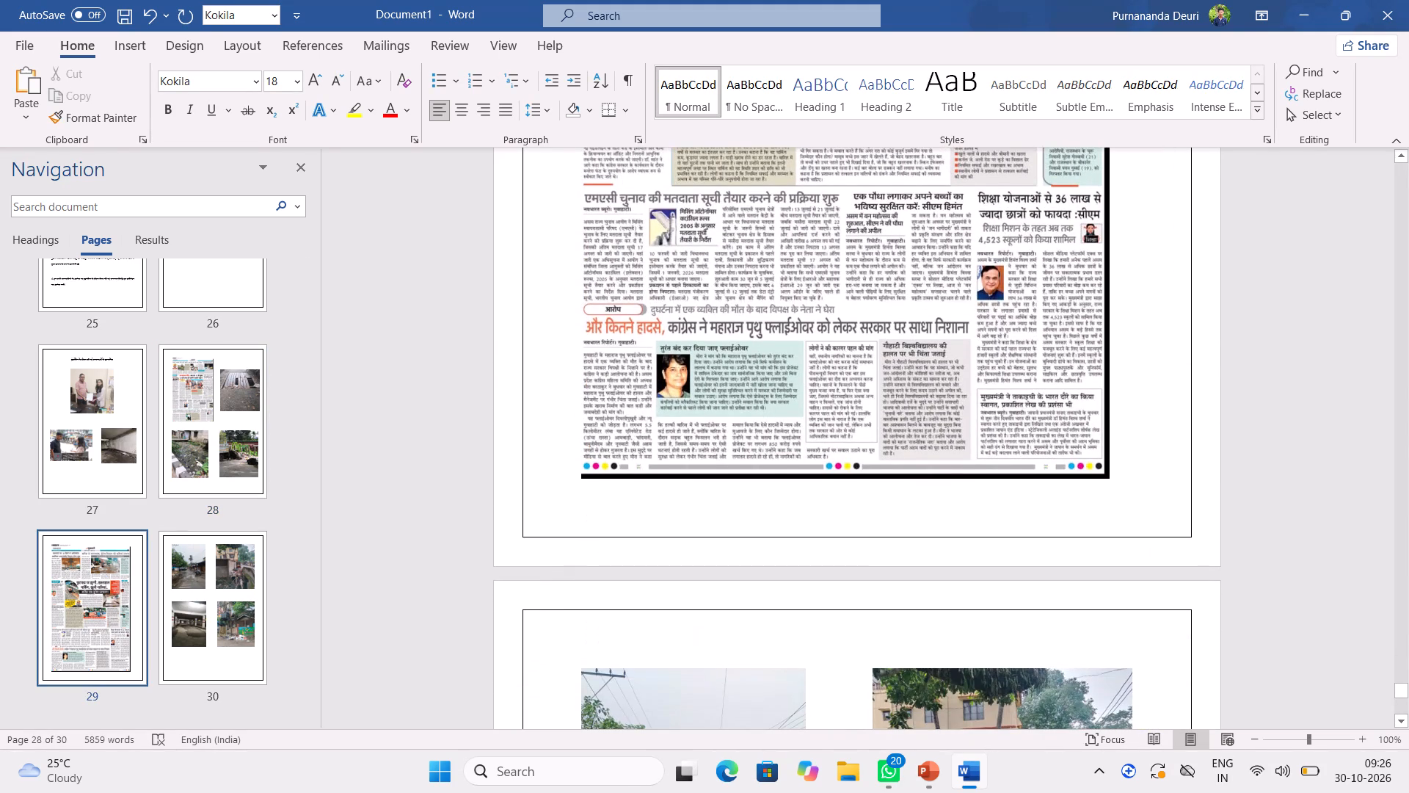
left_click(1015, 525)
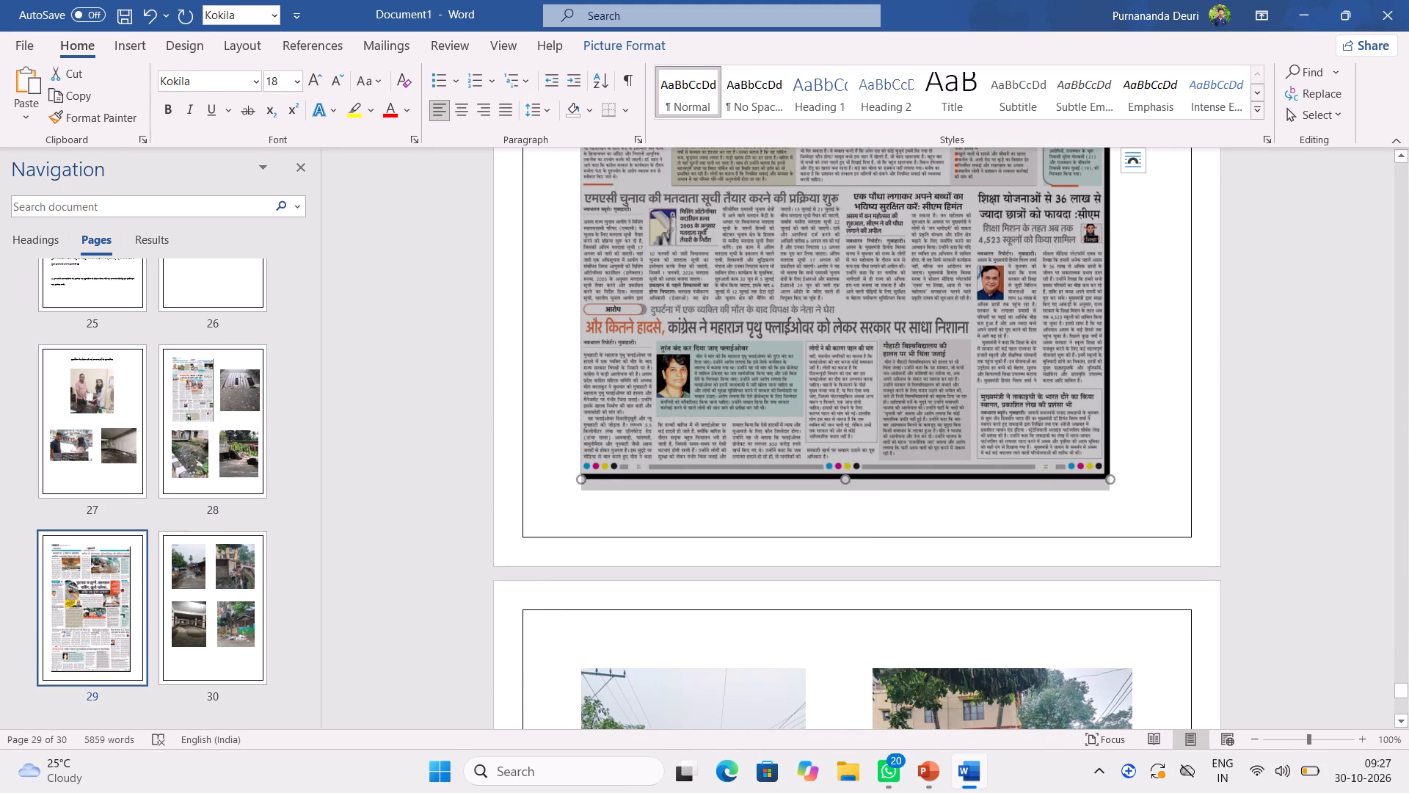
left_click(1195, 355)
Check the new newspaper scan on page 29 and skim the report backwards from the photo pages to page 6.
scroll(951, 432, "up", 10)
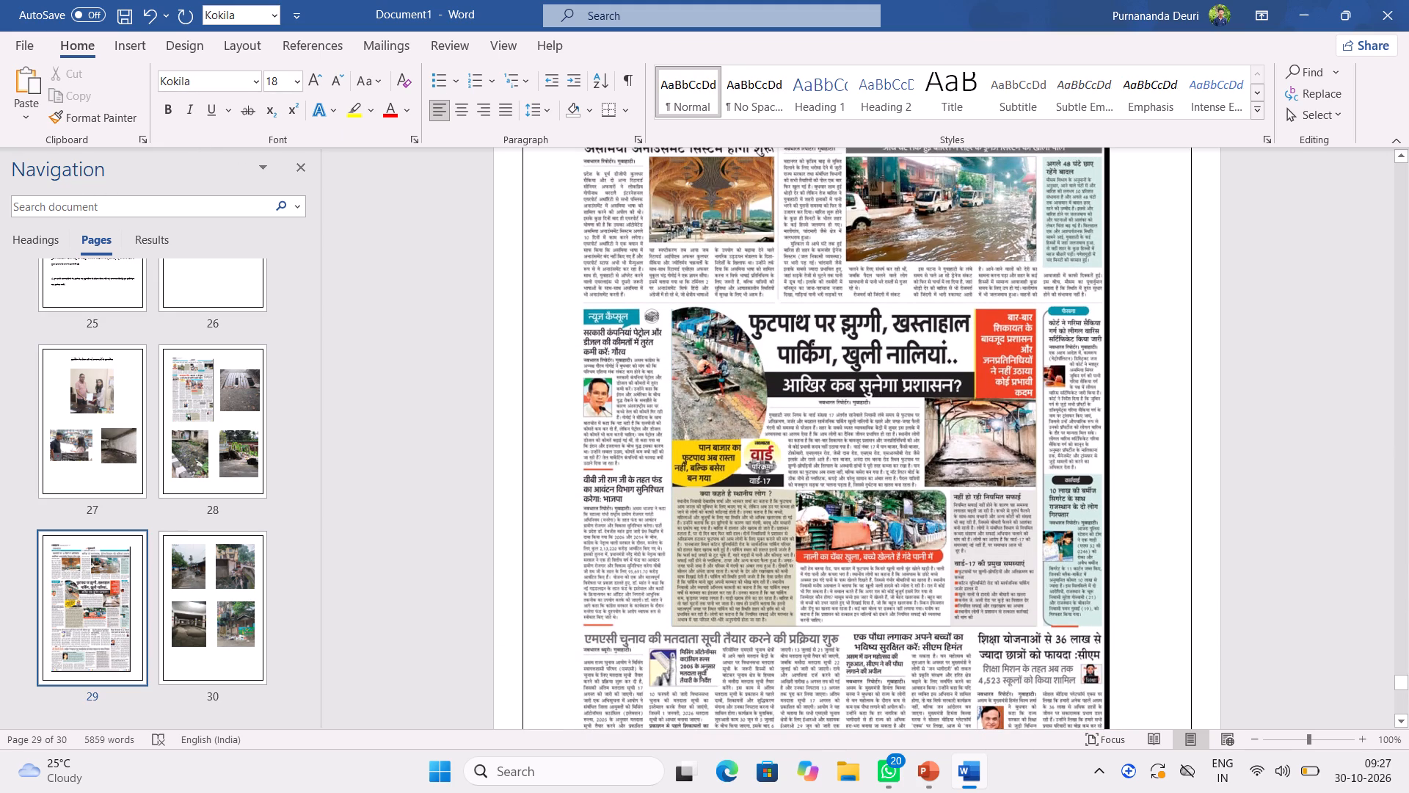
left_click_drag(1408, 691, 1393, 508)
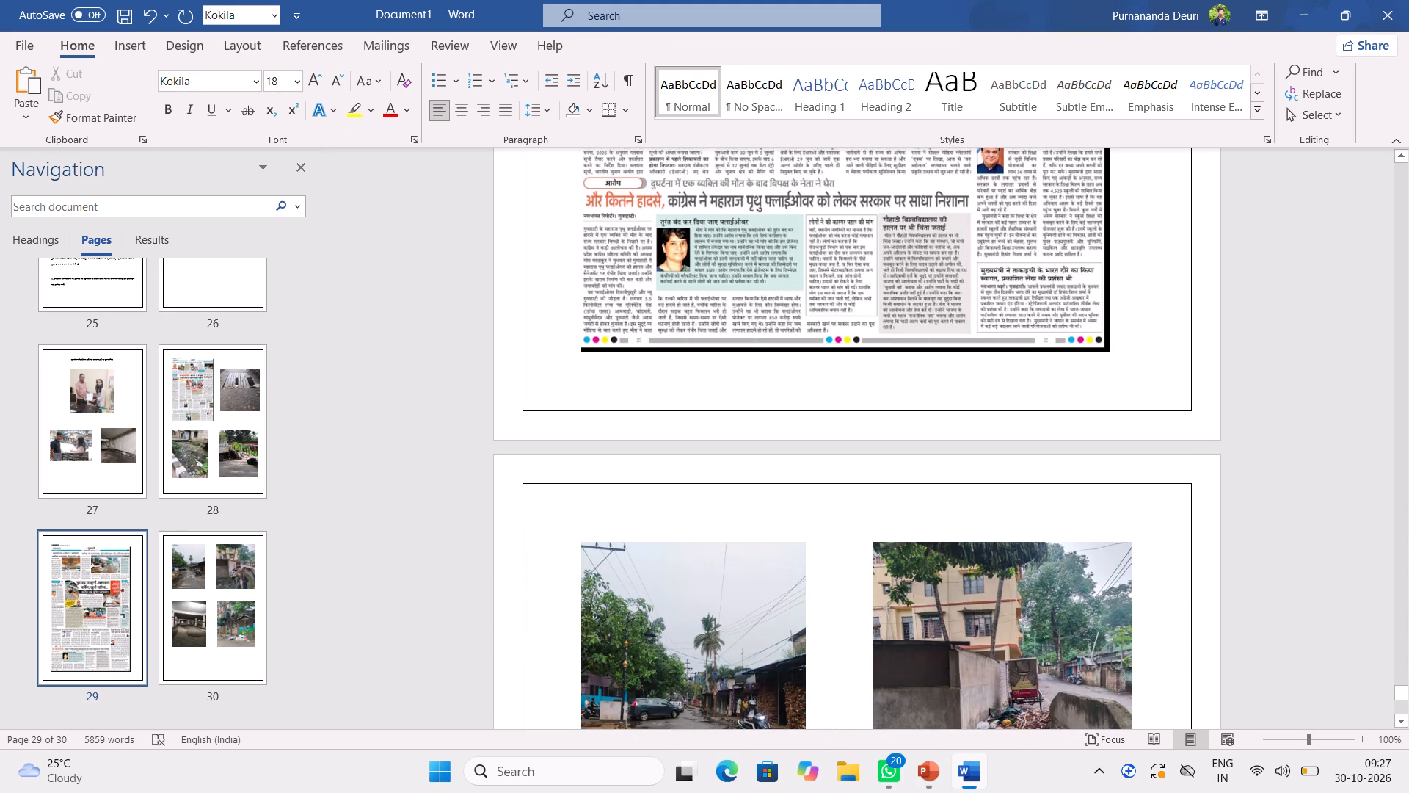
scroll(962, 543, "up", 11)
scroll(916, 588, "up", 10)
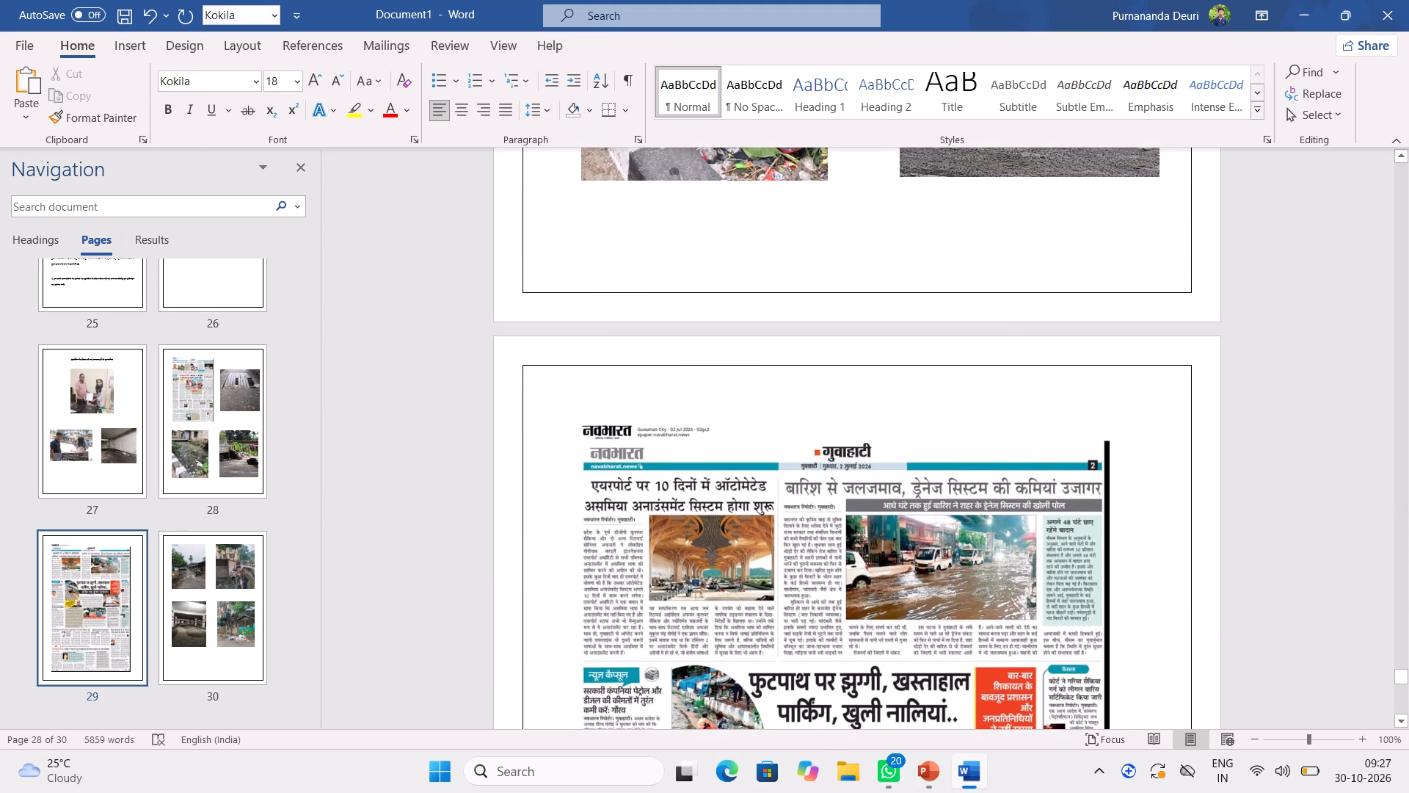
left_click_drag(1404, 679, 1356, 280)
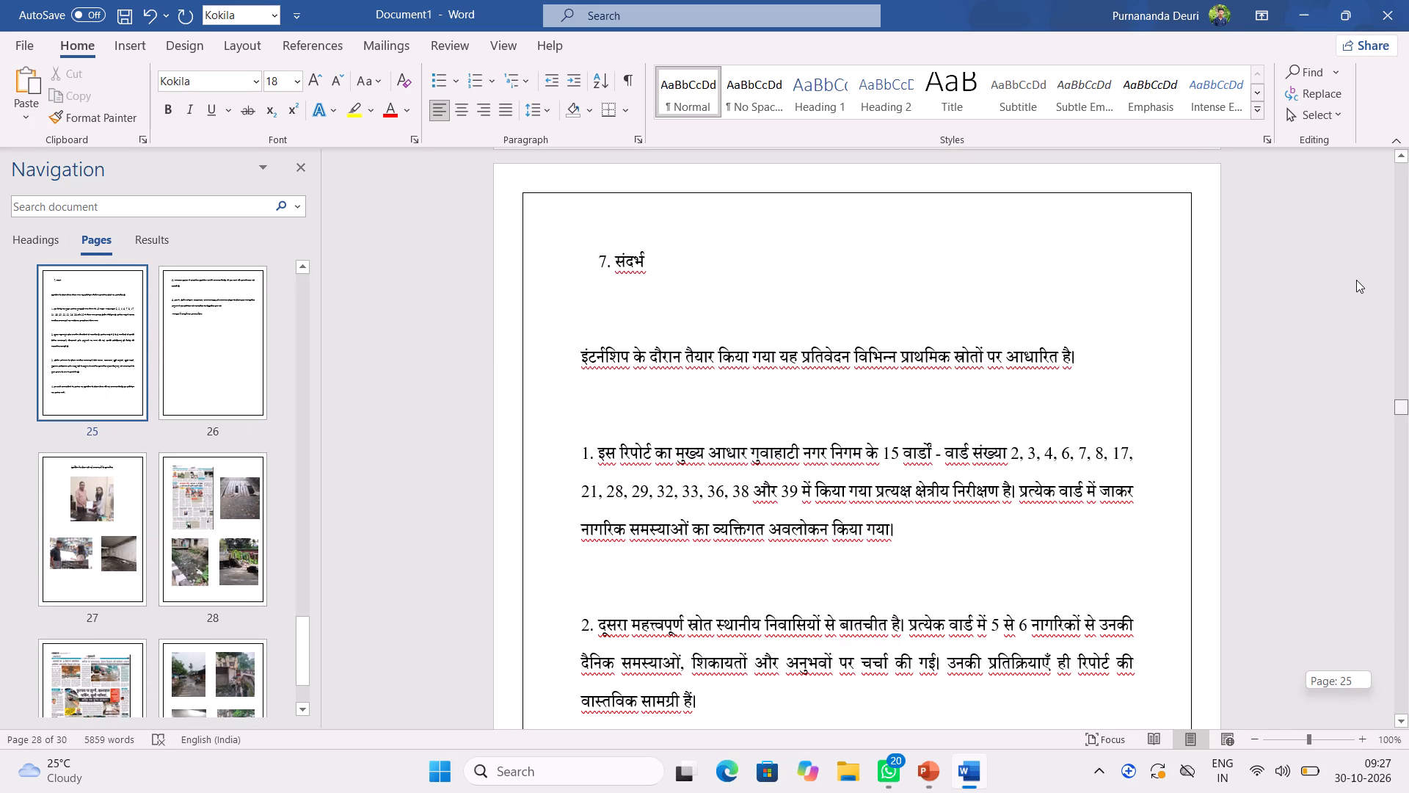
left_click_drag(1356, 280, 1357, 274)
scroll(1039, 488, "up", 1)
scroll(1039, 487, "down", 1)
scroll(1039, 486, "up", 5)
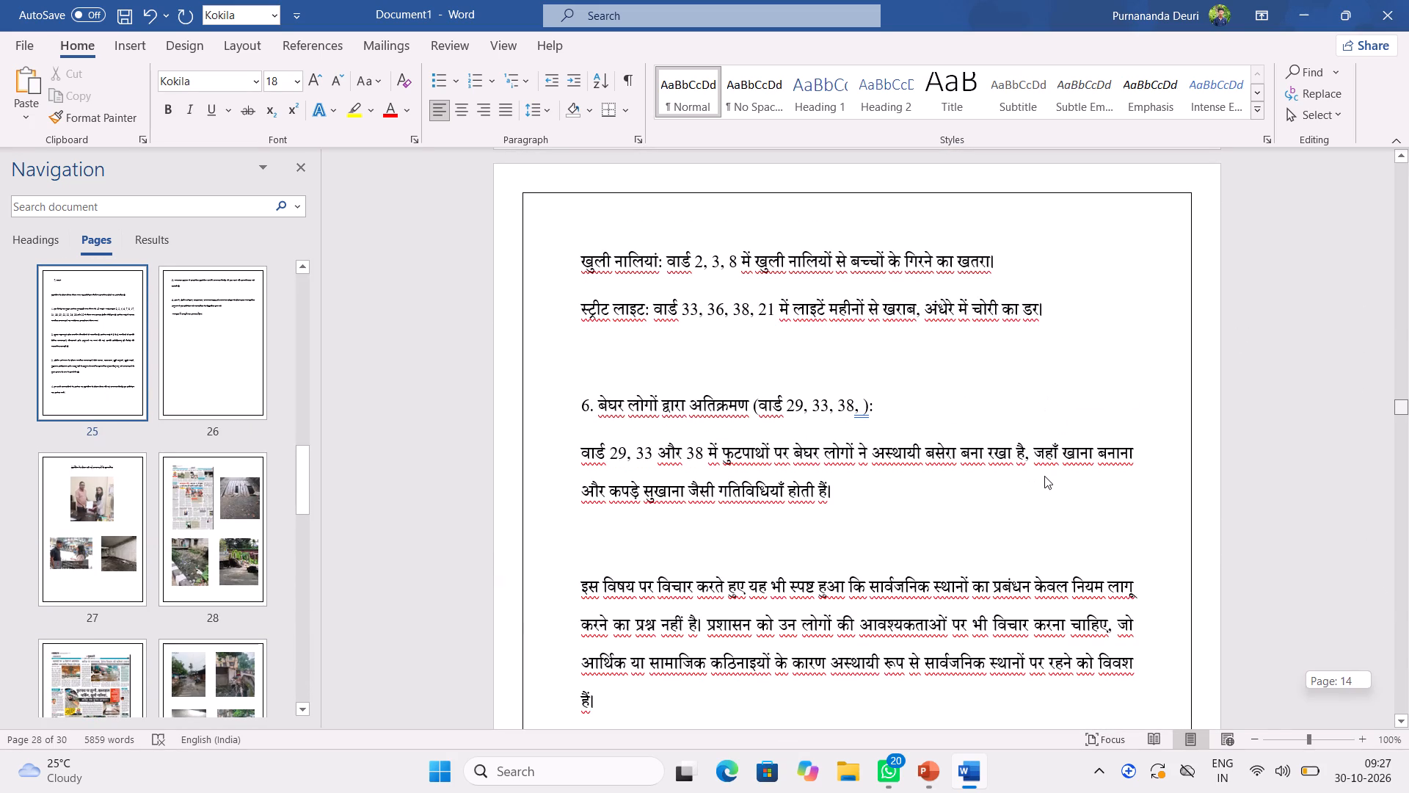
left_click_drag(1405, 405, 1394, 305)
scroll(904, 716, "up", 10)
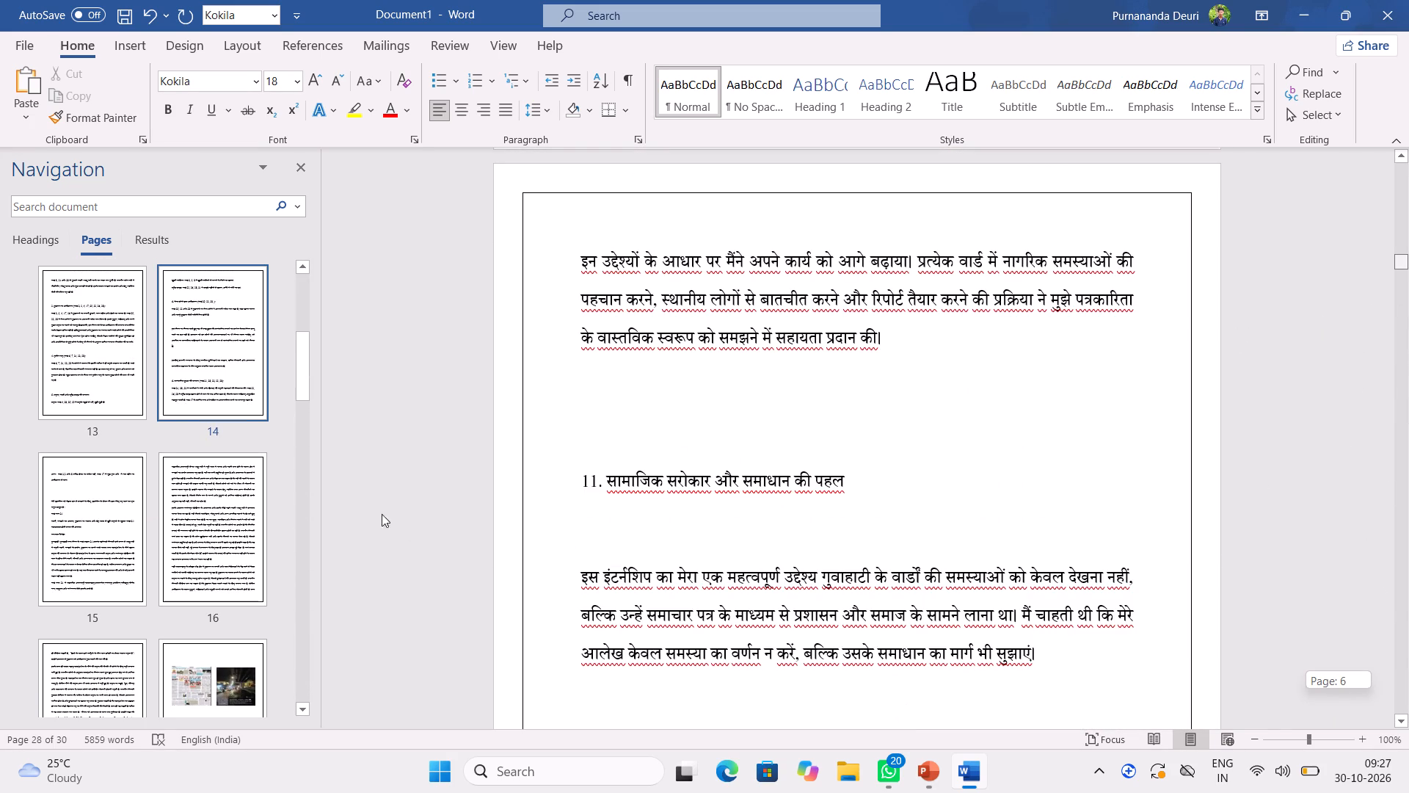
Hide the page thumbnails and review the internship objectives and introduction text back to the report's first page.
left_click(292, 176)
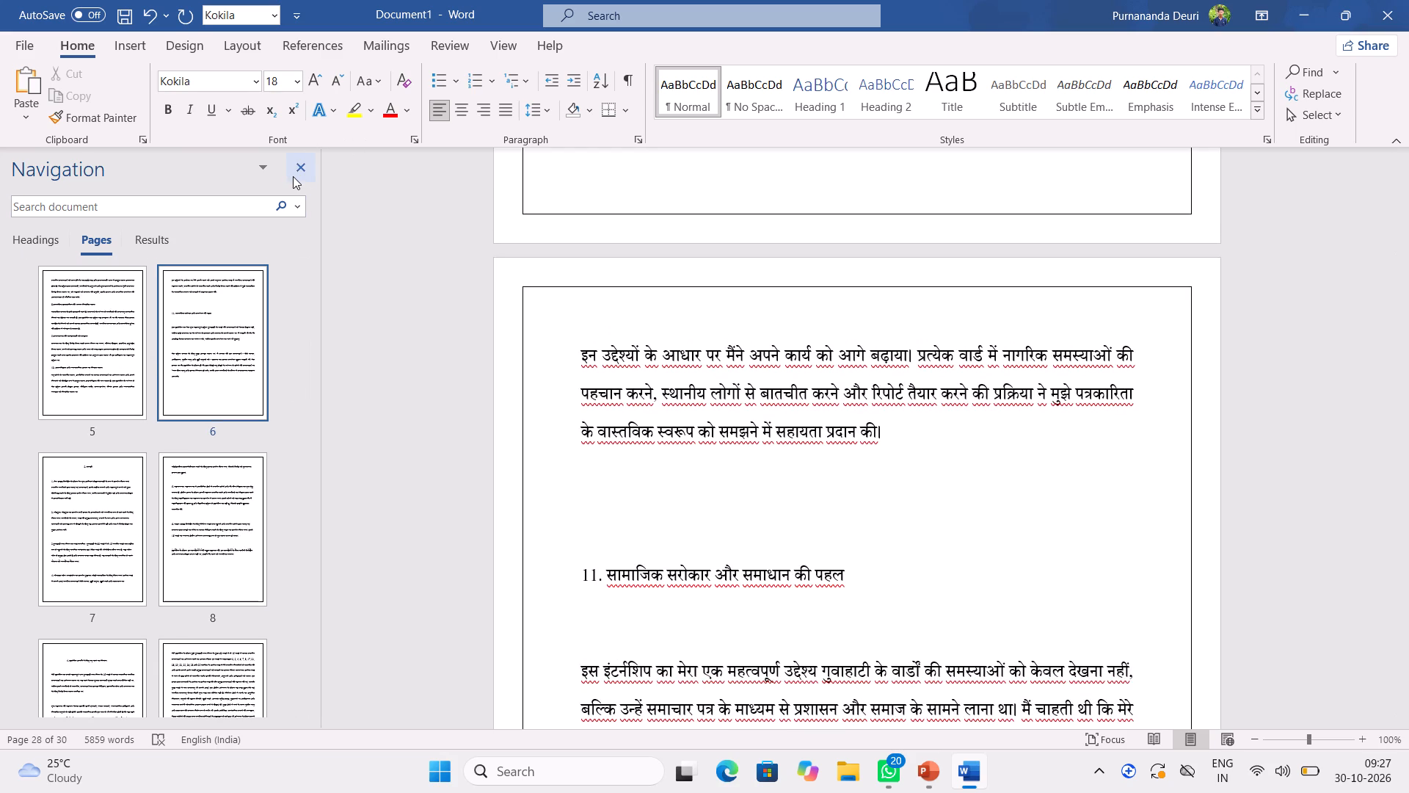
scroll(795, 387, "up", 20)
scroll(795, 387, "up", 5)
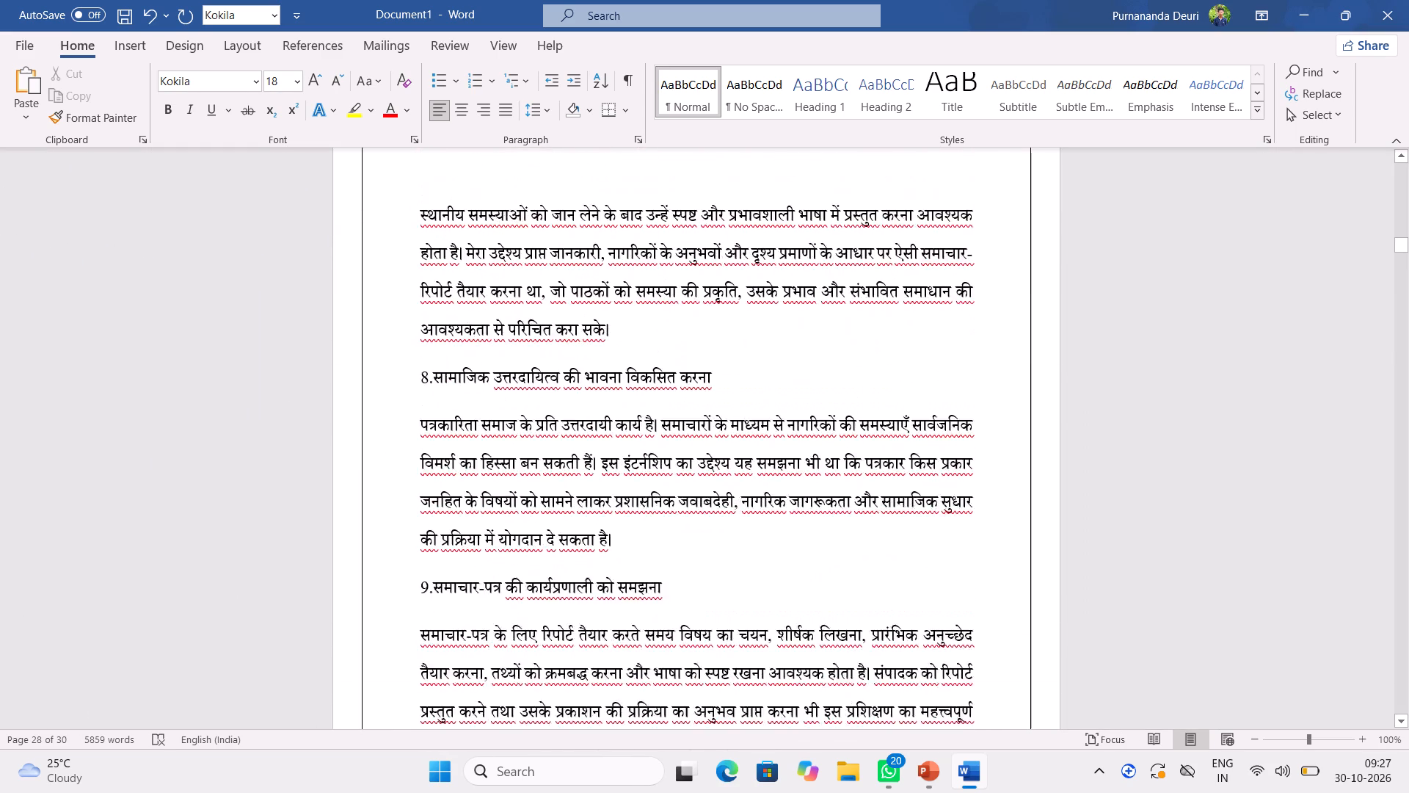
scroll(821, 388, "up", 20)
scroll(821, 388, "up", 20)
scroll(821, 388, "up", 1)
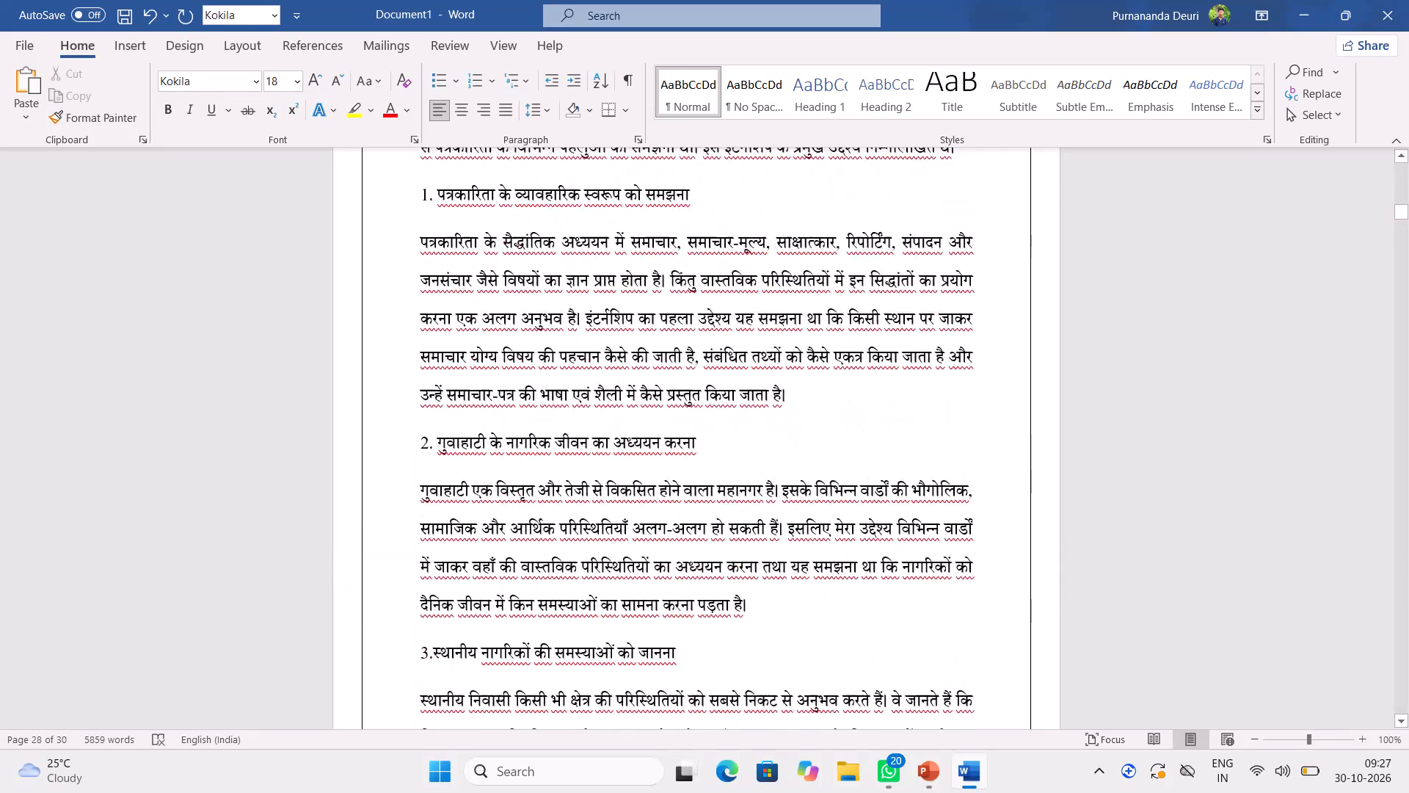
scroll(824, 390, "up", 3)
scroll(824, 390, "down", 1)
scroll(824, 390, "up", 20)
scroll(824, 391, "up", 13)
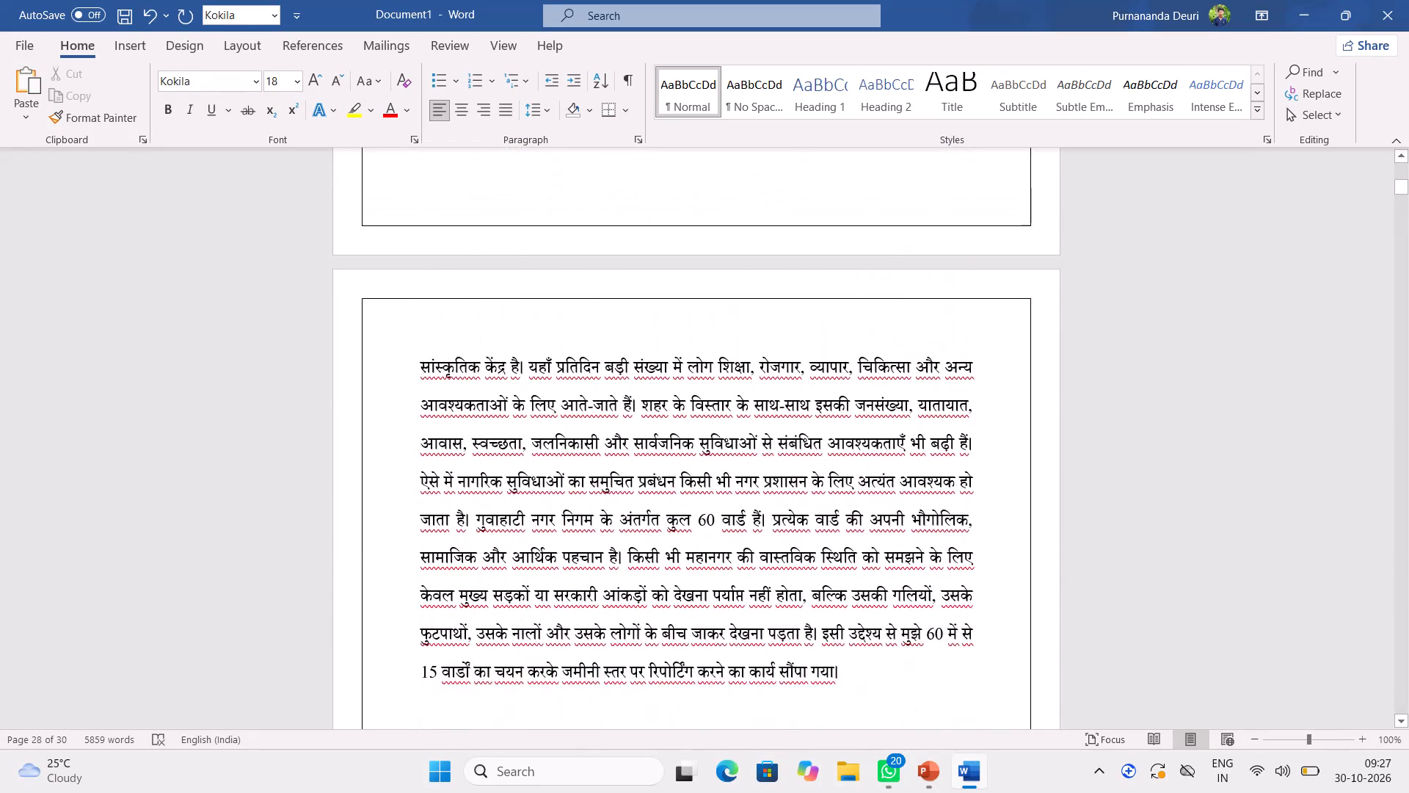
scroll(825, 391, "up", 9)
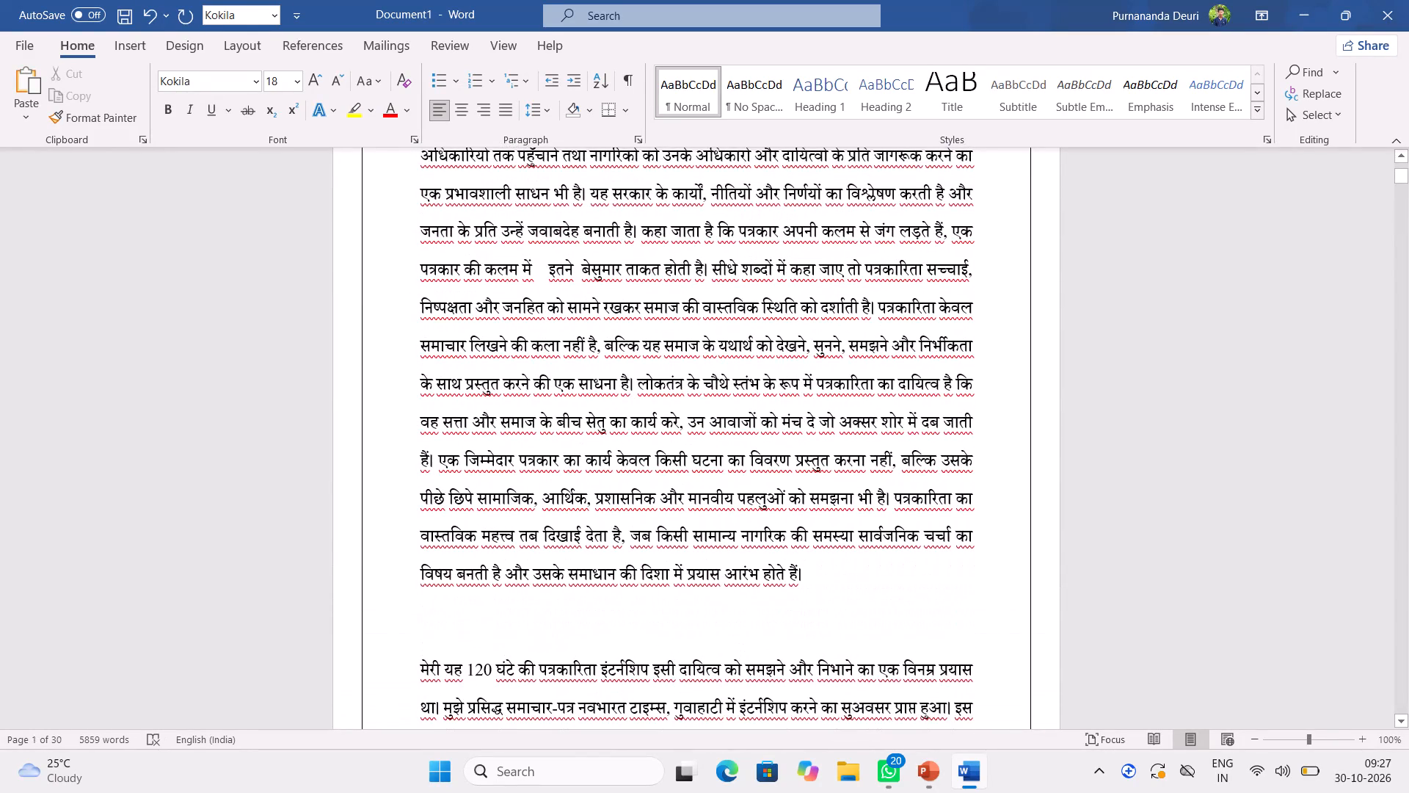
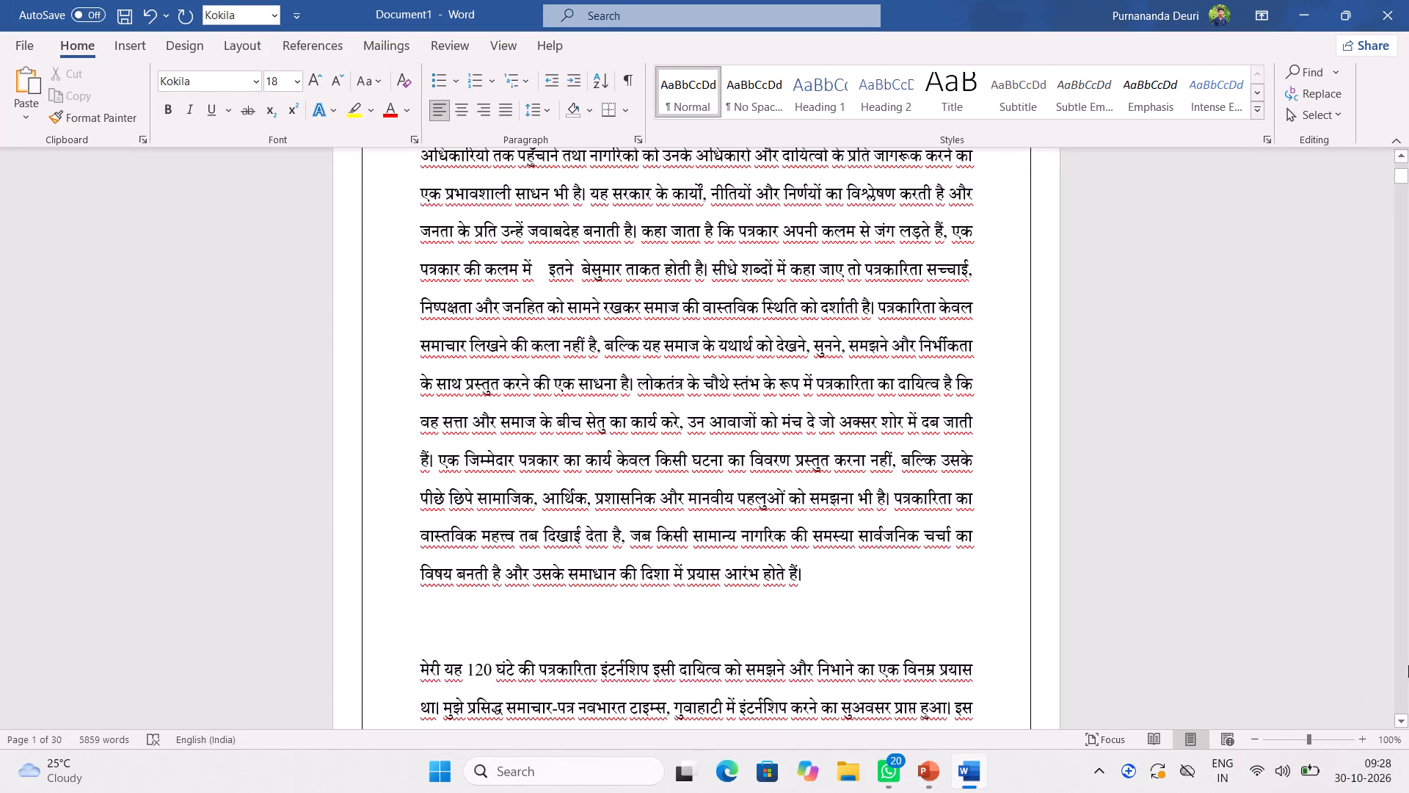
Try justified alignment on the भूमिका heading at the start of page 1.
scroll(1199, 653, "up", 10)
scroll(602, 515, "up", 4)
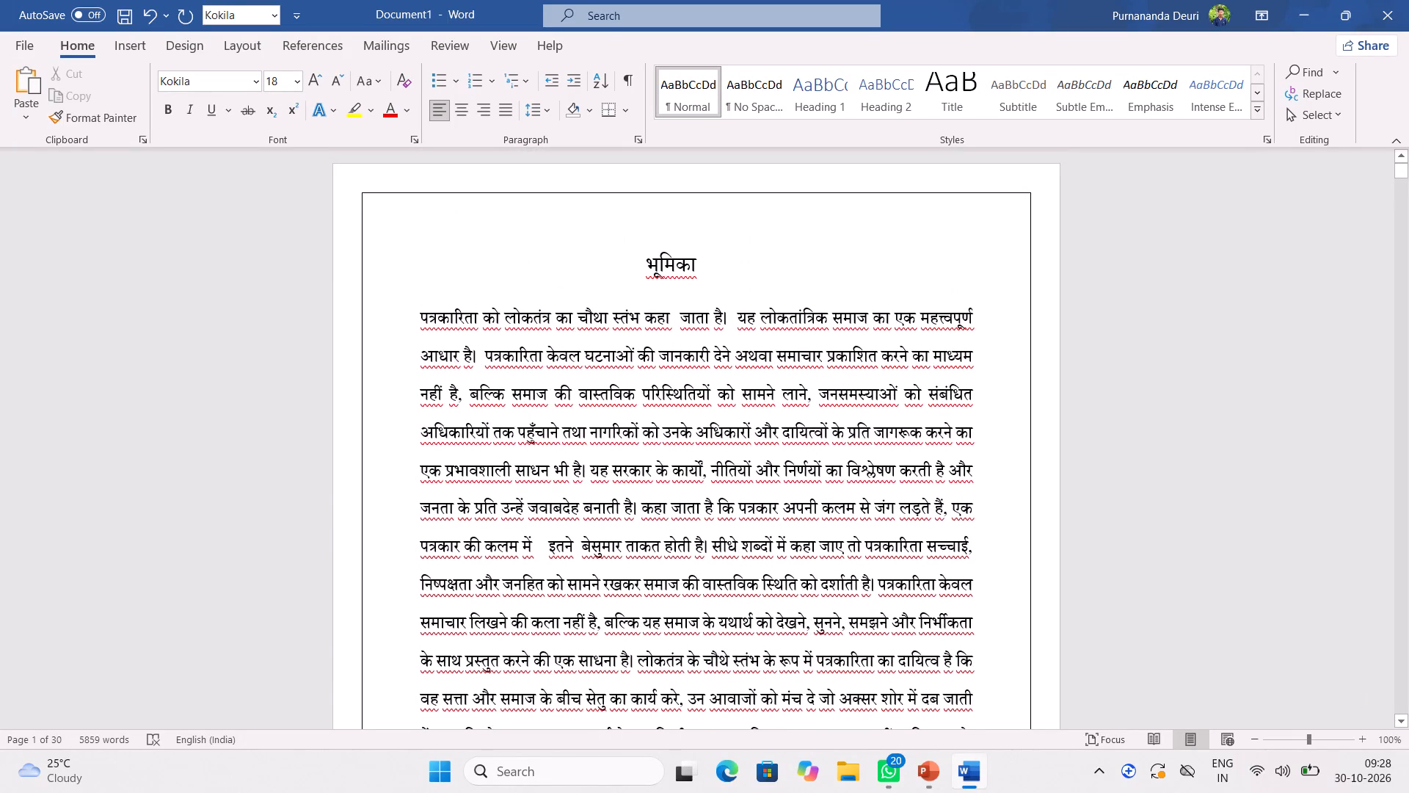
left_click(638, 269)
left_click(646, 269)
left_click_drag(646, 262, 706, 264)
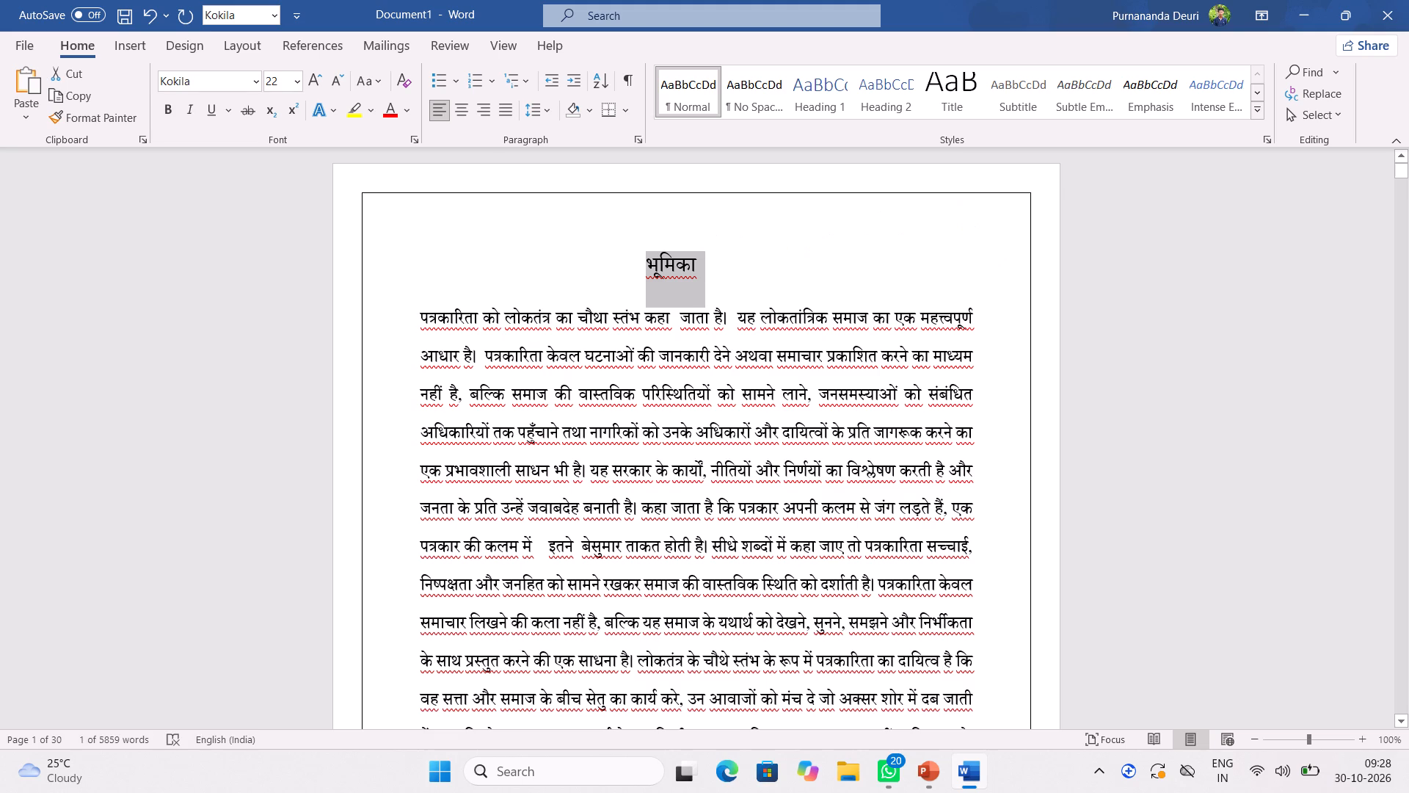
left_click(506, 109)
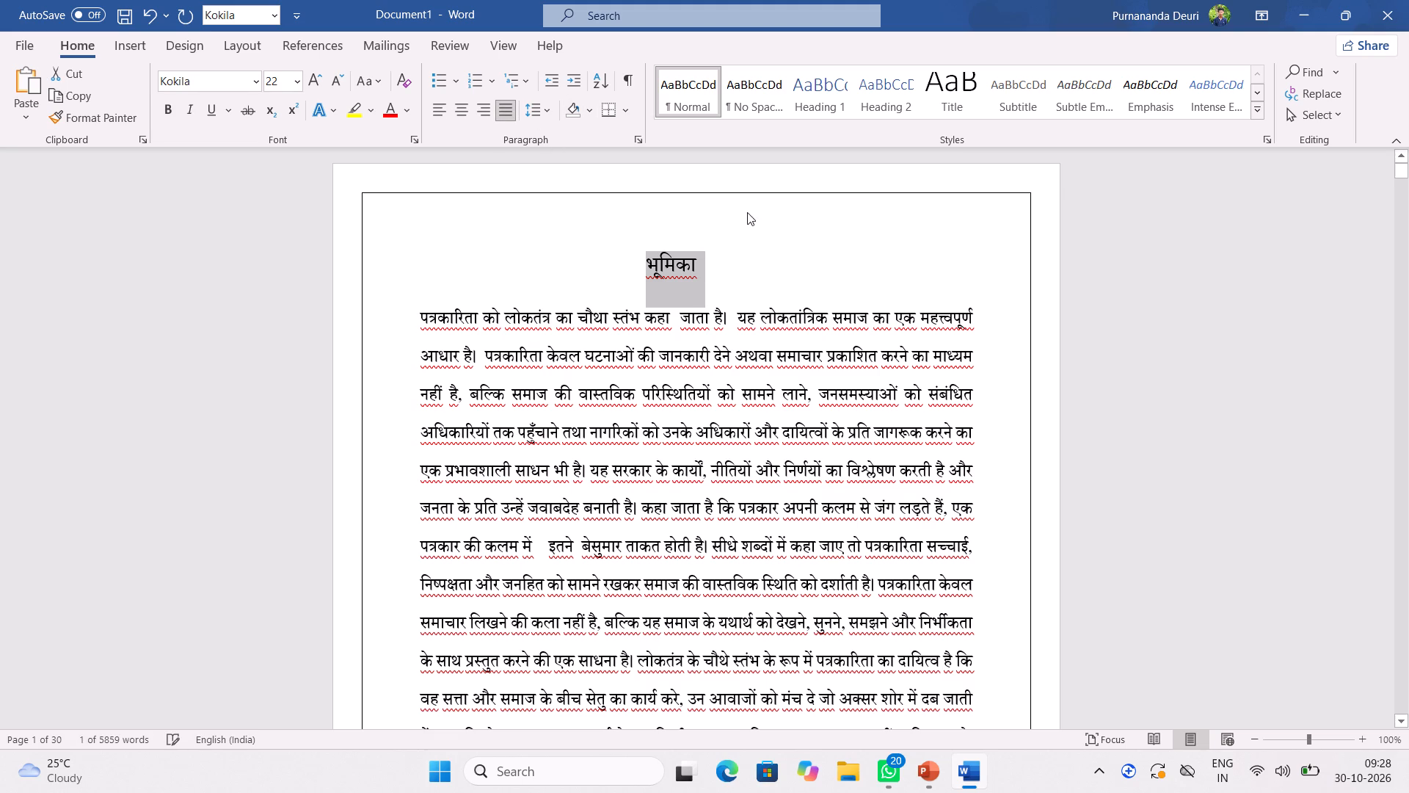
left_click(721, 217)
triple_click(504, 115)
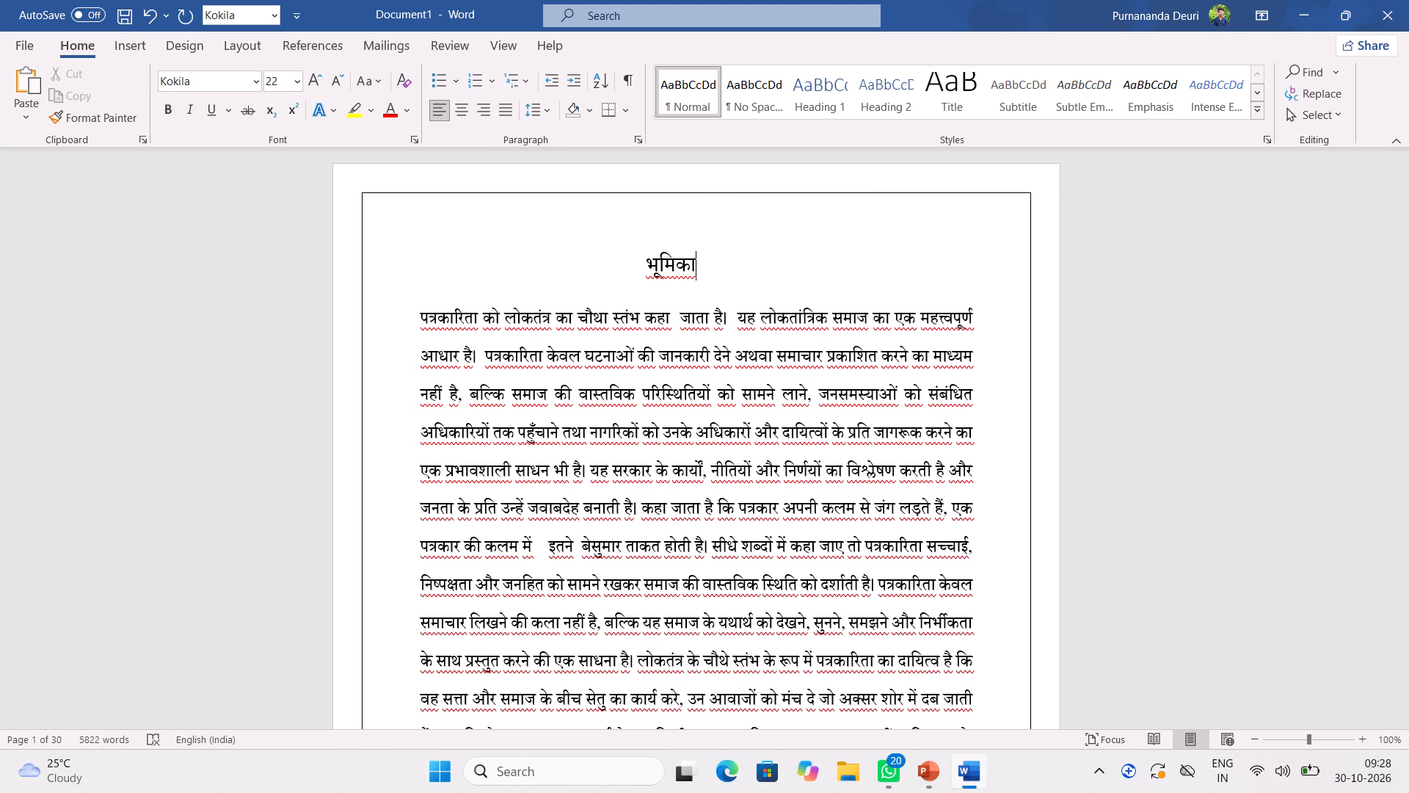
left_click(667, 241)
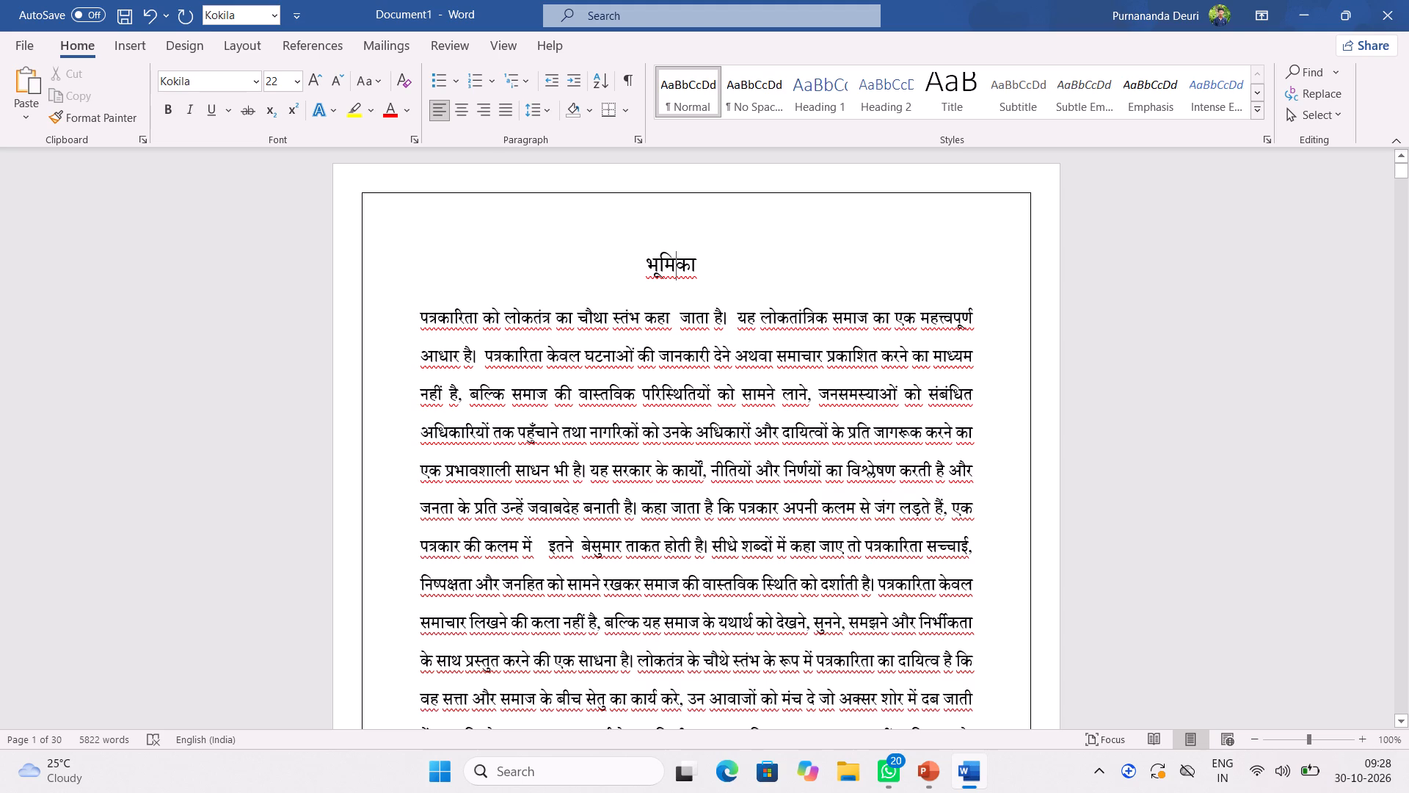
Shift the भूमिका heading towards the centre of the page by inserting five spaces before it.
left_click(649, 264)
key("space")
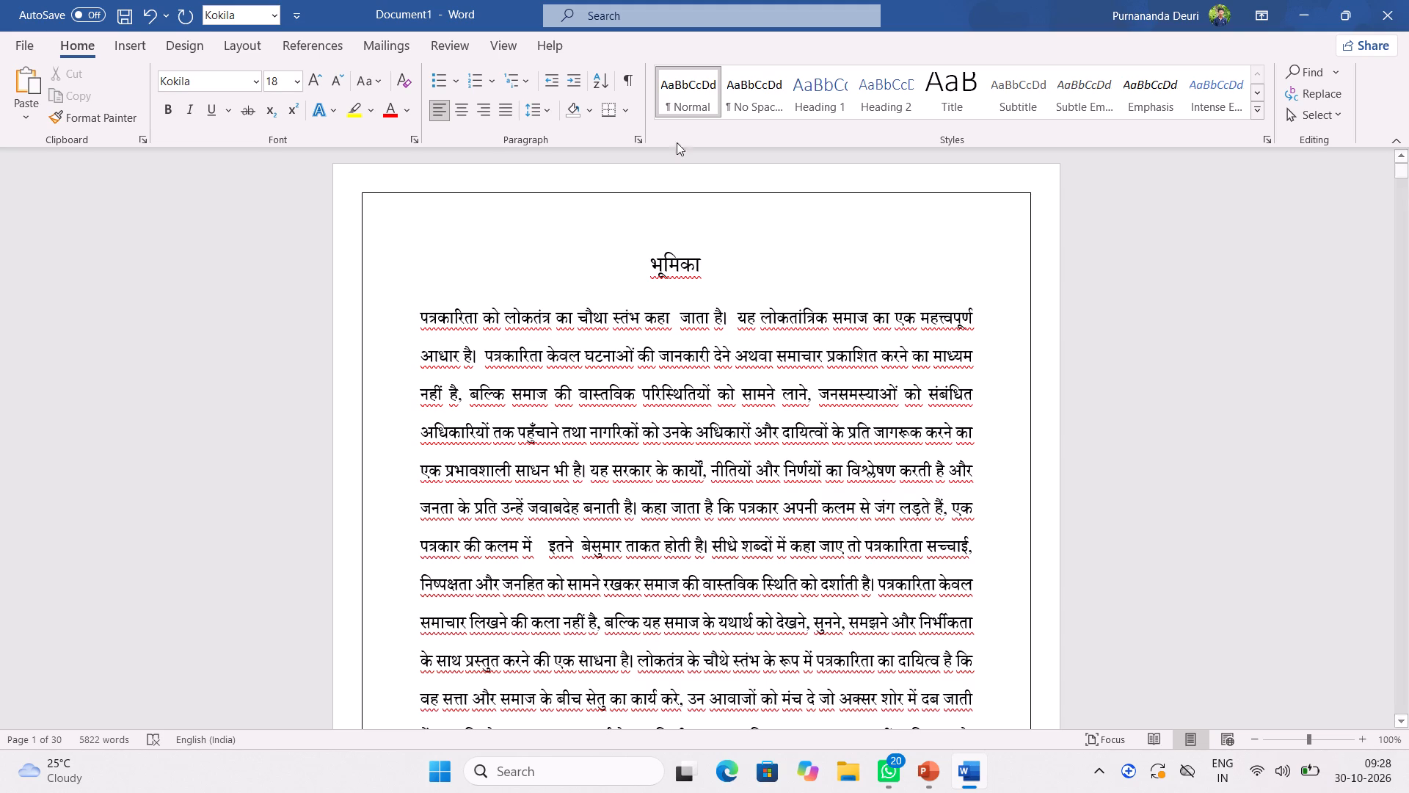
left_click(765, 233)
left_click(651, 263)
key("space")
key("space")
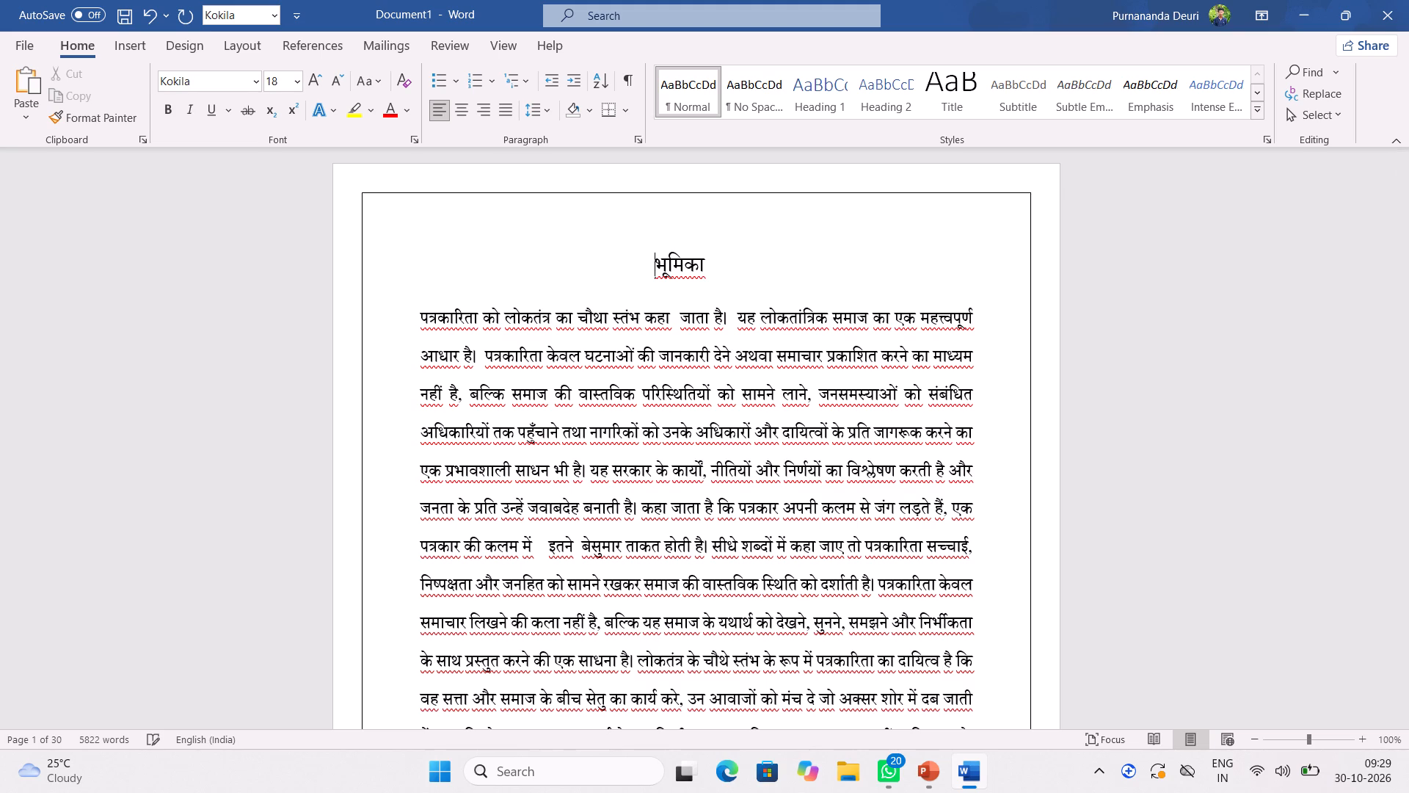
key("space")
key("space")
Review pages 1 to 3 and check the placement of the भूमिका heading against the इंटर्नशिप के उद्देश्य heading.
scroll(799, 263, "down", 3)
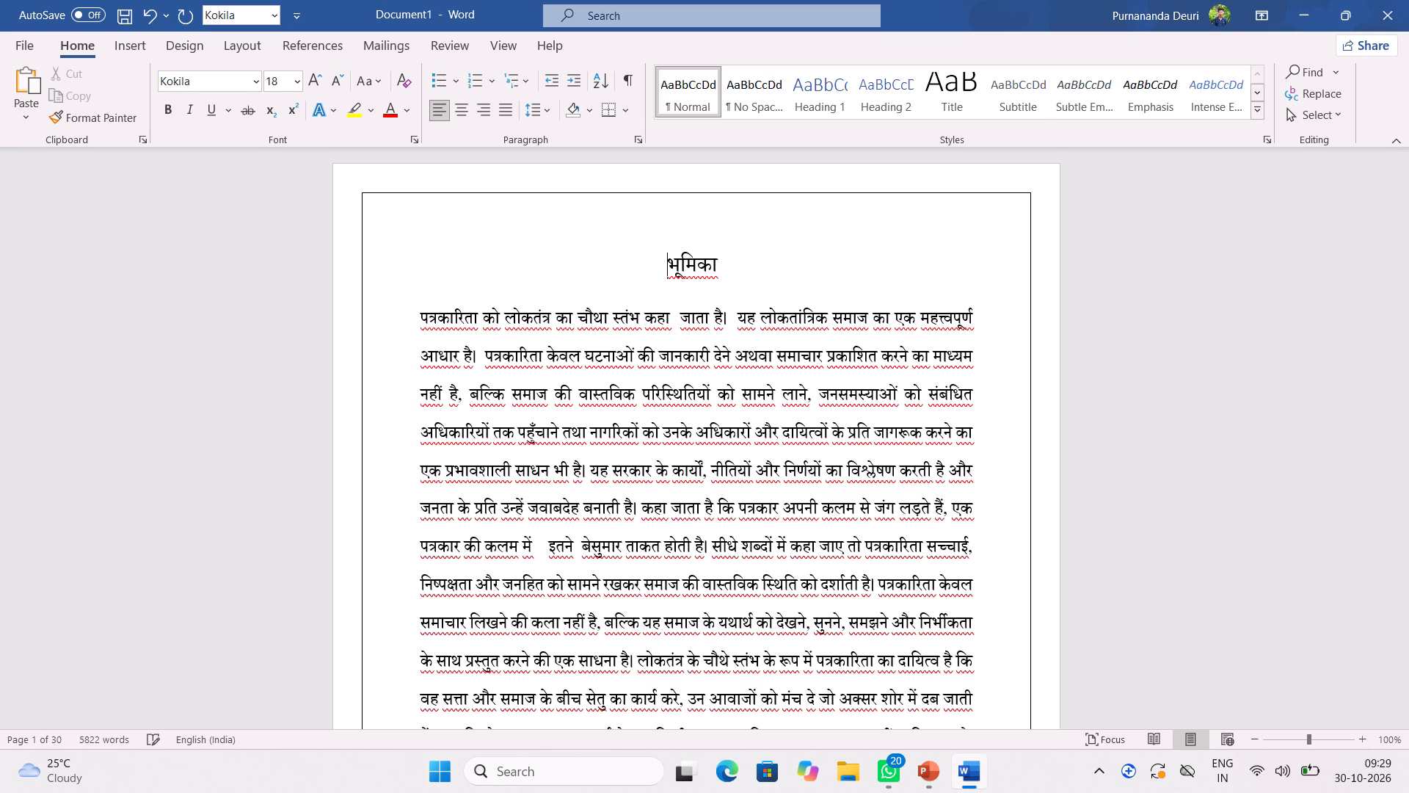
scroll(834, 269, "down", 1)
scroll(535, 78, "down", 4)
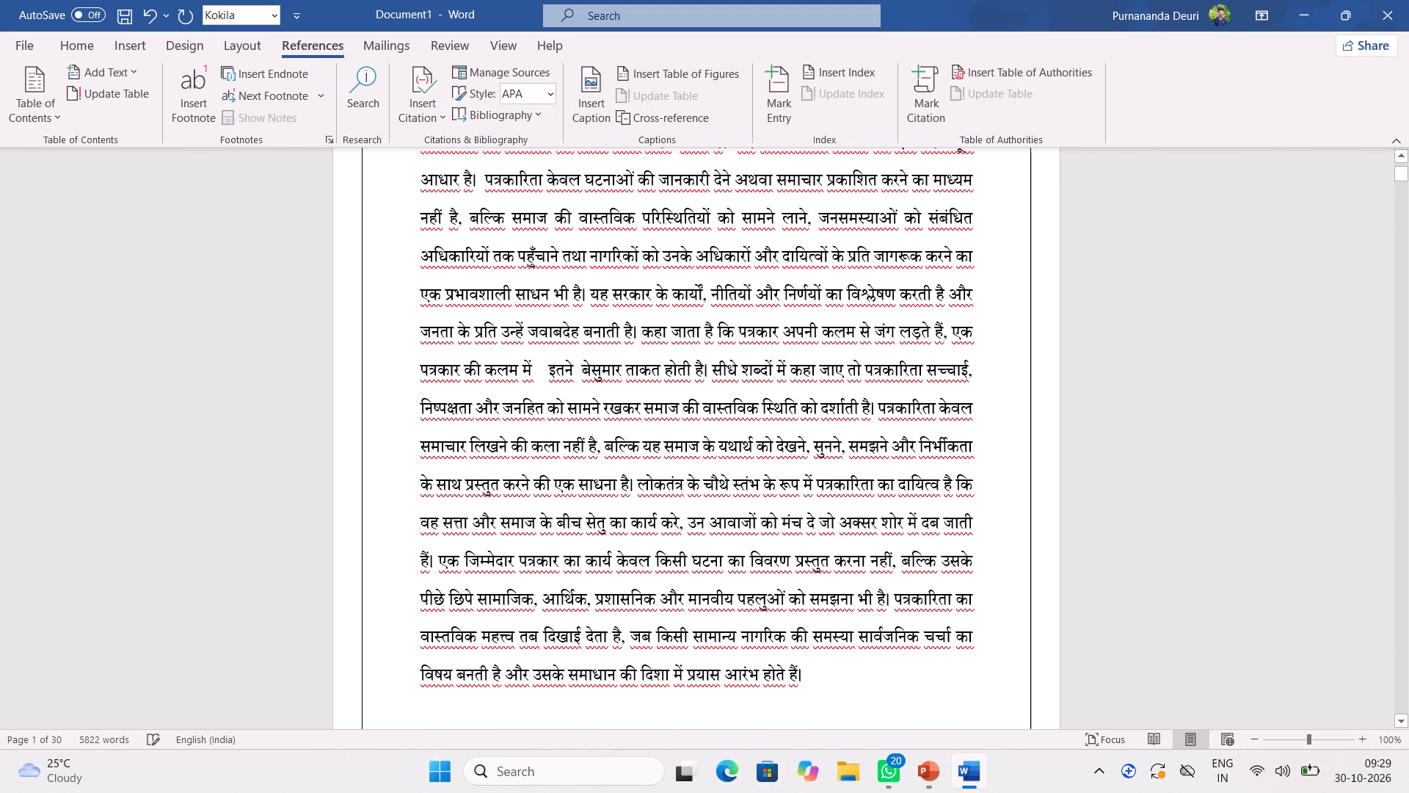
scroll(906, 590, "down", 20)
scroll(906, 590, "down", 11)
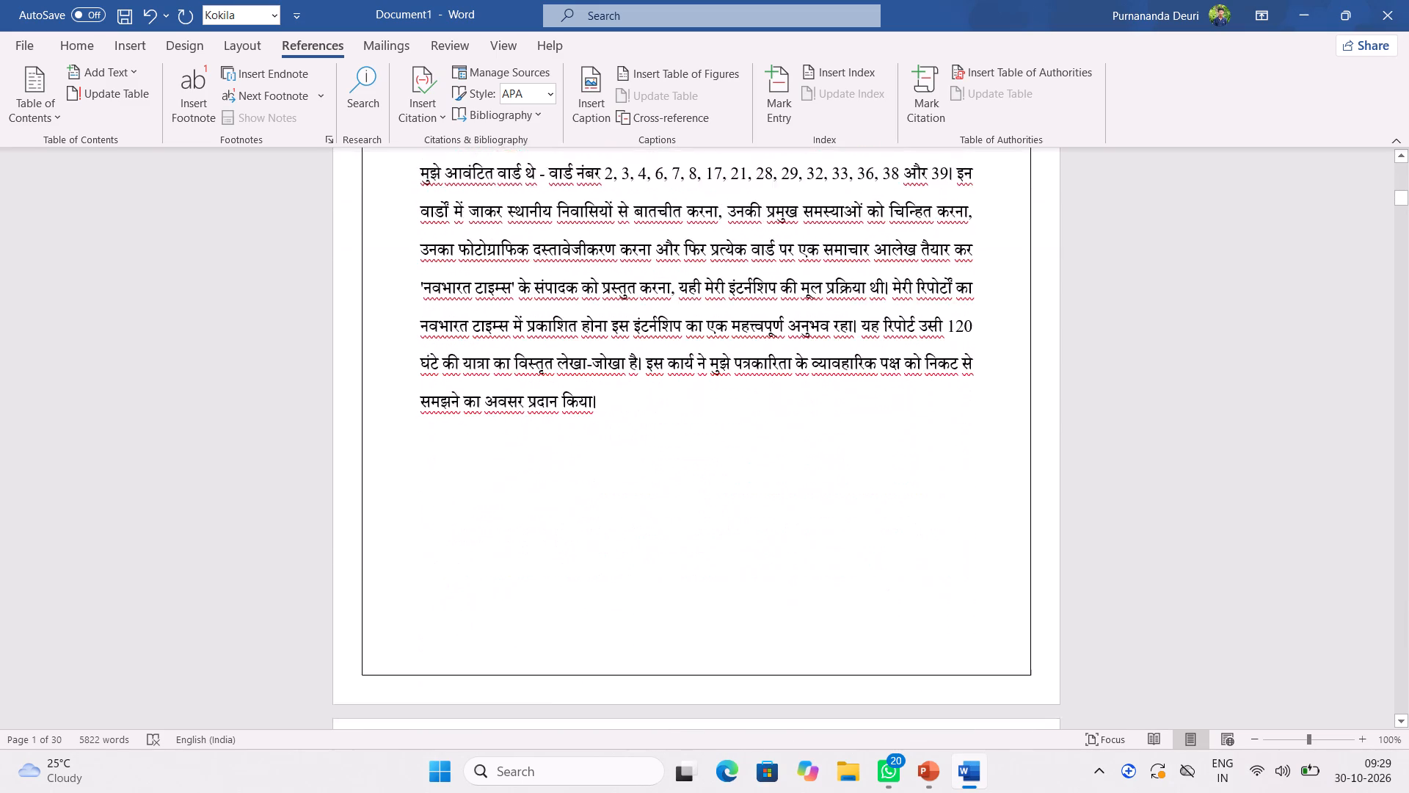
scroll(844, 573, "down", 4)
scroll(844, 573, "up", 12)
scroll(844, 573, "up", 12)
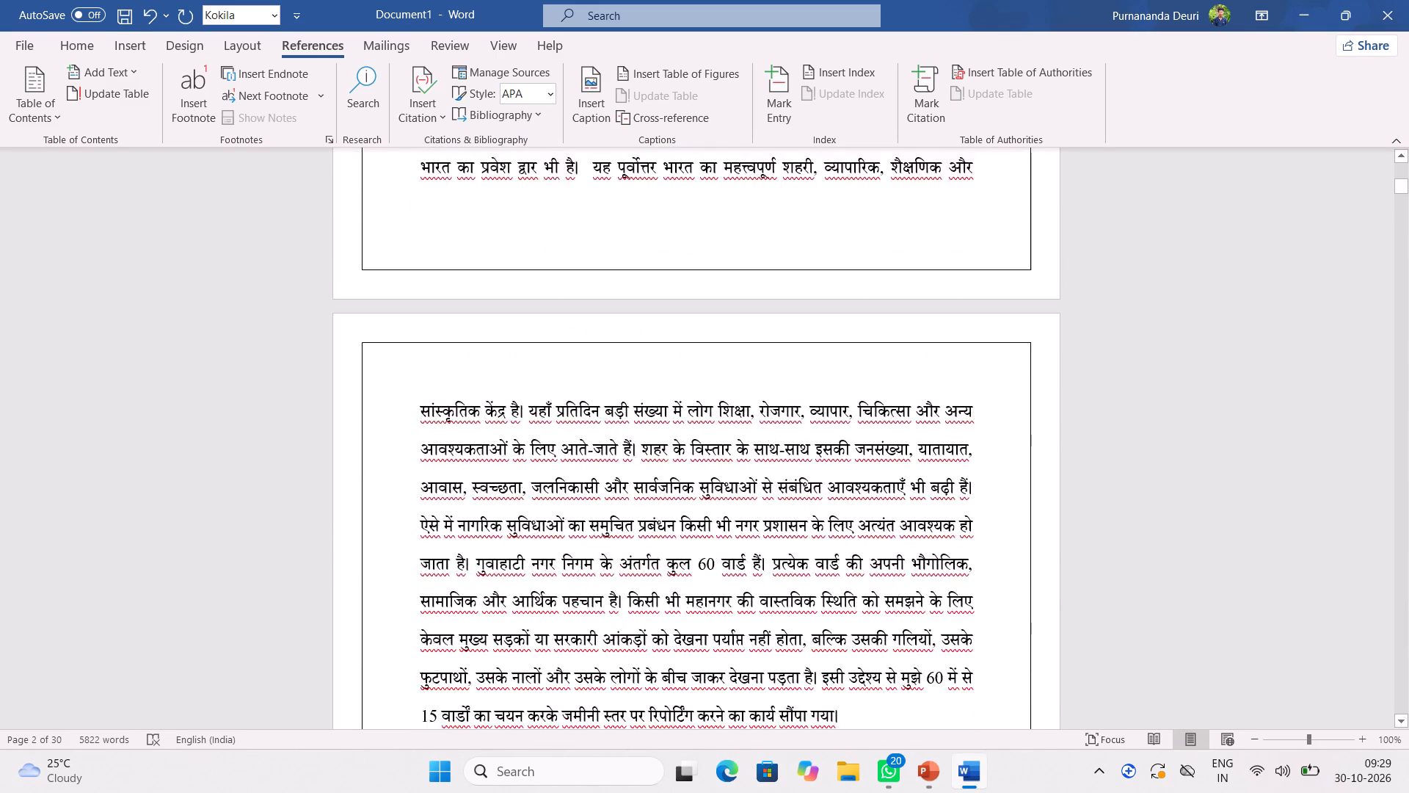
scroll(844, 573, "down", 20)
scroll(844, 573, "down", 6)
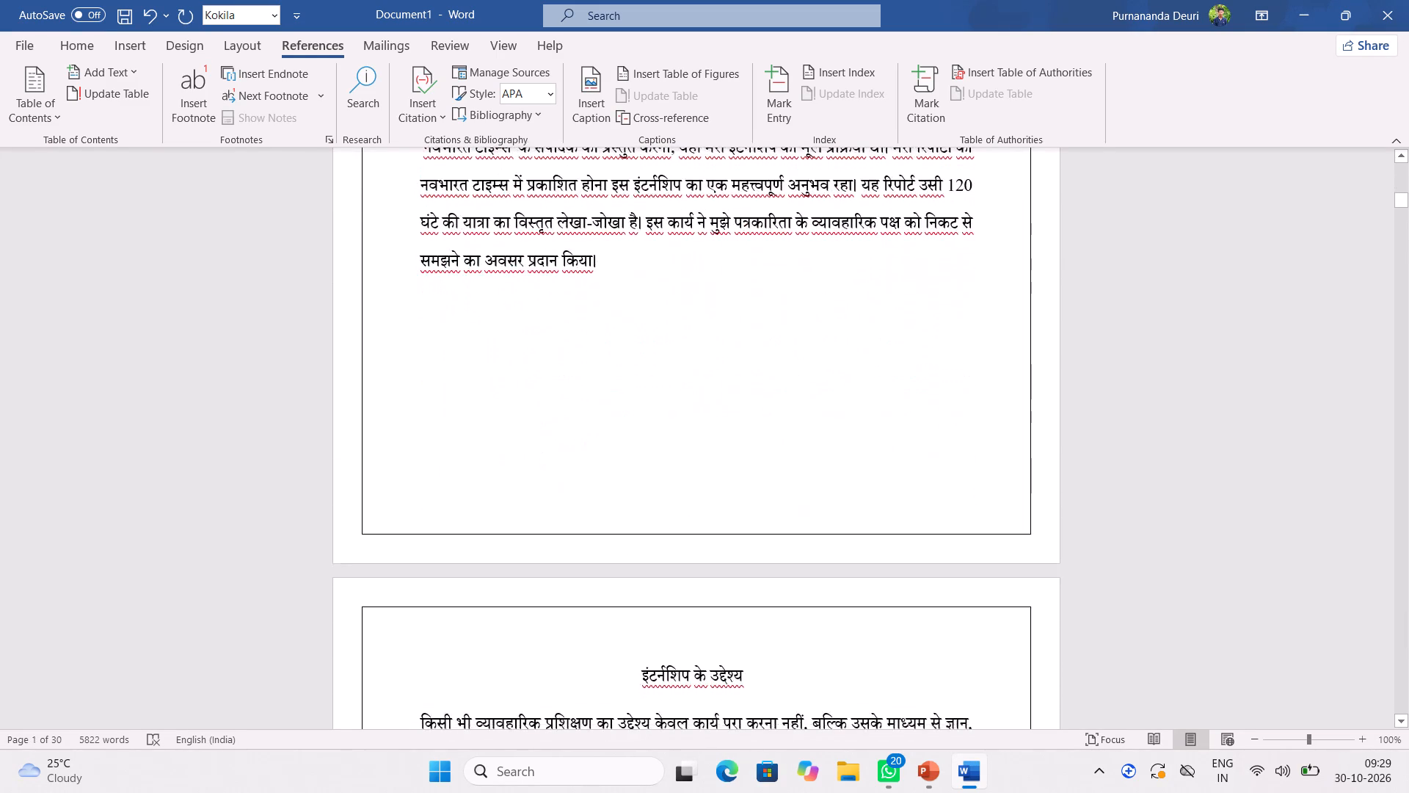
scroll(842, 573, "down", 9)
scroll(819, 550, "up", 4)
scroll(766, 443, "up", 3)
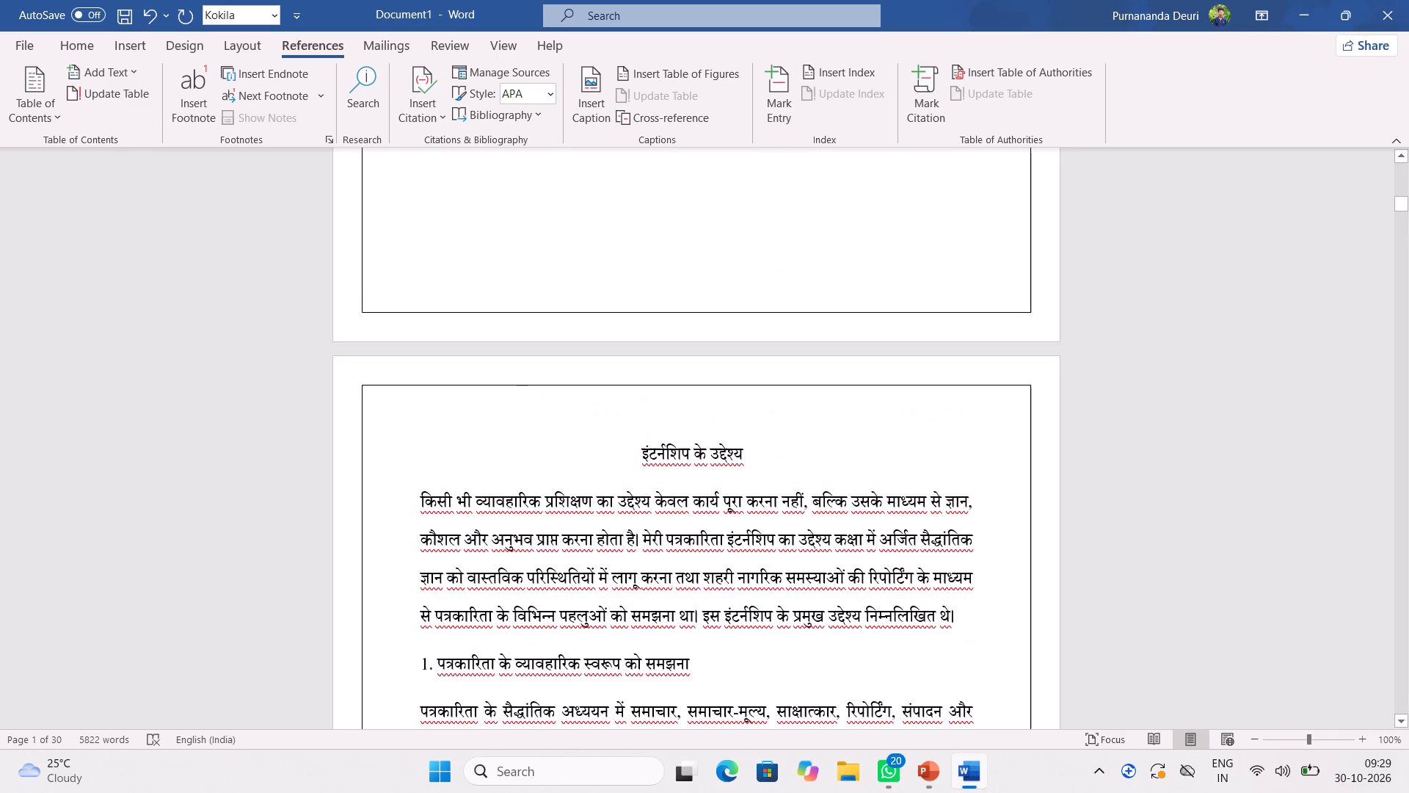
scroll(685, 457, "up", 20)
scroll(685, 457, "up", 4)
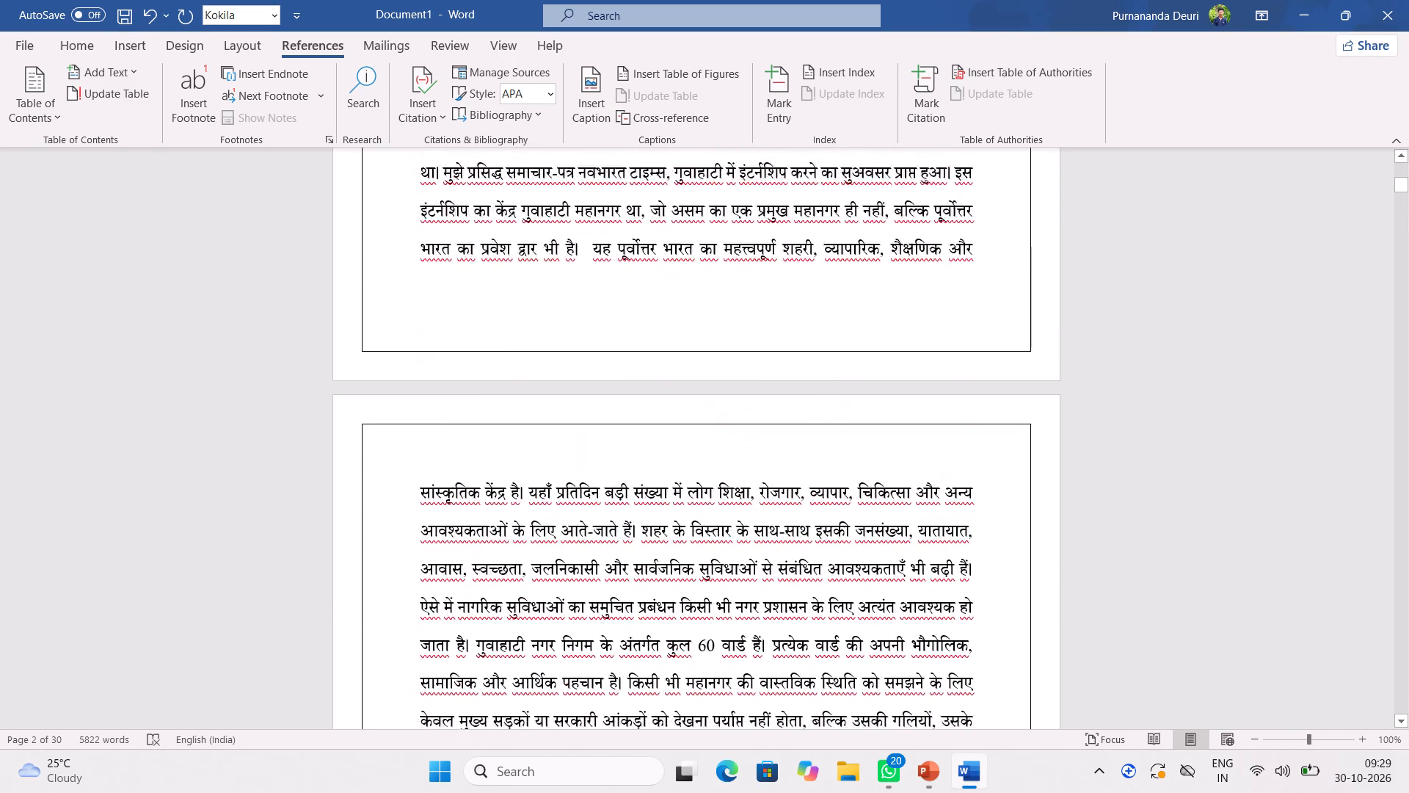
scroll(685, 457, "up", 20)
scroll(685, 457, "up", 1)
scroll(685, 457, "down", 1)
scroll(685, 457, "up", 2)
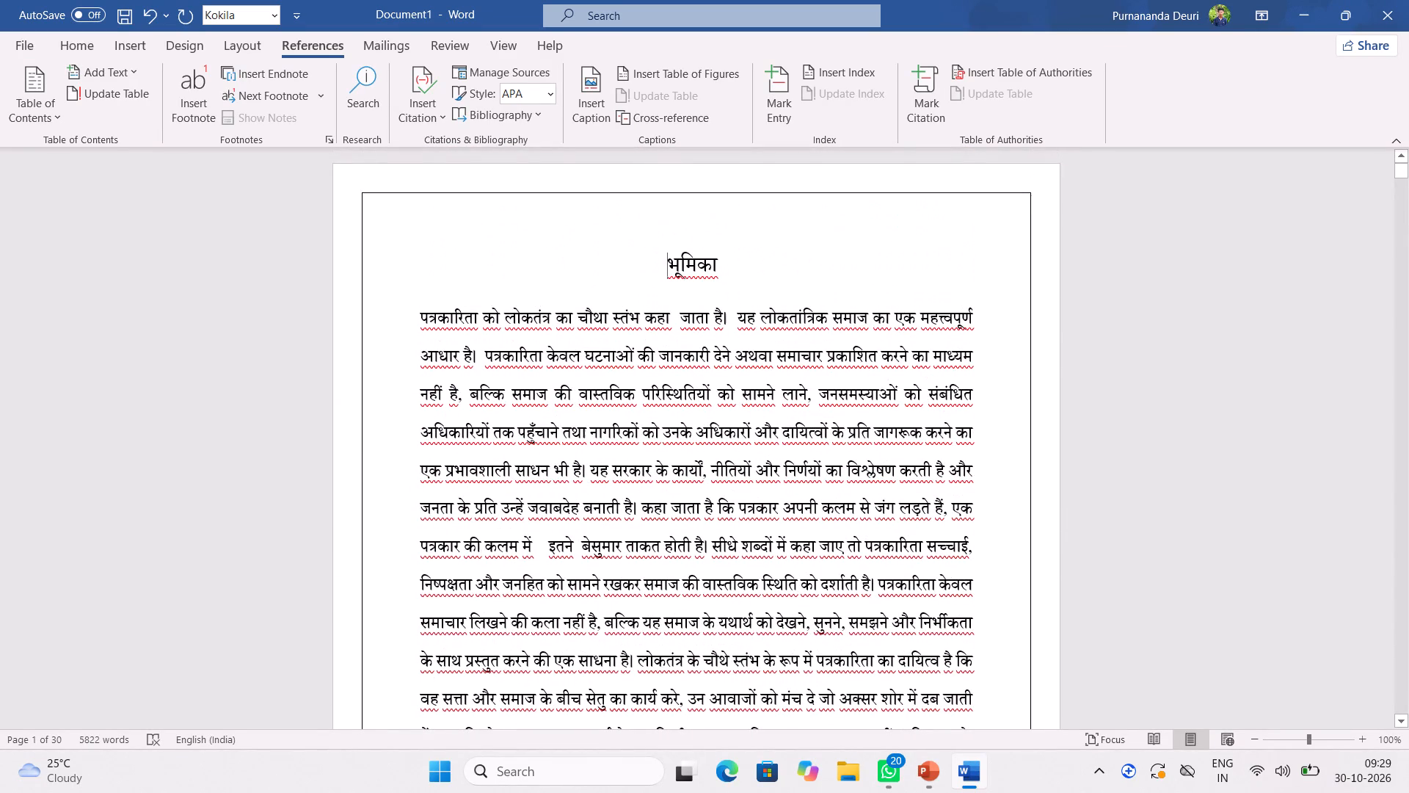
left_click_drag(669, 262, 729, 259)
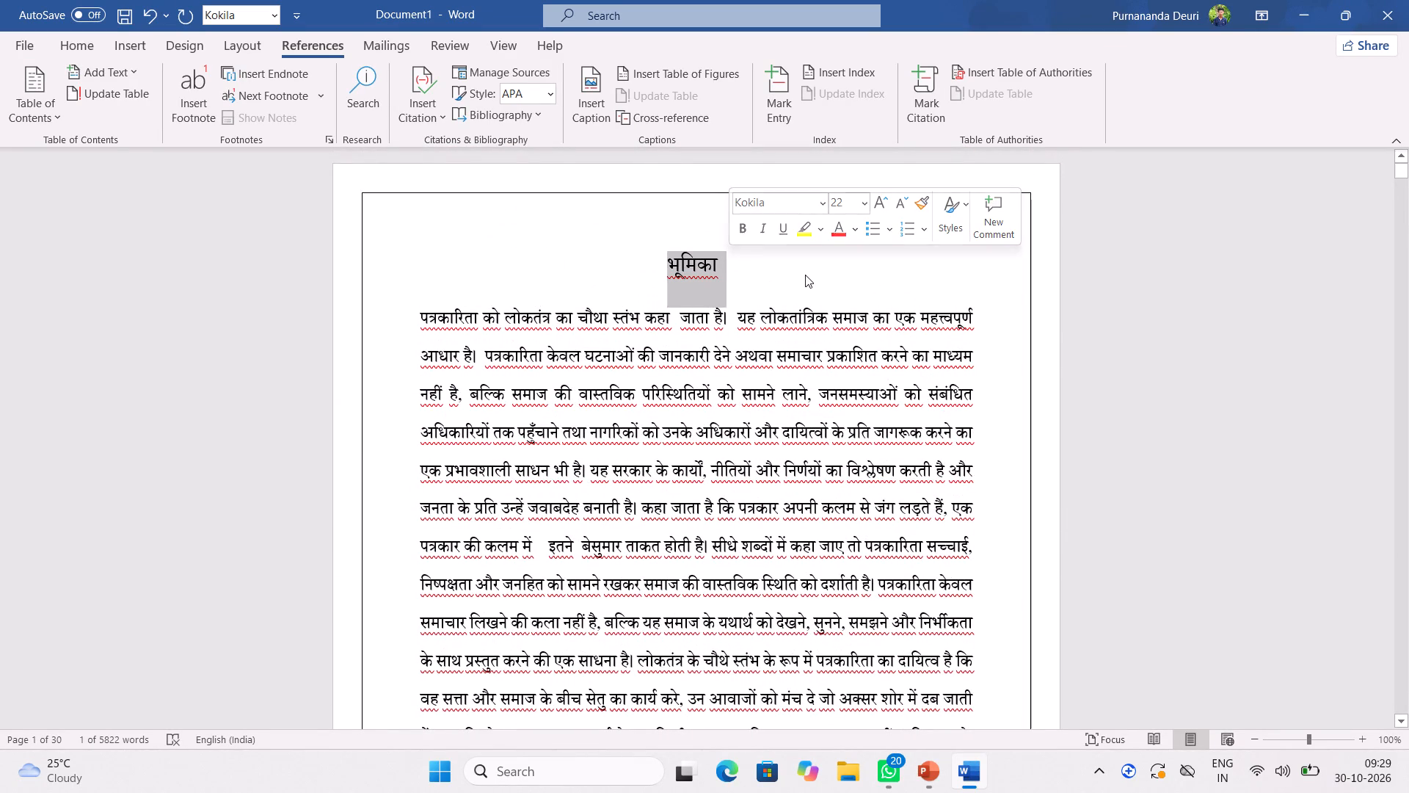
left_click(805, 275)
Make the इंटर्नशिप के उद्देश्य heading on page 3 bold.
scroll(724, 321, "down", 15)
scroll(669, 504, "up", 1)
scroll(669, 506, "down", 11)
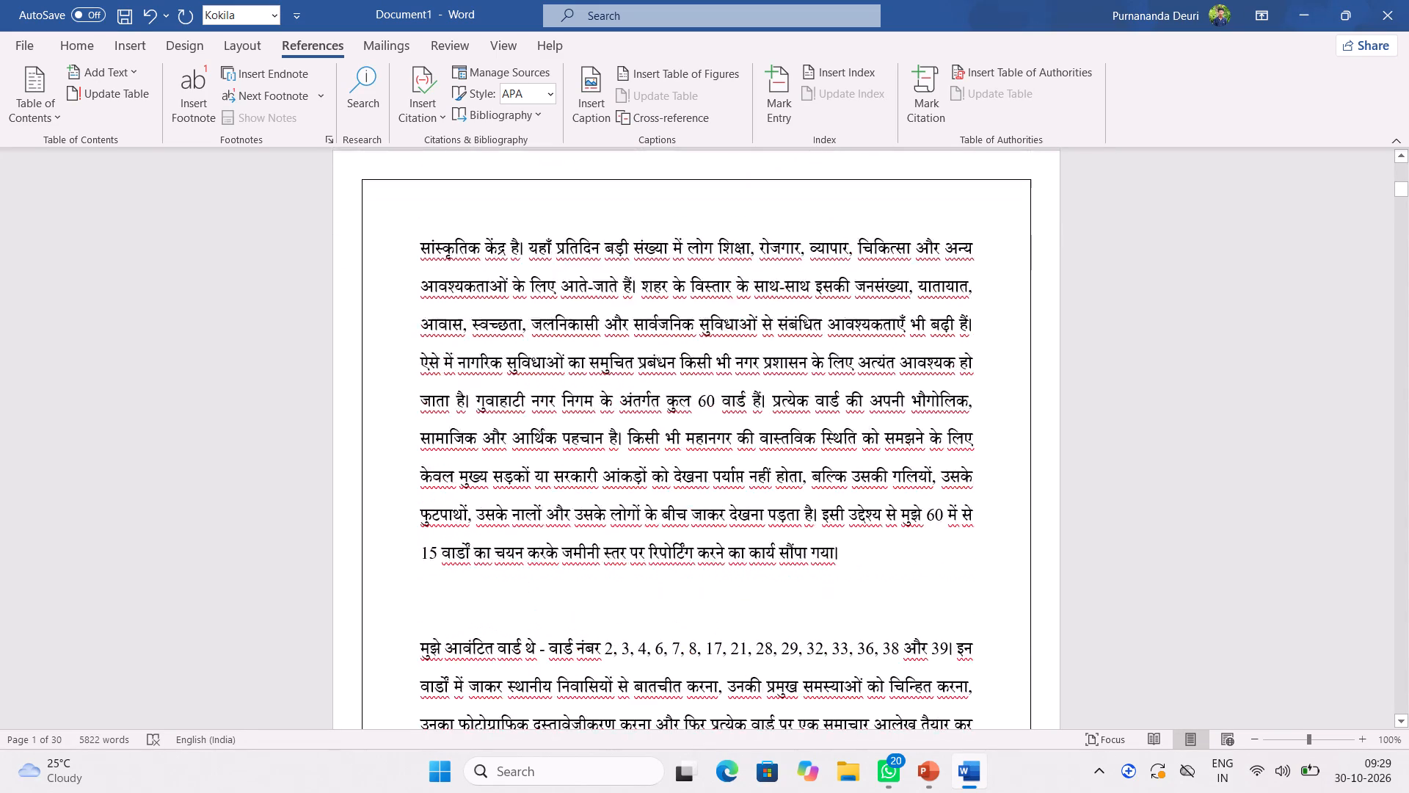
scroll(658, 514, "down", 20)
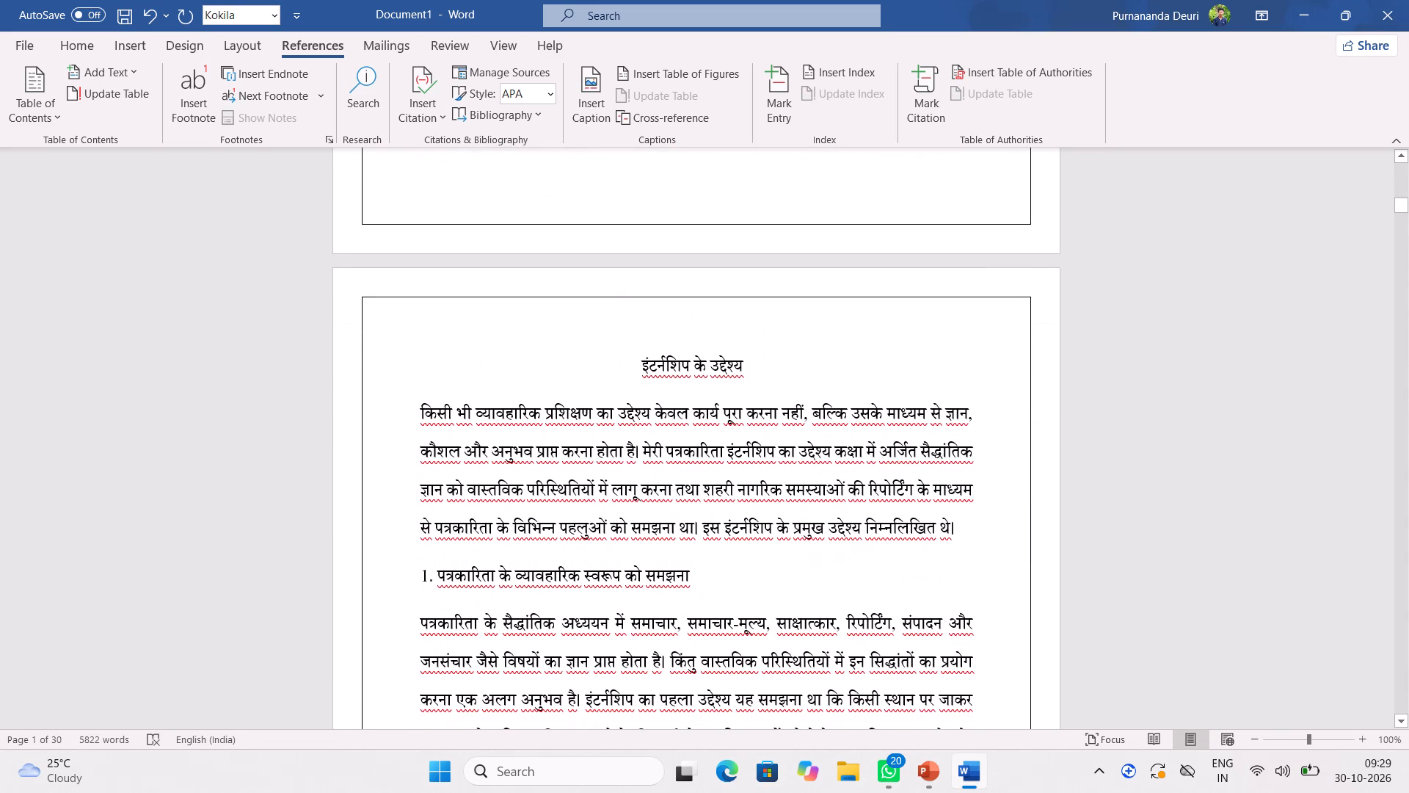
left_click_drag(641, 367, 749, 352)
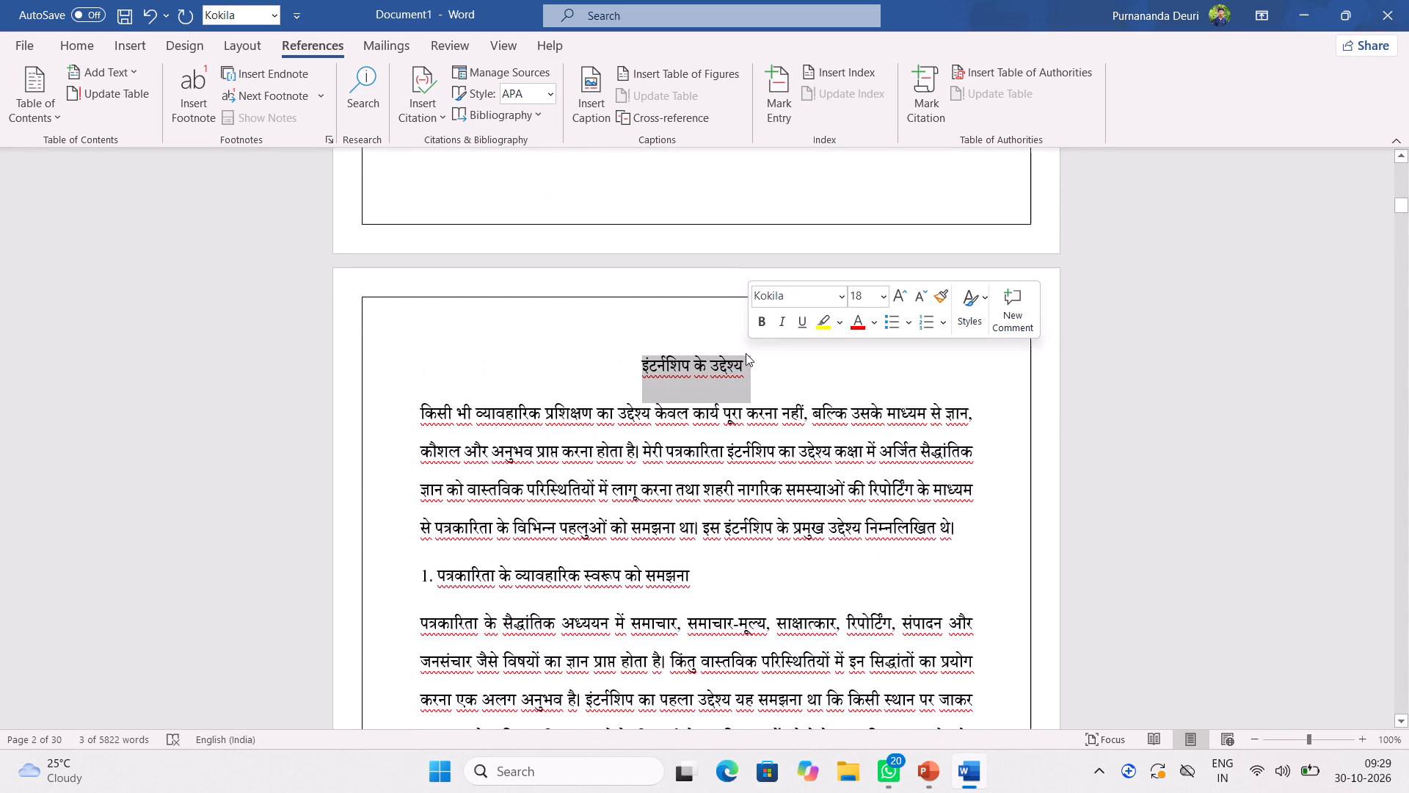
left_click(760, 325)
left_click(781, 408)
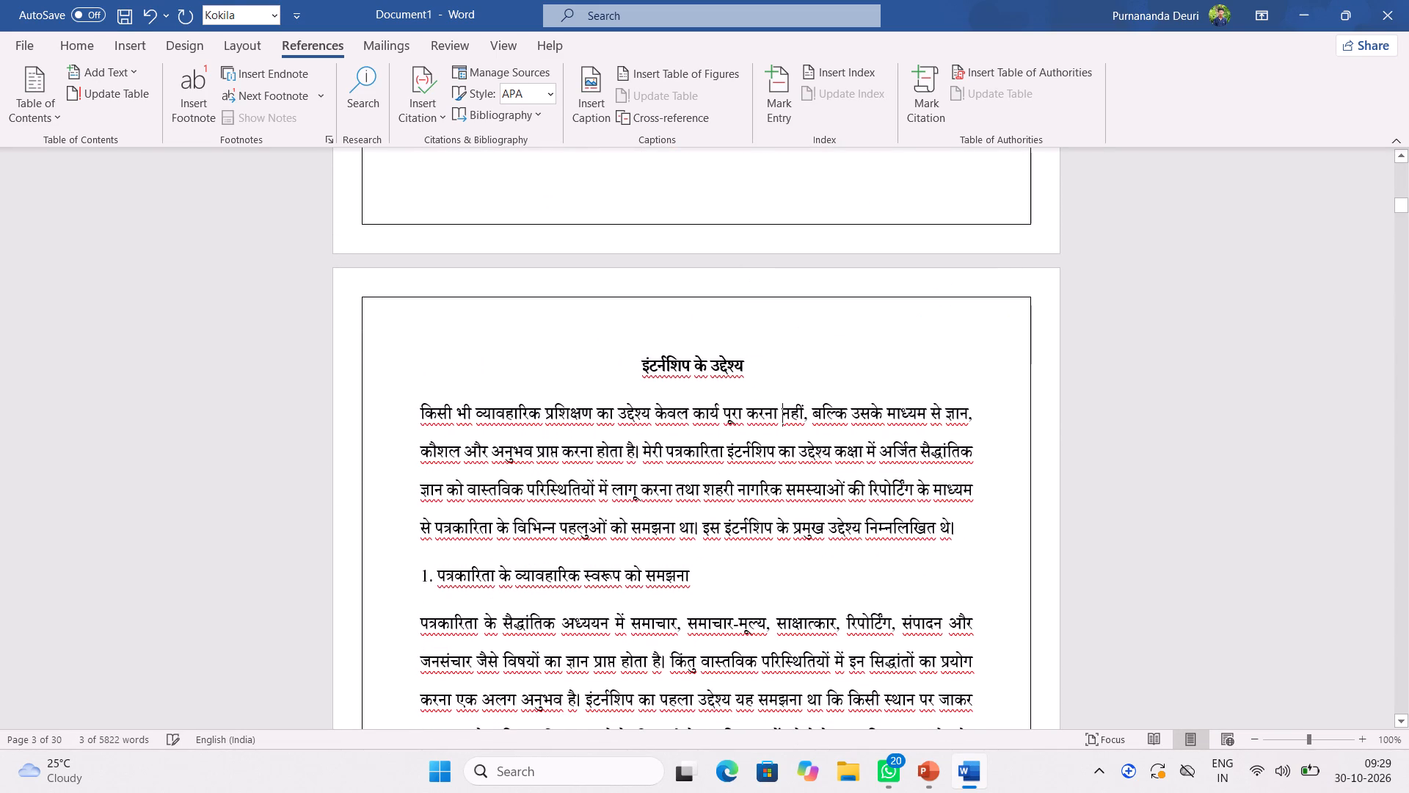
Make the भूमिका heading on page 1 bold.
scroll(797, 373, "up", 1)
scroll(797, 373, "down", 1)
scroll(797, 373, "up", 20)
scroll(797, 373, "up", 15)
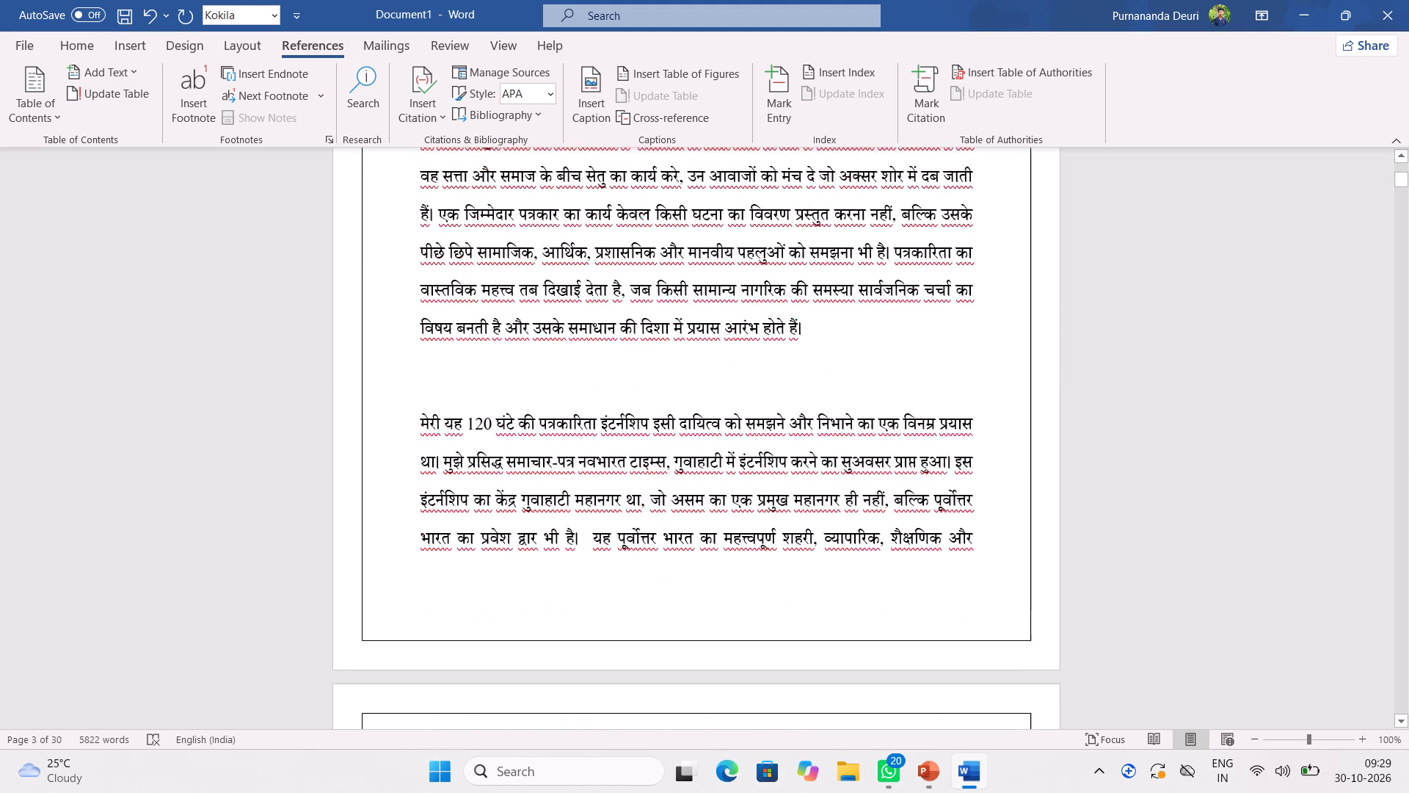
scroll(797, 373, "up", 17)
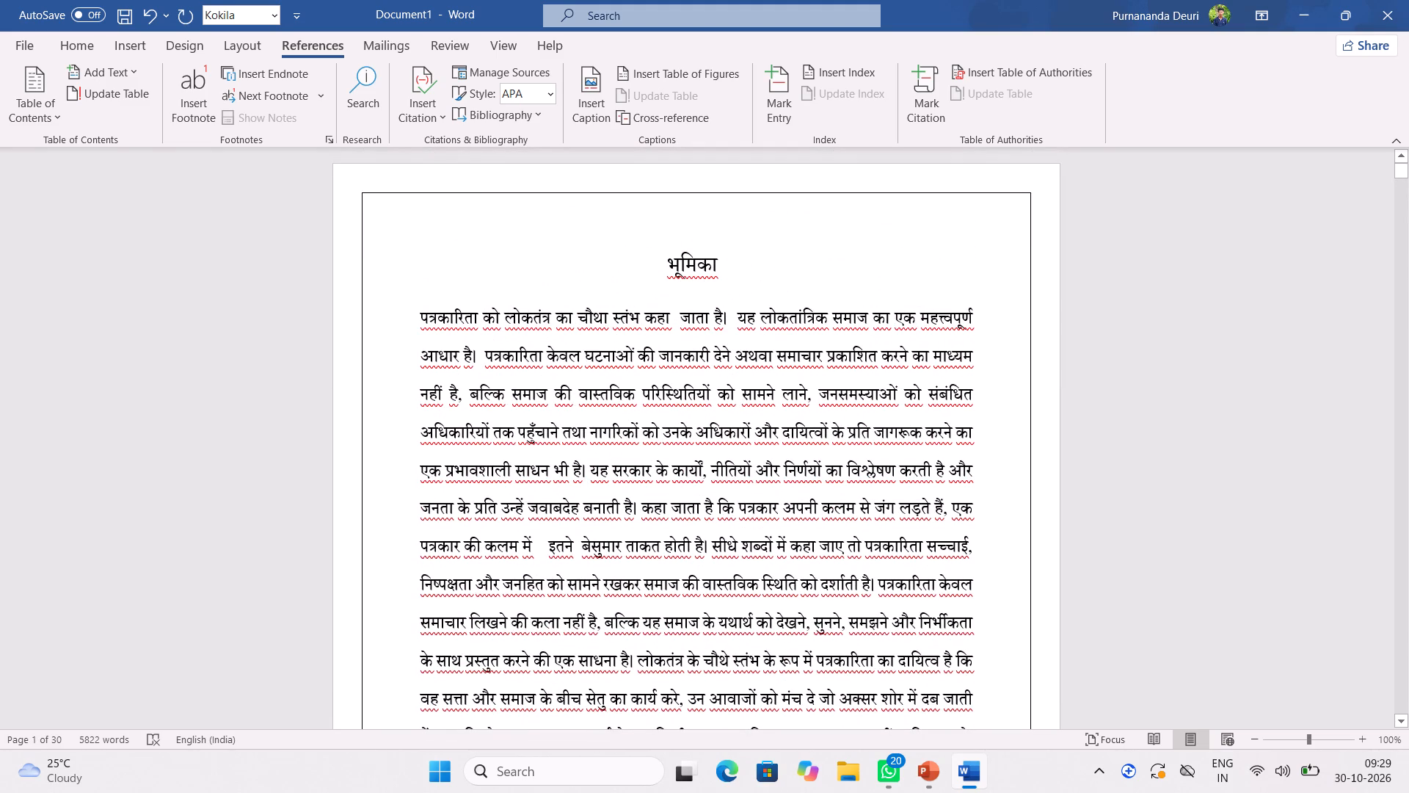
left_click_drag(669, 254, 724, 258)
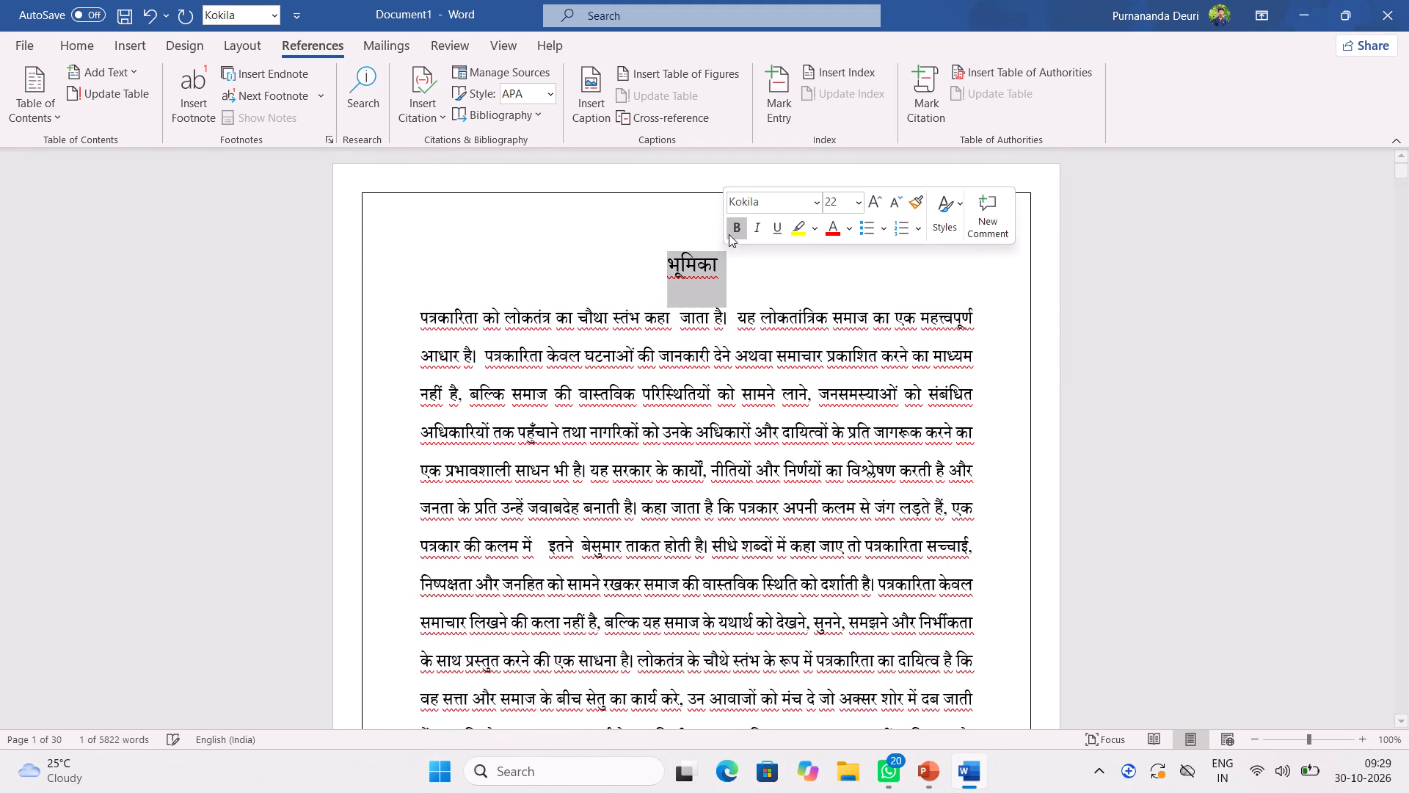
left_click(731, 232)
left_click(757, 283)
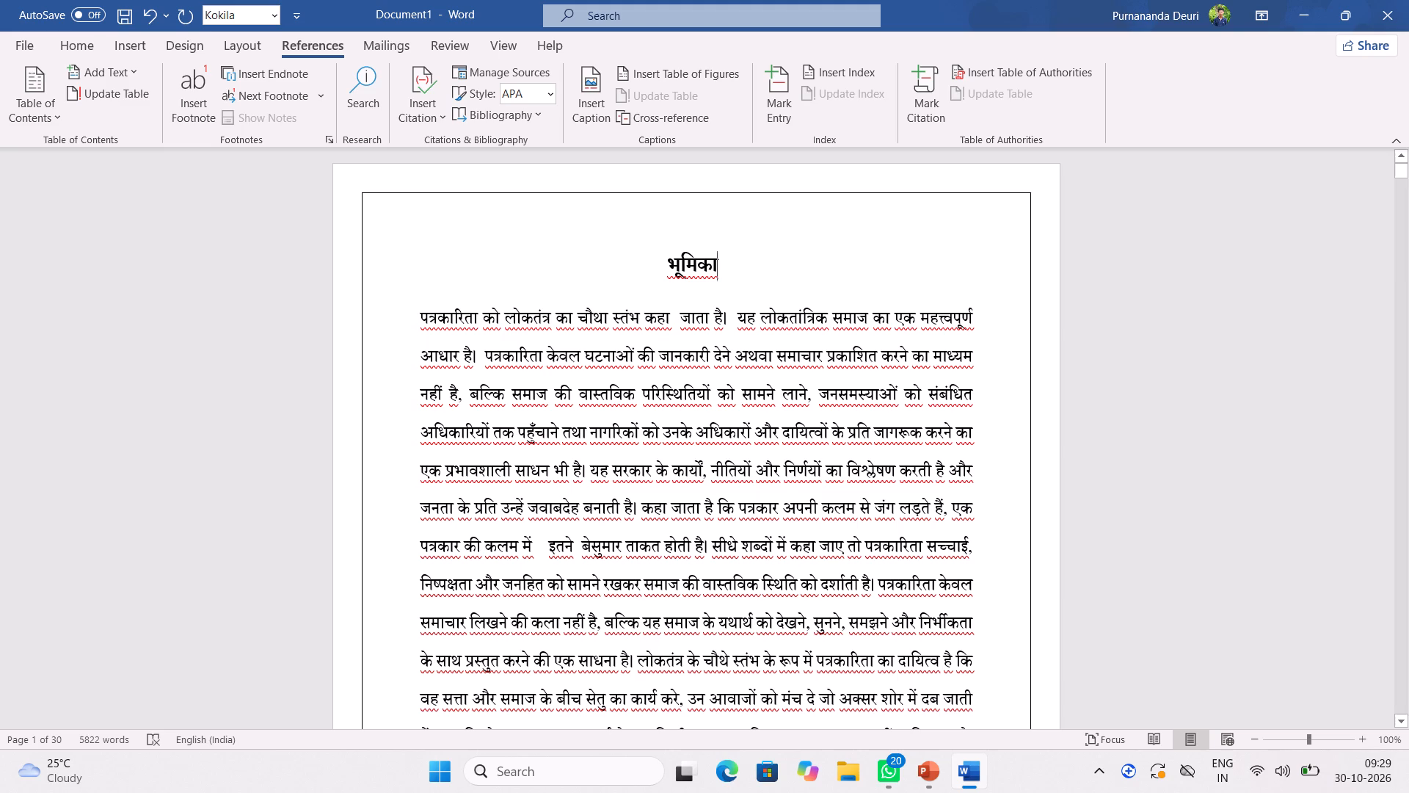
Format the "3. सामग्री" heading on page 7 as 20 pt bold.
scroll(820, 325, "down", 16)
scroll(815, 452, "up", 1)
scroll(814, 452, "down", 12)
scroll(838, 492, "up", 1)
scroll(838, 492, "down", 14)
scroll(842, 506, "up", 1)
scroll(841, 507, "down", 20)
scroll(841, 507, "down", 5)
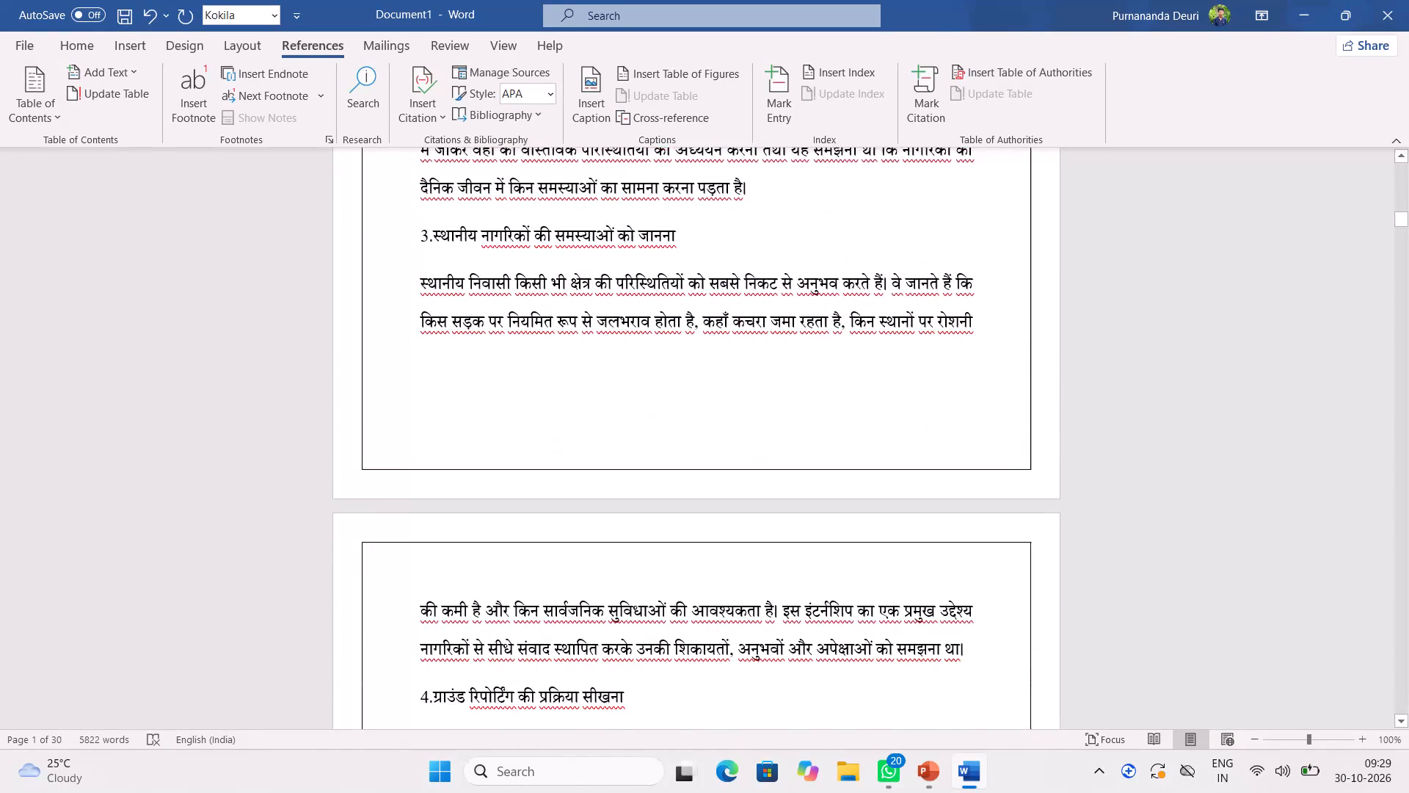
scroll(838, 501, "down", 8)
scroll(838, 501, "up", 1)
scroll(838, 501, "down", 20)
scroll(838, 501, "down", 1)
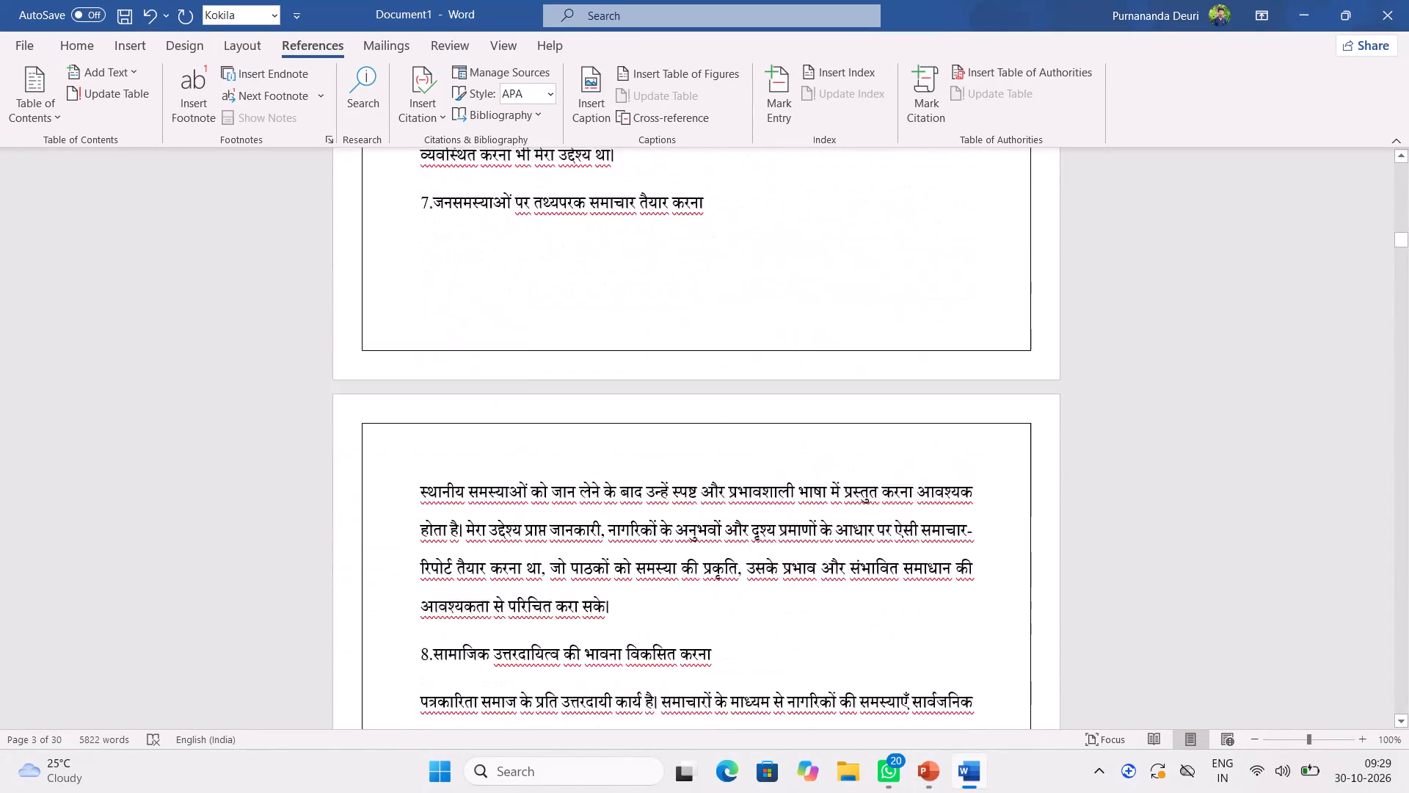
scroll(838, 501, "down", 20)
scroll(838, 501, "down", 1)
scroll(838, 501, "up", 1)
scroll(838, 501, "down", 9)
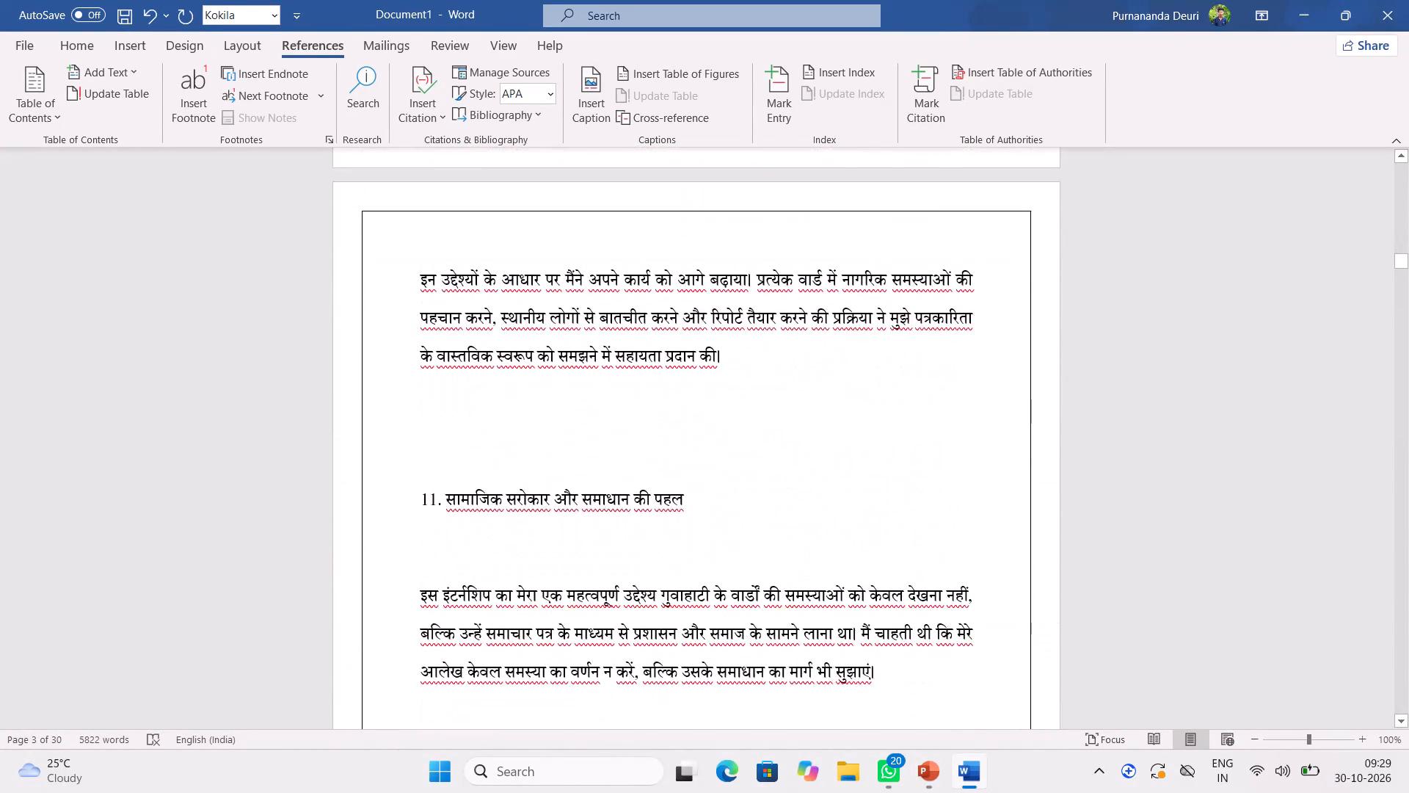
scroll(838, 501, "down", 5)
scroll(838, 501, "up", 1)
scroll(838, 501, "down", 15)
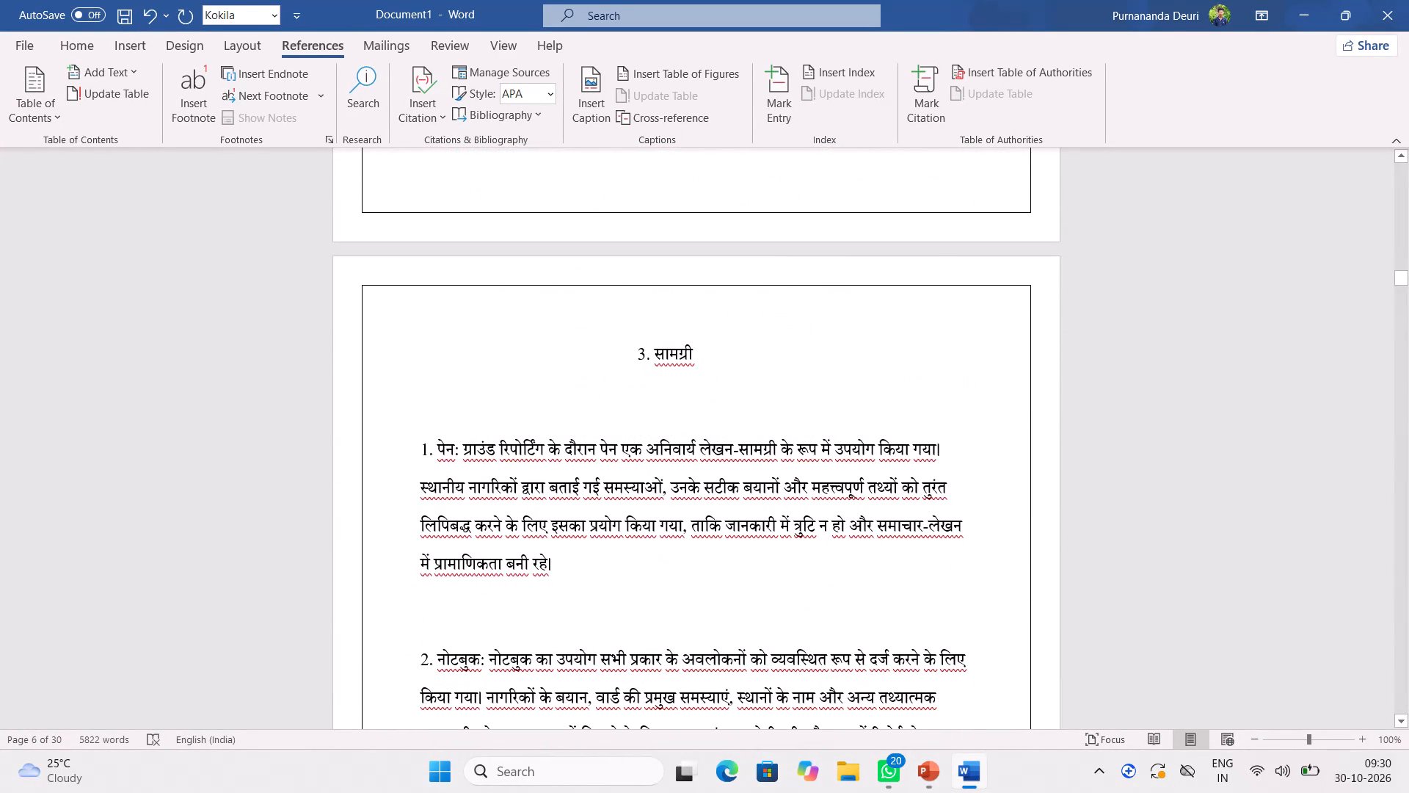
left_click_drag(630, 351, 702, 347)
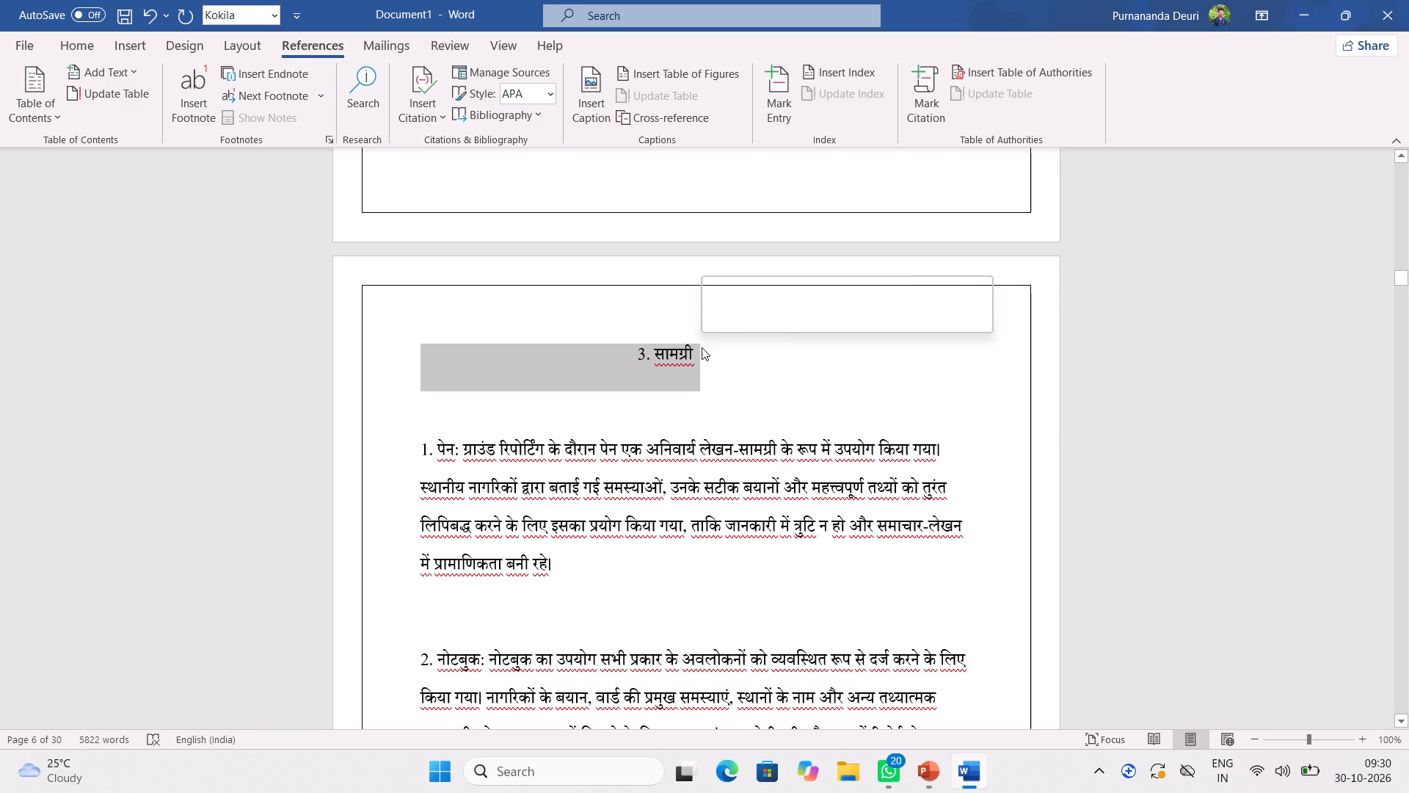
left_click(837, 283)
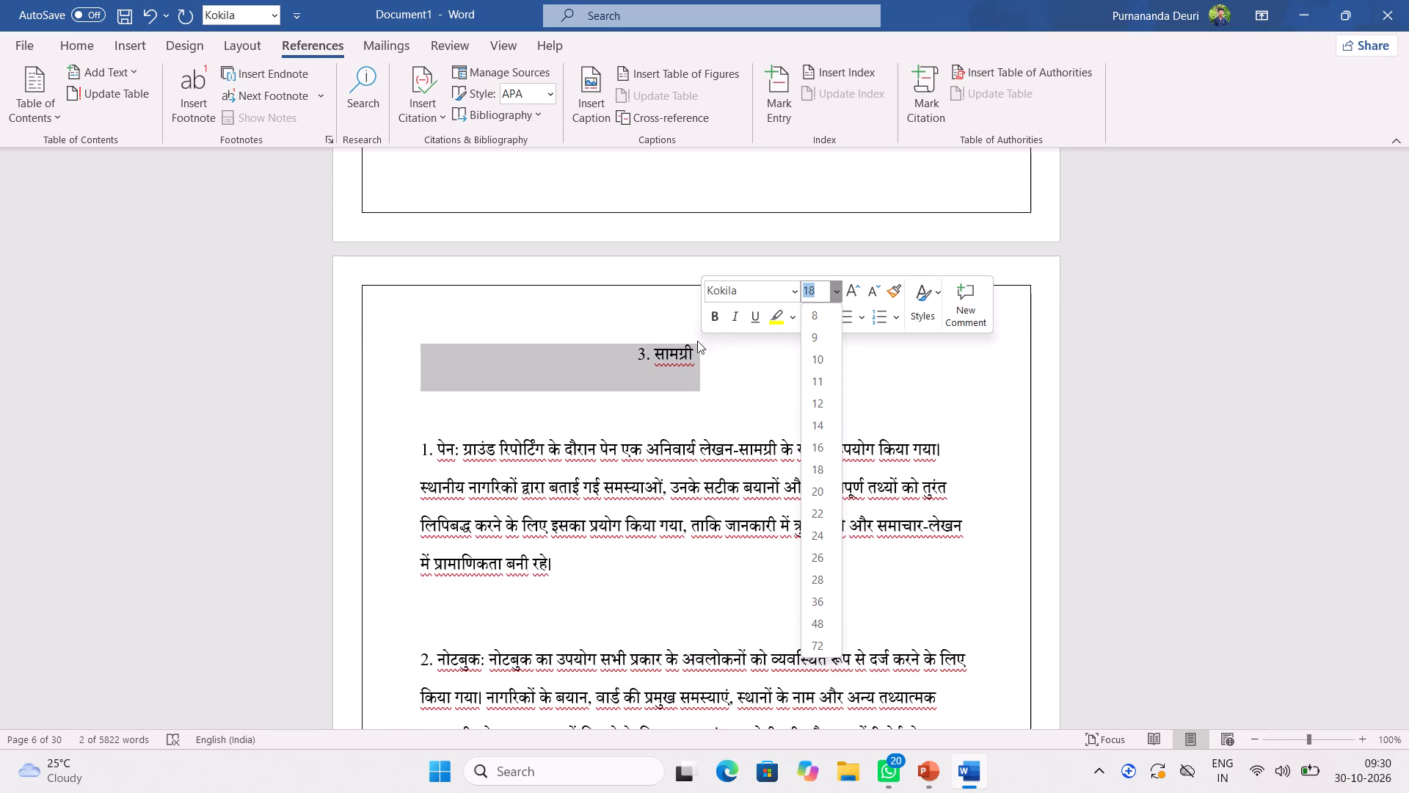
left_click(823, 496)
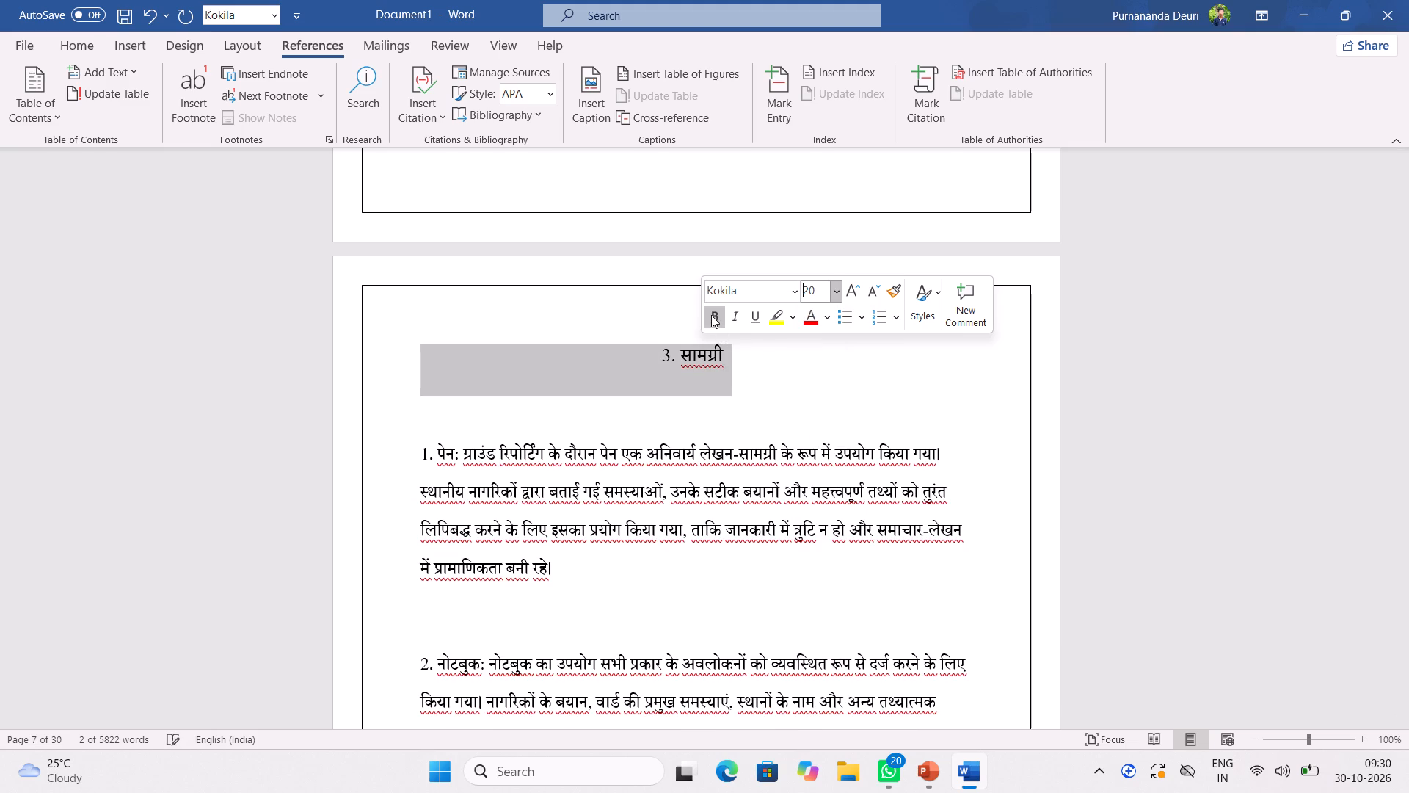
left_click(711, 315)
left_click(677, 349)
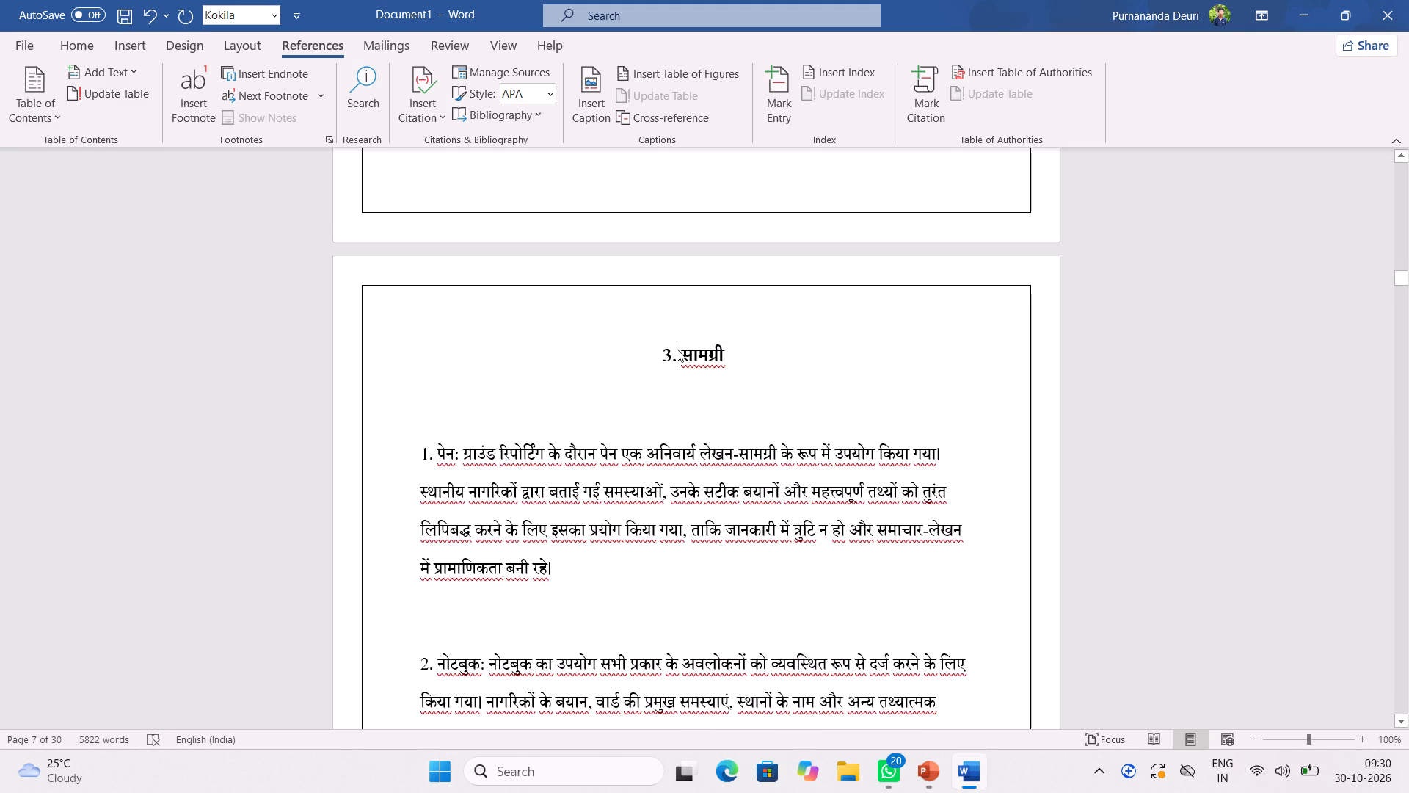
Remove the number "3." and its following space from the सामग्री heading on page 7.
left_click(679, 350)
key("BackSpace")
key("BackSpace")
key("BackSpace")
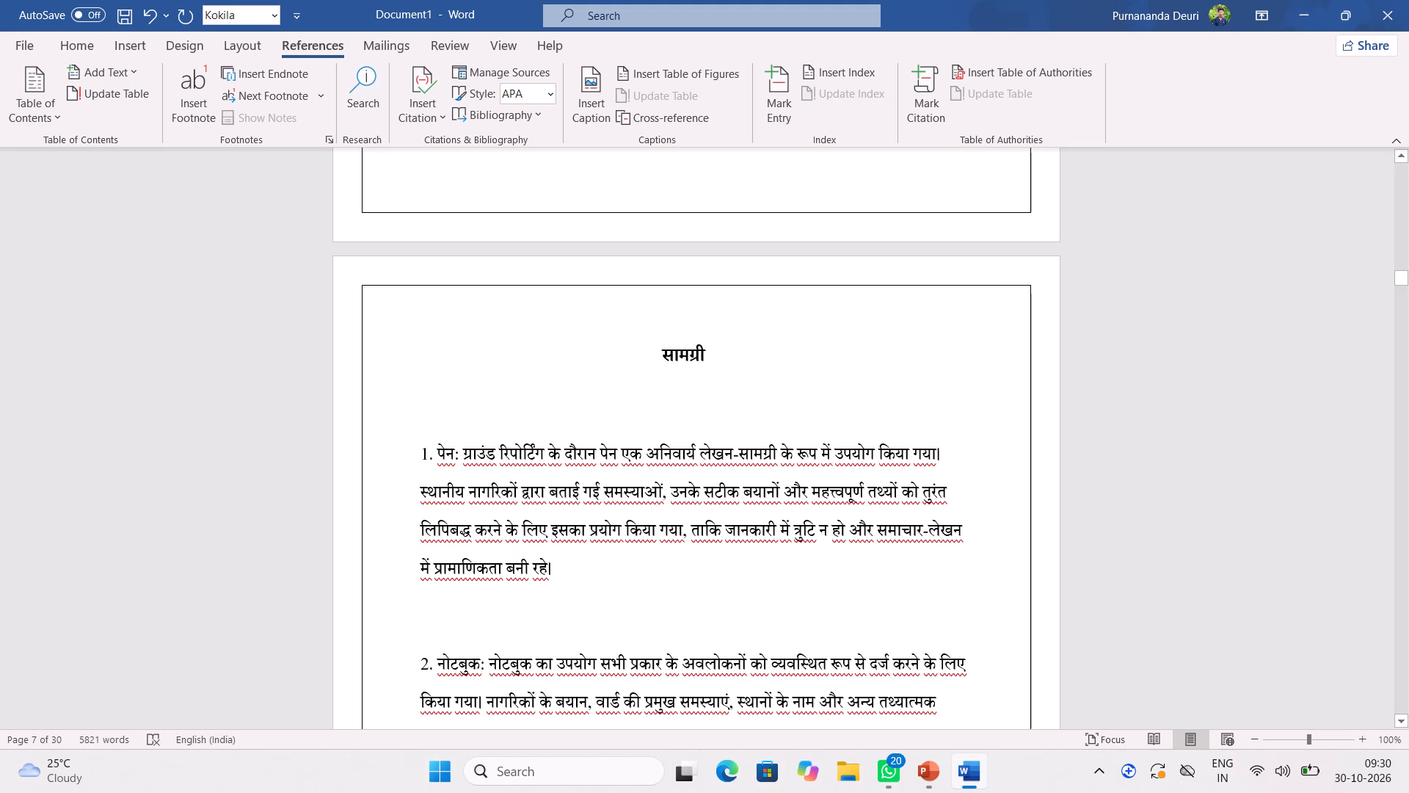
Remove the empty line above item 6 (वाहन) in the materials list on page 8.
scroll(731, 382, "down", 14)
scroll(729, 404, "up", 1)
scroll(729, 405, "down", 2)
scroll(735, 413, "up", 1)
scroll(735, 413, "down", 3)
scroll(735, 413, "up", 1)
scroll(735, 413, "down", 3)
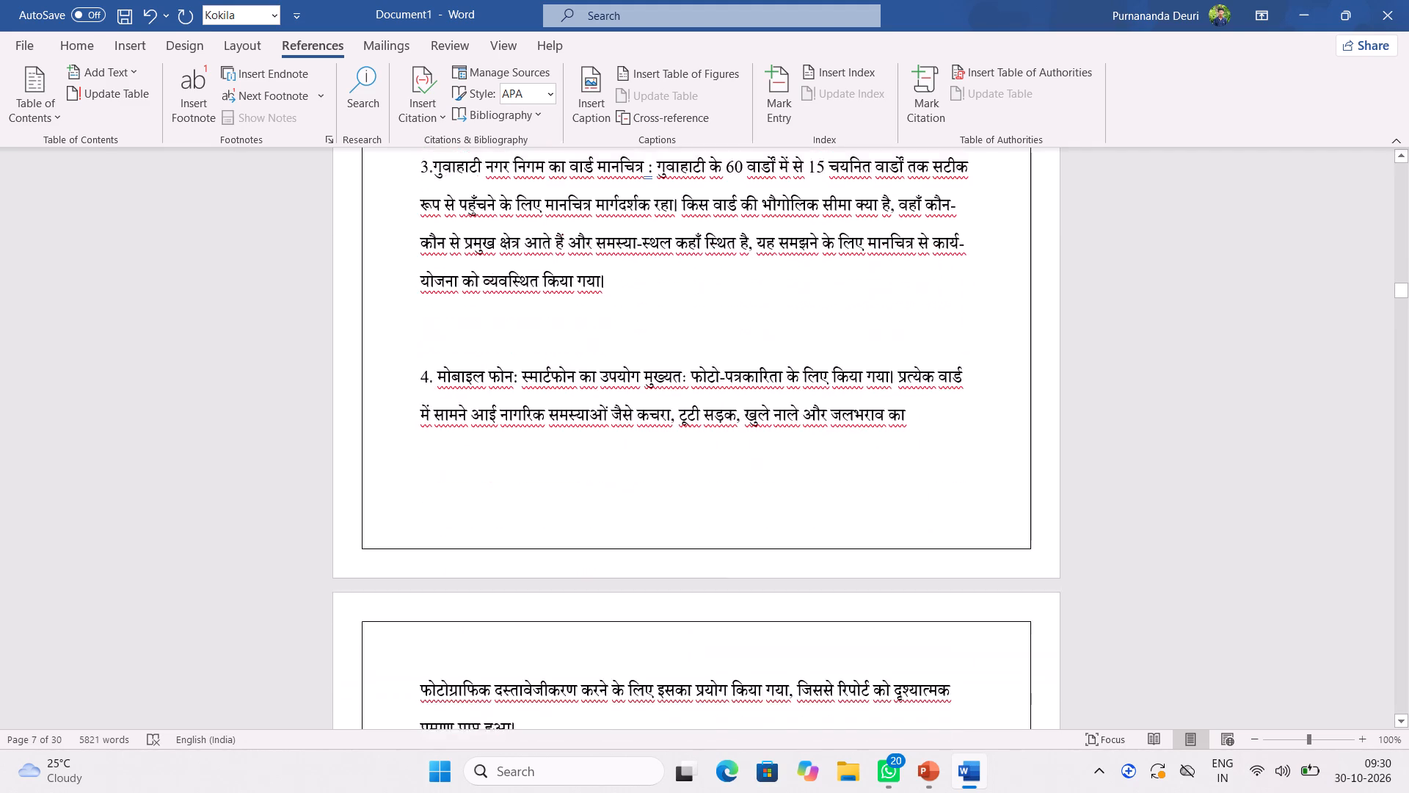
scroll(735, 413, "down", 11)
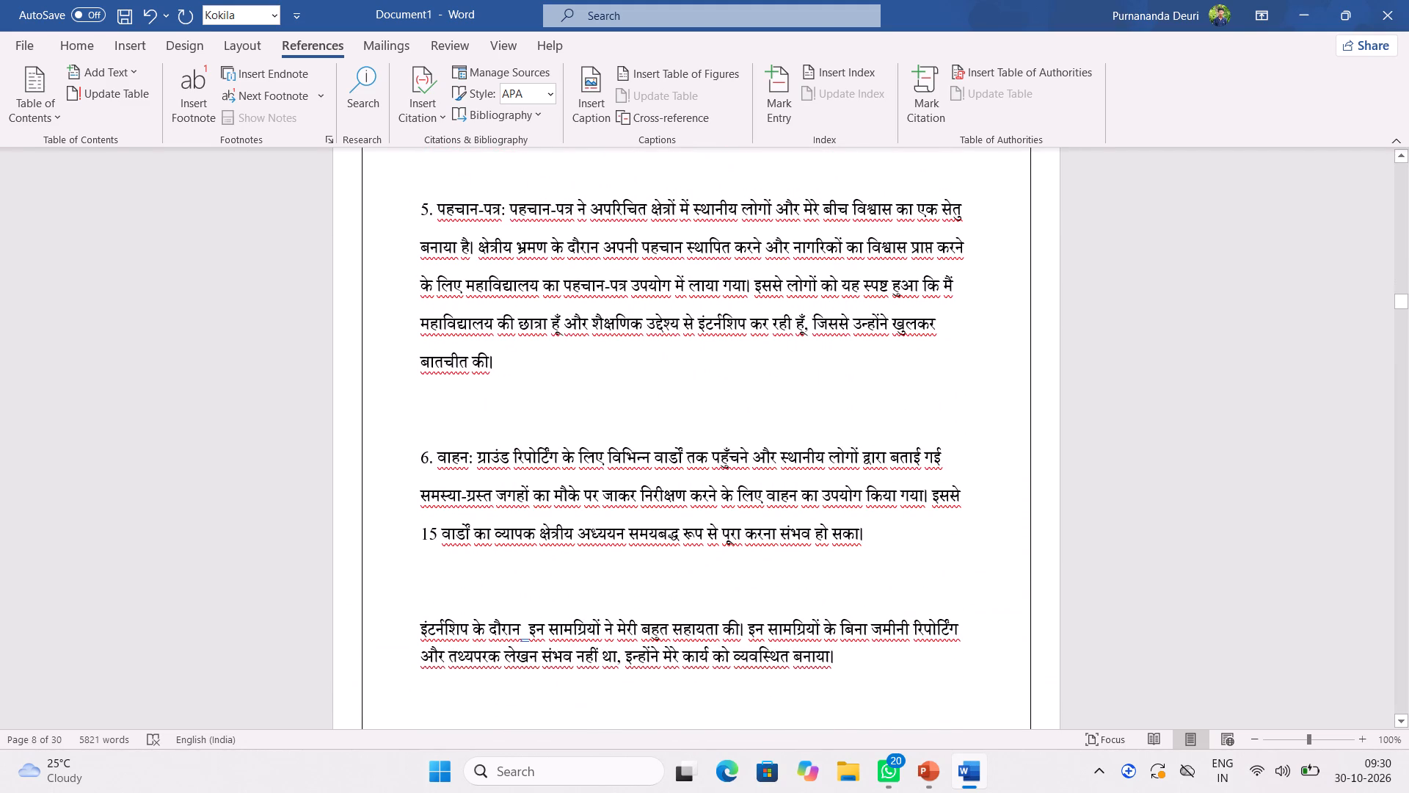
left_click(424, 463)
key("BackSpace")
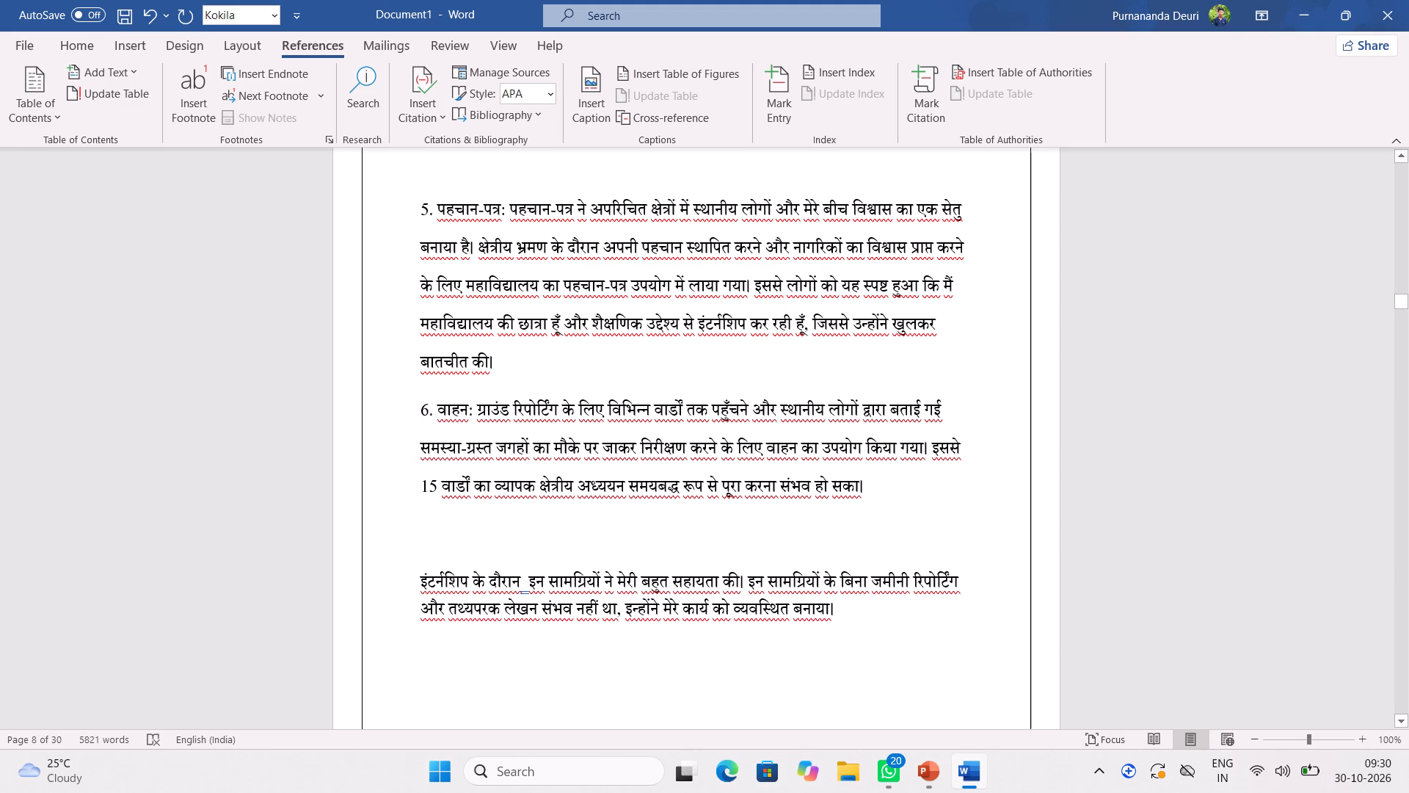
Join the closing paragraph beginning इंटर्नशिप के दौरान to the end of item 6 on page 8, separated by a space.
left_click(420, 582)
key("BackSpace")
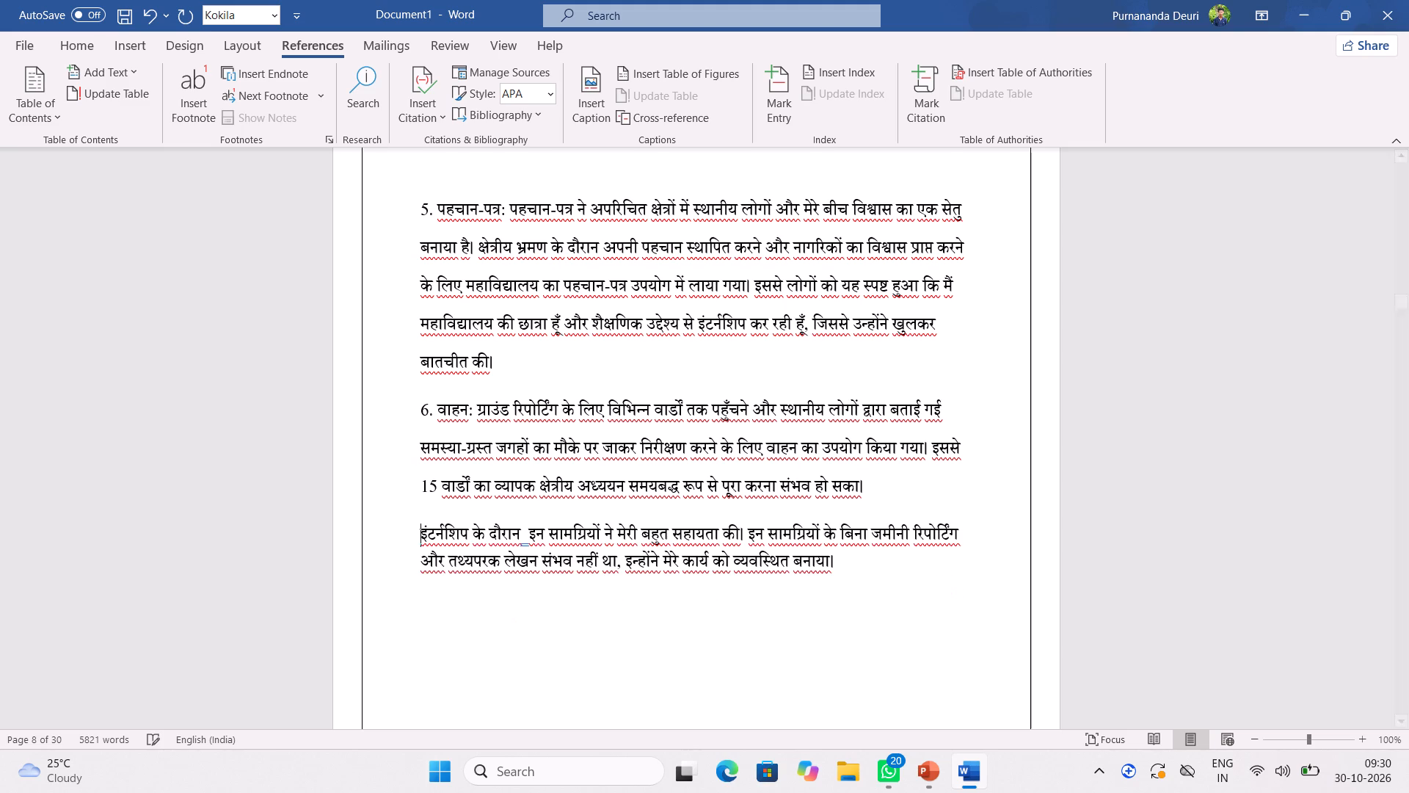
key("BackSpace")
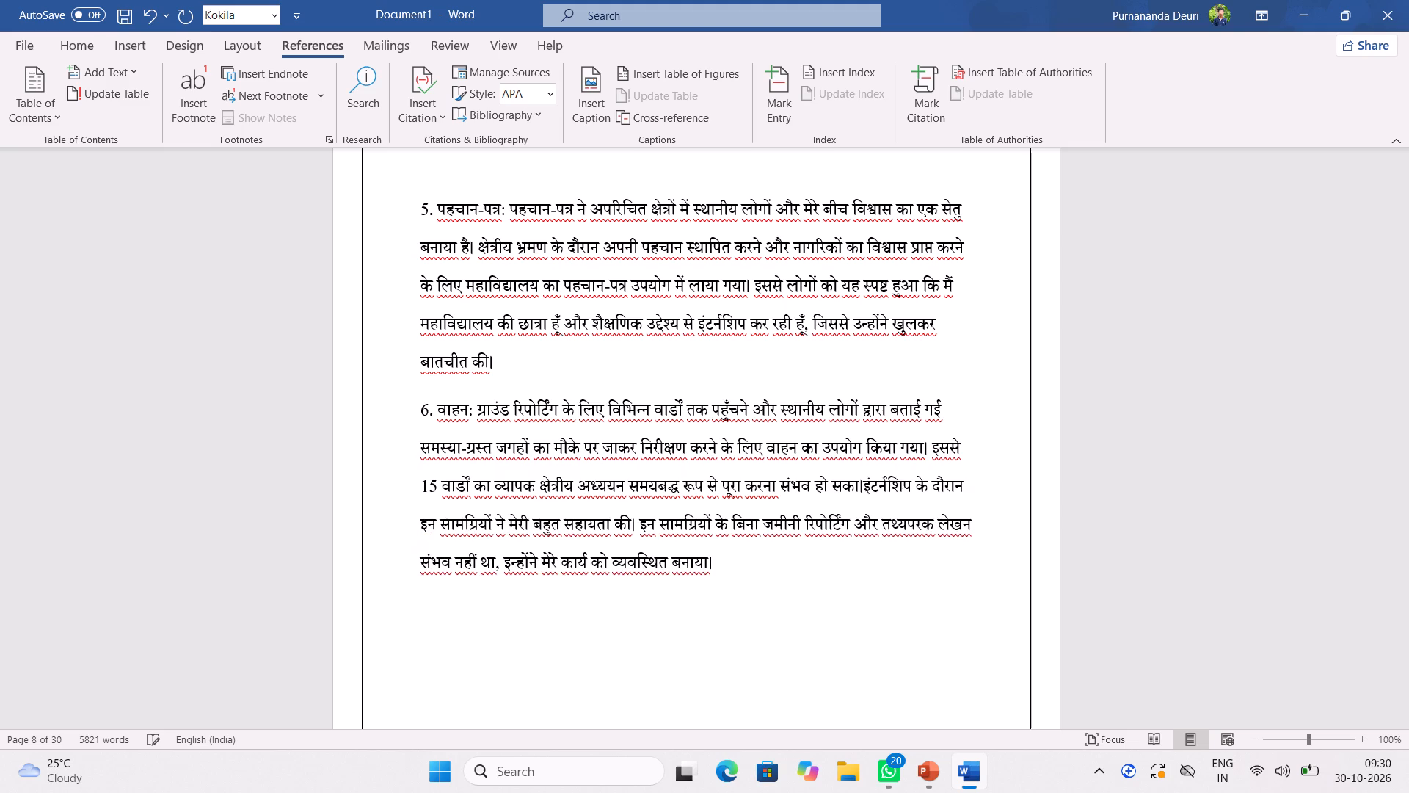
key("space")
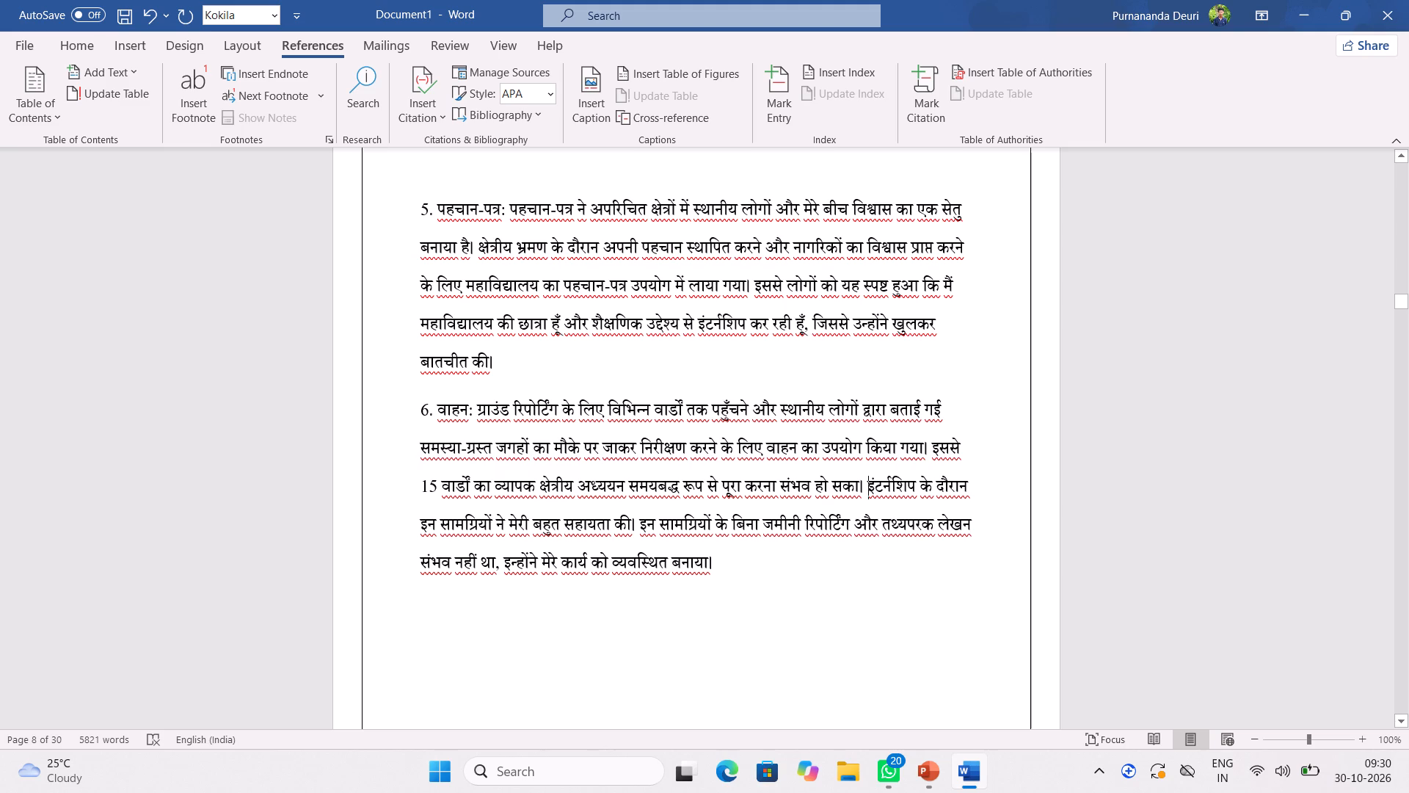
Format the "4. इंटर्नशिप अवधि में किए गए कार्य का विवरण" heading on page 9 as 20 pt, with its text bold.
scroll(905, 631, "down", 17)
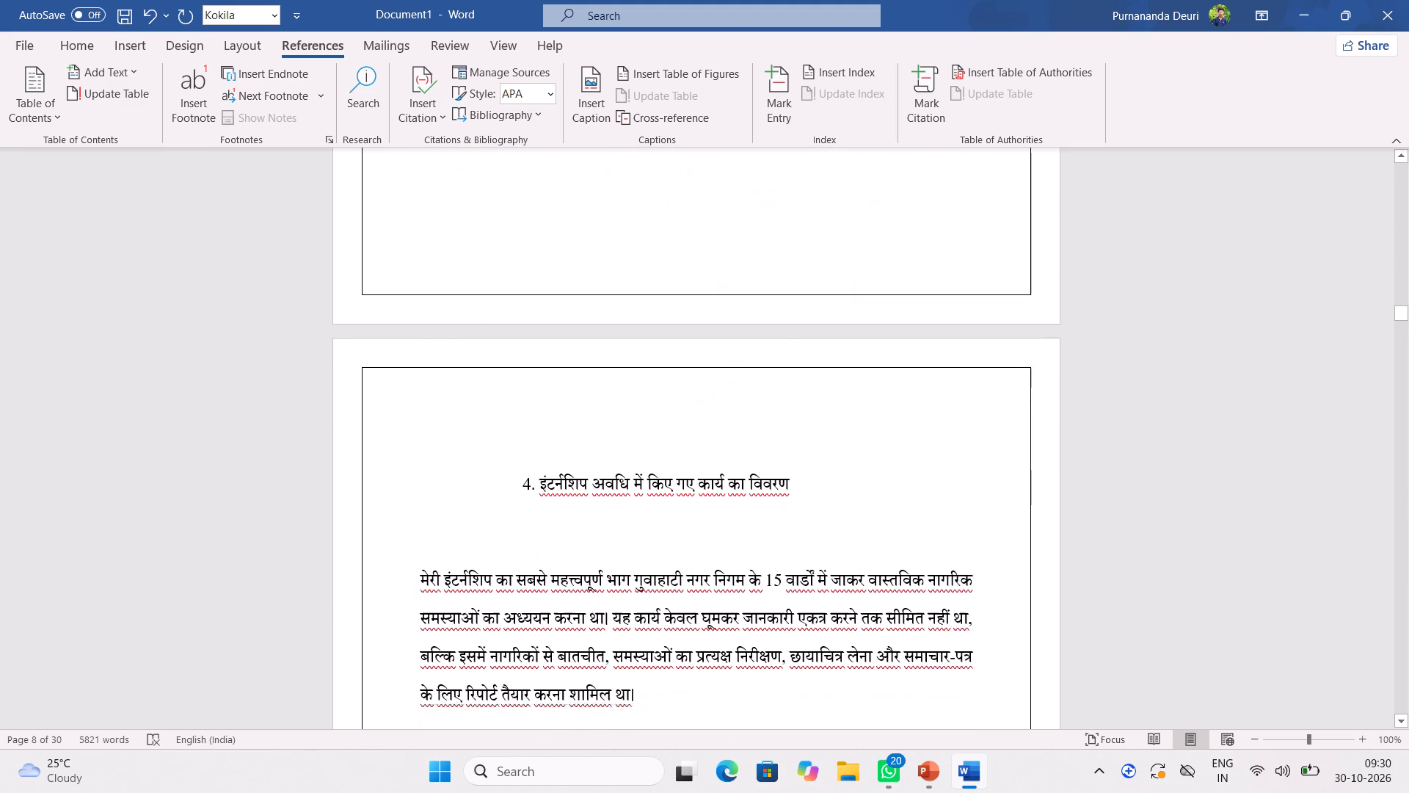
scroll(901, 629, "up", 1)
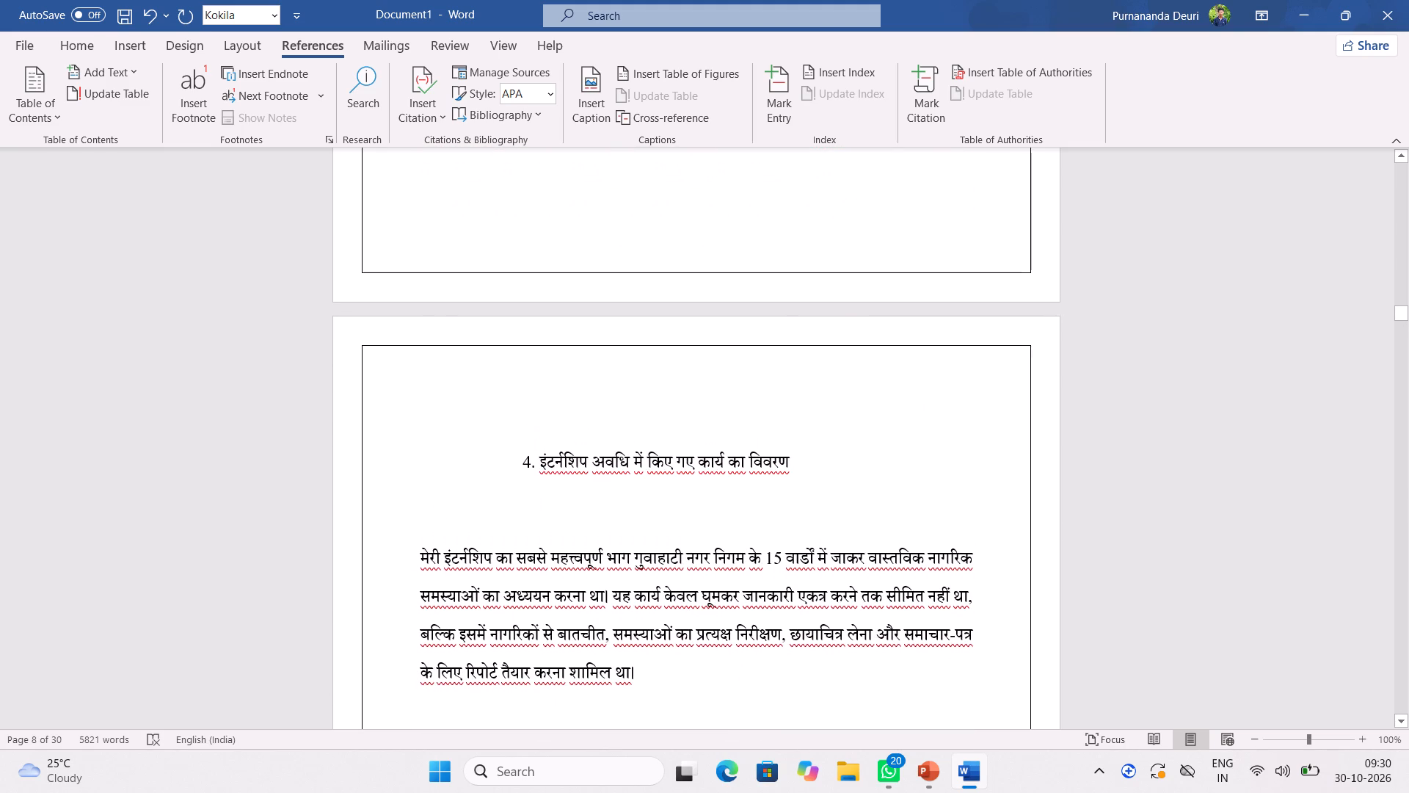
left_click_drag(528, 462, 796, 465)
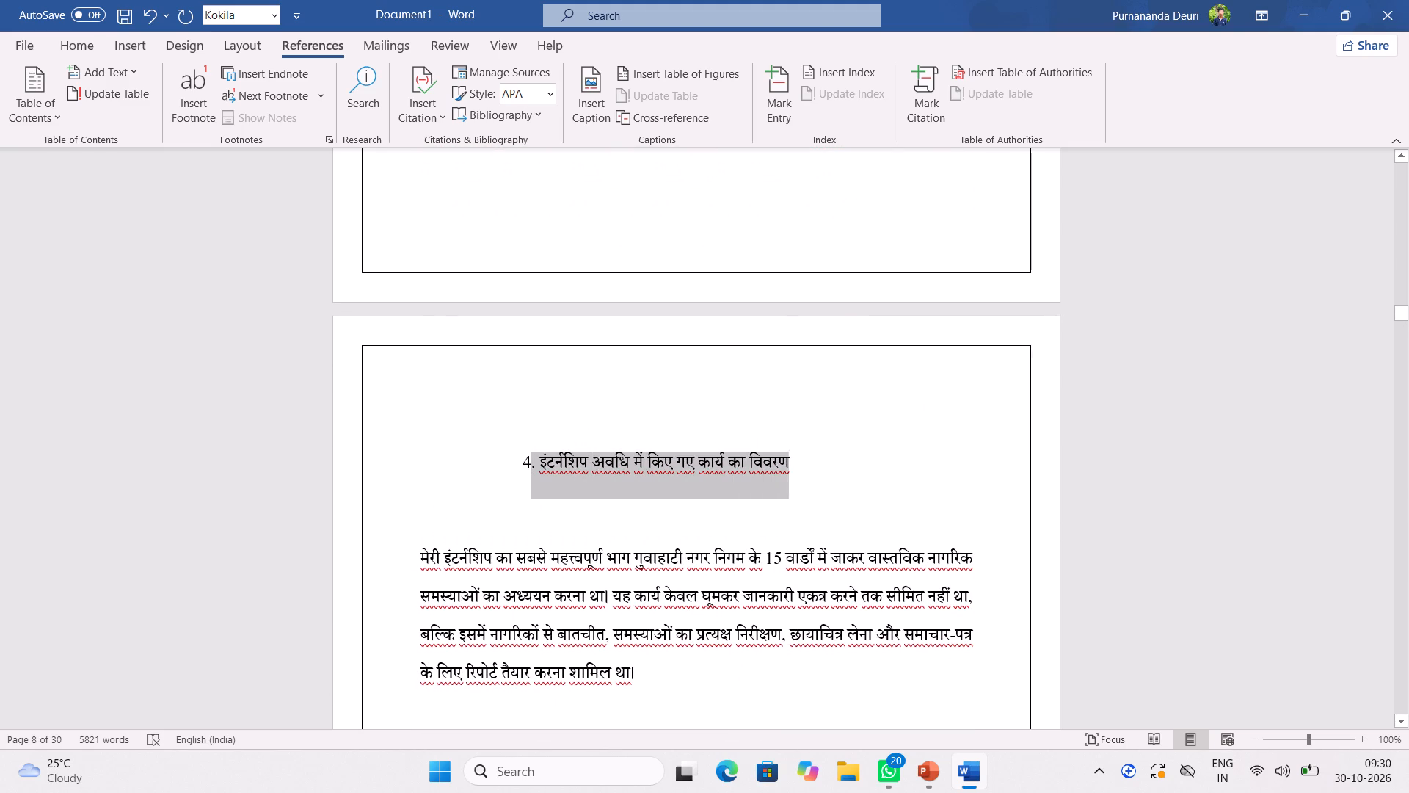
left_click_drag(796, 465, 807, 464)
left_click(938, 408)
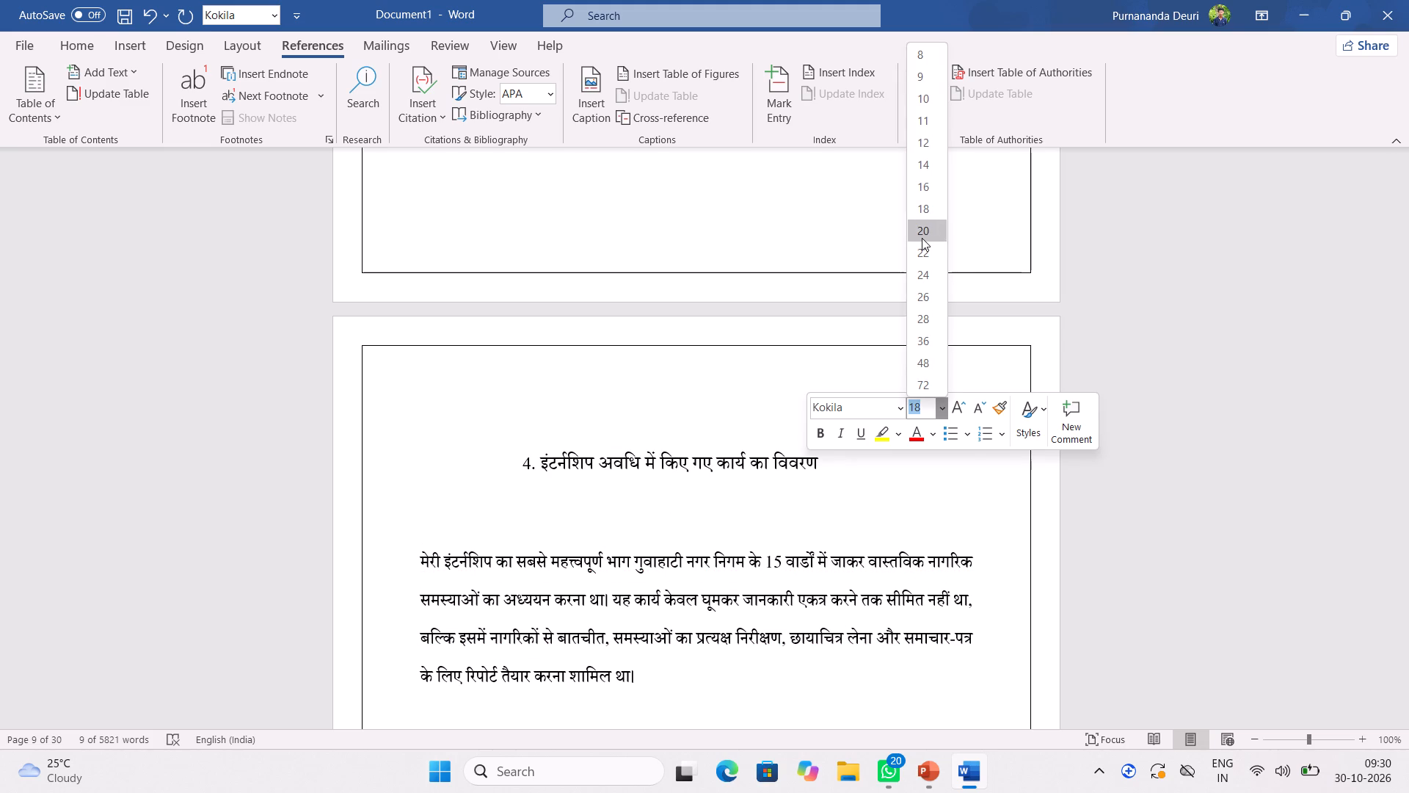
left_click(922, 237)
left_click(586, 507)
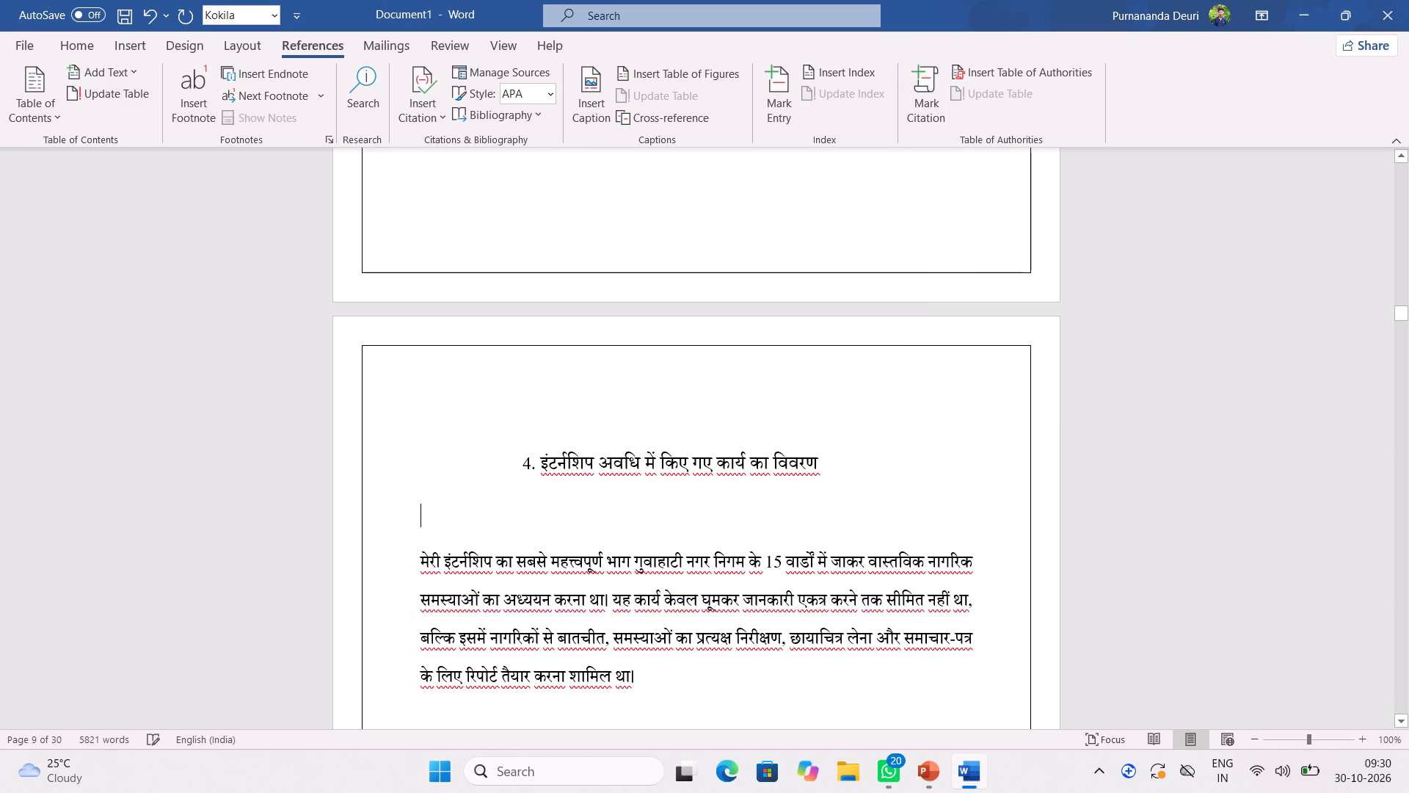
left_click_drag(545, 468, 812, 460)
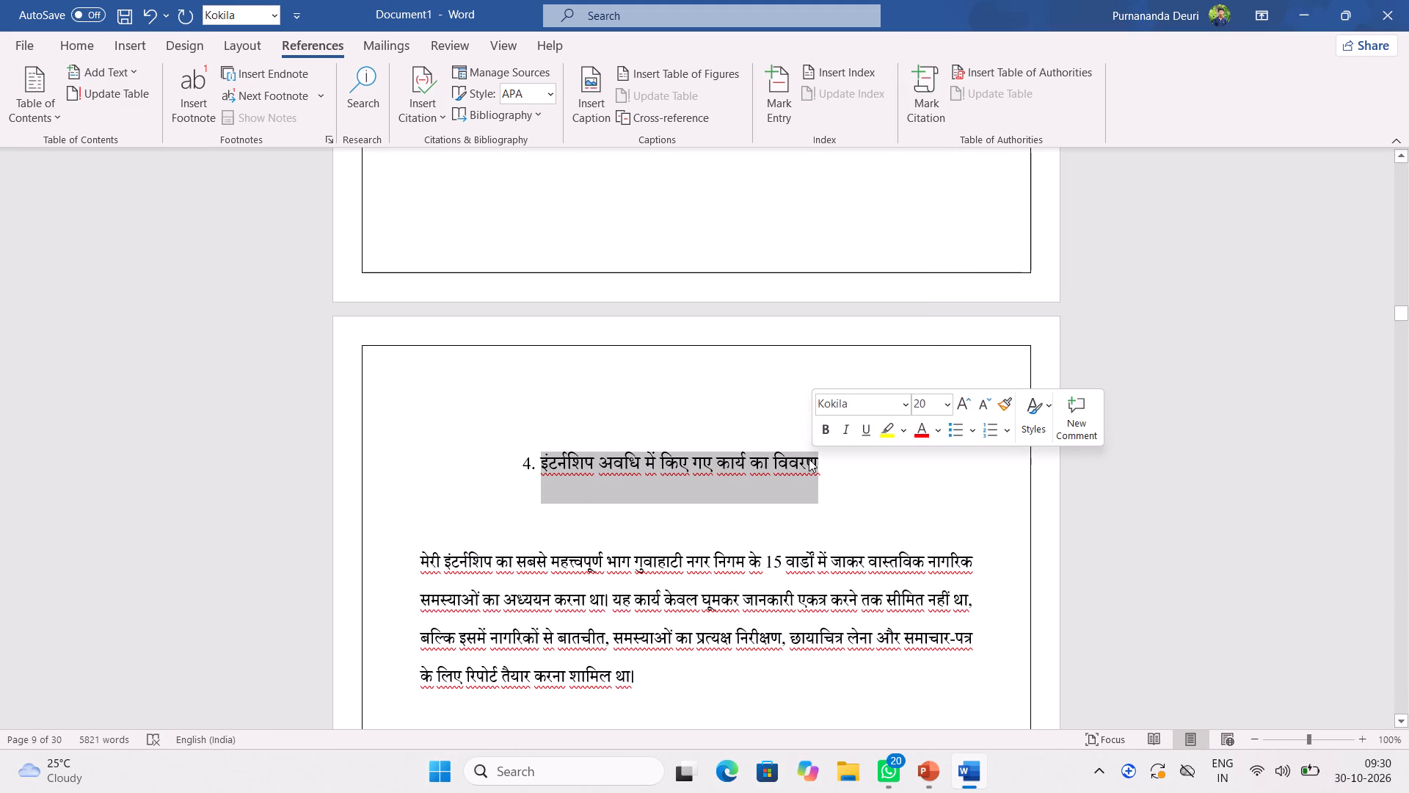
left_click(829, 427)
Remove the number "4." from the page 9 heading and add three spaces in its place.
left_click(538, 463)
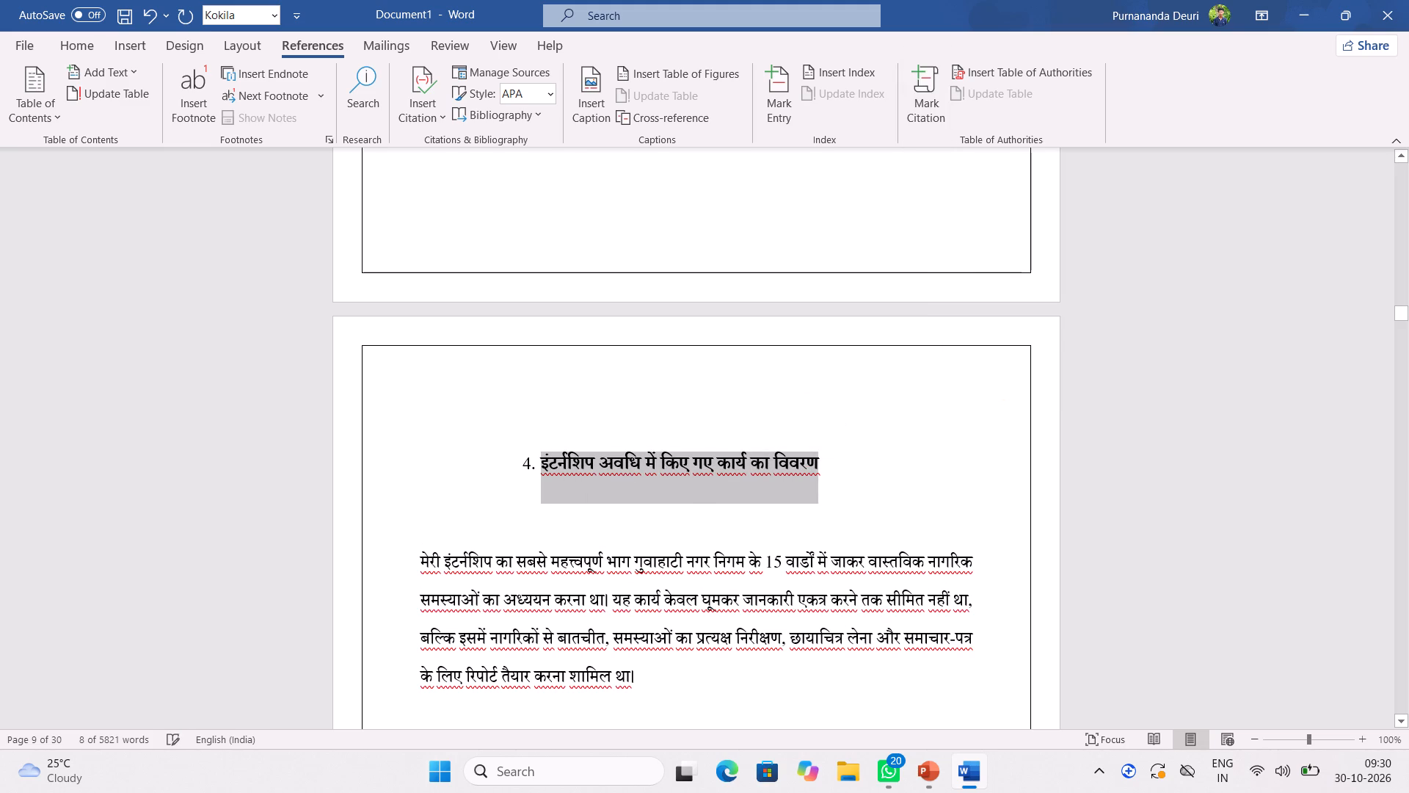
key("BackSpace")
key("BackSpace")
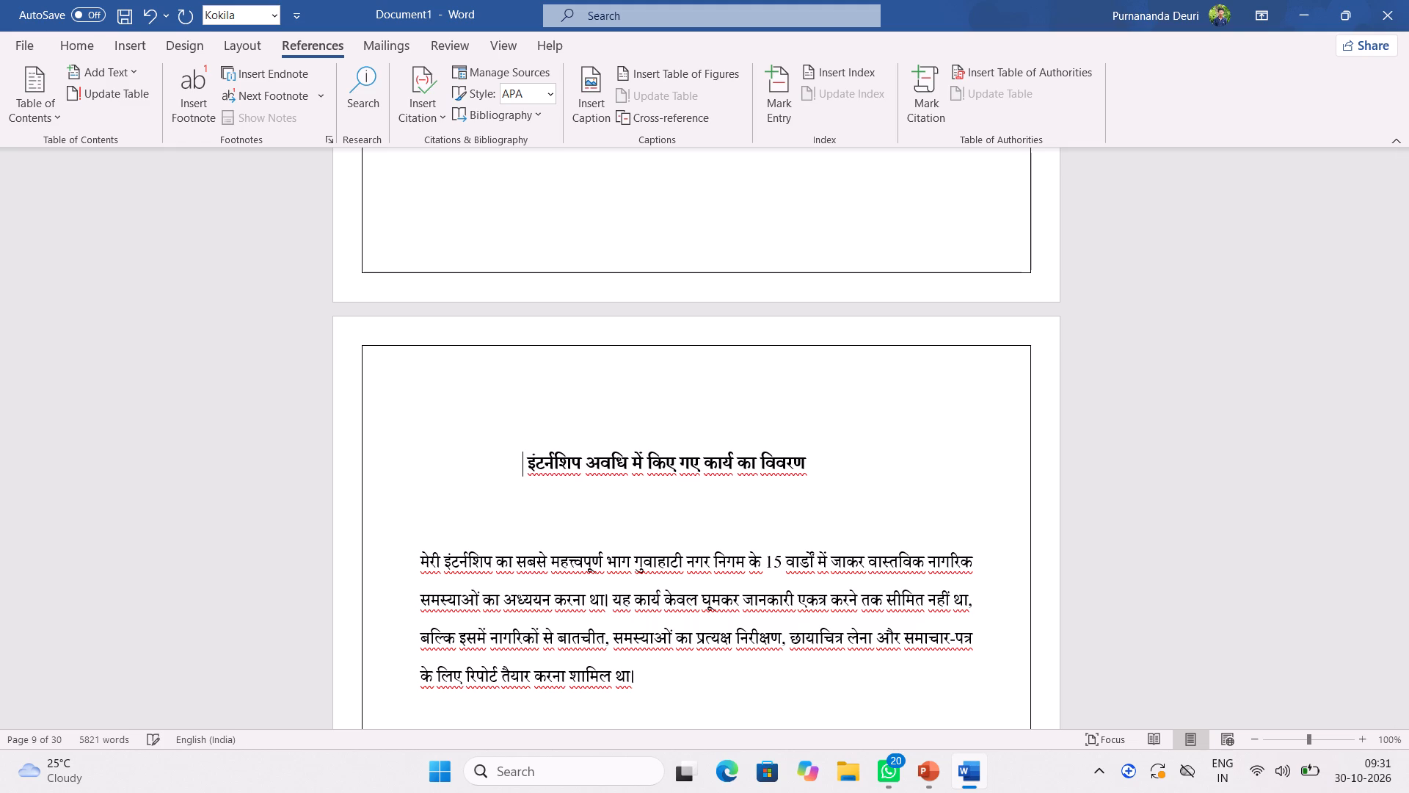
key("space")
key("space")
key("space")
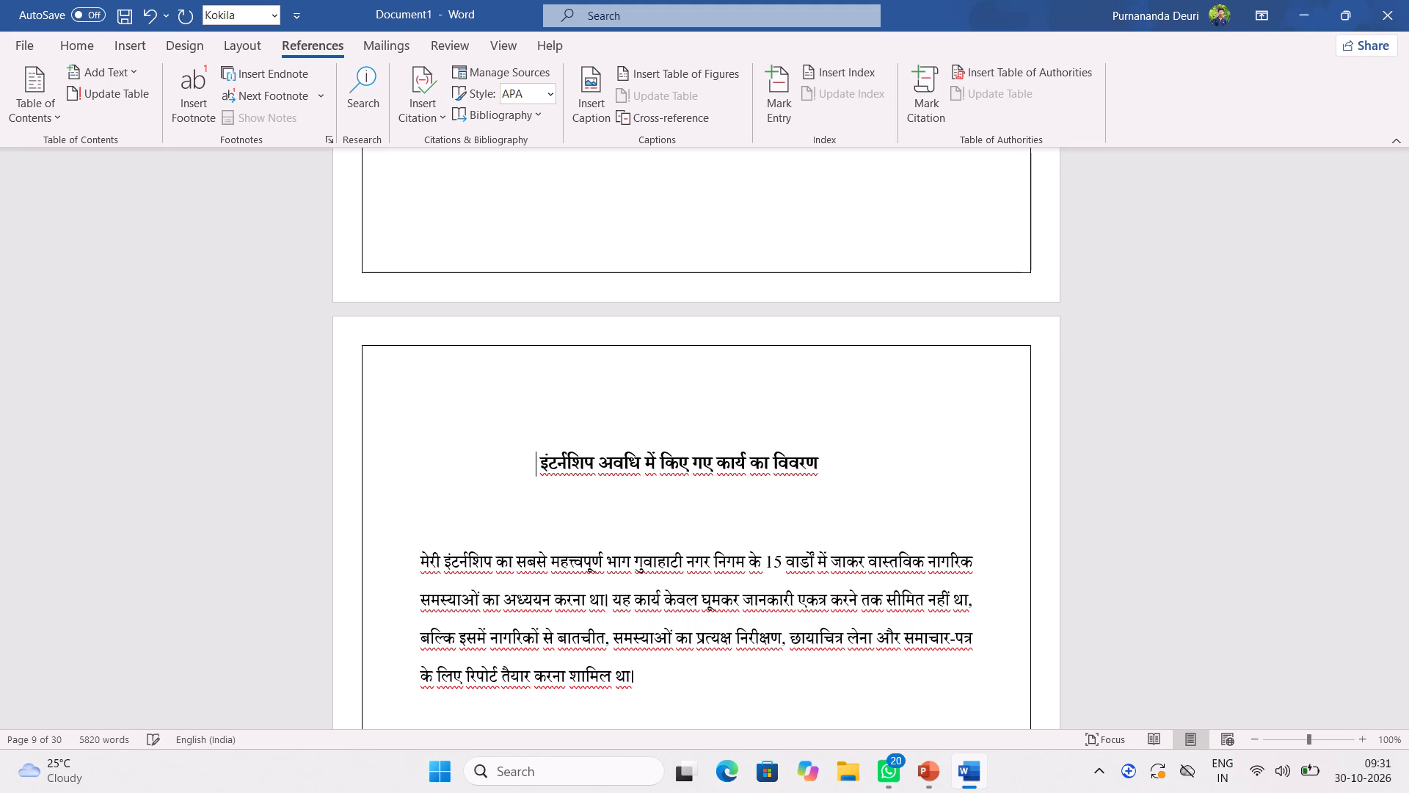
left_click(412, 562)
Delete the indenting spaces before the page 9 heading and the empty line above it.
left_click(528, 460)
key("BackSpace")
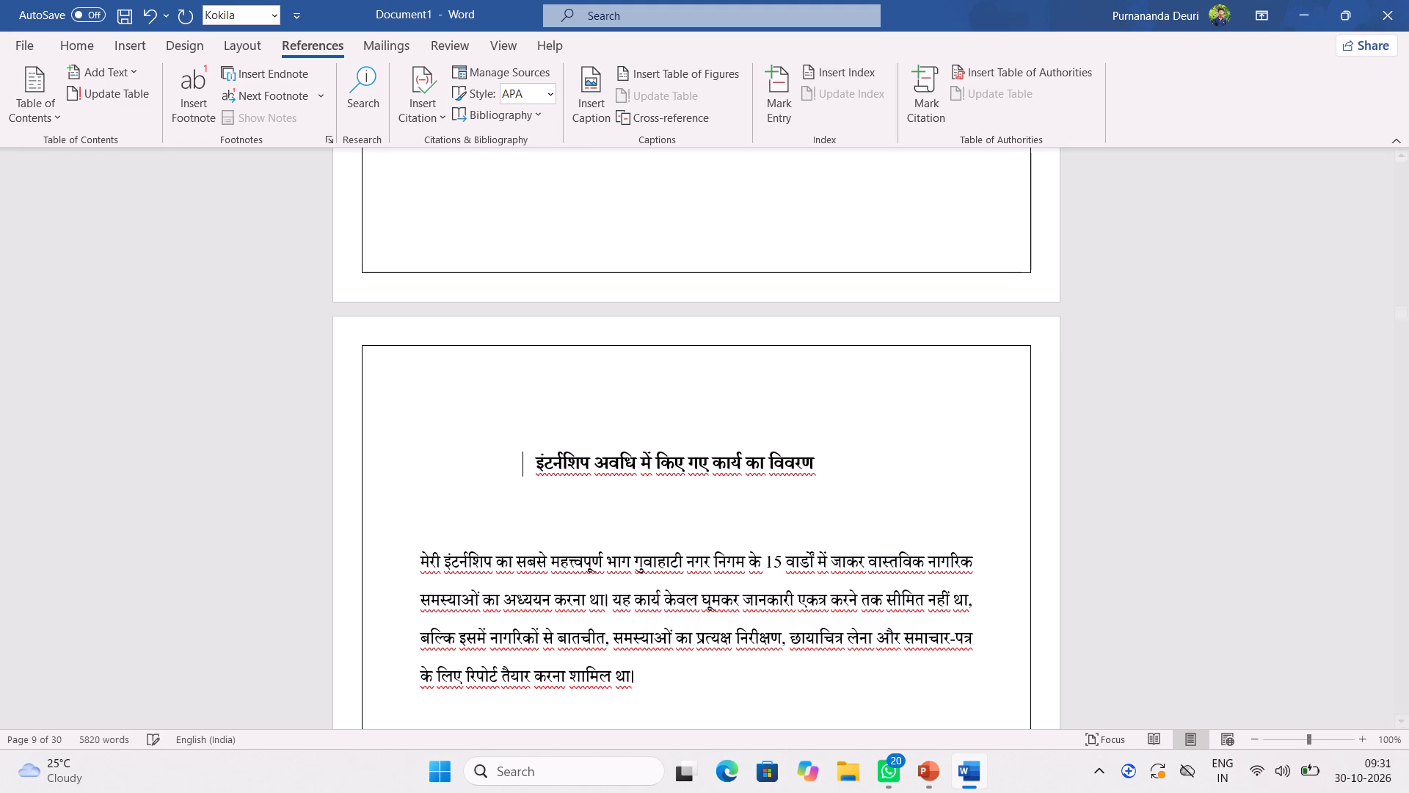
key("BackSpace")
key("BackSpace")
key("BackSpace")
key("BackSpace")
key("BackSpace")
key("BackSpace")
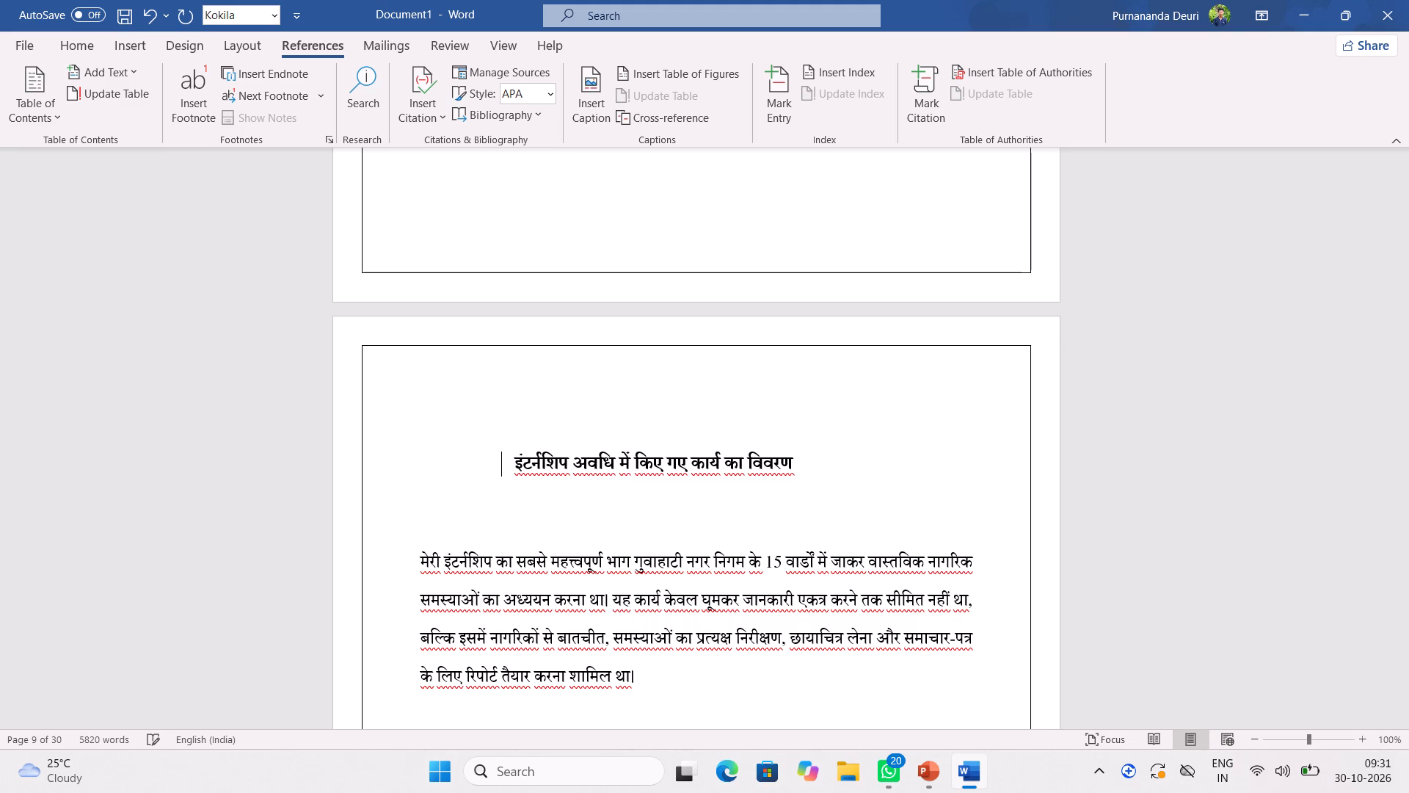
key("BackSpace")
key("BackSpace")
key("BackSpace")
key("BackSpace")
key("BackSpace")
key("BackSpace")
key("BackSpace")
key("BackSpace")
key("BackSpace")
key("BackSpace")
key("BackSpace")
key("BackSpace")
key("BackSpace")
key("BackSpace")
key("BackSpace")
key("BackSpace")
key("BackSpace")
key("BackSpace")
key("BackSpace")
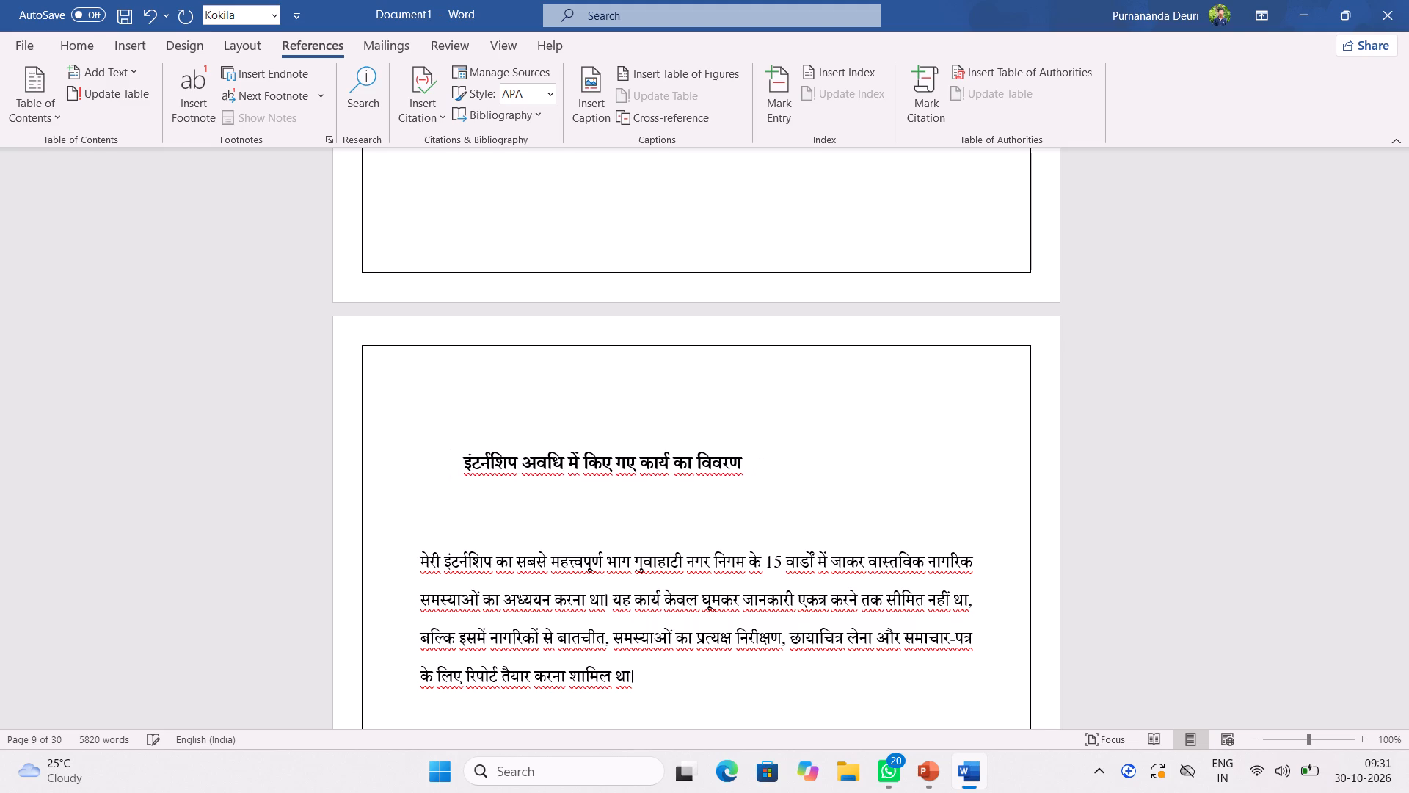
key("BackSpace")
key("BackSpace")
key("BackSpace")
key("BackSpace")
key("BackSpace")
key("BackSpace")
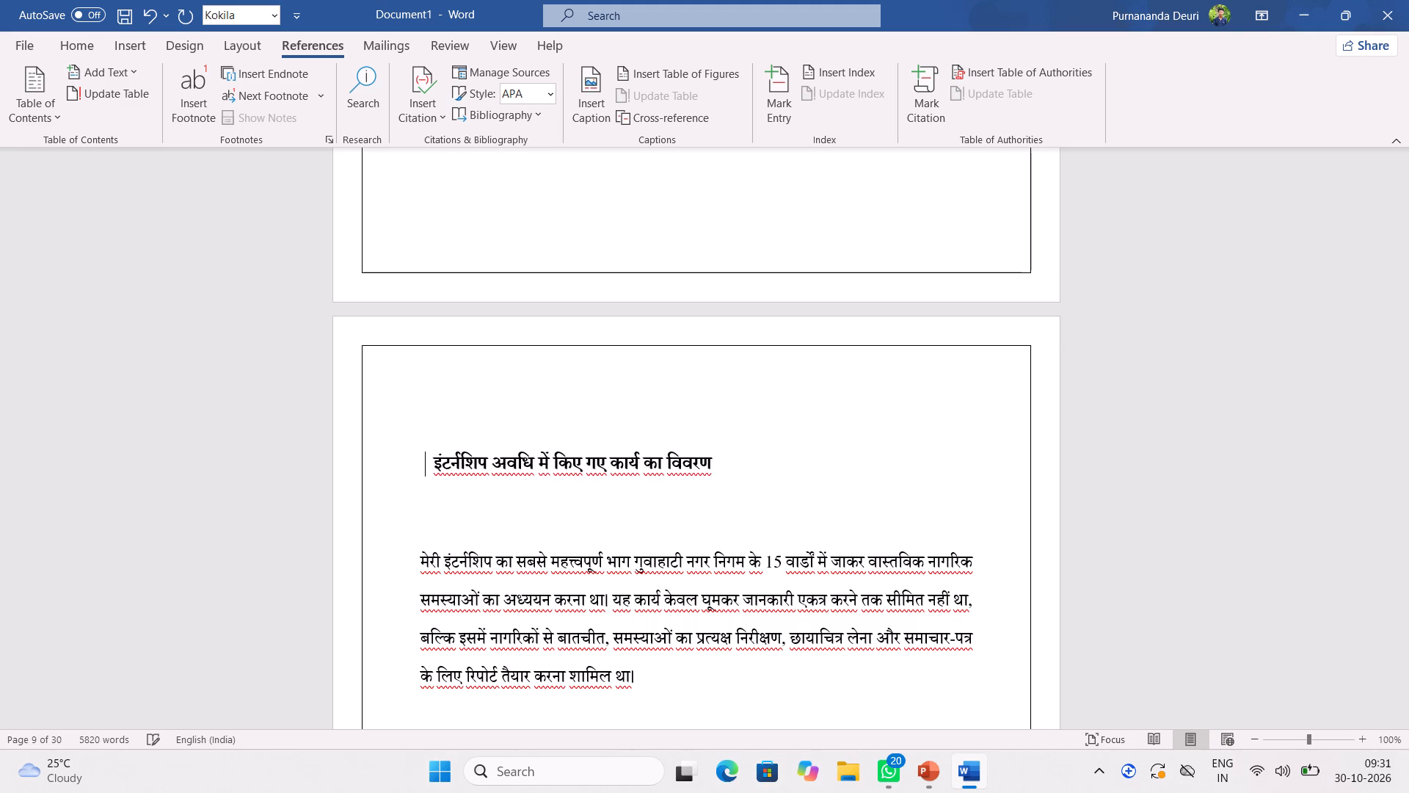
key("BackSpace")
Indent the इंटर्नशिप अवधि में किए गए कार्य का विवरण heading with spaces to roughly the centre of the line.
key("space")
key("space")
key("space")
key("space")
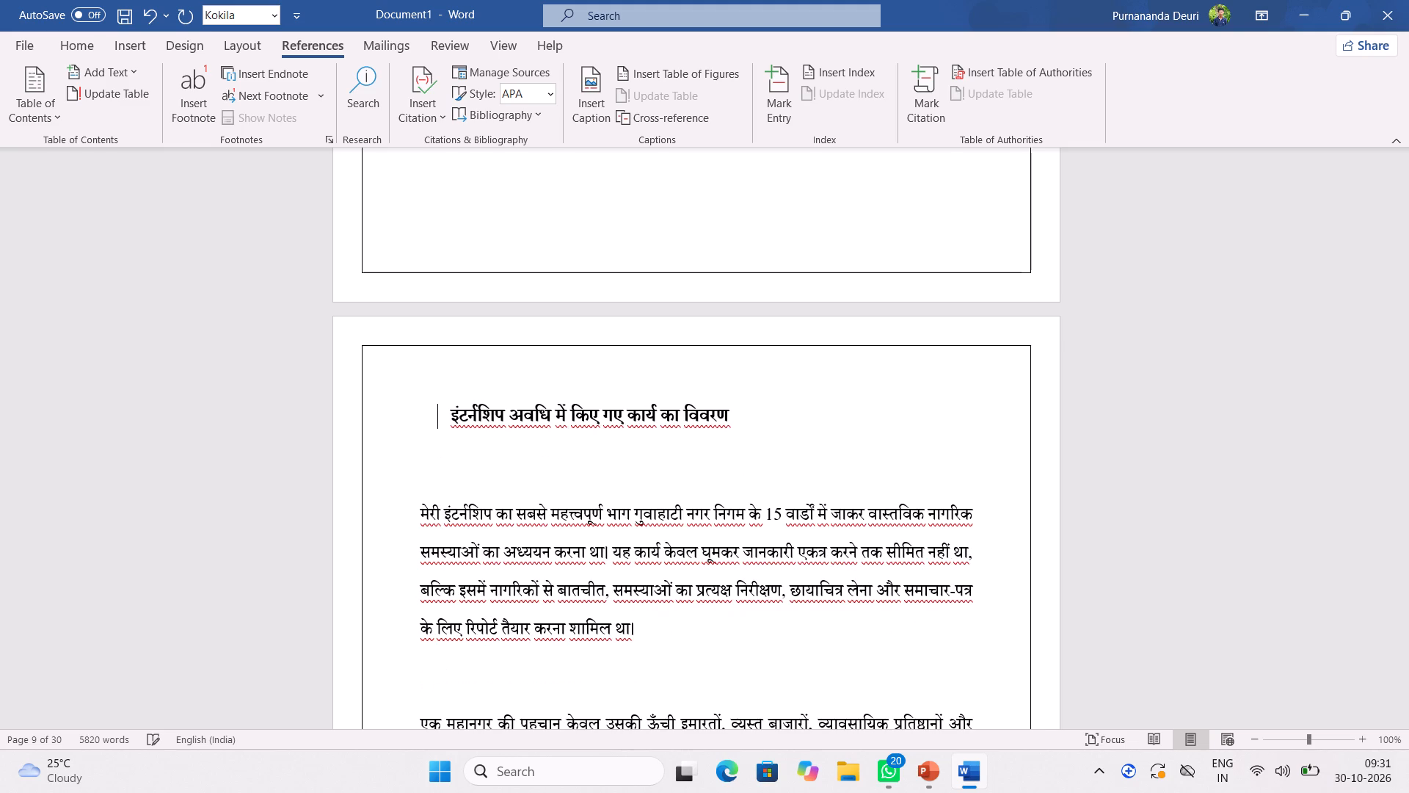
key("space")
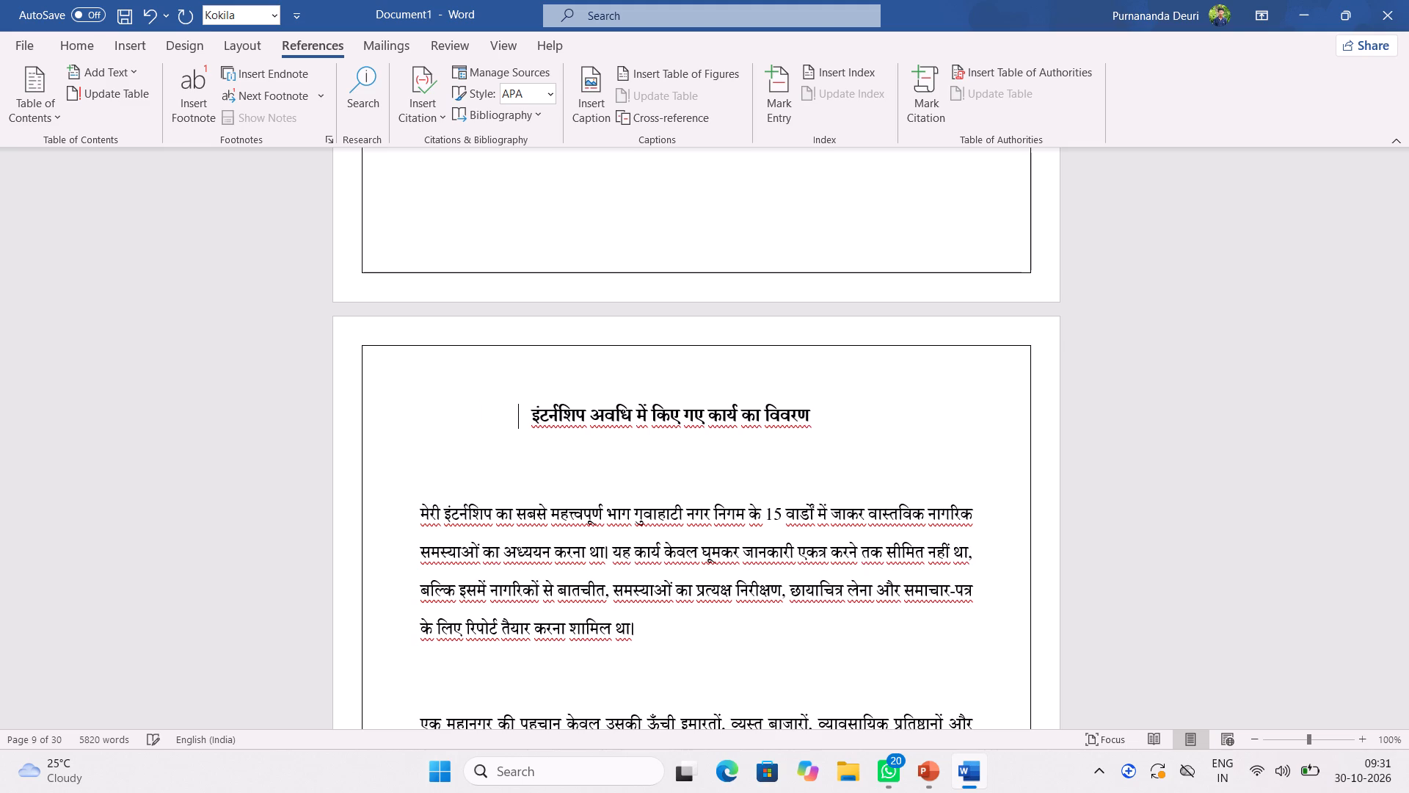
Remove the empty line before each of the three body paragraphs below the page 9 heading.
left_click(421, 518)
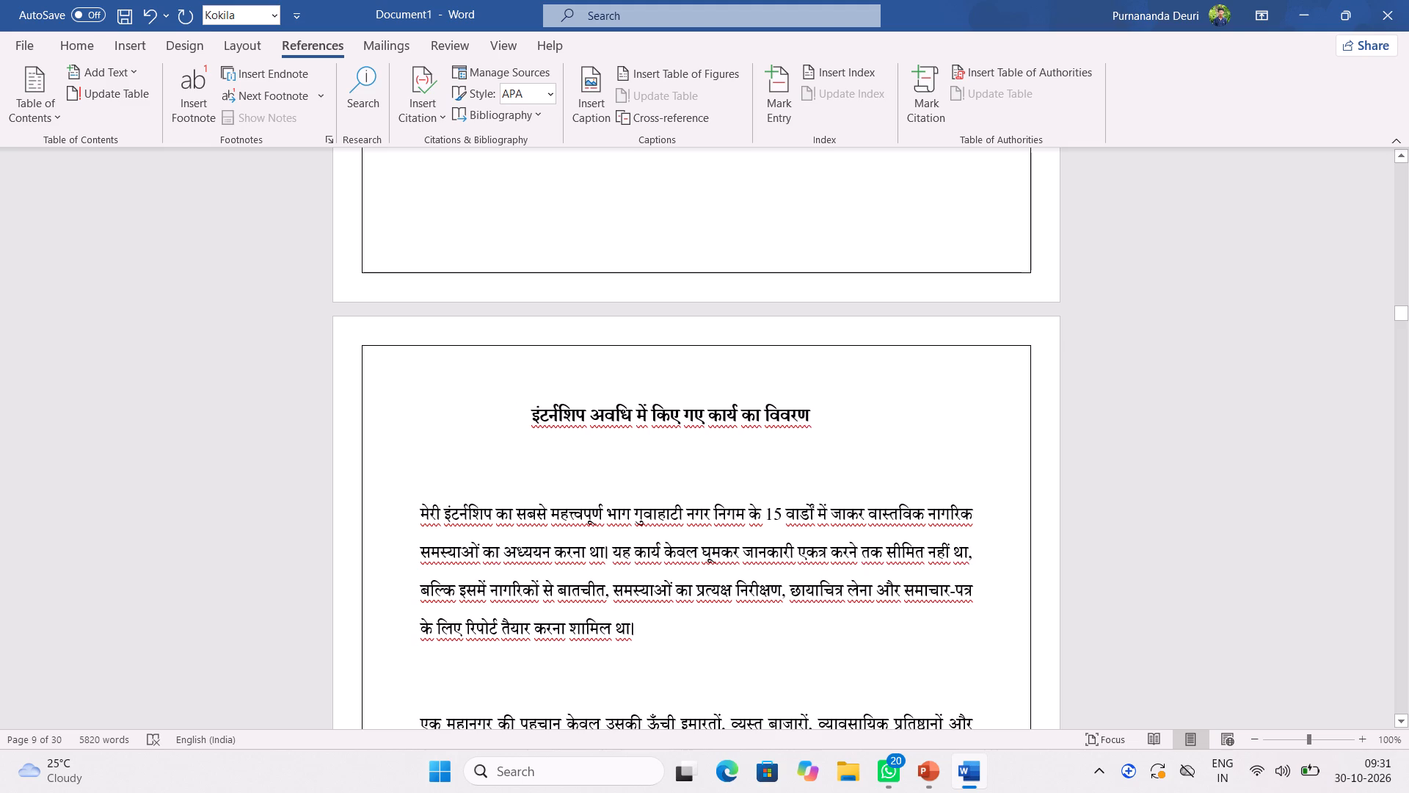
key("BackSpace")
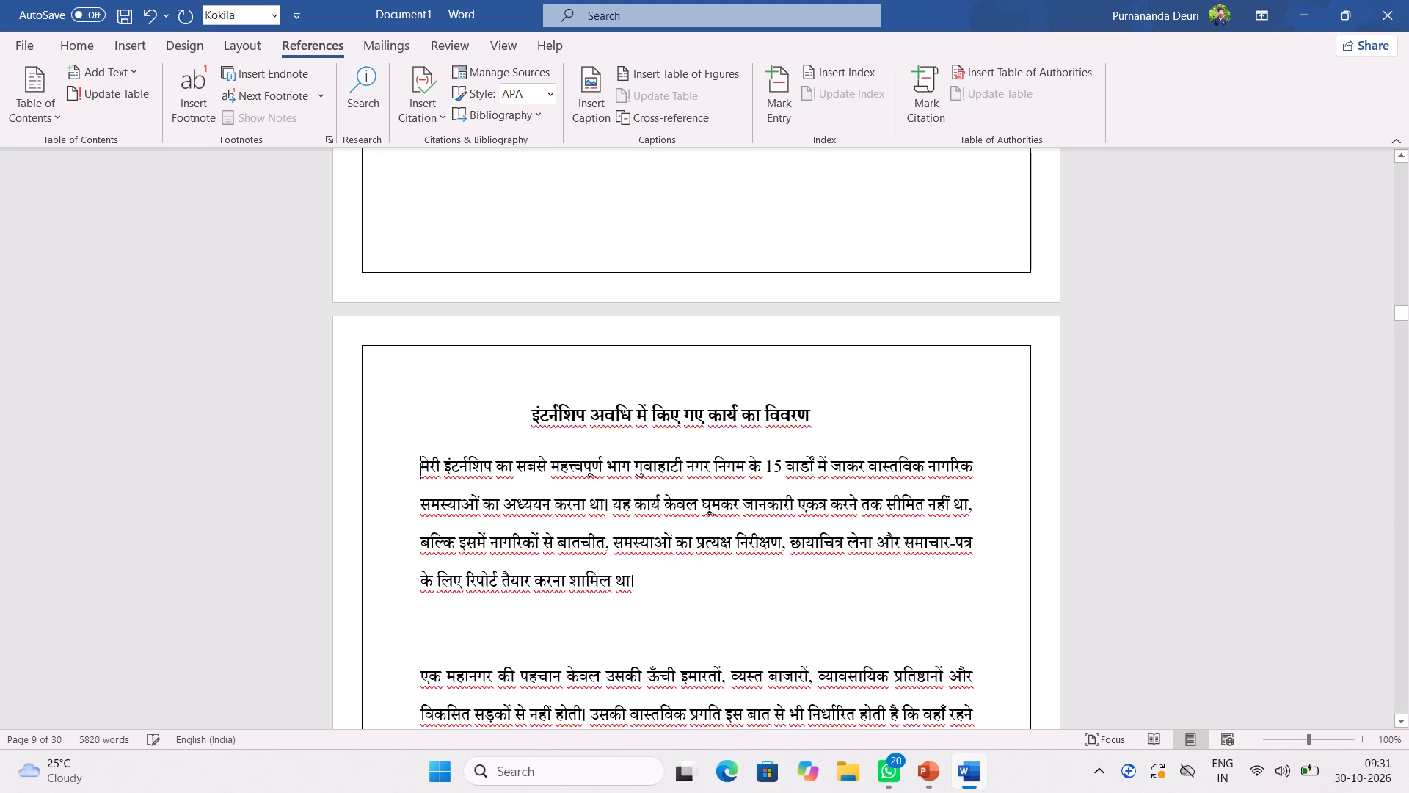
left_click(418, 676)
key("BackSpace")
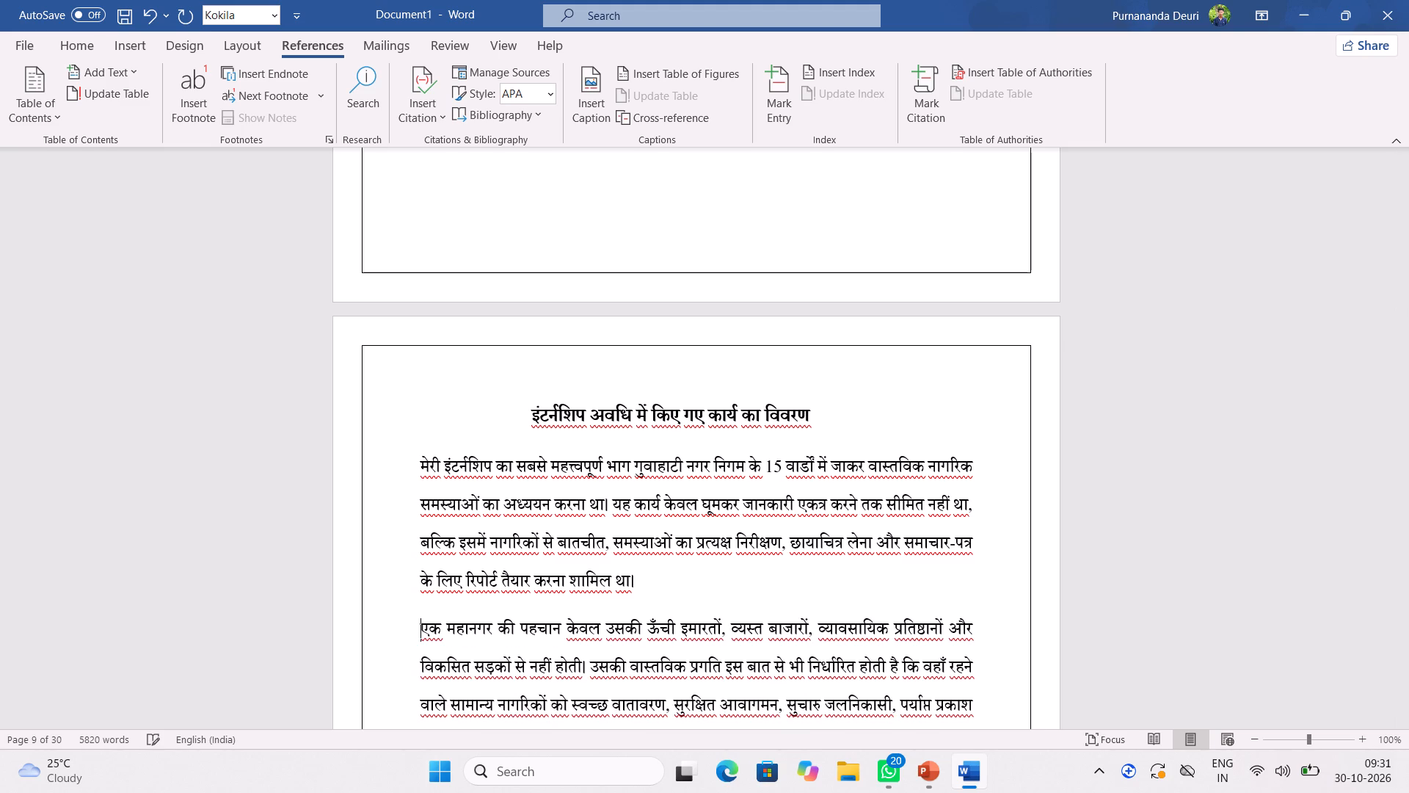
scroll(418, 676, "down", 2)
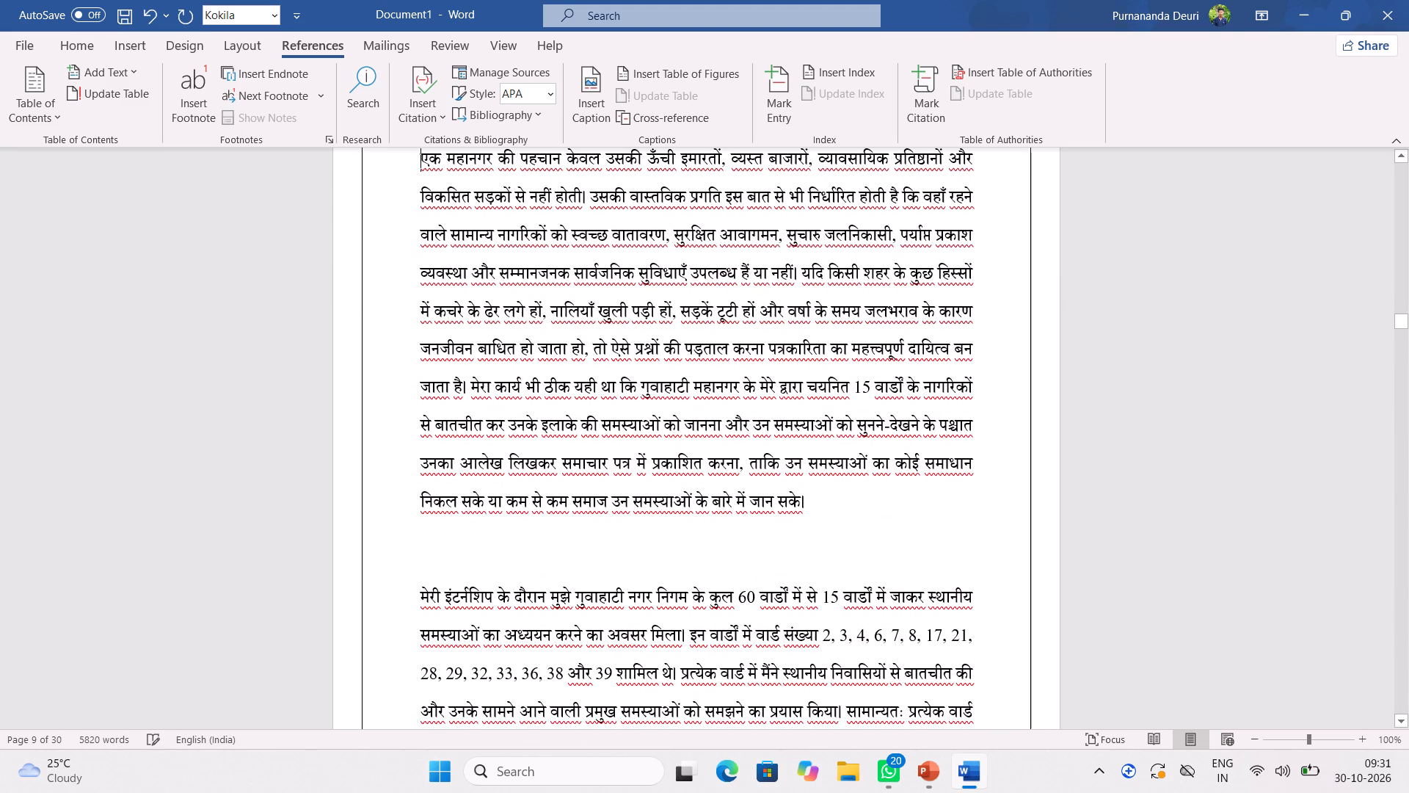
left_click(415, 601)
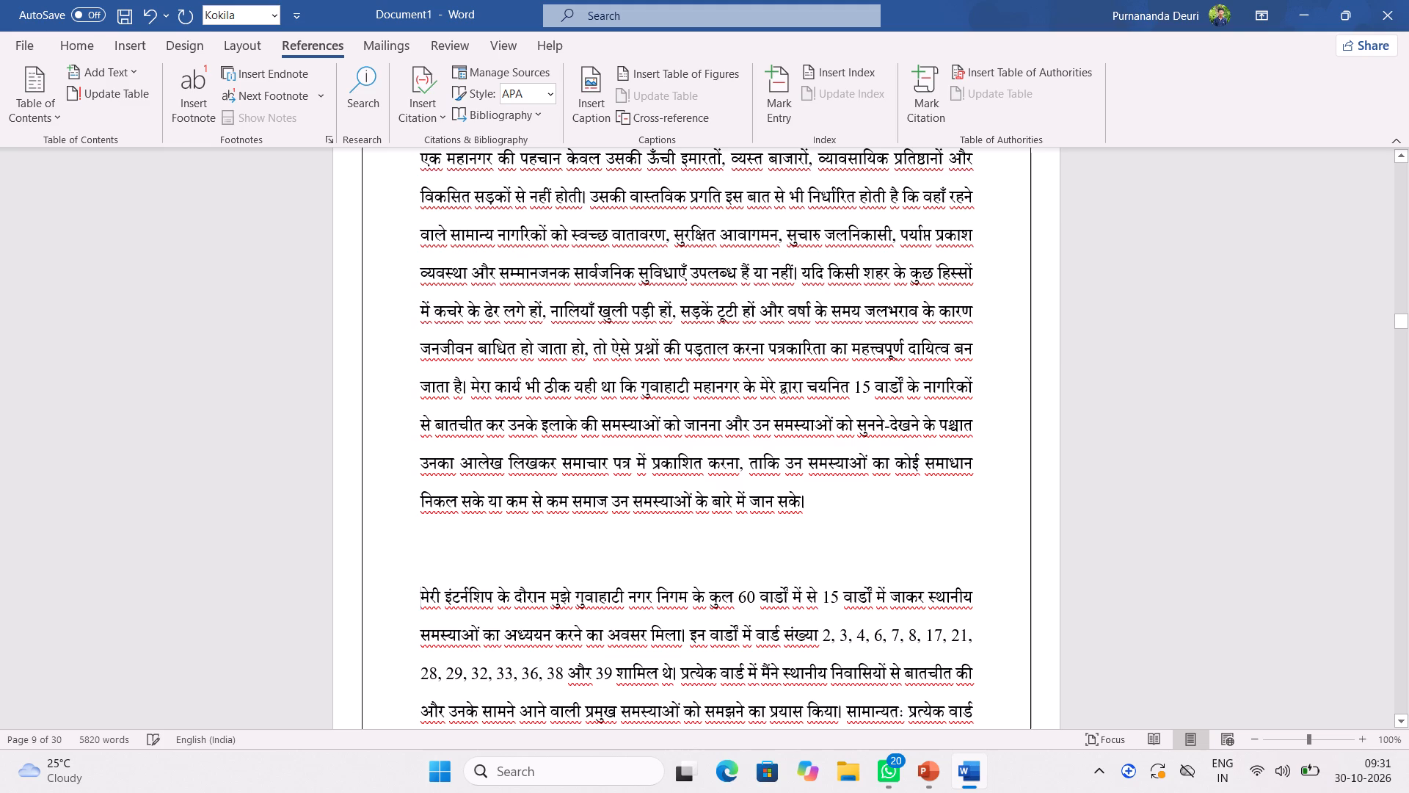
key("BackSpace")
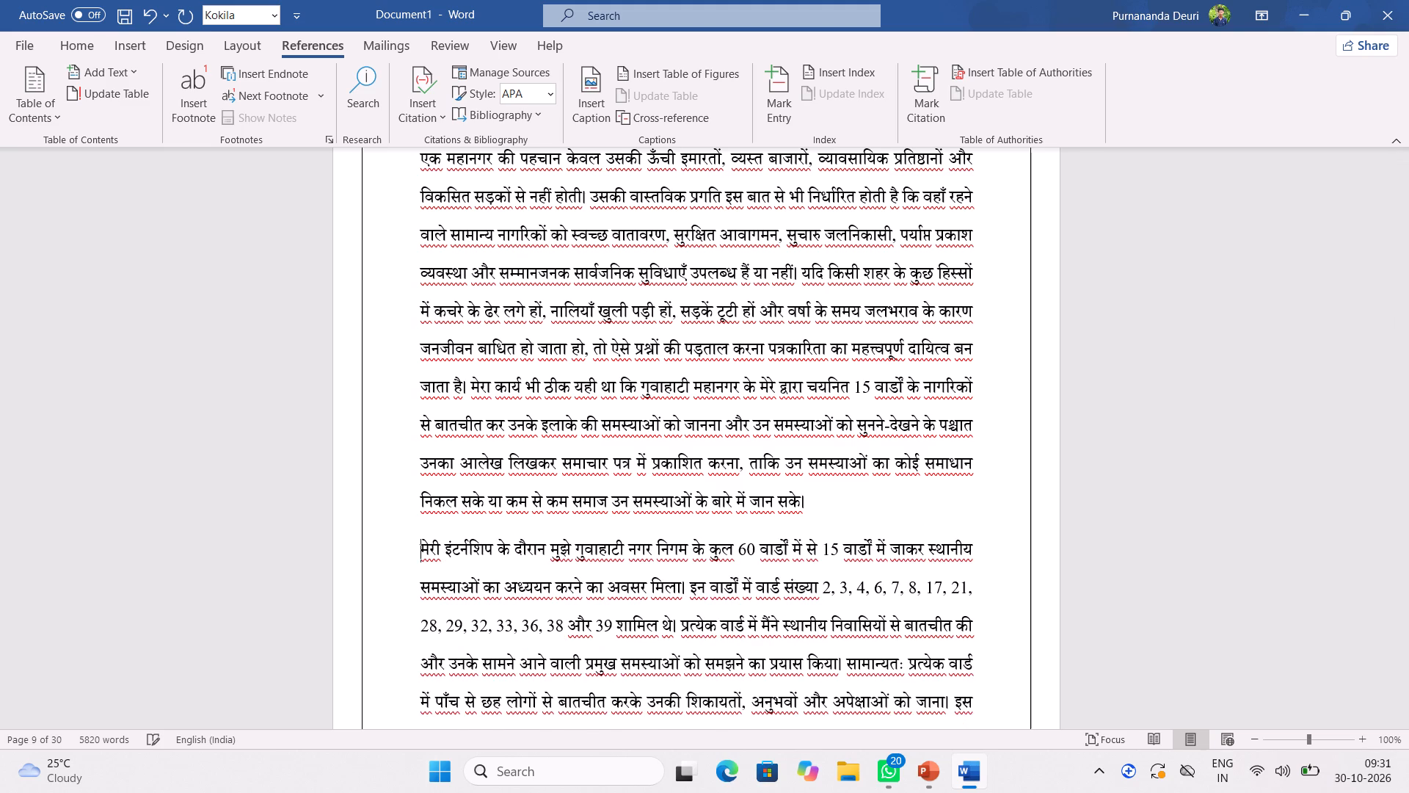
Remove one empty line above the subheading beginning इंटर्नशिप अवधि के दौरान किए गए कार्यों on page 10.
scroll(765, 455, "down", 1)
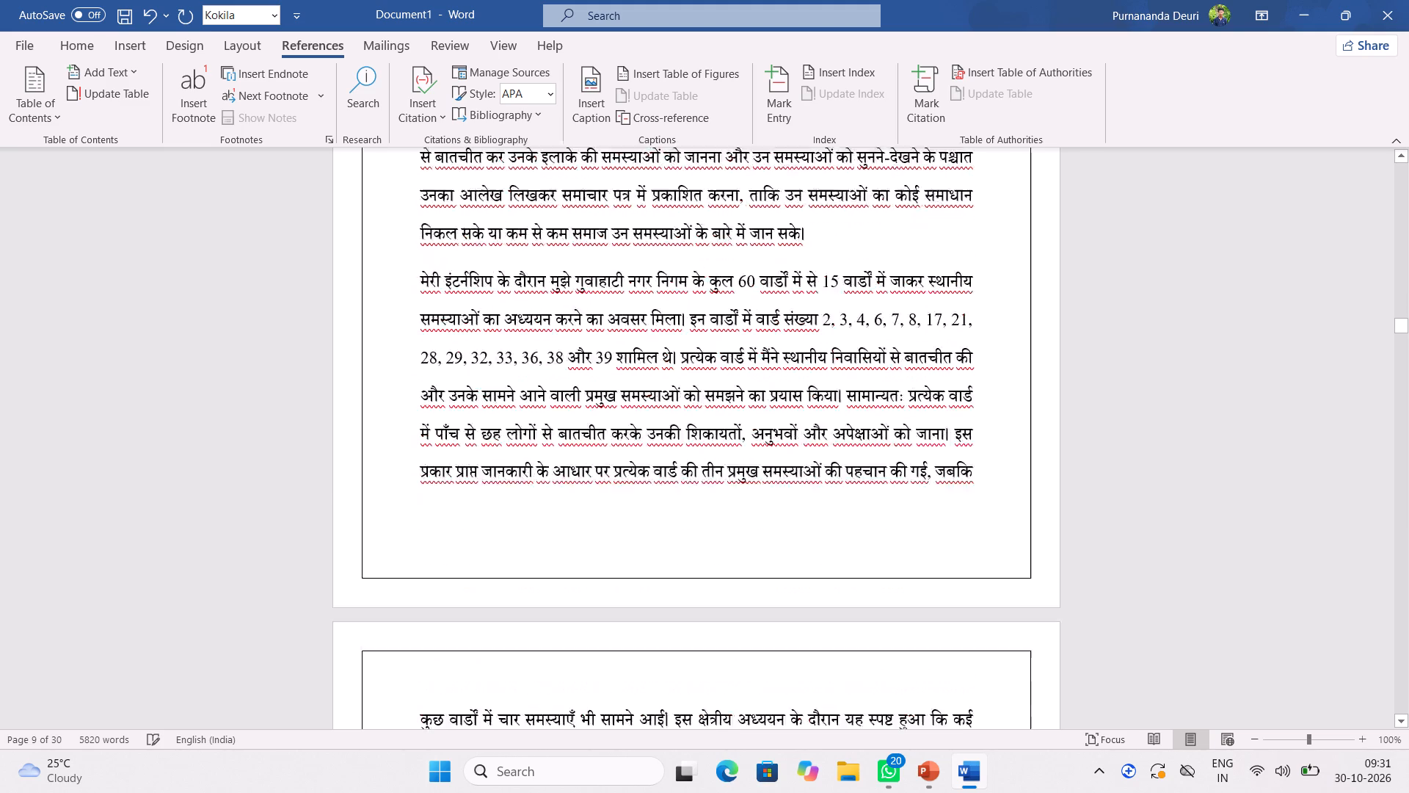
scroll(765, 455, "down", 3)
scroll(753, 468, "up", 1)
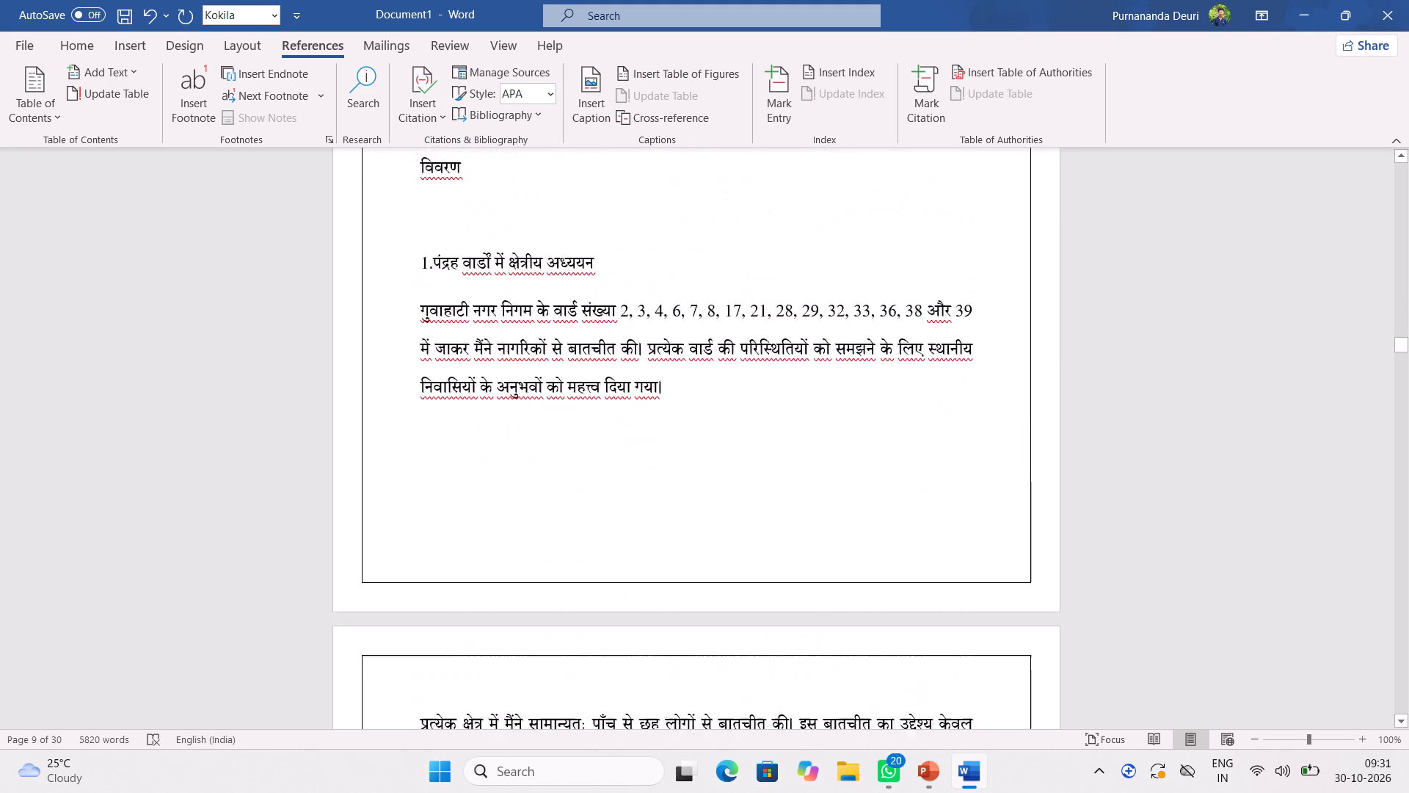
scroll(753, 468, "up", 1)
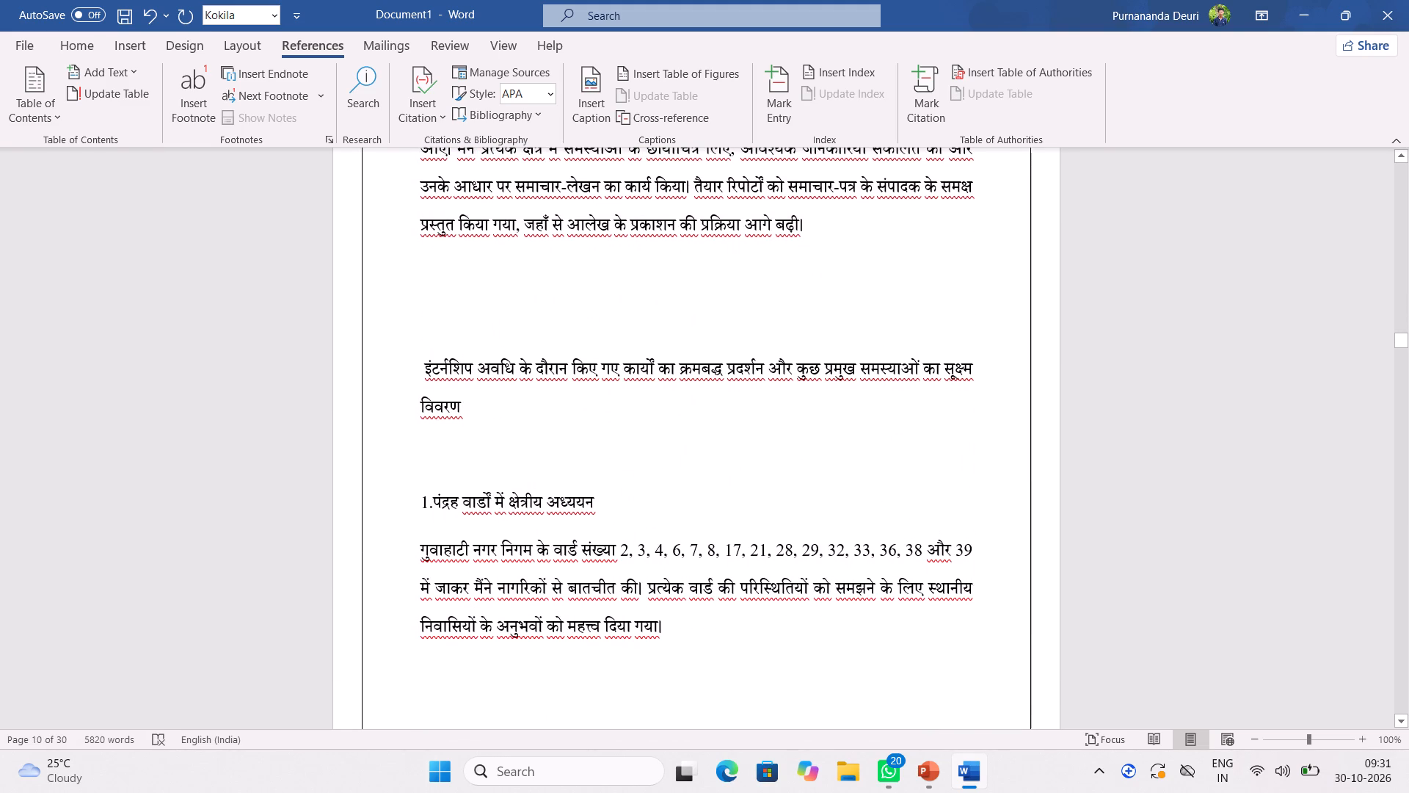
left_click(420, 364)
key("BackSpace")
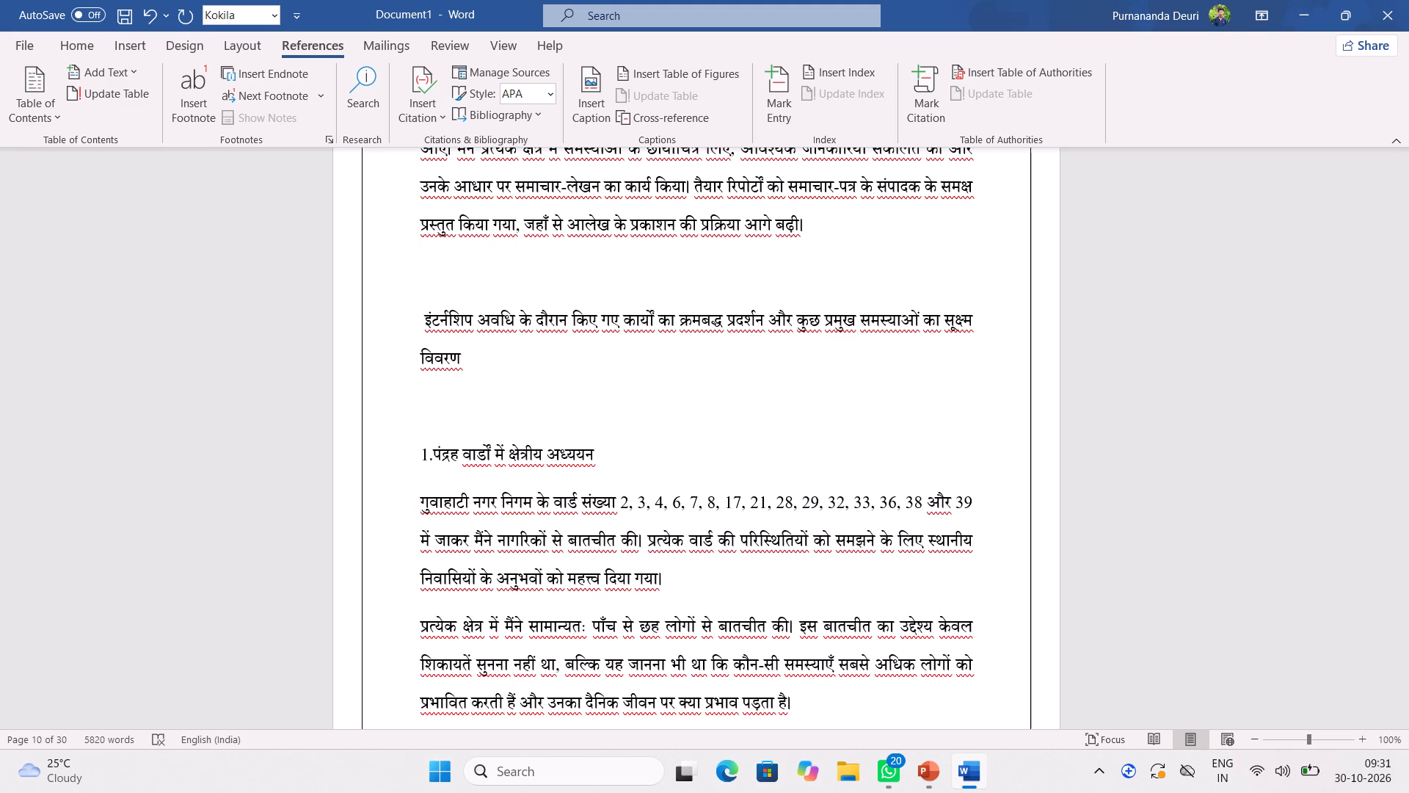
Remove the remaining empty line above the page 10 subheading and the one above the item 1.पंद्रह वार्डों में क्षेत्रीय अध्ययन.
key("BackSpace")
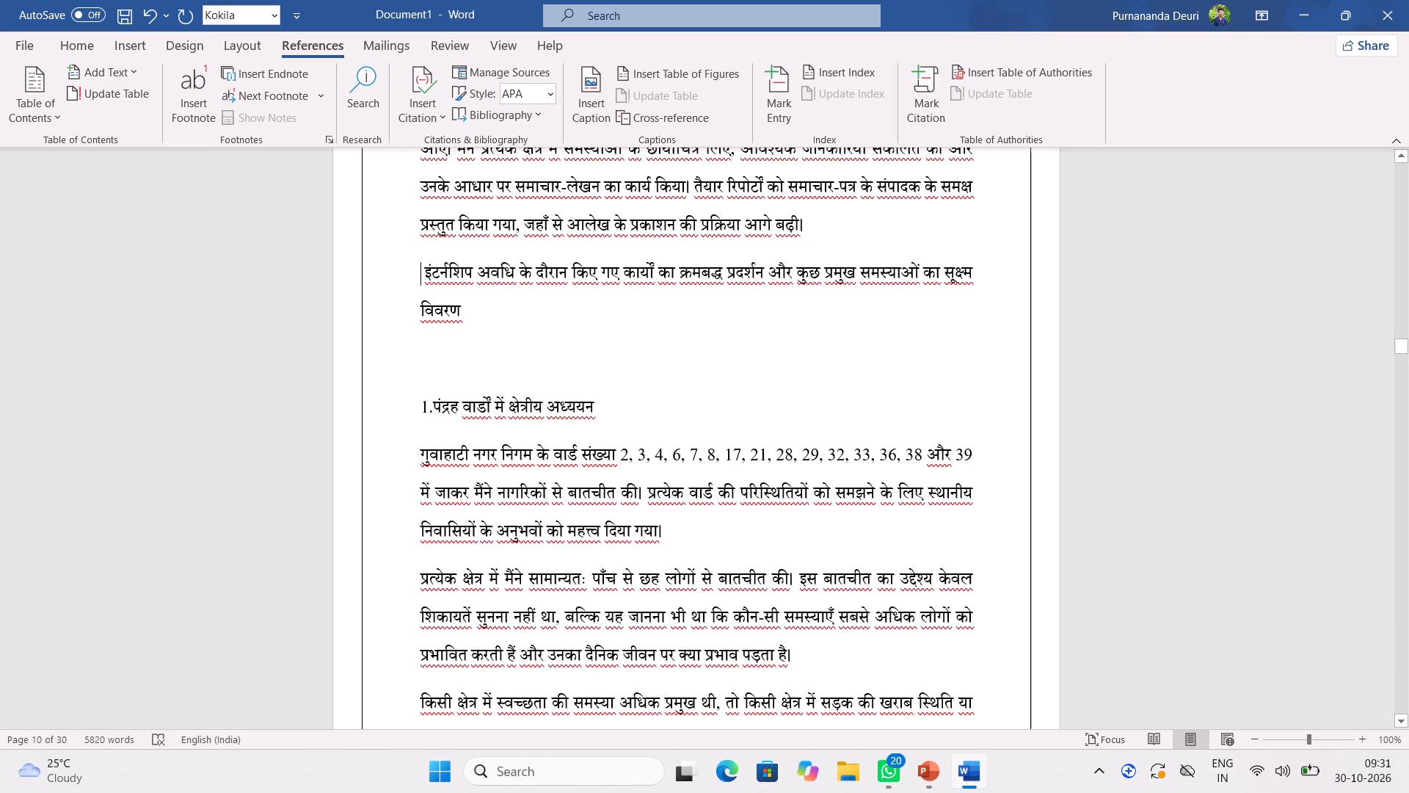
left_click(420, 403)
key("BackSpace")
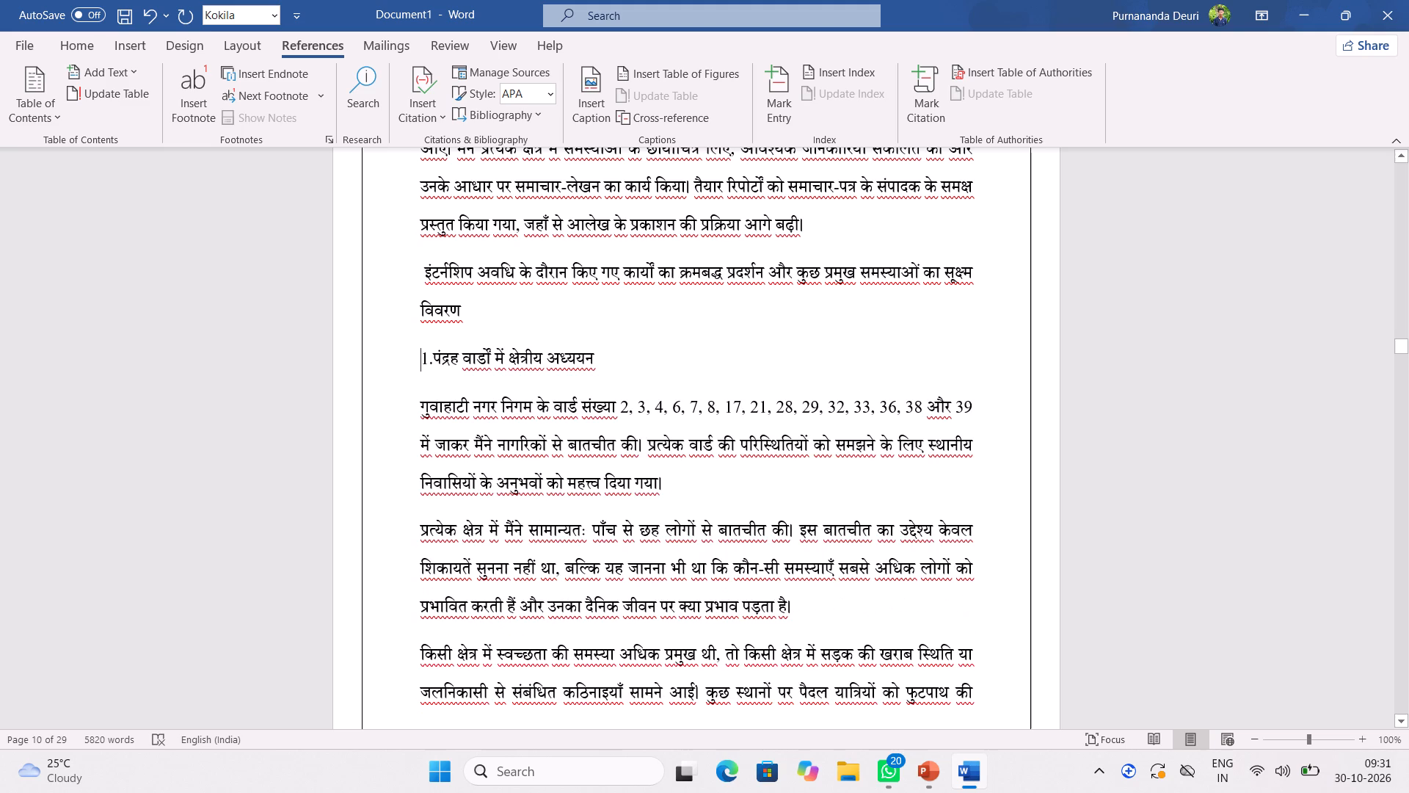
scroll(643, 350, "up", 1)
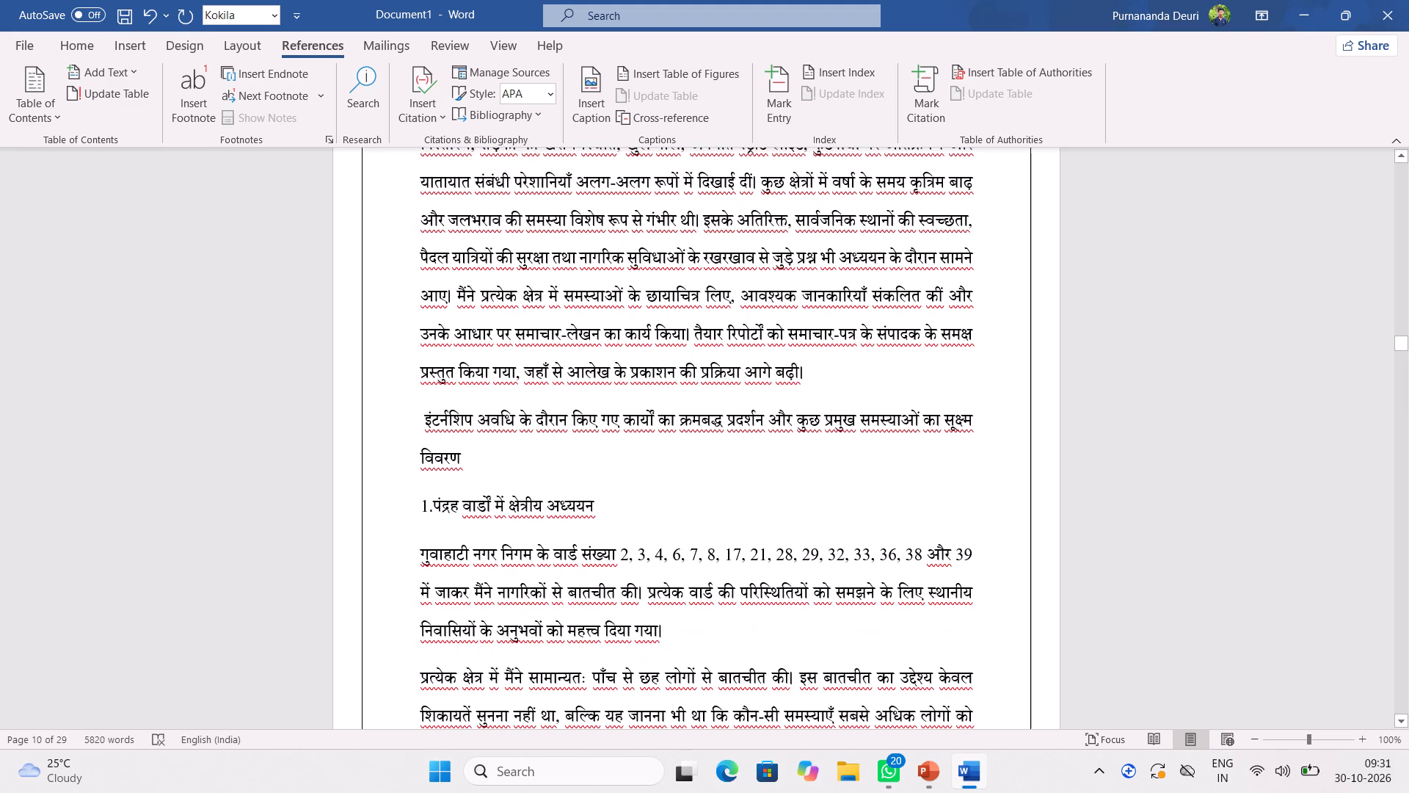
scroll(643, 350, "up", 1)
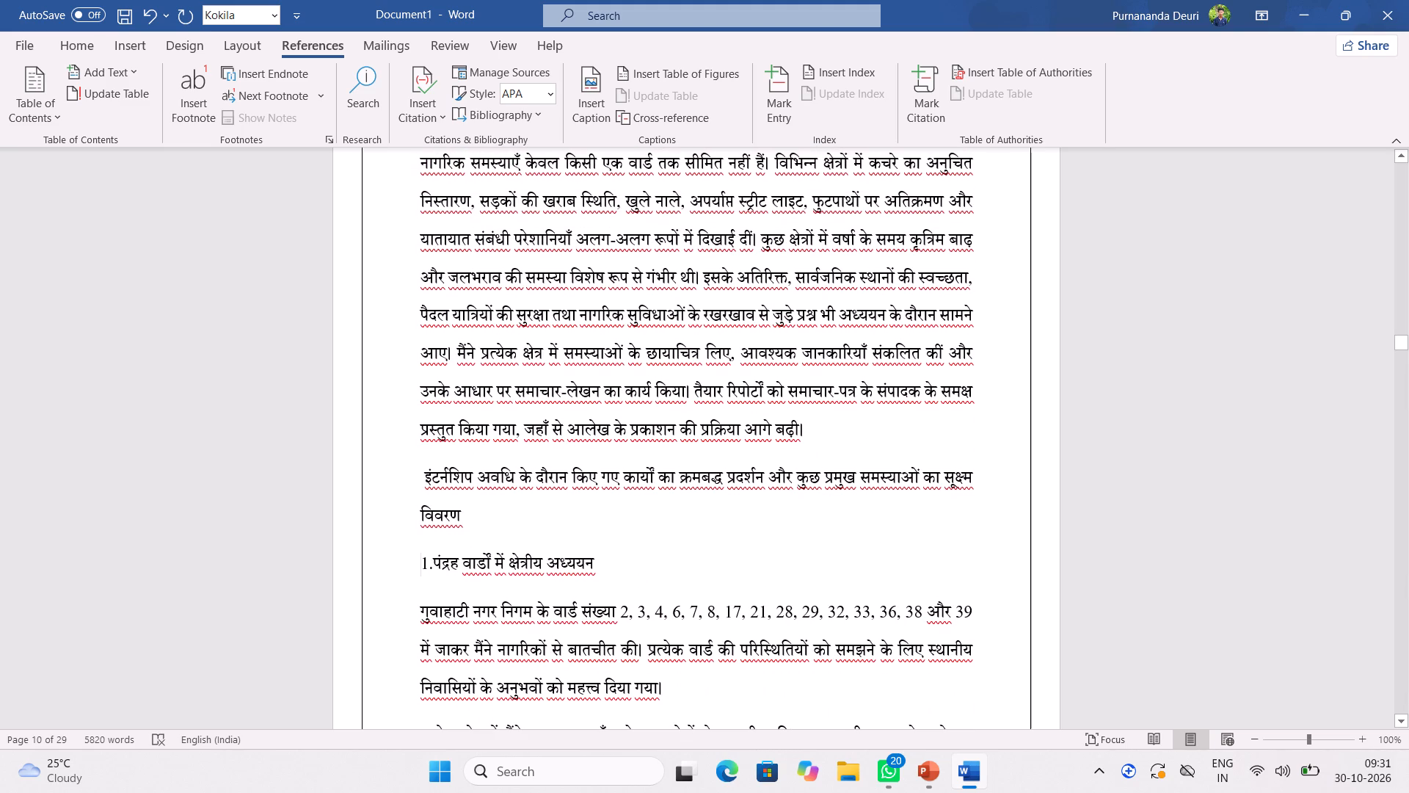
left_click(830, 523)
On page 11, remove the empty line before each of the second and third paragraphs under 2. रिपोर्ट तैयार करना और समाचार-पत्र में प्रकाशन.
scroll(696, 441, "down", 3)
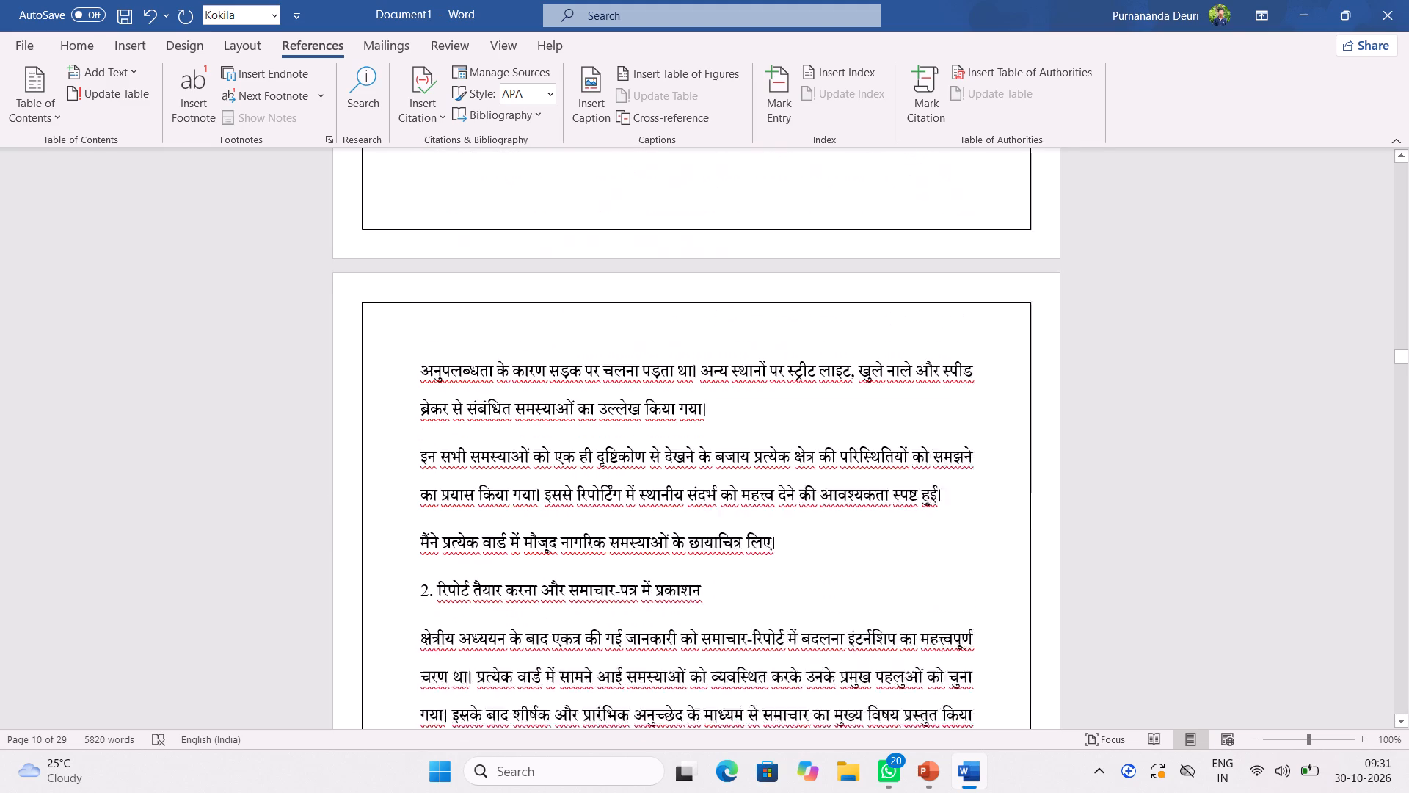
scroll(696, 441, "down", 2)
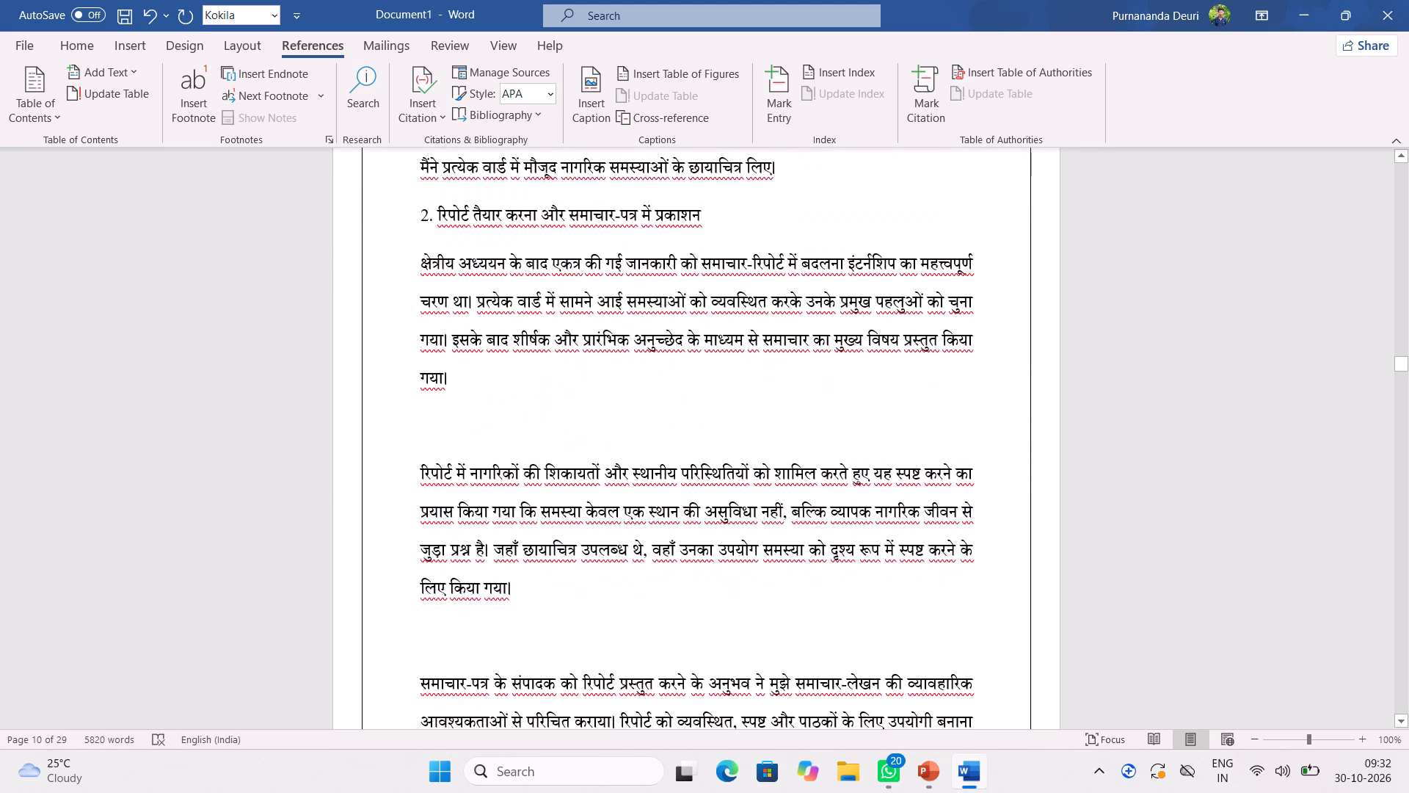
scroll(696, 441, "down", 1)
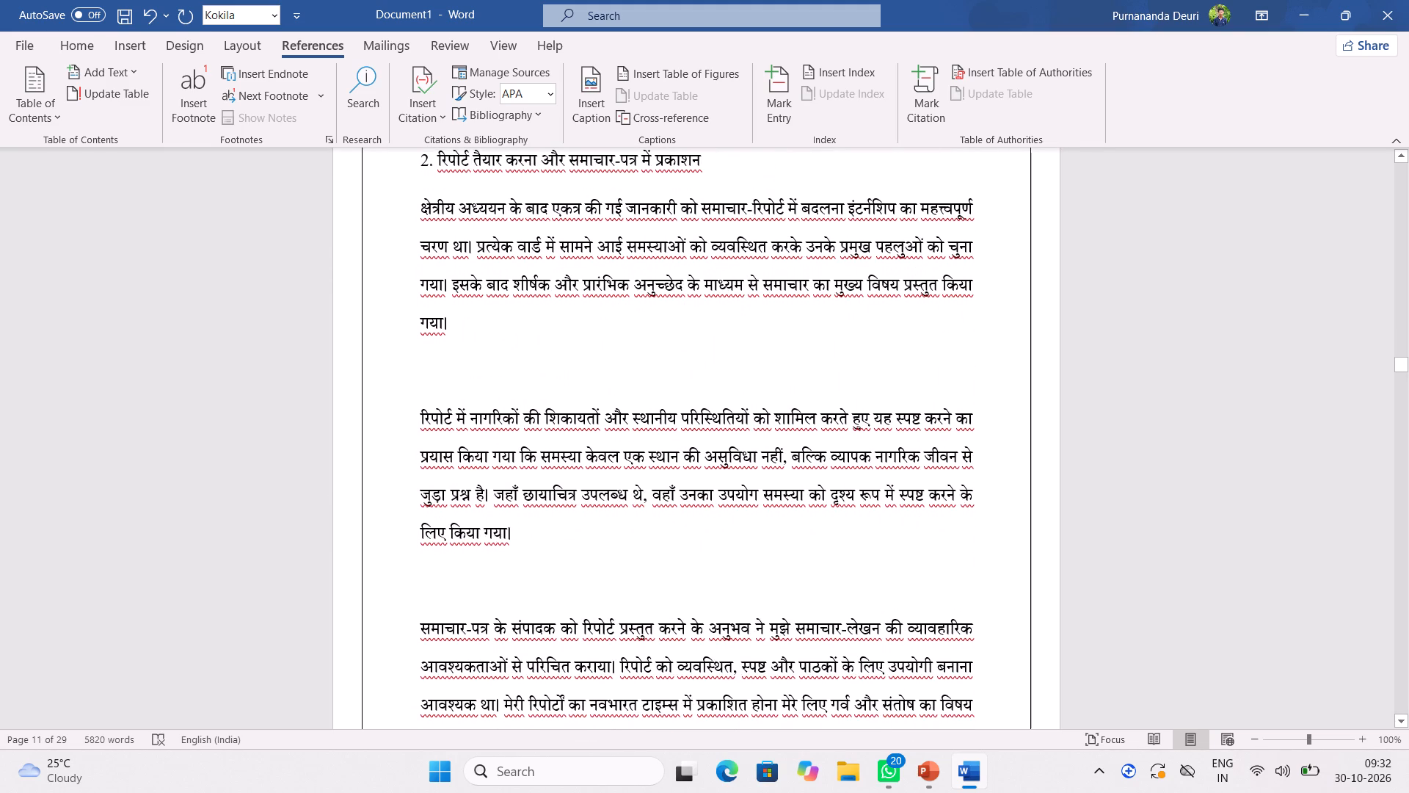
left_click(419, 414)
key("BackSpace")
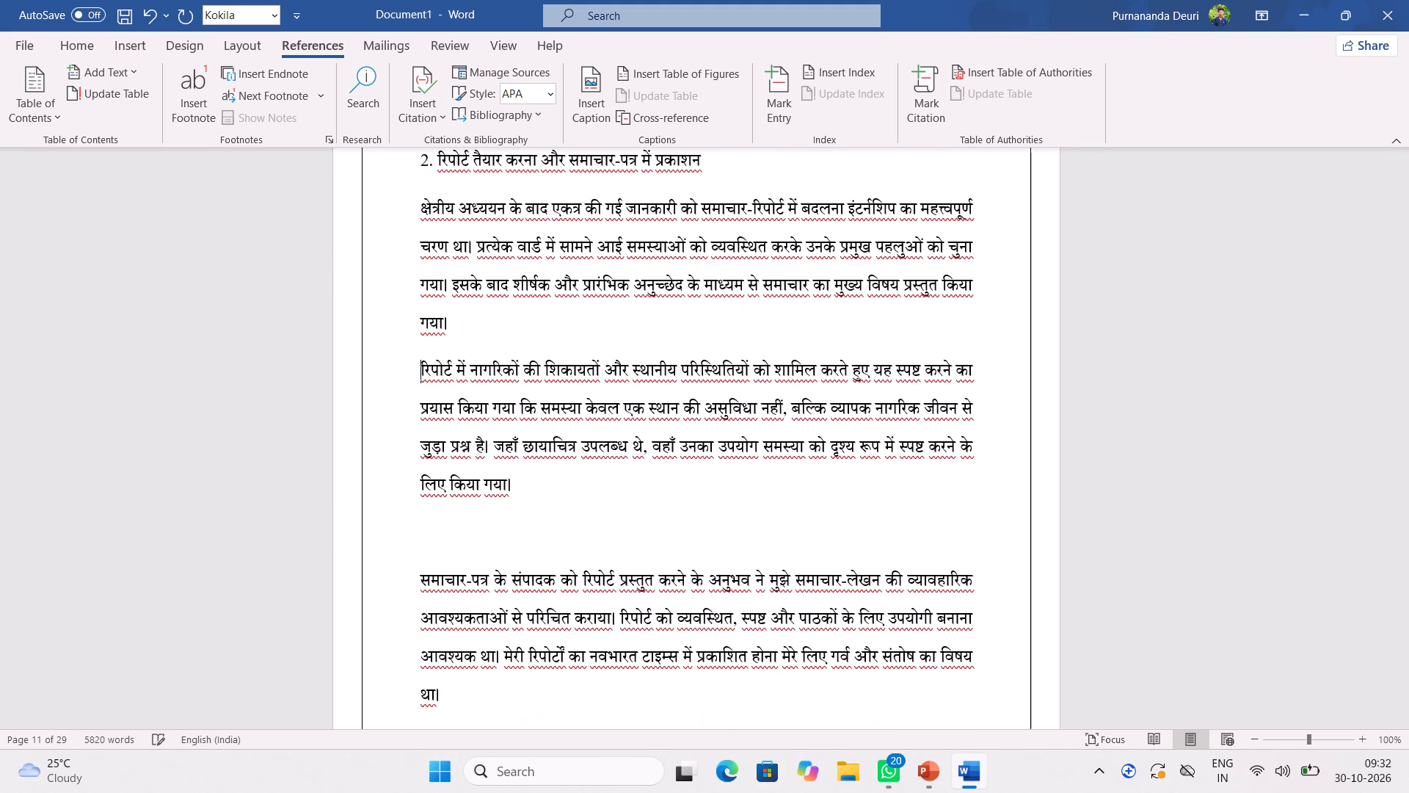
left_click(418, 576)
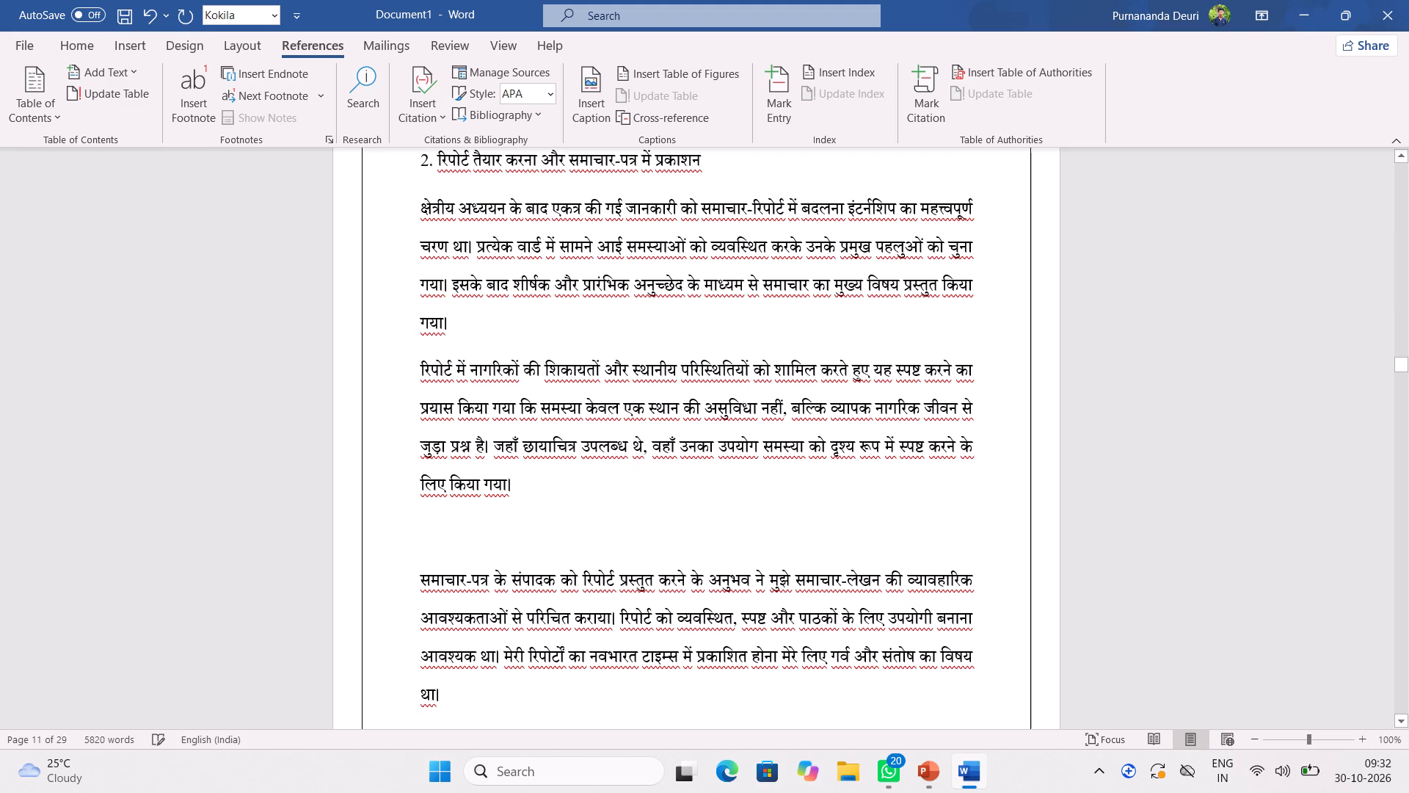
key("BackSpace")
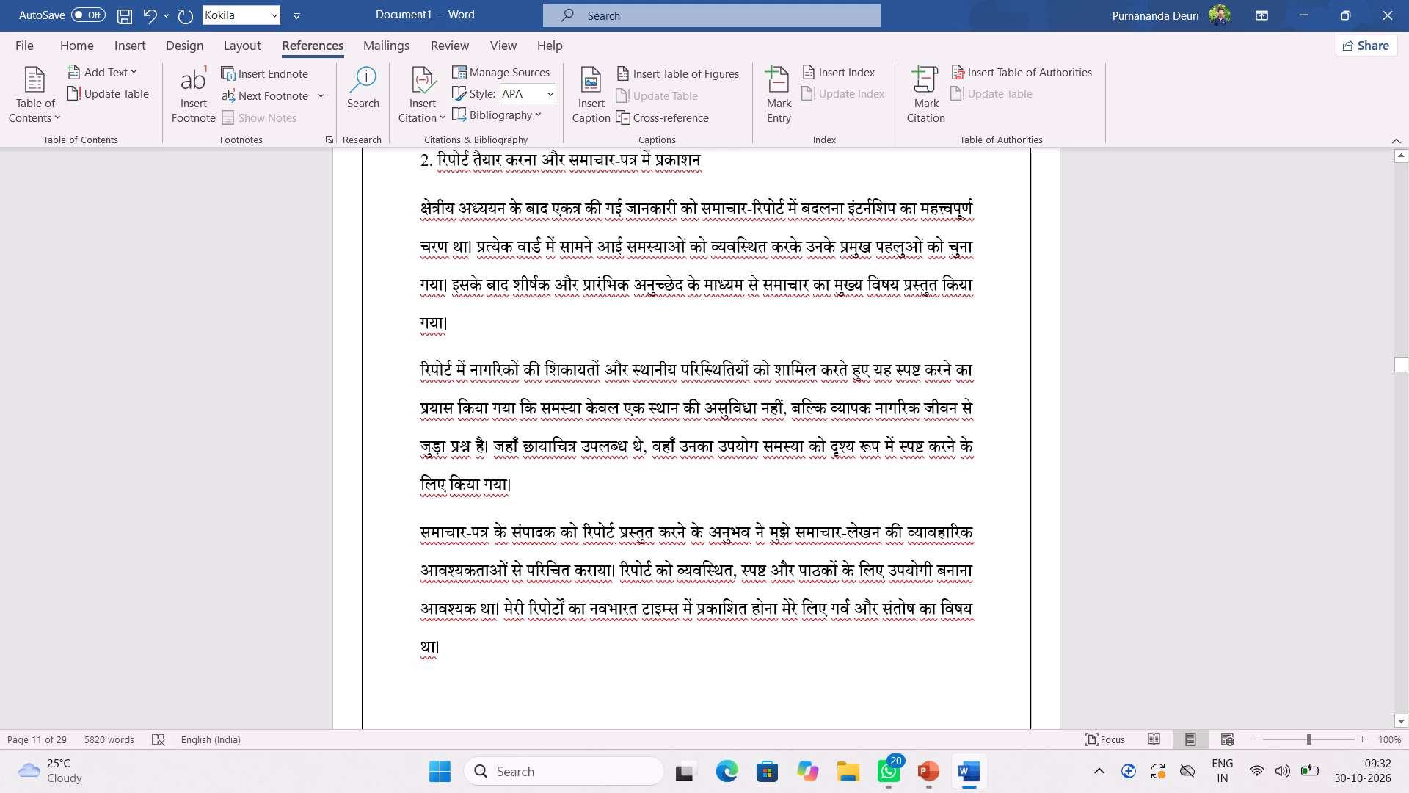
Check the font and size of the heading 15 वार्डों में पाई गई साझा समस्याएं and its first item on page 12.
scroll(760, 487, "down", 10)
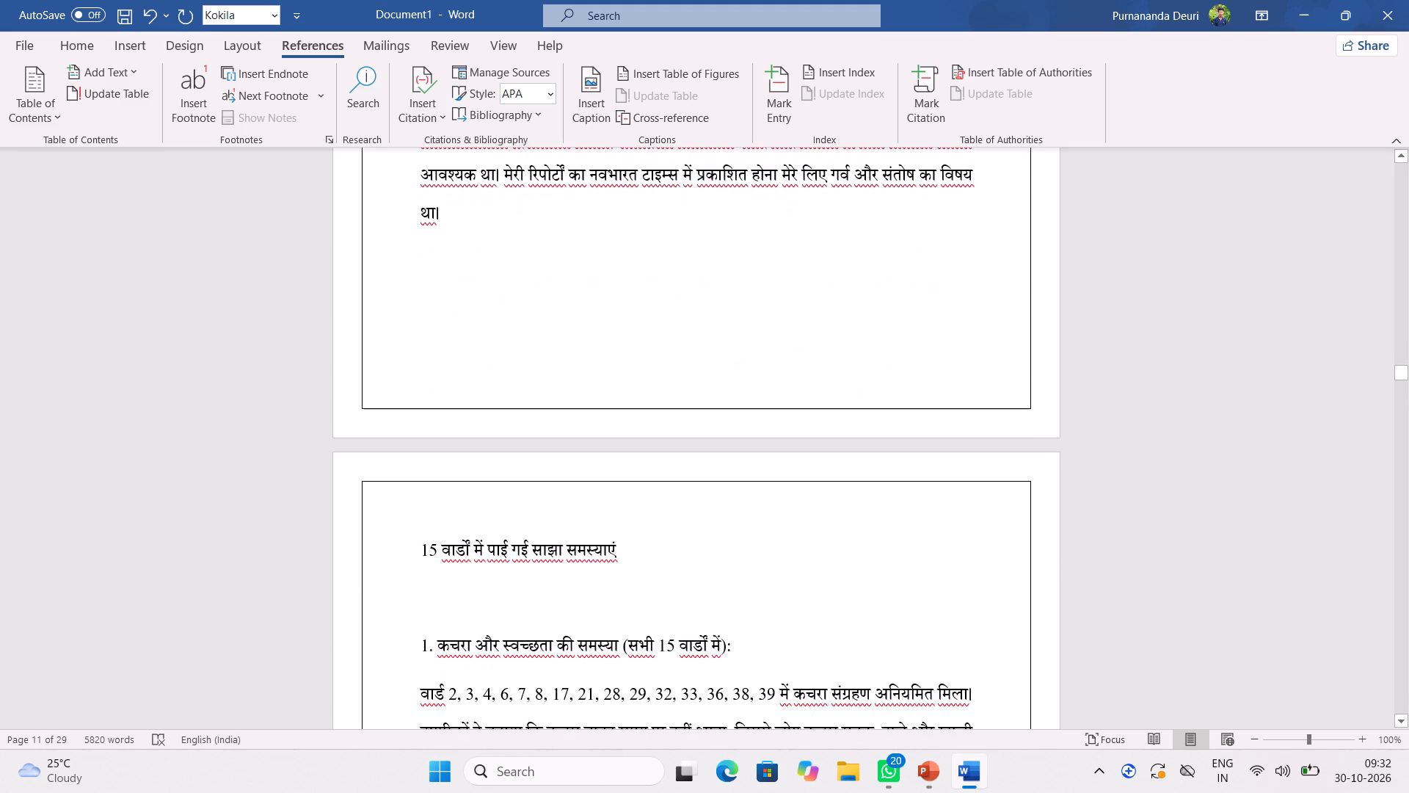
scroll(640, 379, "up", 4)
scroll(568, 482, "down", 6)
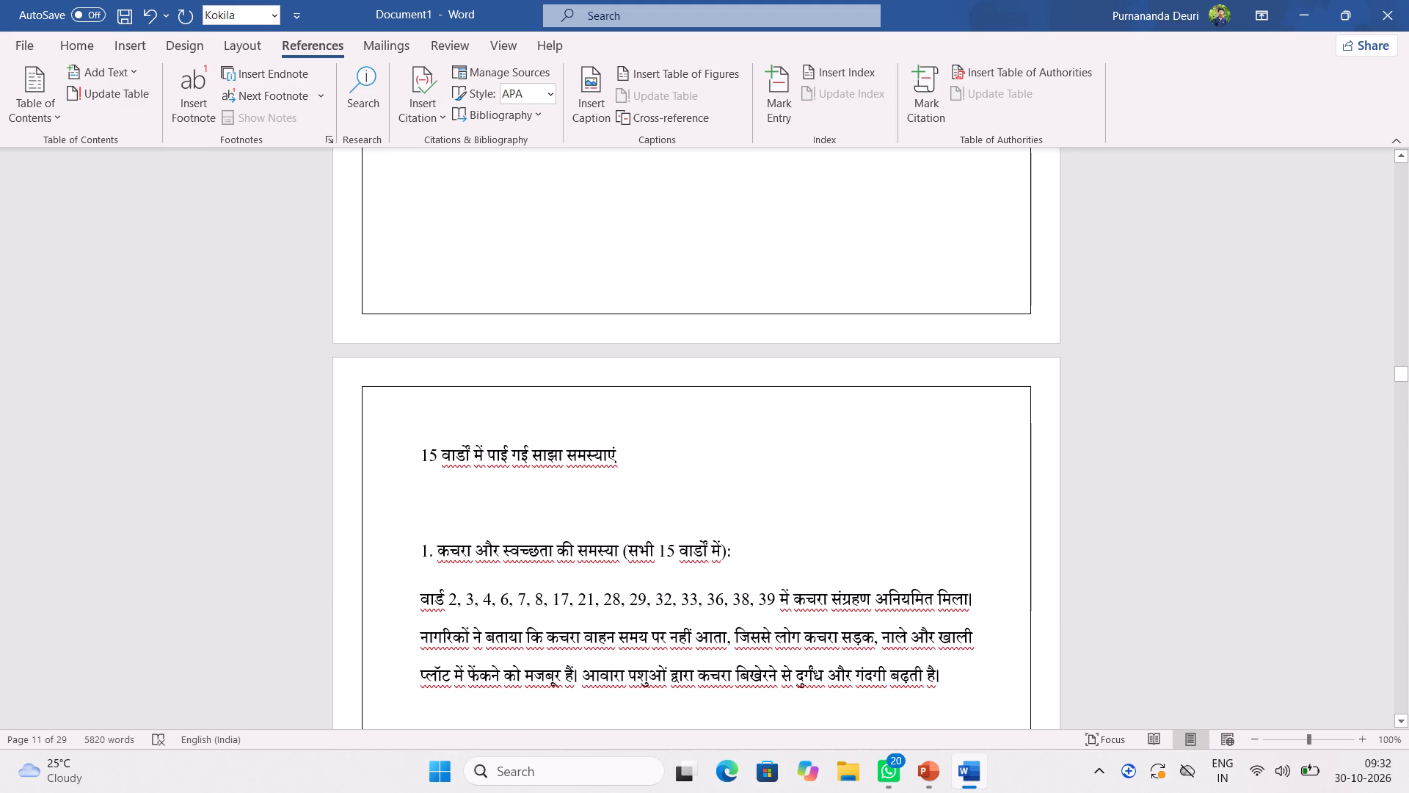
left_click(497, 566)
left_click(80, 37)
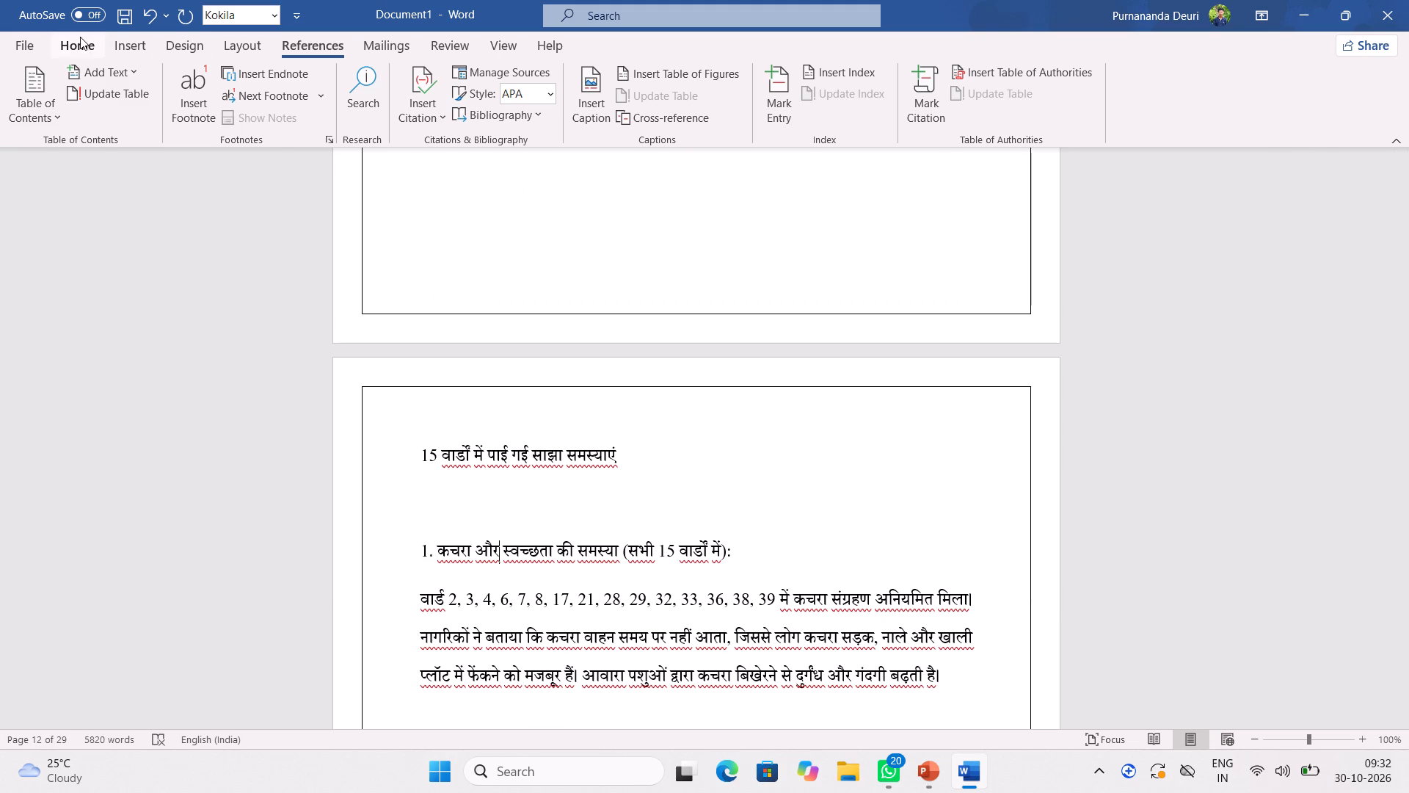
left_click_drag(426, 544, 590, 591)
left_click(527, 482)
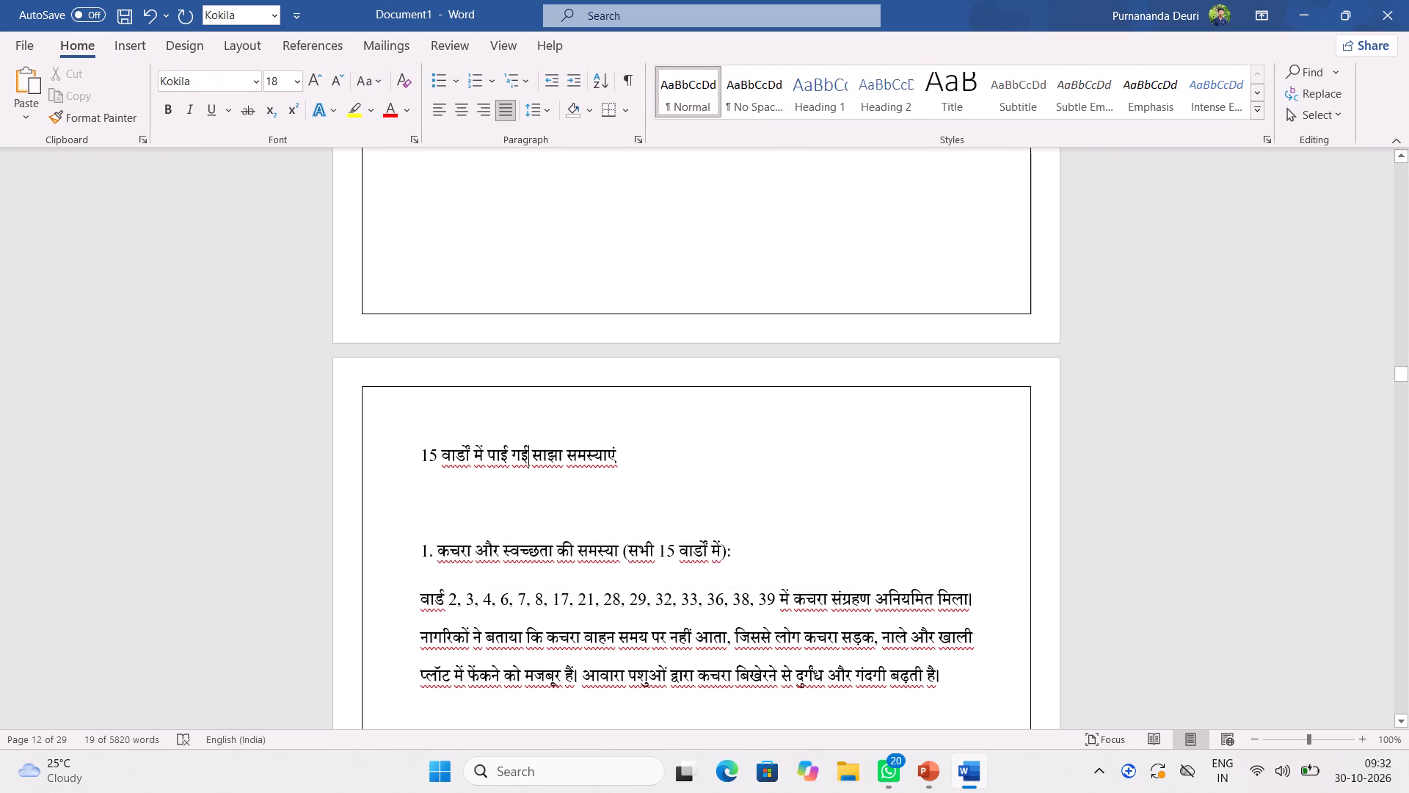
scroll(702, 553, "down", 6)
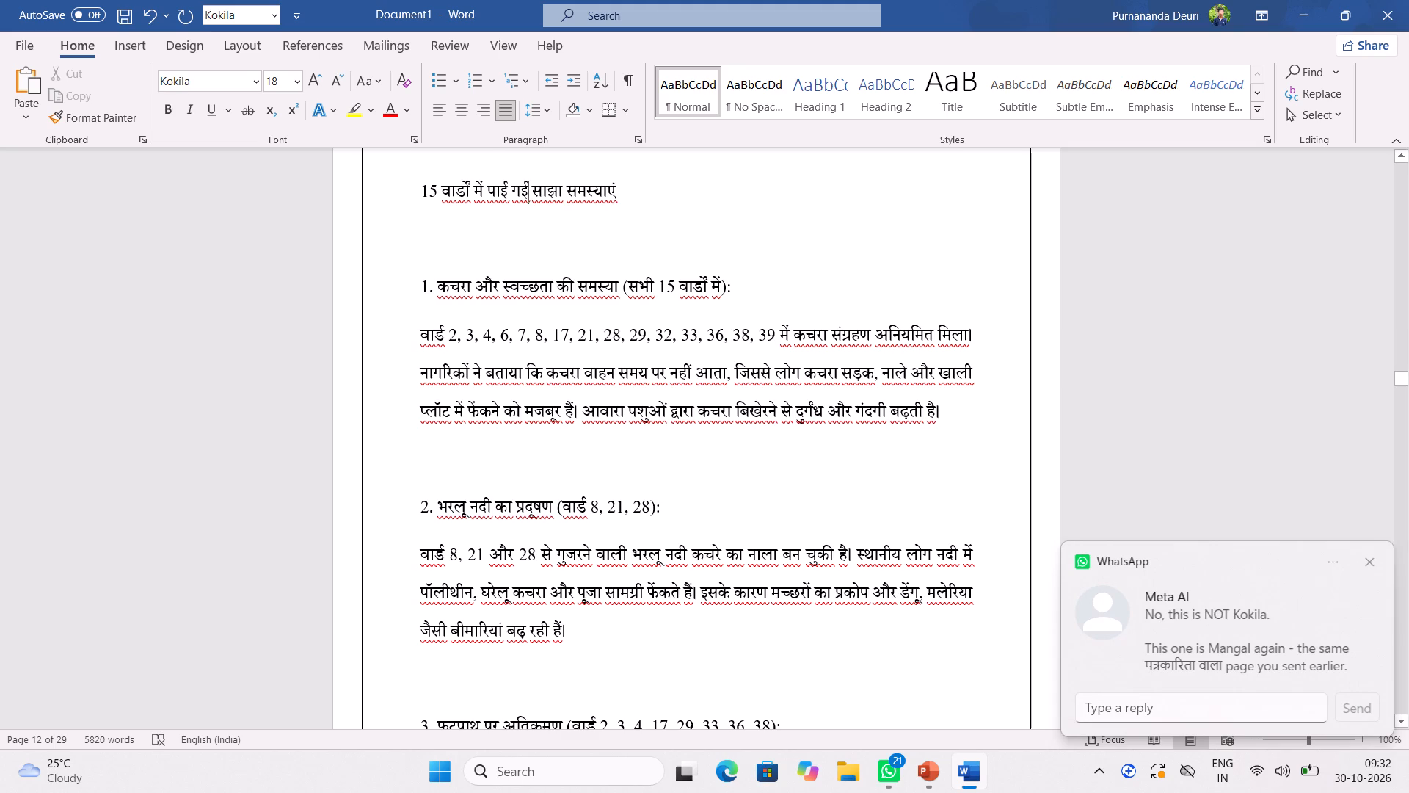
scroll(727, 418, "up", 10)
scroll(722, 427, "down", 1)
scroll(722, 427, "up", 1)
scroll(722, 427, "down", 1)
scroll(722, 427, "up", 3)
scroll(719, 428, "down", 1)
scroll(719, 428, "up", 8)
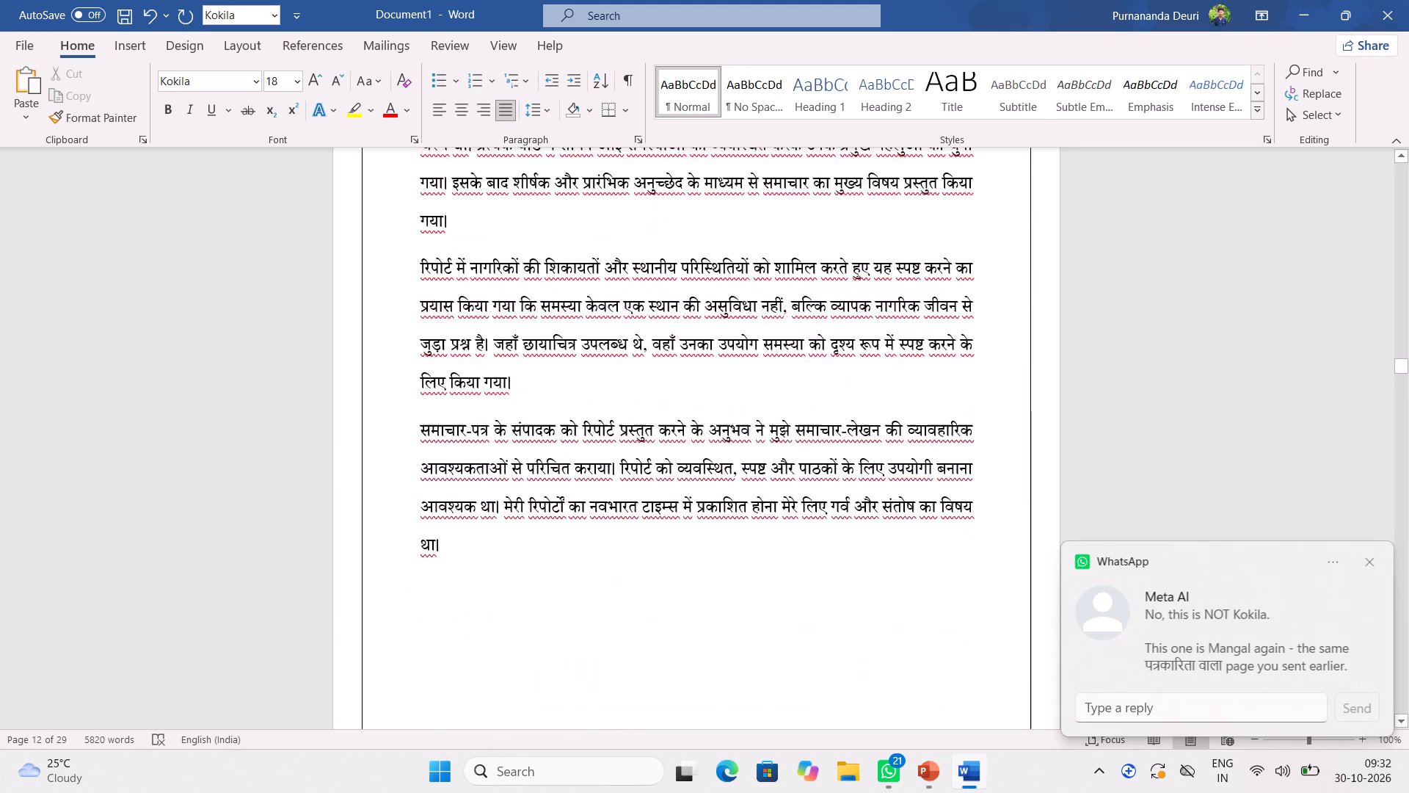
Check the font and size of the body text on page 11 and in the opening भूमिका section.
scroll(716, 430, "up", 2)
left_click(804, 401)
left_click(792, 504)
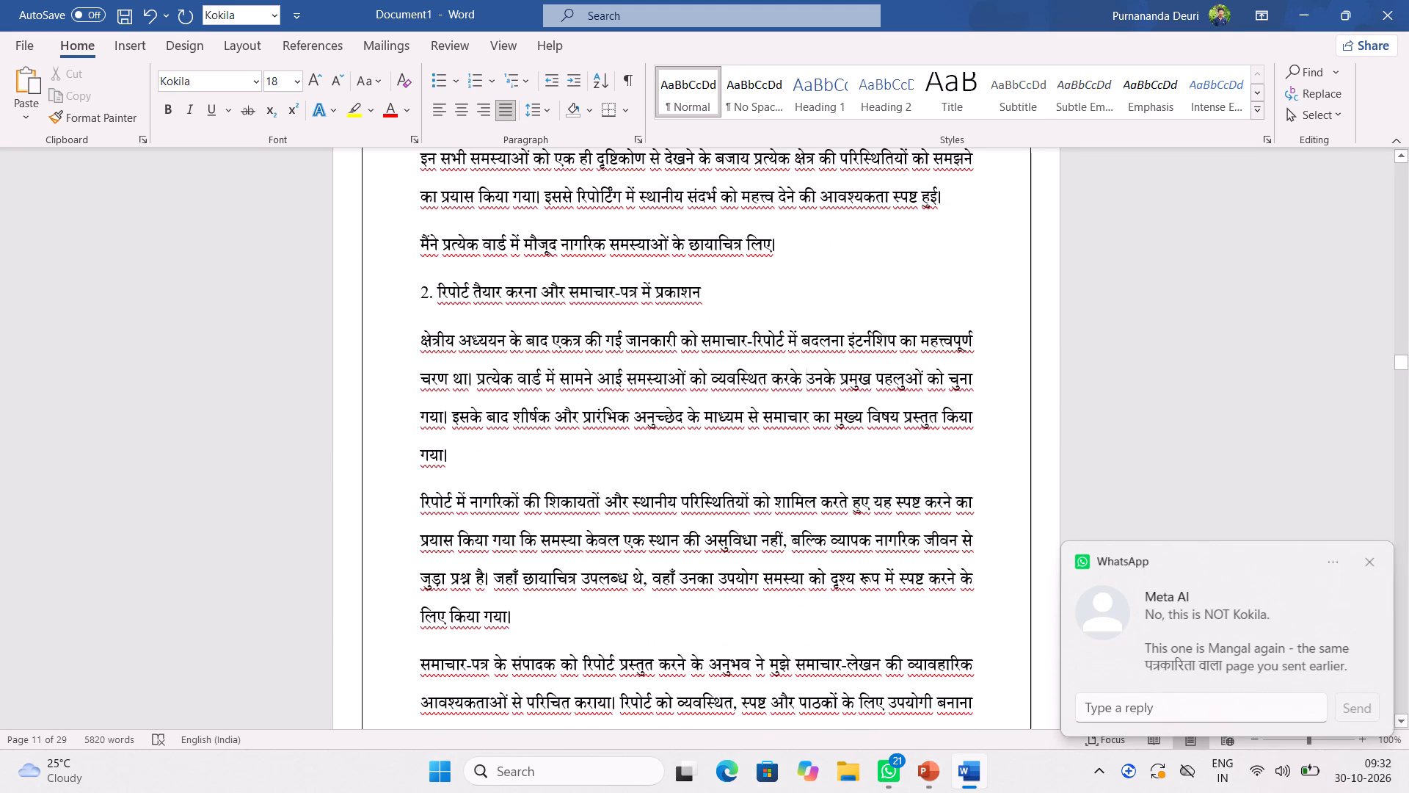
left_click_drag(1402, 369, 1402, 366)
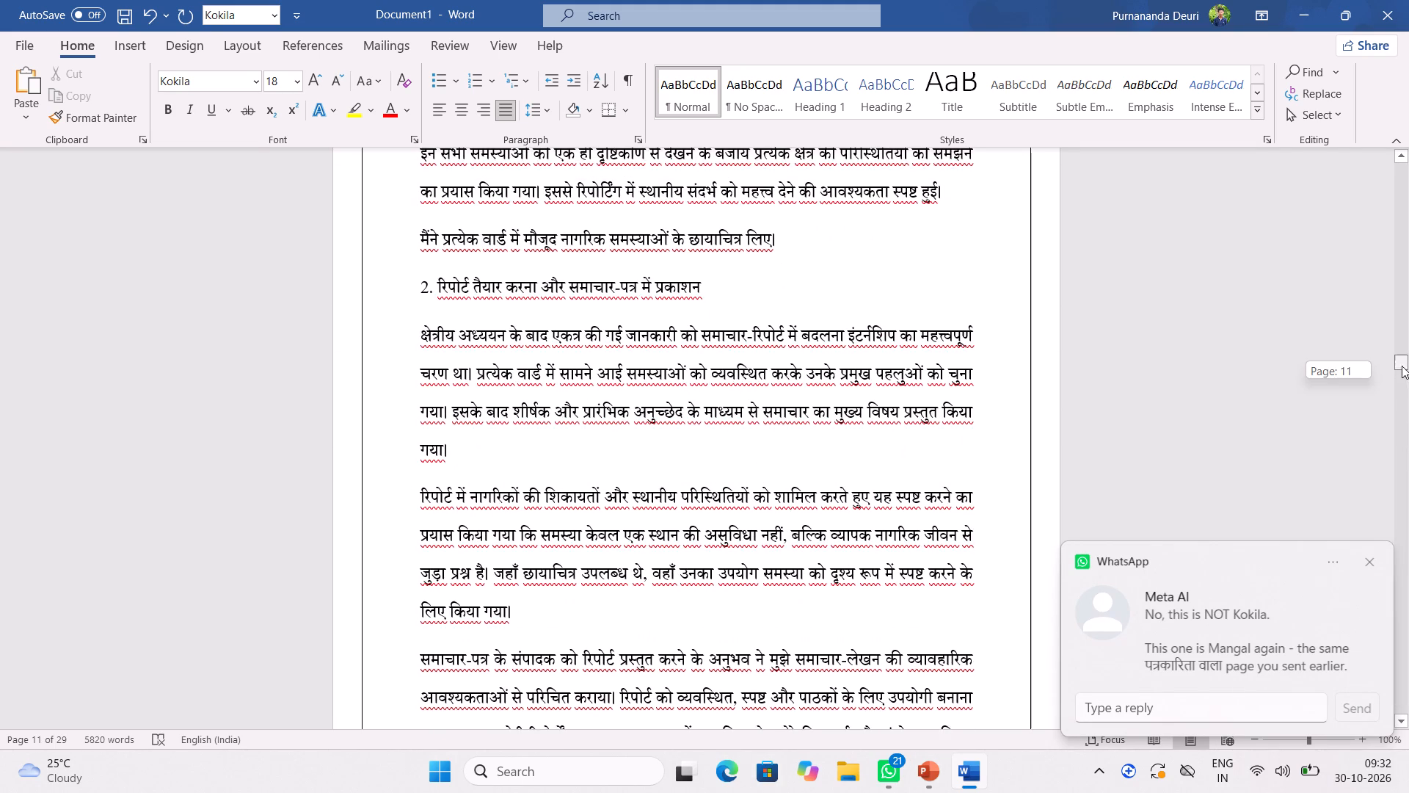
left_click_drag(1402, 366, 1408, 239)
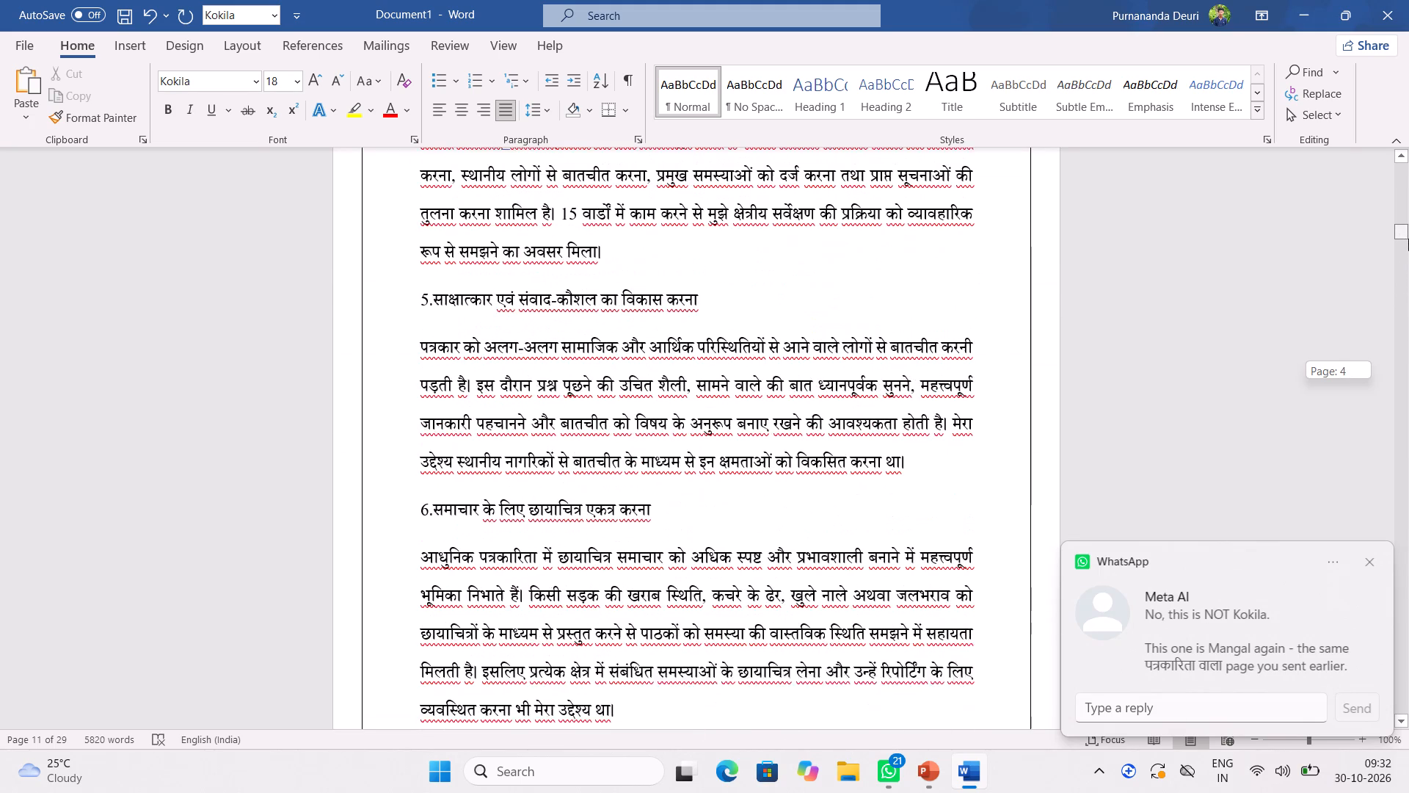
left_click_drag(1408, 239, 1408, 163)
left_click_drag(623, 344, 698, 370)
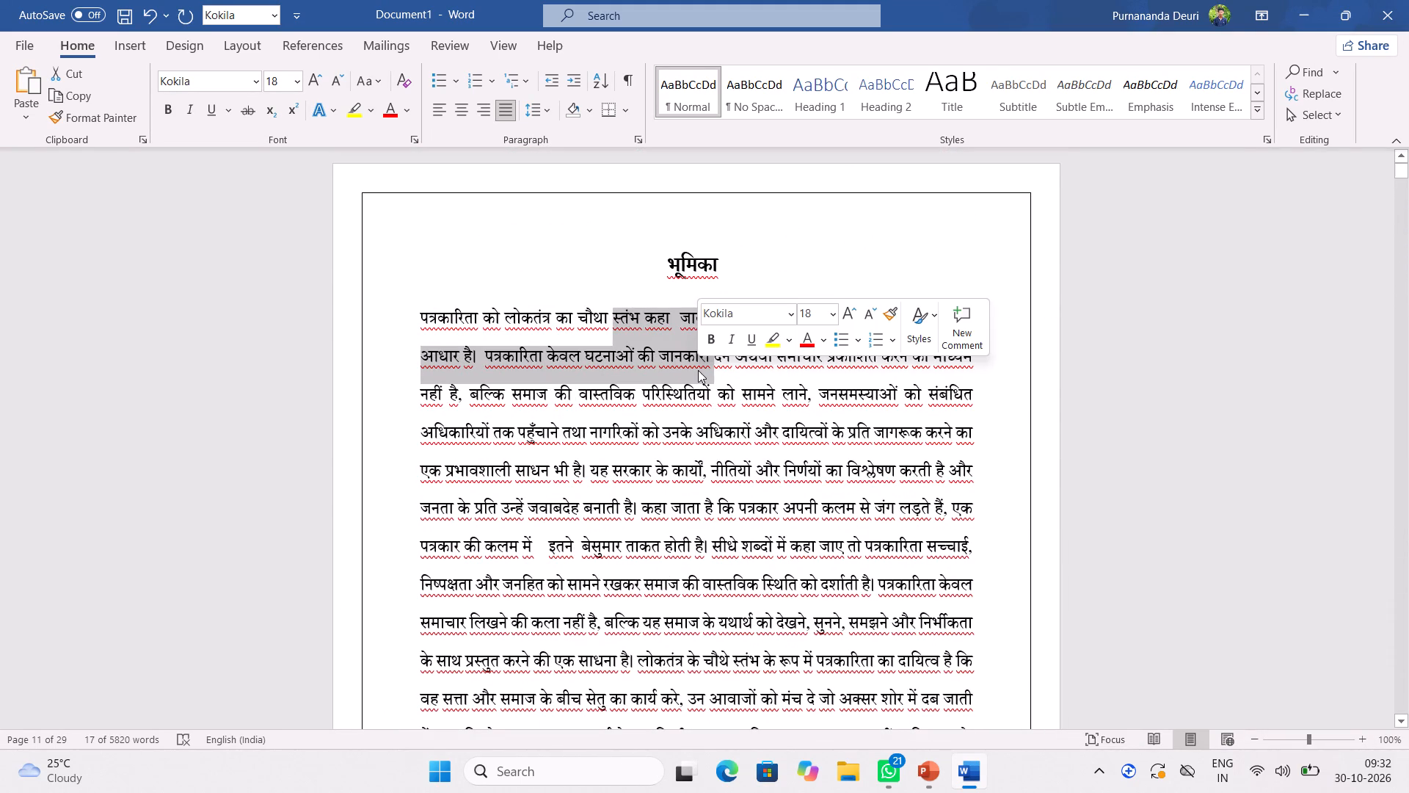
left_click(663, 425)
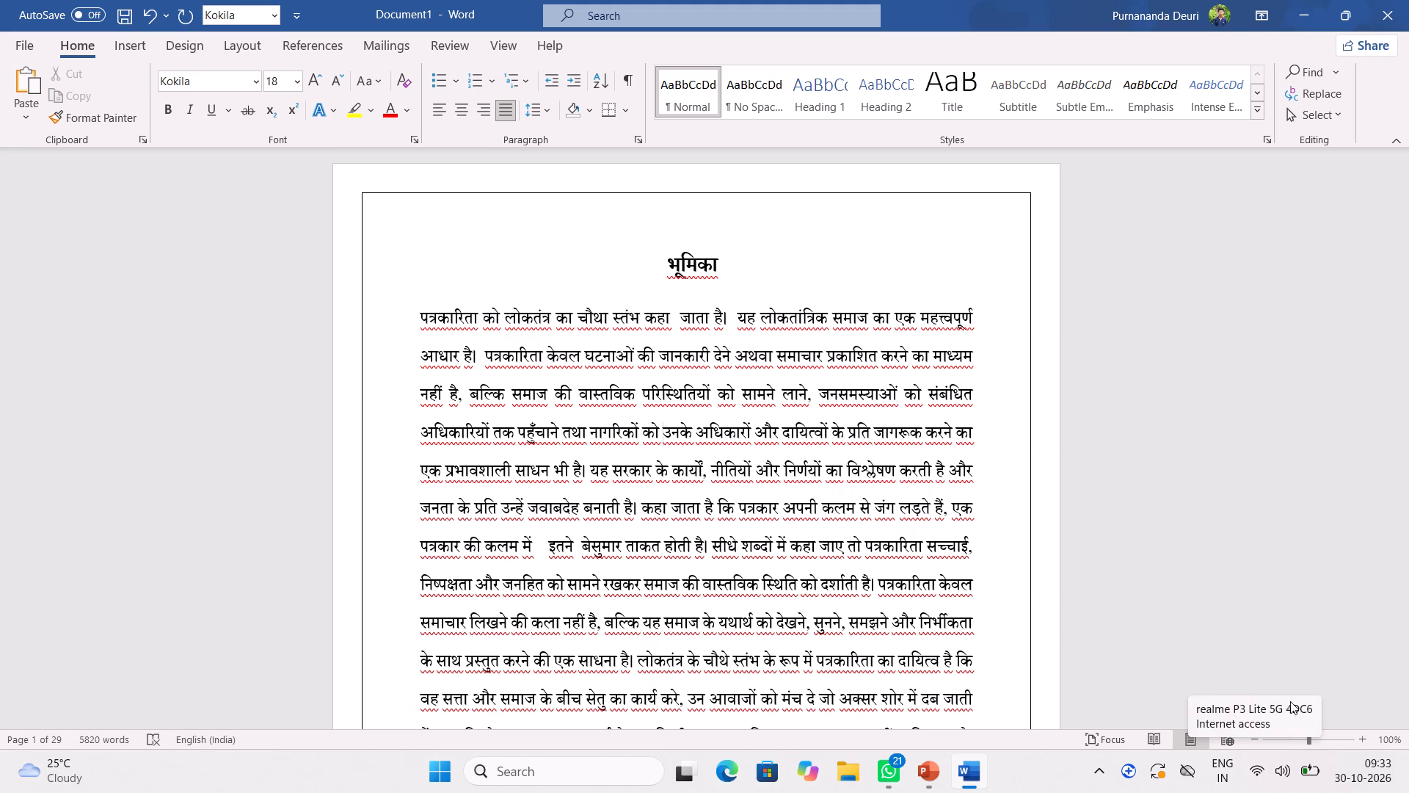
scroll(900, 437, "down", 9)
scroll(954, 473, "down", 6)
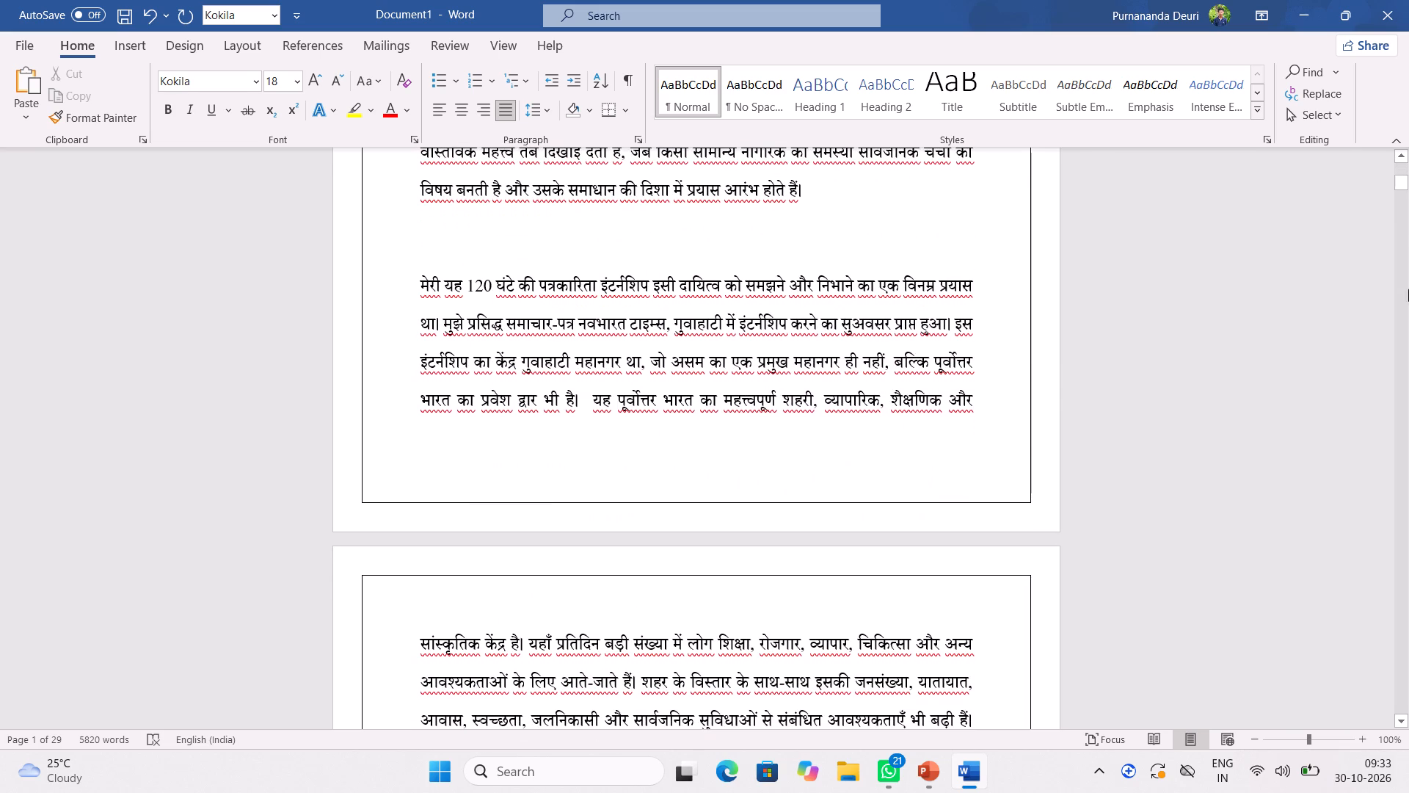
left_click_drag(724, 346, 777, 351)
left_click(812, 447)
Go through the end of the report and check the font and size of the closing paragraphs on pages 22 and 23.
left_click_drag(1402, 184, 1408, 747)
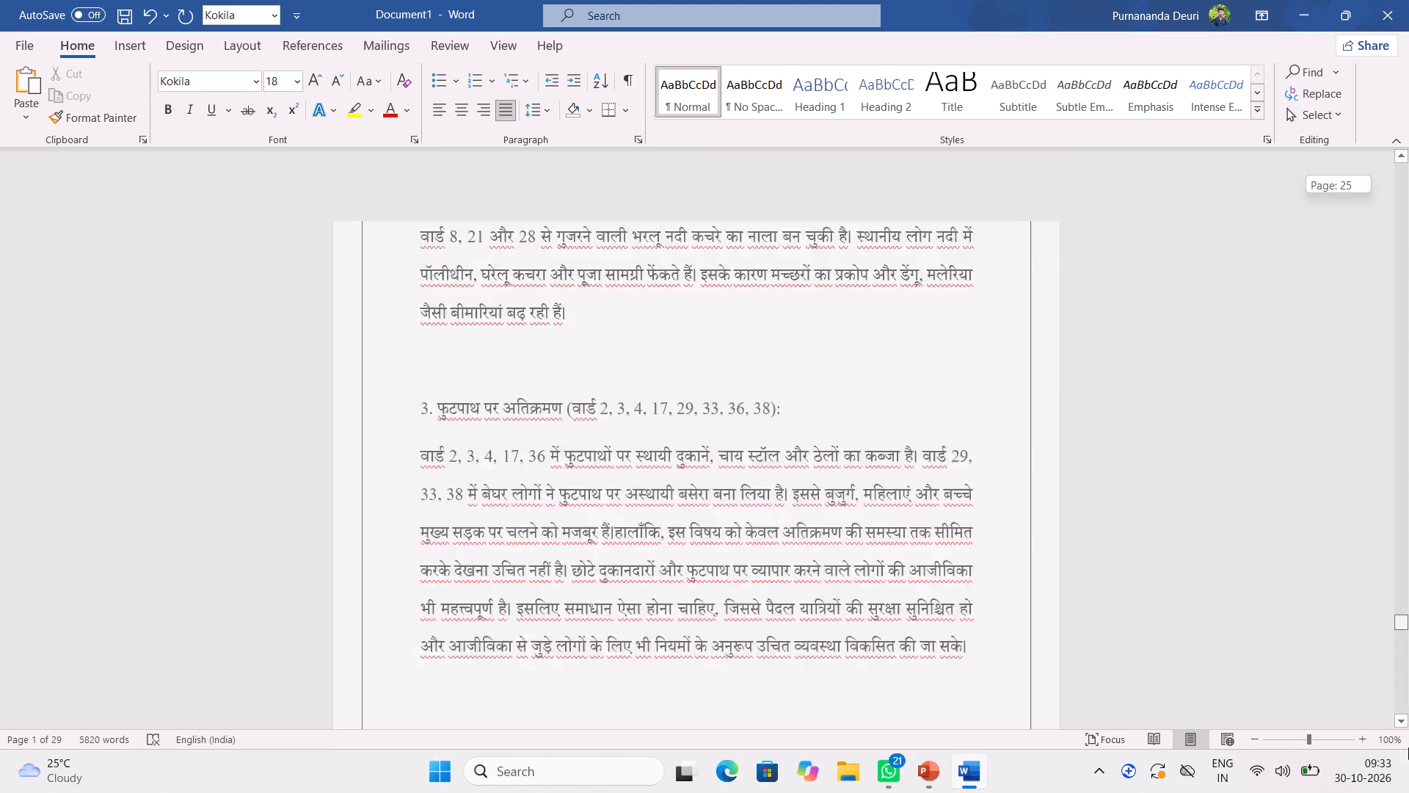
left_click_drag(1408, 747, 1408, 789)
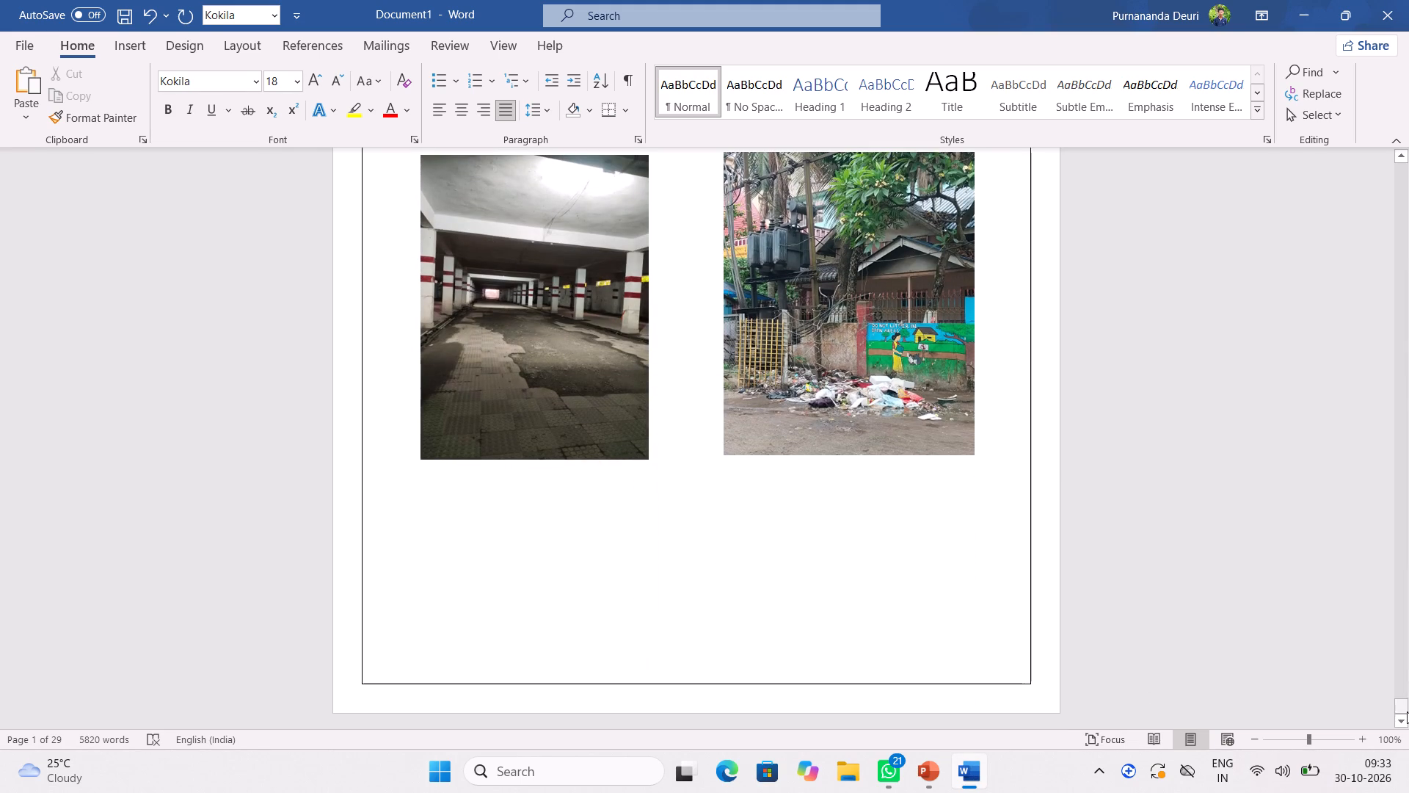
left_click_drag(1406, 710, 1404, 587)
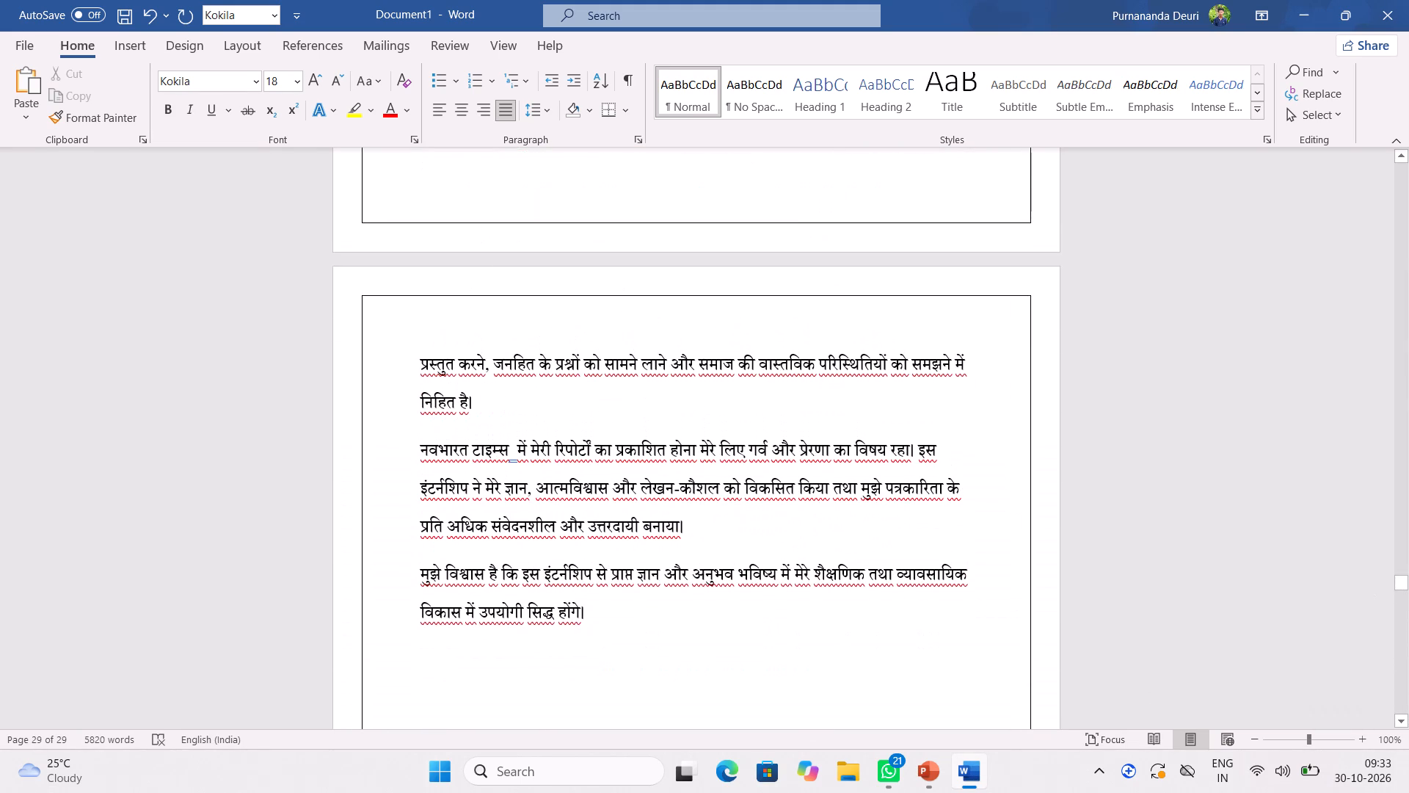
left_click_drag(506, 422, 649, 554)
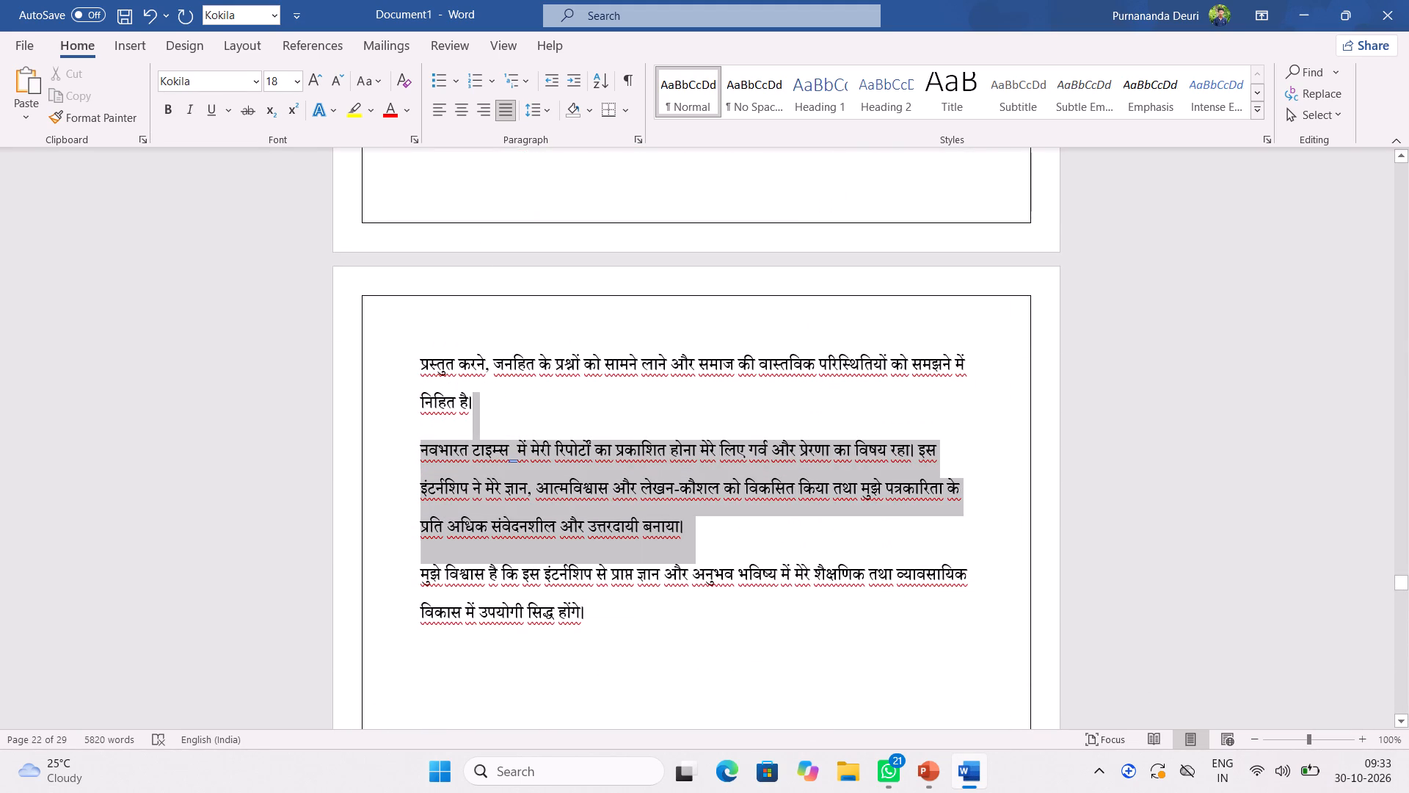
left_click(798, 408)
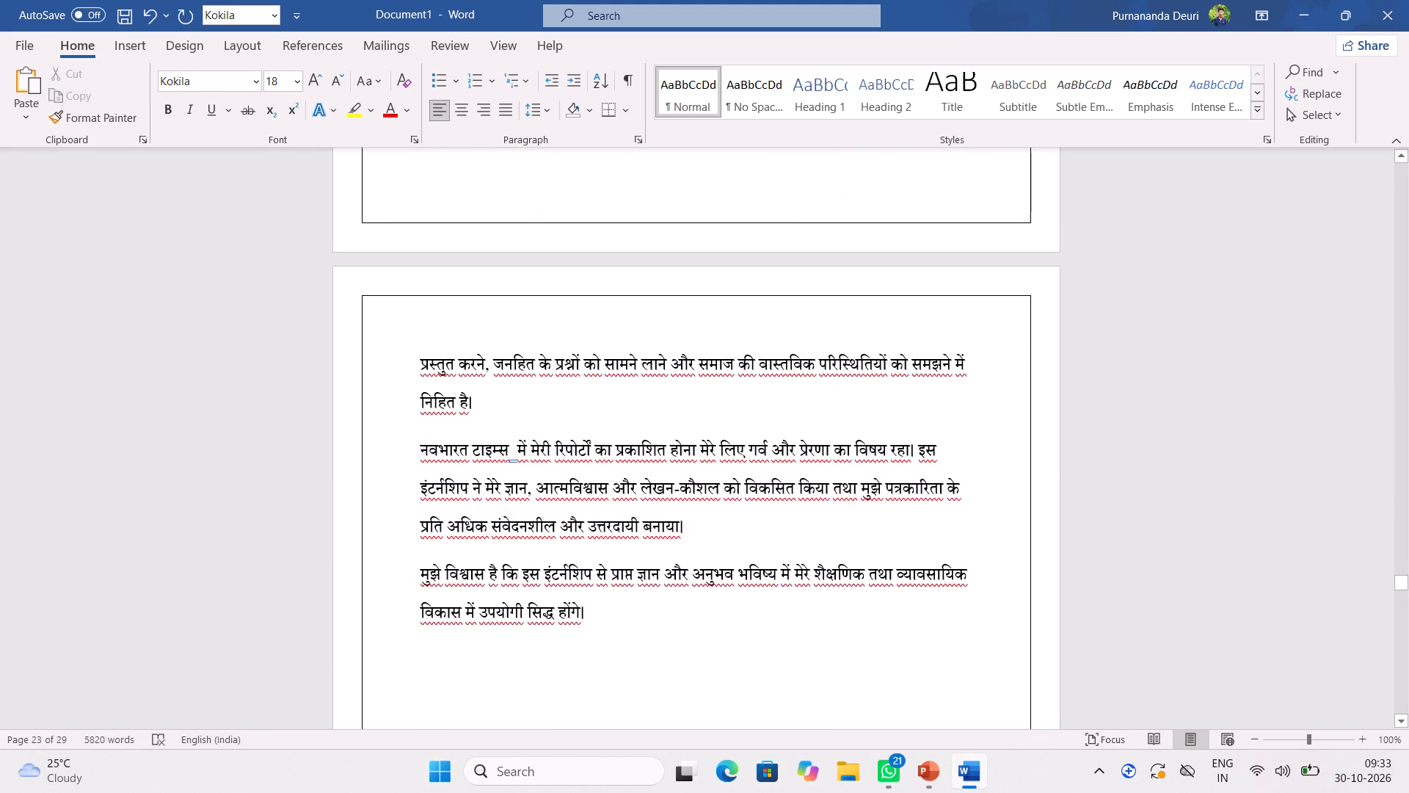
scroll(798, 530, "up", 9)
left_click_drag(492, 426, 667, 493)
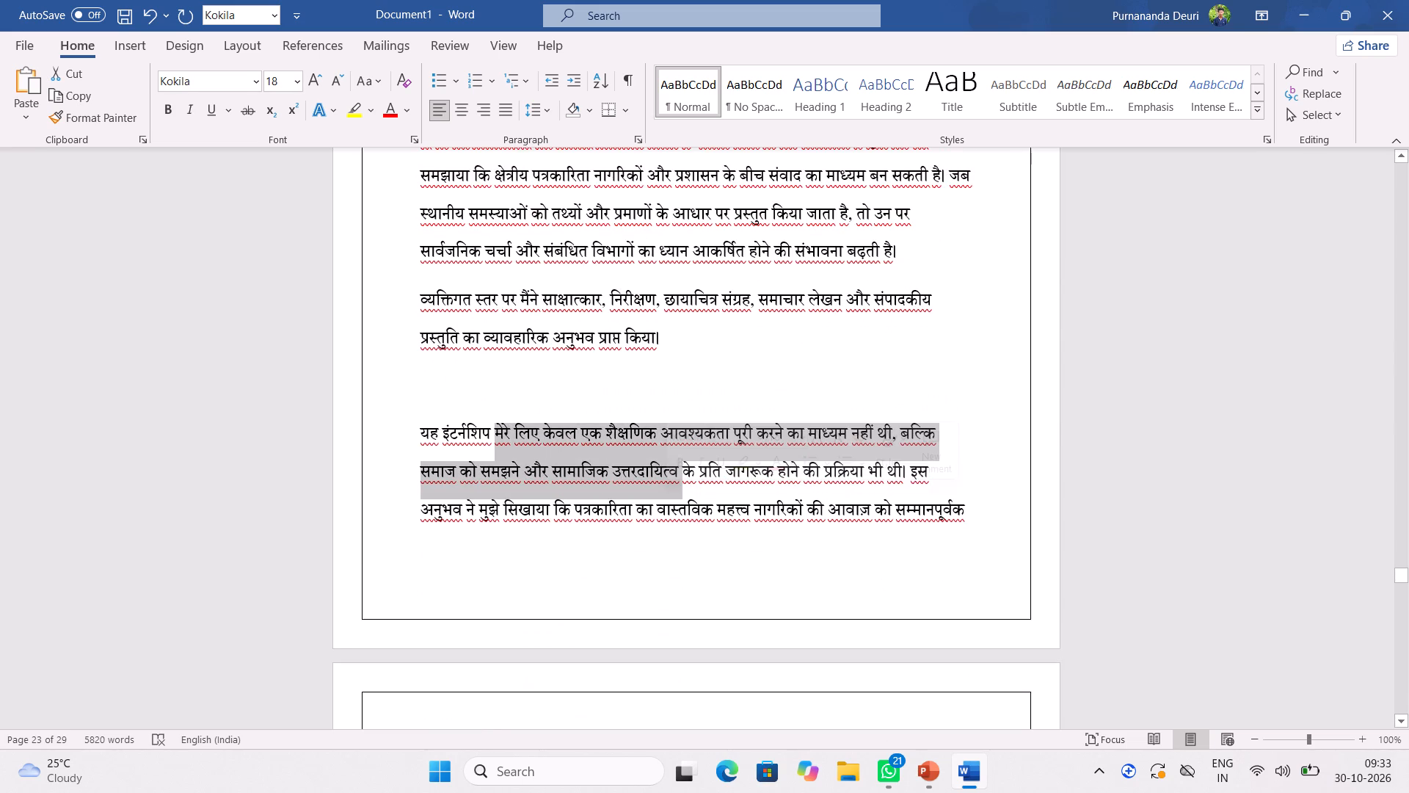
left_click(674, 444)
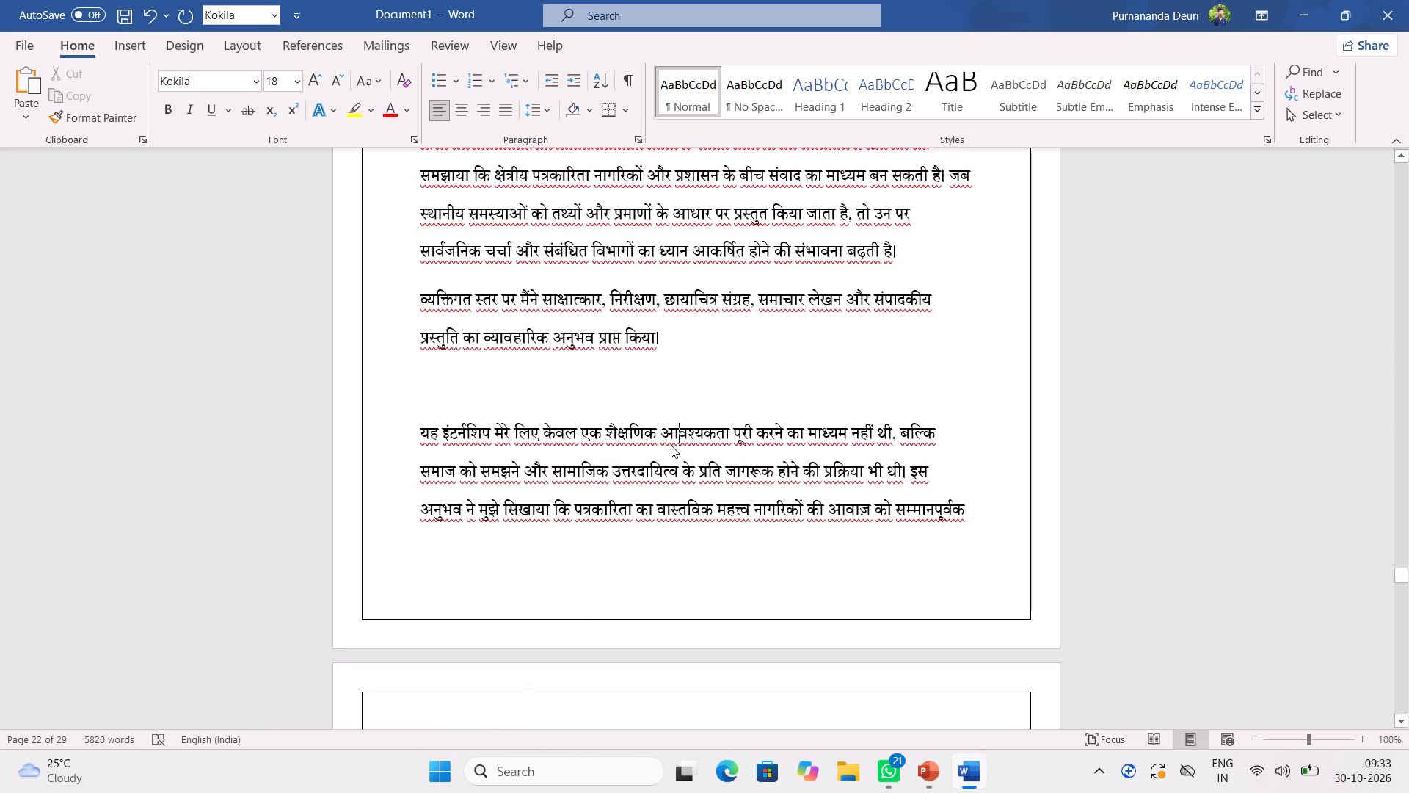
left_click_drag(532, 421, 653, 488)
left_click(729, 438)
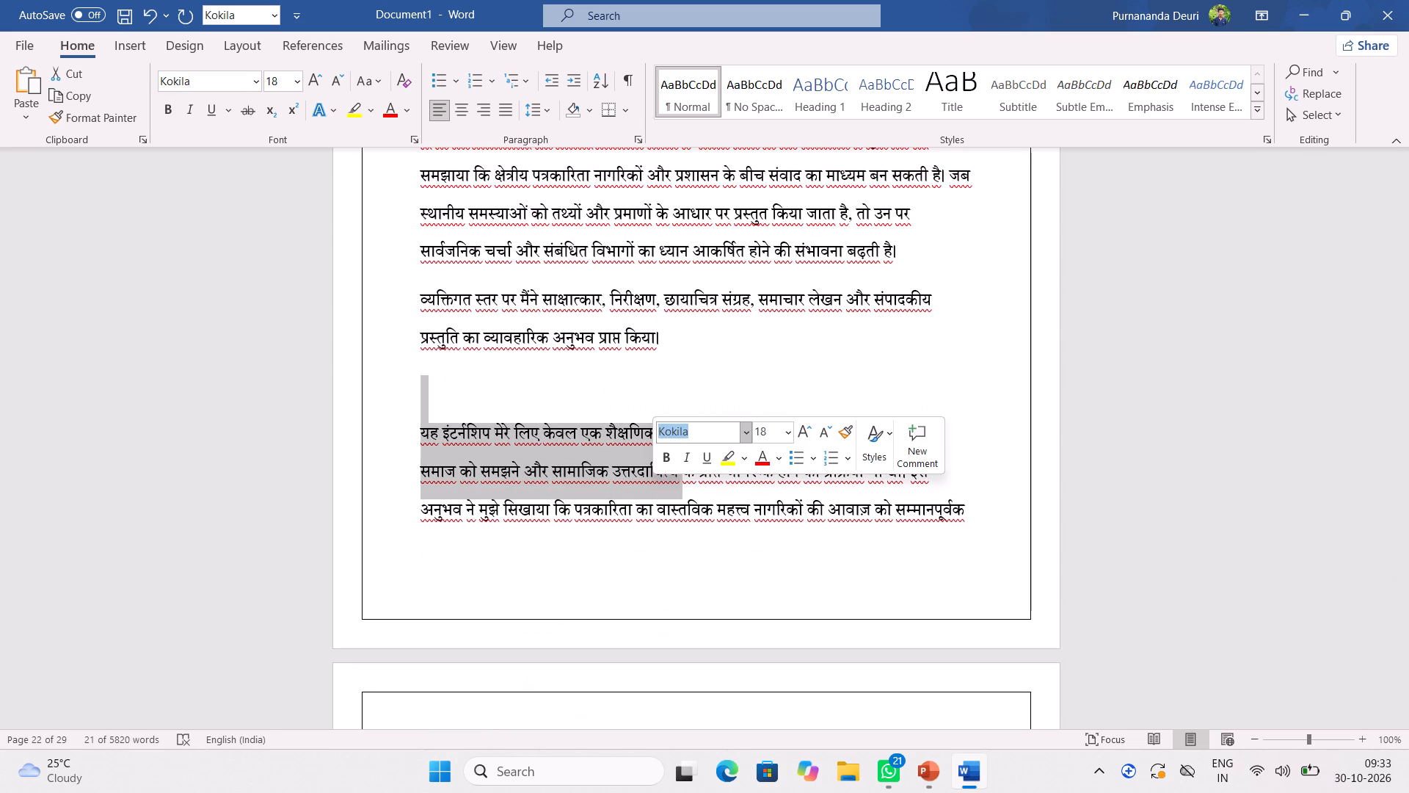
left_click(777, 372)
scroll(710, 370, "up", 8)
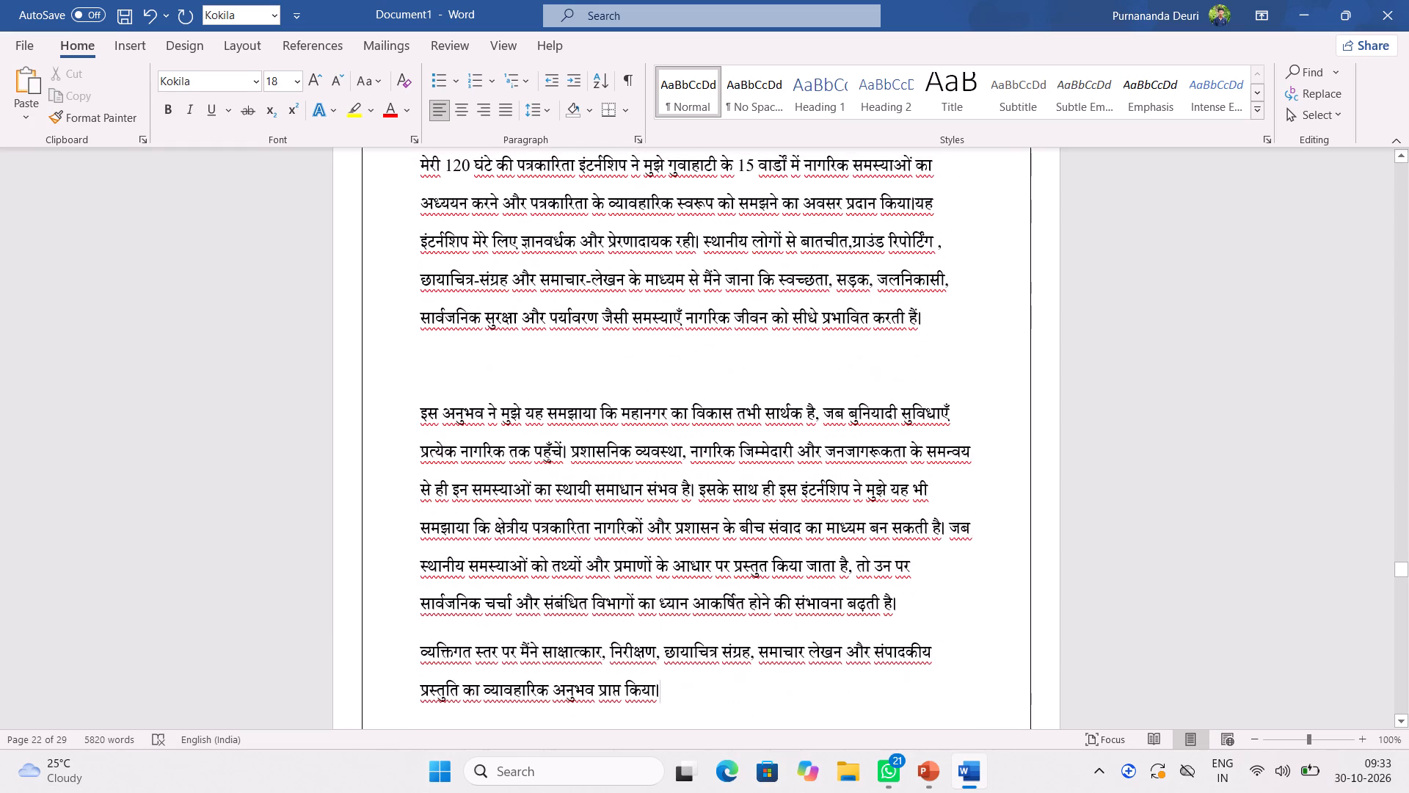
left_click_drag(498, 264, 611, 330)
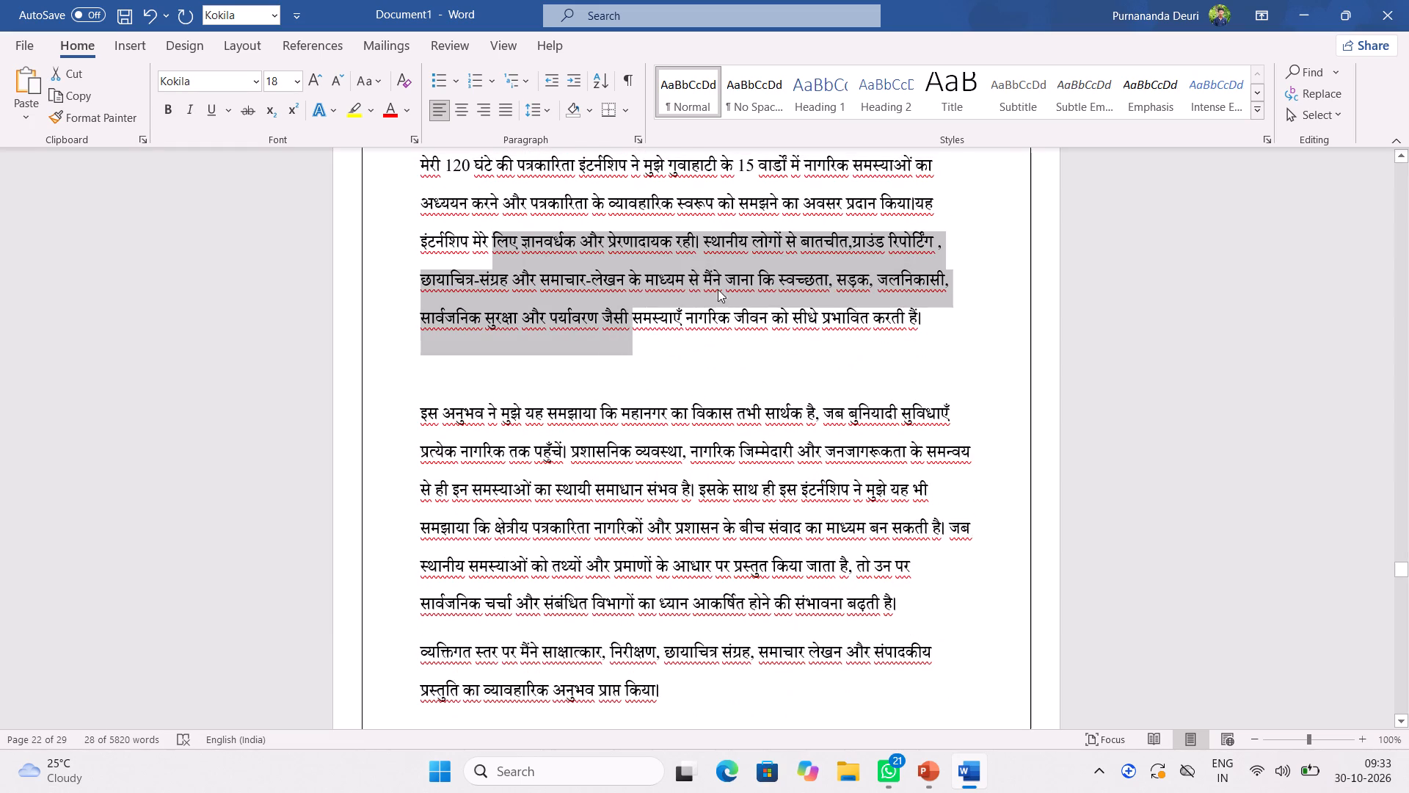
left_click(715, 266)
left_click_drag(570, 242, 644, 306)
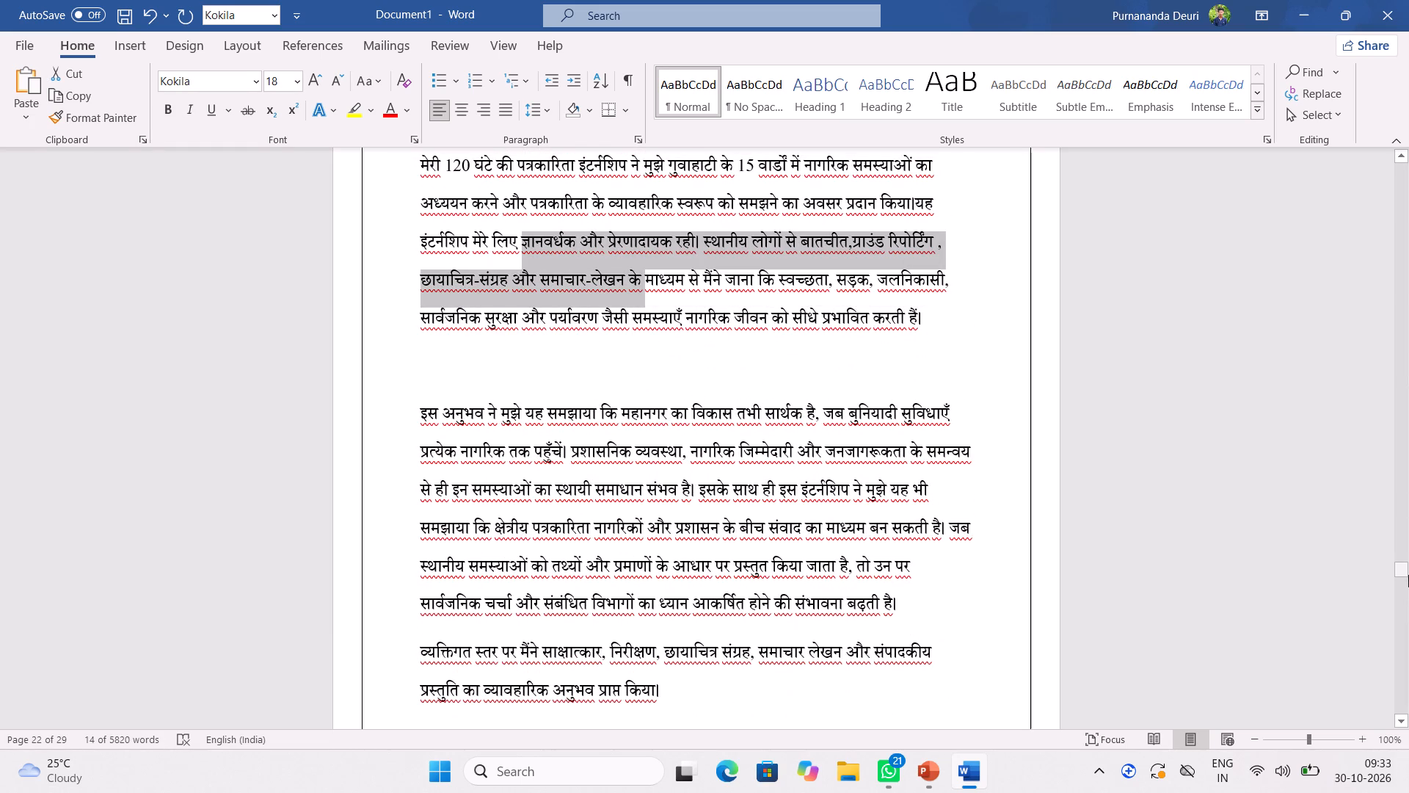
In the सामग्री section on page 7, remove the empty line before each of items 2, 3 and 4.
left_click_drag(1402, 573, 1361, 287)
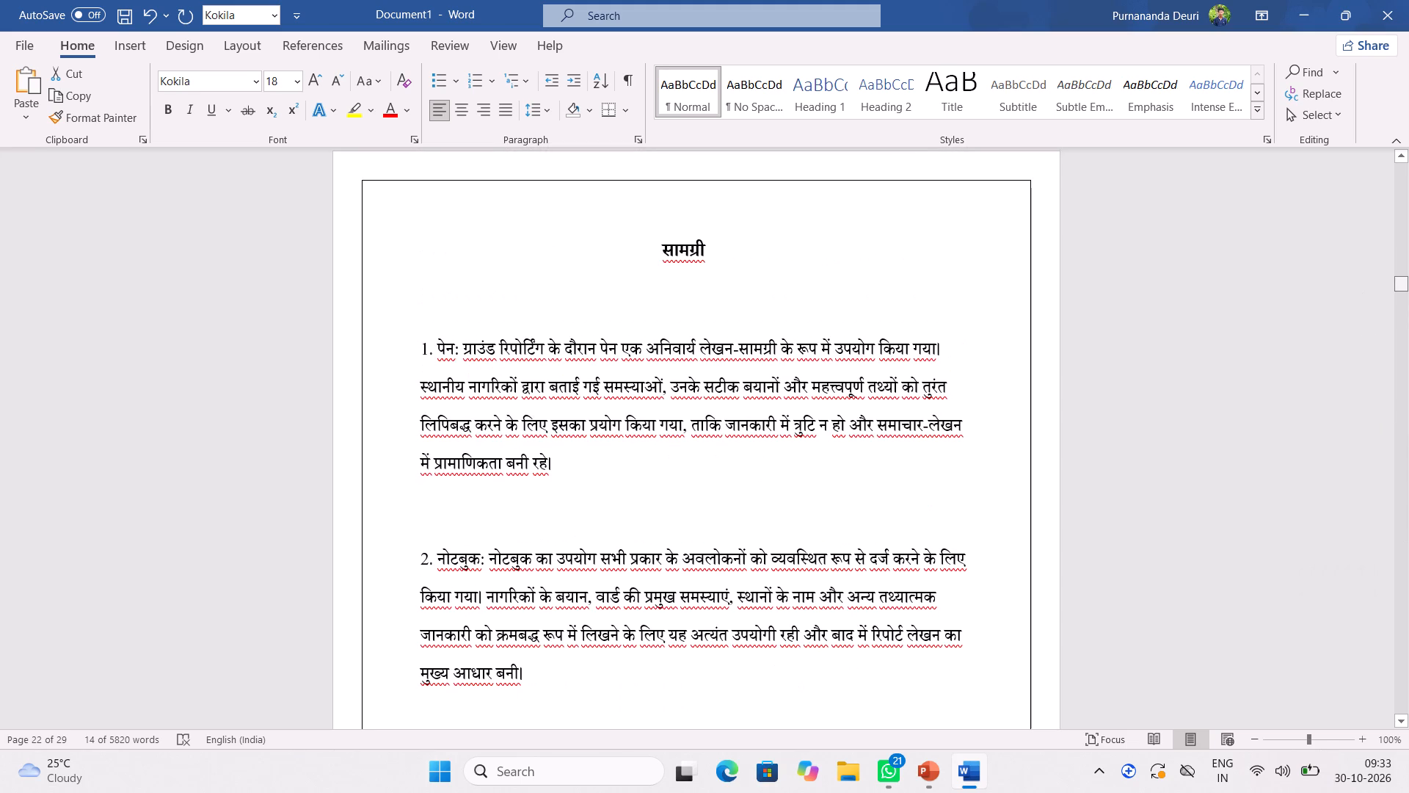
left_click_drag(482, 352, 553, 460)
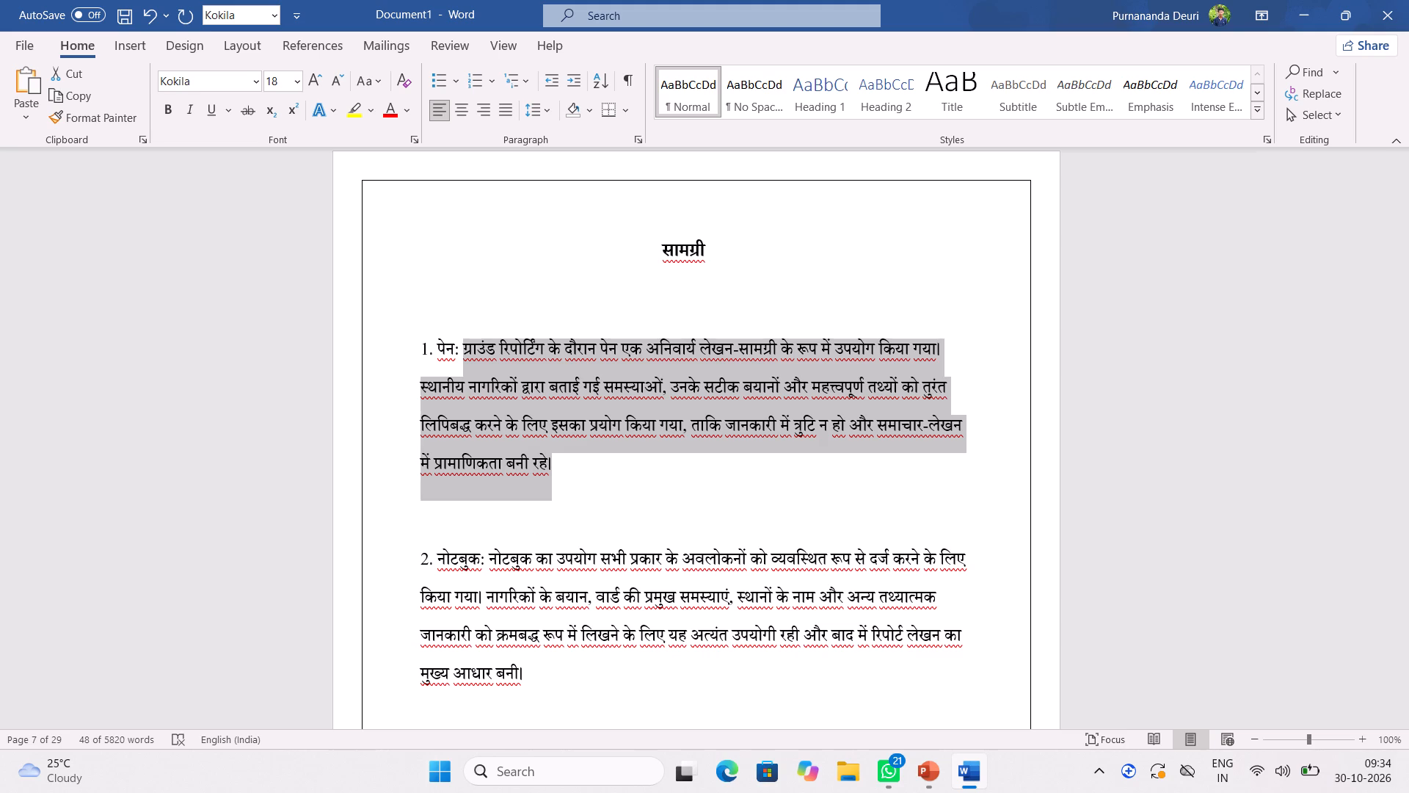
left_click(738, 502)
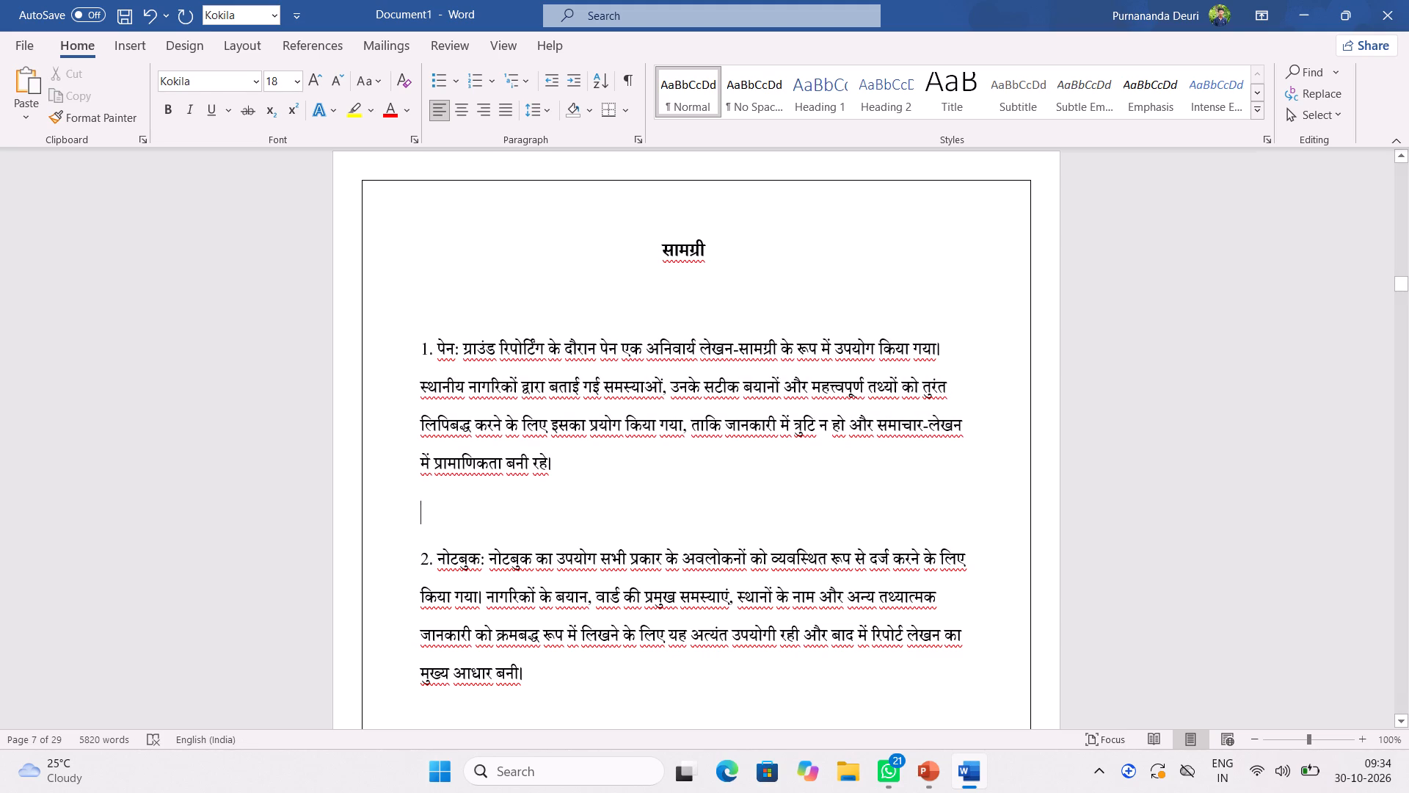
left_click(418, 555)
key("BackSpace")
scroll(406, 568, "down", 3)
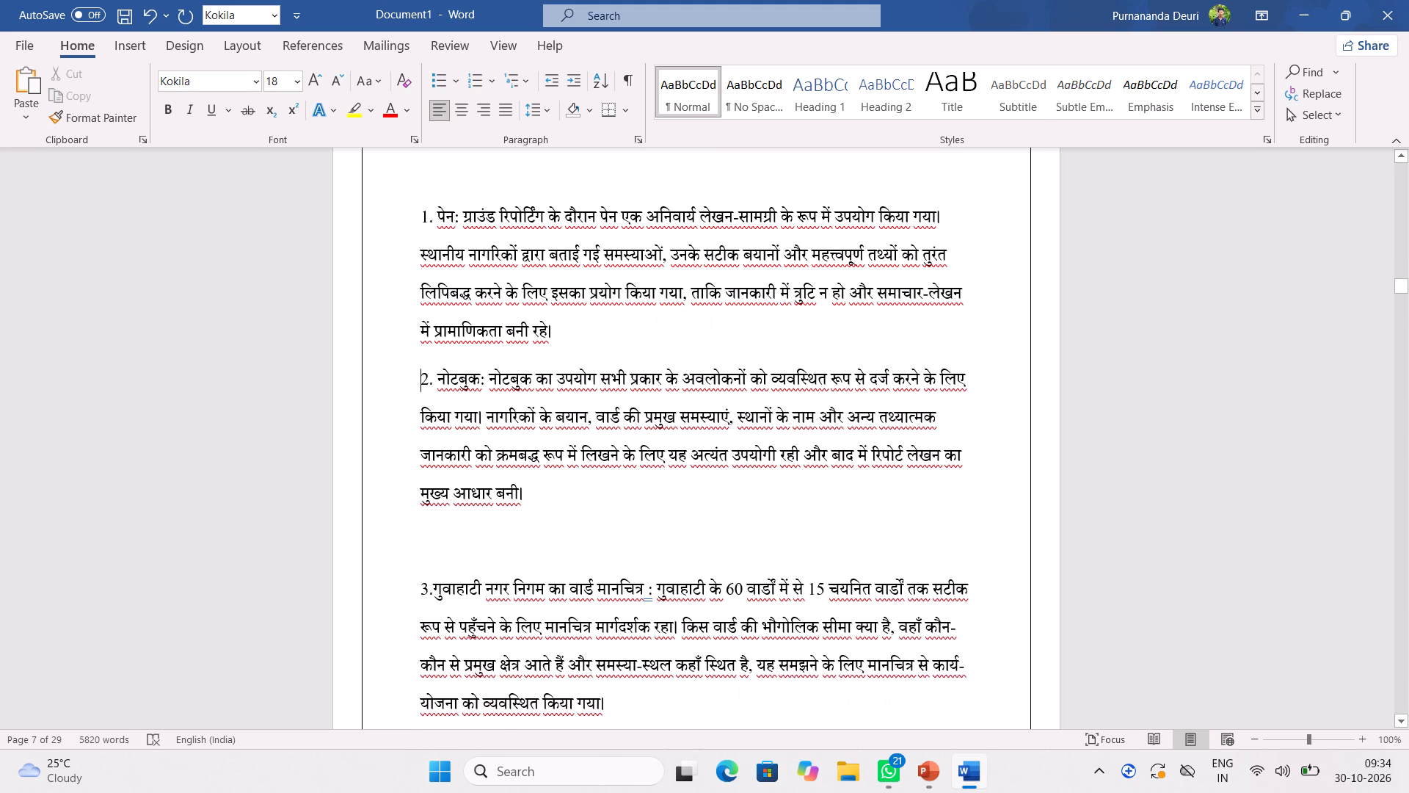
left_click(420, 593)
key("BackSpace")
scroll(420, 593, "down", 10)
left_click(425, 319)
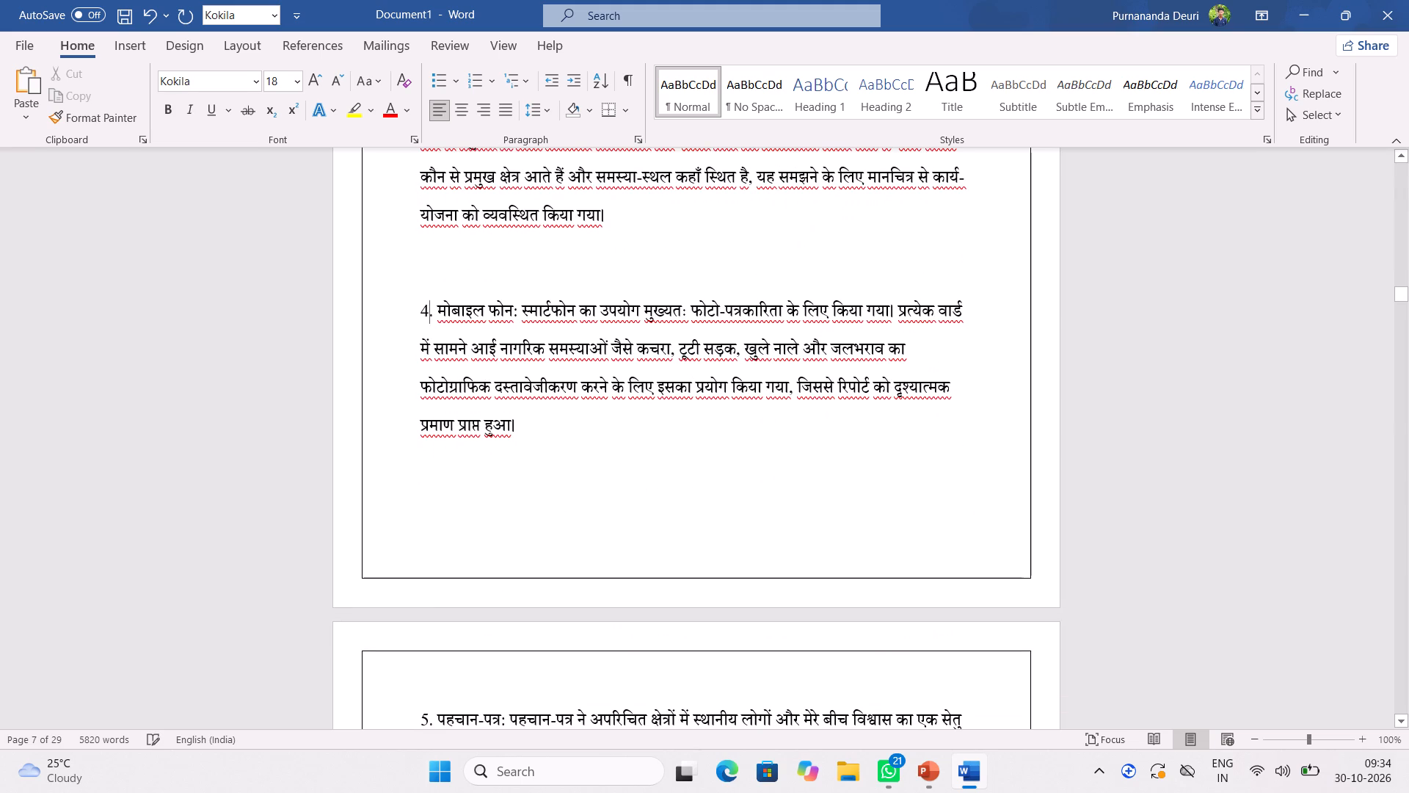
left_click(418, 318)
key("BackSpace")
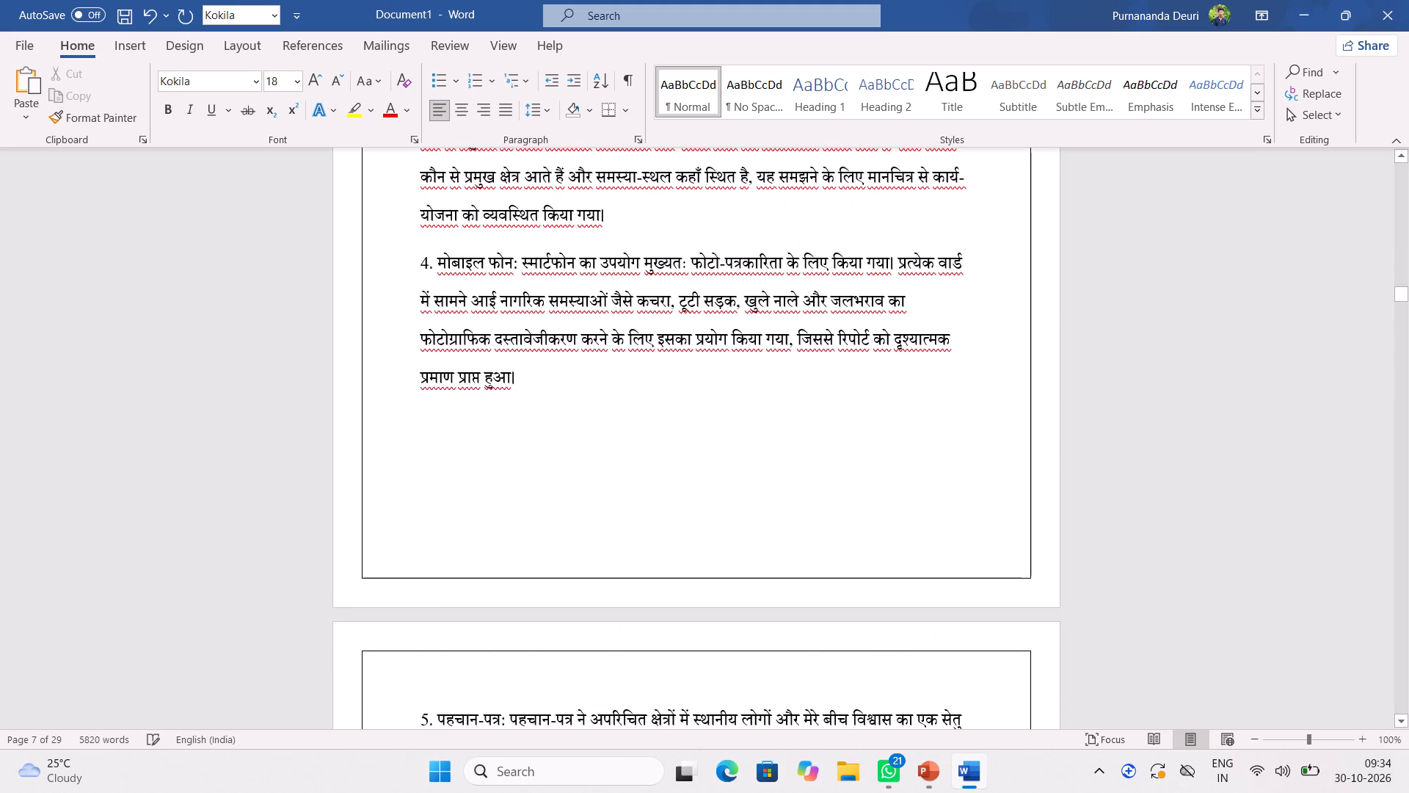
scroll(476, 425, "down", 4)
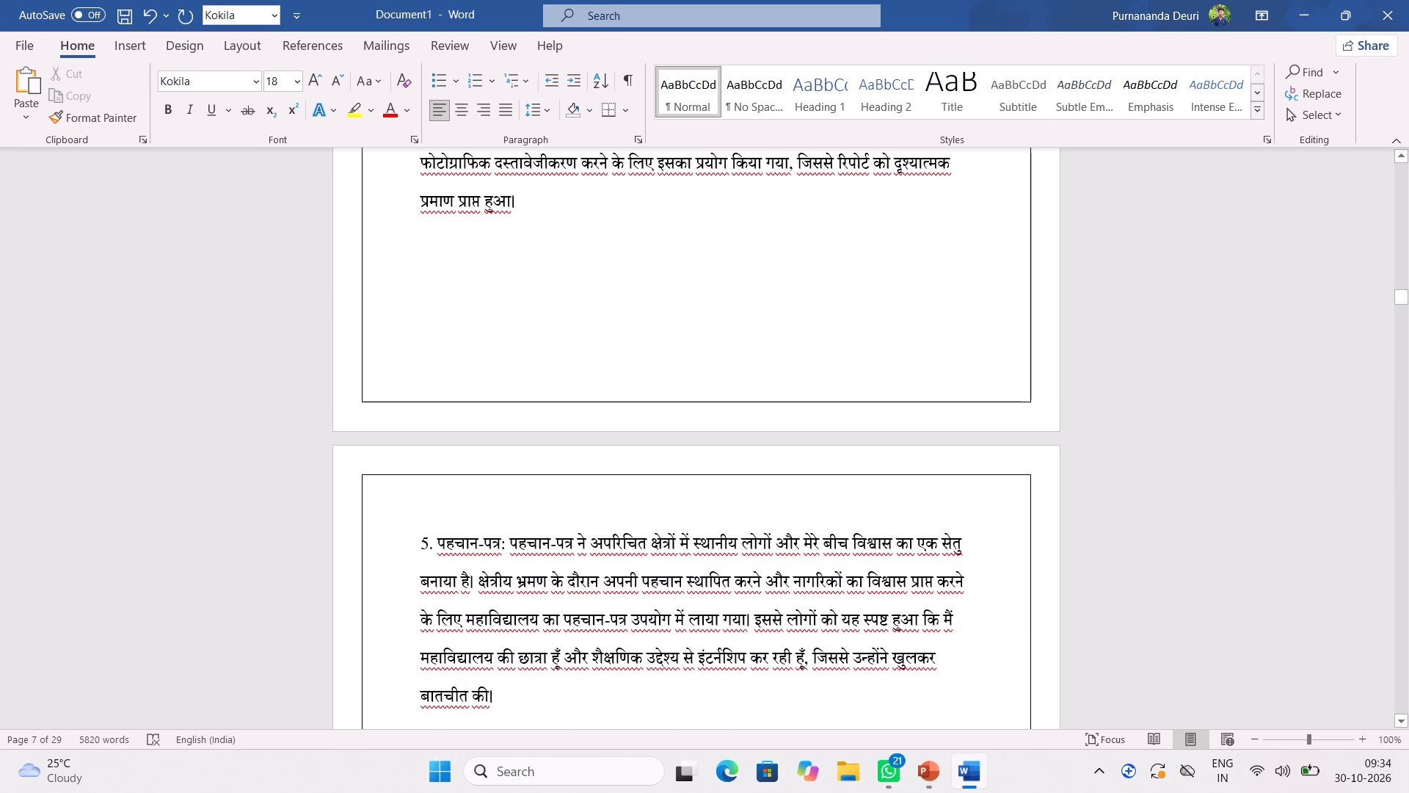
Nudge the page 9 heading इंटर्नशिप अवधि में किए गए कार्य का विवरण toward the page centre by adding two spaces before it.
scroll(426, 518, "down", 20)
scroll(426, 518, "down", 10)
left_click(528, 278)
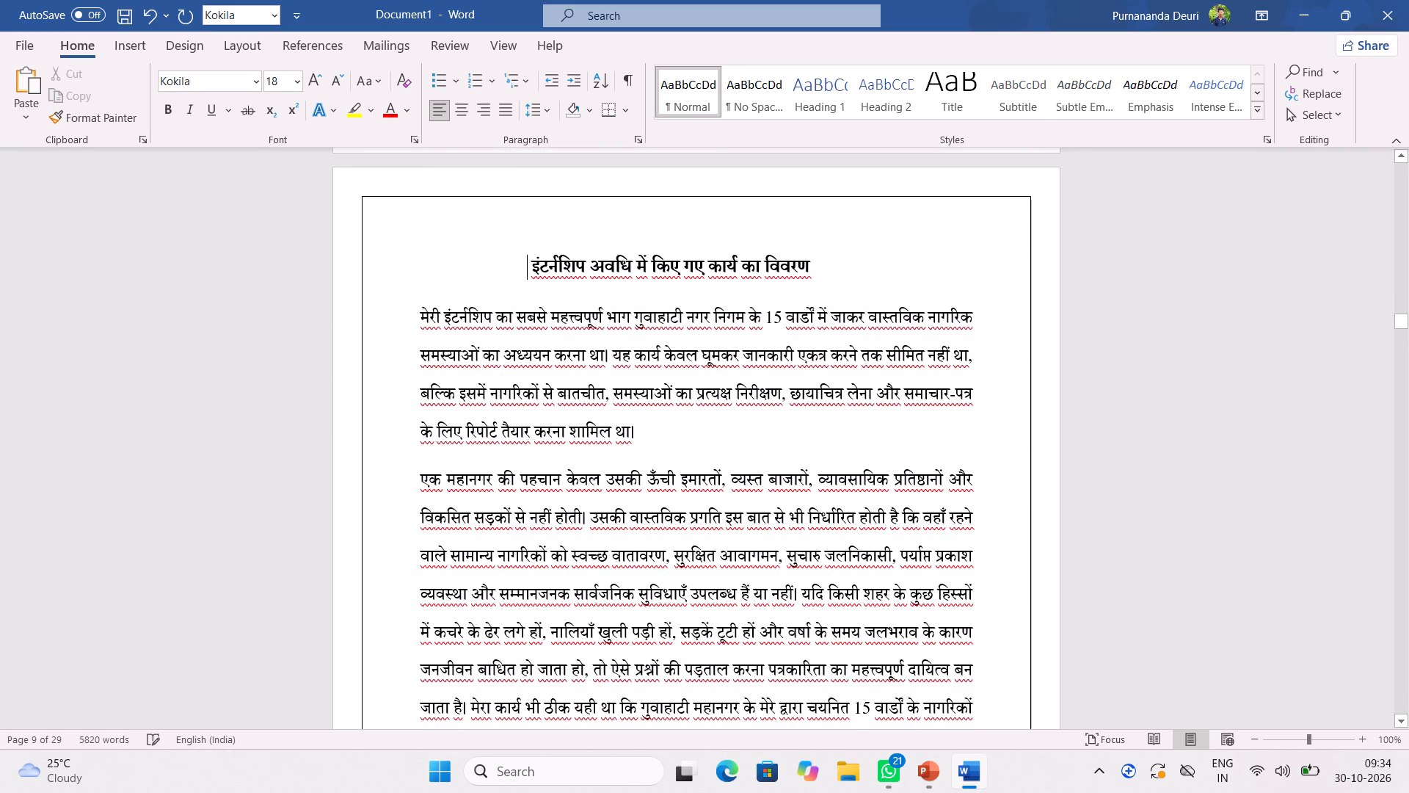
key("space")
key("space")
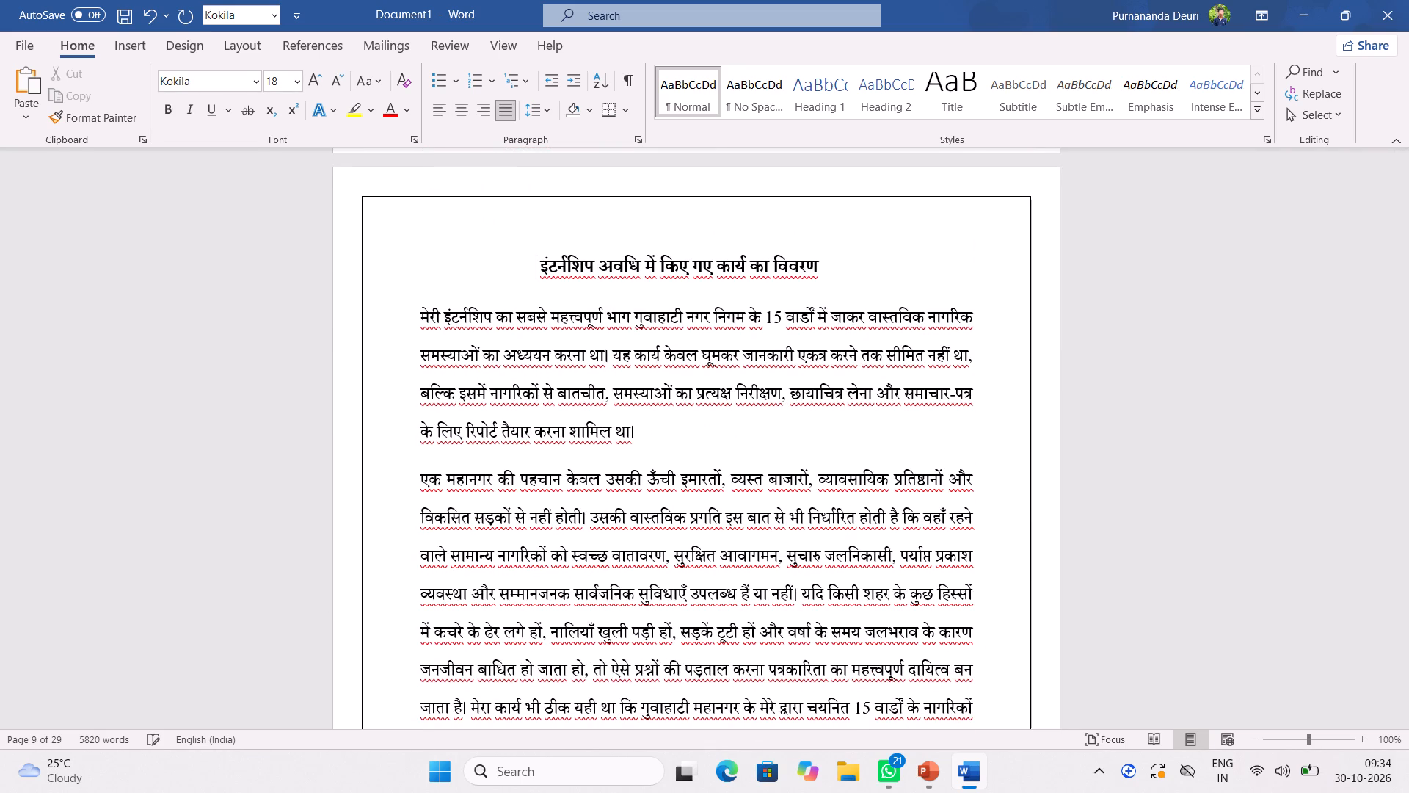
Under 15 वार्डों में पाई गई साझा समस्याएं on page 12, remove the empty line before each of items 1 and 2.
scroll(583, 380, "down", 7)
scroll(756, 459, "down", 17)
scroll(750, 471, "down", 5)
scroll(749, 471, "down", 20)
scroll(749, 471, "down", 2)
scroll(746, 471, "up", 1)
scroll(746, 471, "down", 4)
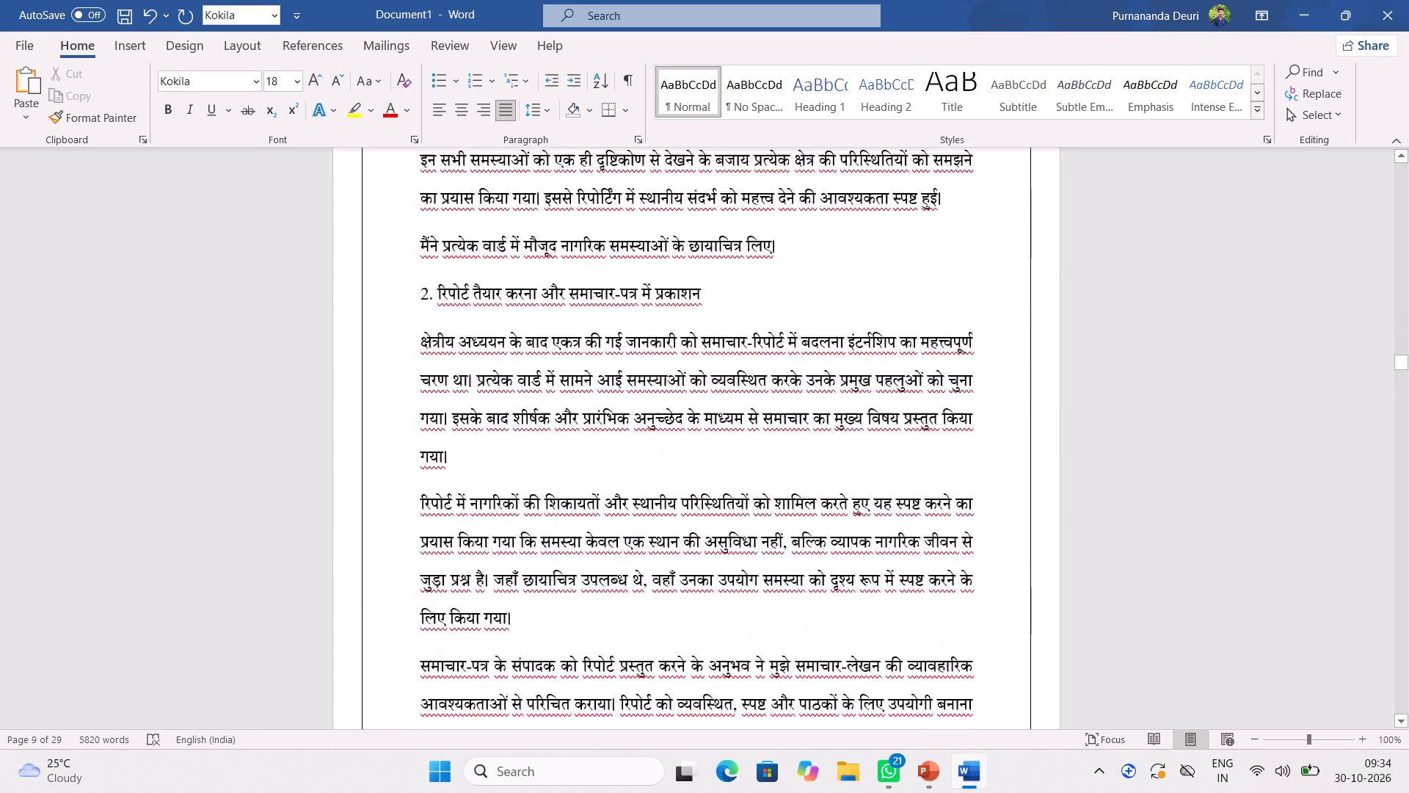
scroll(746, 471, "down", 18)
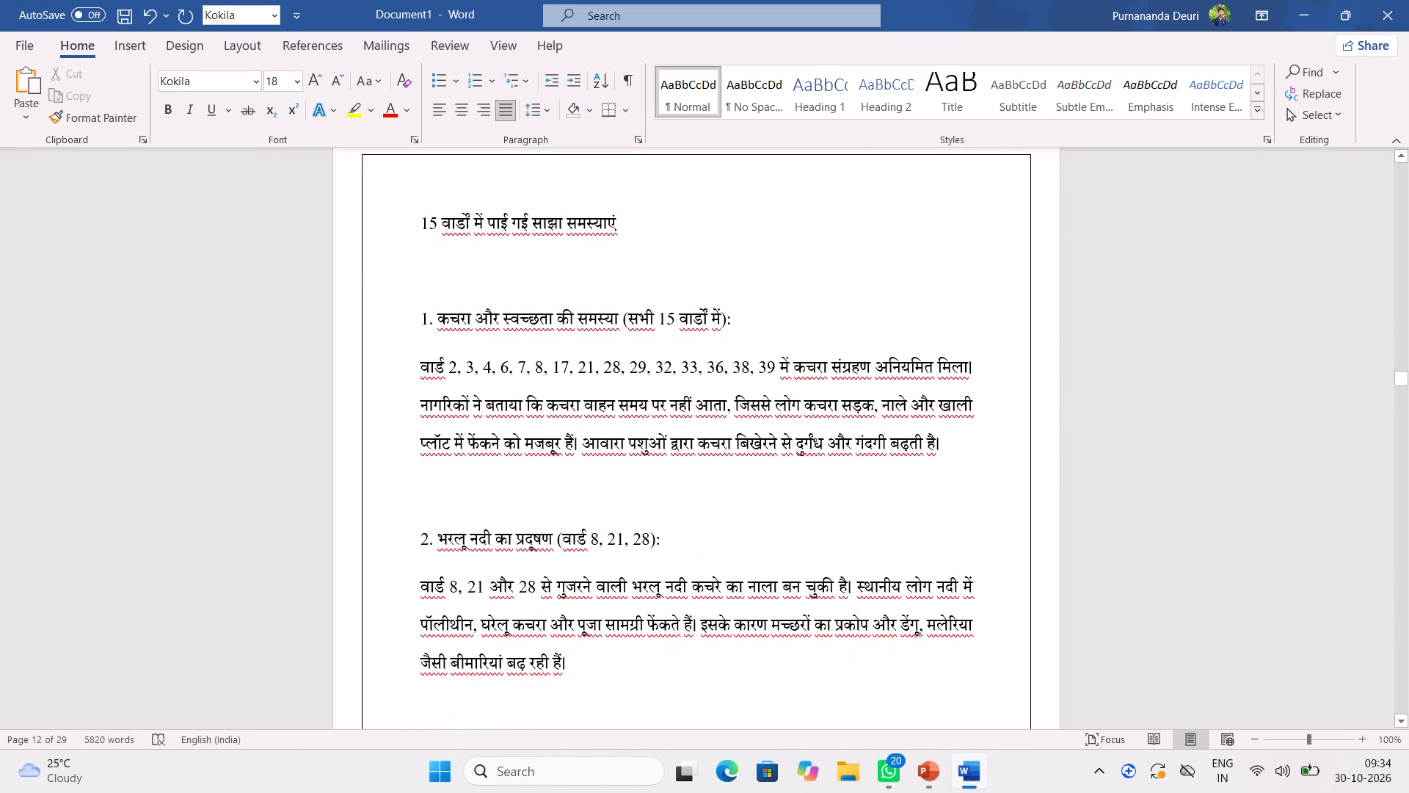
left_click(419, 325)
key("BackSpace")
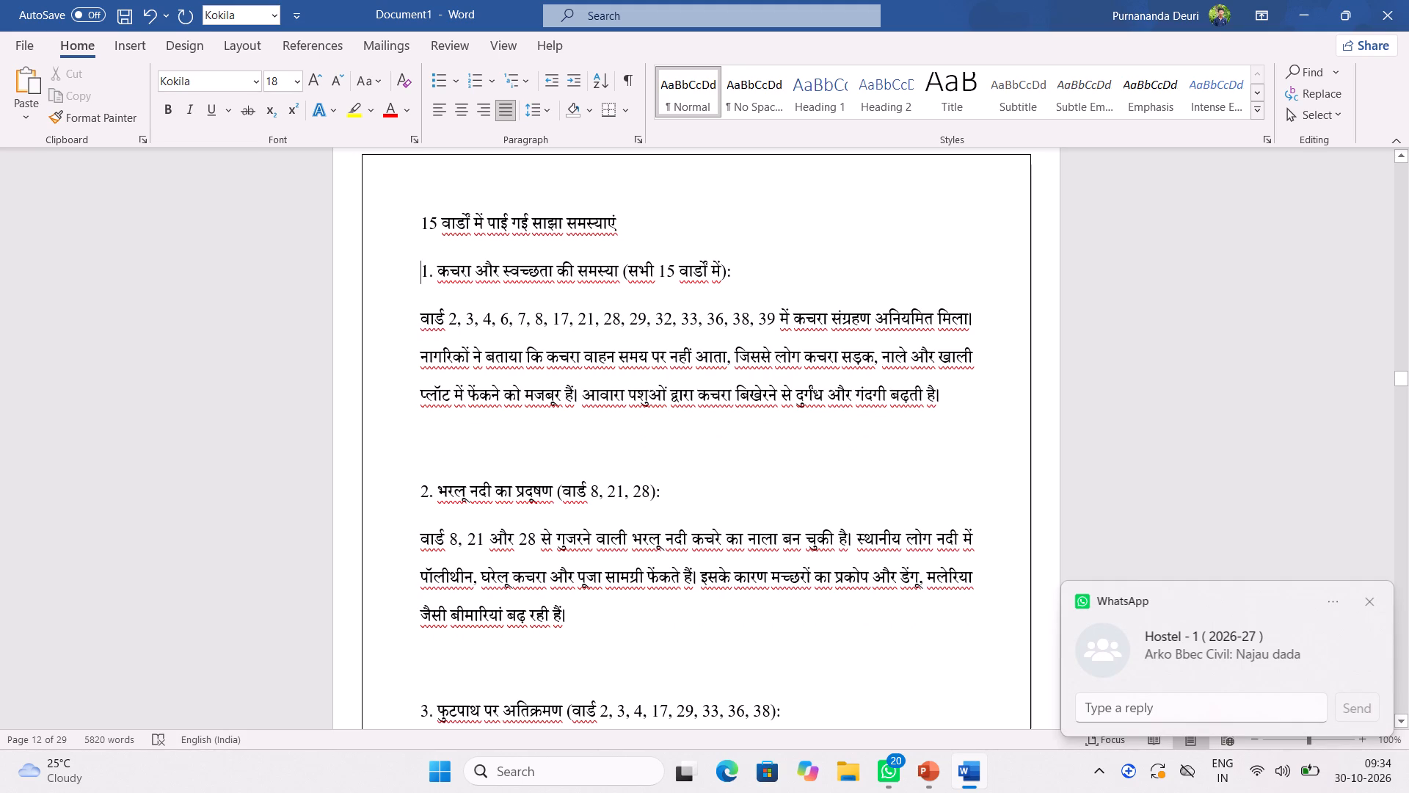
left_click(419, 489)
key("BackSpace")
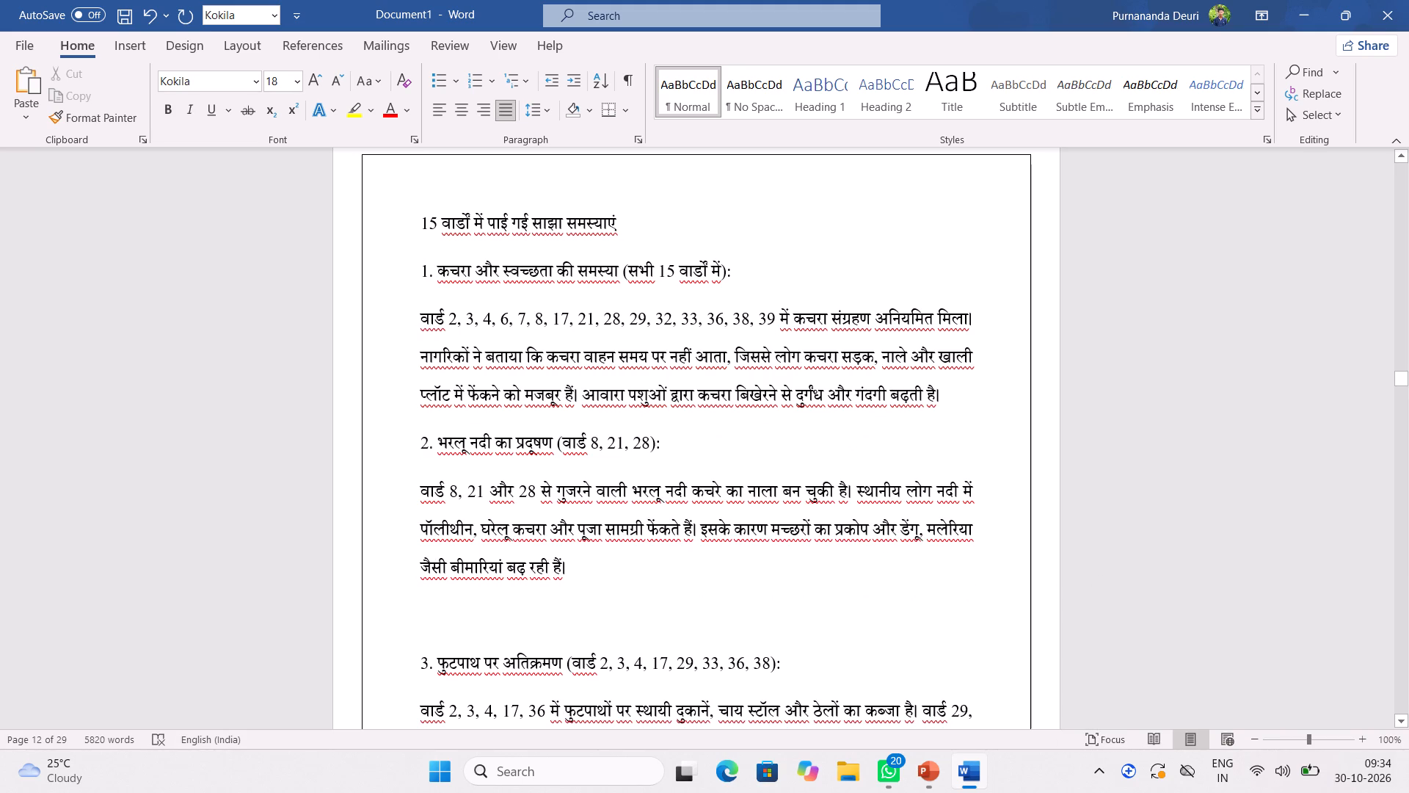
Join the description of item 2. भरलू नदी का प्रदूषण onto its heading line, separated by a space.
left_click(421, 491)
key("BackSpace")
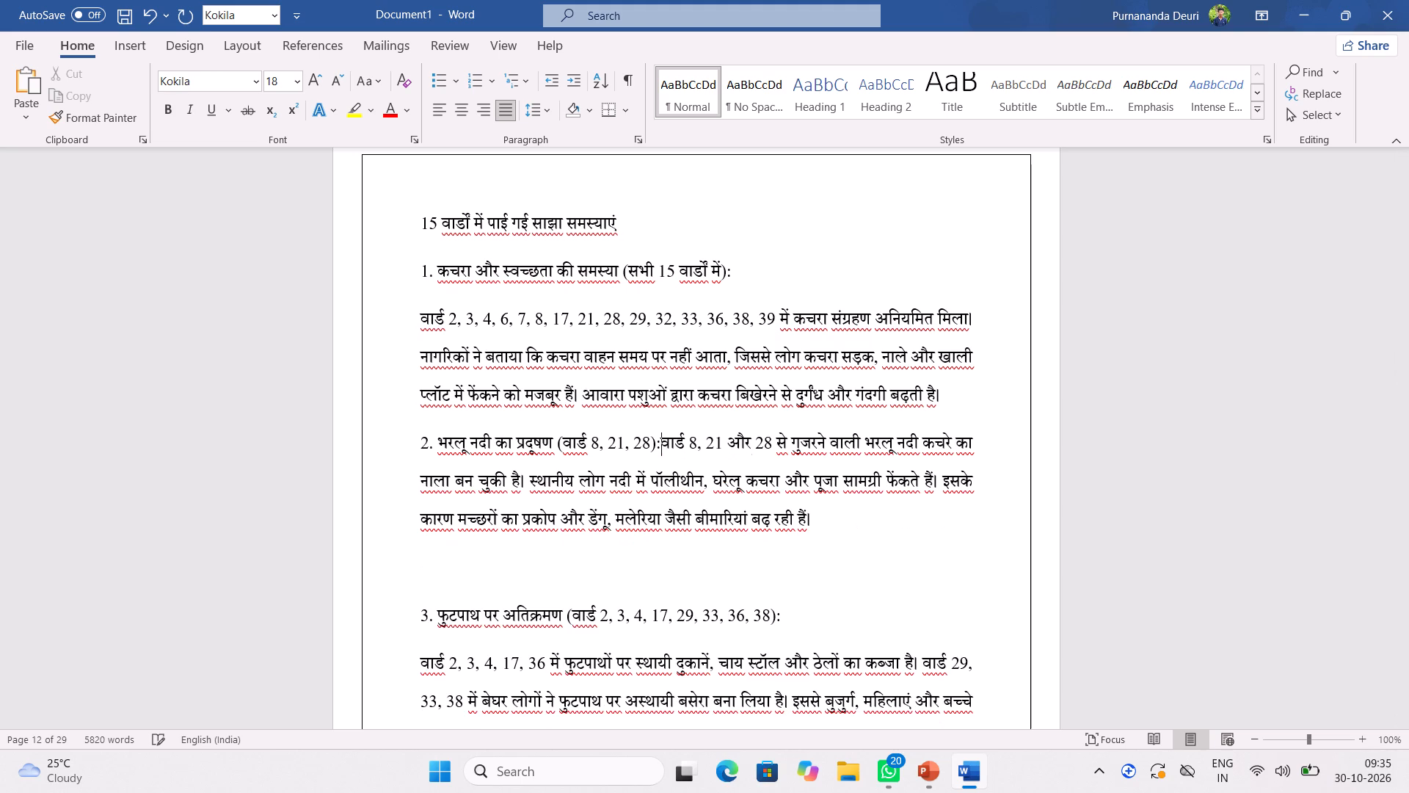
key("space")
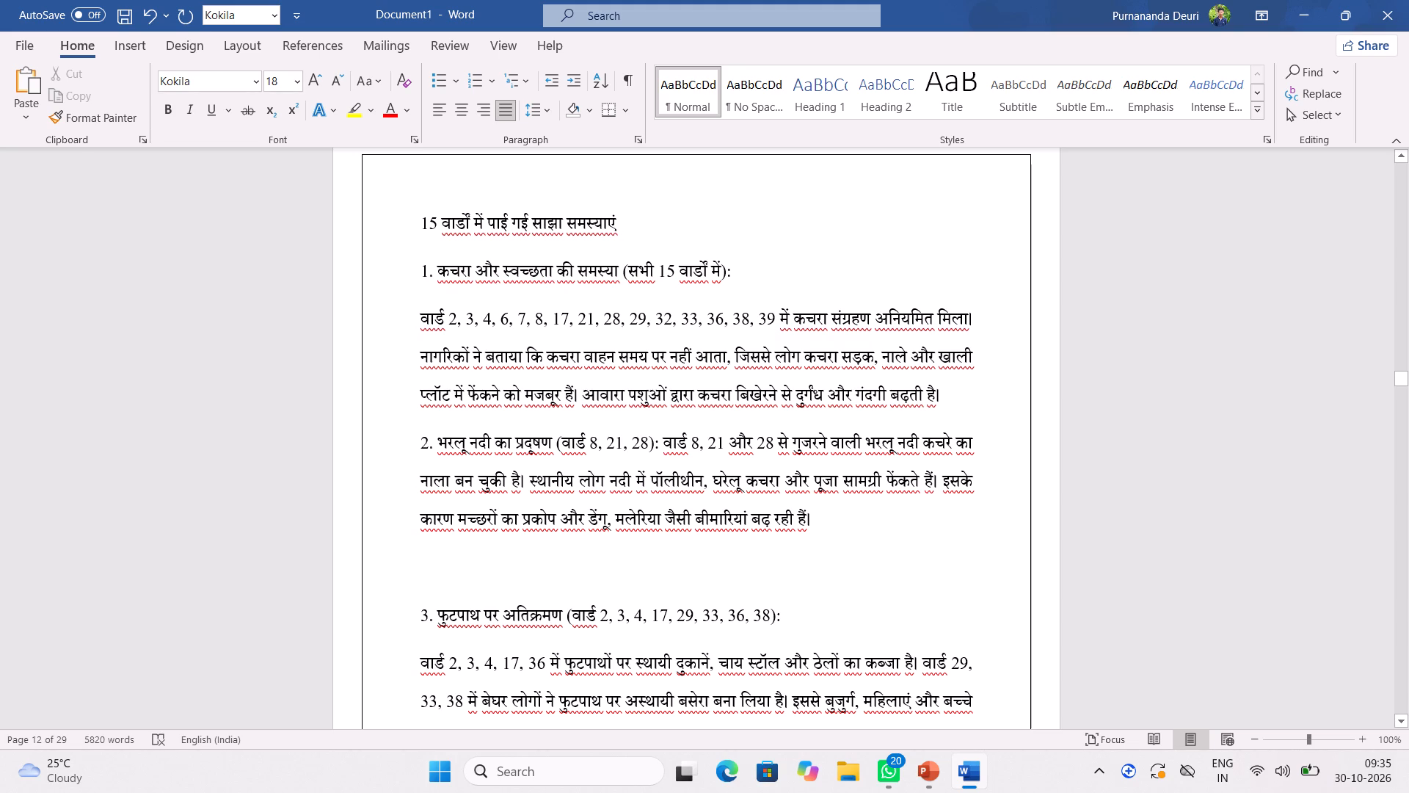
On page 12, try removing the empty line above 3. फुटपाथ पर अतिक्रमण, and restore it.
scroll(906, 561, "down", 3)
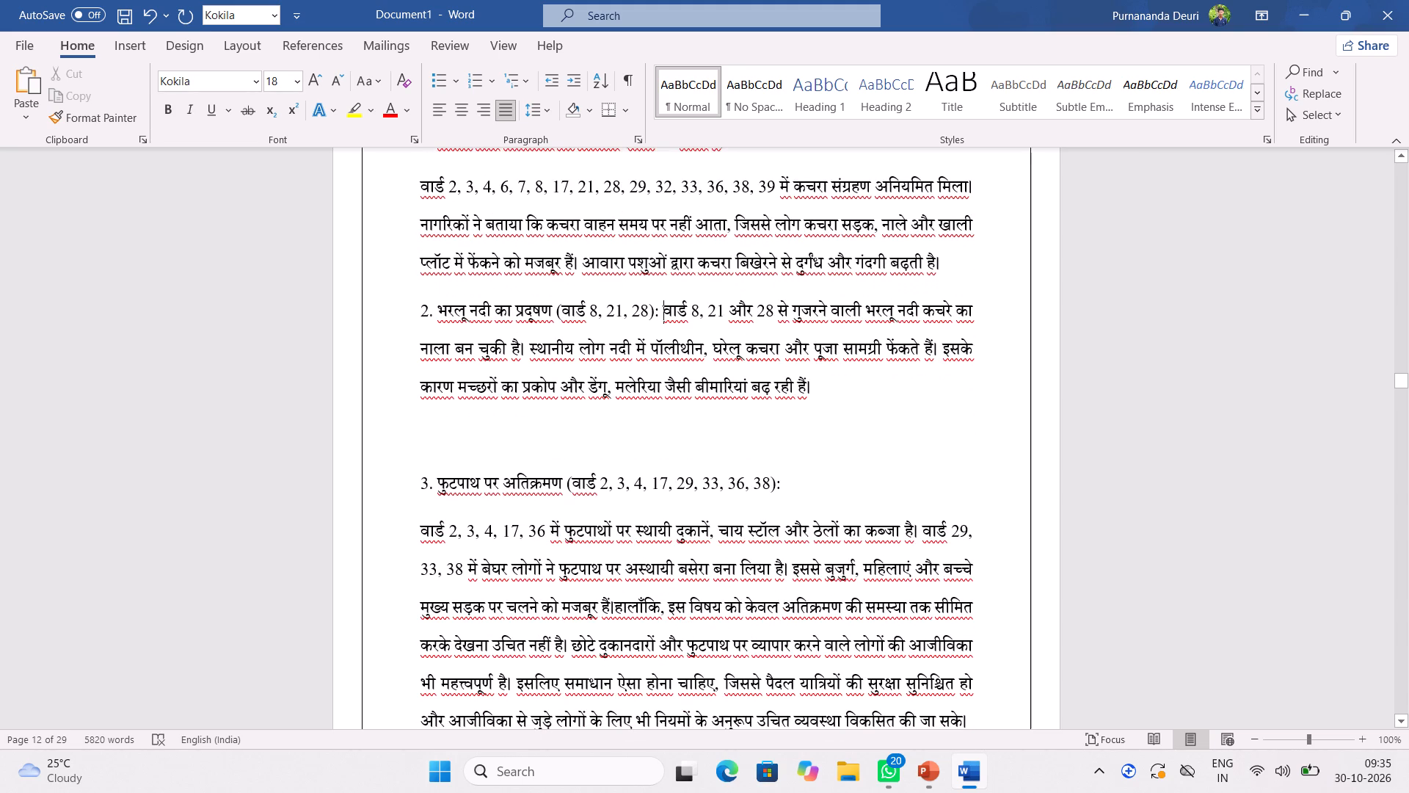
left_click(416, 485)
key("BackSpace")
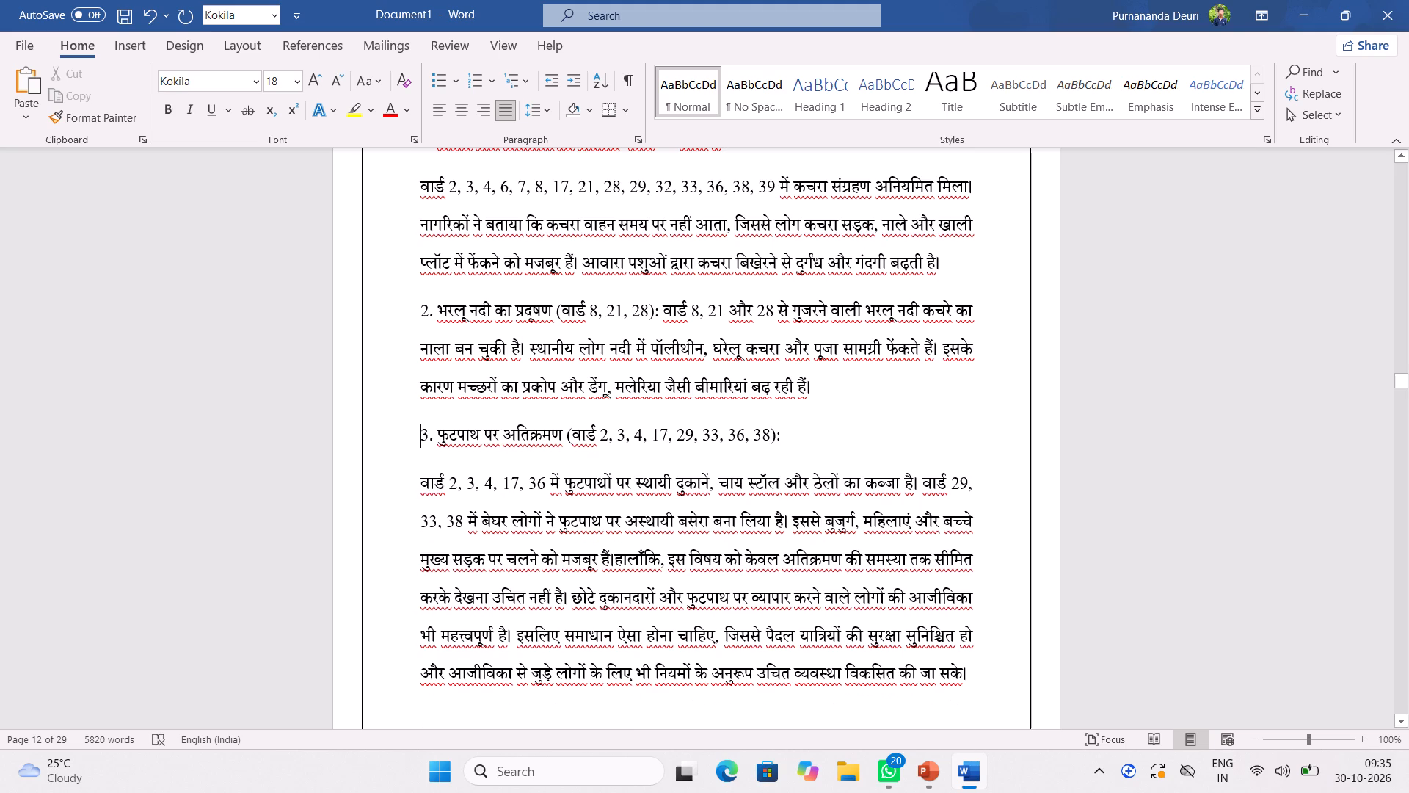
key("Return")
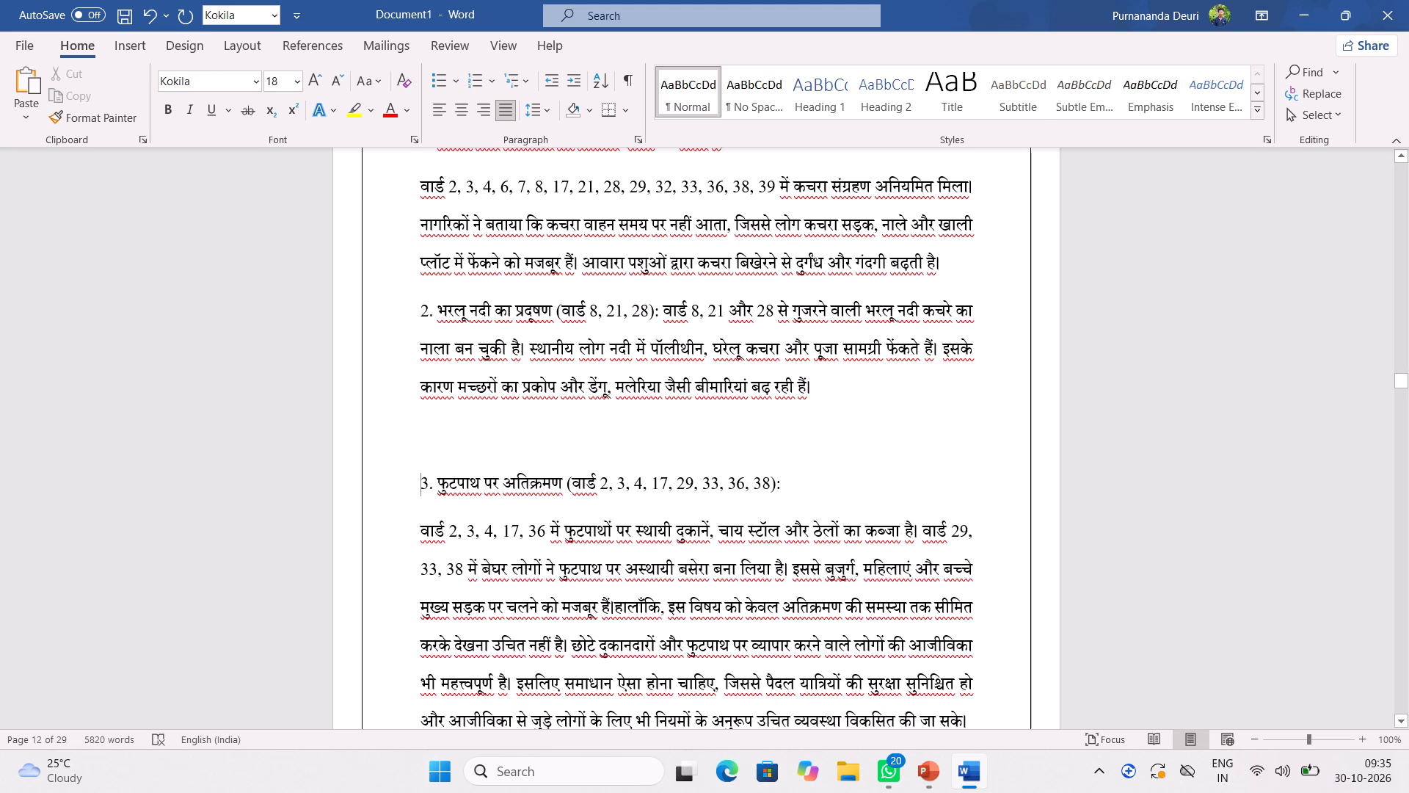
Insert an empty line between the paragraph of item 1 and item 2. भरलू नदी का प्रदूषण on page 12.
left_click(944, 256)
key("Return")
Make the heading 1. कचरा और स्वच्छता की समस्या an automatically numbered item, with no empty line between it and its paragraph.
scroll(740, 353, "up", 3)
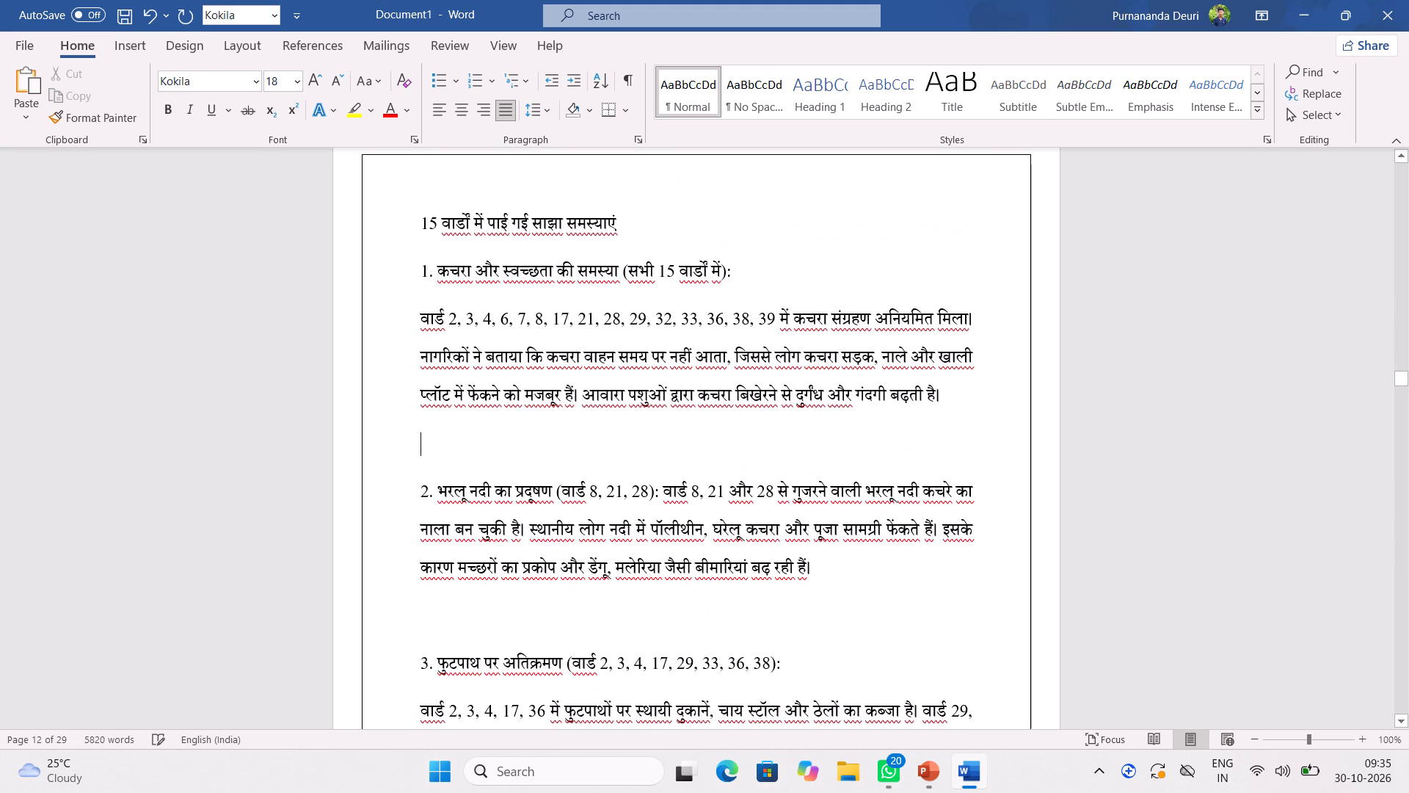
left_click(736, 277)
key("Return")
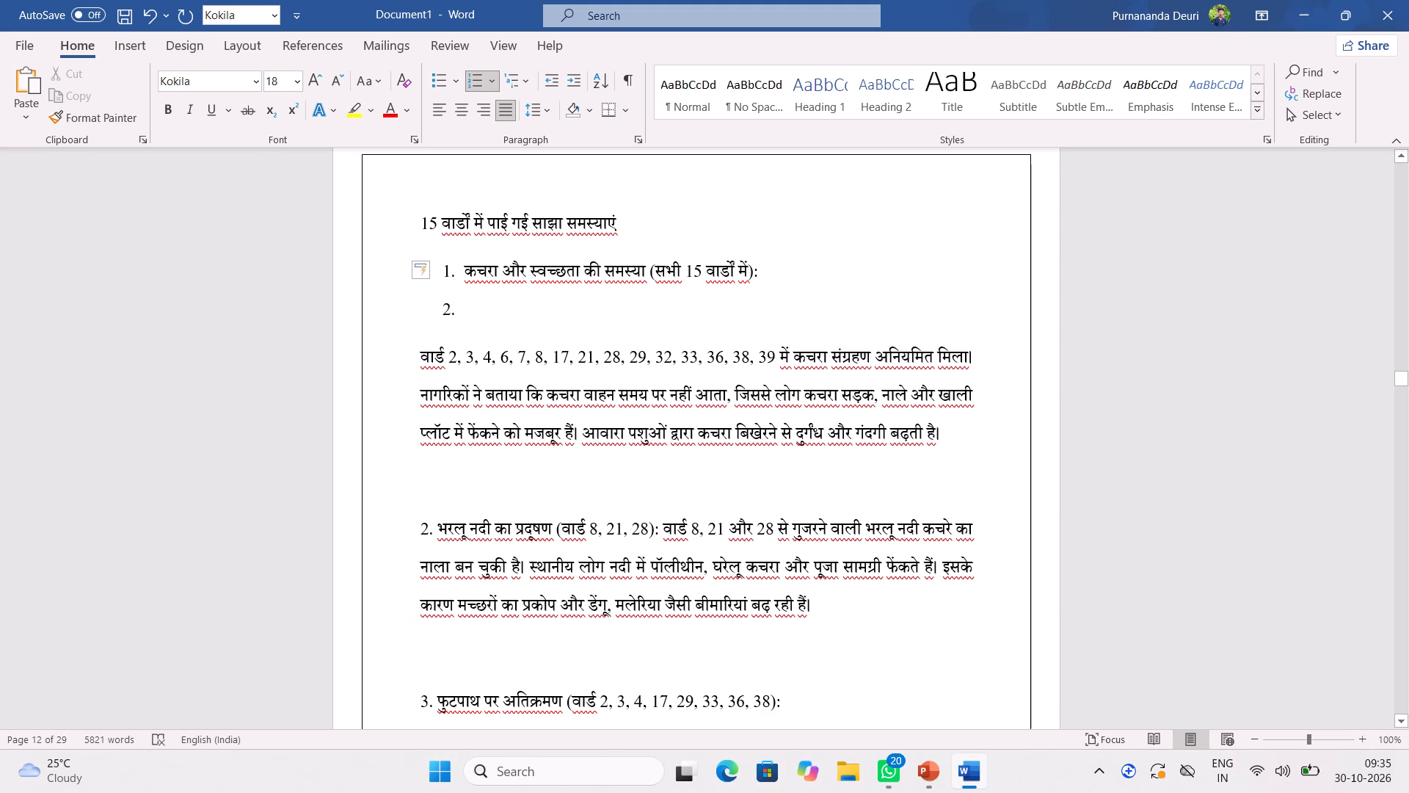
key("BackSpace")
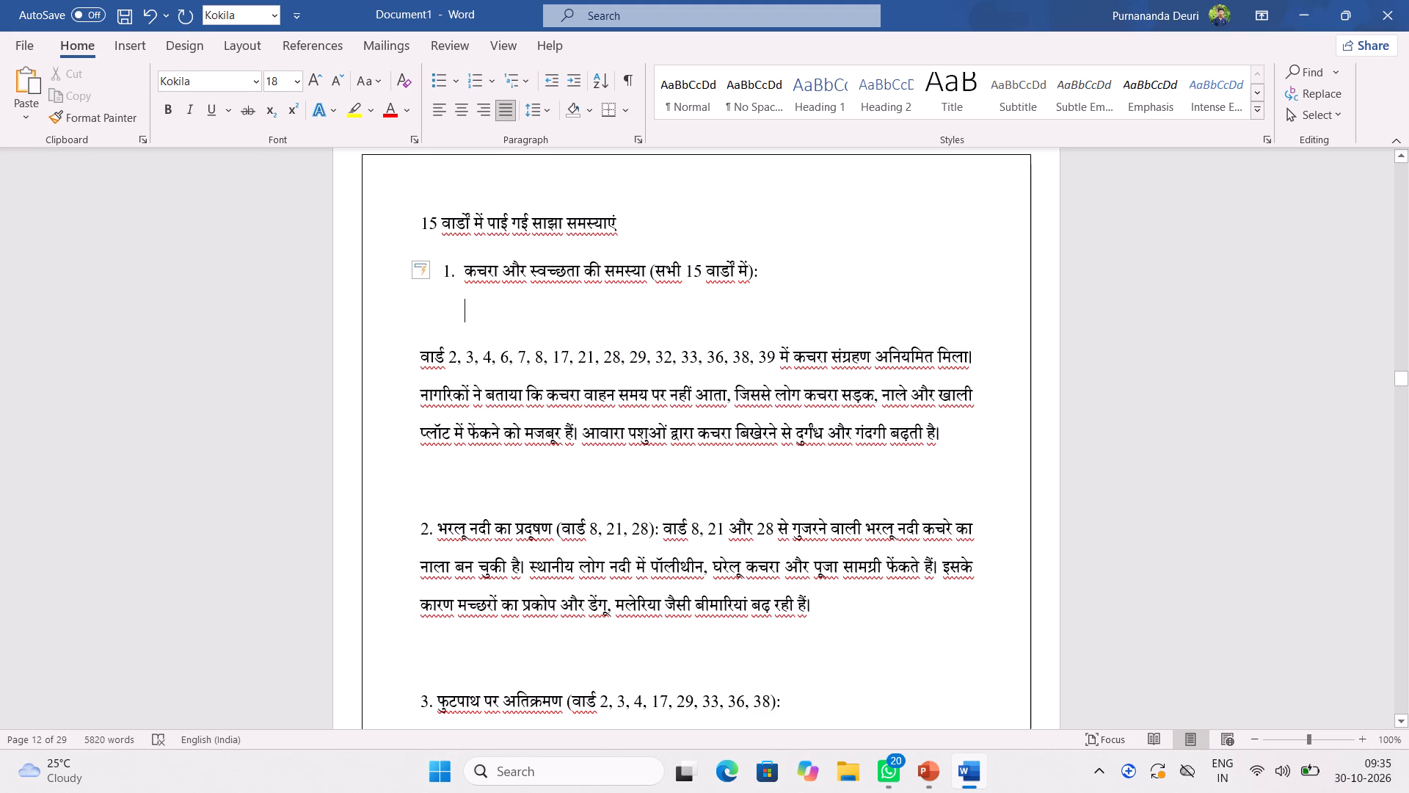
left_click(643, 235)
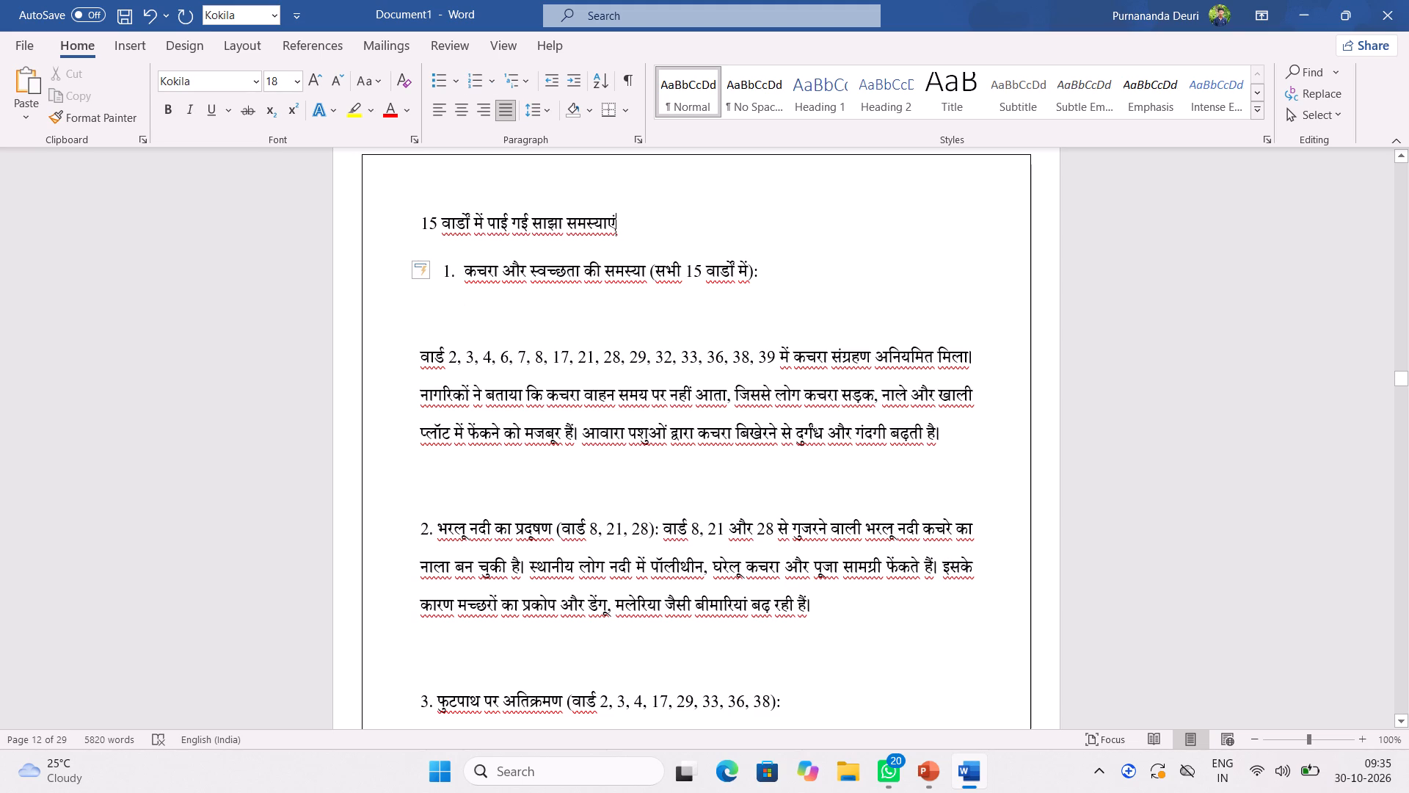
left_click(418, 358)
key("BackSpace")
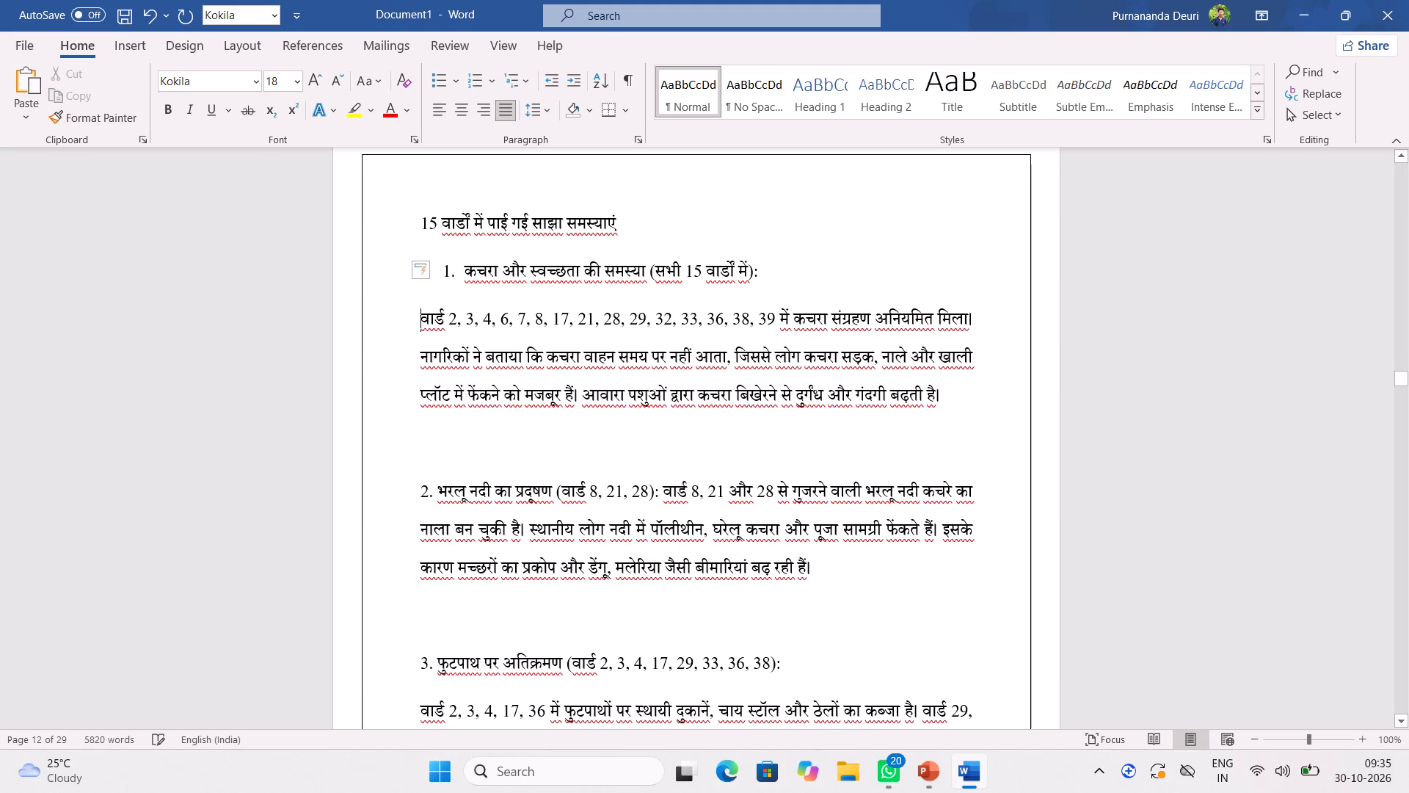
left_click(659, 235)
Join the paragraph of item 4. कृत्रिम बाढ़ onto its heading line, separated by a space.
scroll(659, 241, "down", 13)
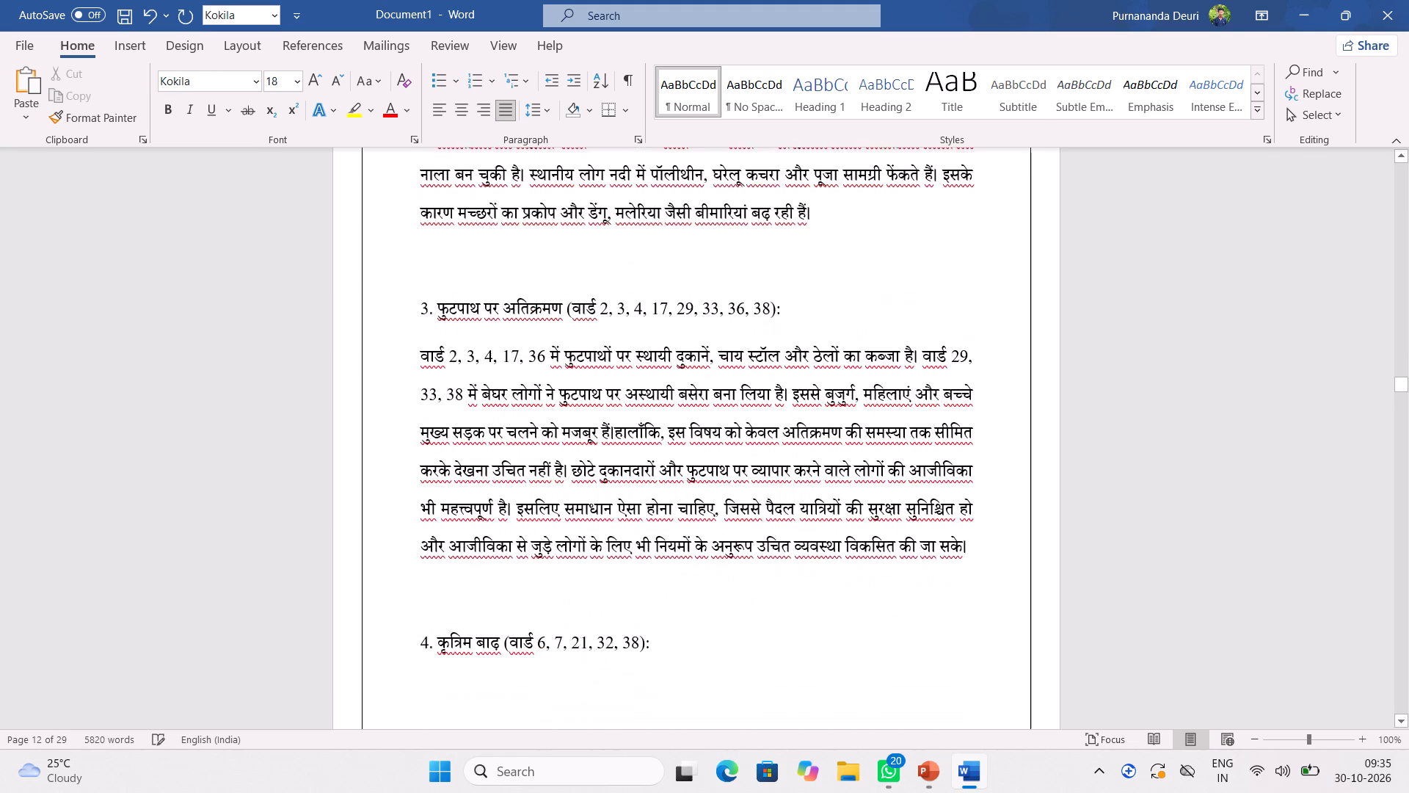
scroll(646, 397, "down", 3)
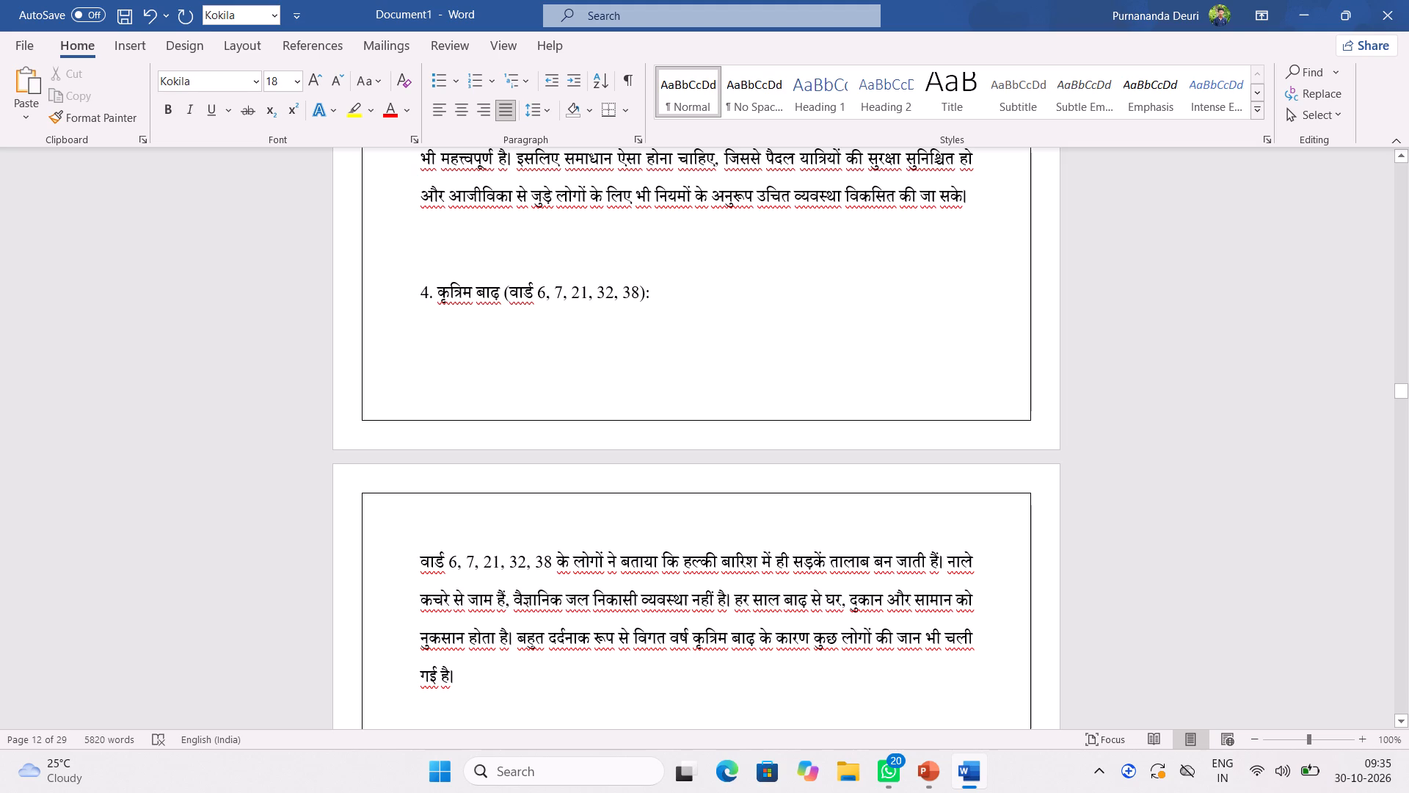
left_click(421, 560)
key("BackSpace")
key("space")
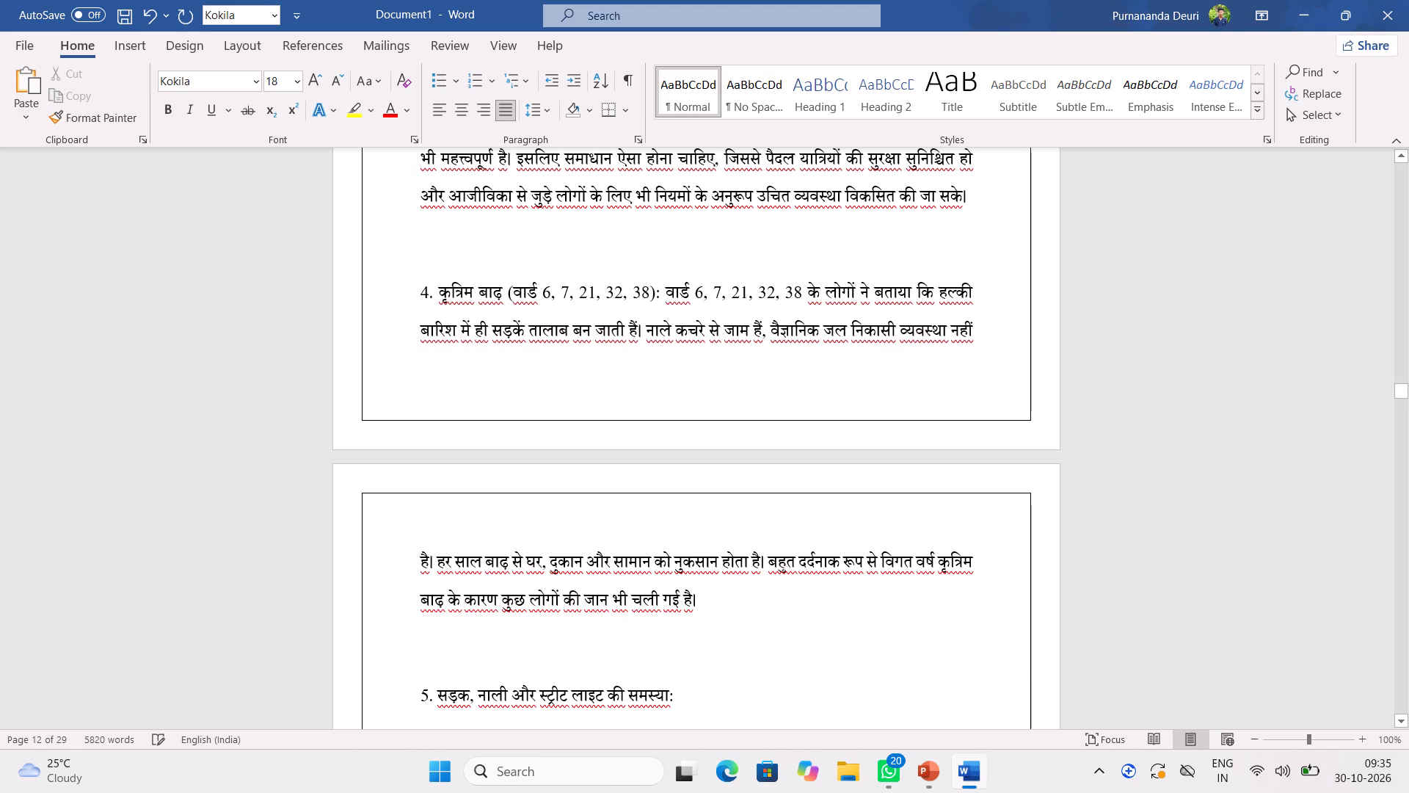
Look through the report from item 5 on page 13 to the newspaper clipping and photo on page 17, checking paragraph spacing.
scroll(499, 638, "down", 1)
scroll(572, 614, "down", 2)
scroll(671, 567, "down", 3)
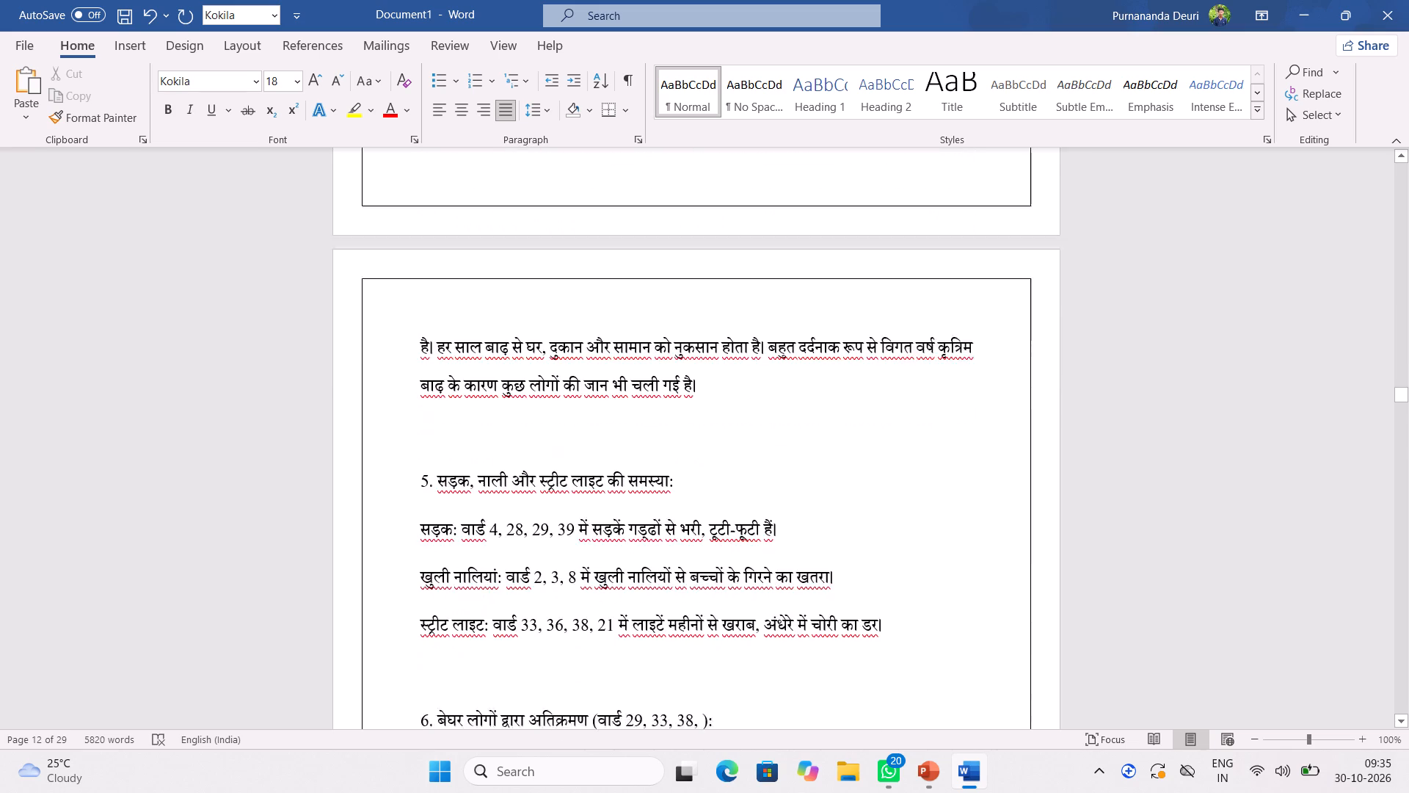
scroll(673, 553, "down", 14)
scroll(702, 501, "down", 8)
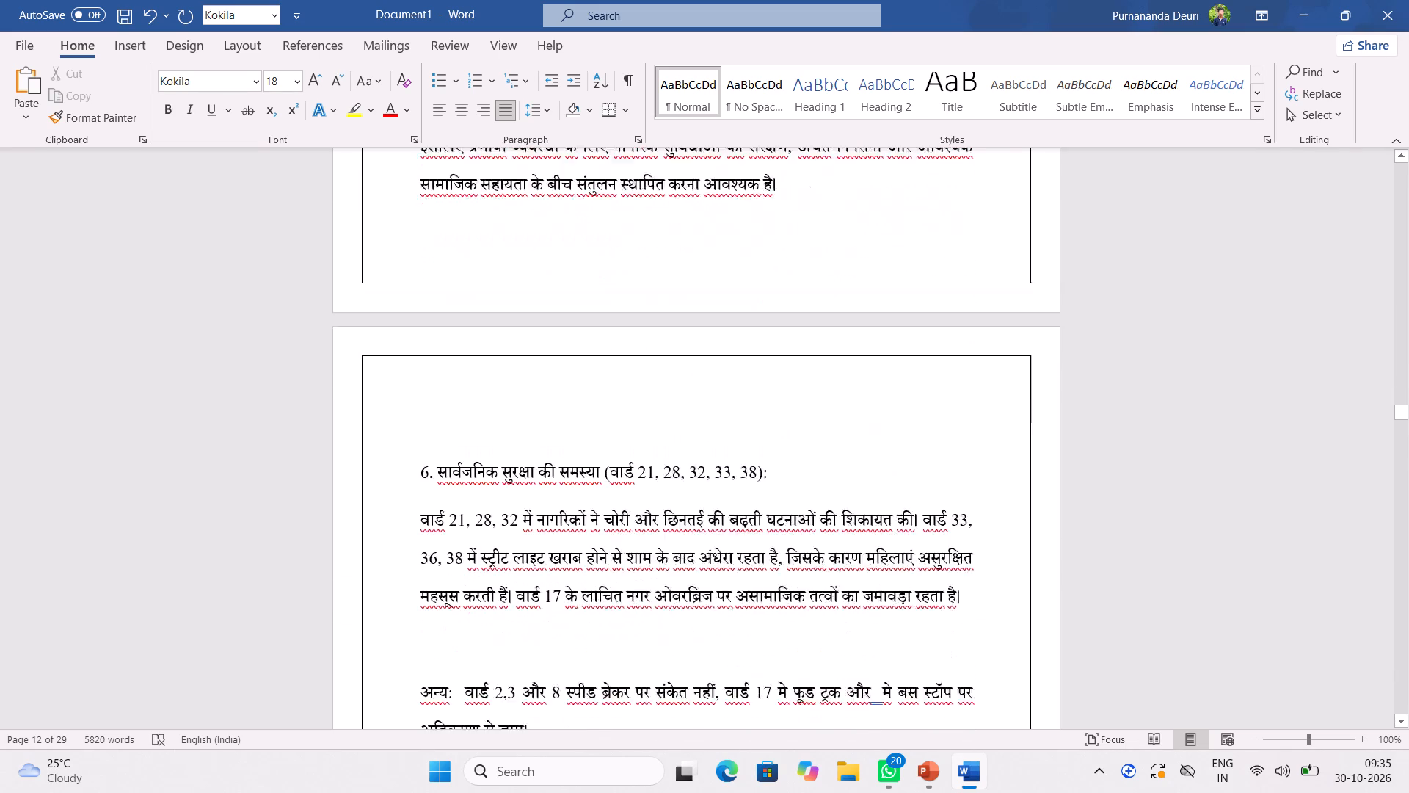
scroll(702, 501, "down", 14)
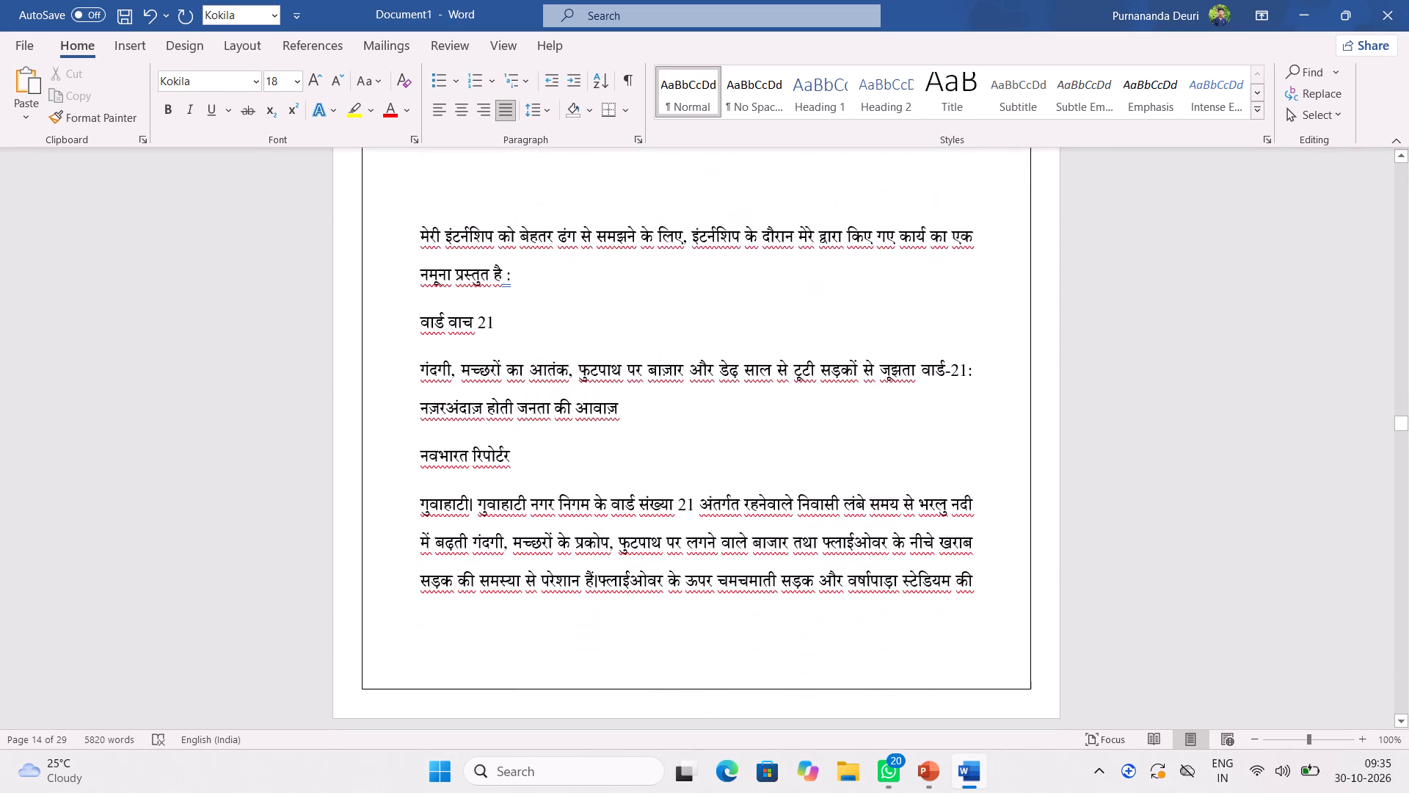
scroll(702, 501, "down", 16)
scroll(702, 501, "up", 1)
scroll(702, 501, "down", 10)
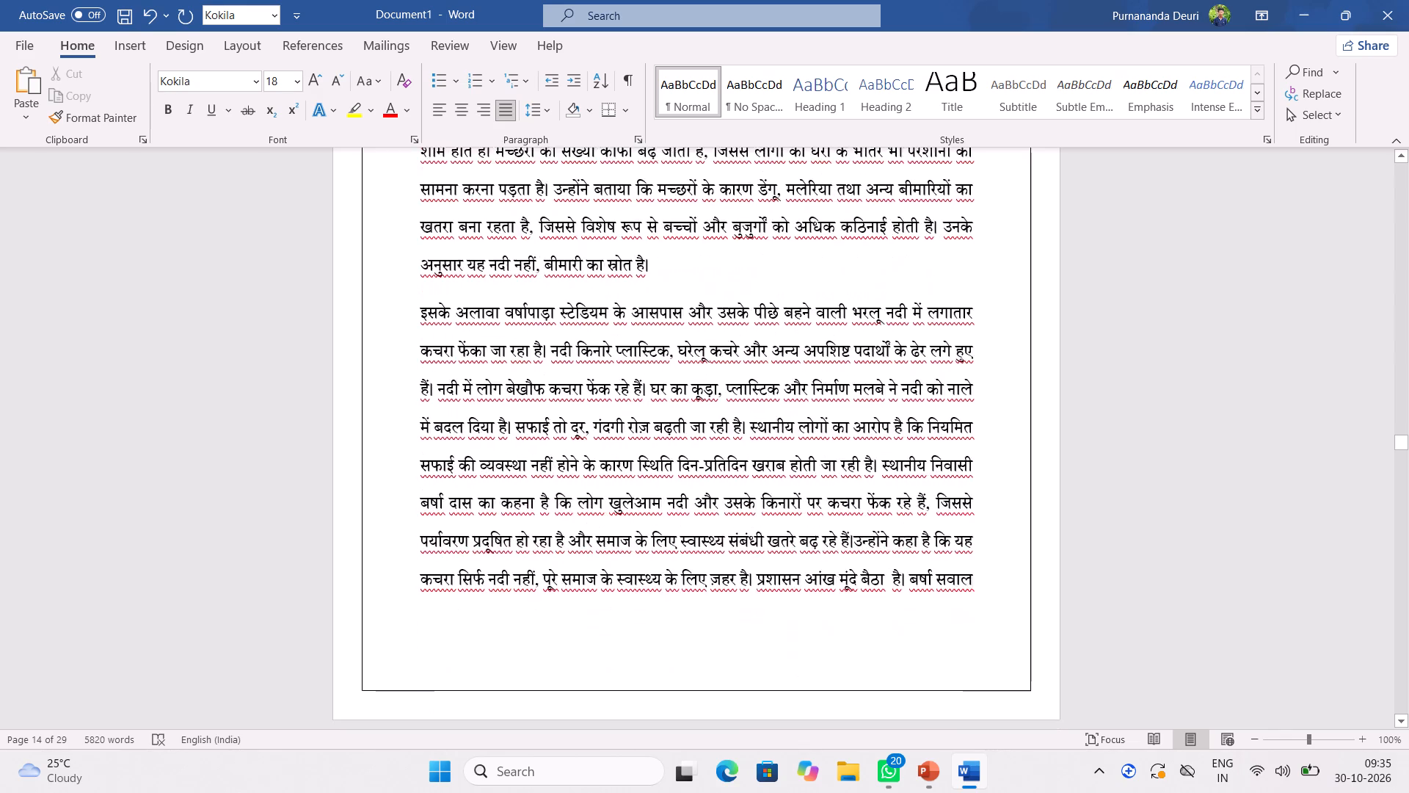
scroll(702, 501, "down", 19)
scroll(702, 501, "down", 9)
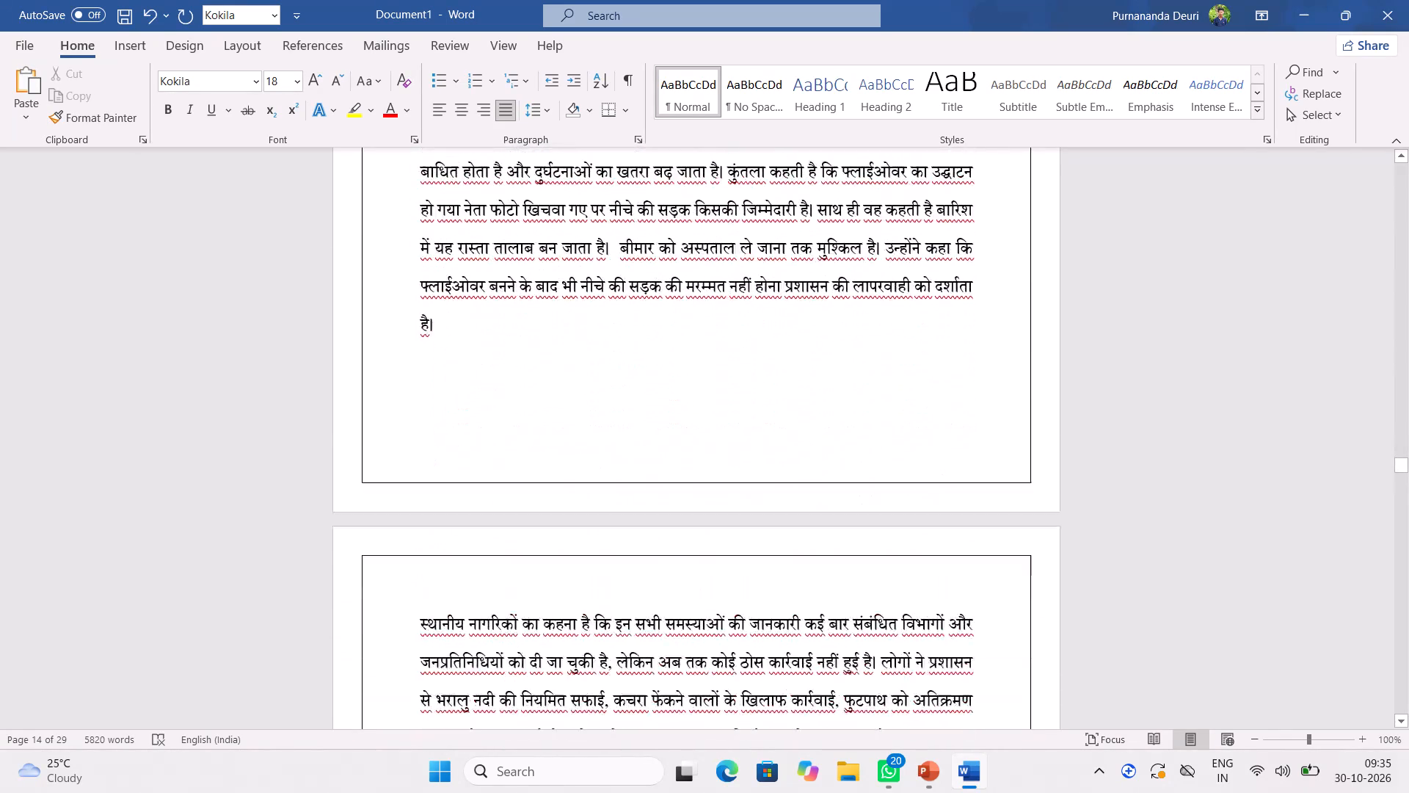
scroll(702, 501, "down", 17)
scroll(1212, 559, "up", 13)
scroll(1211, 559, "up", 9)
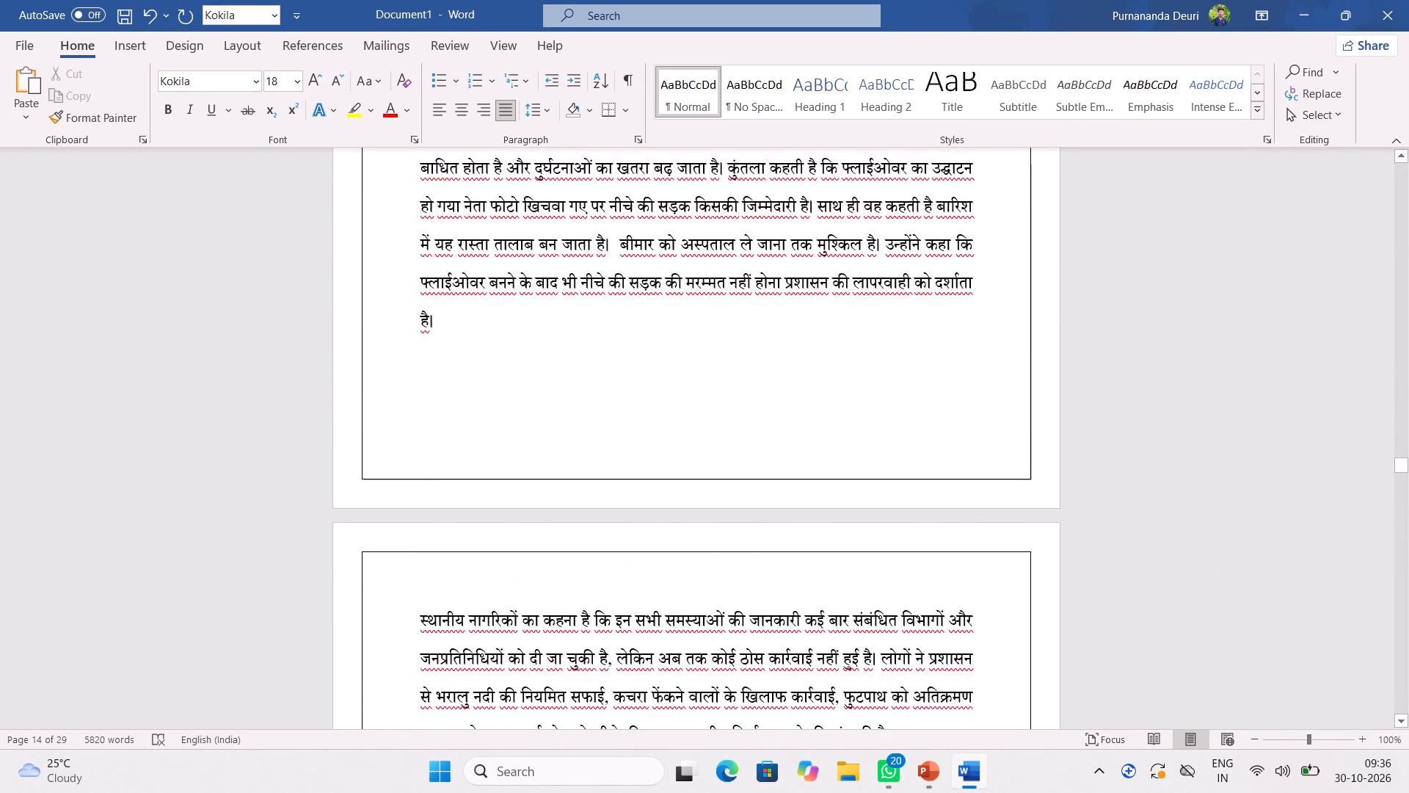
scroll(1211, 559, "up", 7)
scroll(1211, 559, "down", 6)
scroll(1143, 562, "down", 6)
scroll(1179, 541, "up", 1)
scroll(1178, 541, "down", 6)
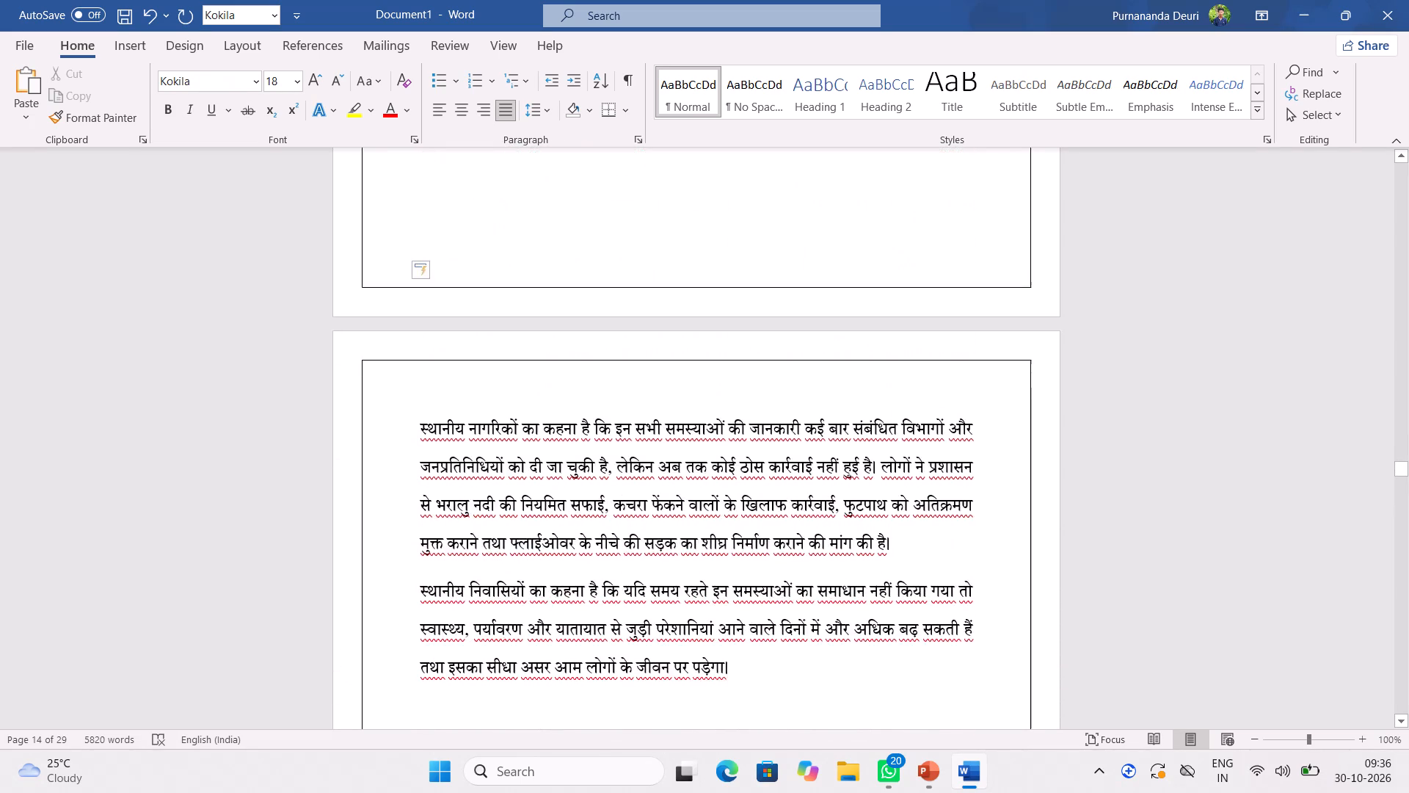
scroll(1086, 539, "down", 3)
scroll(648, 540, "down", 10)
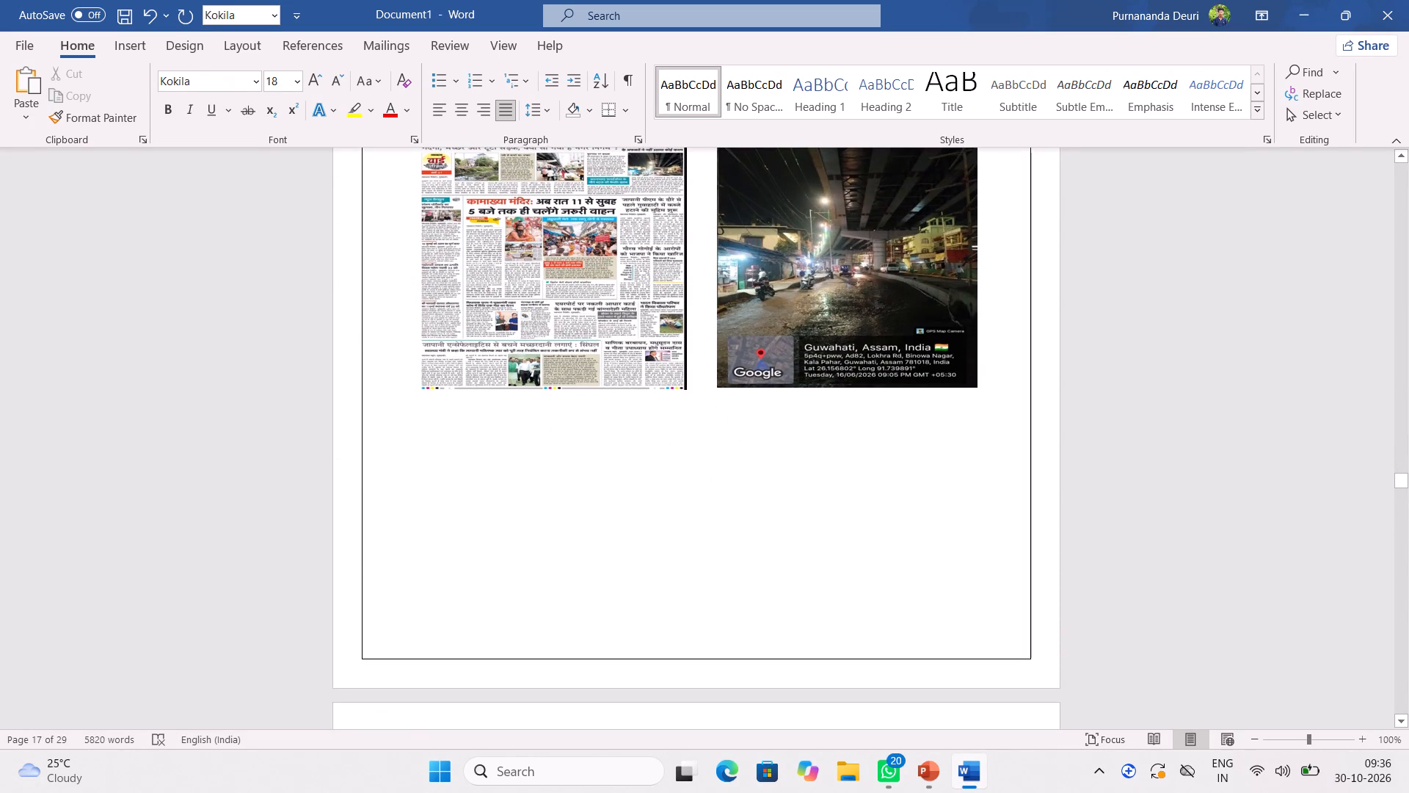
On page 20, remove one empty line above the paragraph beginning पूरी इंटर्नशिप का विश्लेषण.
left_click_drag(1400, 485, 1400, 491)
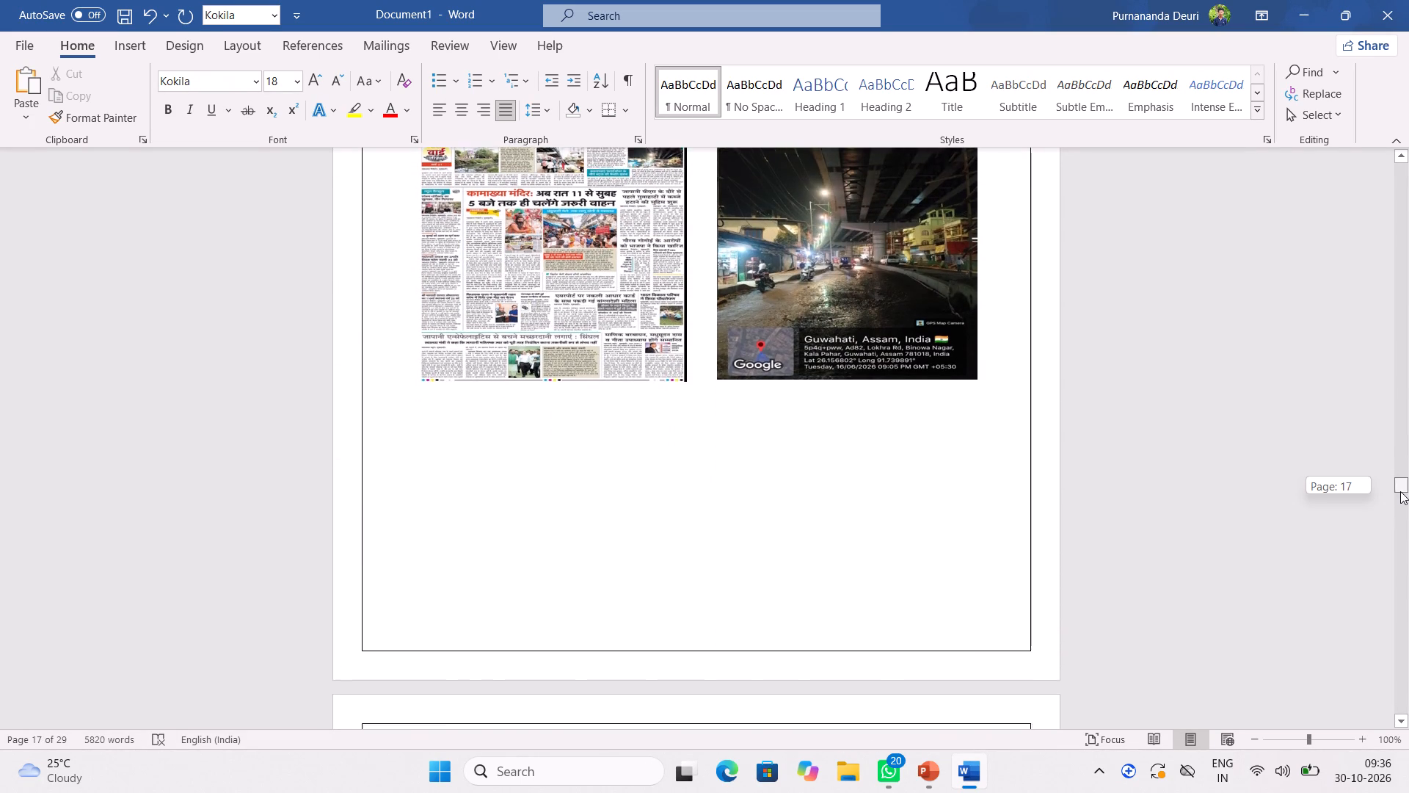
left_click_drag(1400, 491, 1408, 533)
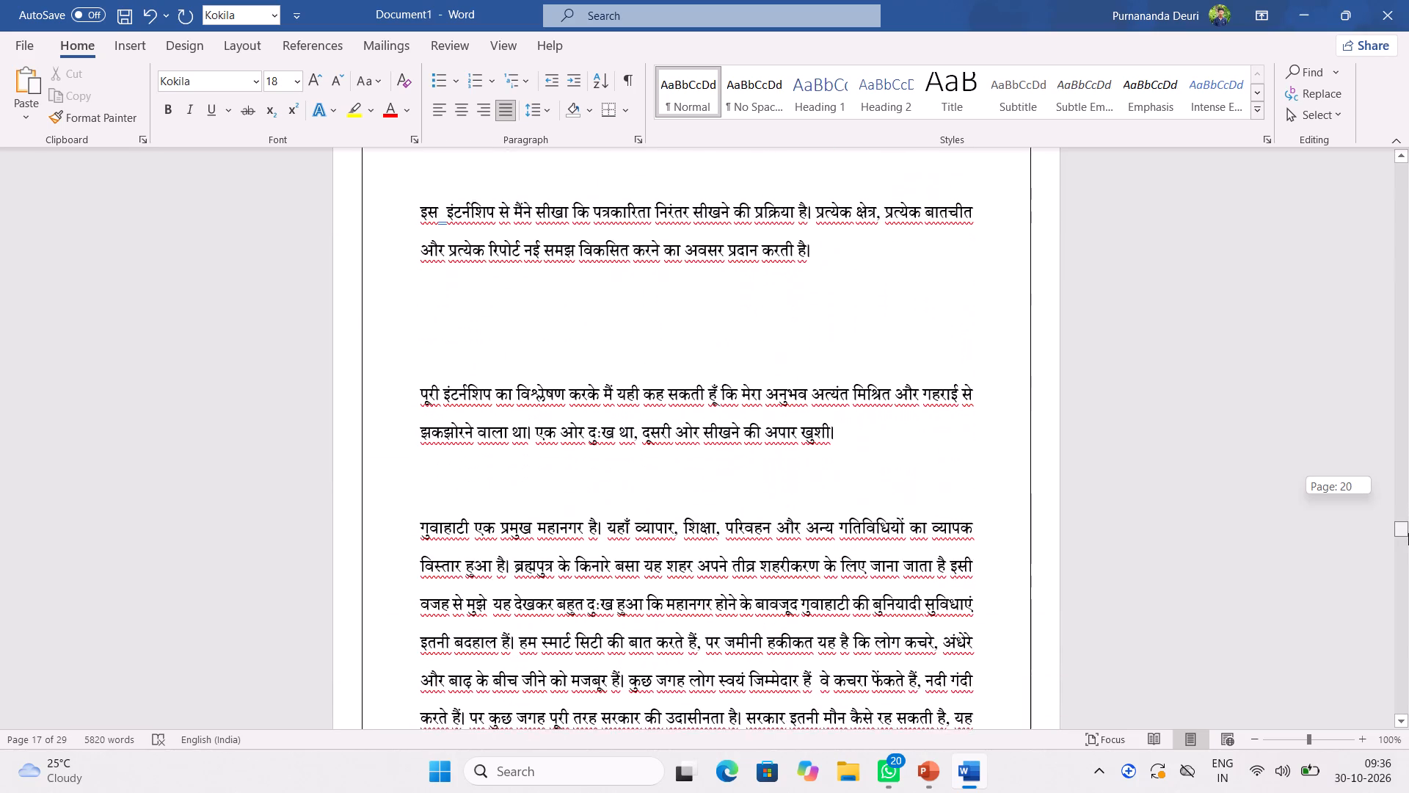
left_click_drag(1408, 533, 1408, 534)
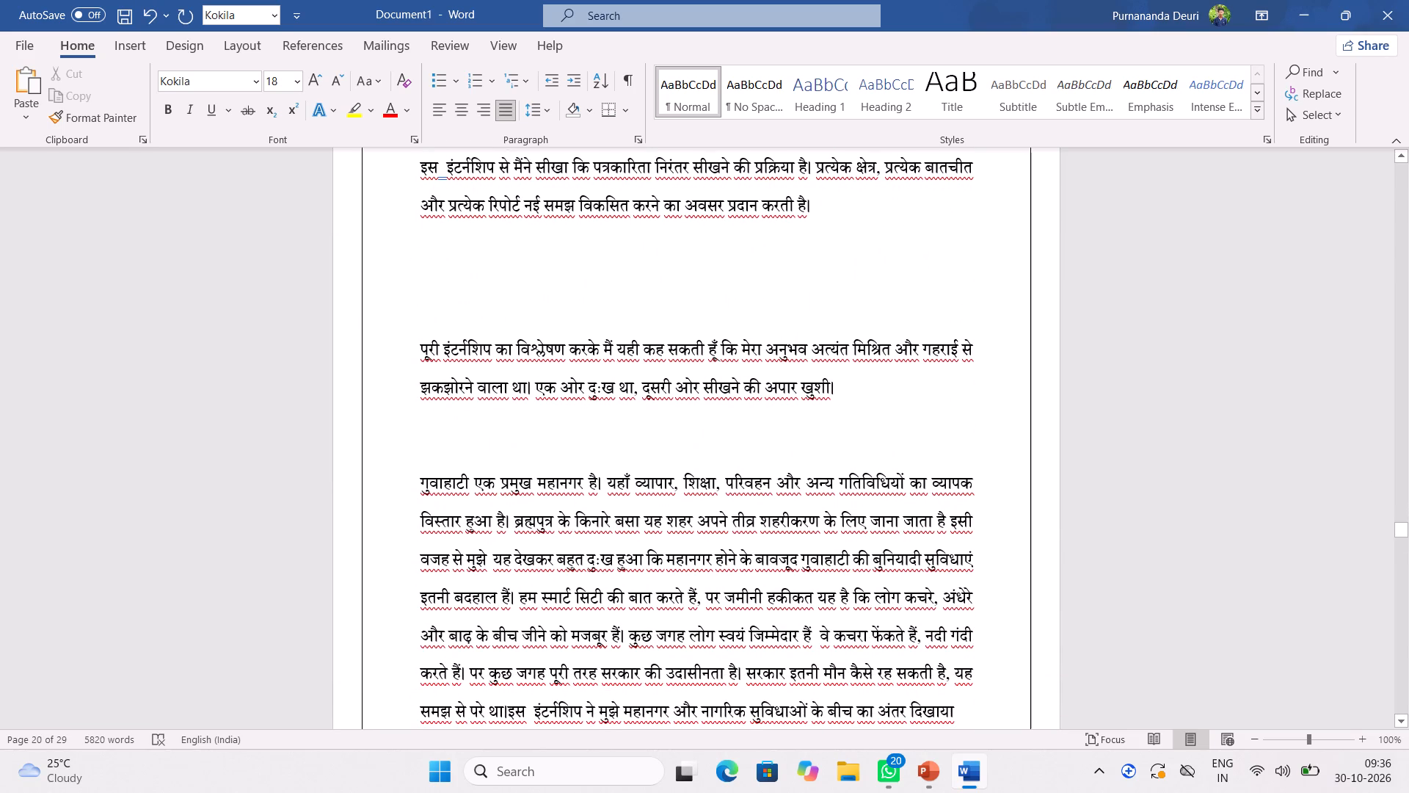
left_click(417, 356)
key("BackSpace")
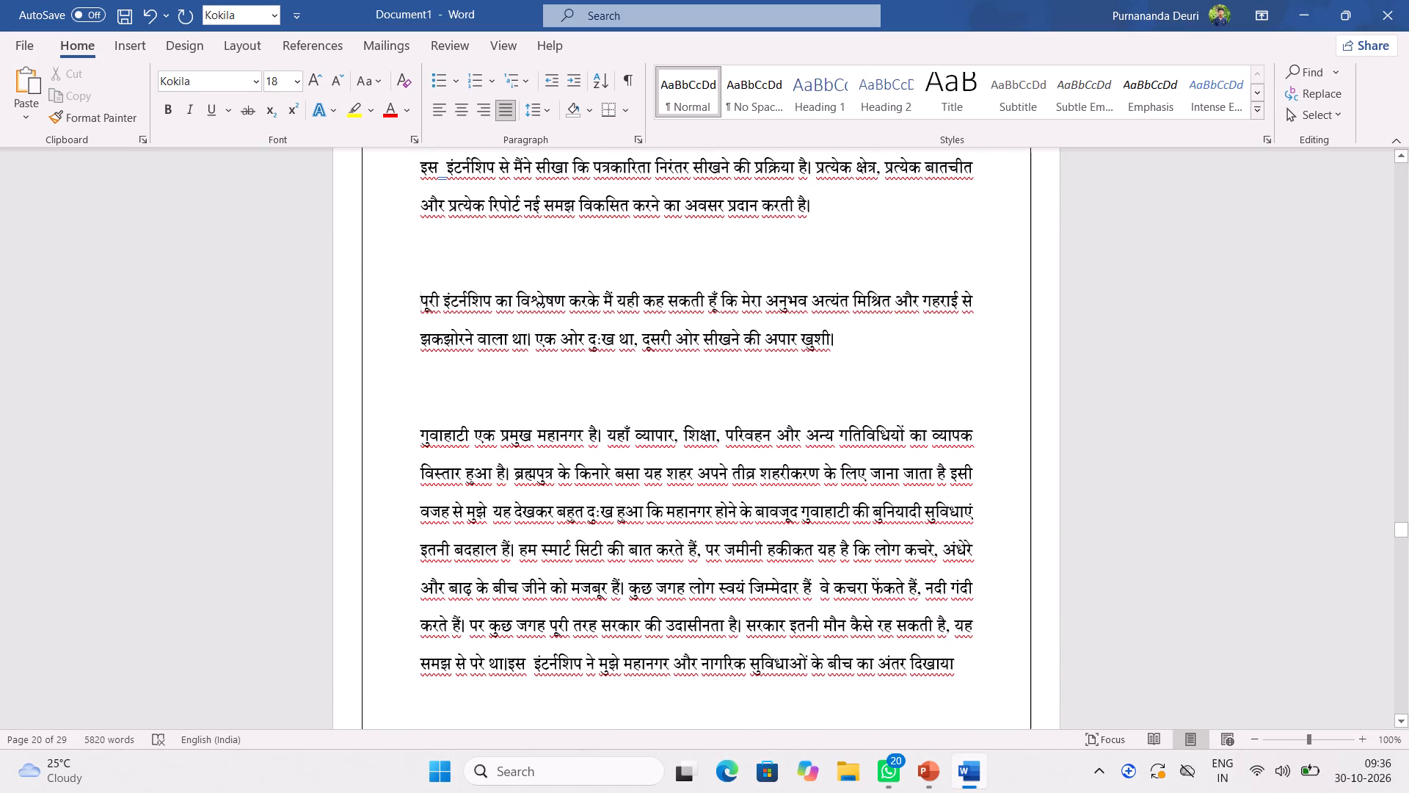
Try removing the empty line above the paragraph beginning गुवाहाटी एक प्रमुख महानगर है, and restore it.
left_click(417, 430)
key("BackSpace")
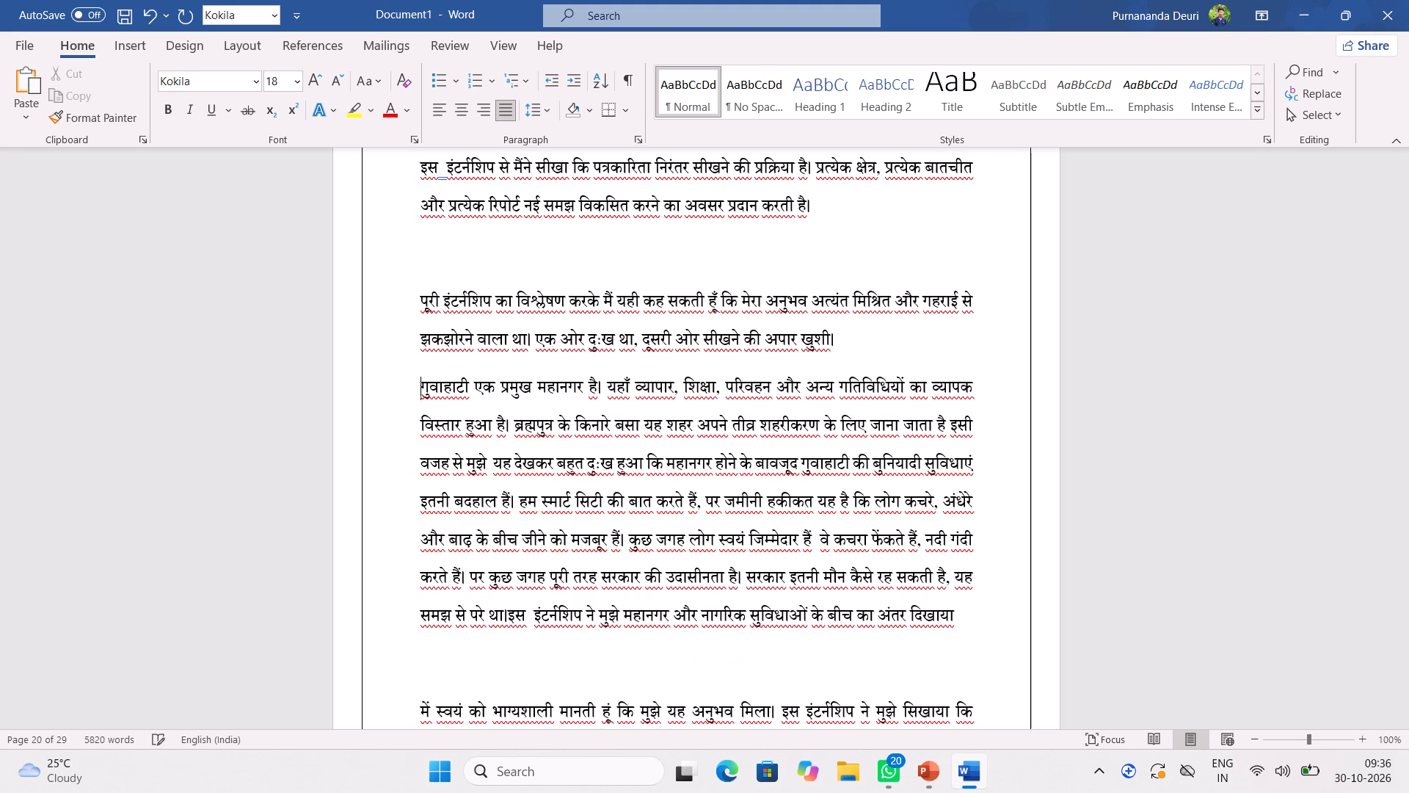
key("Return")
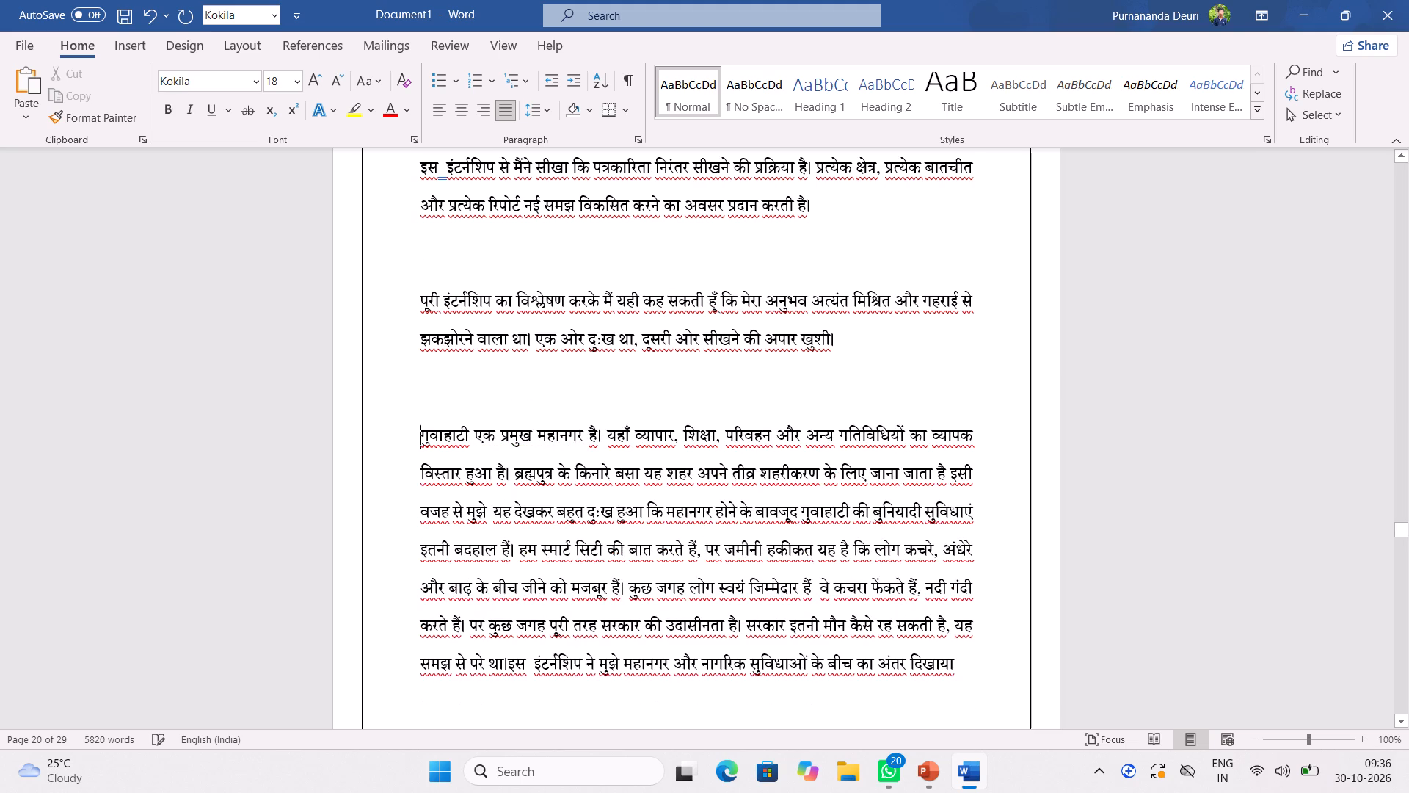
Look through the pages from the end of page 20 past the 6. निष्कर्ष section to 7. संदर्भ, checking spacing and headings.
scroll(539, 374, "down", 2)
scroll(539, 374, "up", 1)
scroll(539, 374, "down", 9)
scroll(559, 370, "up", 1)
scroll(559, 370, "down", 3)
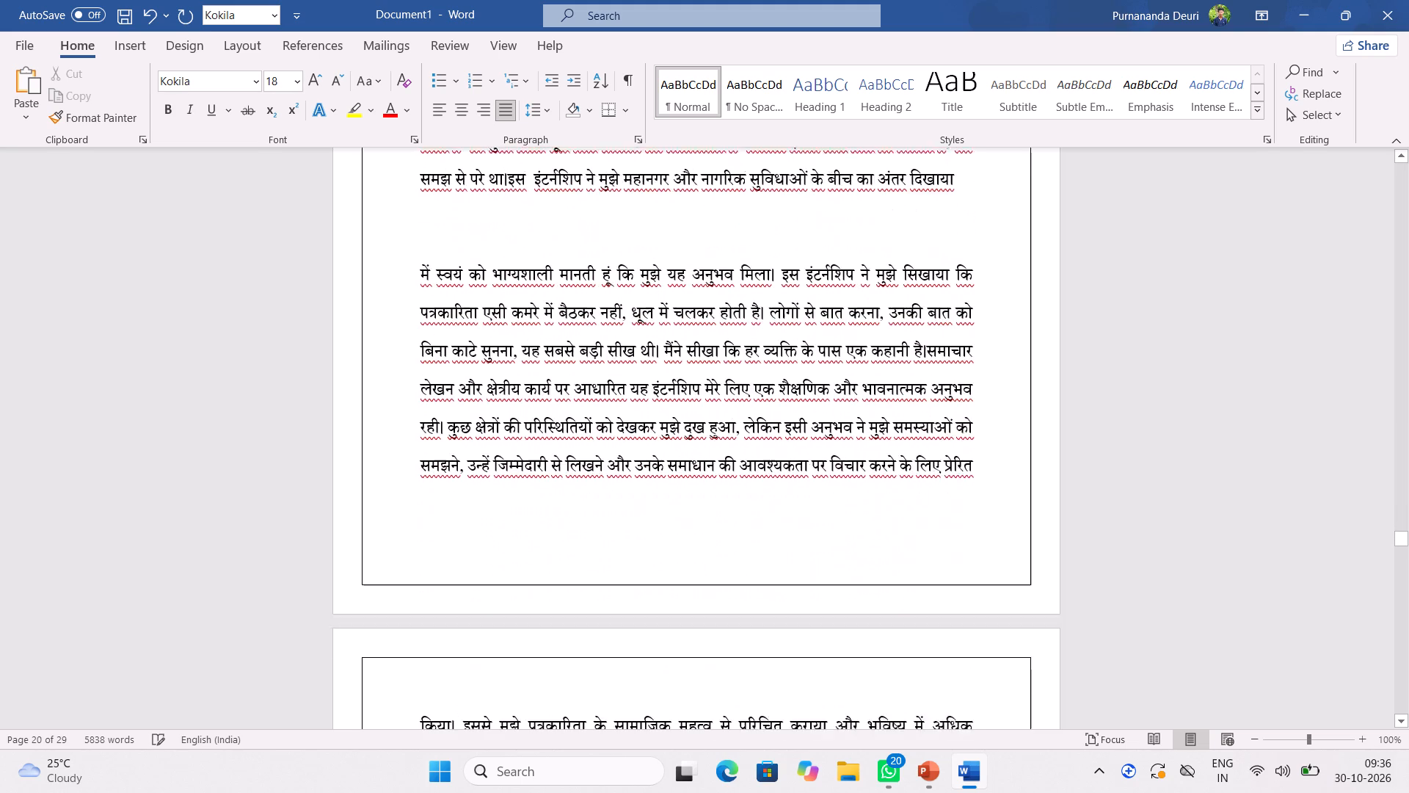
scroll(559, 370, "down", 19)
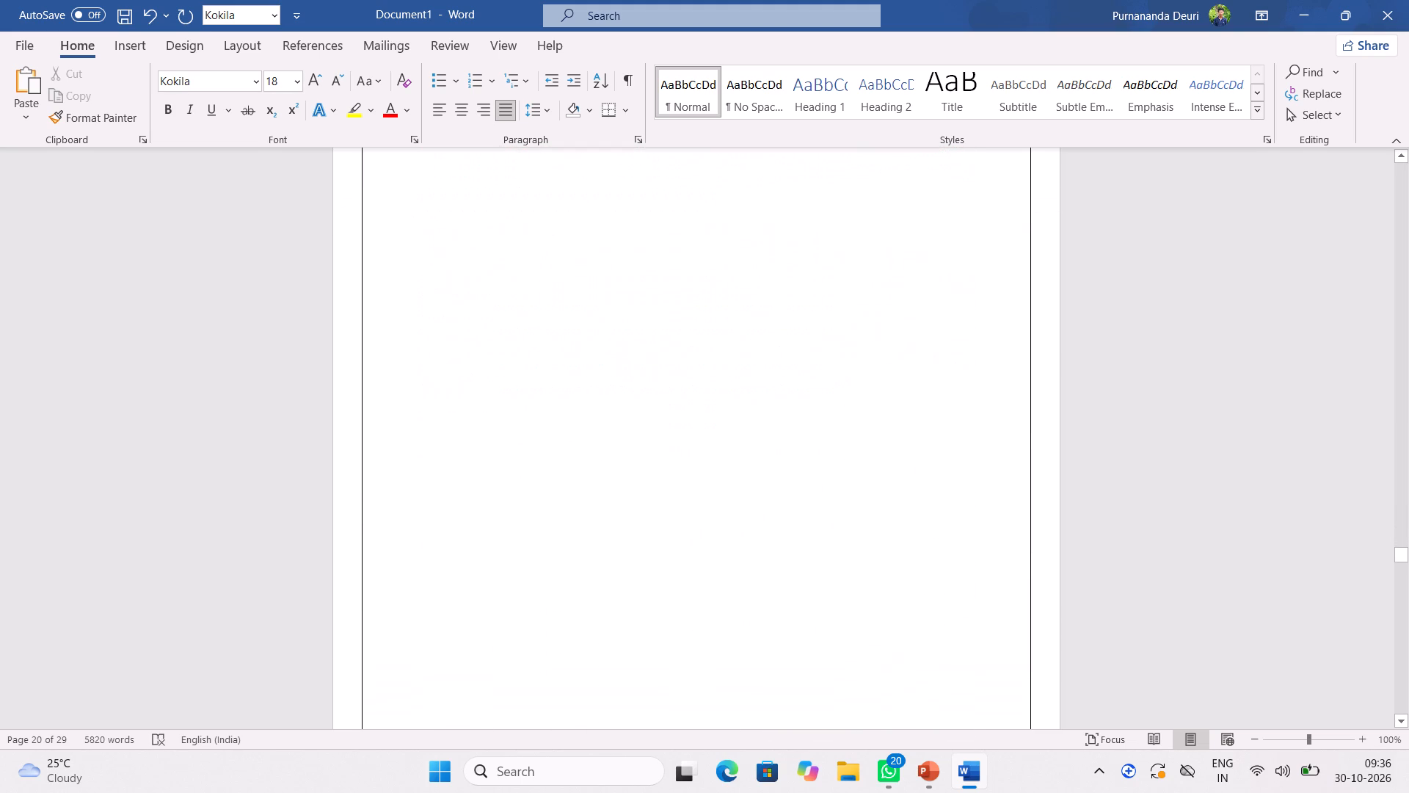
scroll(669, 465, "down", 4)
scroll(673, 460, "up", 1)
scroll(673, 459, "down", 5)
scroll(684, 459, "up", 1)
scroll(684, 459, "down", 6)
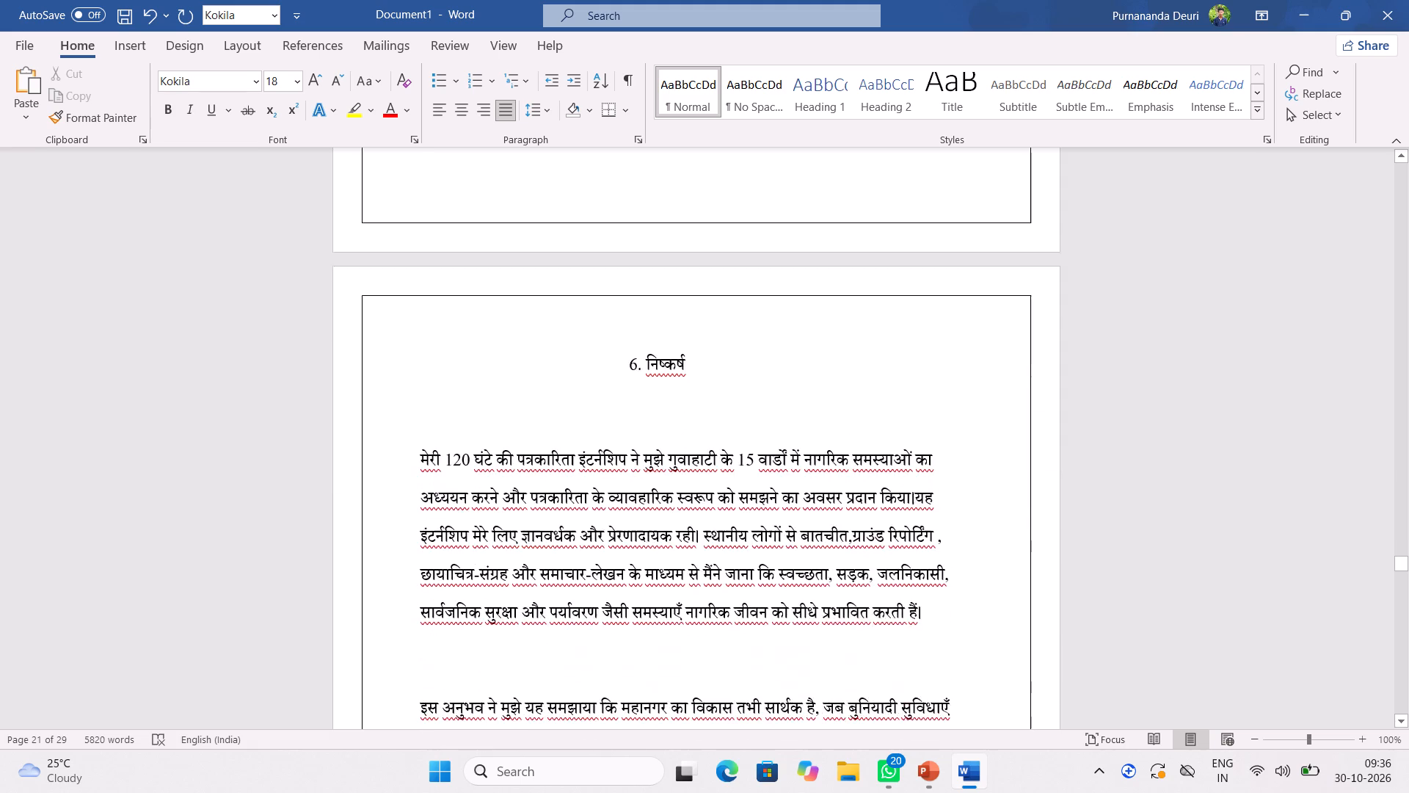
scroll(684, 459, "down", 6)
scroll(554, 436, "down", 17)
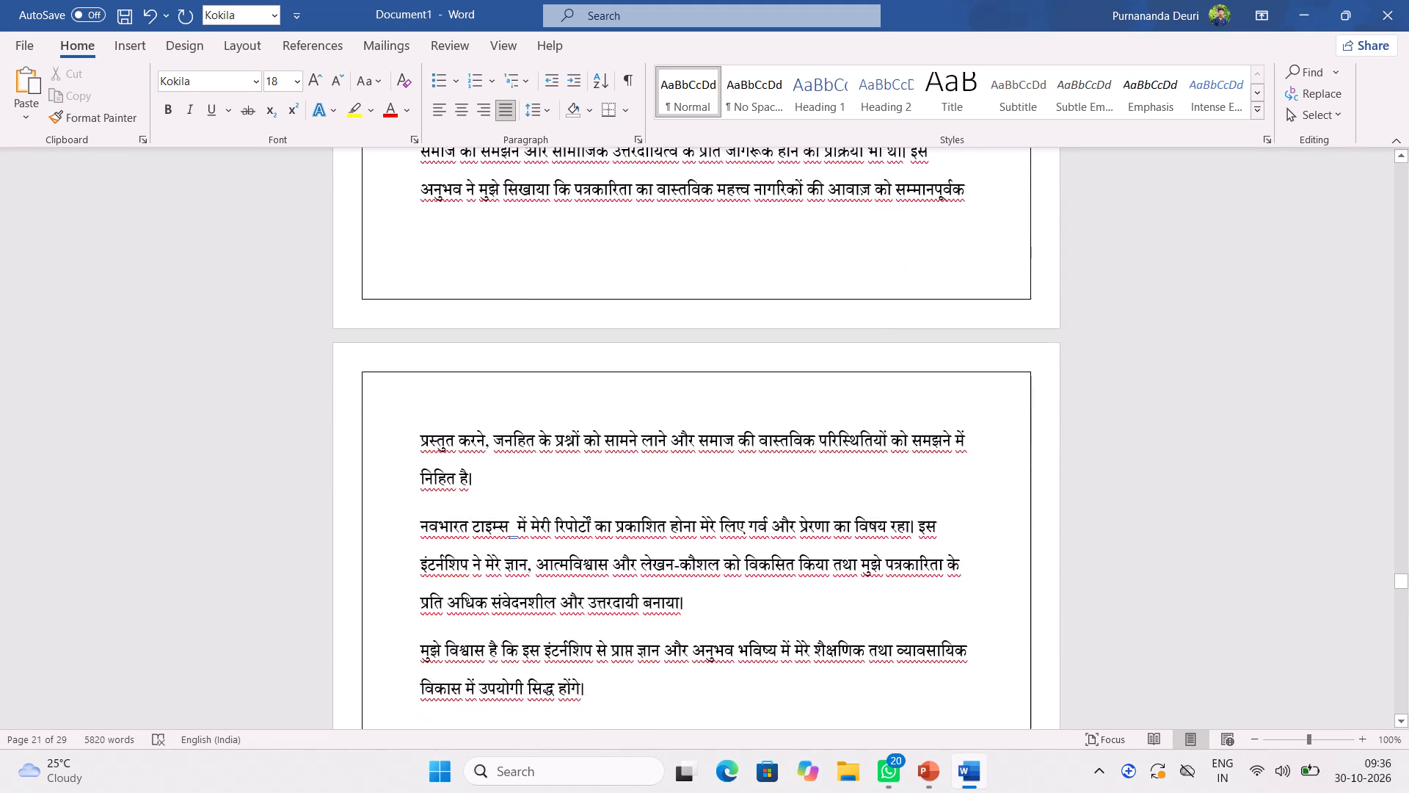
scroll(551, 436, "down", 9)
scroll(551, 436, "up", 6)
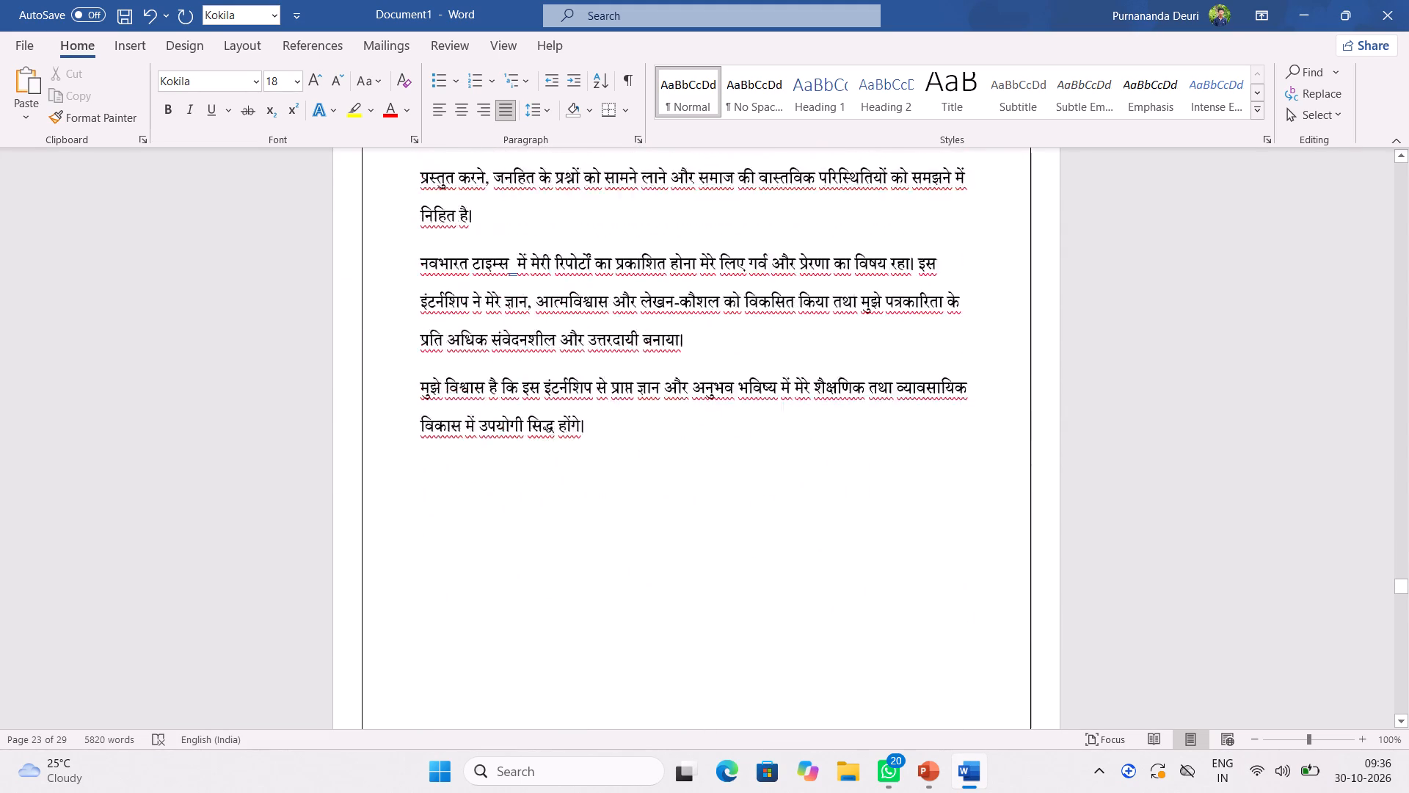
scroll(551, 436, "up", 2)
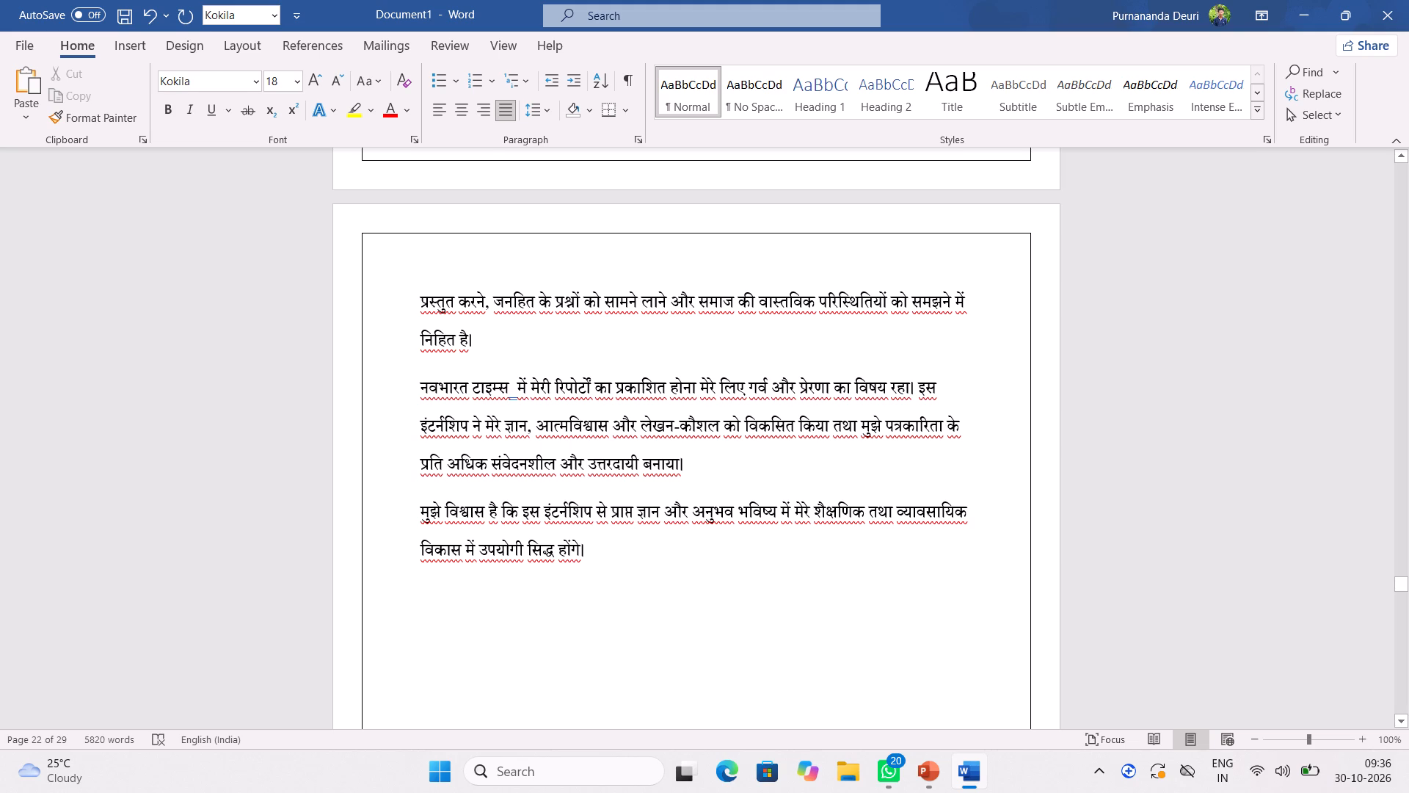
scroll(1300, 602, "down", 15)
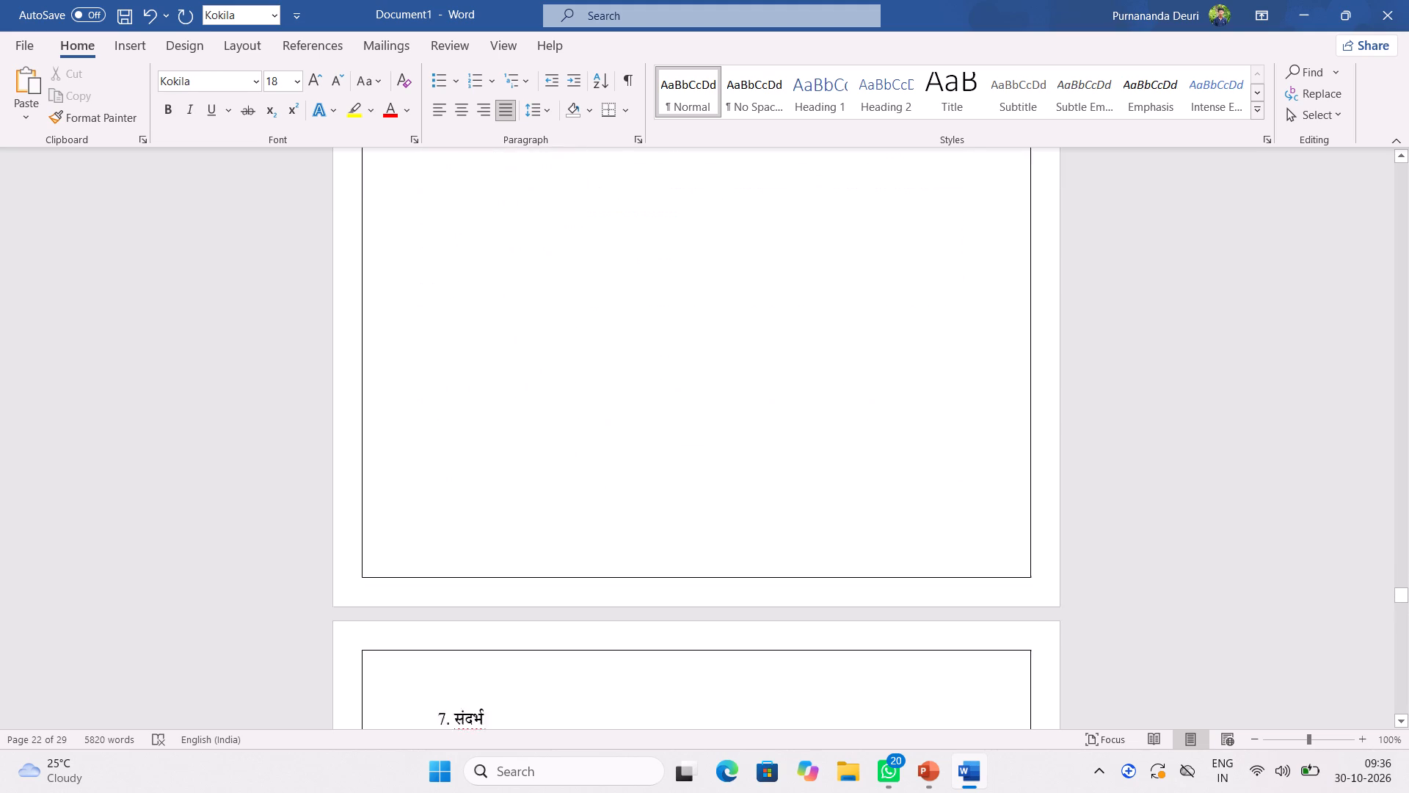
Remove the number 7. from the संदर्भ heading on page 24 and shift the heading to the line's centre with leading spaces.
scroll(760, 500, "down", 10)
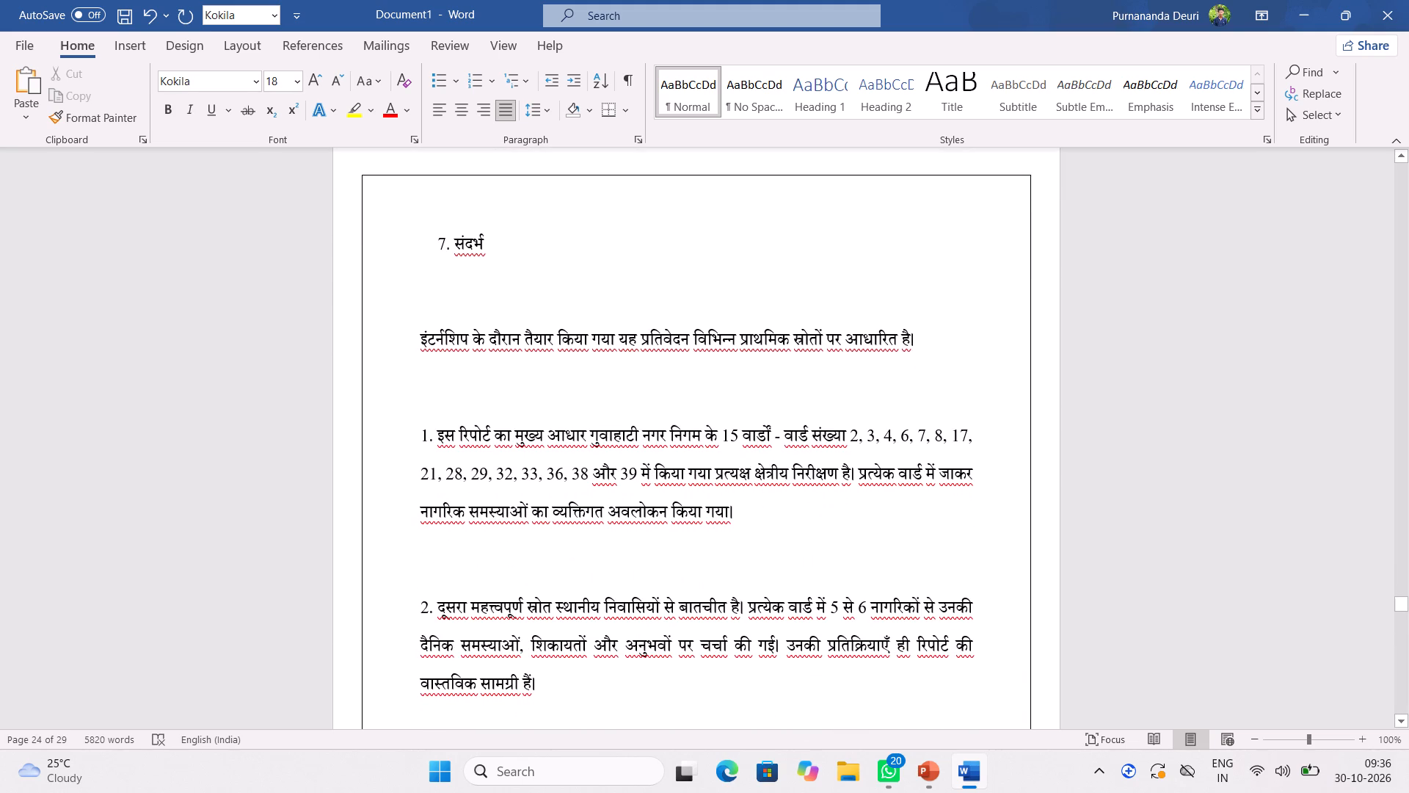
left_click(454, 235)
key("BackSpace")
key("BackSpace")
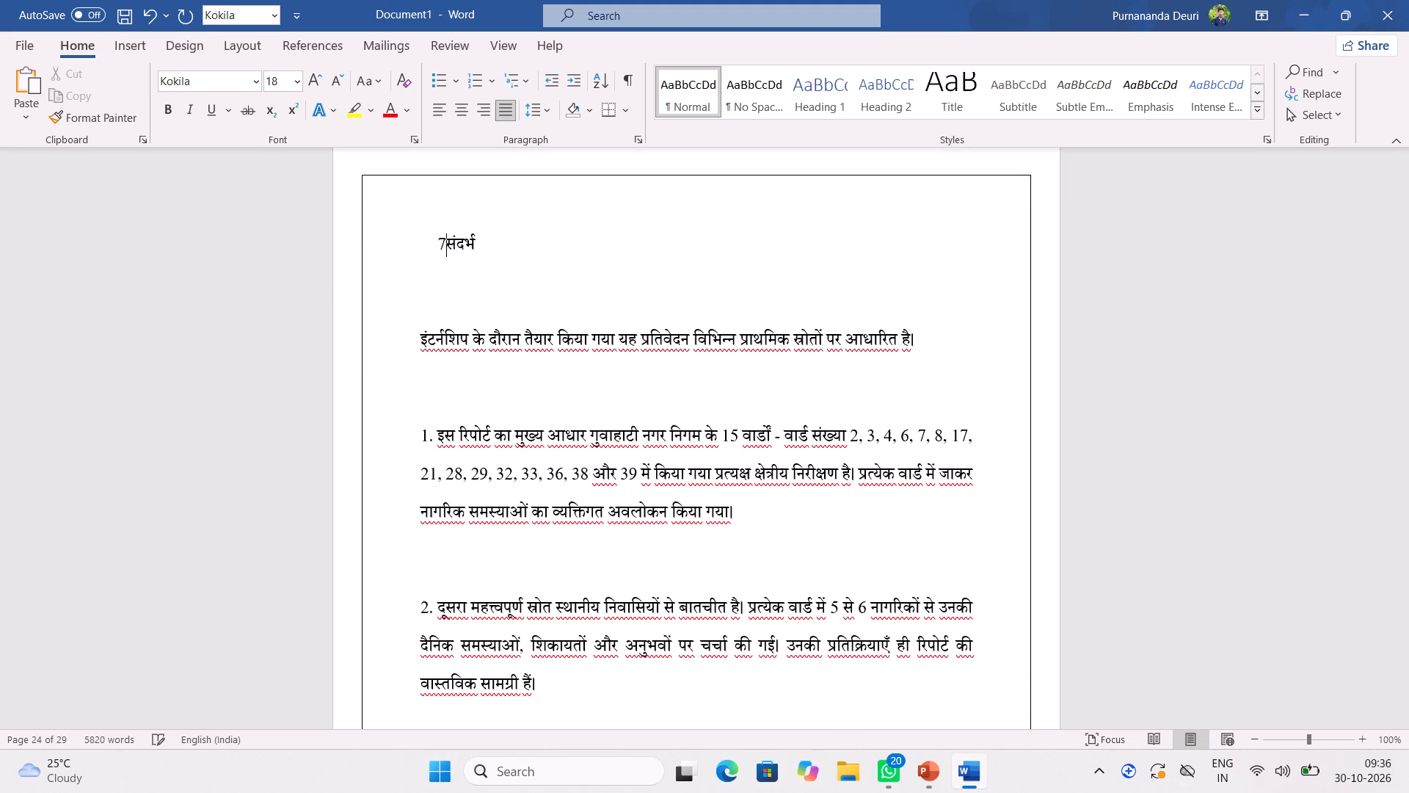
key("BackSpace")
key("space")
key("space")
key("space")
key("space")
key("space")
key("space")
key("space")
key("space")
key("space")
key("space")
key("space")
key("space")
key("space")
key("space")
key("space")
key("space")
key("space")
key("space")
key("space")
key("space")
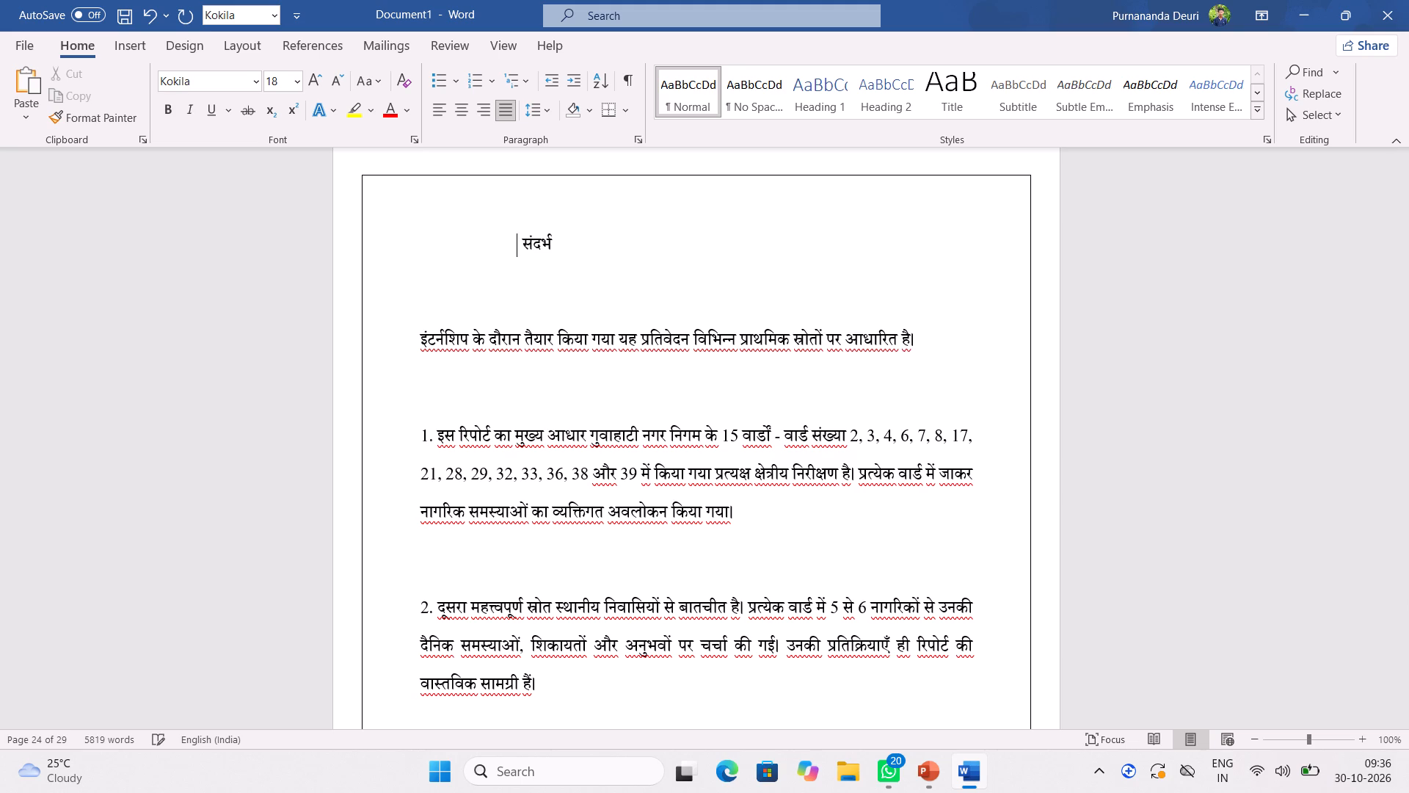
key("space")
key("space")
key("space")
key("space")
key("space")
key("space")
key("space")
key("space")
key("space")
key("space")
key("space")
key("space")
key("space")
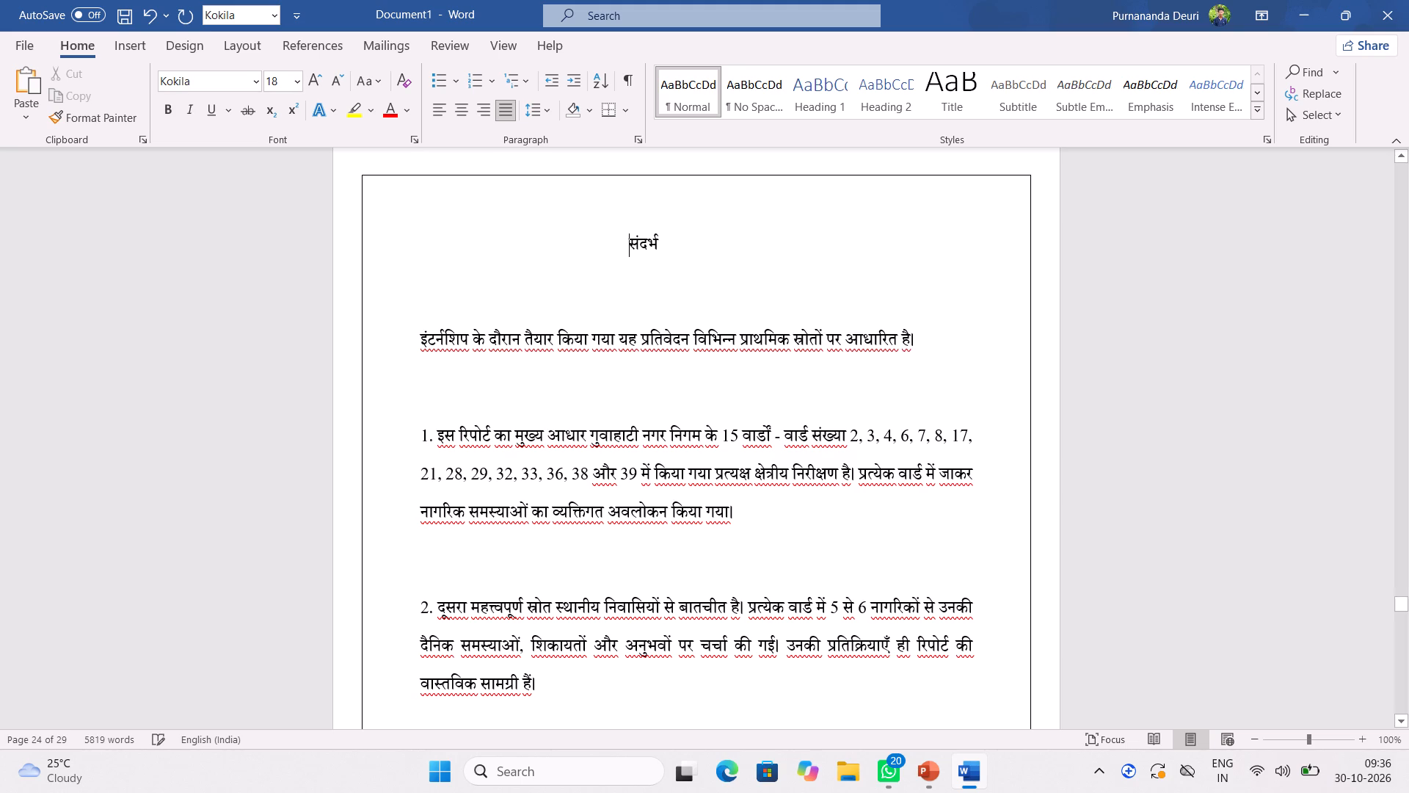
key("space")
key("space")
key("space")
key("space")
Format the संदर्भ heading as 20 pt bold.
left_click_drag(644, 236, 650, 239)
left_click_drag(650, 239, 699, 242)
left_click(838, 180)
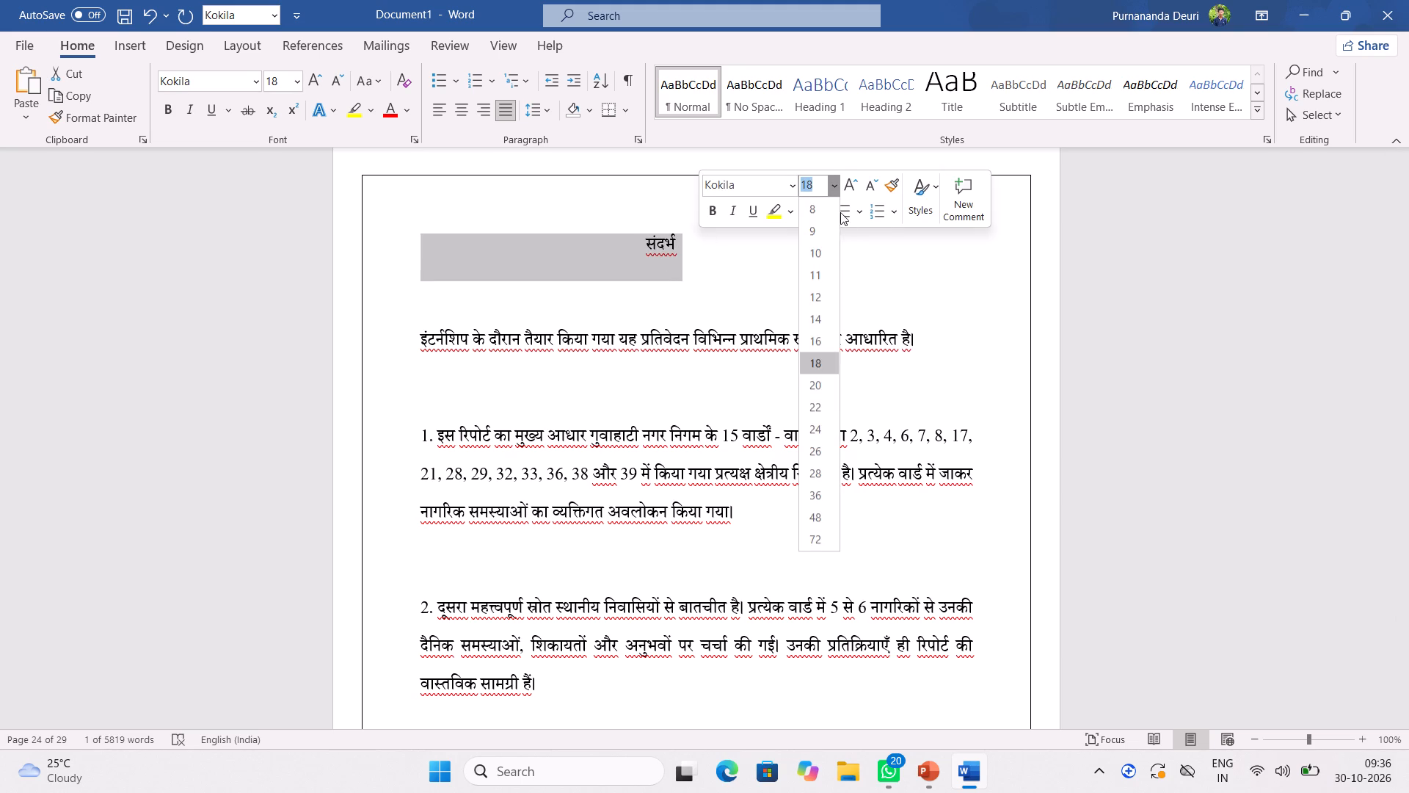
left_click(818, 388)
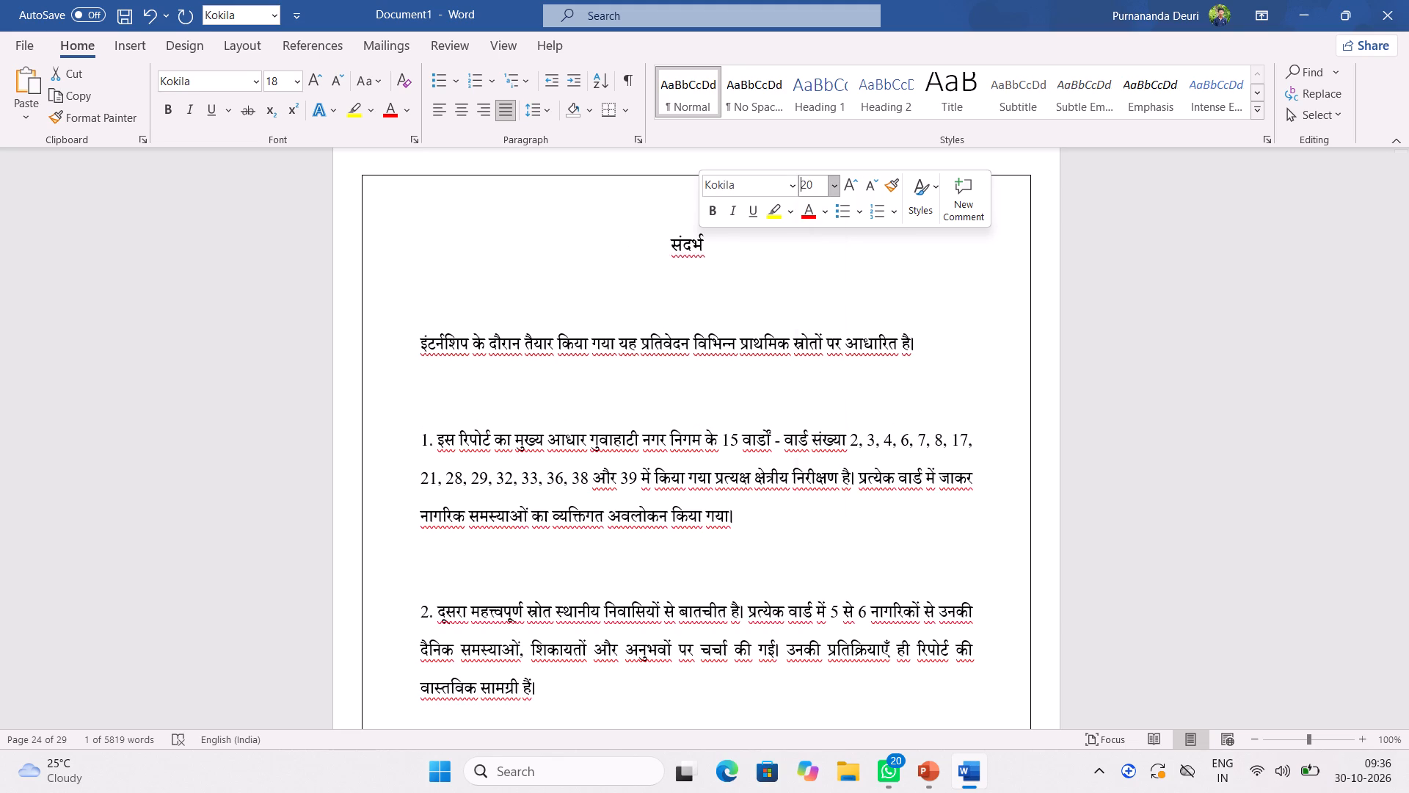
left_click(710, 211)
left_click(768, 275)
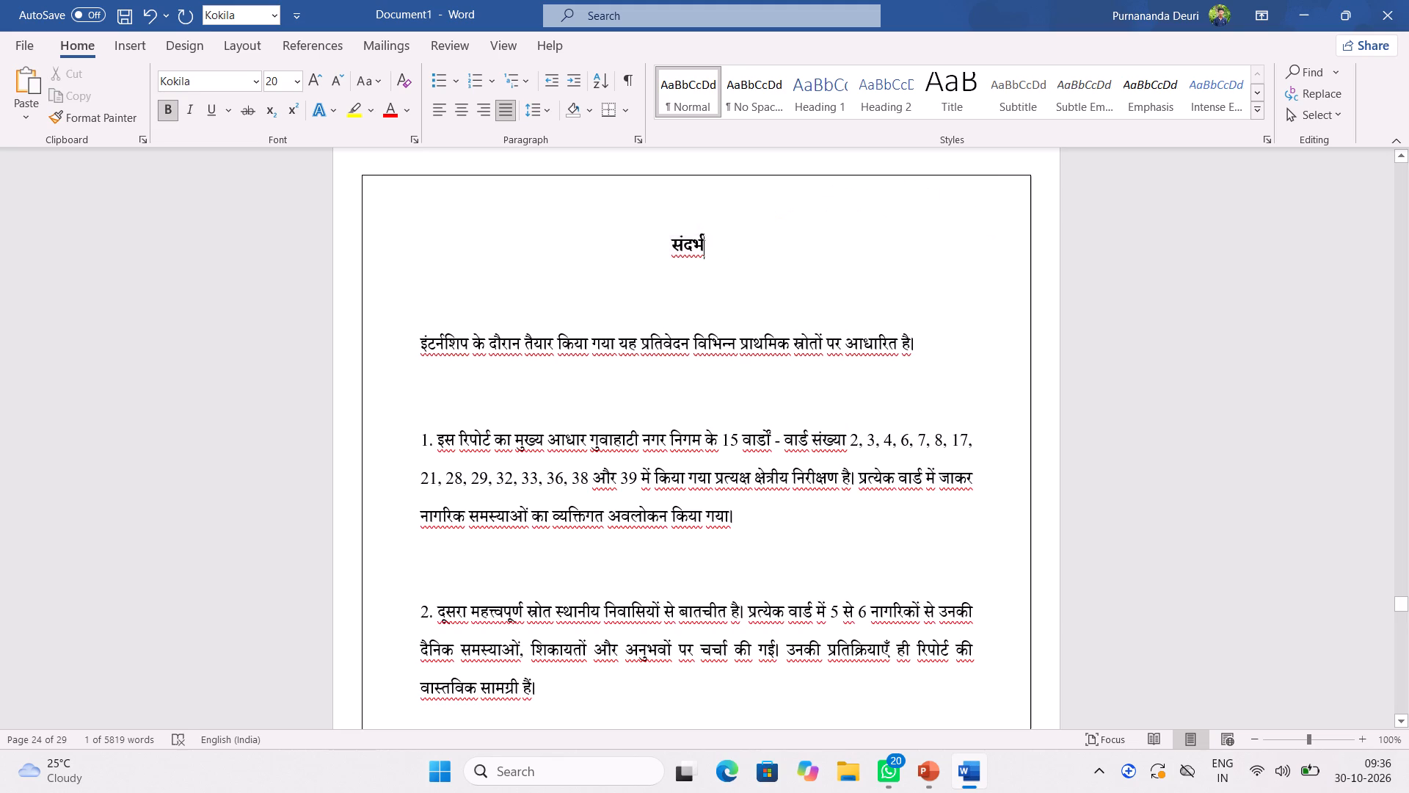
Remove the empty lines above the introductory sentence and above items 1 and 2 in the संदर्भ section.
left_click(416, 338)
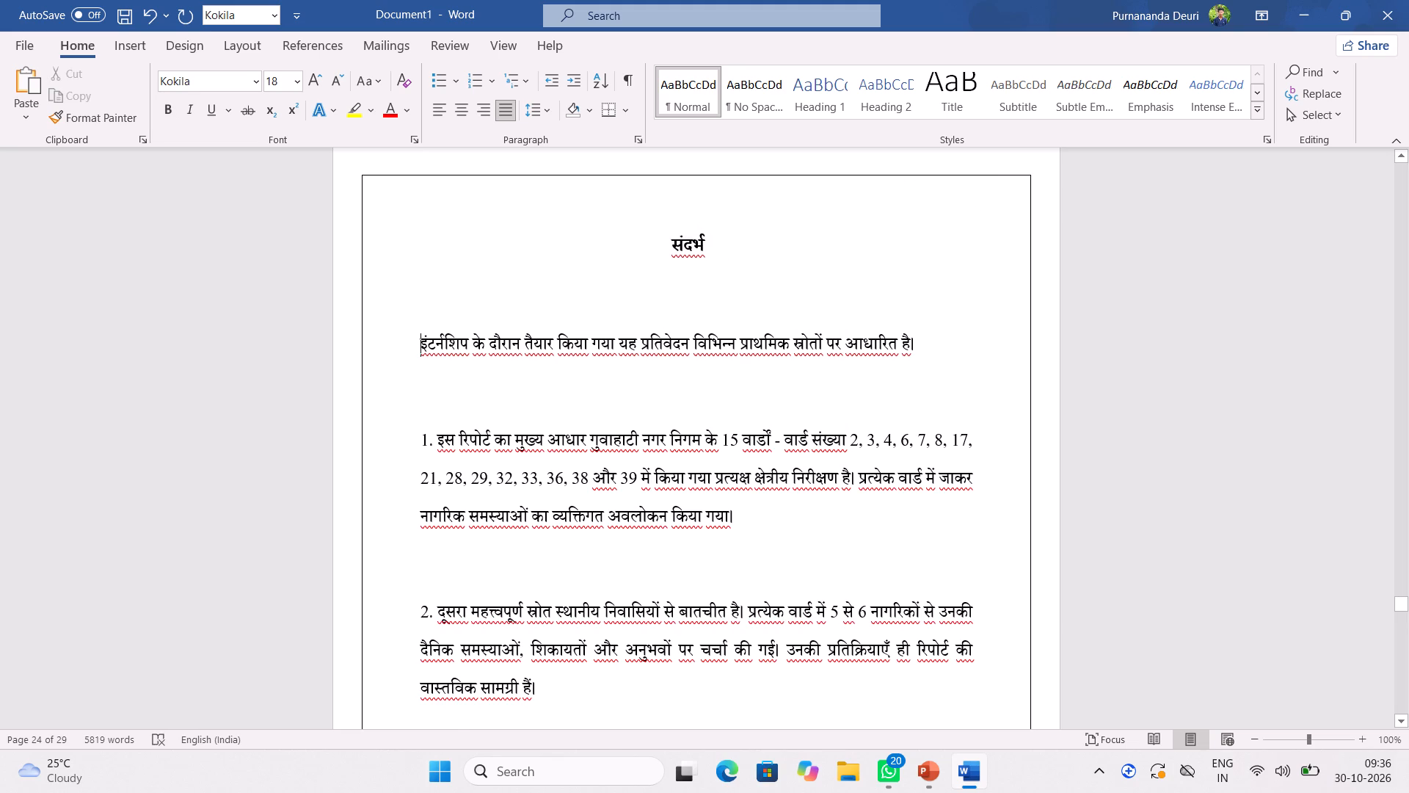
key("BackSpace")
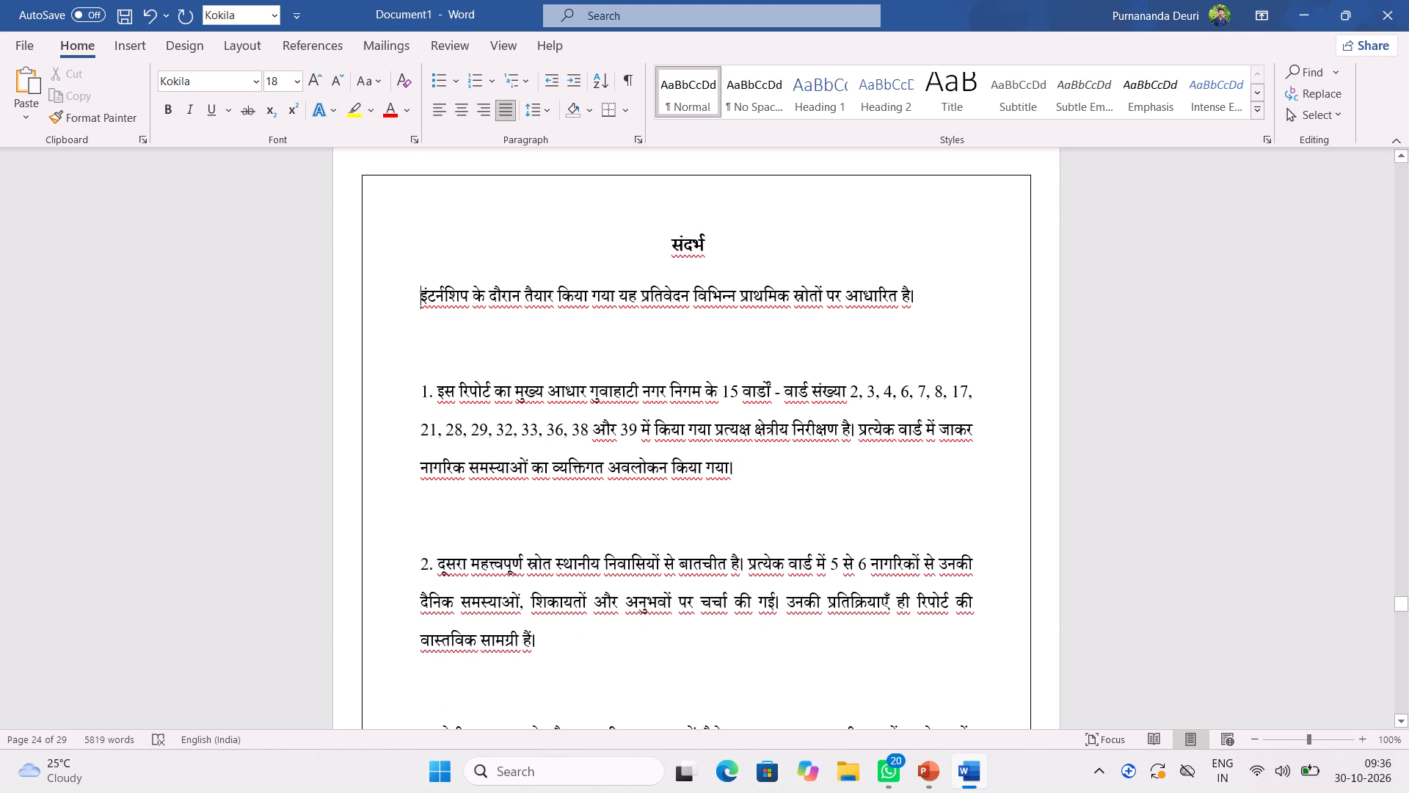
left_click(423, 392)
key("BackSpace")
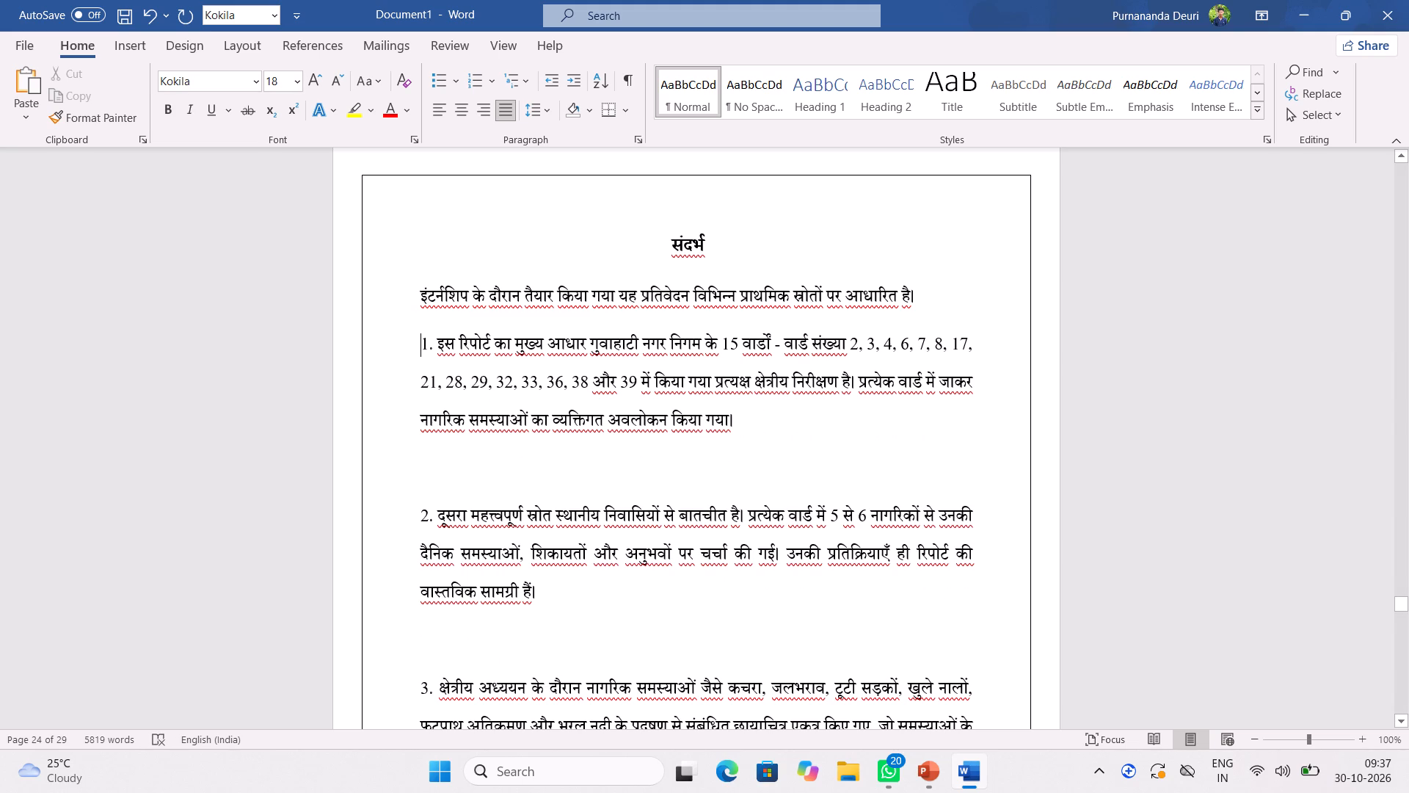
left_click(415, 519)
key("BackSpace")
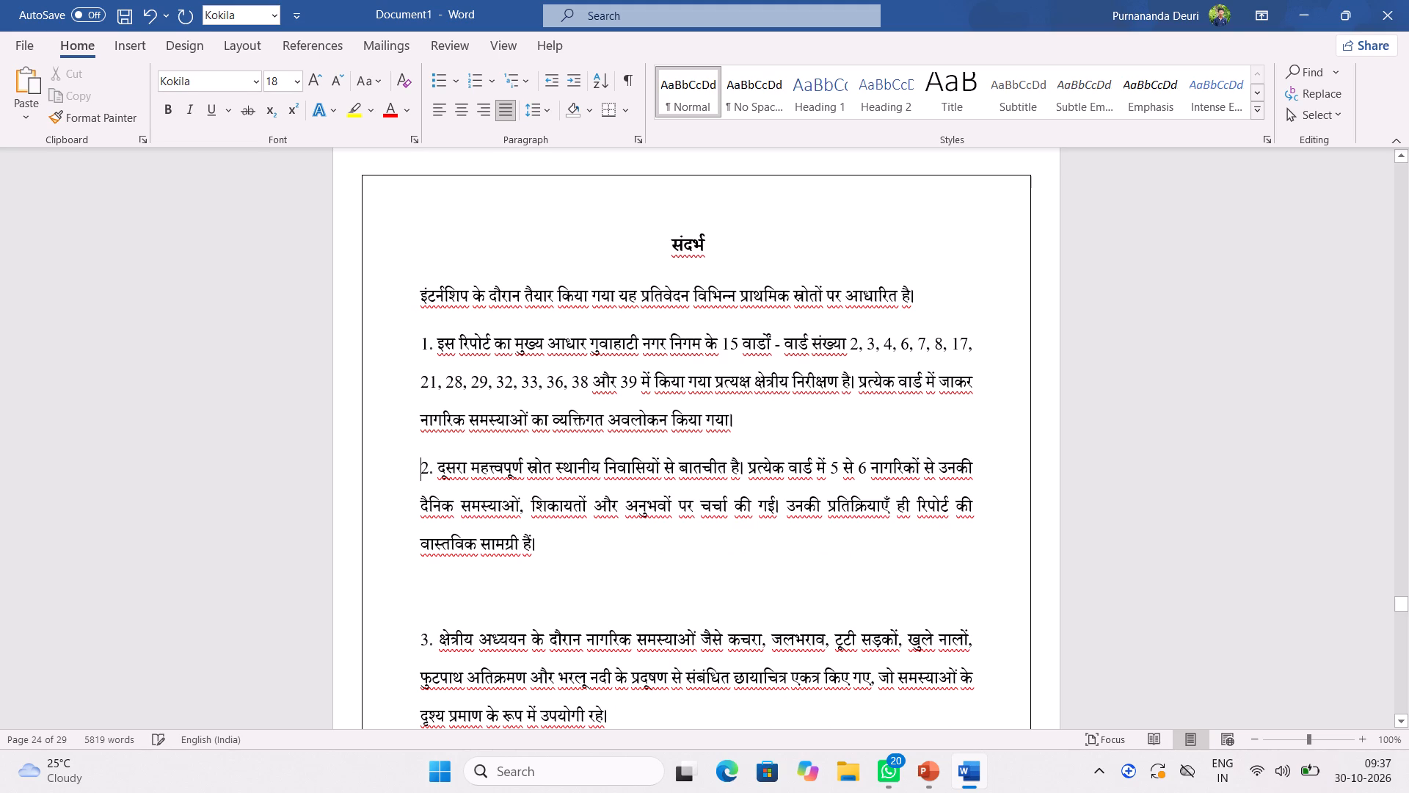
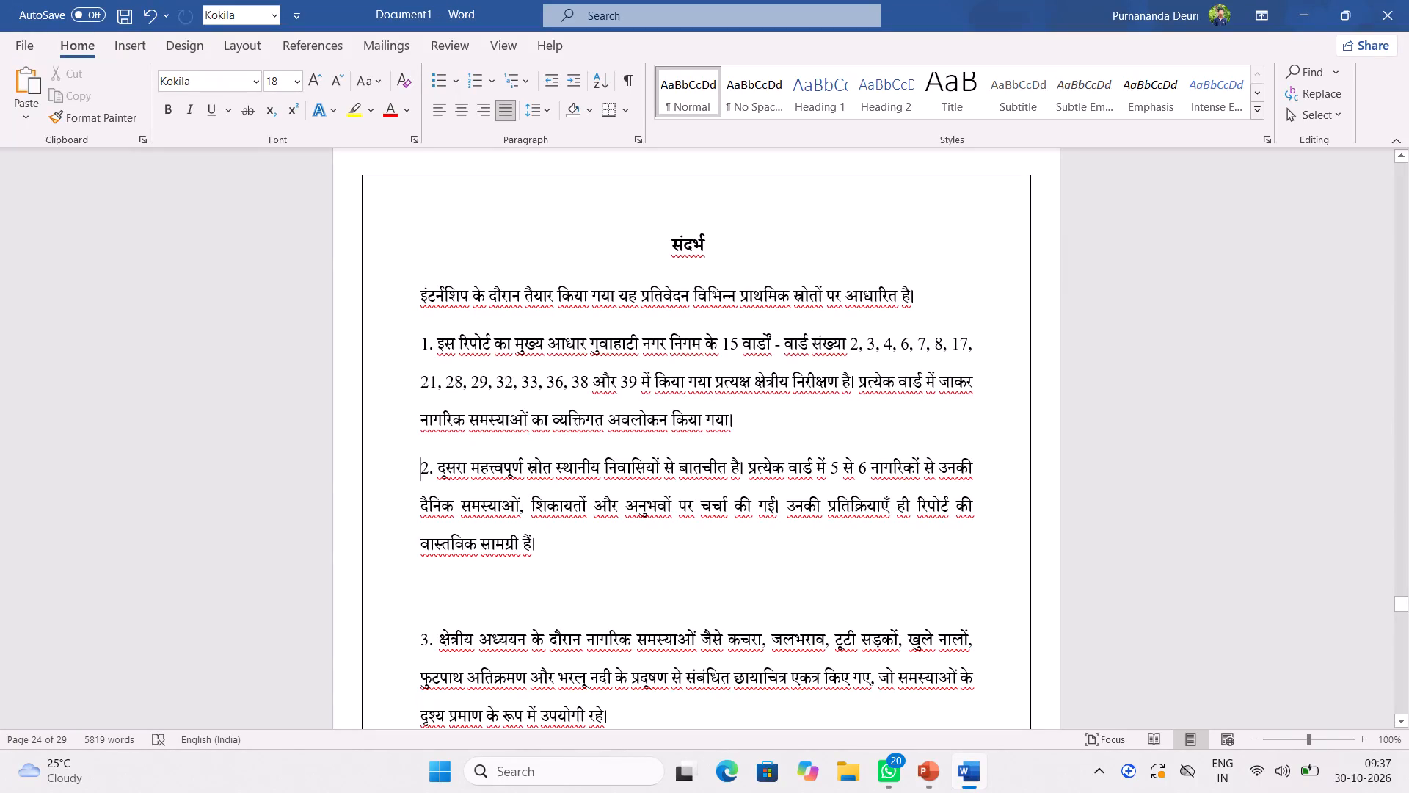
Look through items 3 to 6 of the संदर्भ section and on to the photographs heading, checking spacing and layout.
scroll(385, 354, "down", 4)
scroll(470, 479, "down", 8)
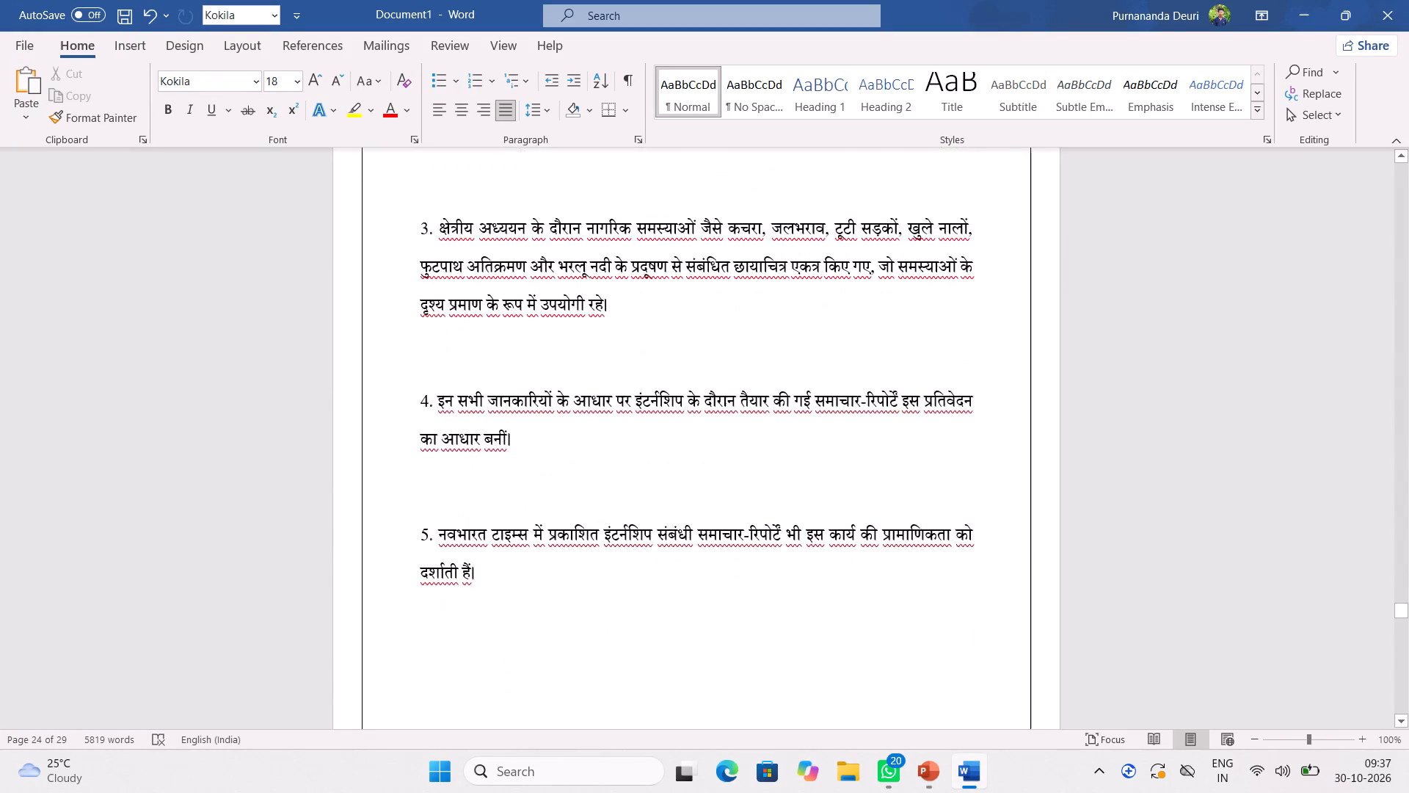
scroll(491, 490, "down", 8)
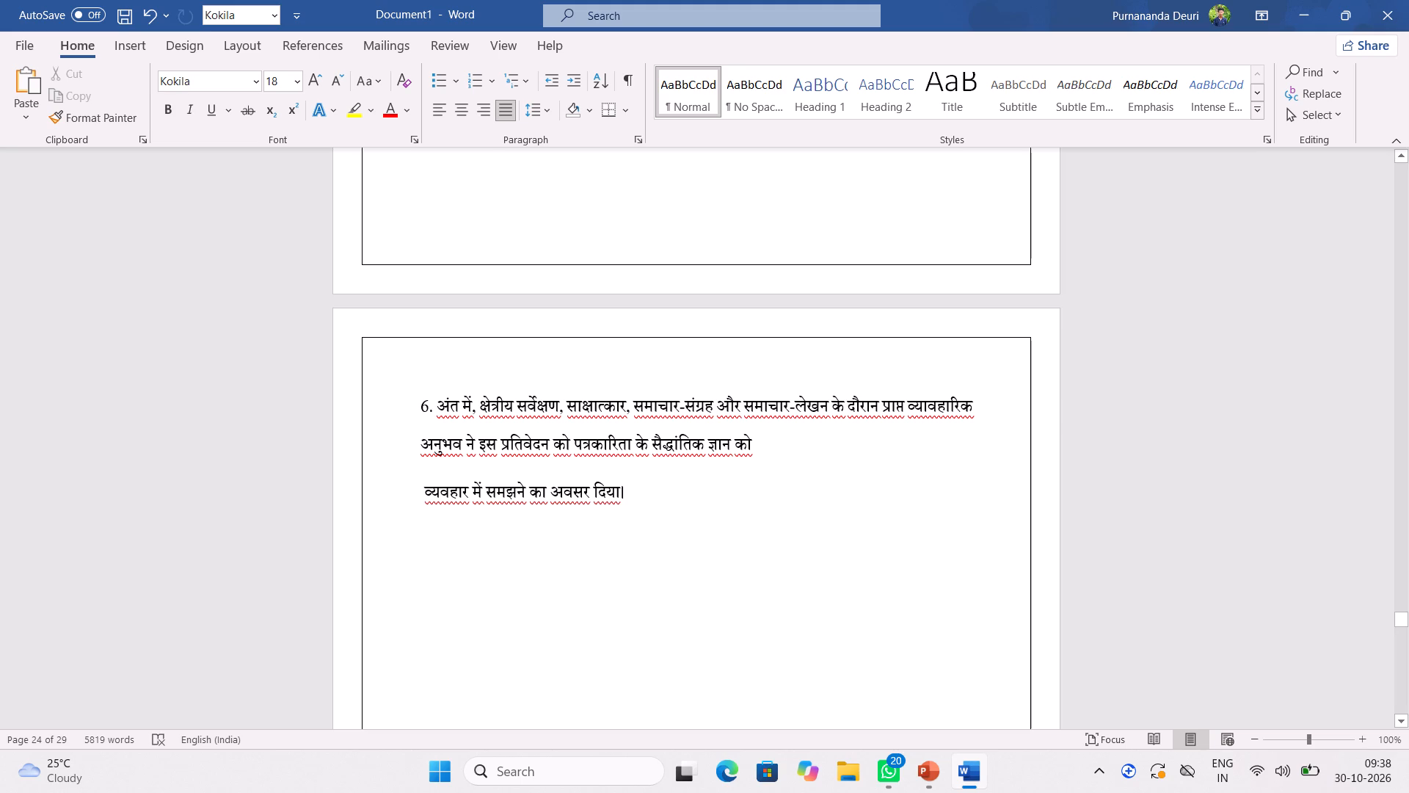
scroll(754, 536, "up", 8)
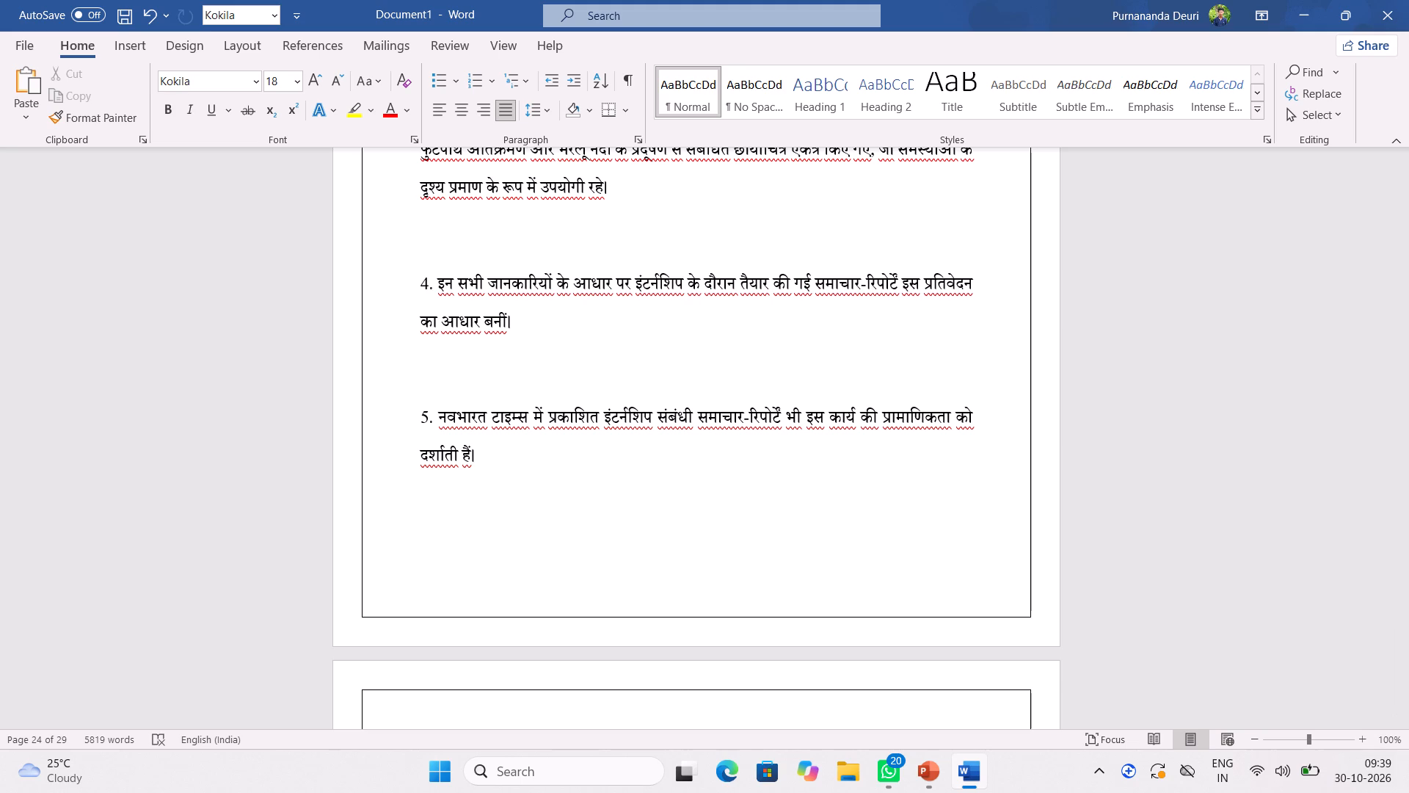
left_click(415, 421)
scroll(648, 371, "down", 20)
scroll(648, 371, "down", 5)
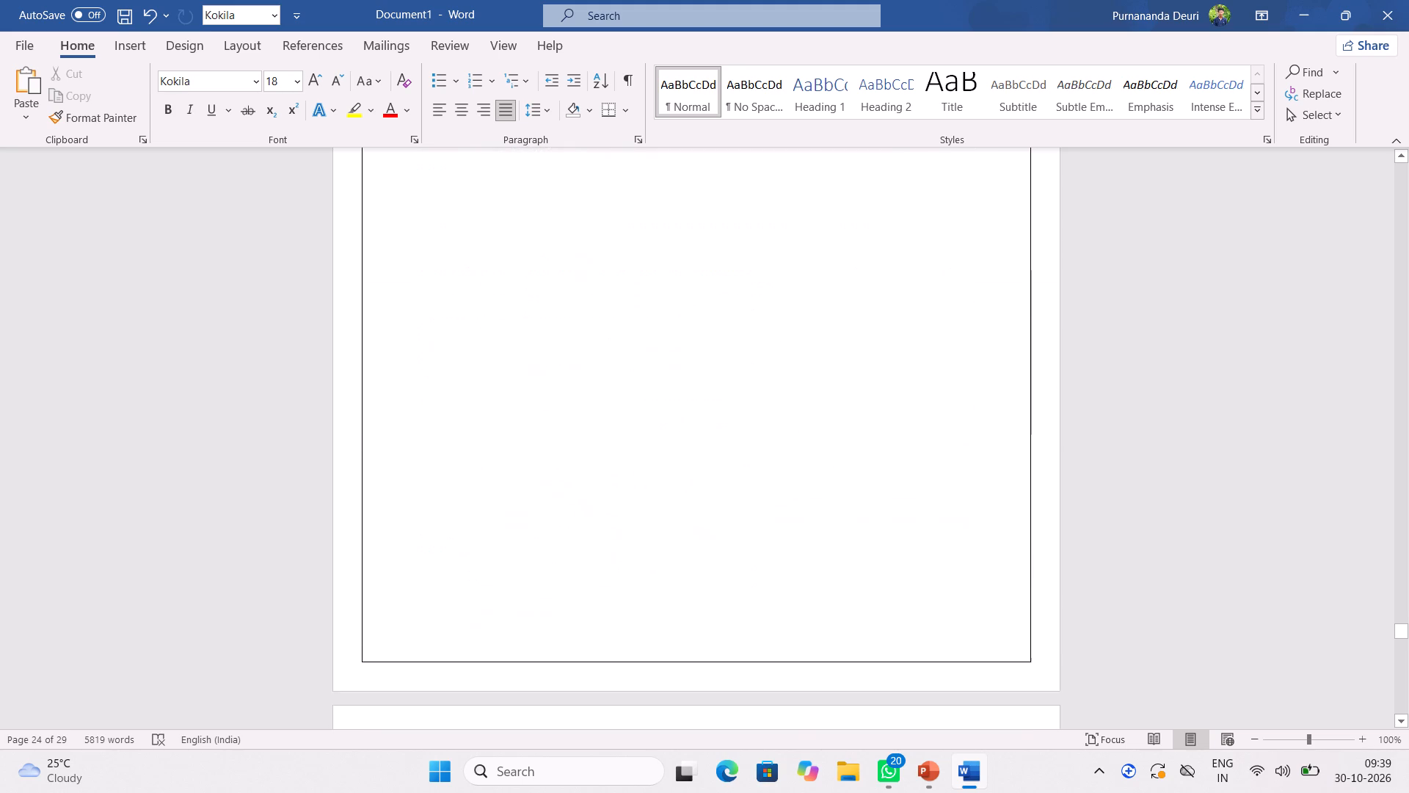
scroll(642, 358, "down", 3)
scroll(642, 358, "up", 1)
scroll(641, 357, "down", 7)
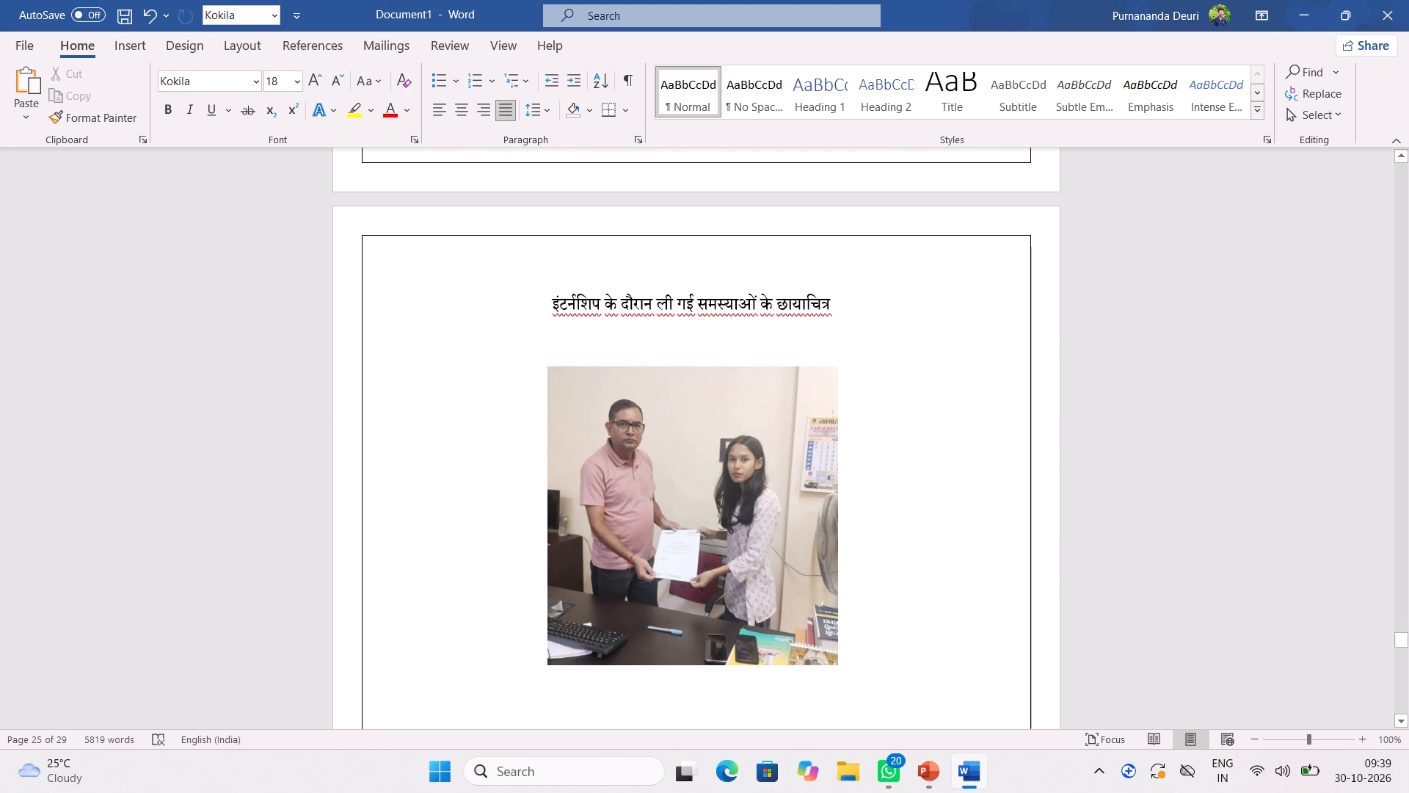
Change the font size of the heading इंटर्नशिप के दौरान ली गई समस्याओं के छायाचित्र above the first photograph.
left_click_drag(554, 306, 813, 285)
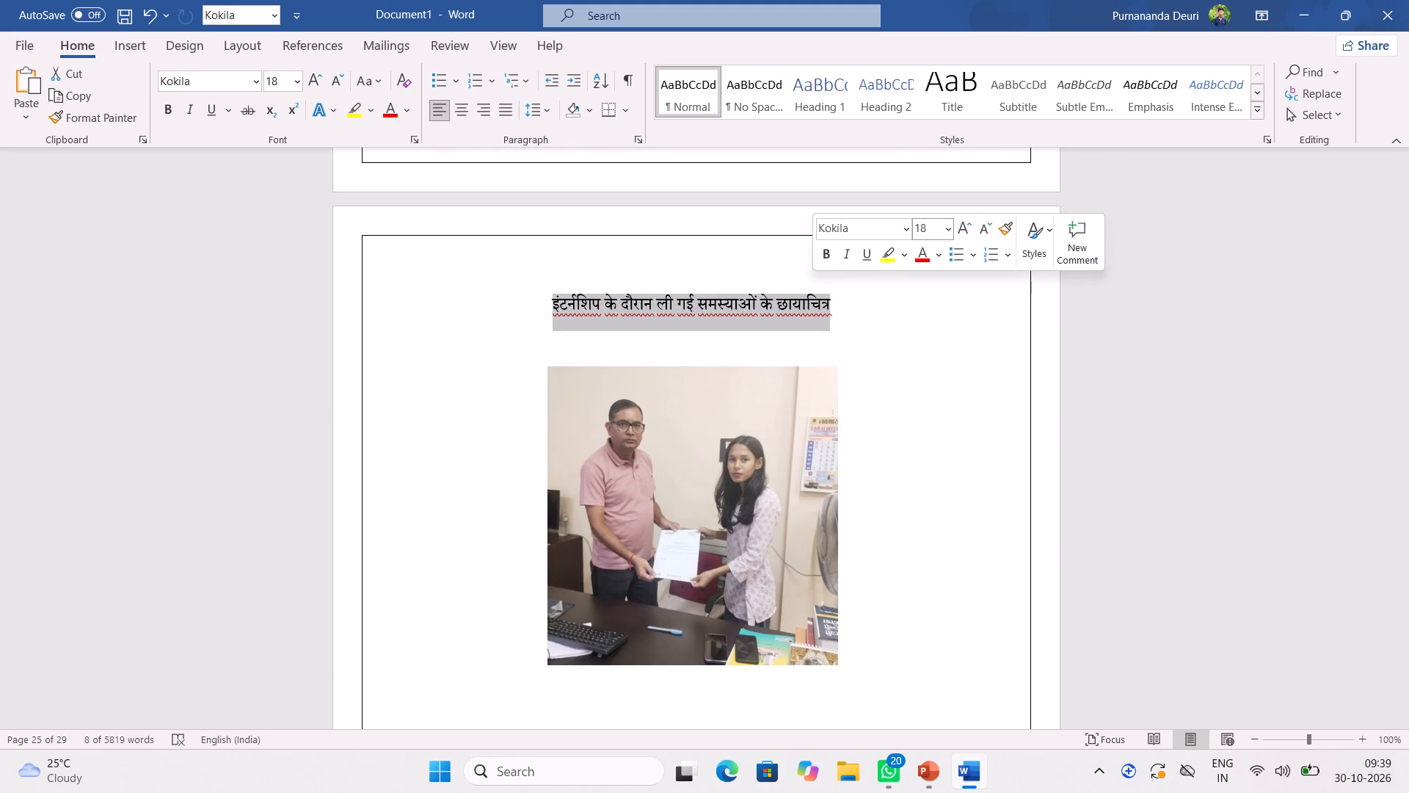
left_click(946, 228)
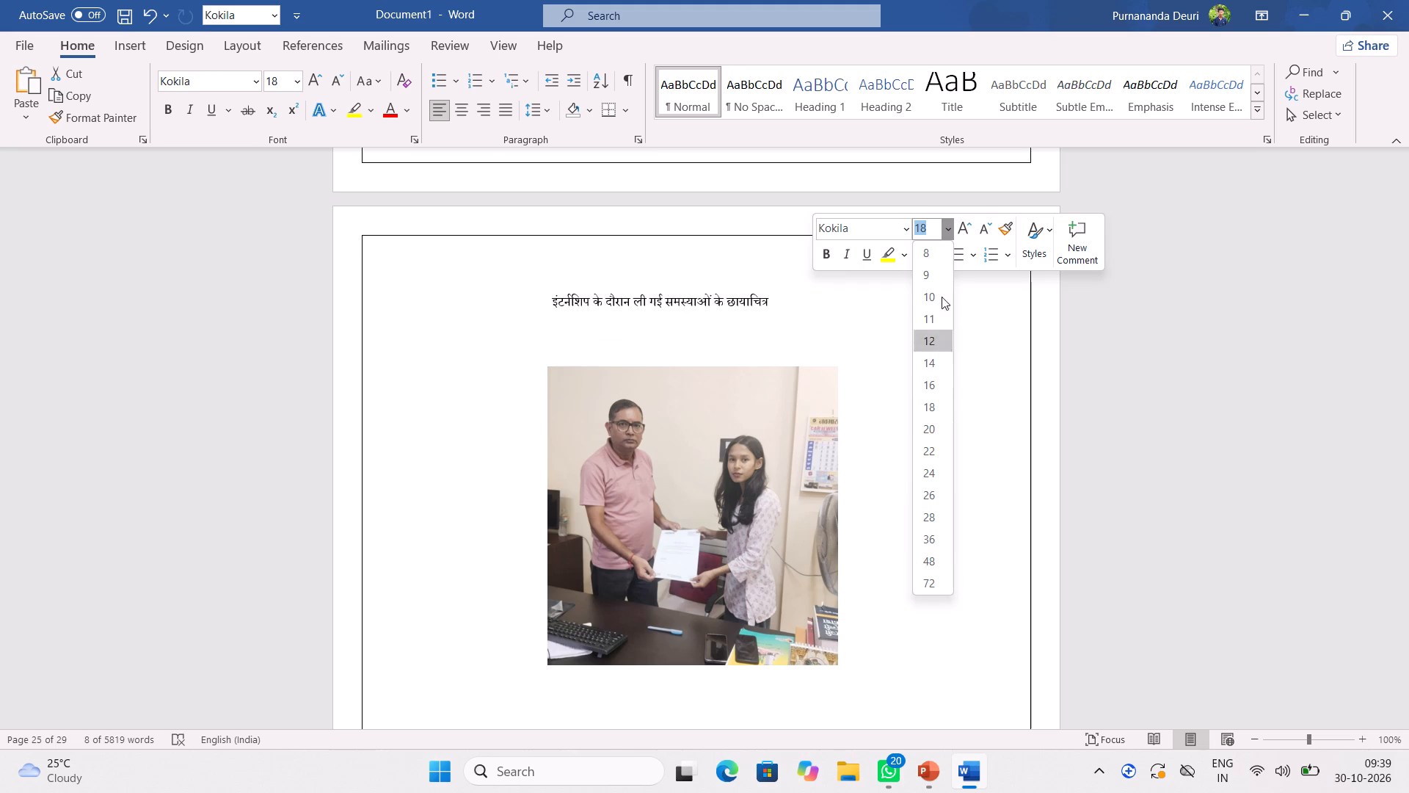
Format the heading इंटर्नशिप के दौरान ली गई समस्याओं के छायाचित्र on page 26 as 20 pt bold.
left_click(967, 220)
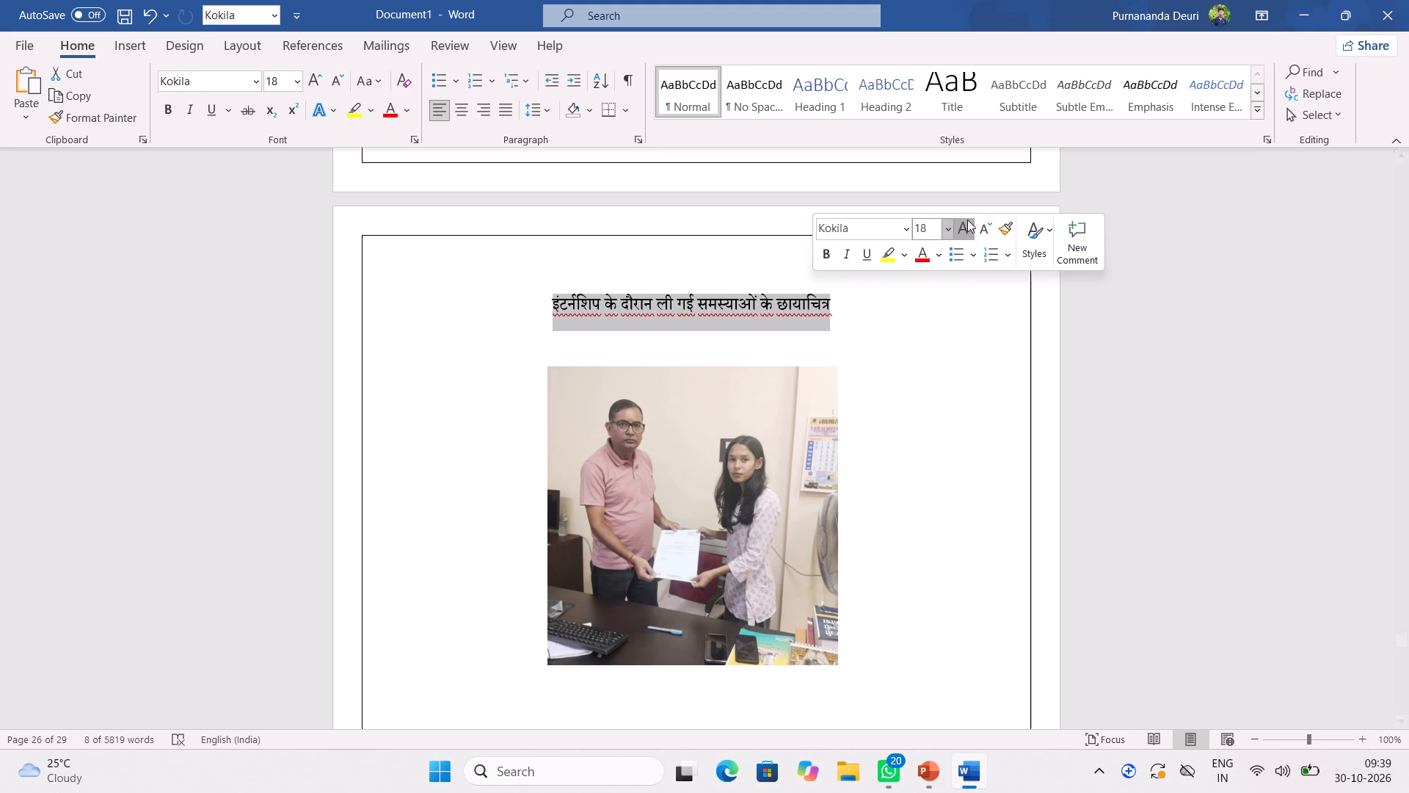
left_click(627, 264)
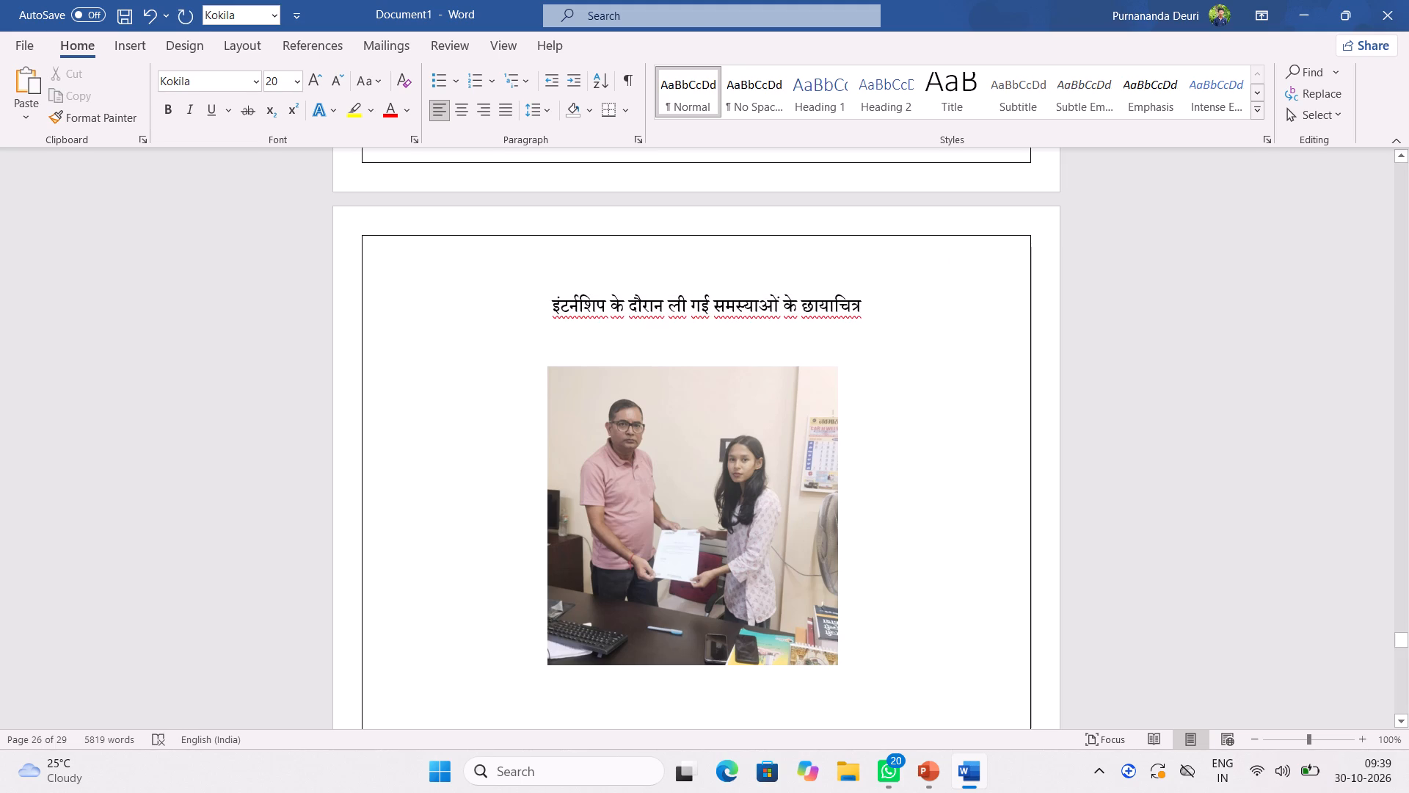
left_click_drag(554, 309, 838, 293)
left_click(853, 269)
left_click(879, 333)
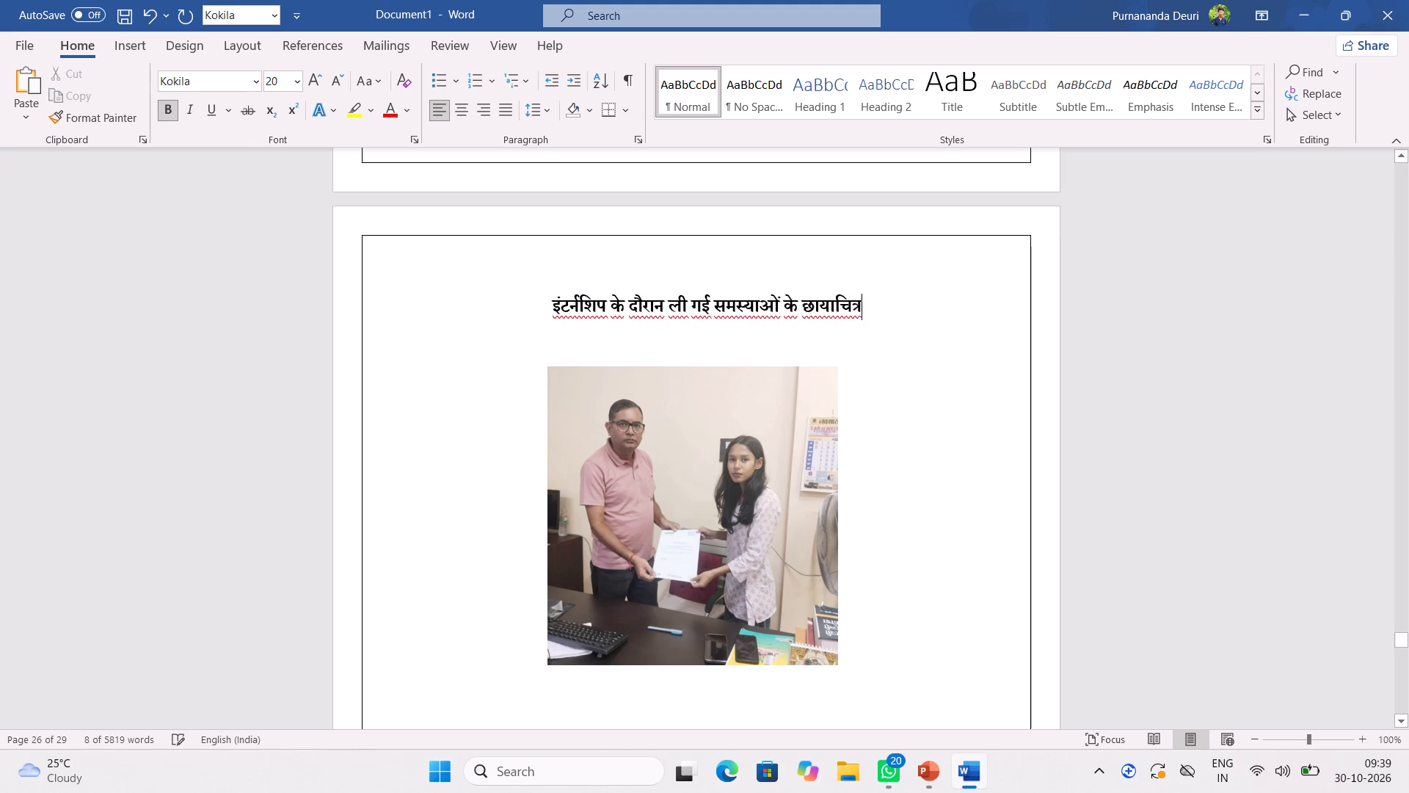
Move the photo on page 26 slightly to the right so it sits centred under the heading.
left_click(555, 307)
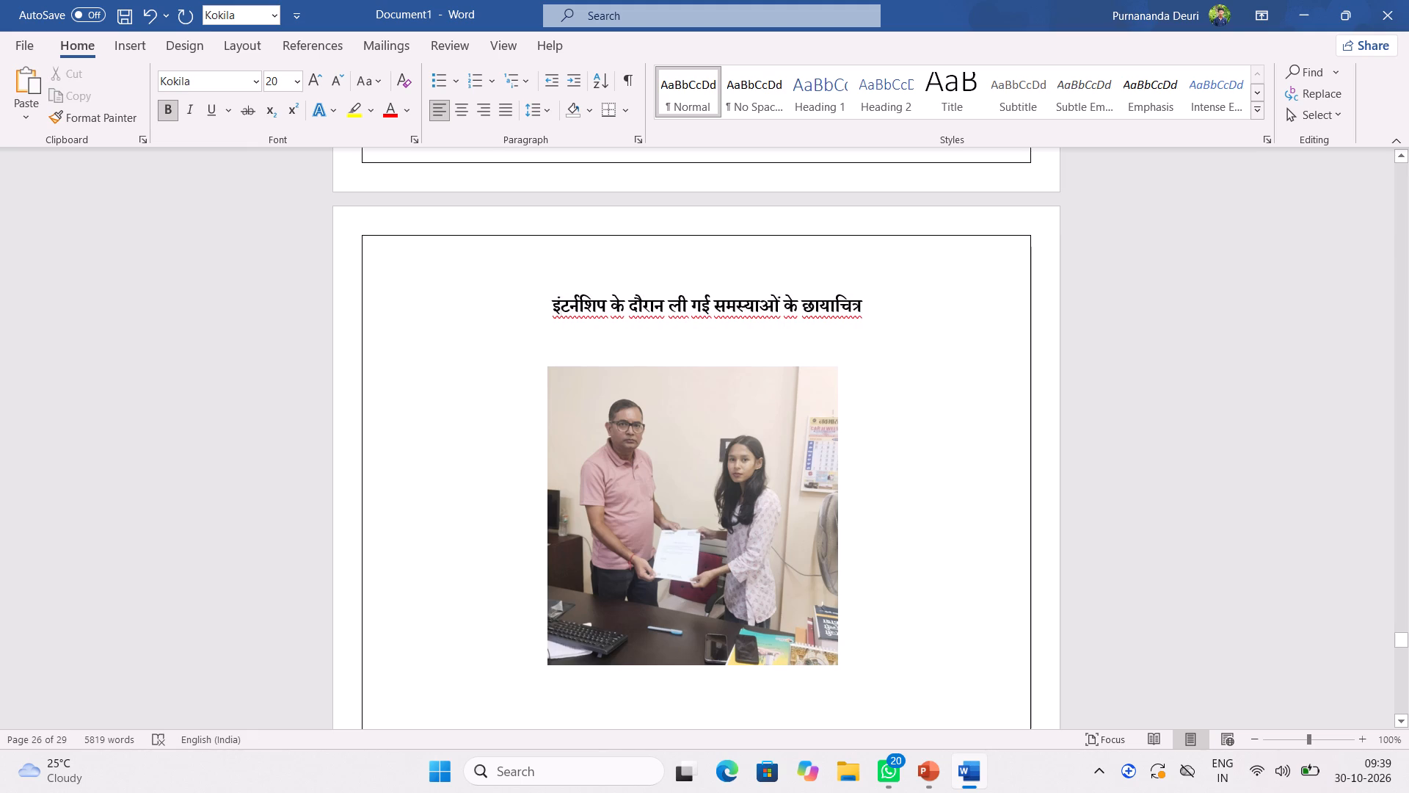
left_click_drag(652, 416, 666, 416)
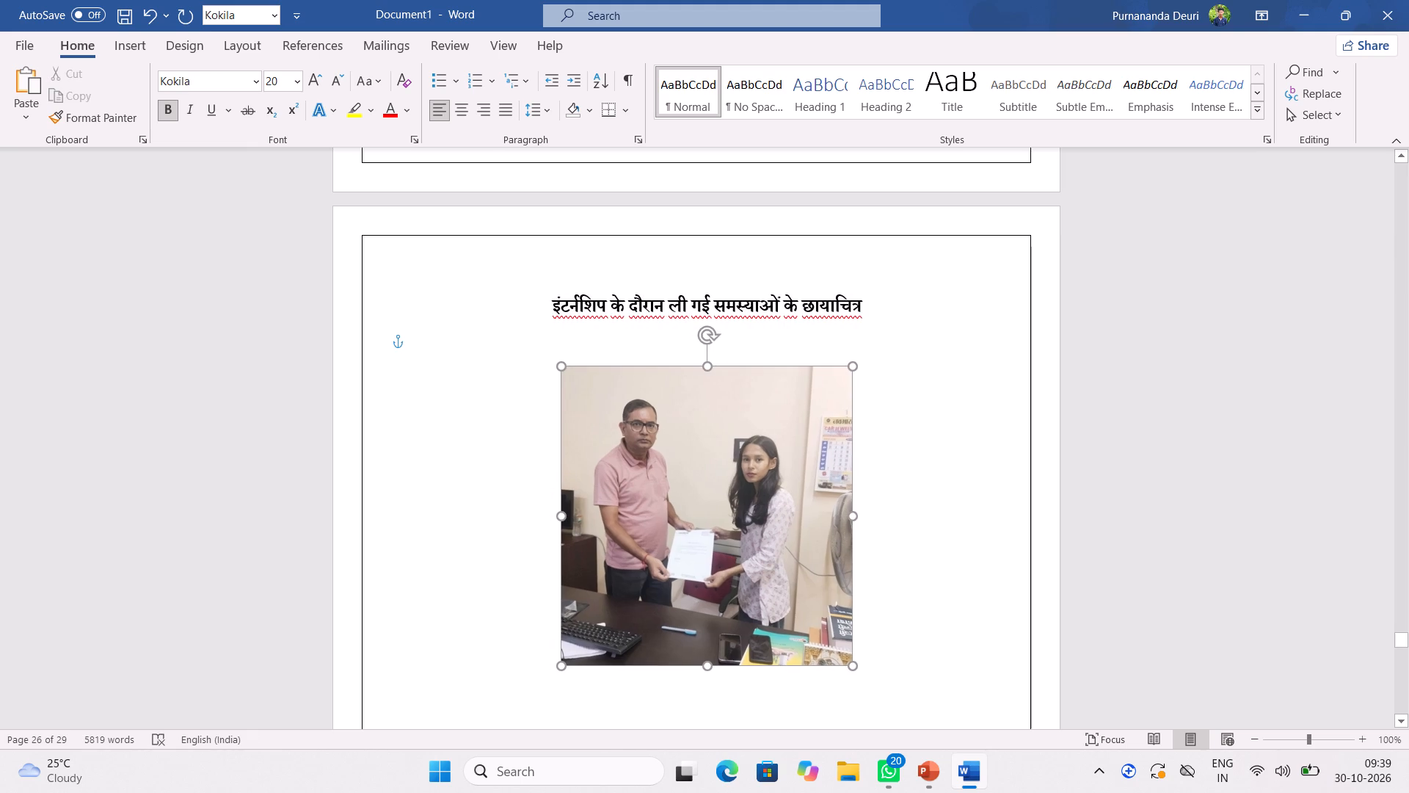
left_click_drag(666, 416, 663, 419)
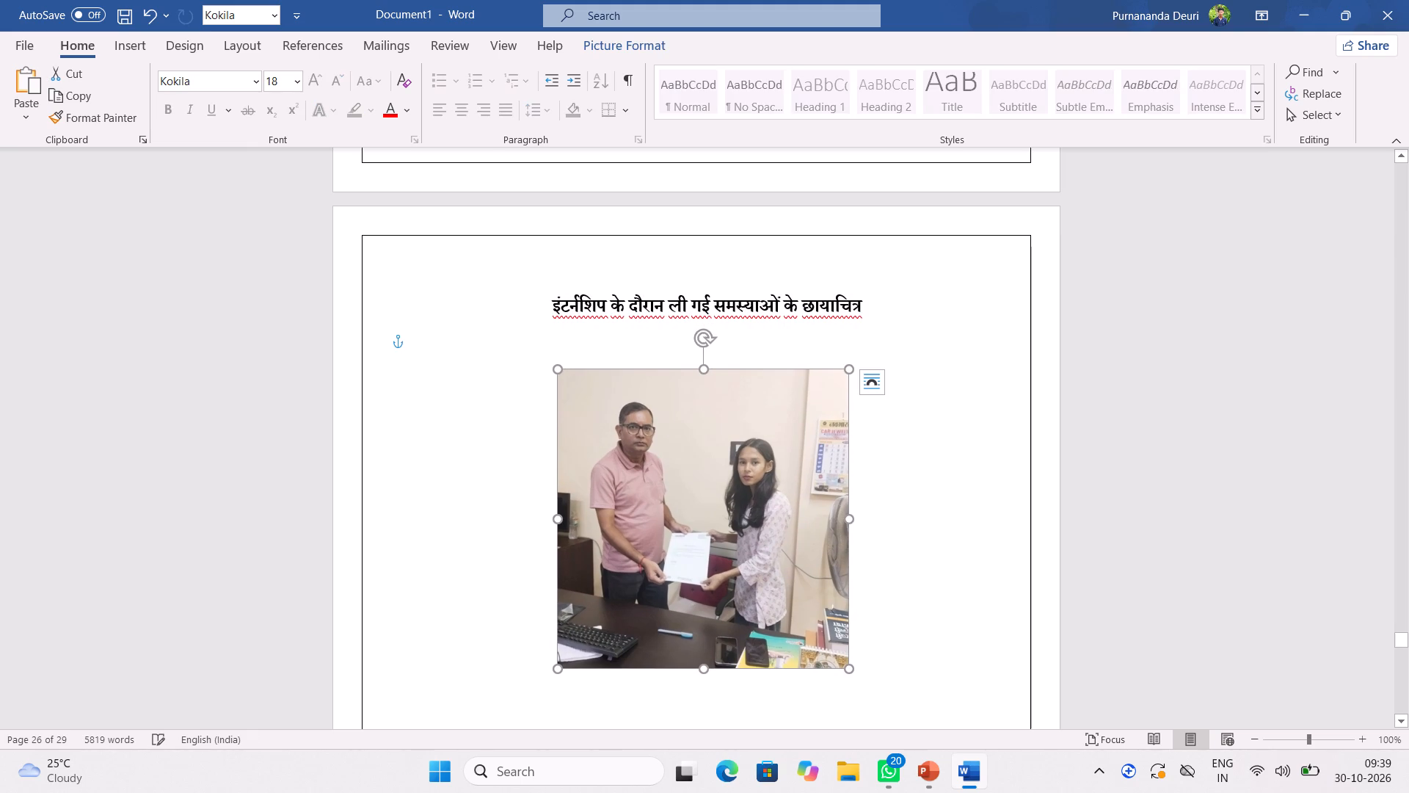
Delete two leading spaces before the photo page heading to centre it above the photo.
left_click(545, 310)
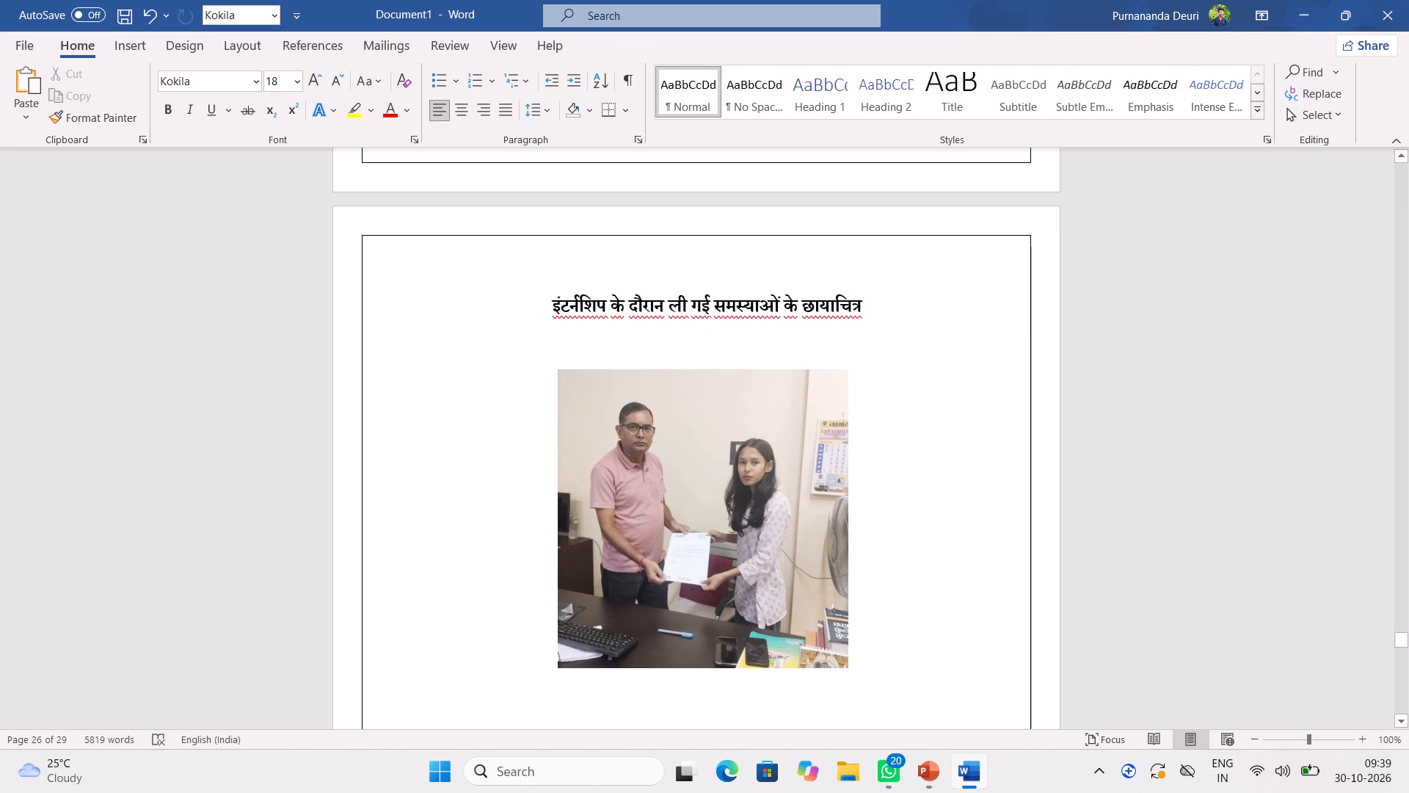
key("BackSpace")
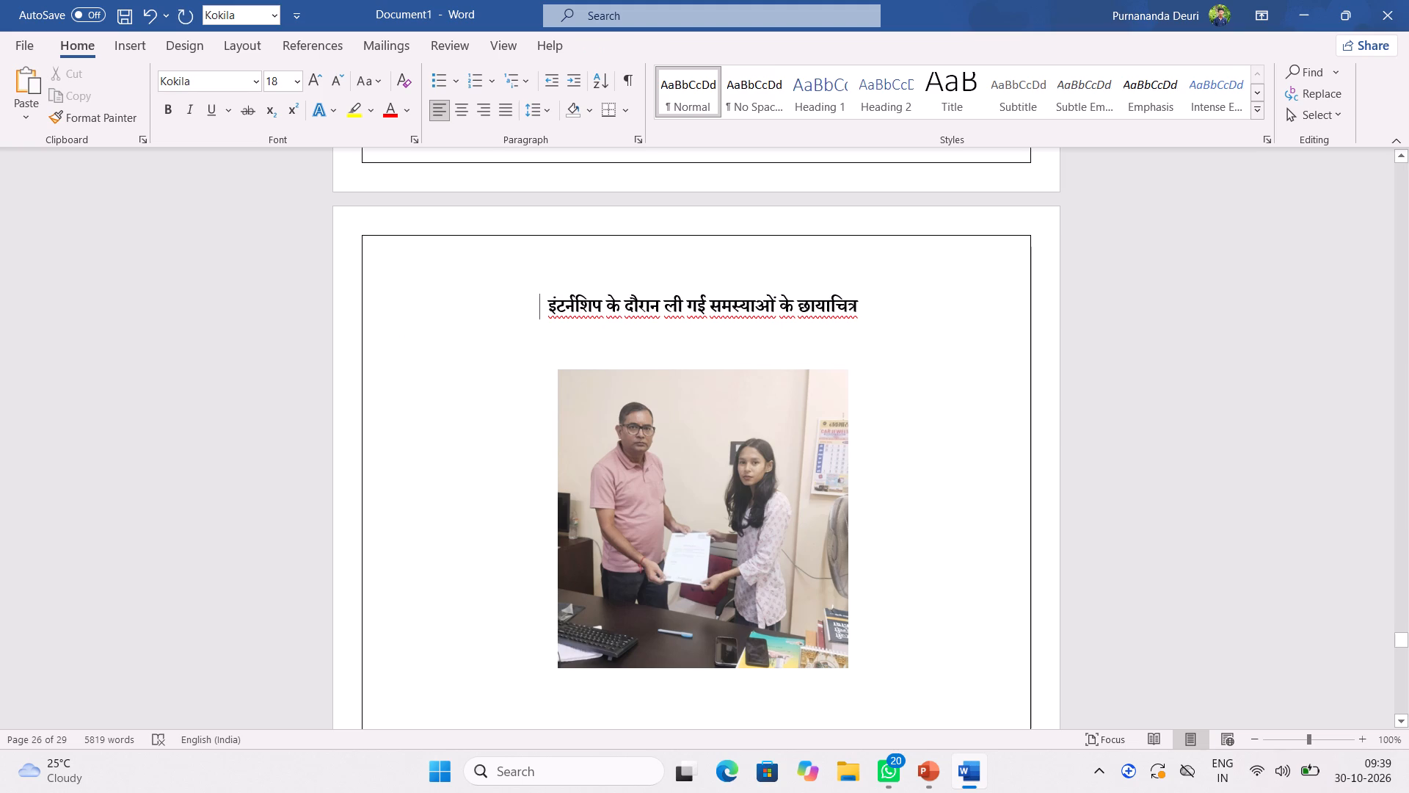
key("BackSpace")
left_click(842, 361)
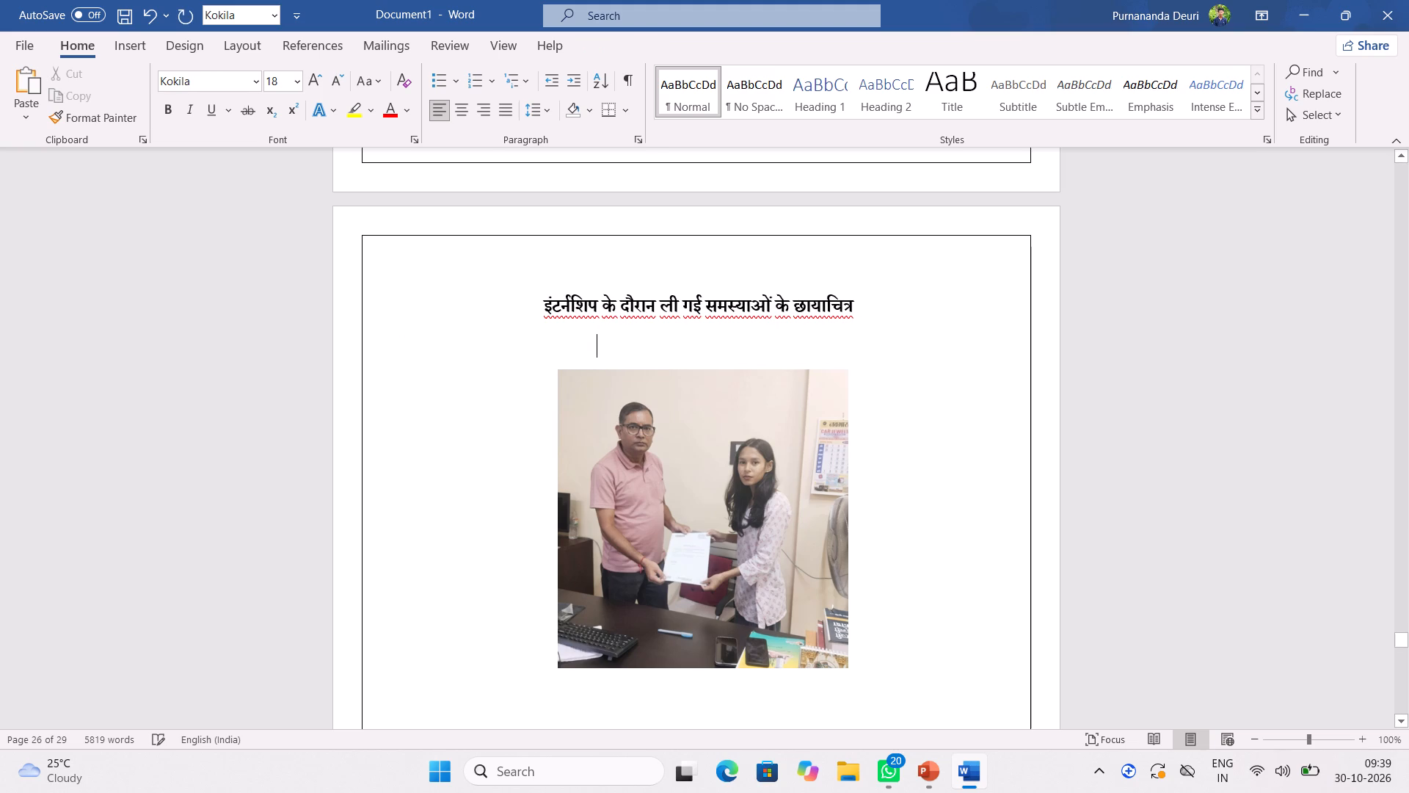
Go back to the 6. निष्कर्ष heading on page 22 and format it as 20 pt bold.
scroll(922, 375, "up", 20)
scroll(922, 375, "up", 8)
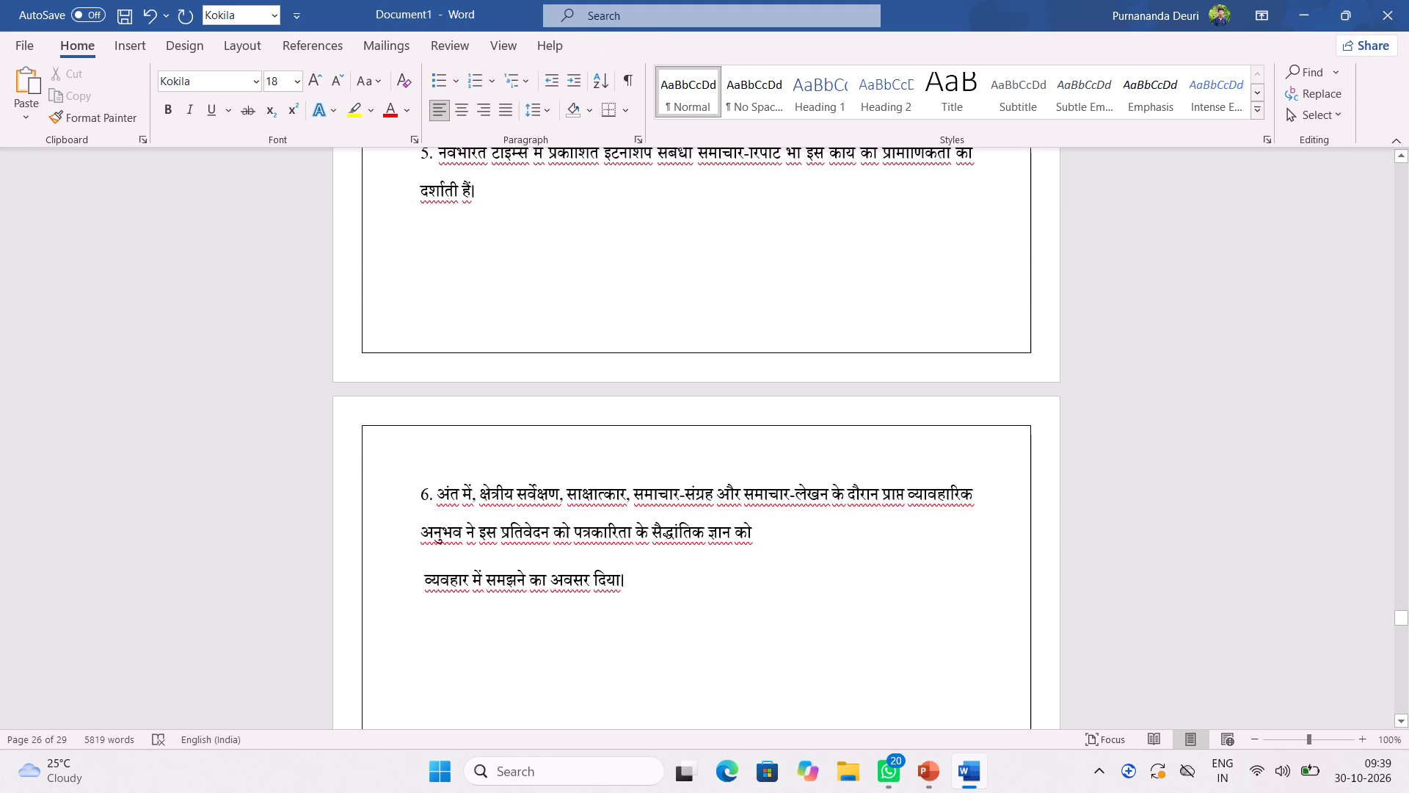
scroll(914, 323, "up", 13)
scroll(913, 320, "down", 1)
scroll(912, 317, "up", 18)
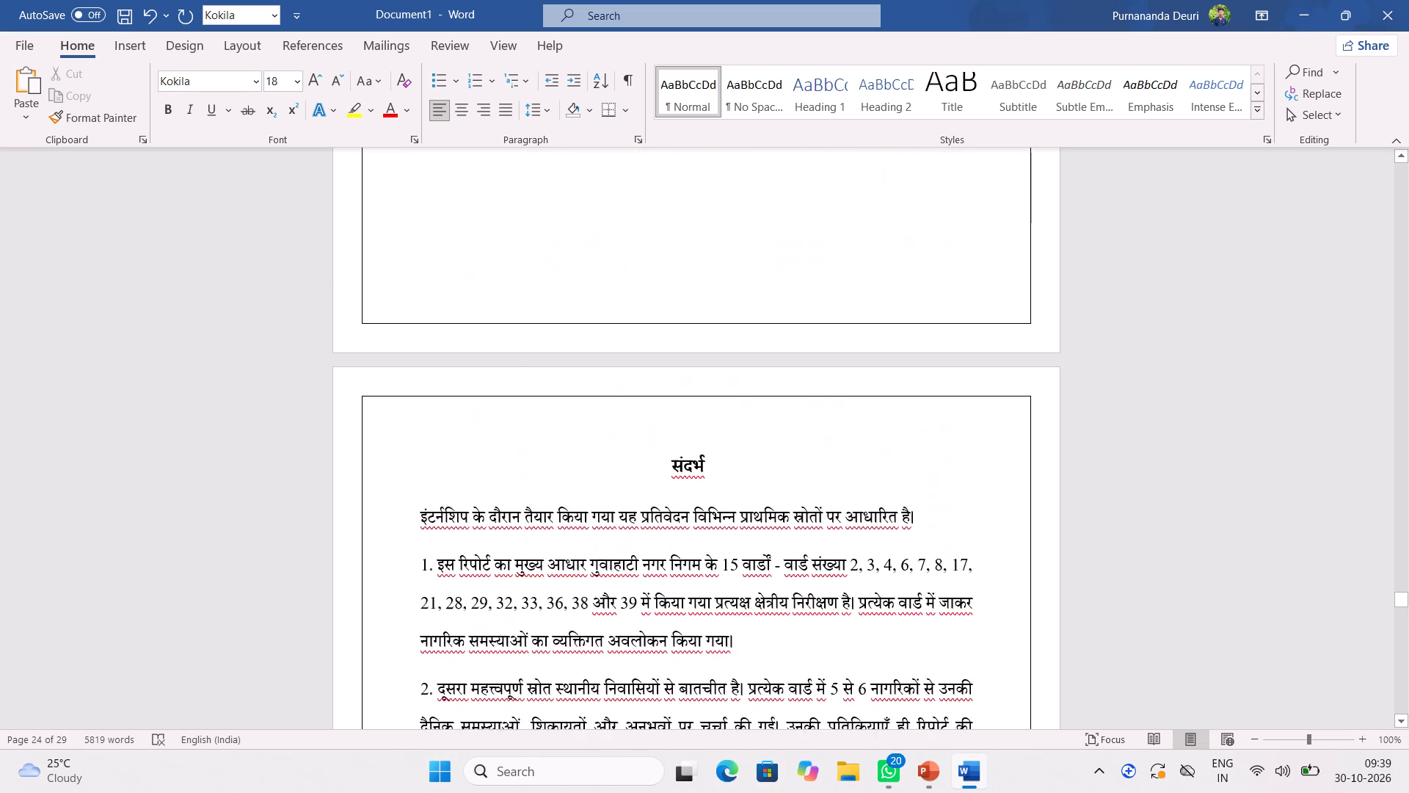
scroll(911, 311, "up", 18)
scroll(905, 287, "up", 16)
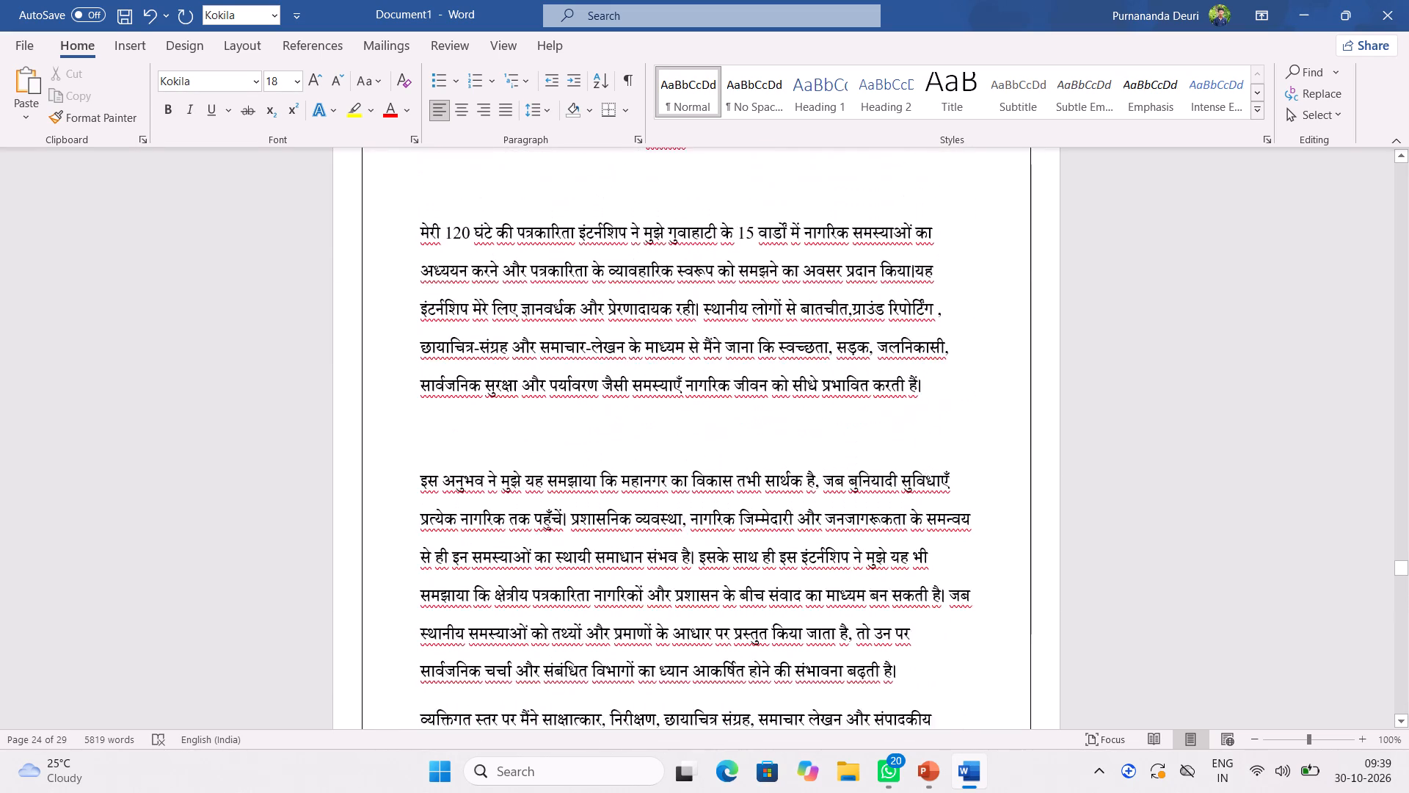
scroll(903, 280, "up", 10)
scroll(1114, 453, "up", 5)
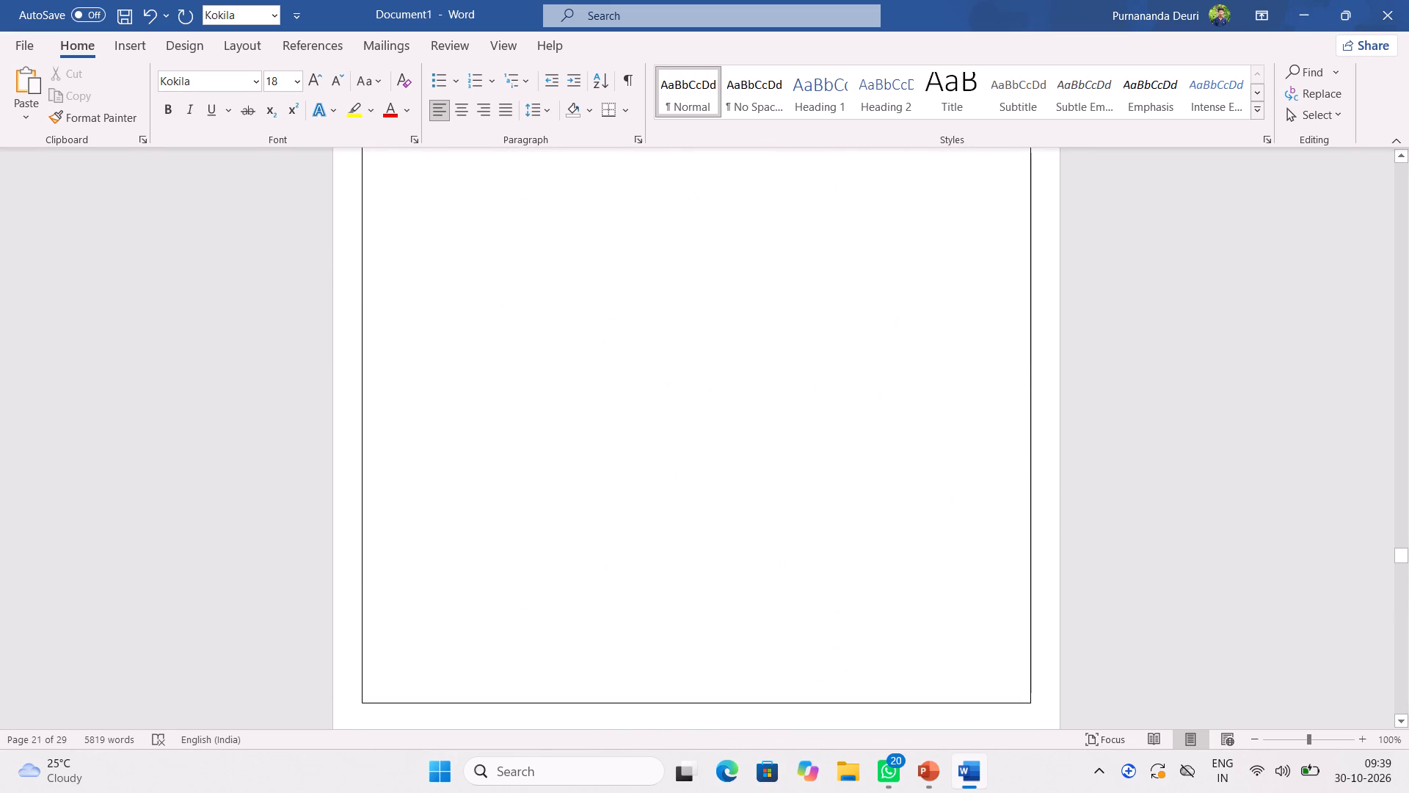
scroll(897, 392, "up", 2)
scroll(892, 369, "down", 10)
left_click_drag(632, 490, 652, 490)
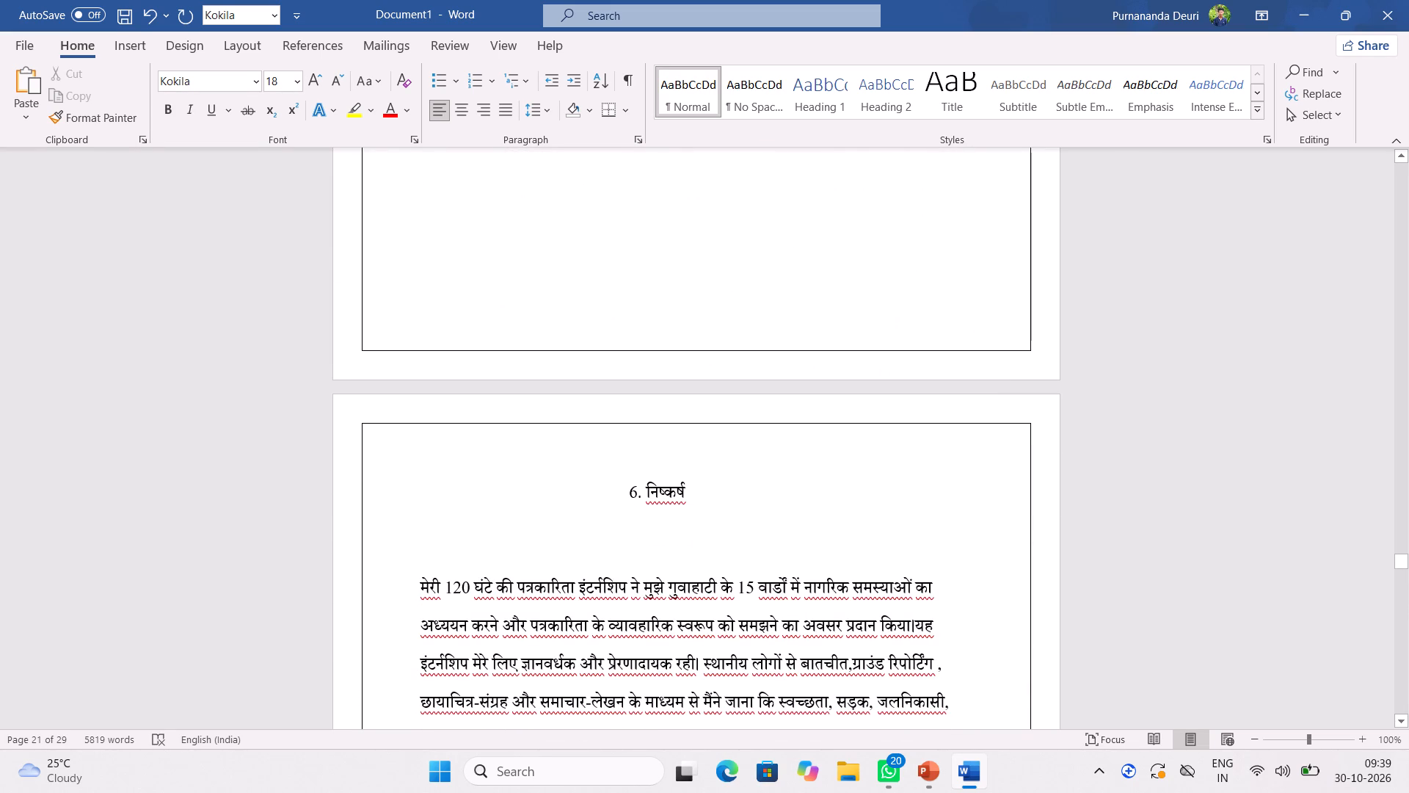
left_click_drag(652, 490, 693, 490)
left_click(851, 426)
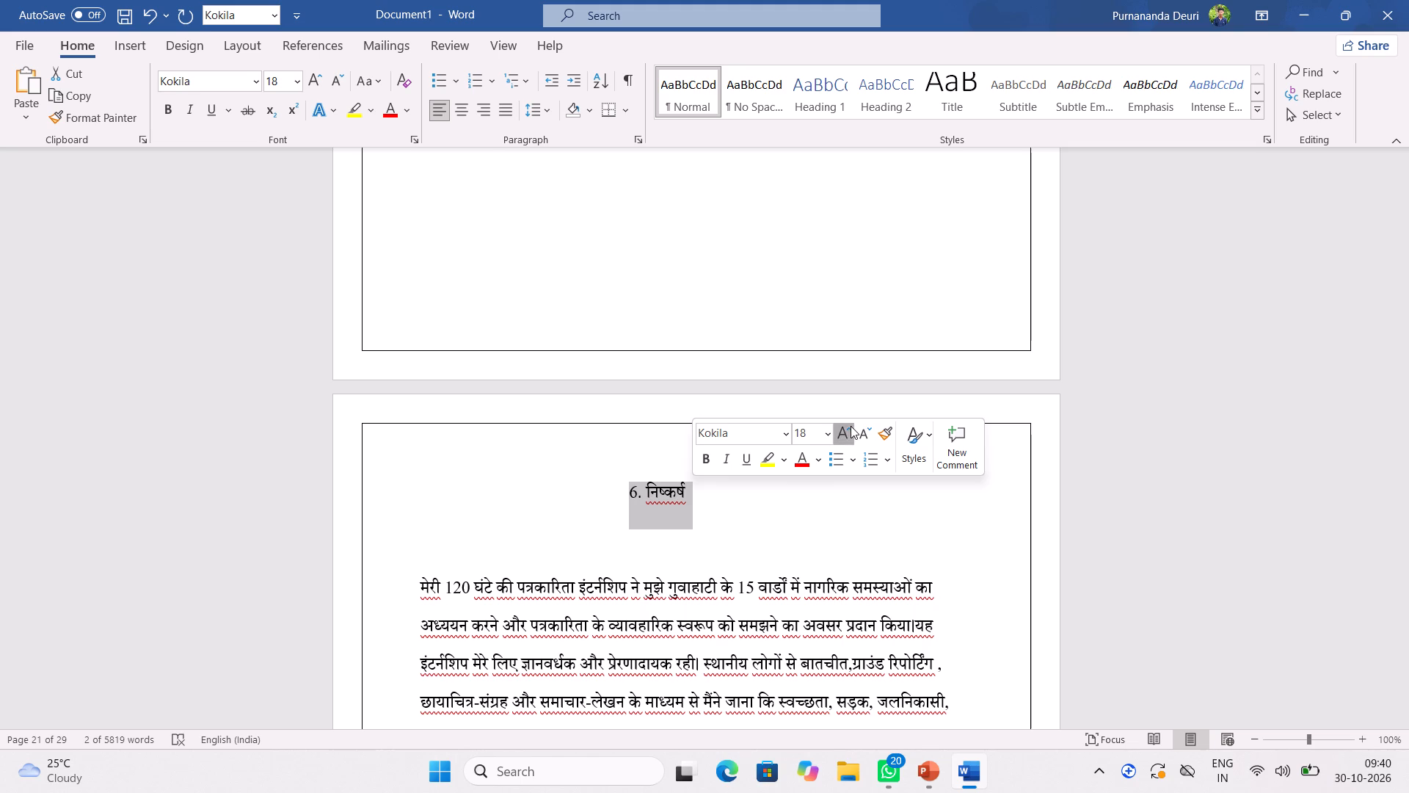
left_click(704, 462)
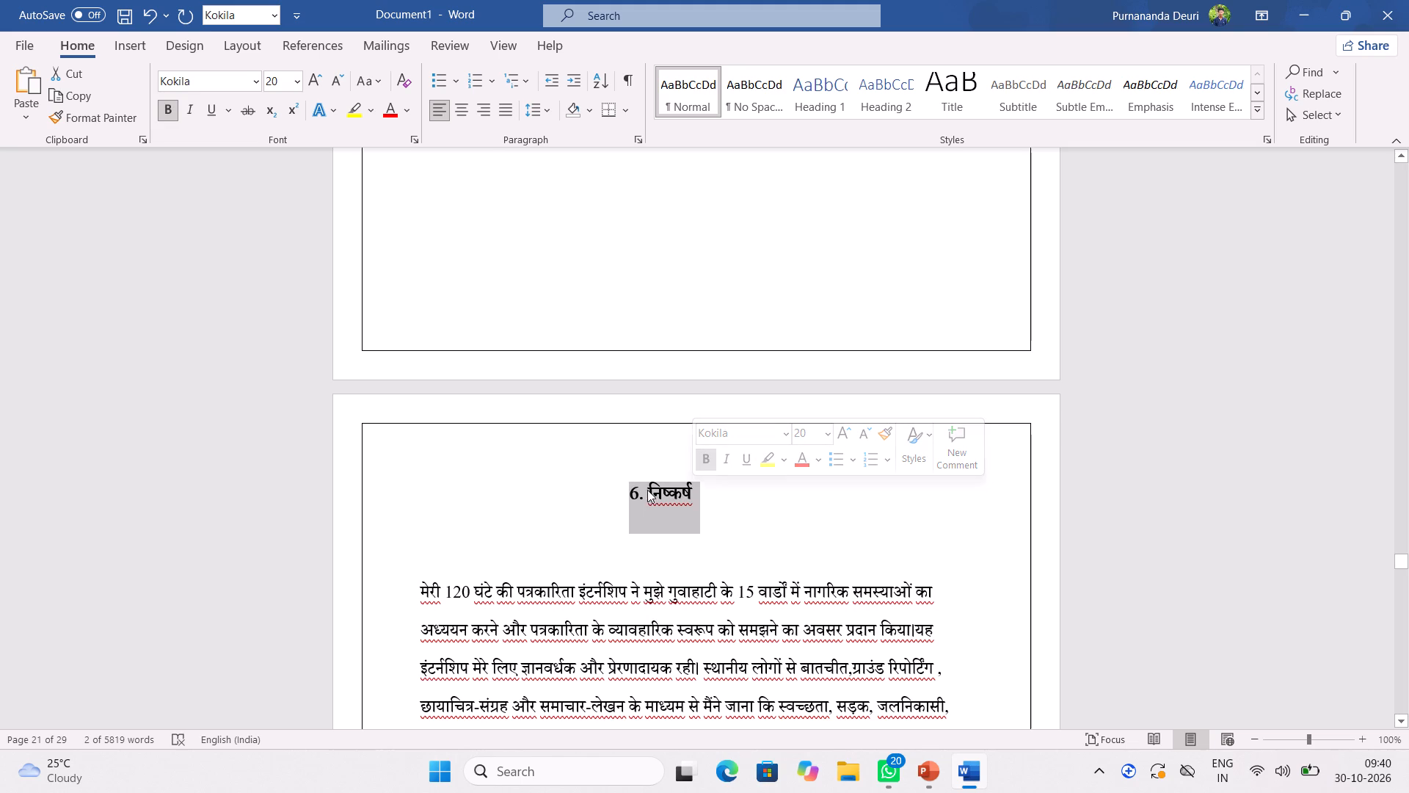
Remove the number 6. from the निष्कर्ष heading and shift the heading towards the line's centre with four leading spaces.
left_click(647, 490)
left_click(642, 494)
key("BackSpace")
key("BackSpace")
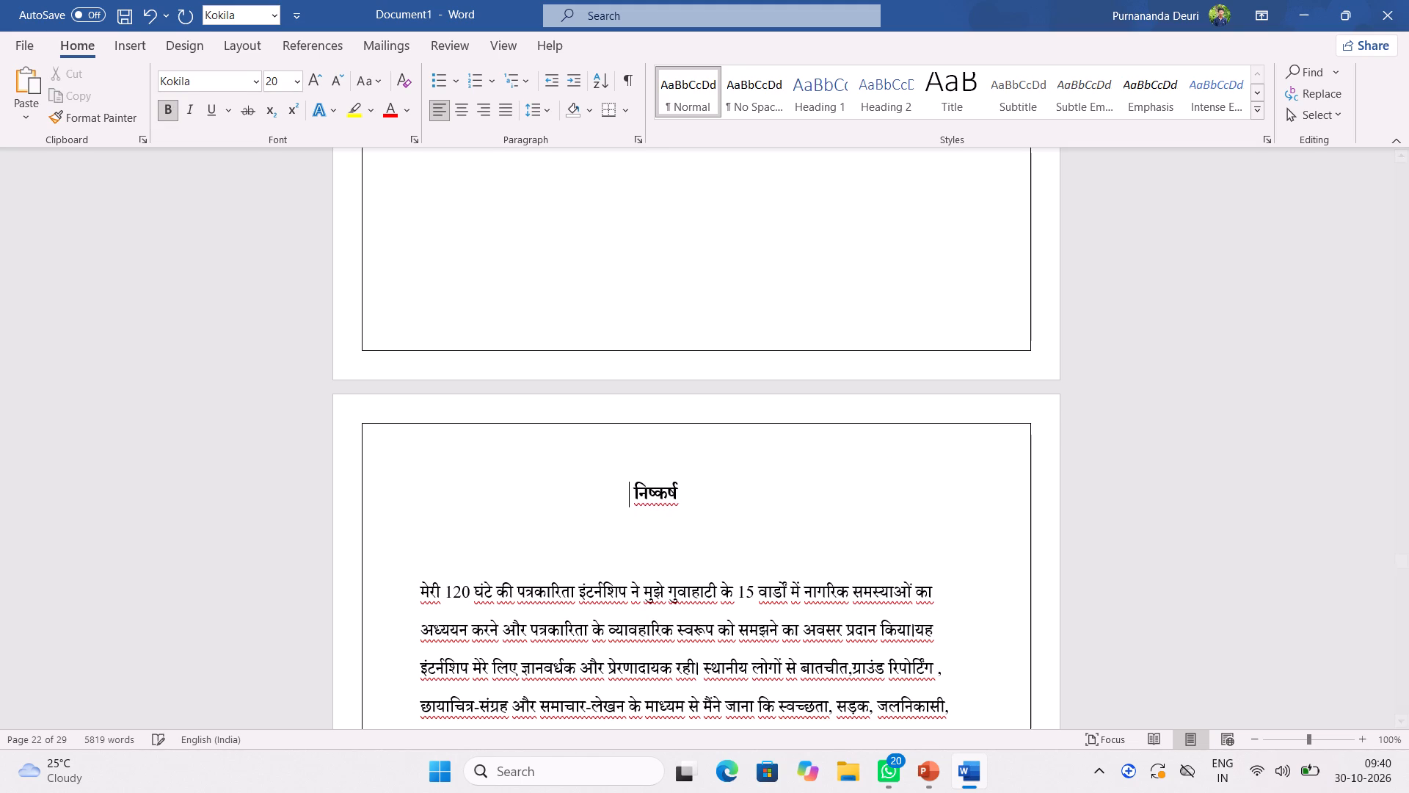
key("space")
key("space")
scroll(917, 489, "down", 7)
key("space")
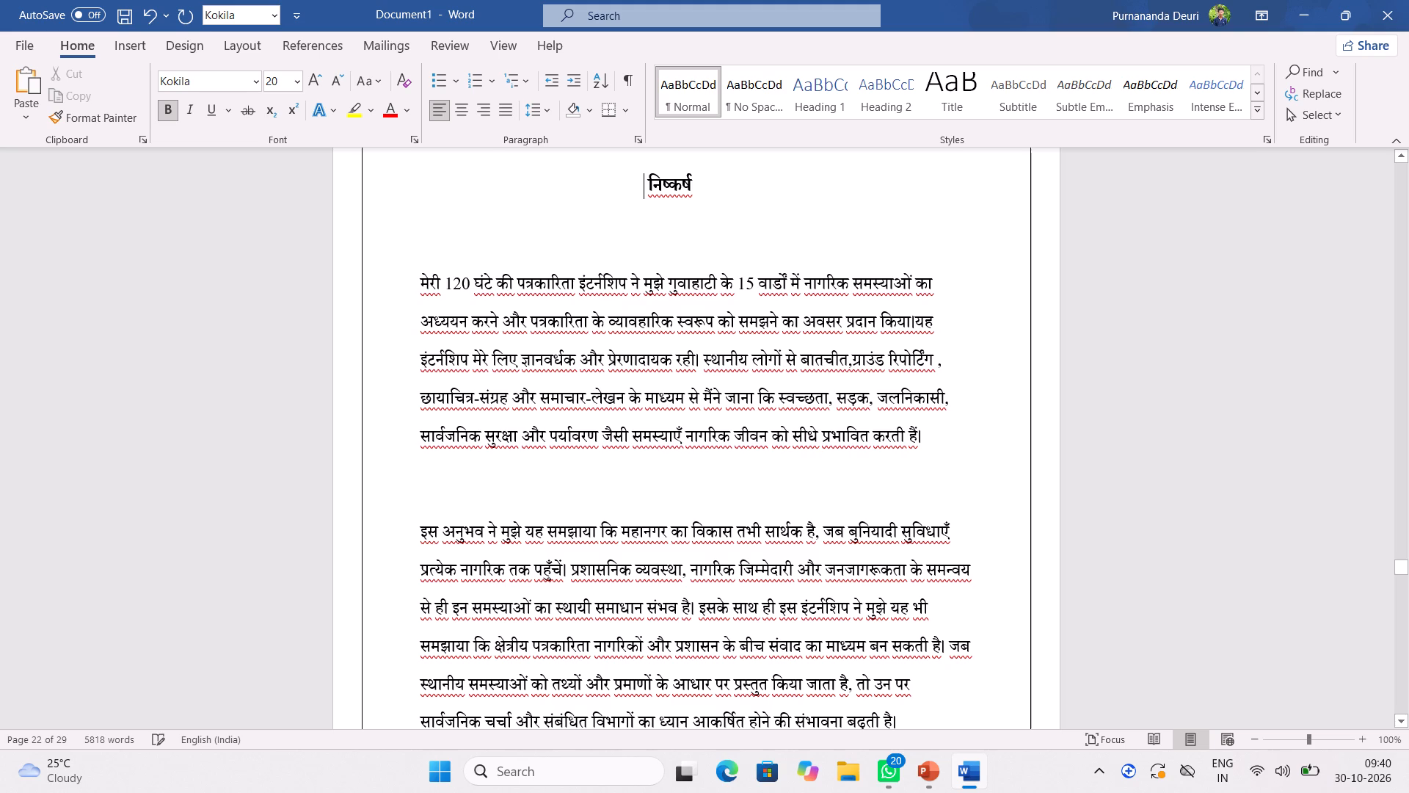
key("space")
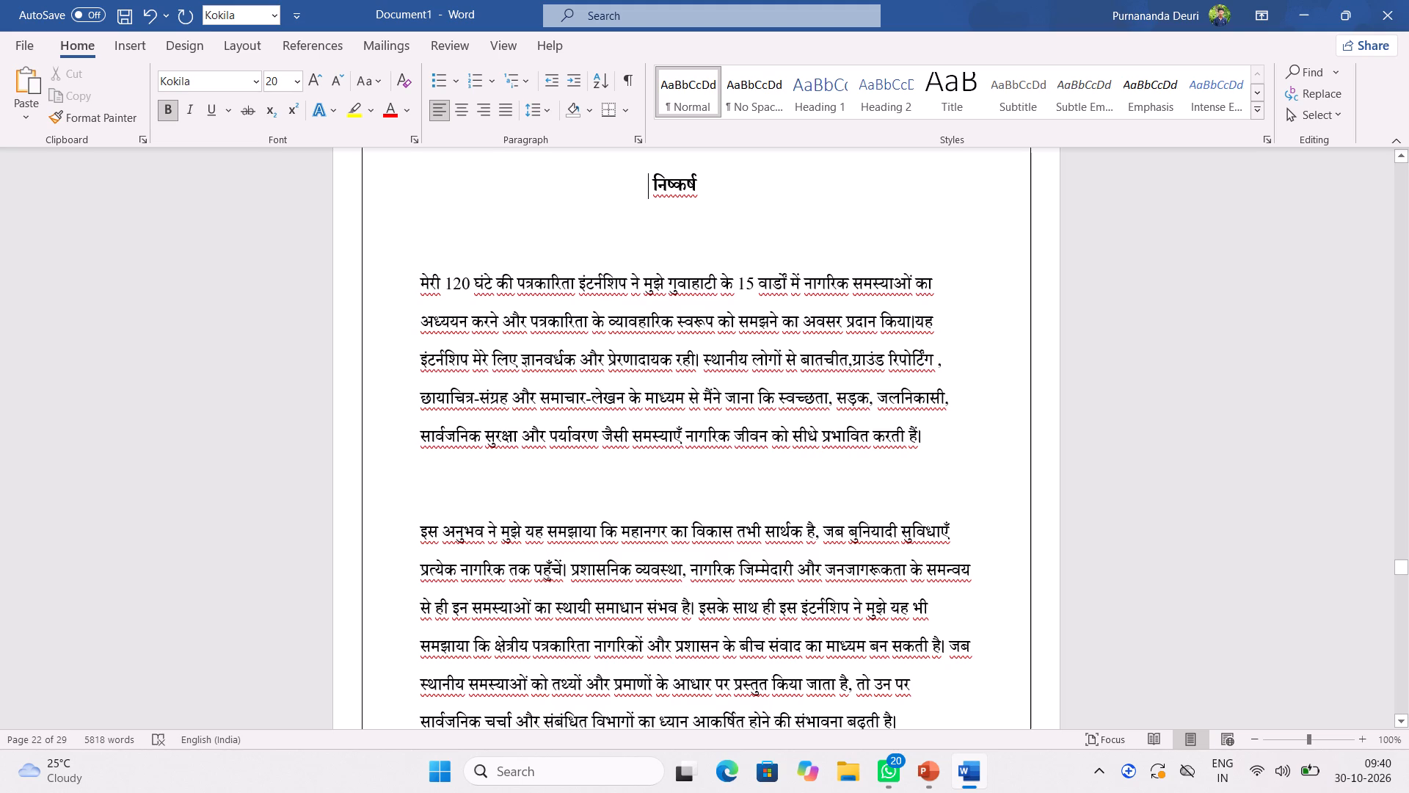
Look through the निष्कर्ष section on pages 22 and 23, checking the text alignment and spacing below the heading.
scroll(749, 308, "down", 12)
scroll(770, 329, "up", 1)
scroll(770, 329, "down", 4)
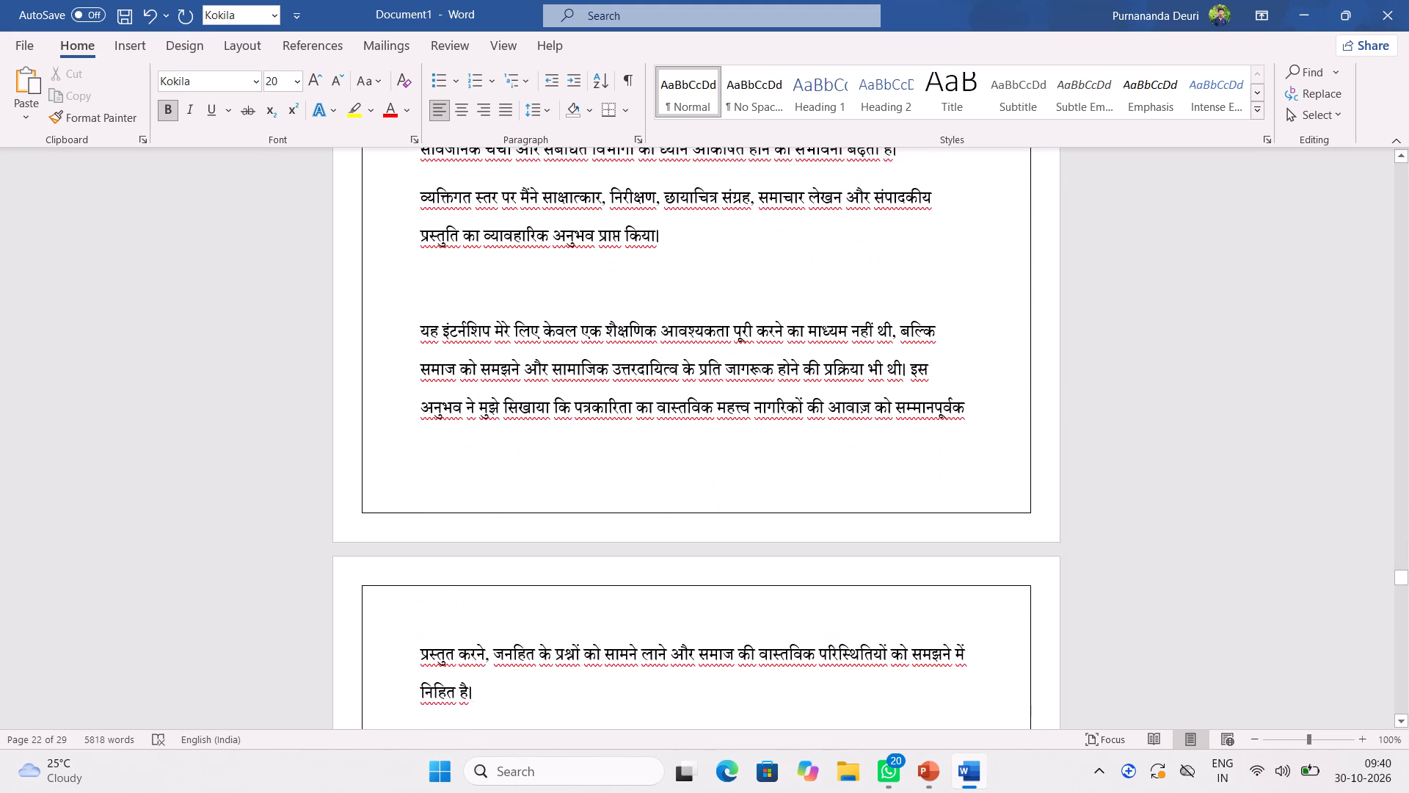
scroll(770, 329, "down", 16)
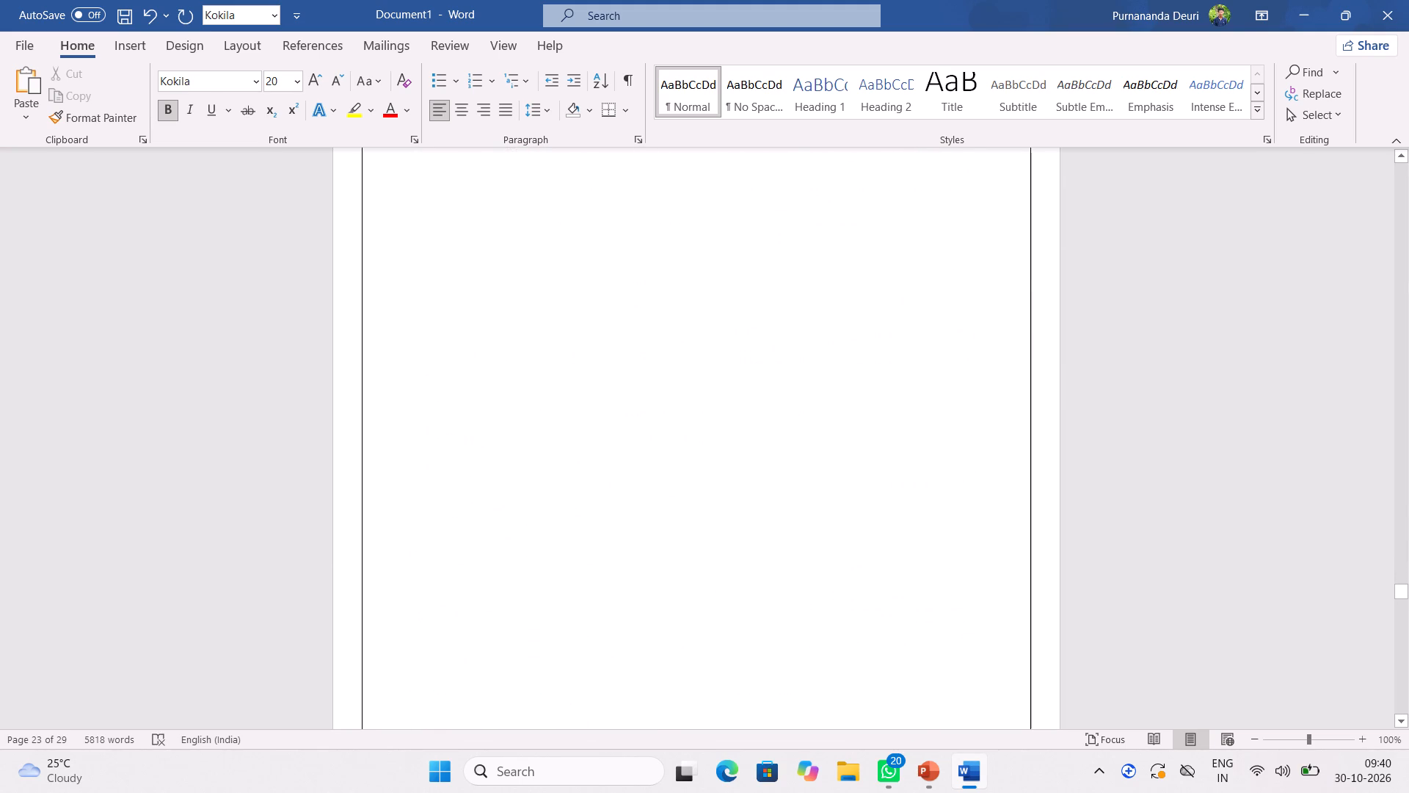
scroll(819, 345, "up", 18)
scroll(759, 258, "up", 19)
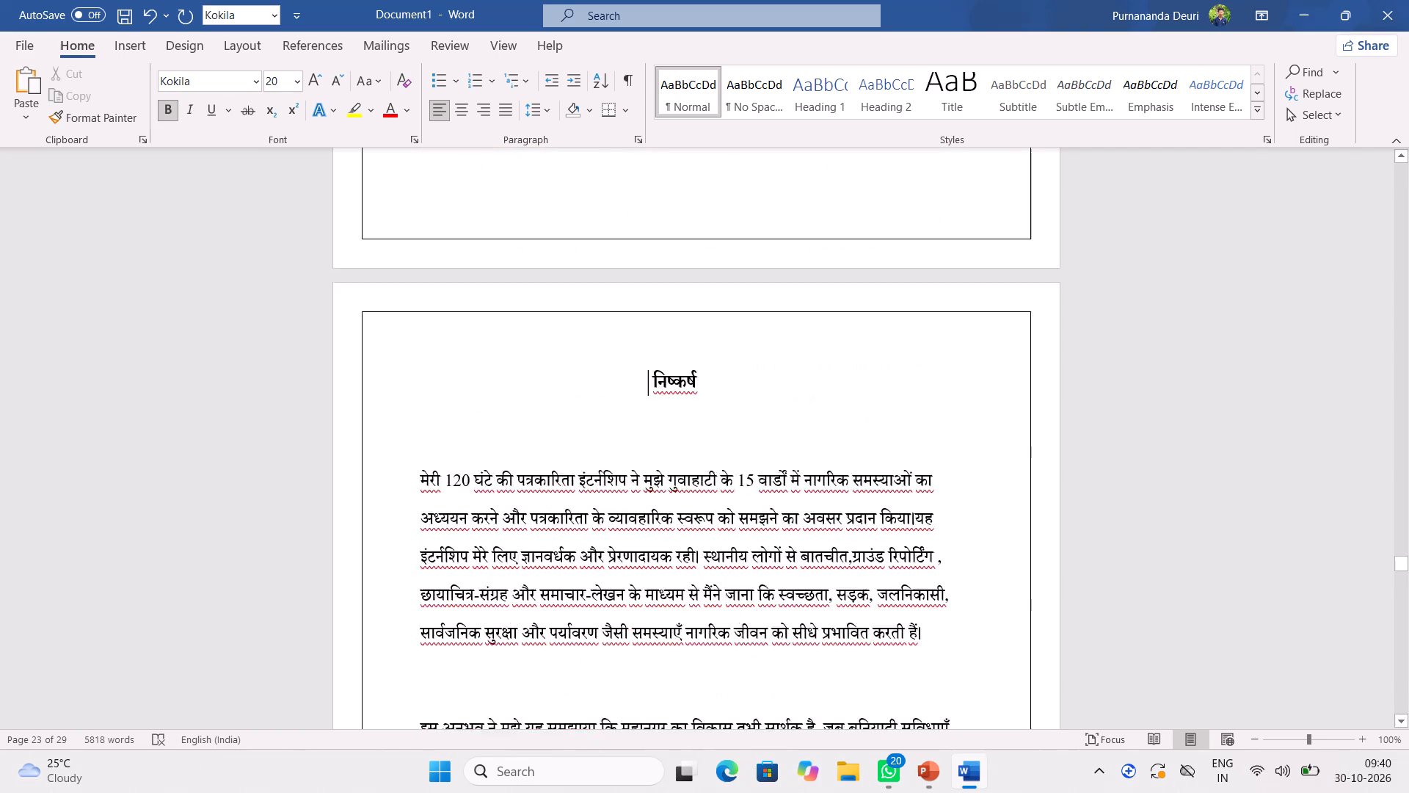
left_click(1403, 562)
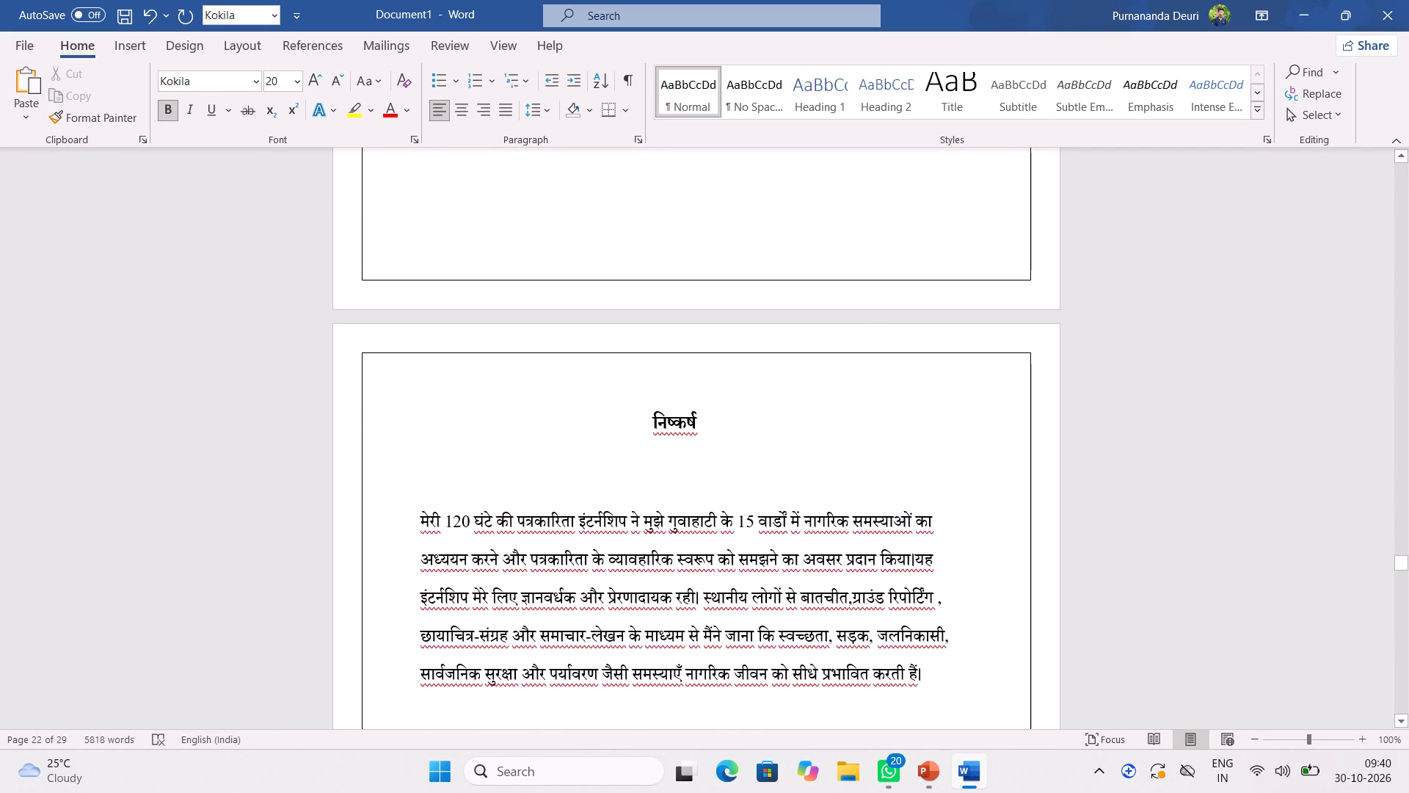
Justify all body paragraphs of the निष्कर्ष section, from मेरी 120 घंटे की to विकास में उपयोगी सिद्ध होंगे।.
left_click_drag(415, 517, 986, 792)
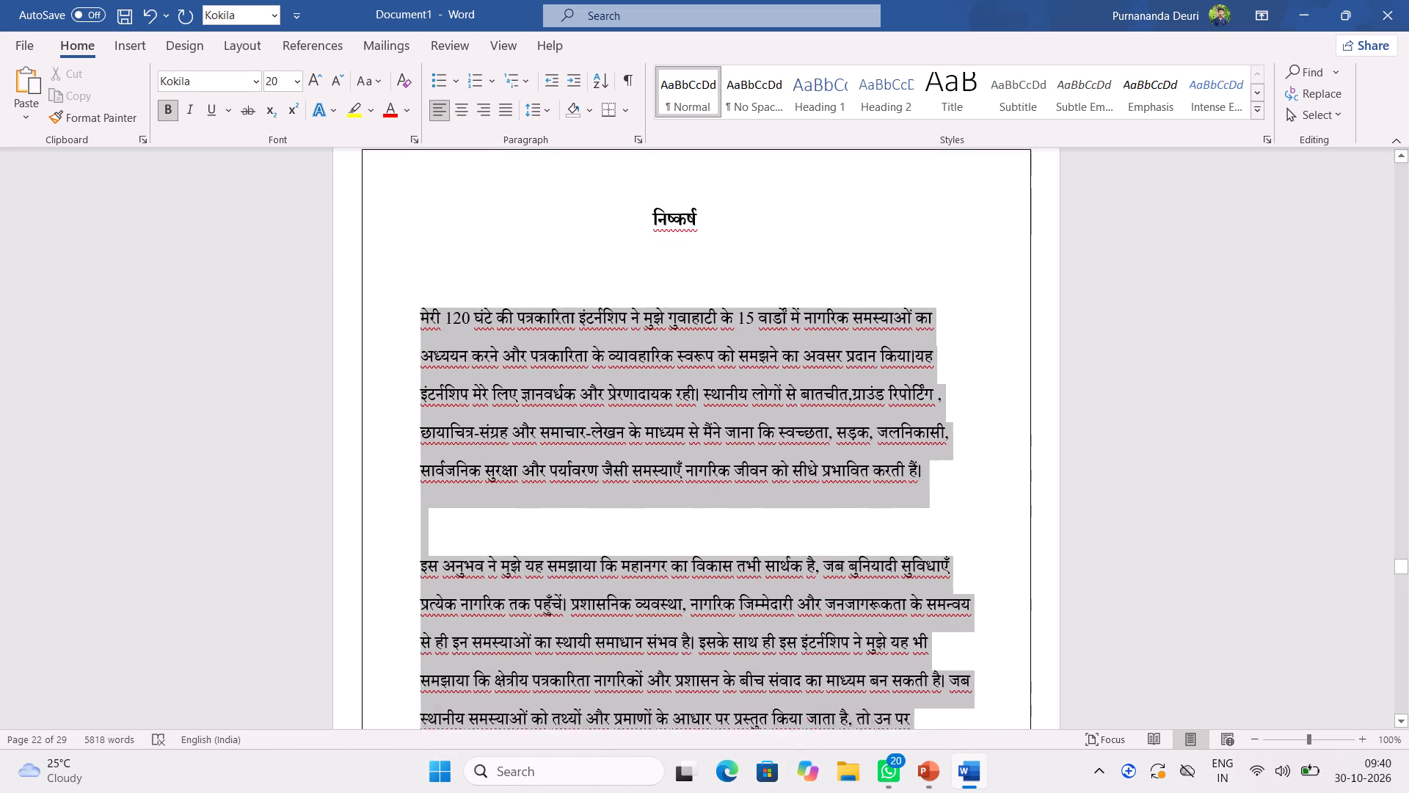
left_click_drag(986, 792, 920, 616)
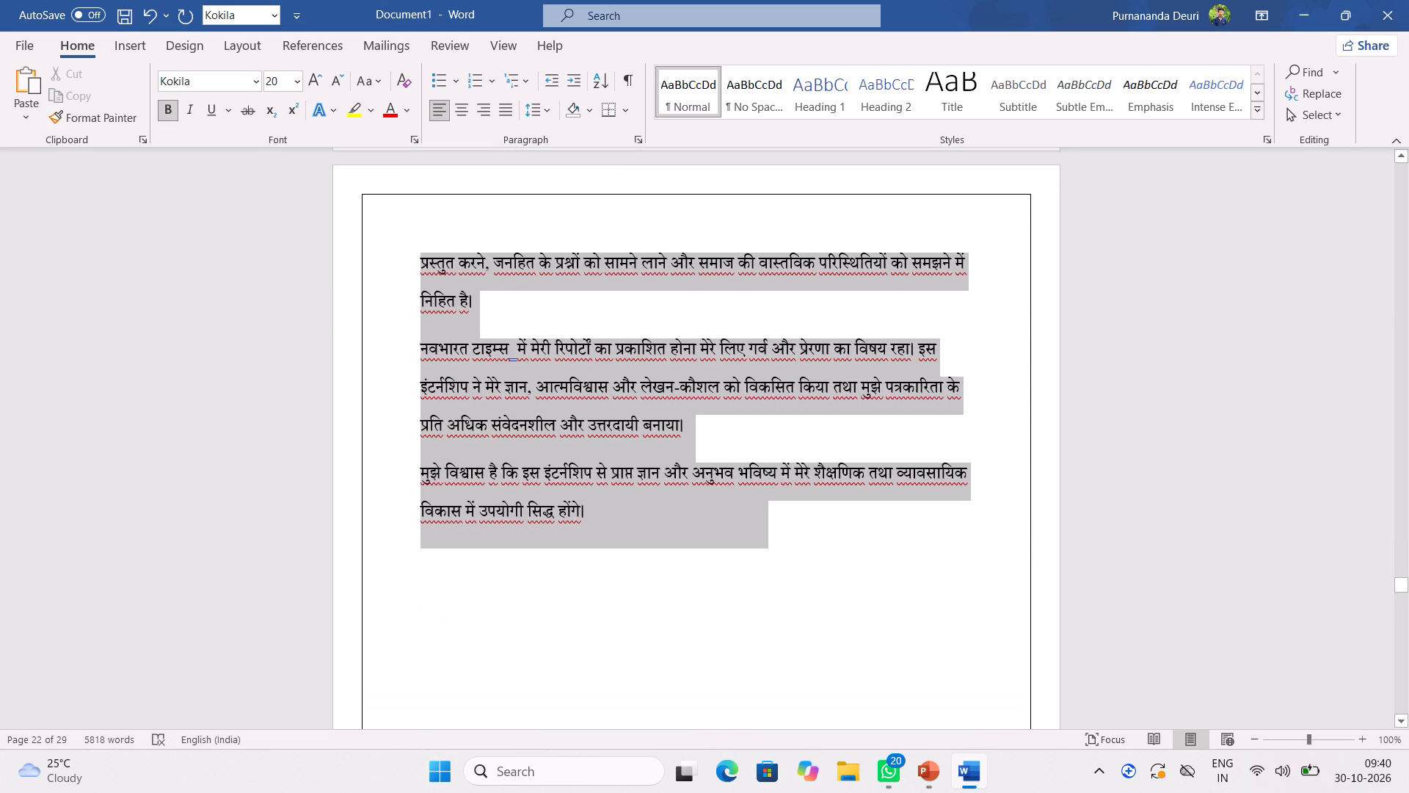
left_click_drag(920, 616, 781, 567)
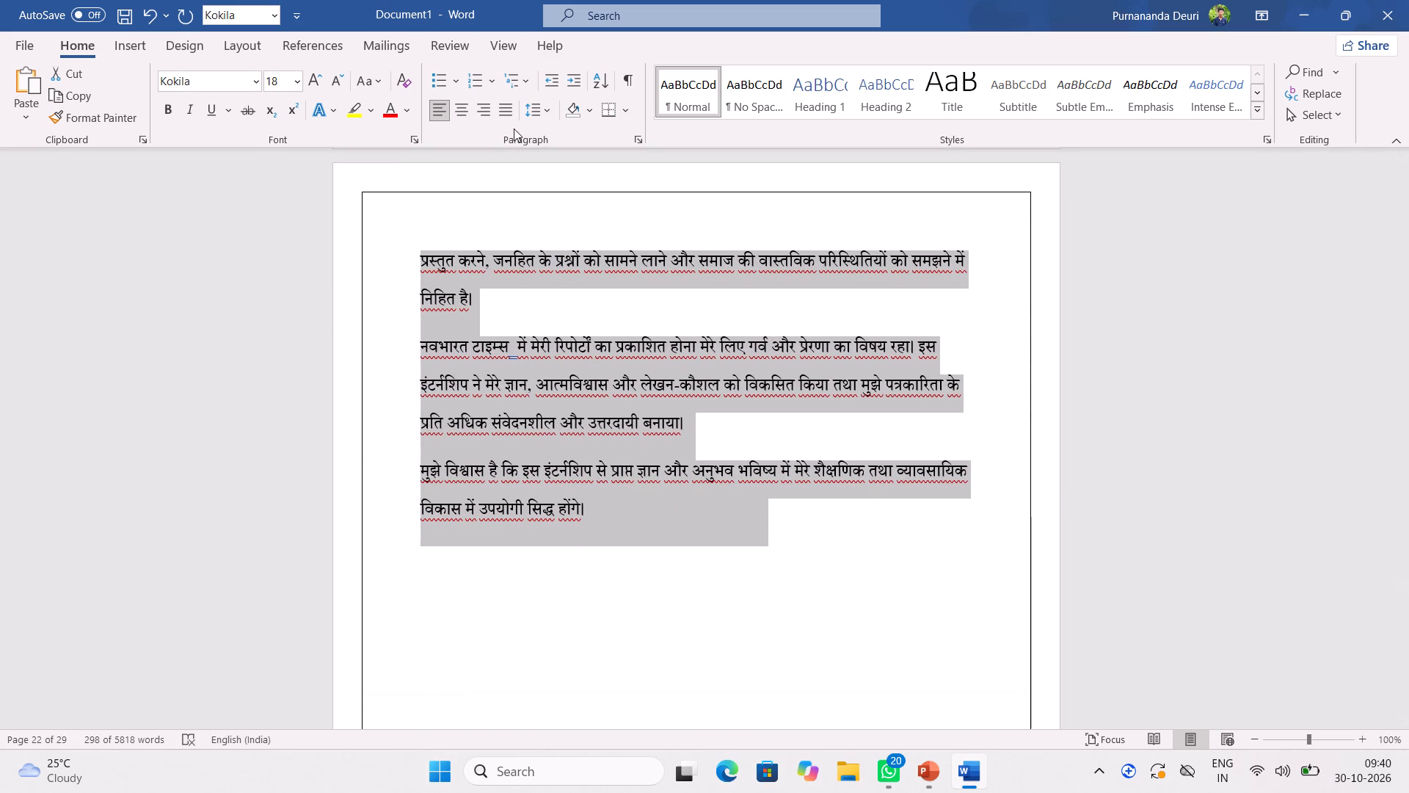
left_click(506, 120)
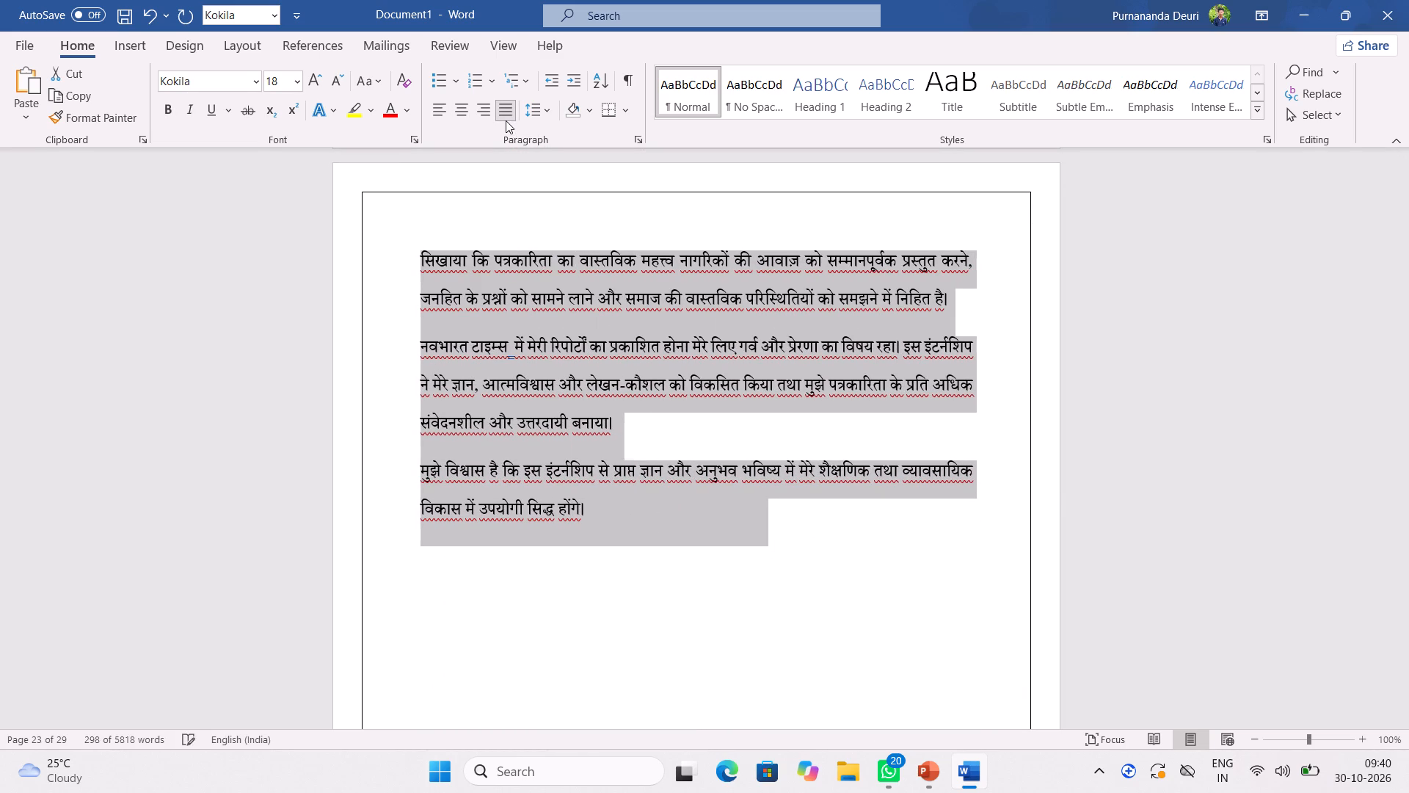
left_click(506, 112)
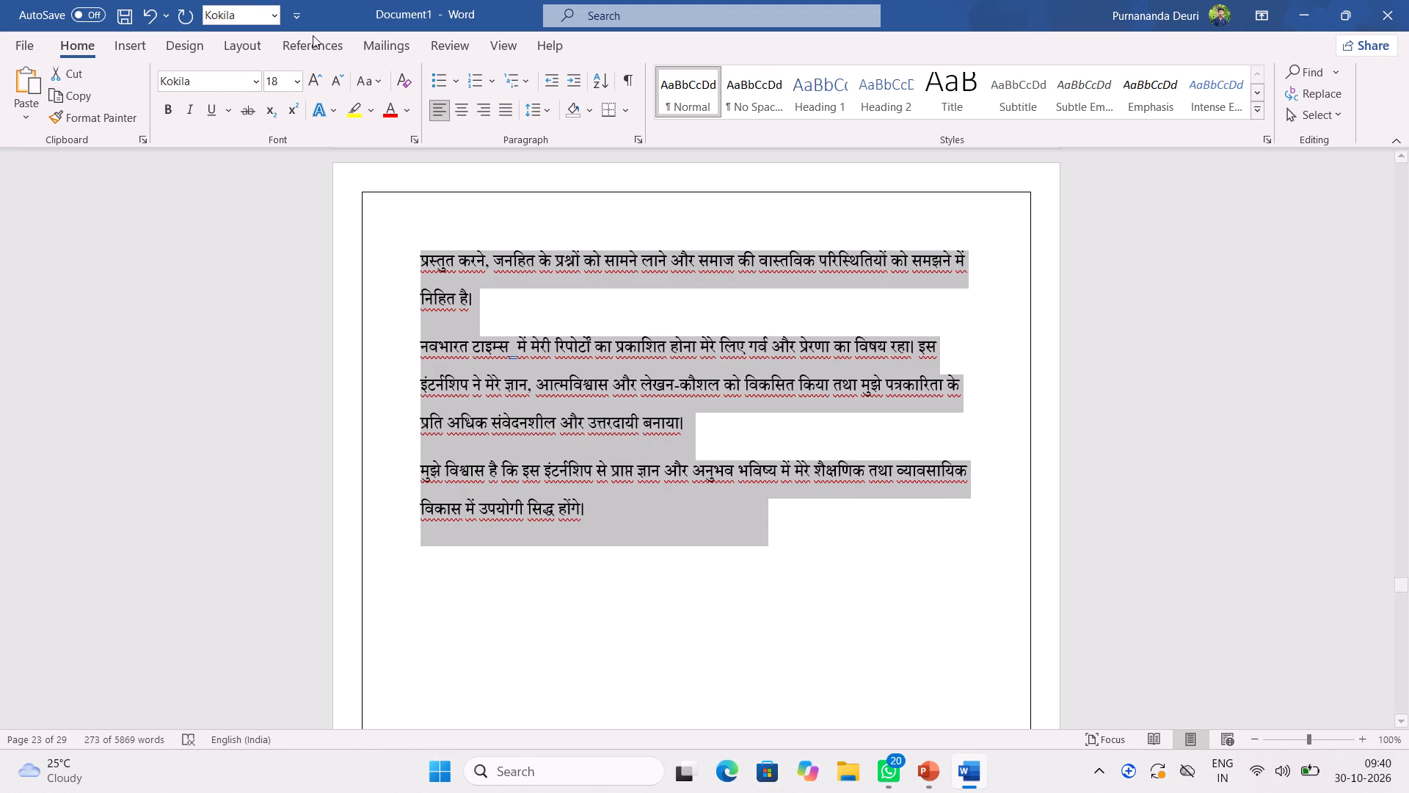
scroll(622, 437, "up", 11)
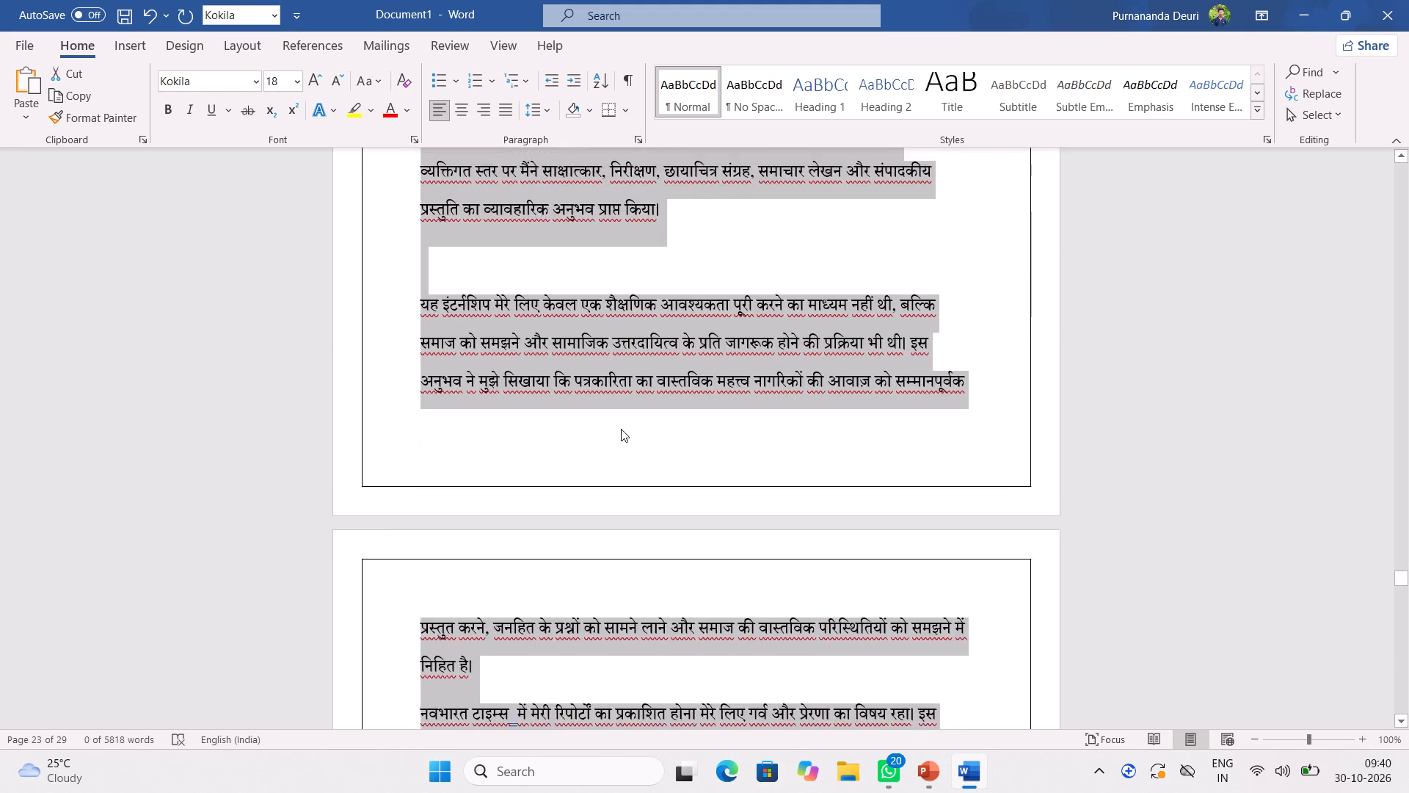
scroll(621, 429, "up", 8)
left_click(494, 106)
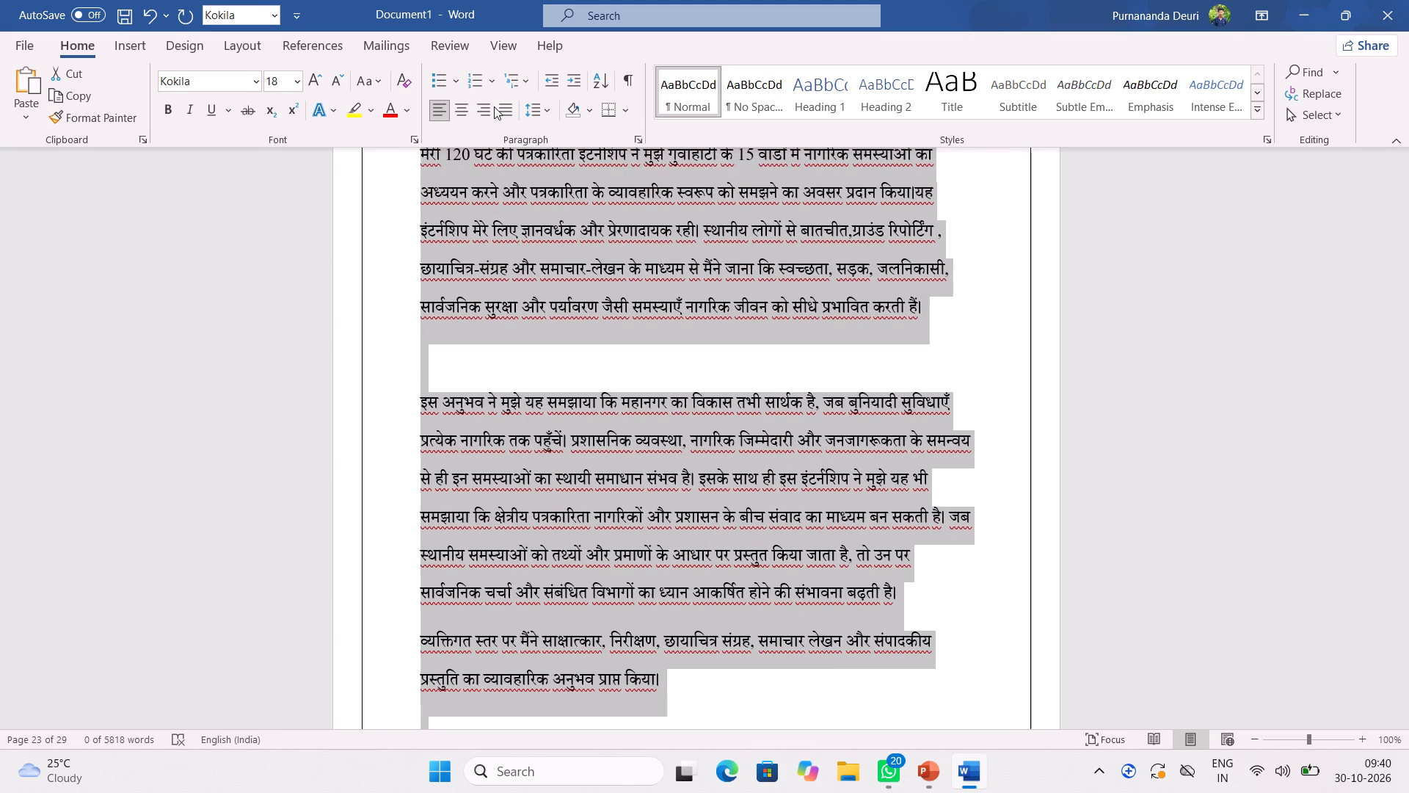
left_click(503, 106)
left_click(846, 369)
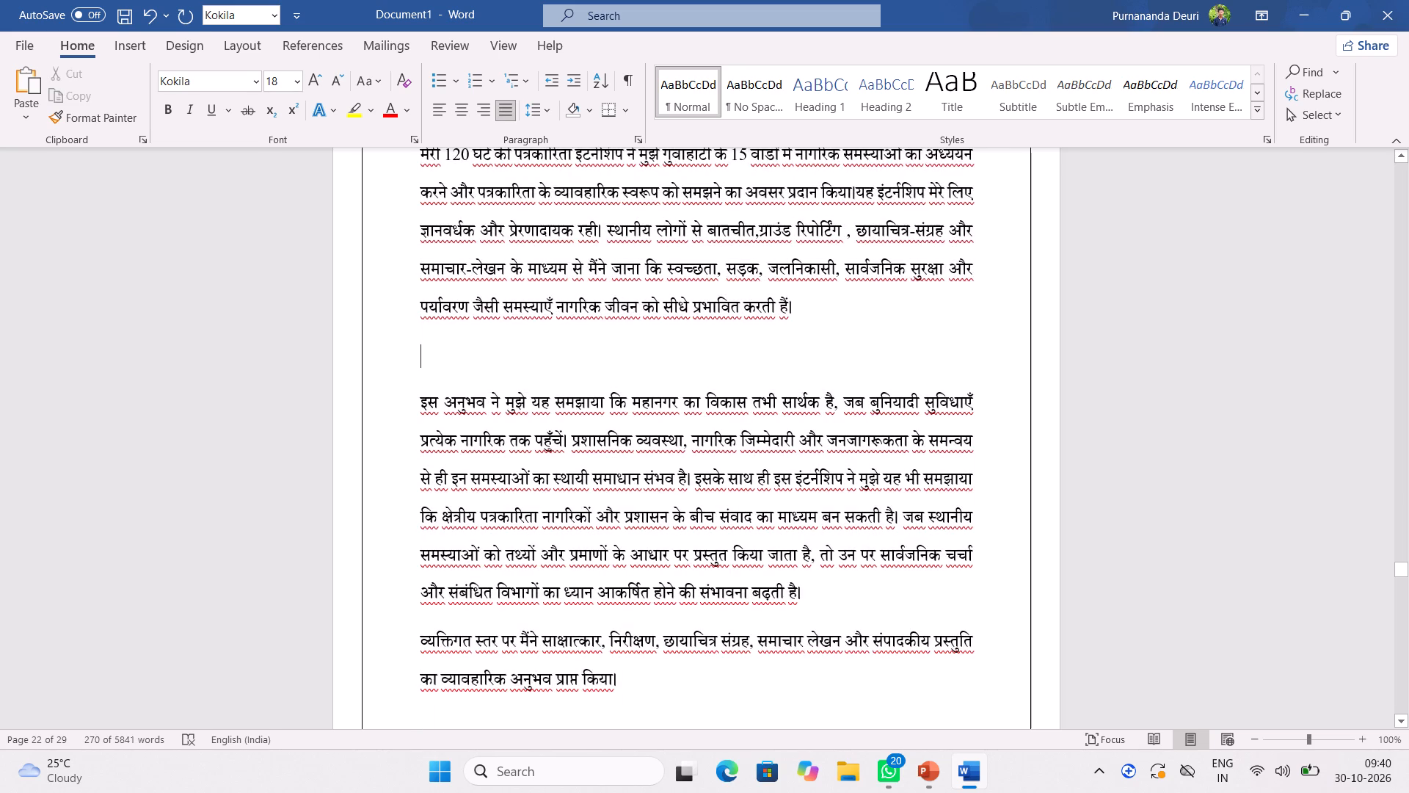
Check the alignment and spacing of the निष्कर्ष paragraphs through the end of the section on page 23.
scroll(878, 653, "down", 18)
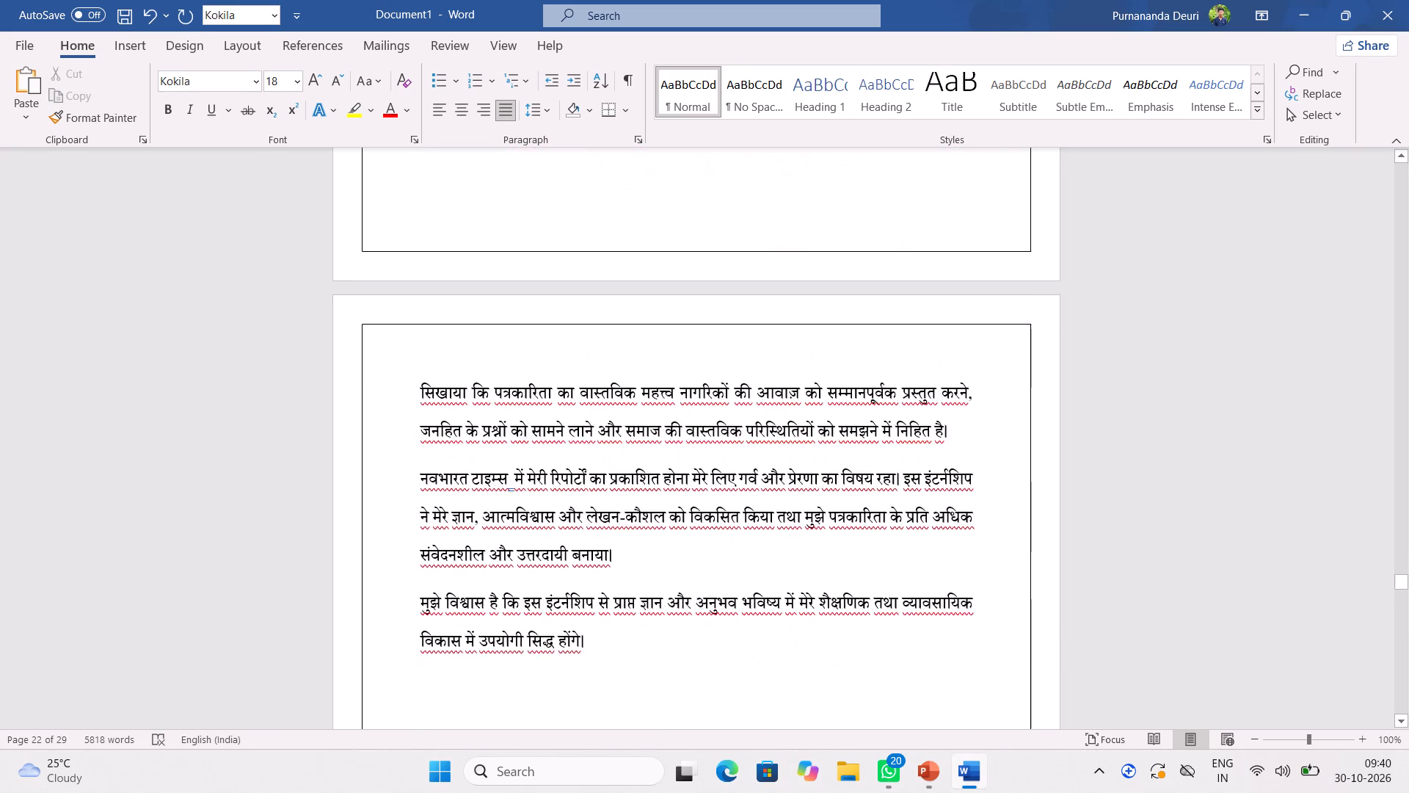
scroll(855, 599, "down", 1)
scroll(855, 595, "up", 2)
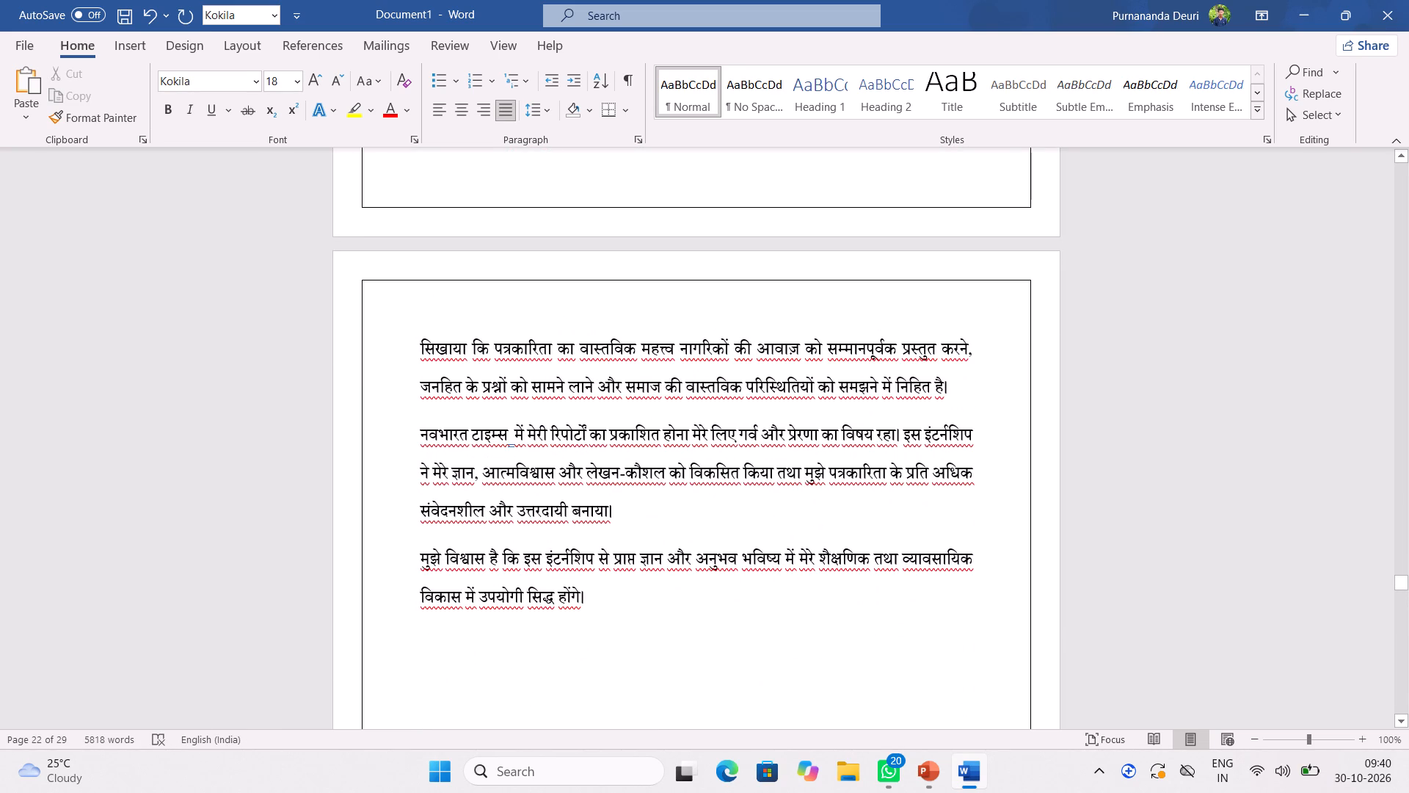
Check the alignment and spacing from the end of निष्कर्ष through the संदर्भ section to the internship photographs page.
scroll(776, 593, "down", 1)
left_click(781, 602)
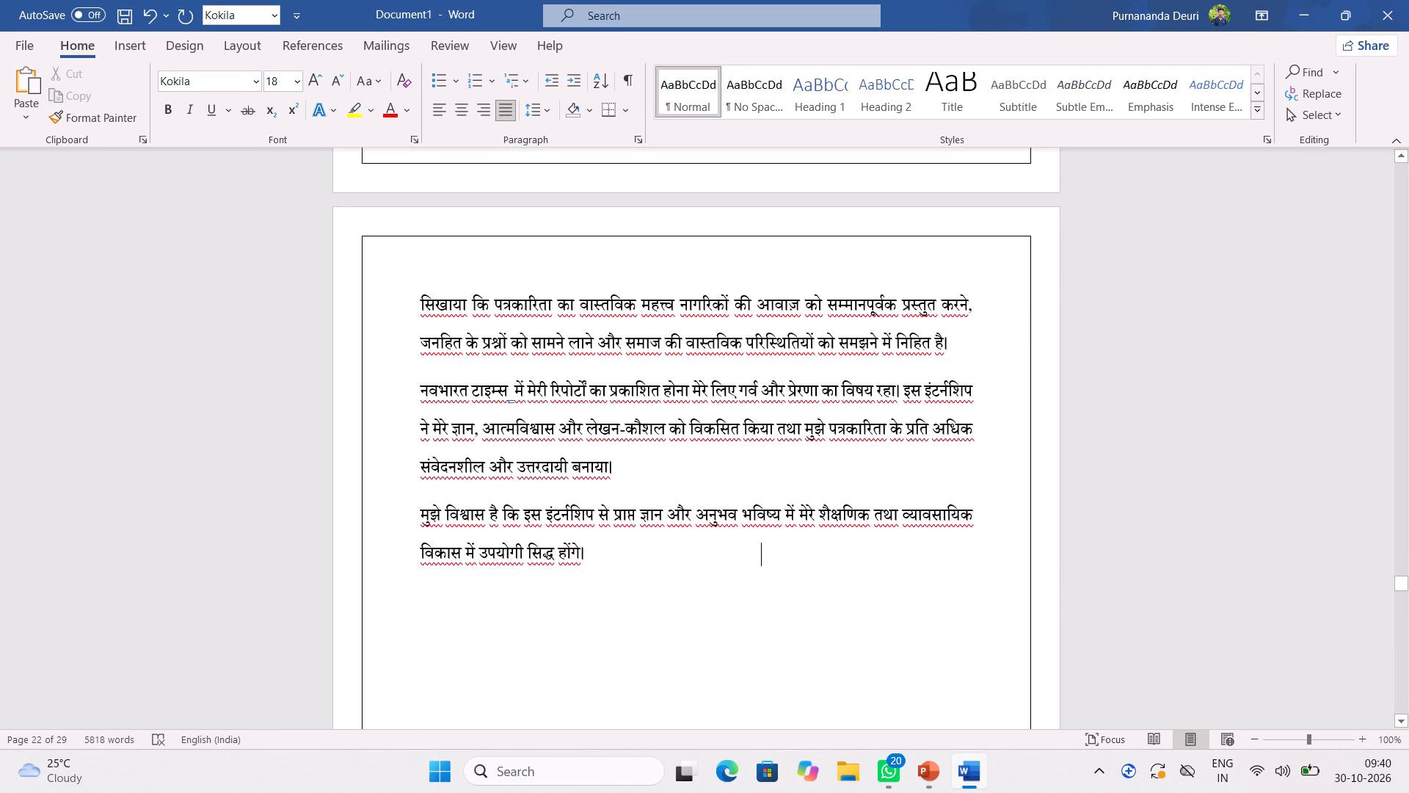
scroll(890, 605, "down", 16)
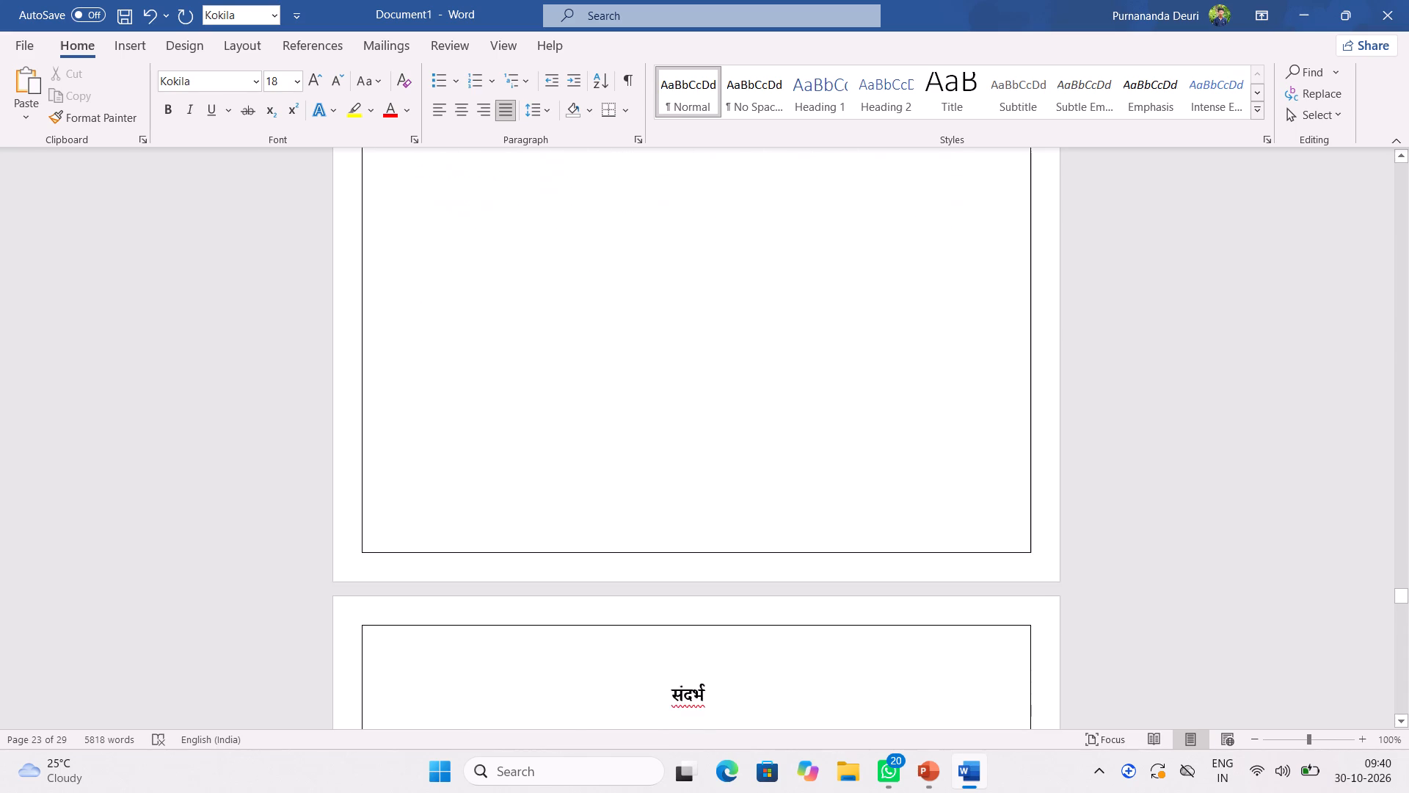
scroll(881, 629, "down", 2)
scroll(881, 629, "up", 1)
scroll(881, 629, "down", 11)
scroll(881, 629, "up", 4)
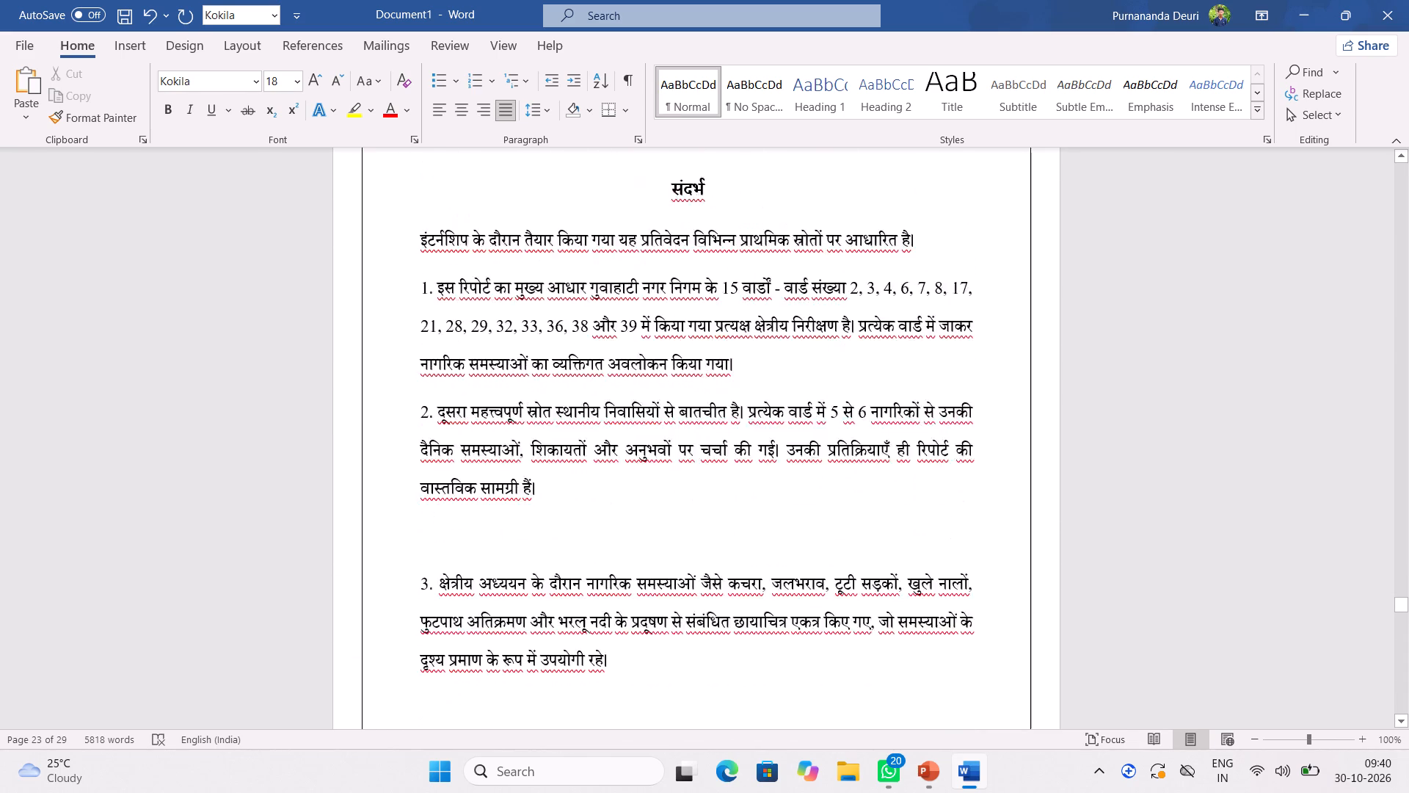
scroll(855, 599, "down", 8)
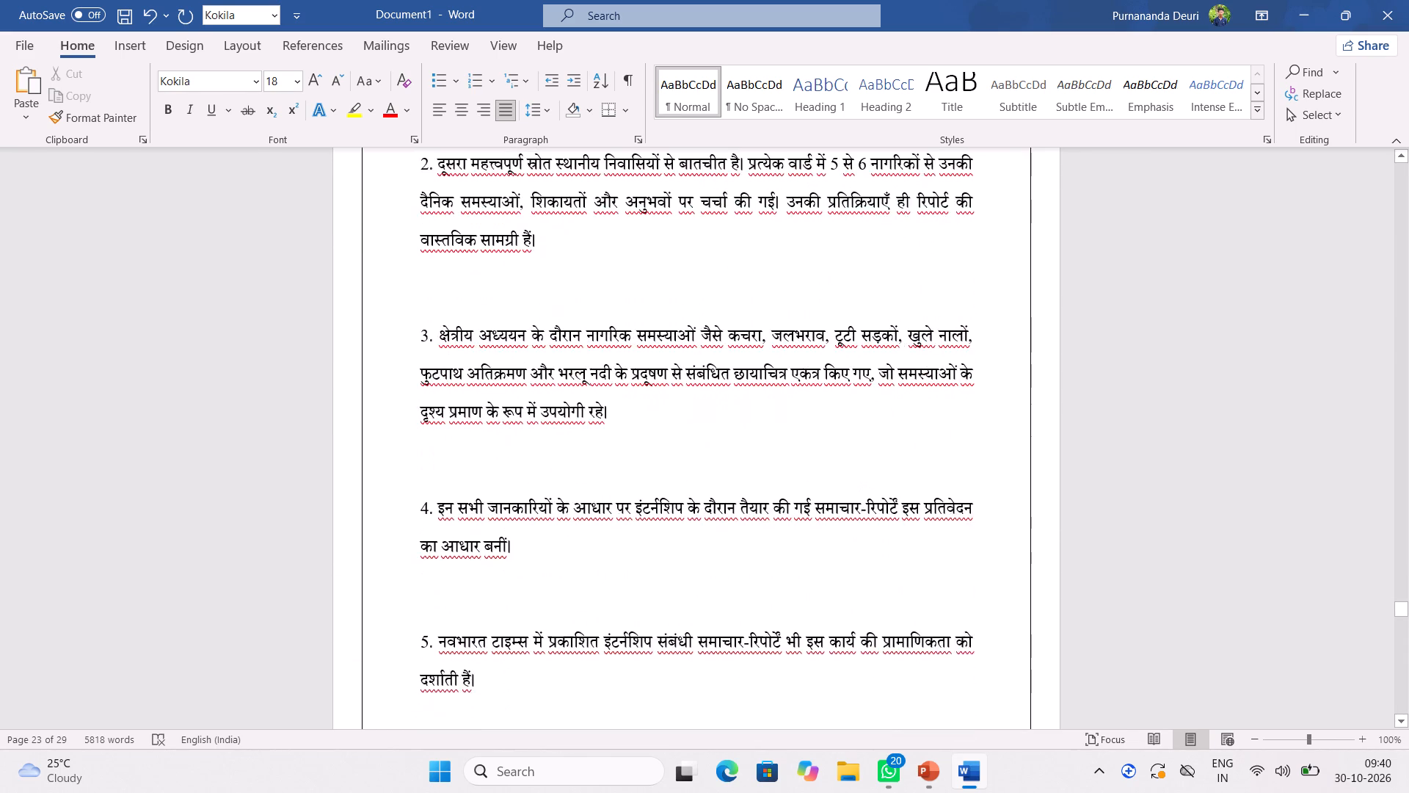
scroll(855, 599, "down", 6)
scroll(855, 599, "up", 1)
scroll(855, 599, "down", 18)
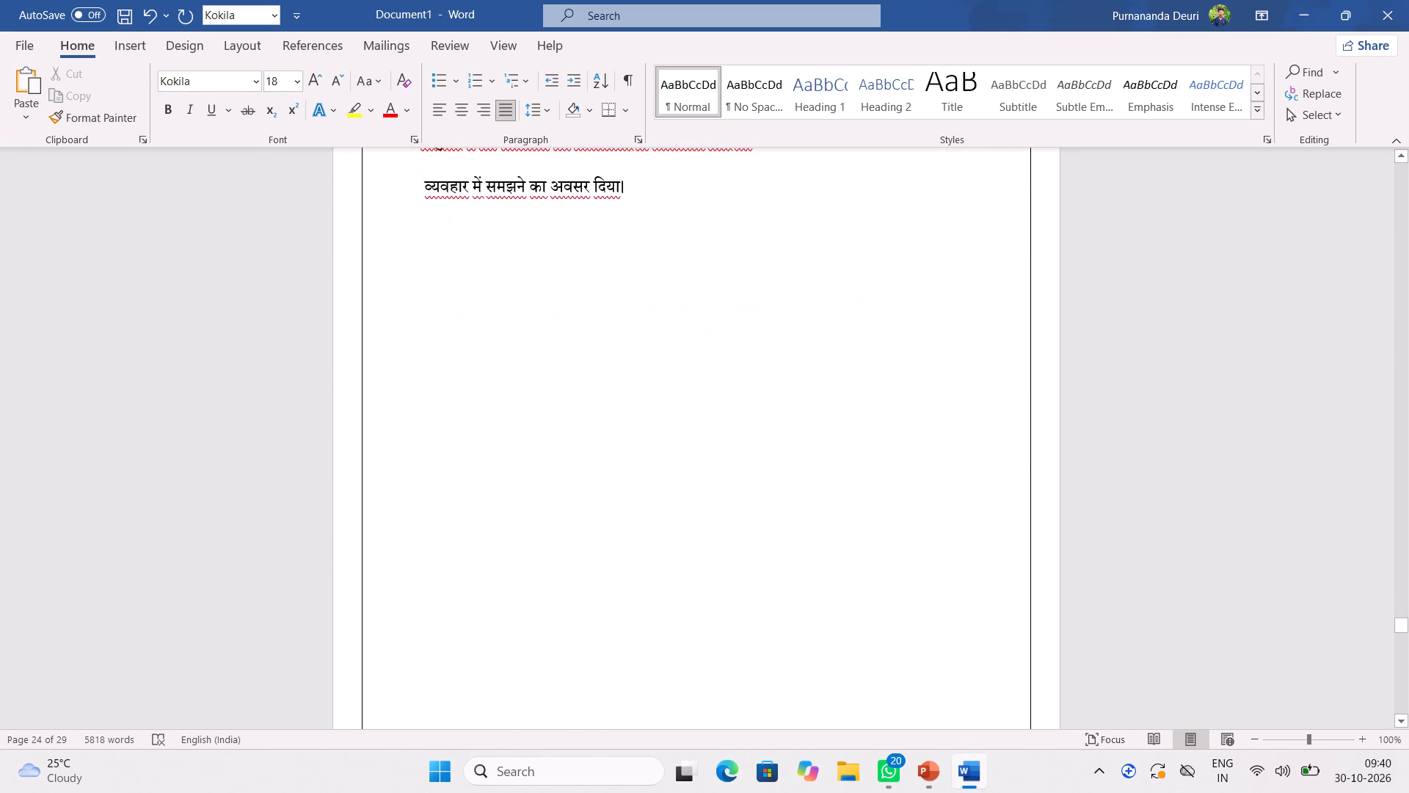
scroll(855, 599, "down", 14)
scroll(855, 598, "down", 8)
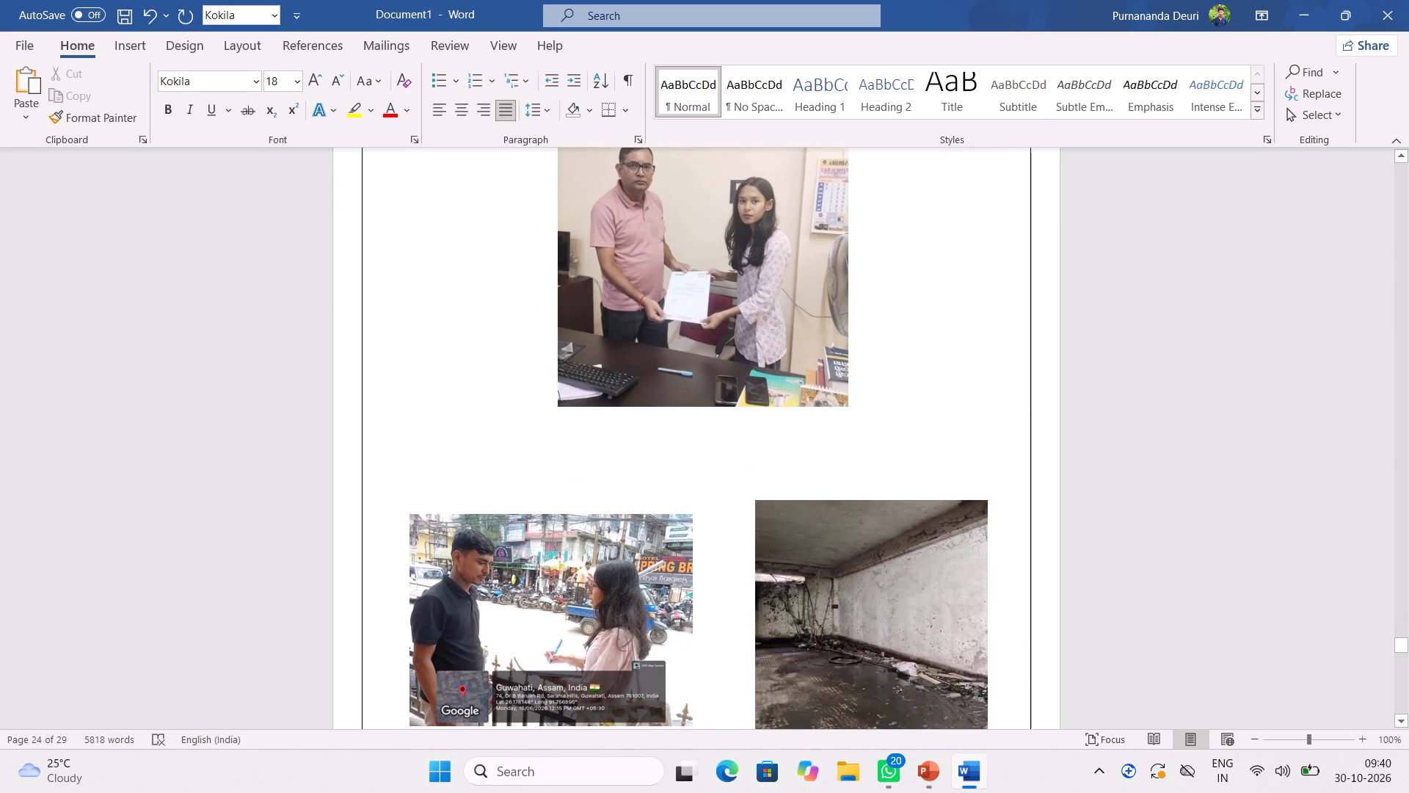
scroll(855, 598, "up", 10)
scroll(892, 500, "up", 2)
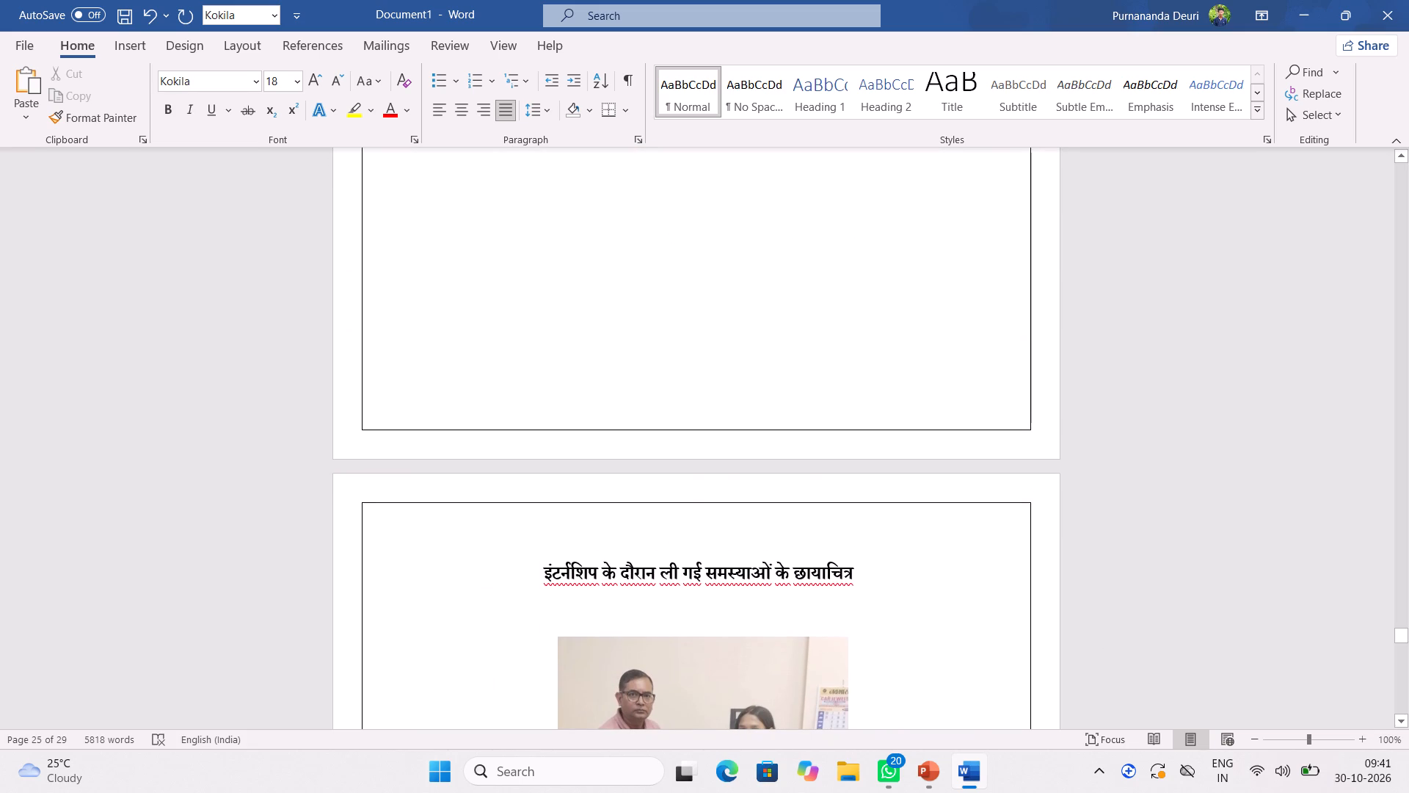
Return to the start of the report and check the भूमिका section's layout and spacing through to इंटर्नशिप के उद्देश्य.
left_click_drag(1396, 636, 1390, 423)
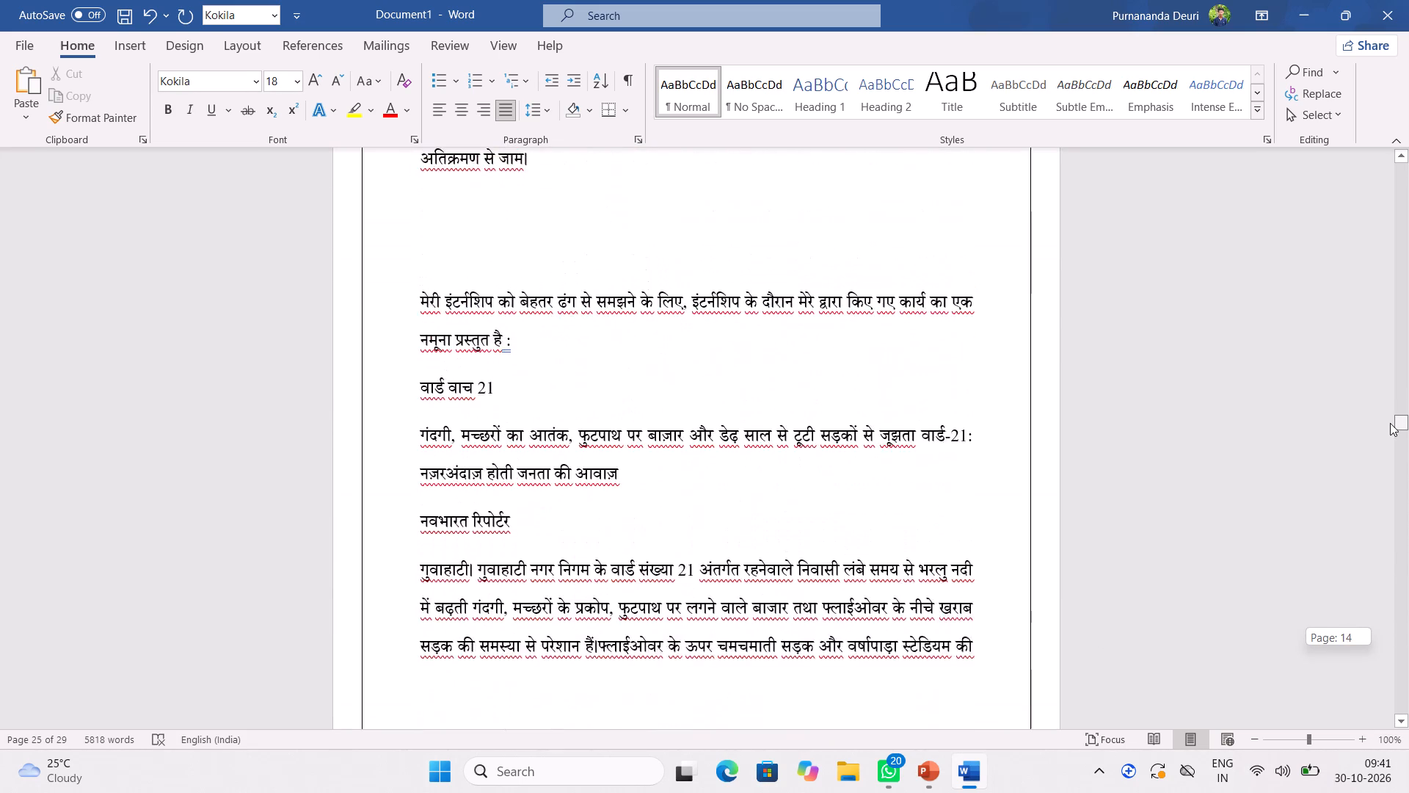
left_click_drag(1390, 423, 1408, 185)
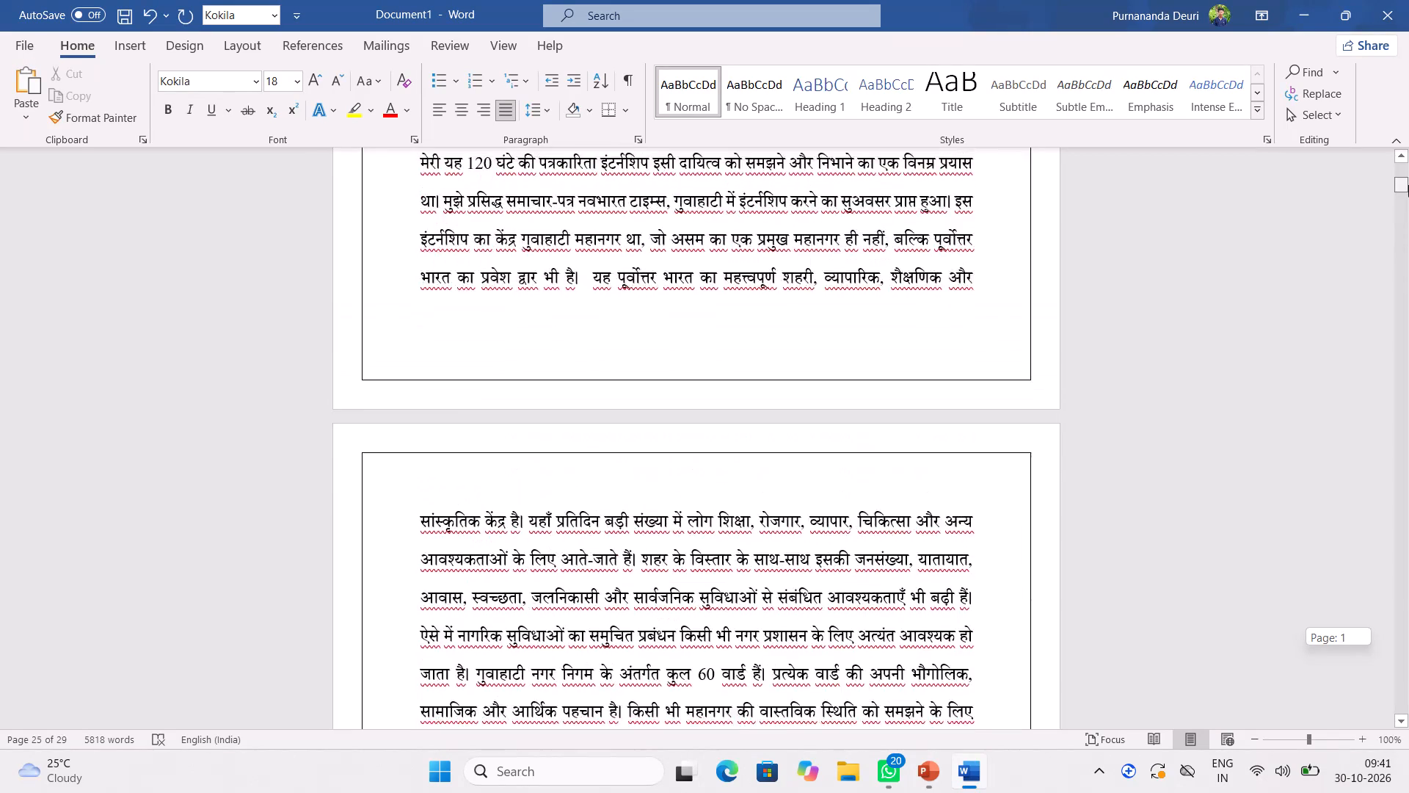
left_click_drag(1408, 185, 1408, 159)
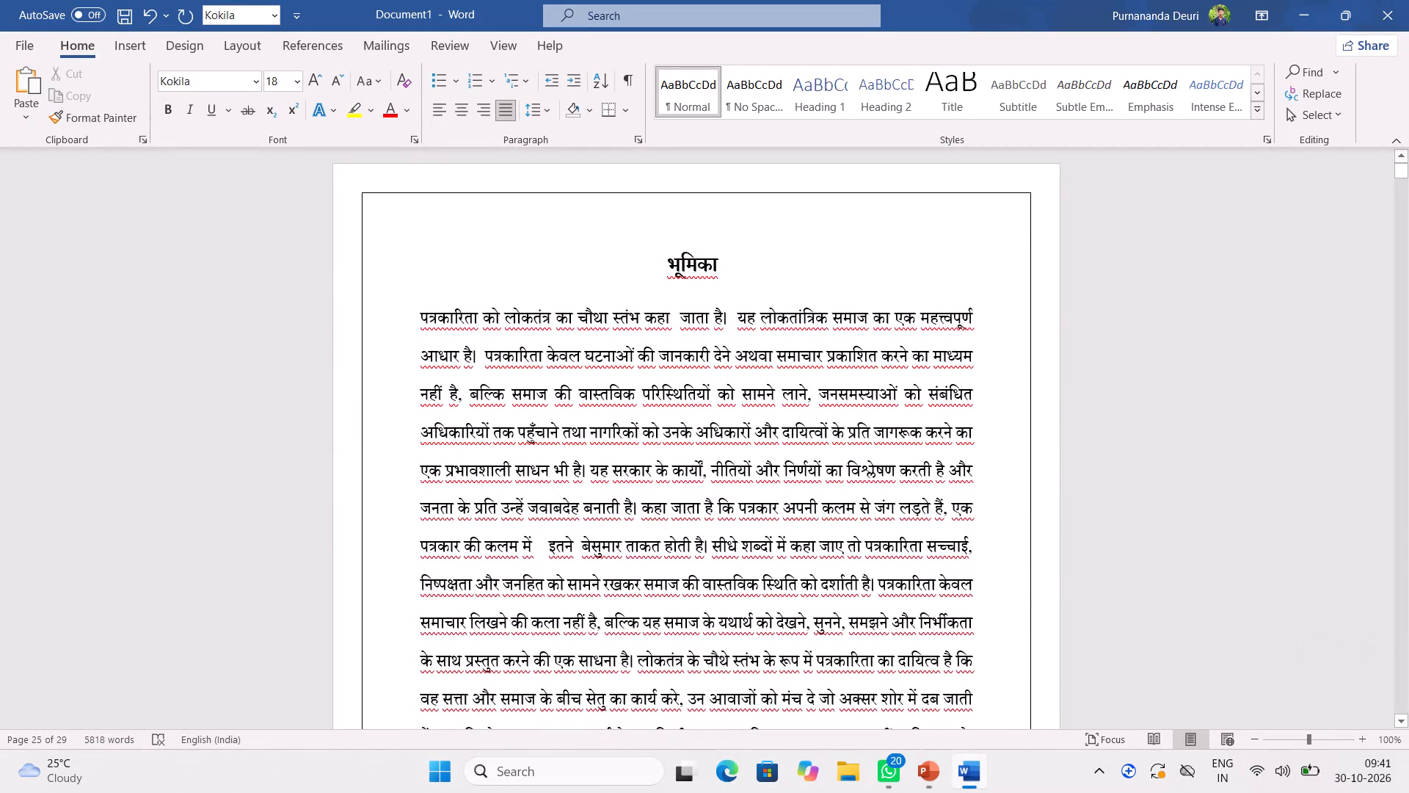
scroll(738, 301, "down", 9)
scroll(758, 441, "down", 12)
scroll(757, 443, "up", 14)
scroll(757, 443, "down", 8)
scroll(757, 444, "up", 1)
scroll(757, 444, "down", 1)
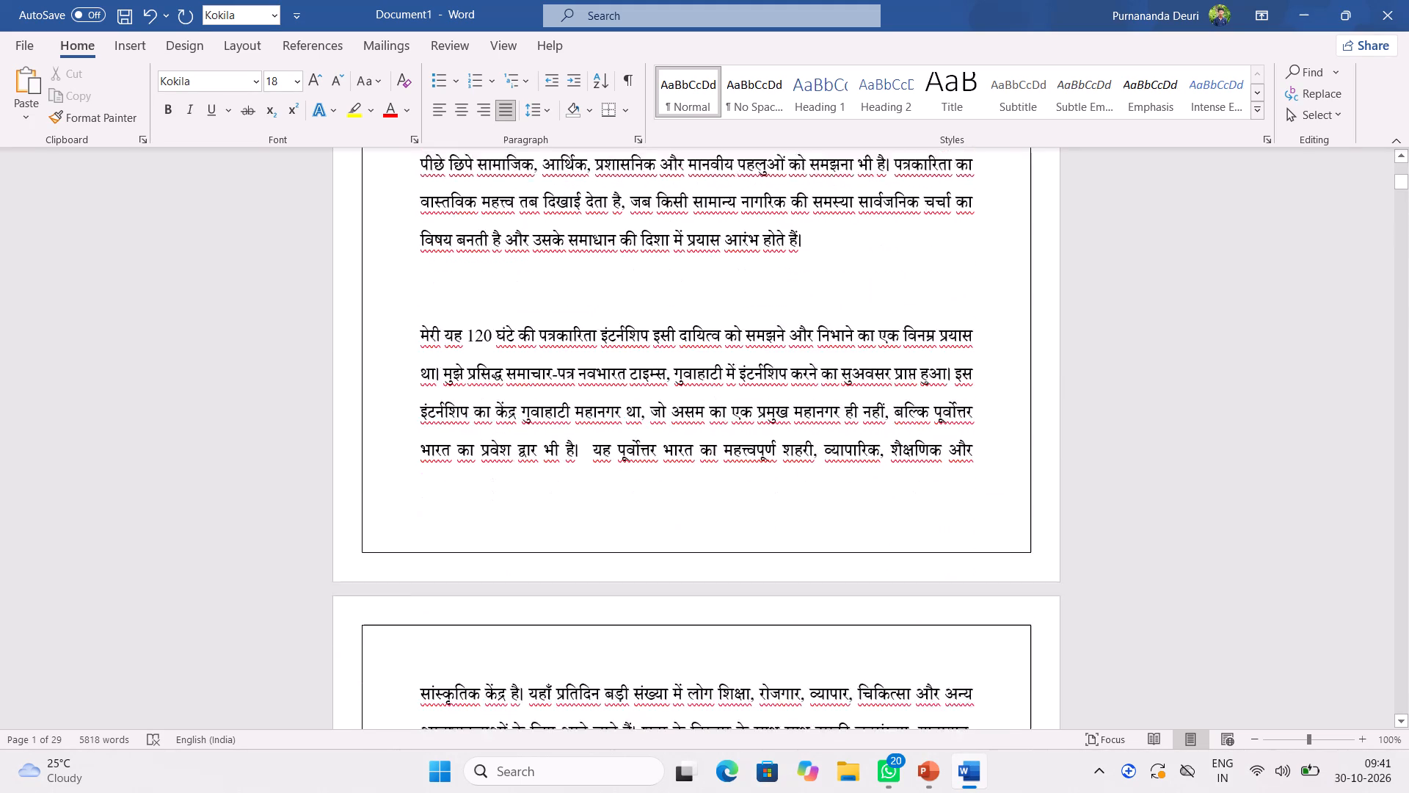
scroll(757, 446, "down", 6)
scroll(757, 448, "up", 1)
scroll(757, 448, "down", 15)
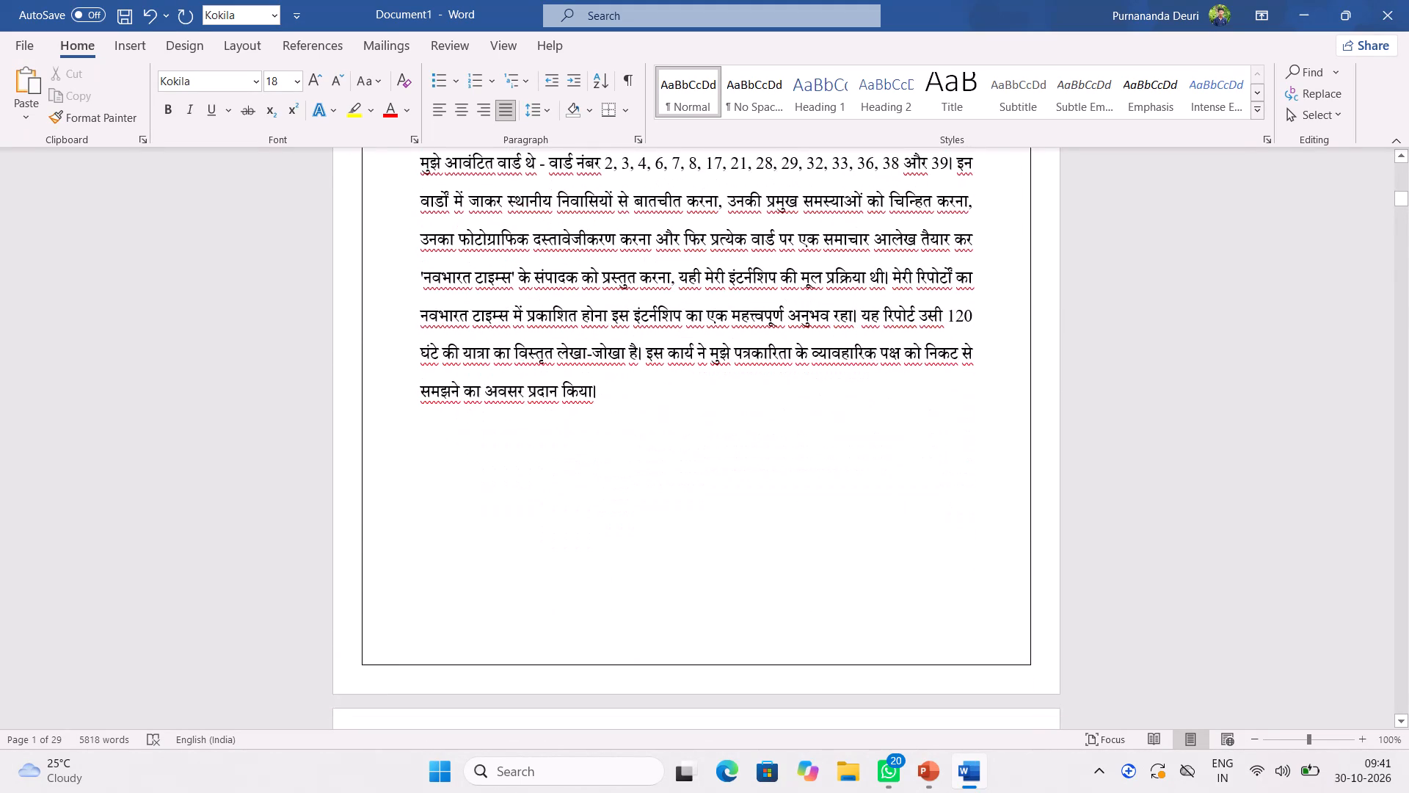
scroll(756, 456, "up", 4)
scroll(756, 456, "down", 19)
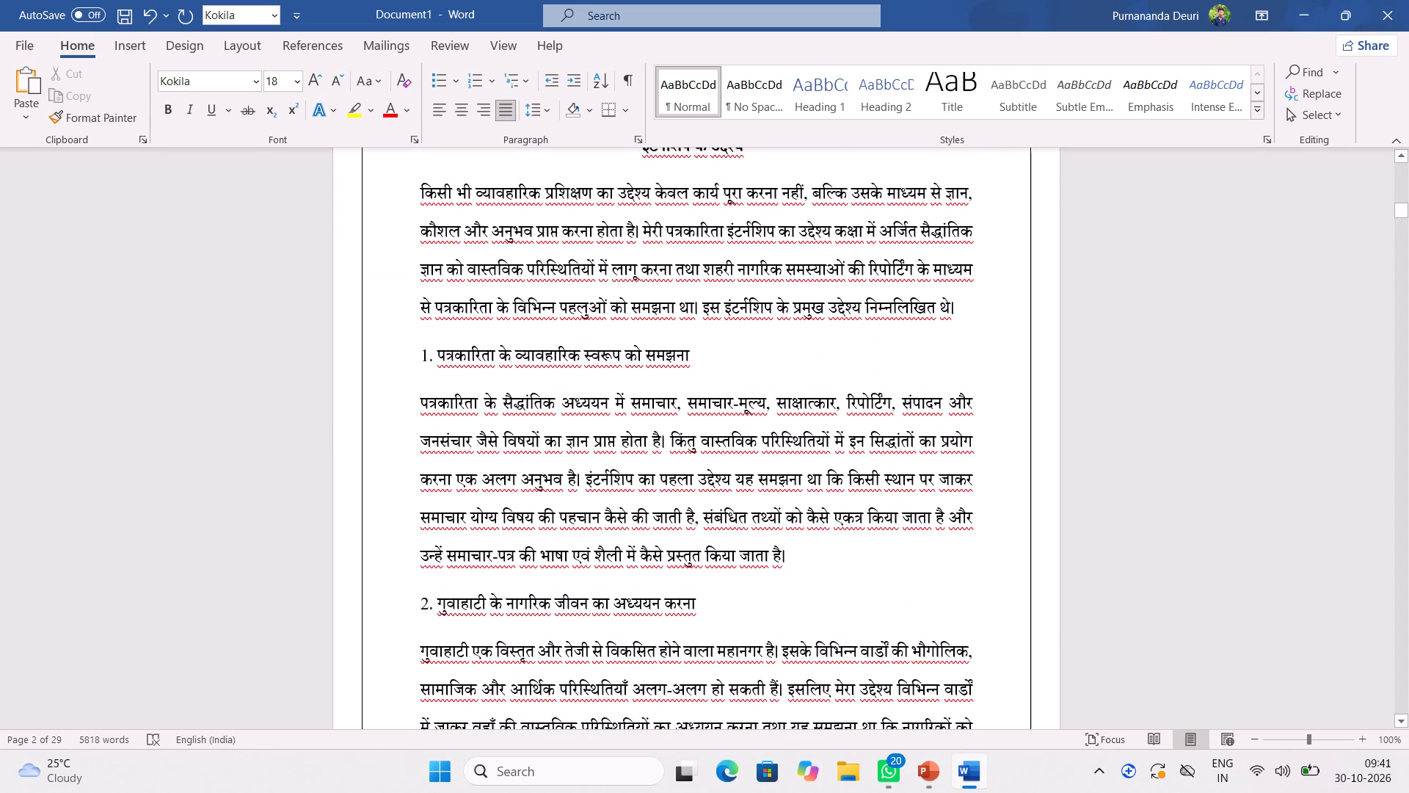
Insert a blank line after the introductory paragraph of इंटर्नशिप के उद्देश्य, ending in निम्नलिखित थे।.
left_click(961, 304)
key("Return")
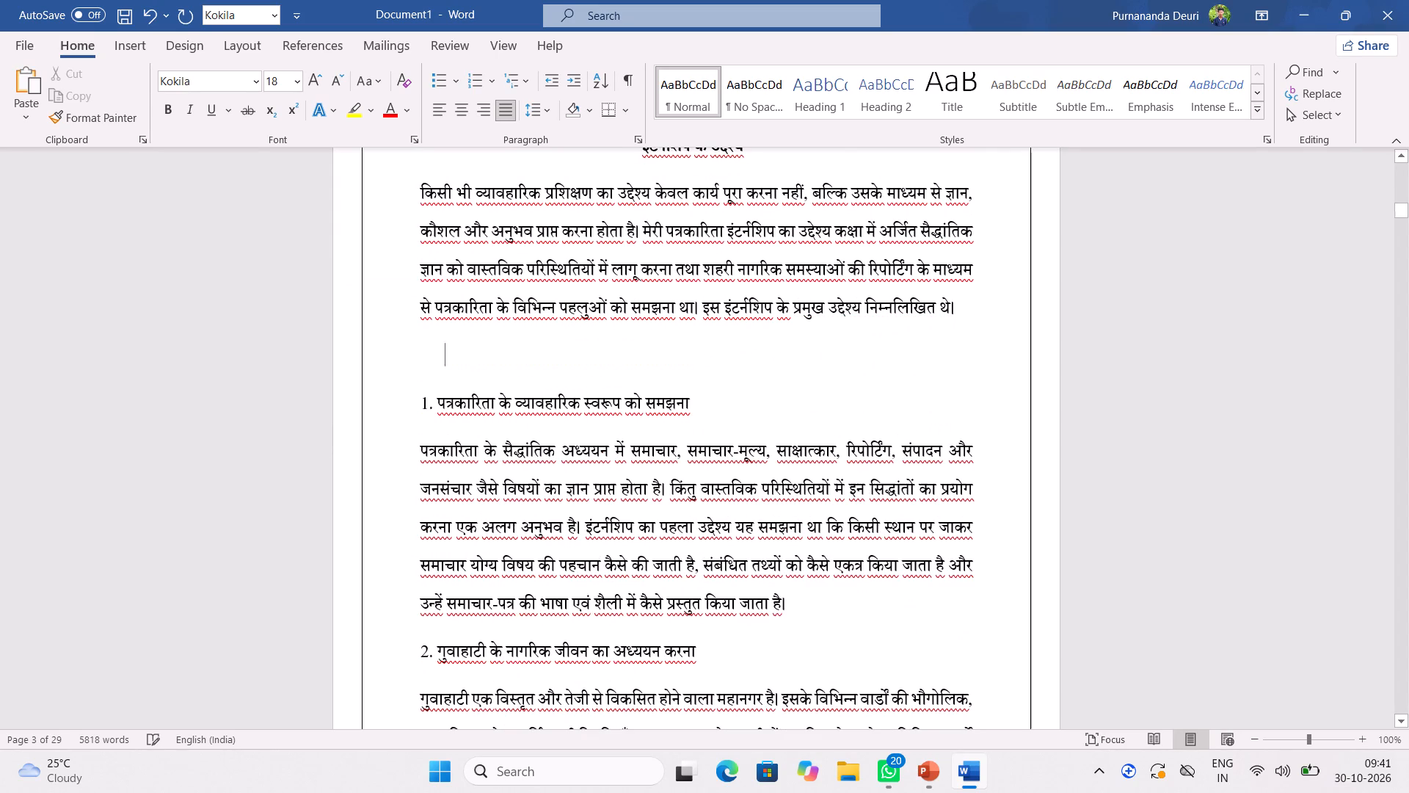
Join the subheading पत्रकारिता के व्यावहारिक स्वरूप को समझना with the paragraph below it, separated by a space.
scroll(776, 416, "down", 3)
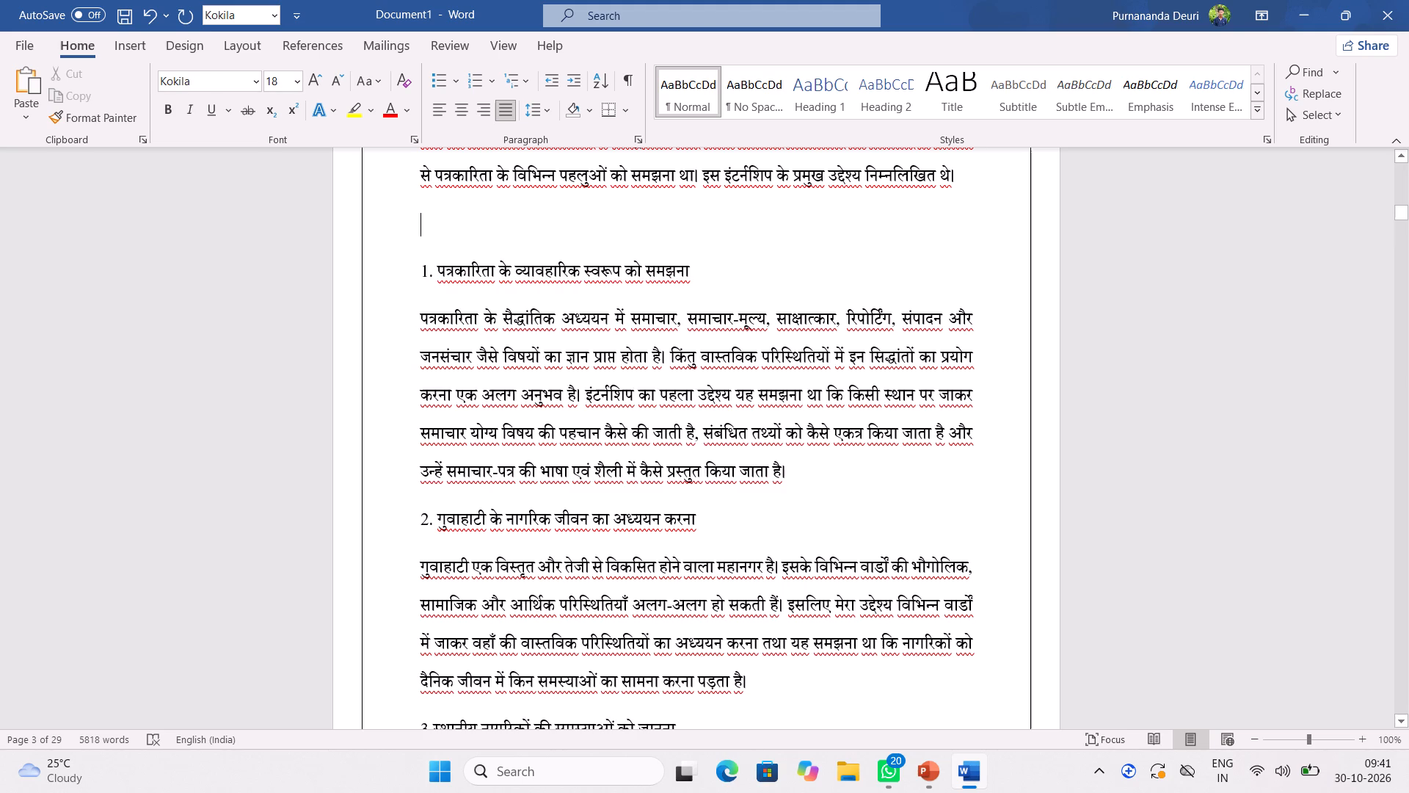
left_click(421, 325)
key("BackSpace")
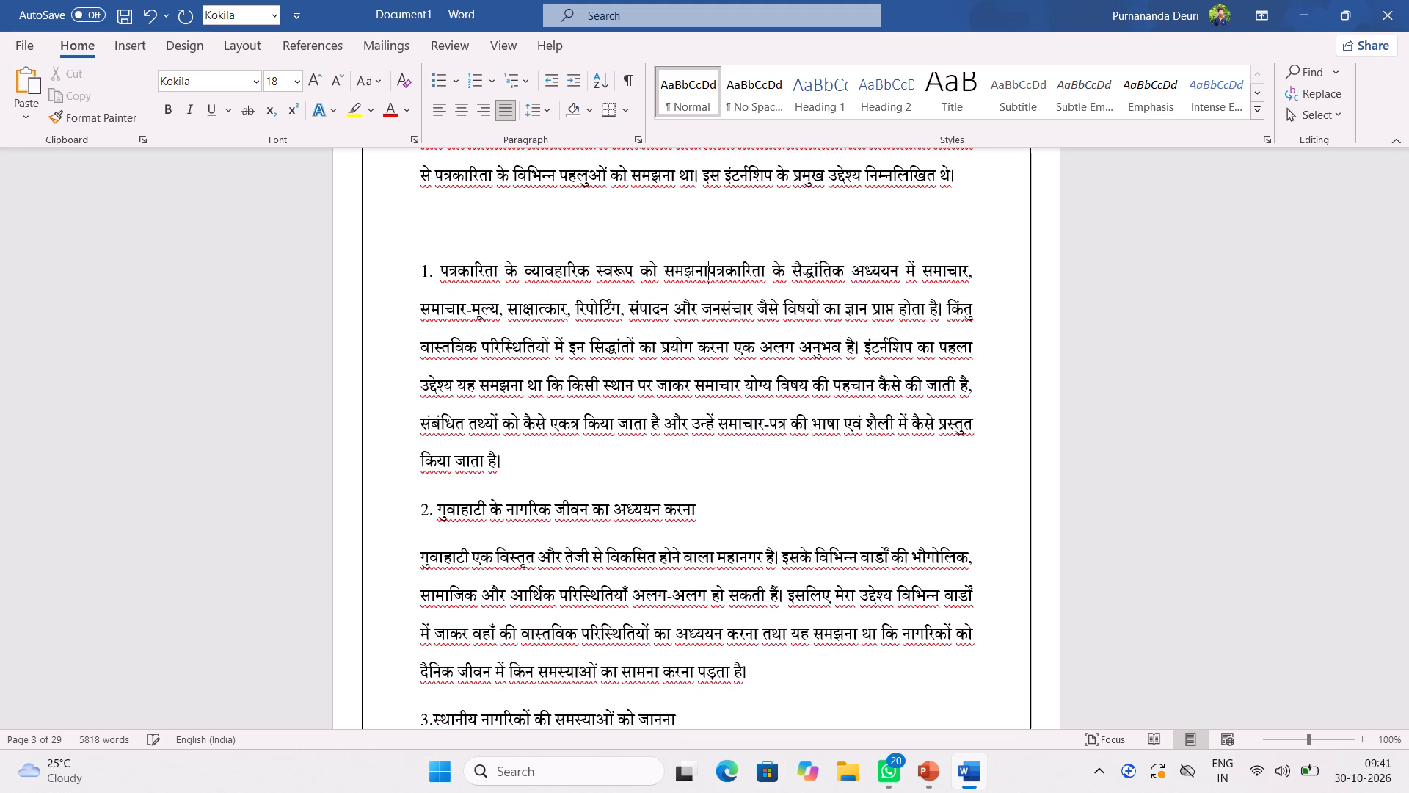
key("space")
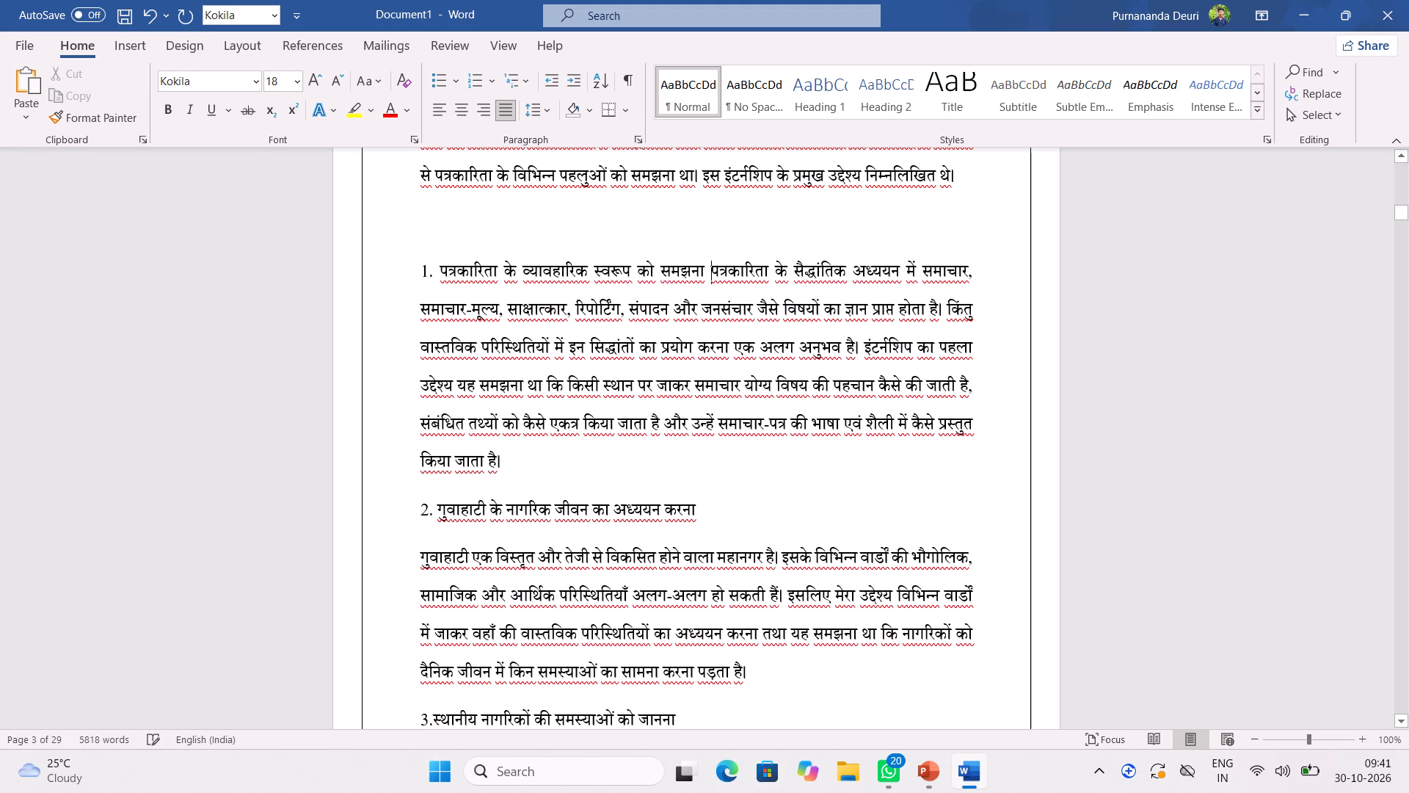
Add an unnumbered blank line after the first objective's paragraph, before the गुवाहाटी के नागरिक जीवन का अध्ययन करना subheading.
left_click(549, 464)
key("Return")
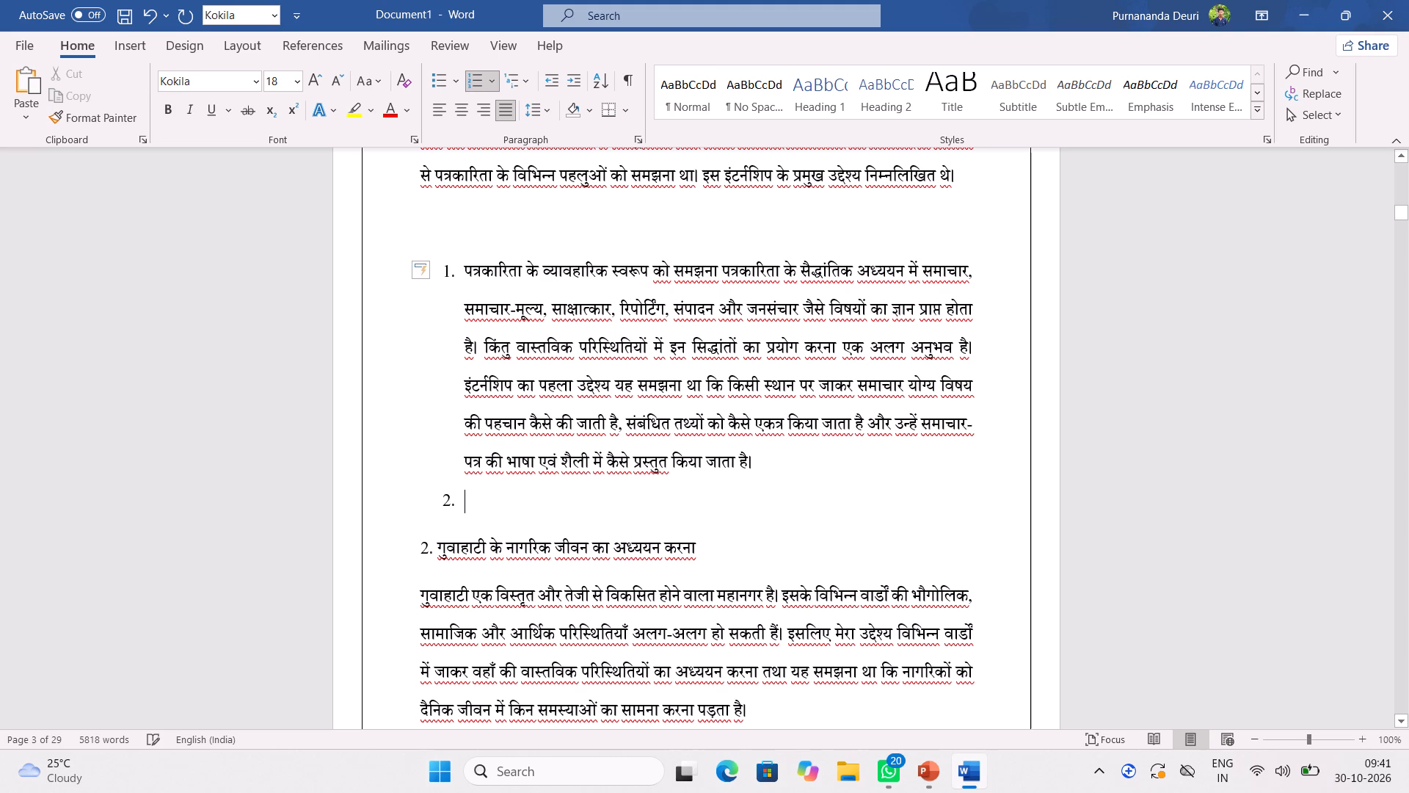
key("BackSpace")
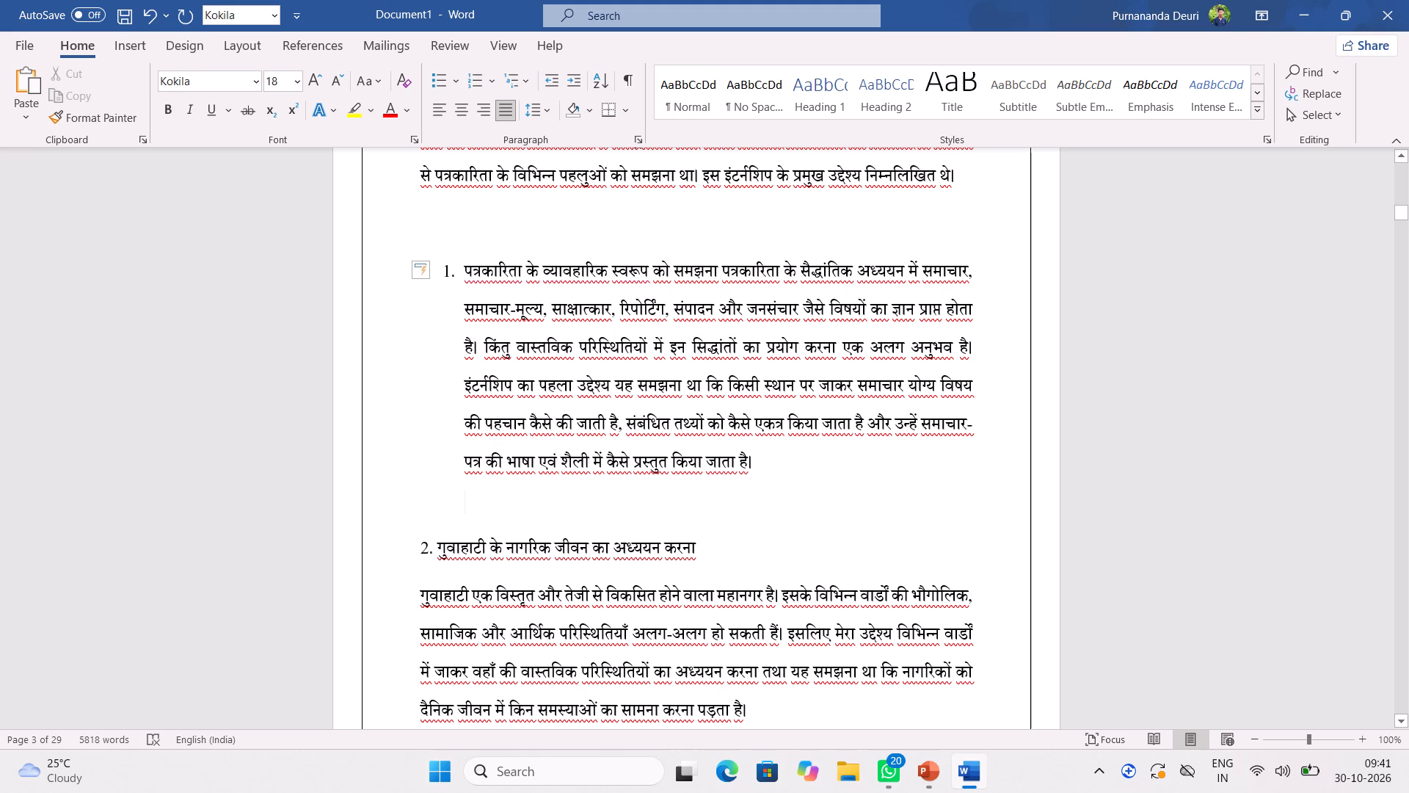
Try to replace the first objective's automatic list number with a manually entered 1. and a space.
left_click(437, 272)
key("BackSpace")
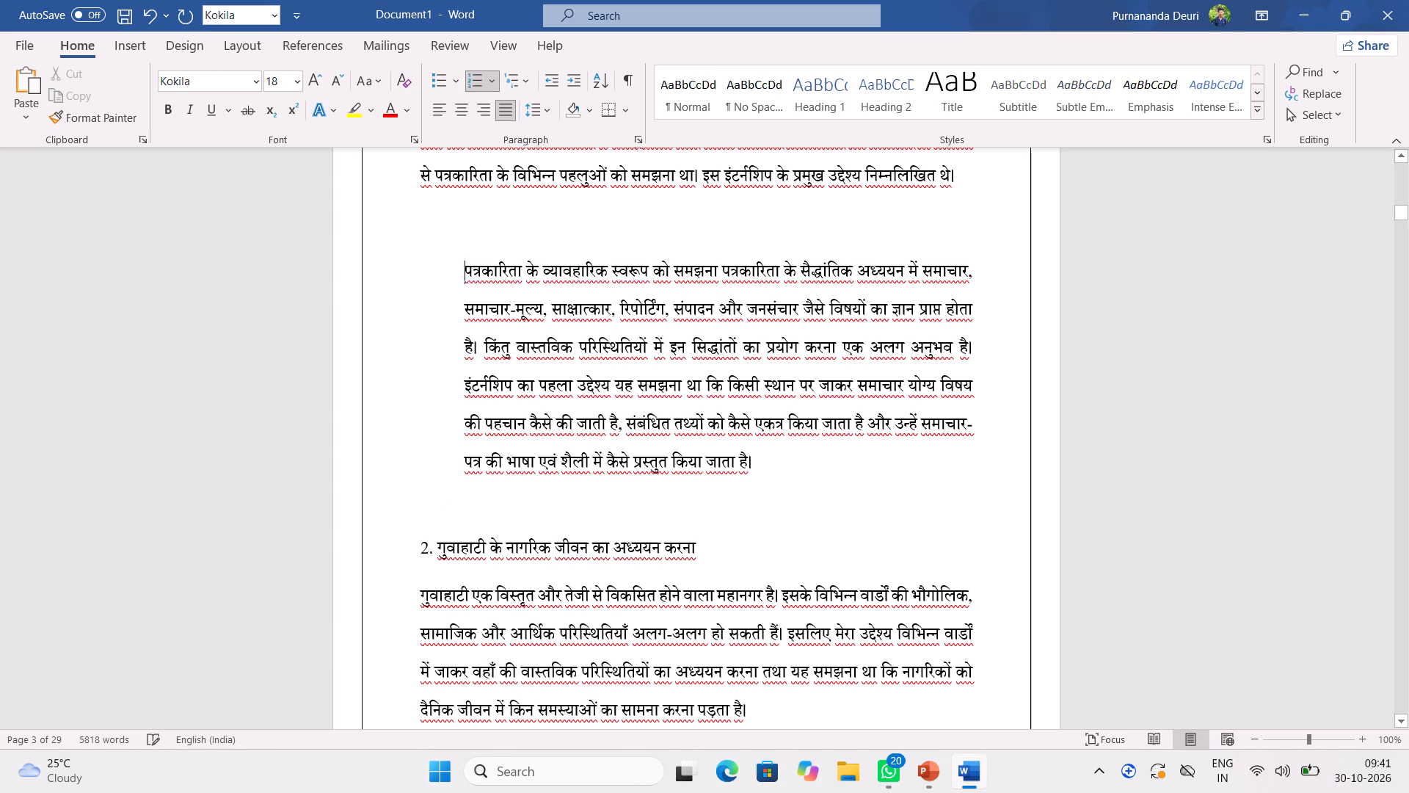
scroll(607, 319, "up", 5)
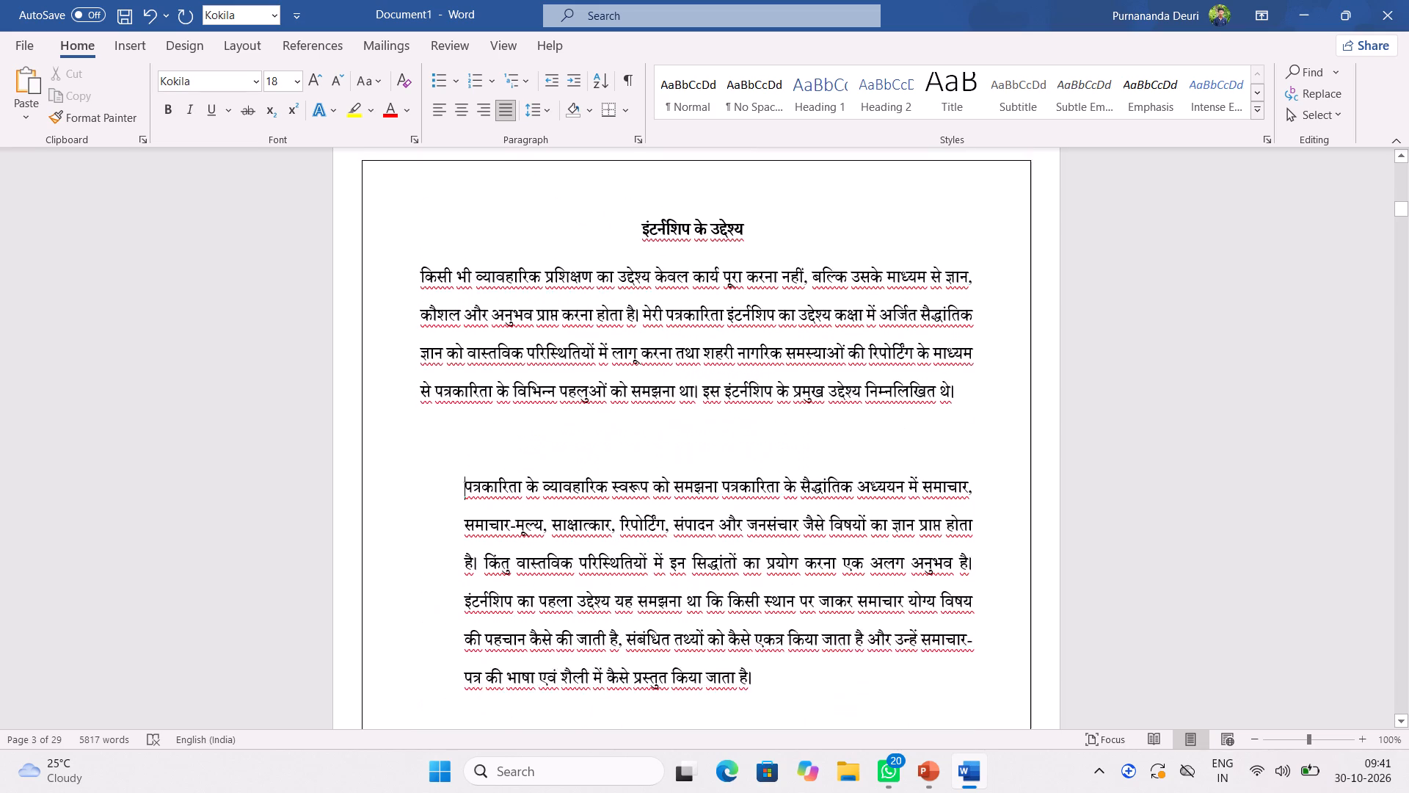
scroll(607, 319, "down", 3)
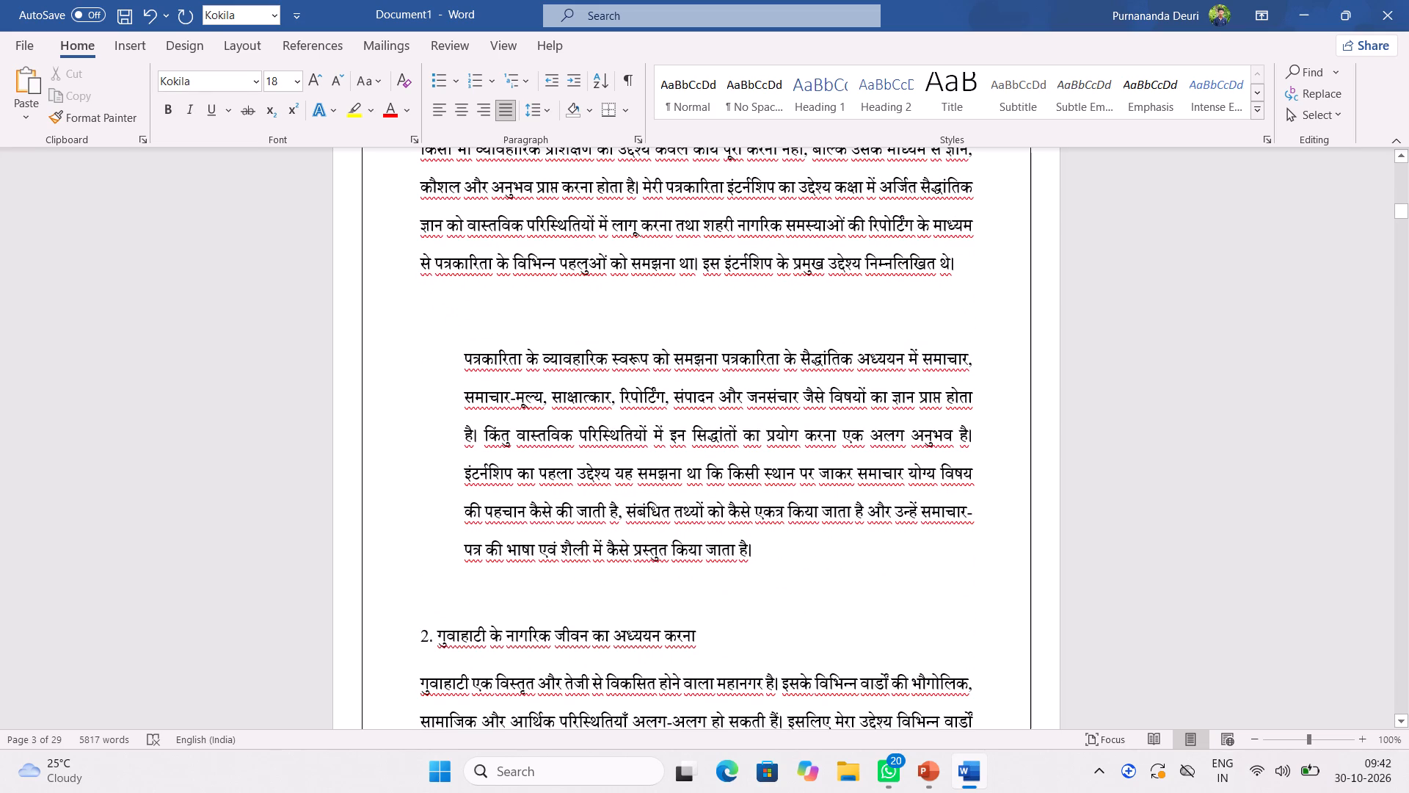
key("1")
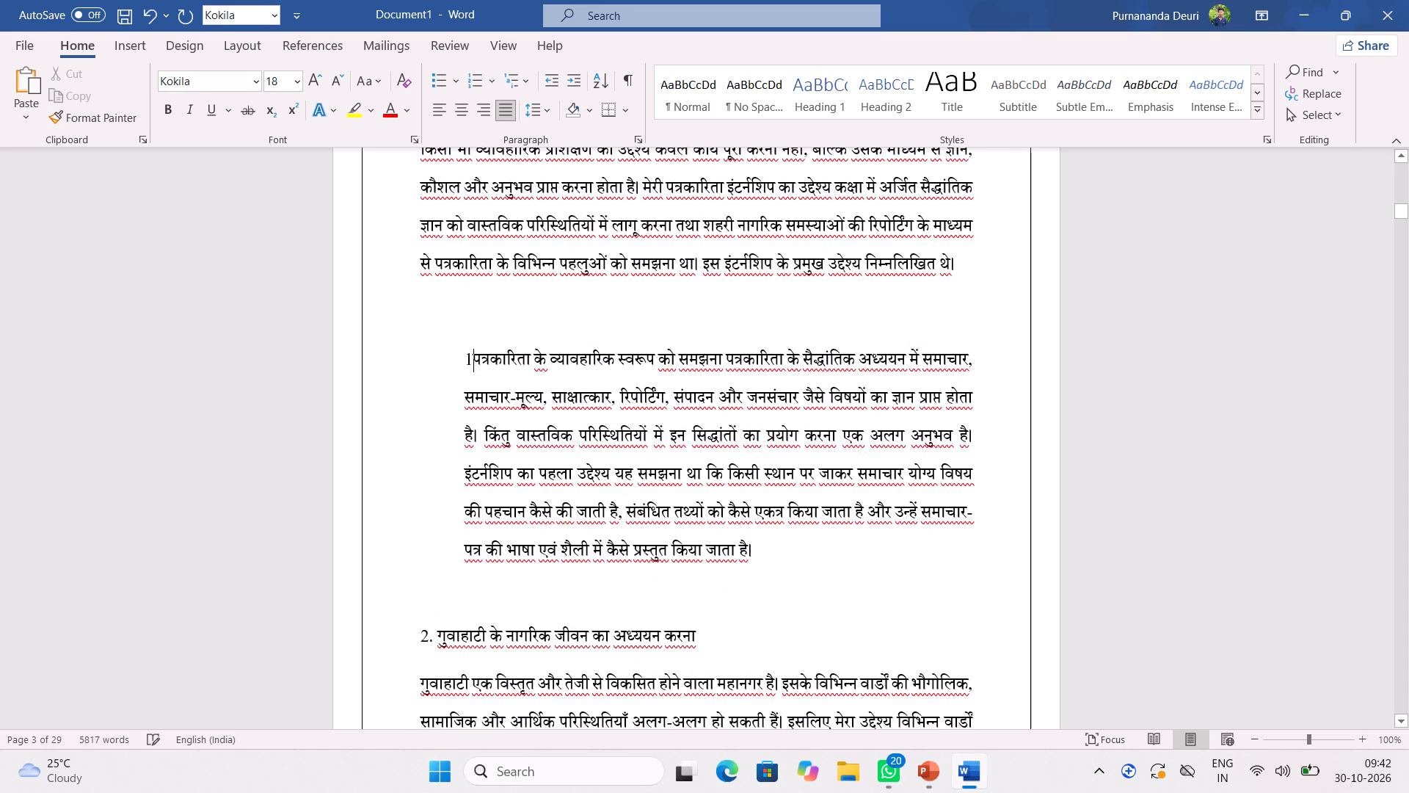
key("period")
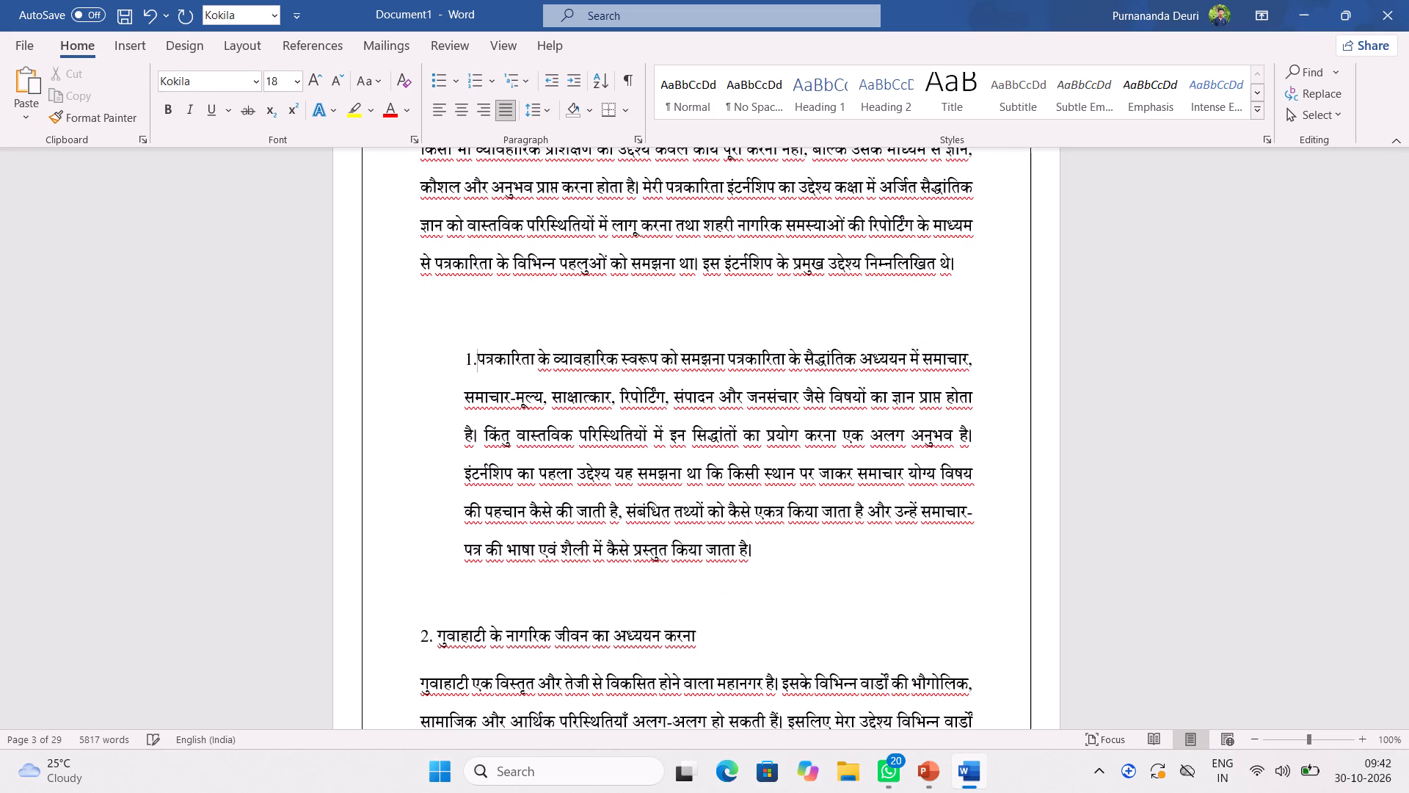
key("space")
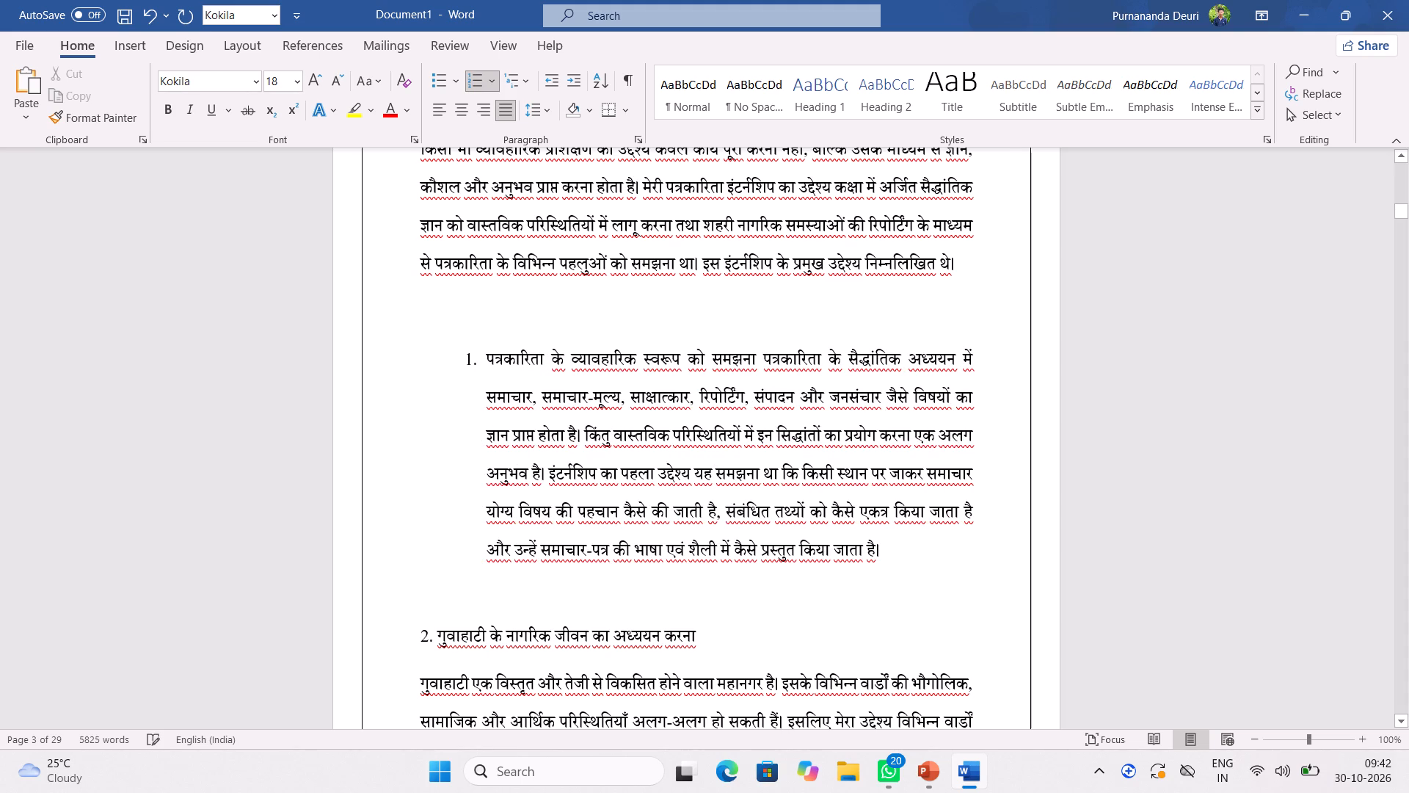
Remove the automatic list number and indentation from the first objective's paragraph, aligning it with the body text margin.
left_click(451, 360)
double_click(462, 366)
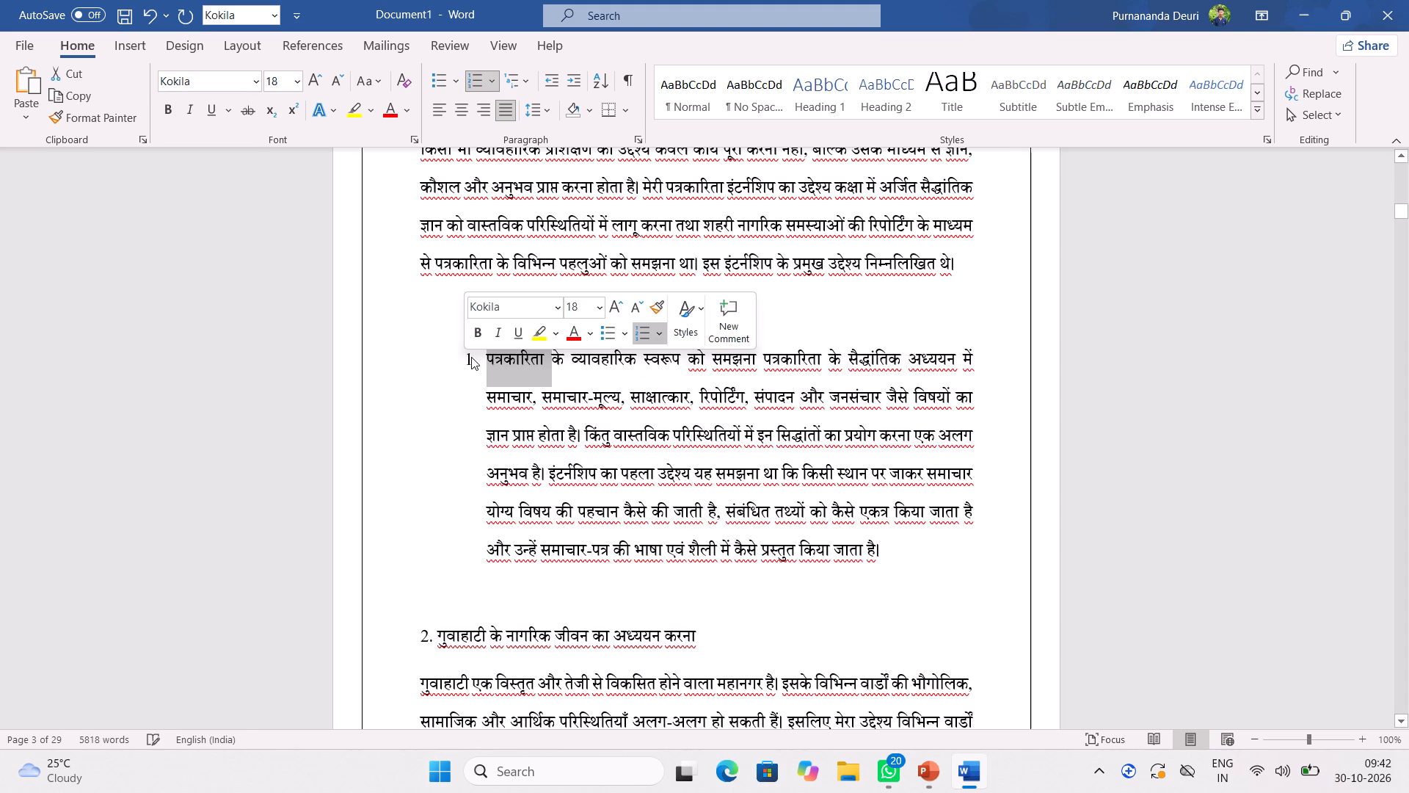
left_click(468, 419)
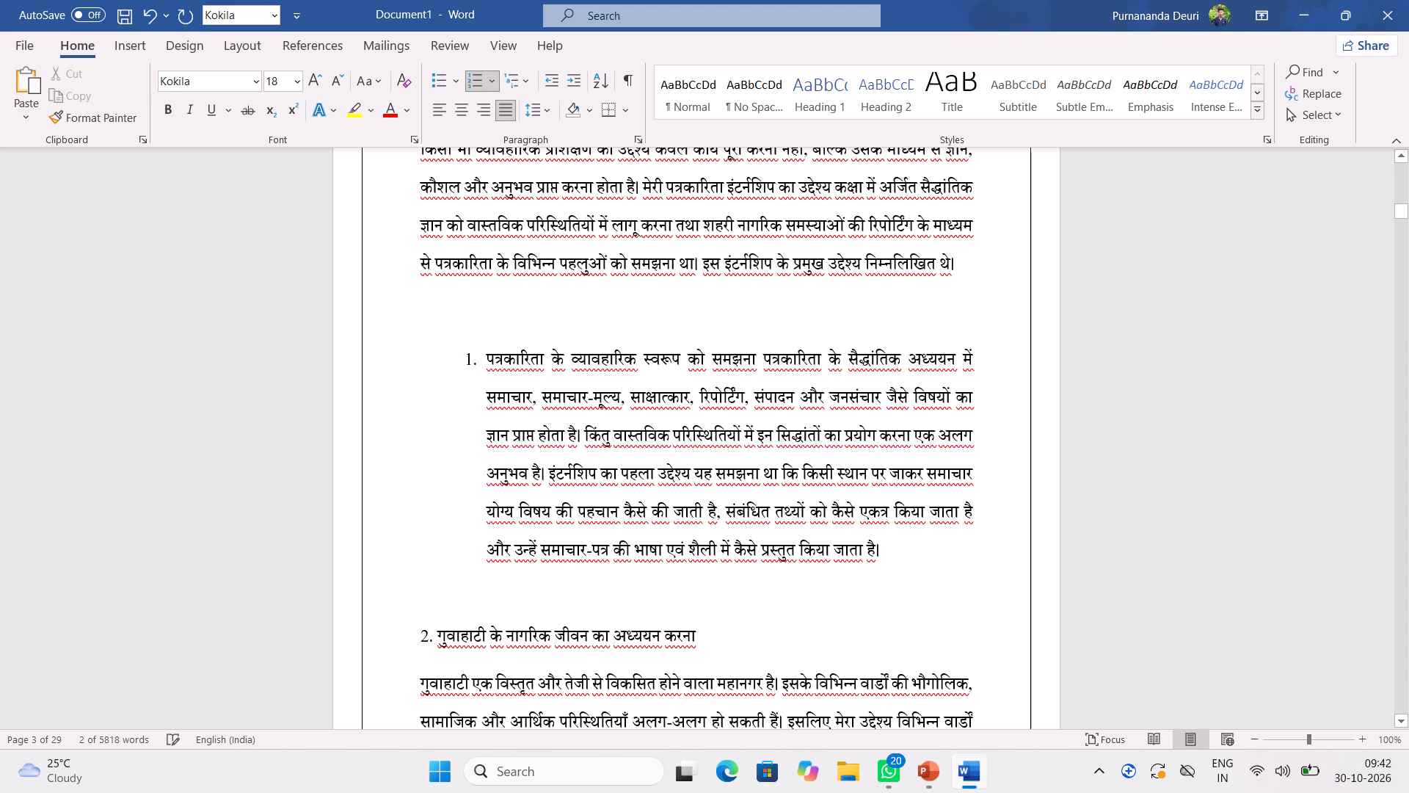
left_click_drag(460, 354, 874, 562)
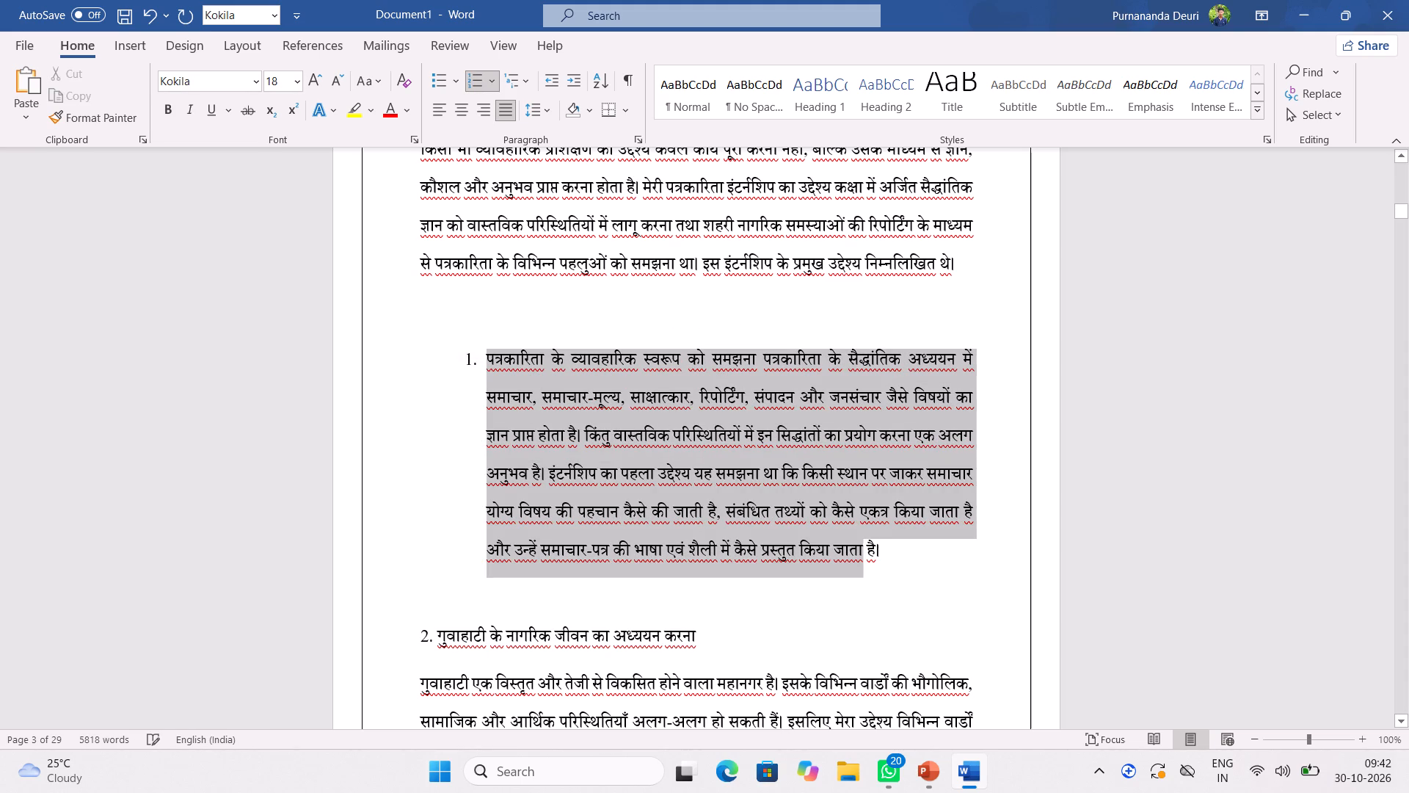
left_click_drag(874, 562, 881, 565)
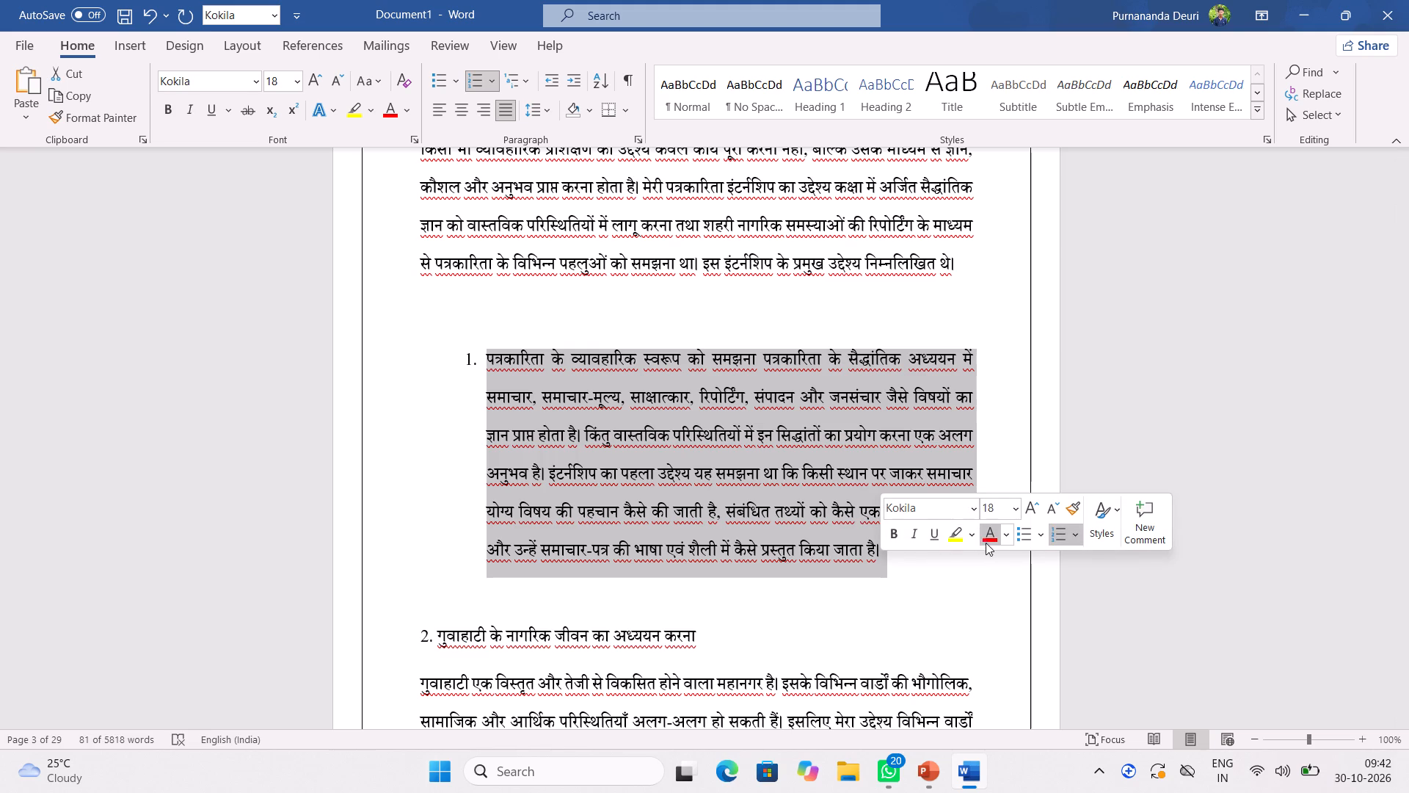
left_click_drag(536, 437, 511, 437)
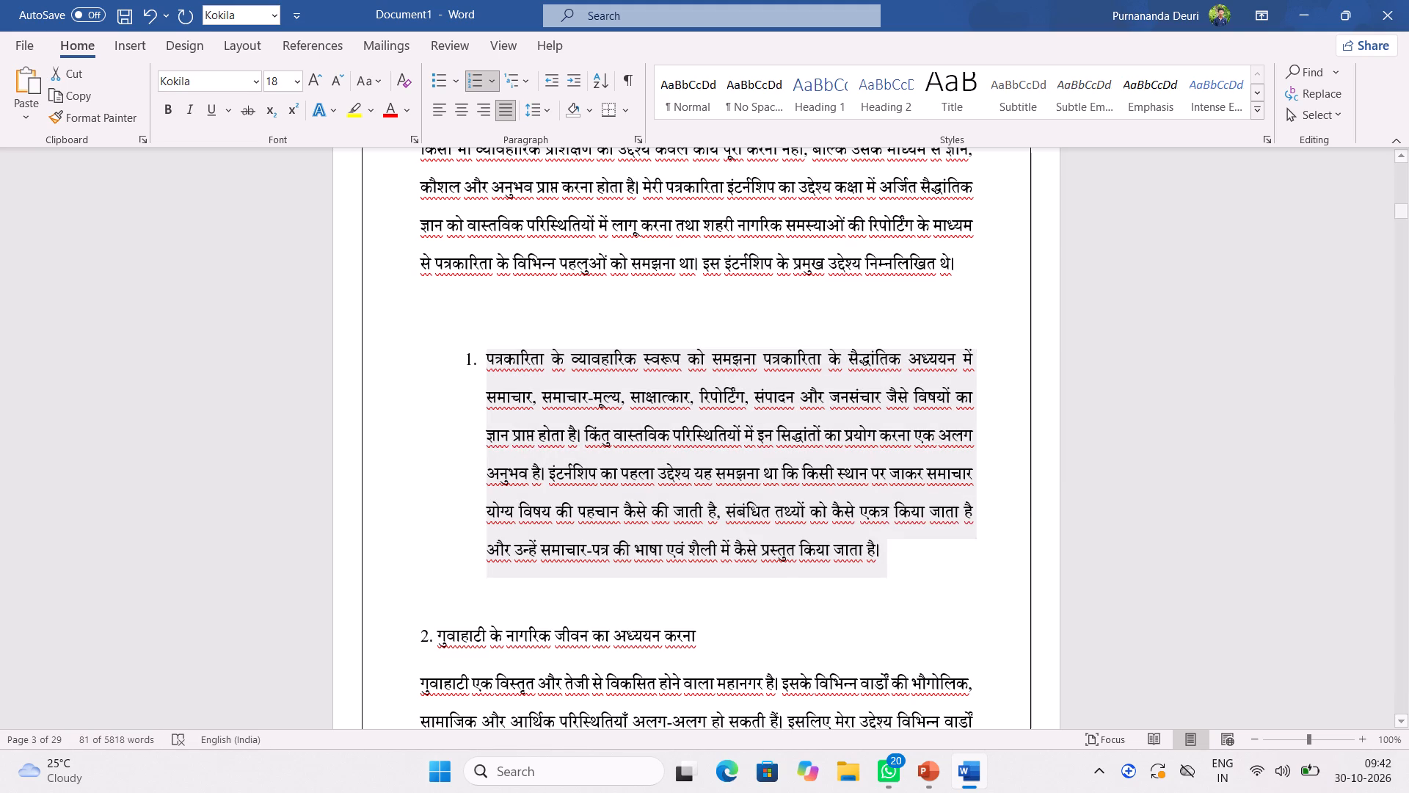
left_click(463, 421)
left_click(481, 359)
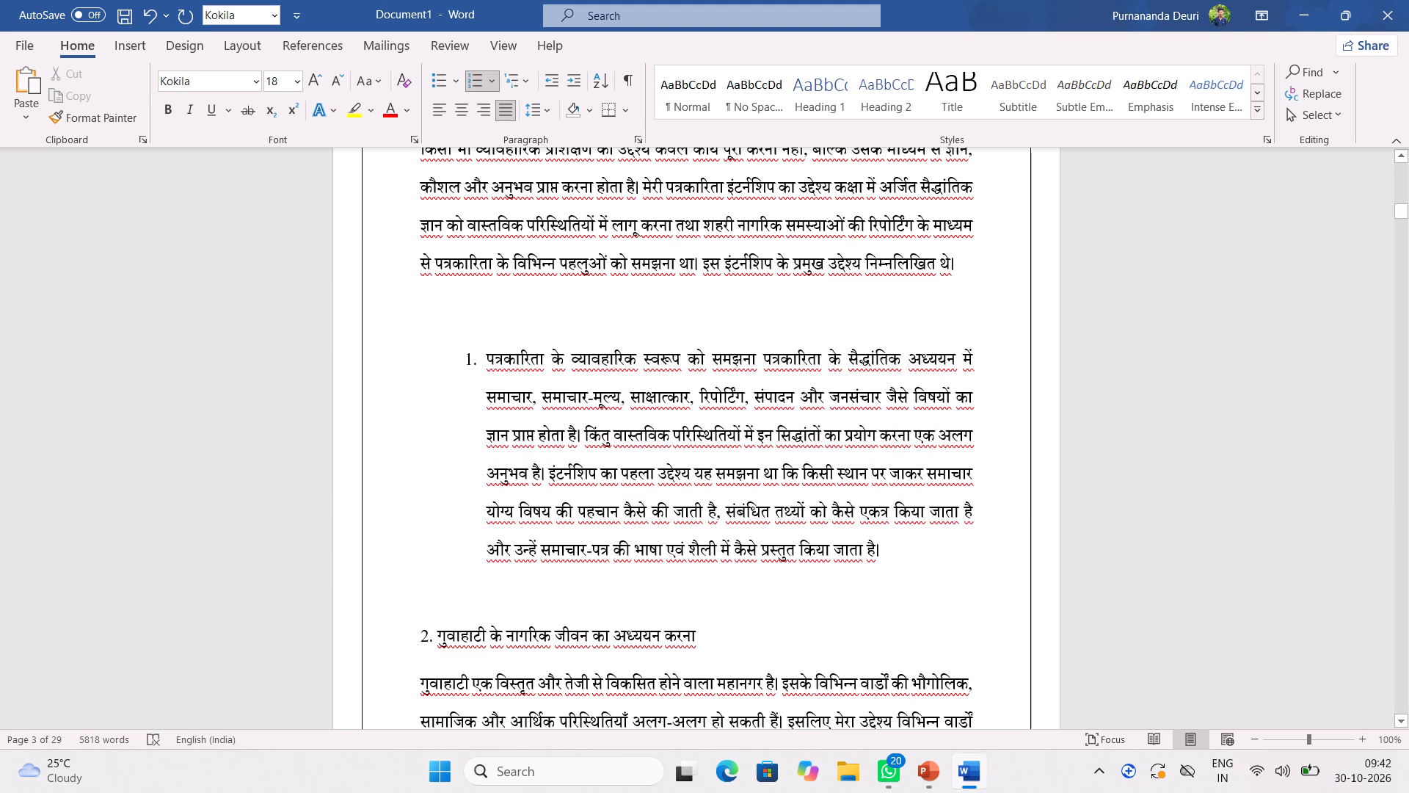
key("BackSpace")
key("BackSpace")
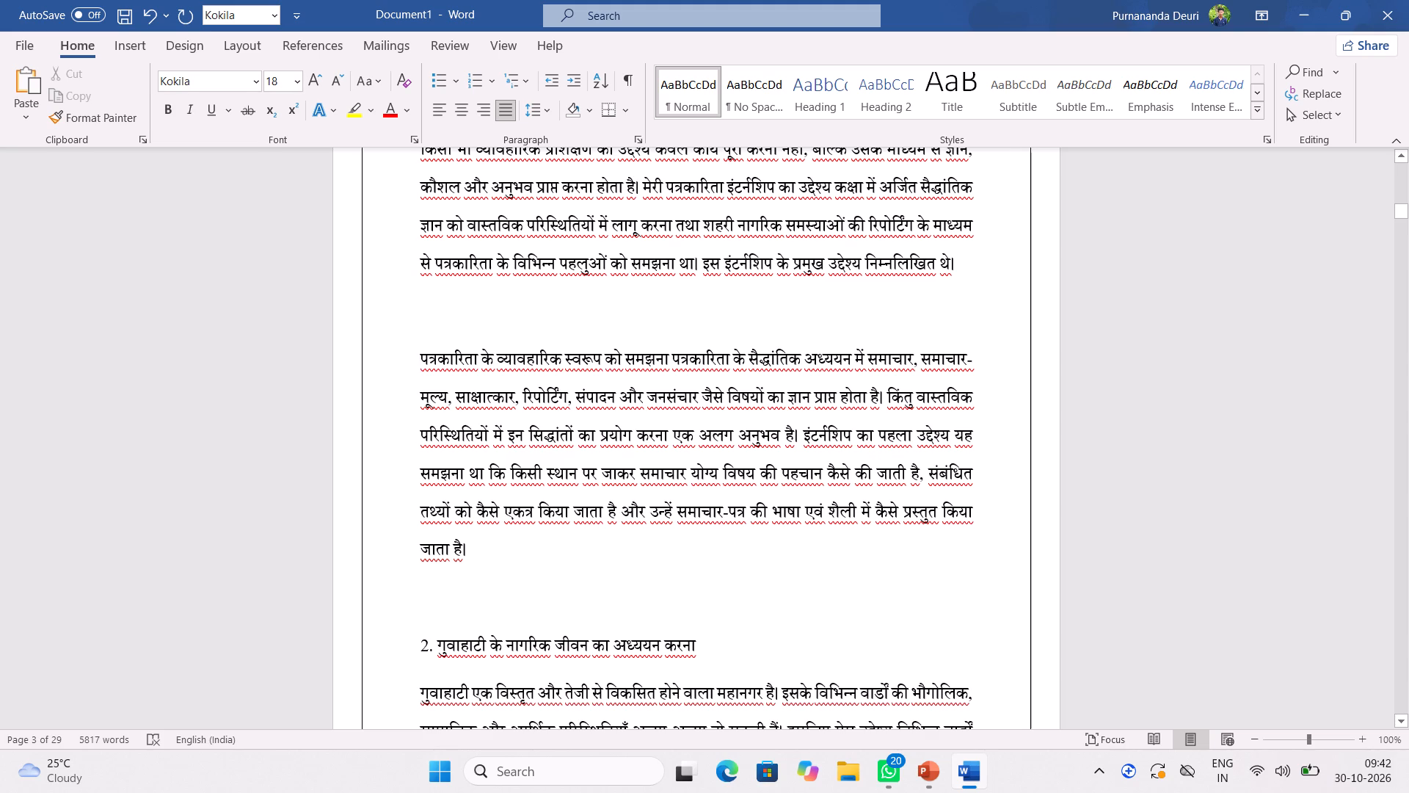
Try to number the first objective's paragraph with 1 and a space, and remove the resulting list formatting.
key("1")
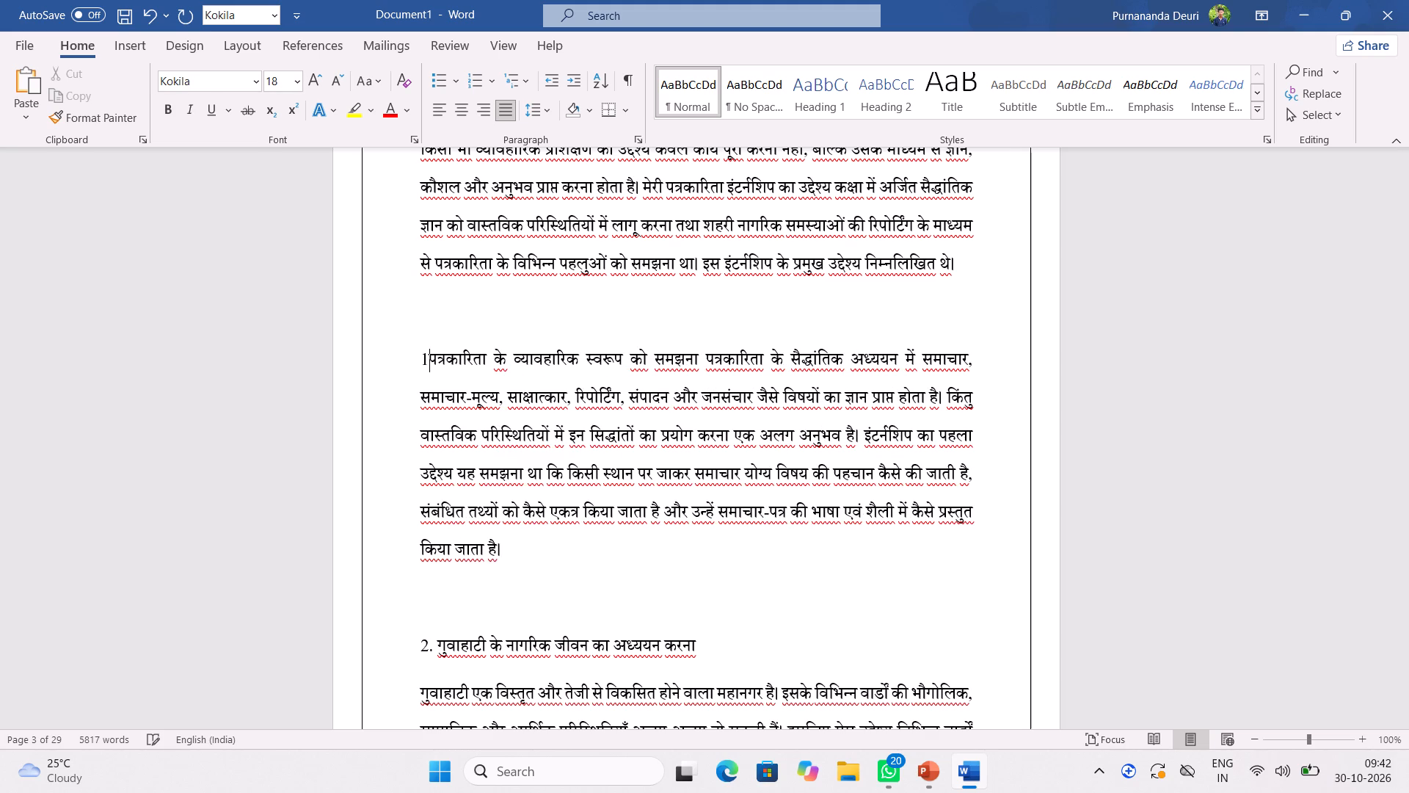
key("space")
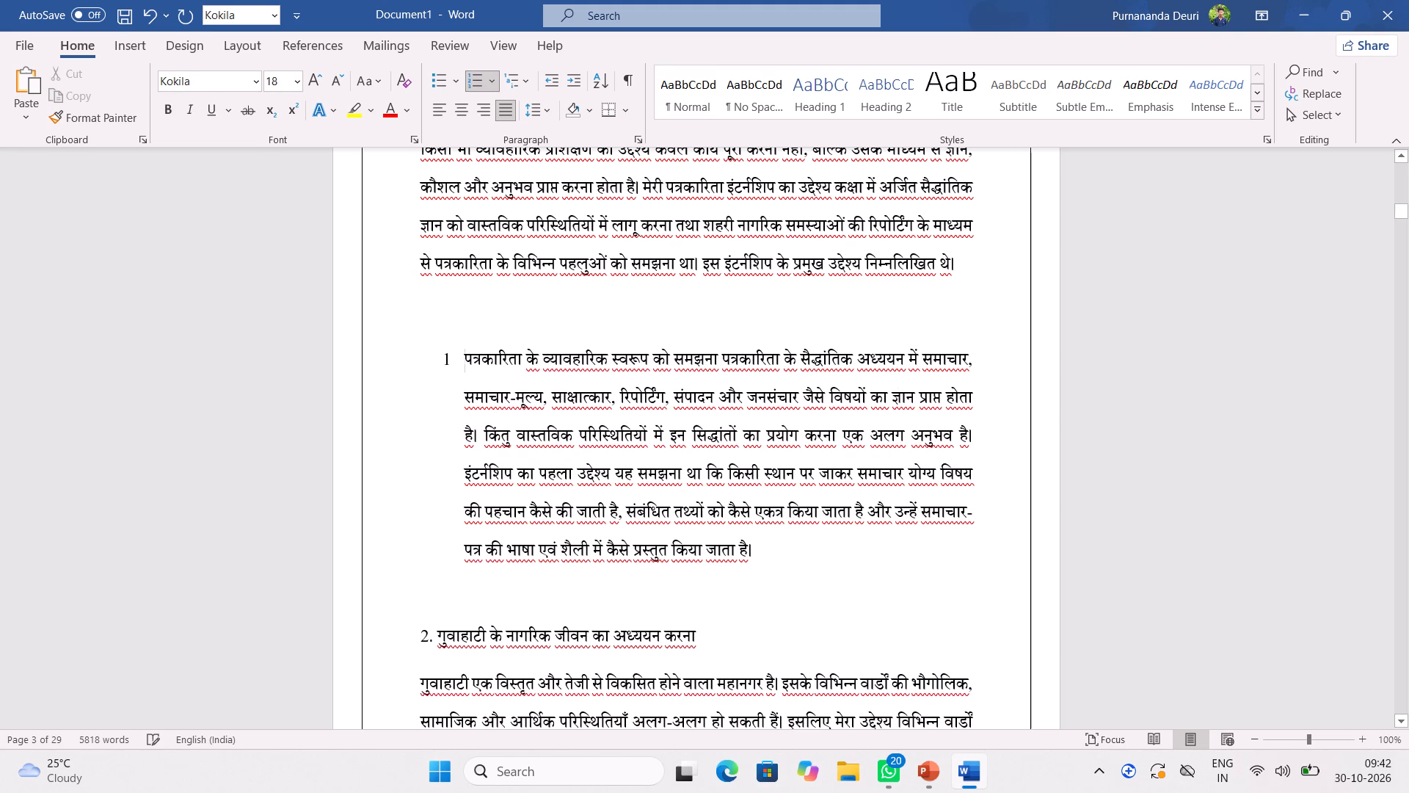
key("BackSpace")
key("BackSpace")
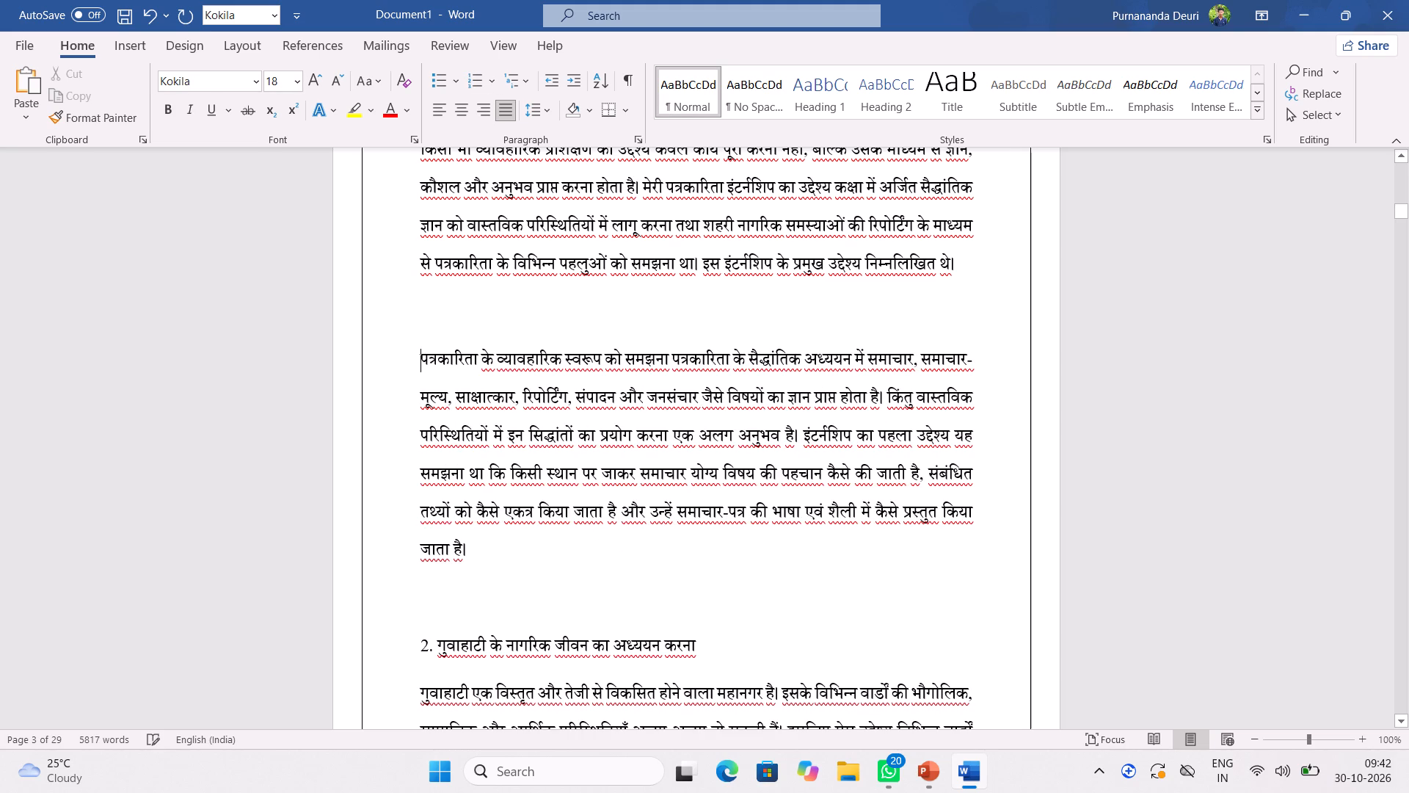
Enter 1. on the blank line above the first objective's paragraph and join the paragraph directly onto it.
scroll(624, 639, "down", 4)
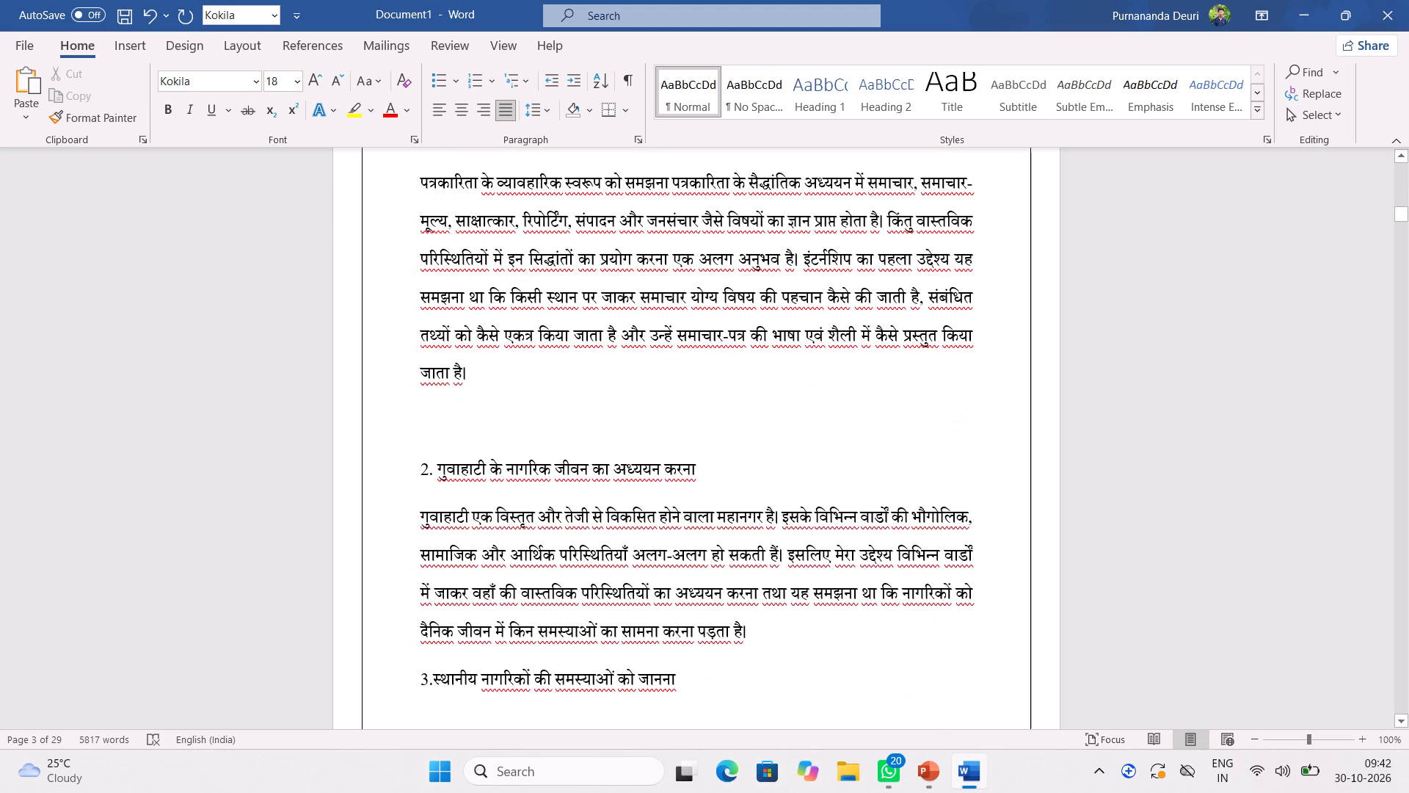
scroll(583, 473, "up", 1)
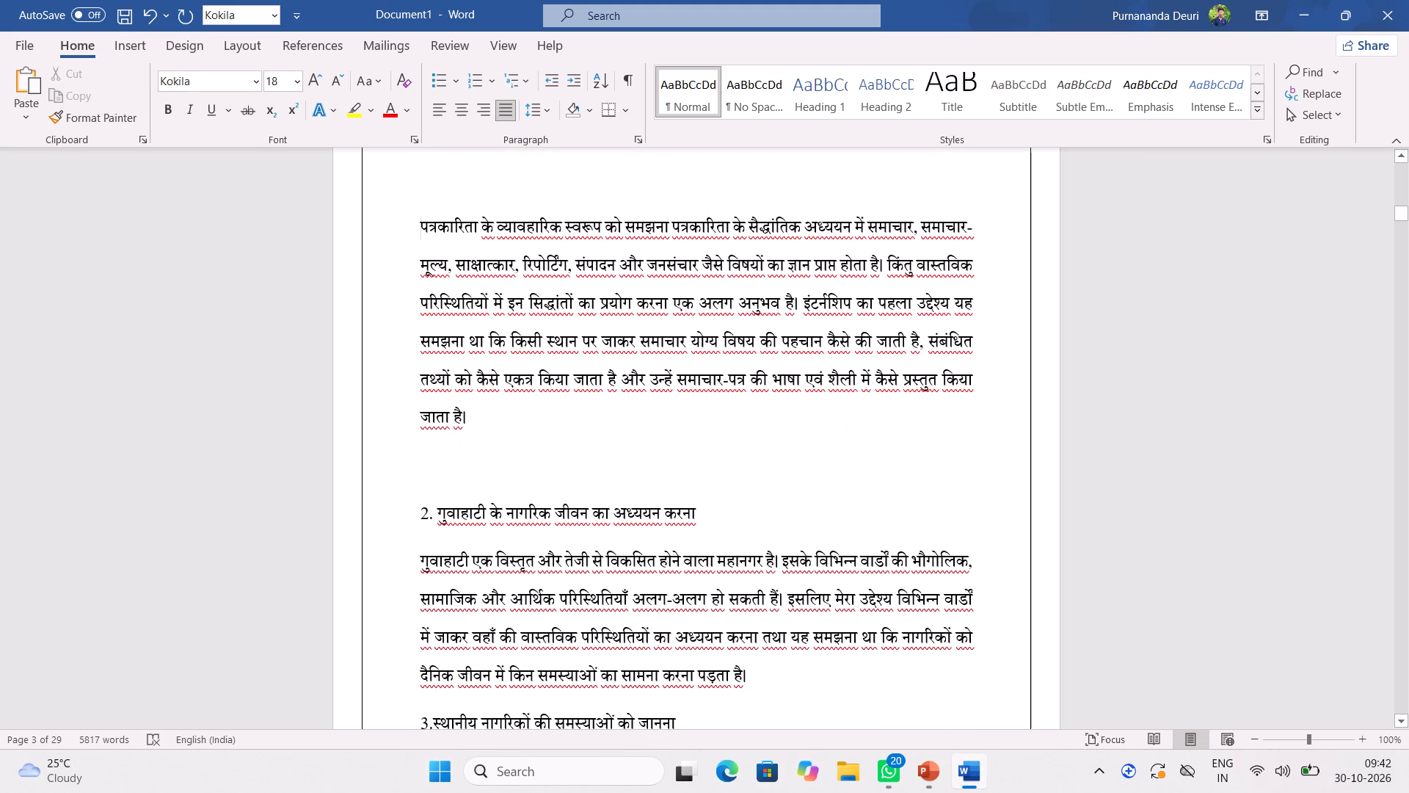
left_click(473, 197)
key("1")
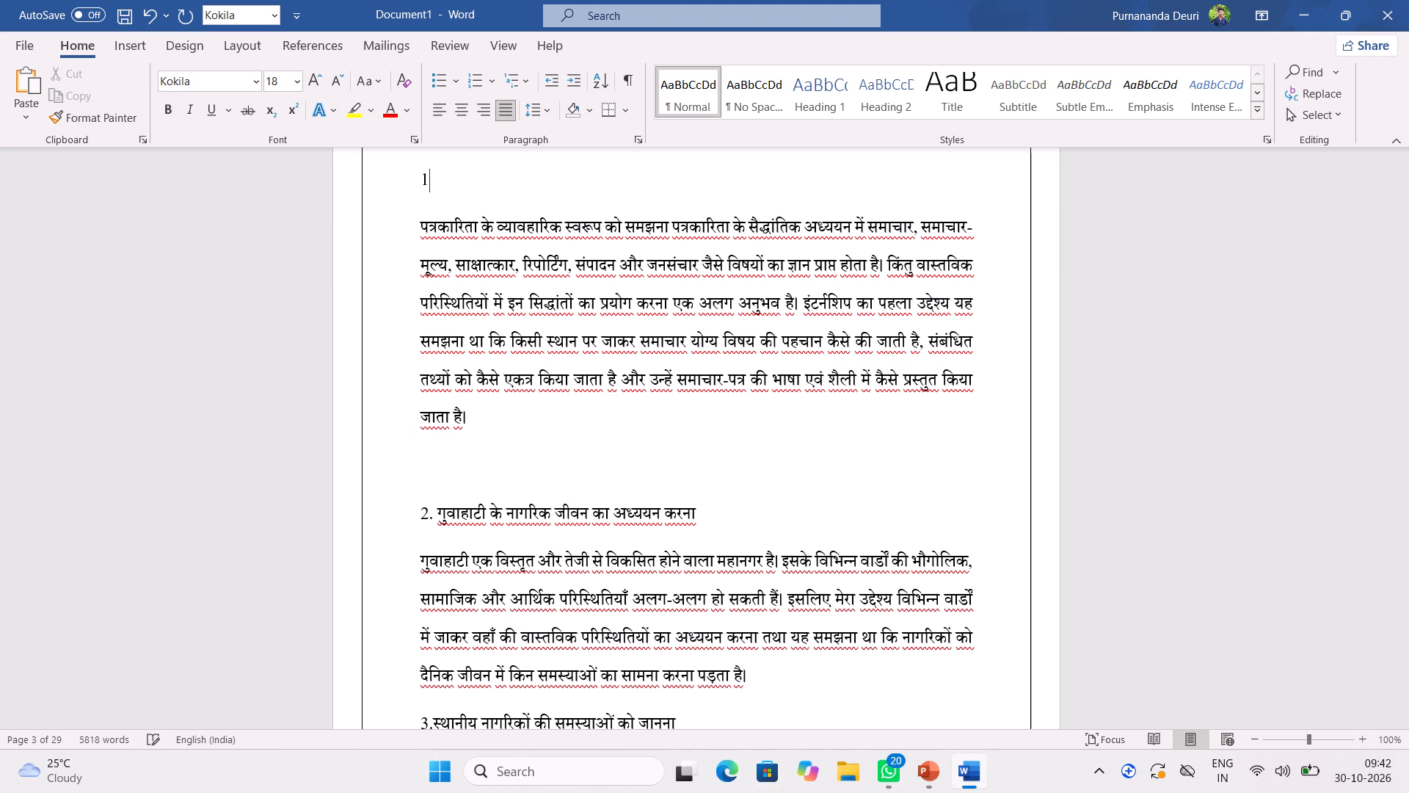
key("period")
scroll(462, 329, "up", 3)
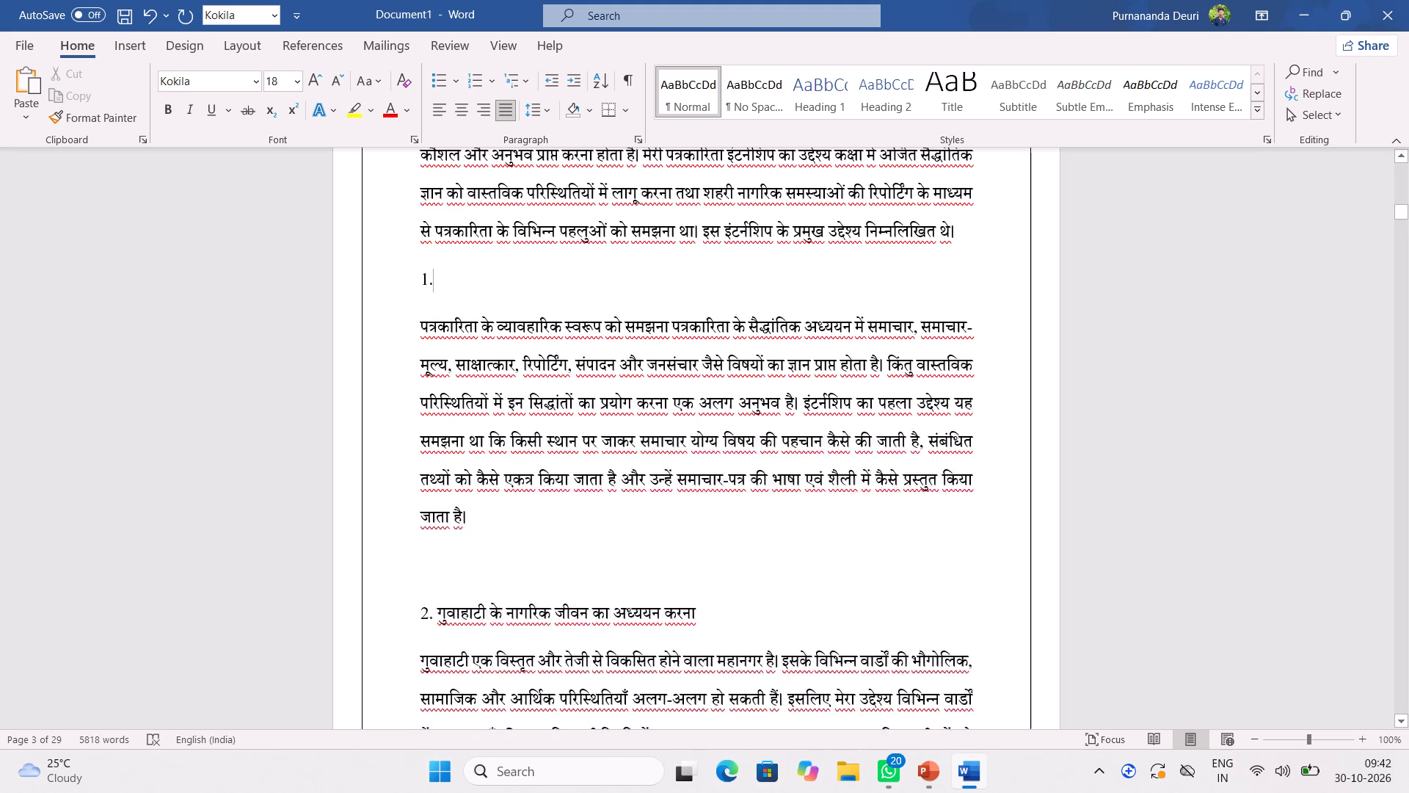
left_click(424, 363)
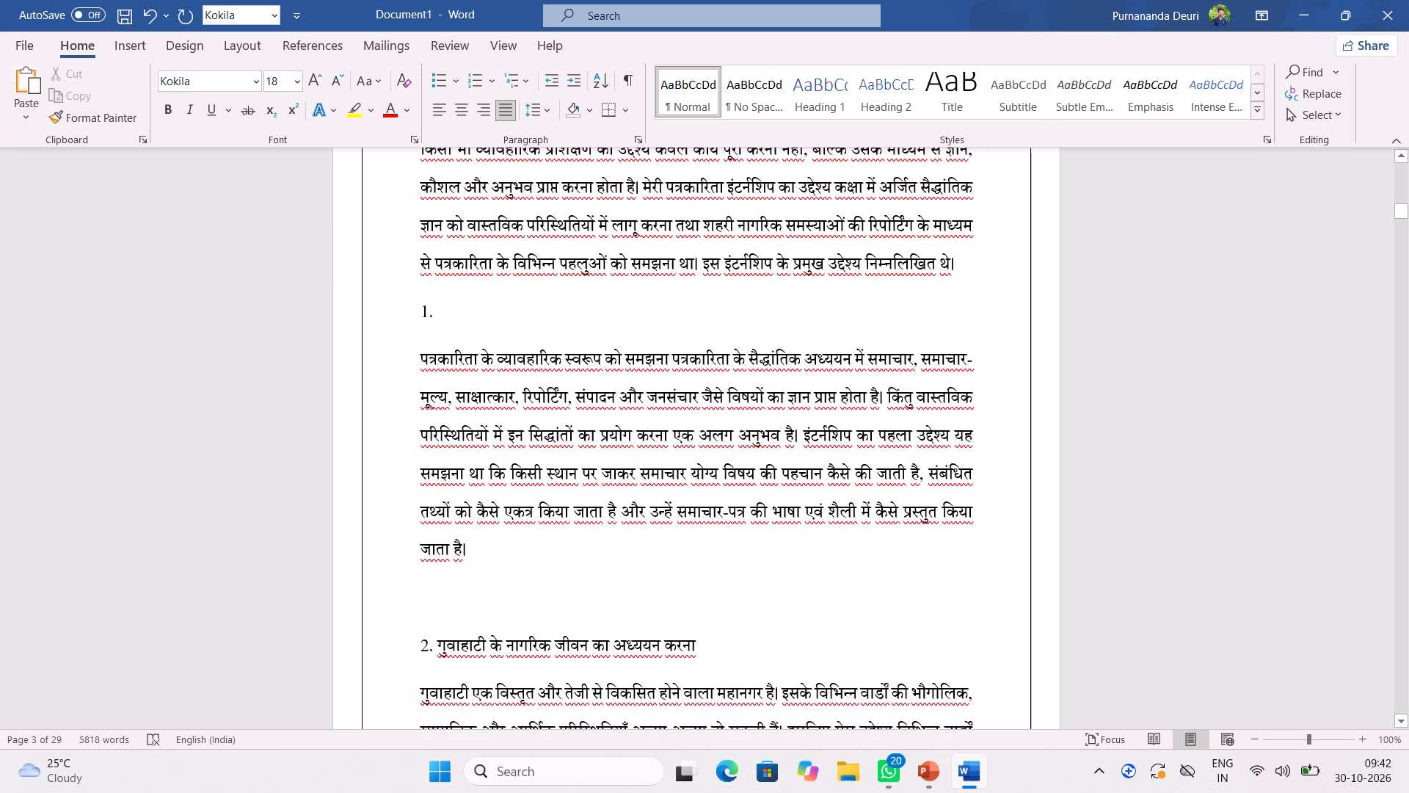
key("BackSpace")
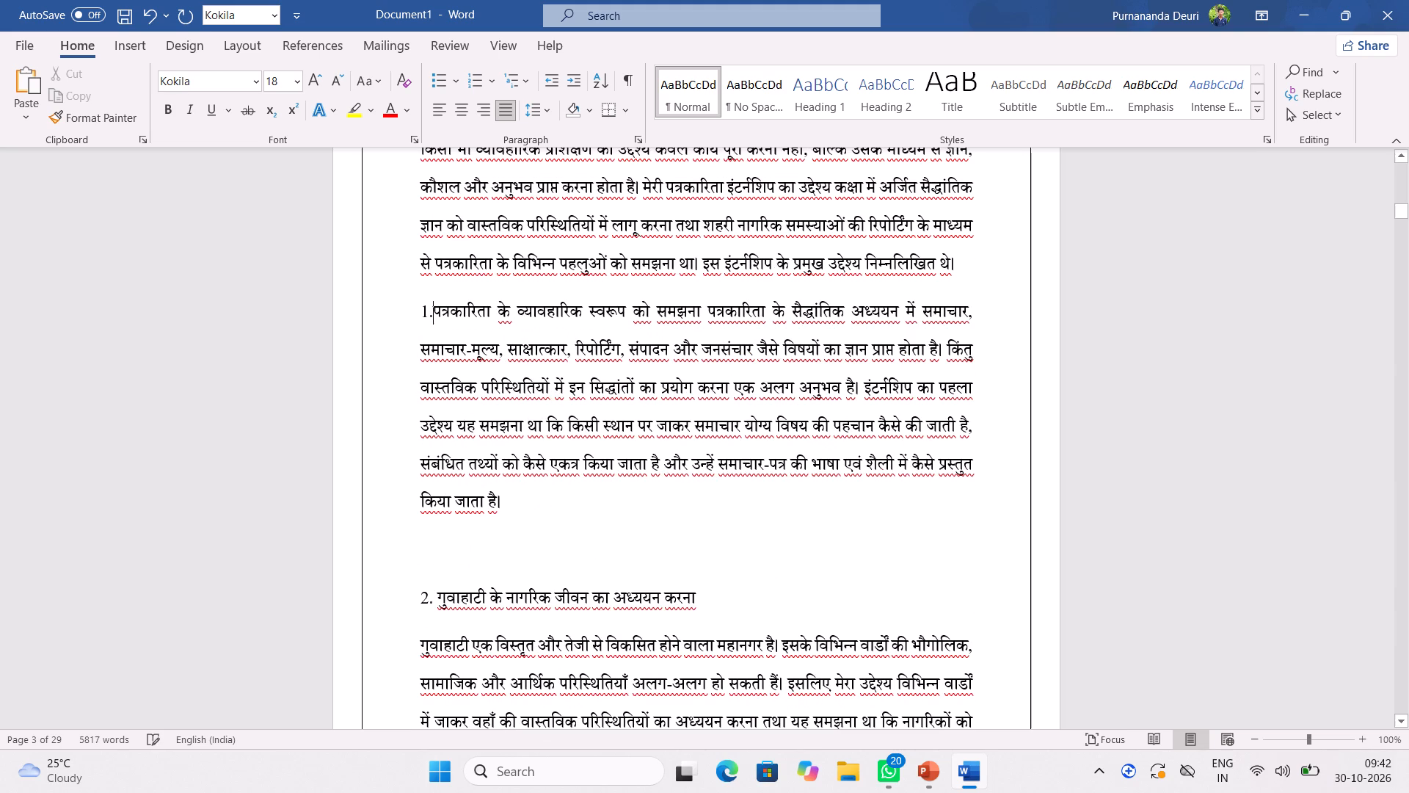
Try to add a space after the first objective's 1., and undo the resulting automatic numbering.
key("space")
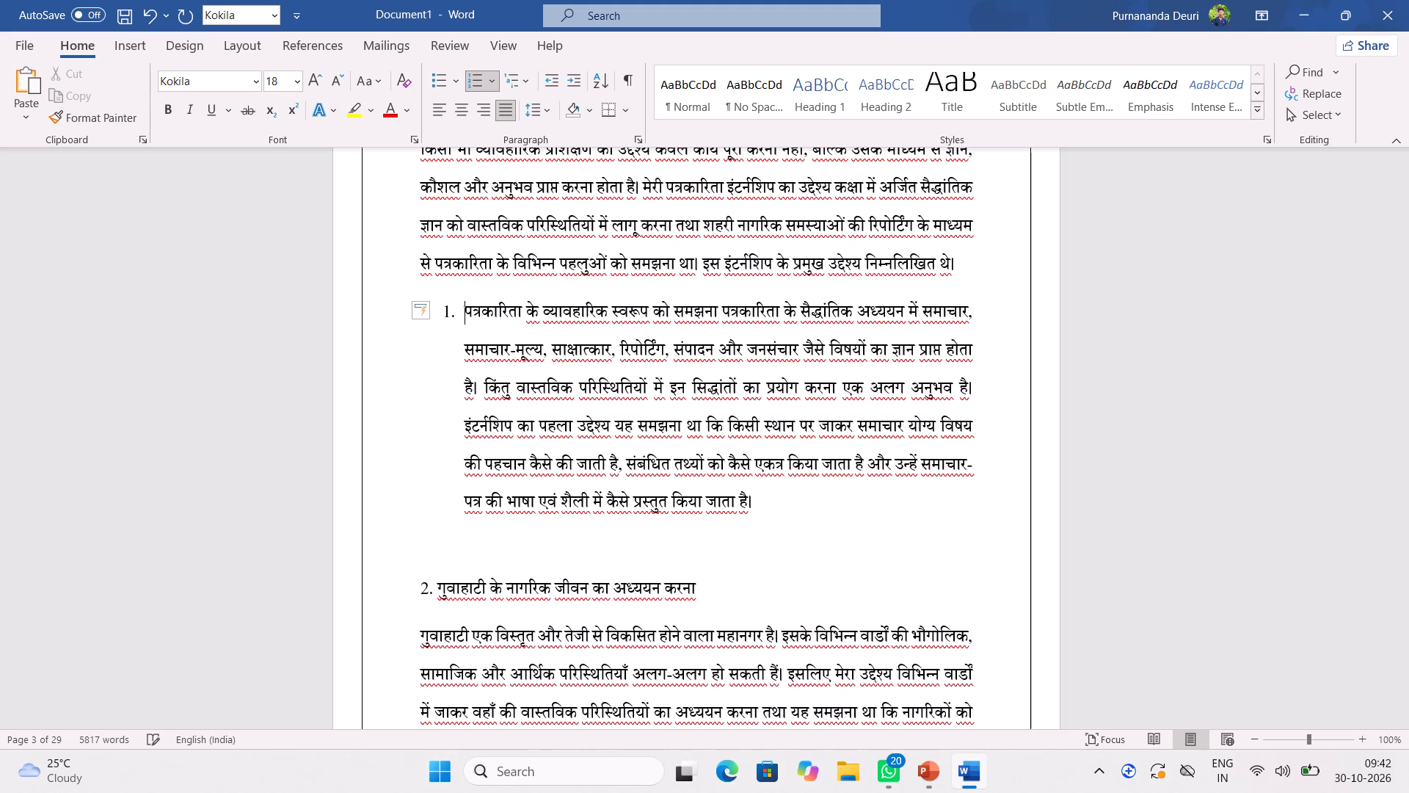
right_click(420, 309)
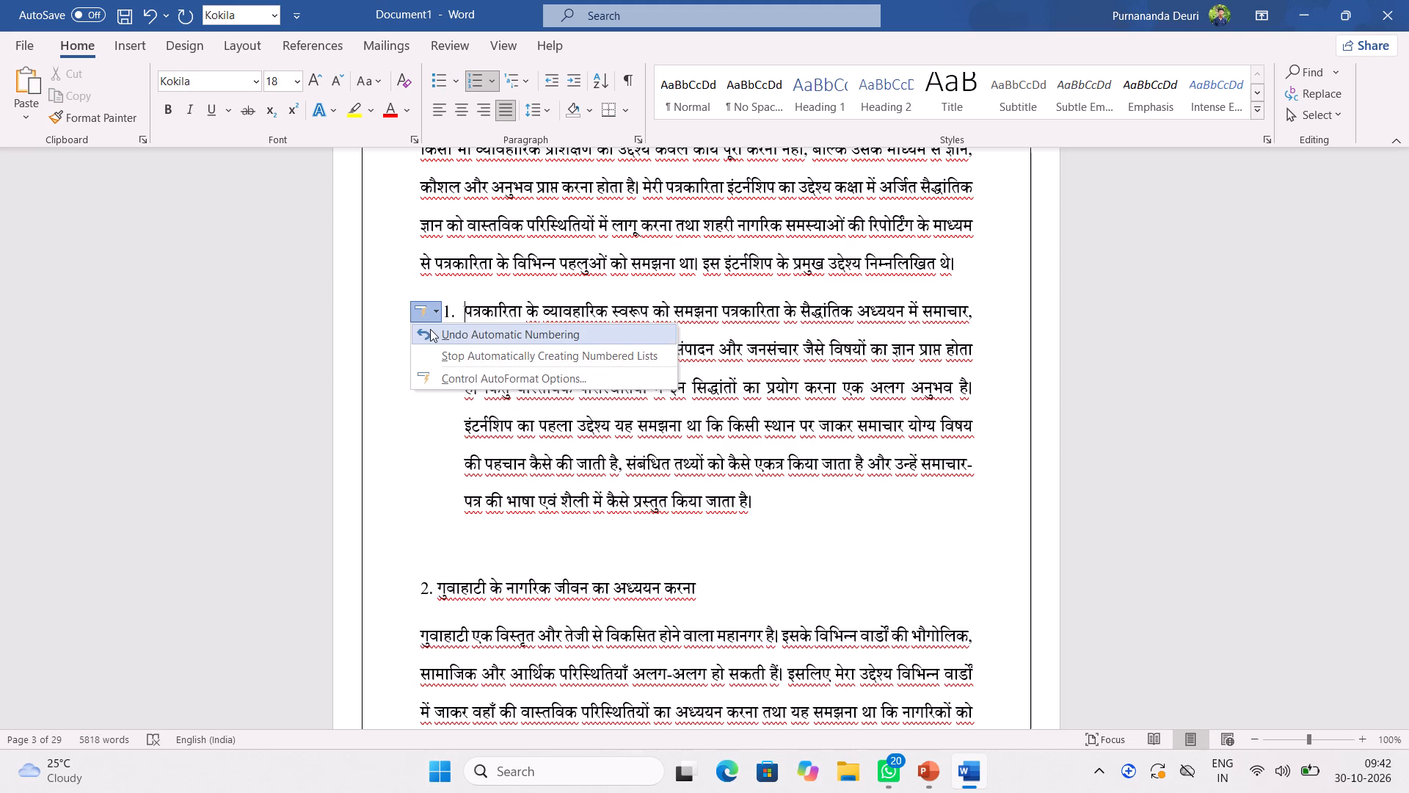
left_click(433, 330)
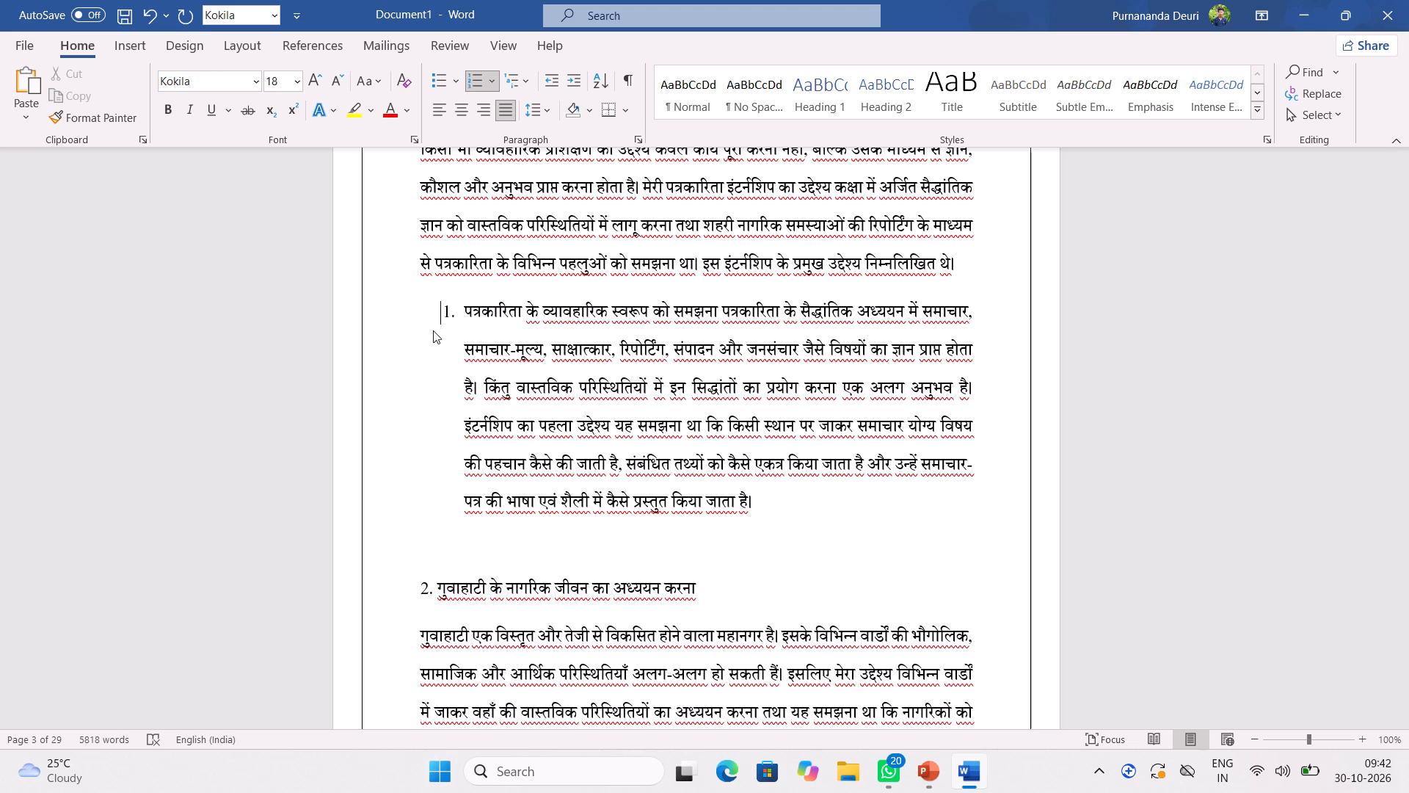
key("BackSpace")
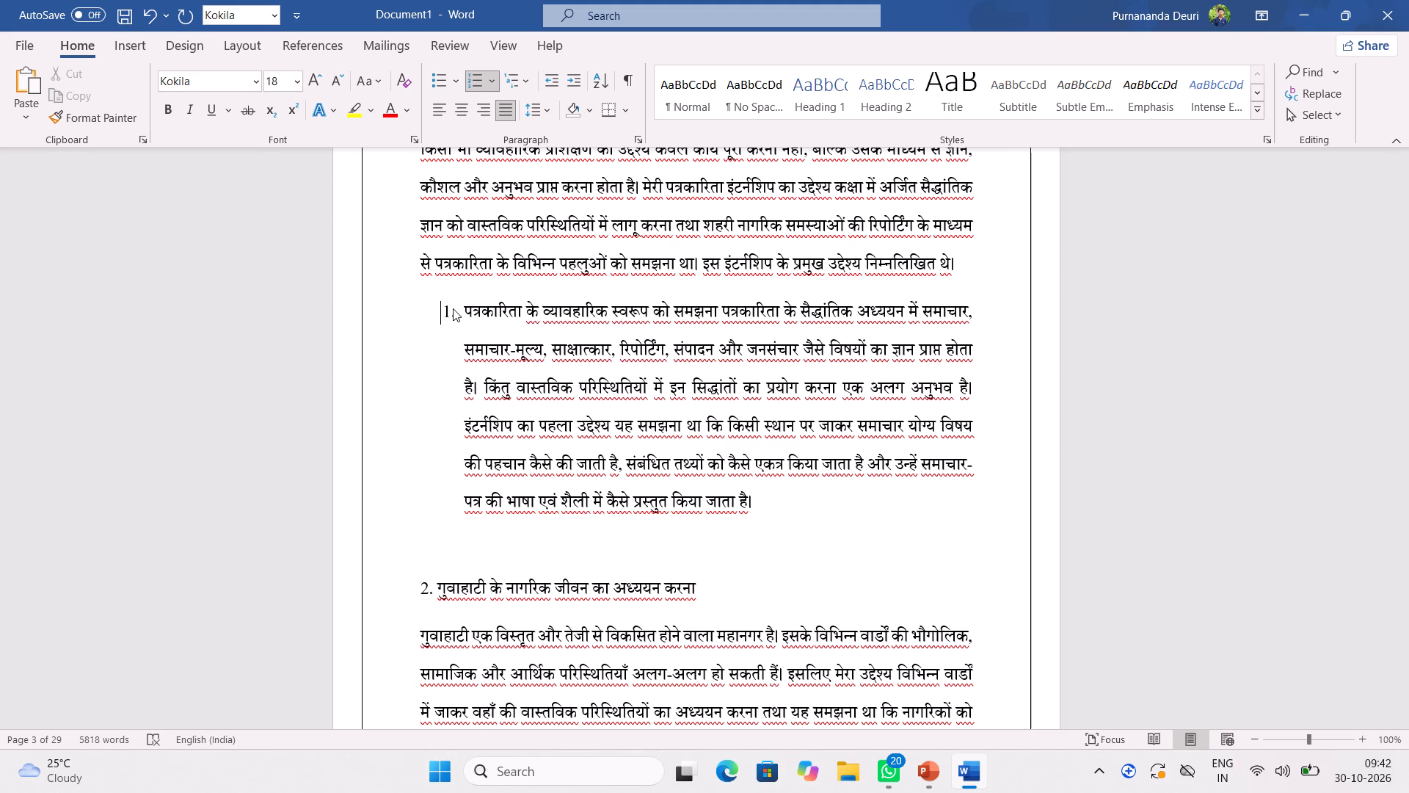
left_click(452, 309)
Insert a blank line between the introductory paragraph of the objectives section and the first objective.
scroll(727, 374, "down", 2)
scroll(727, 374, "up", 3)
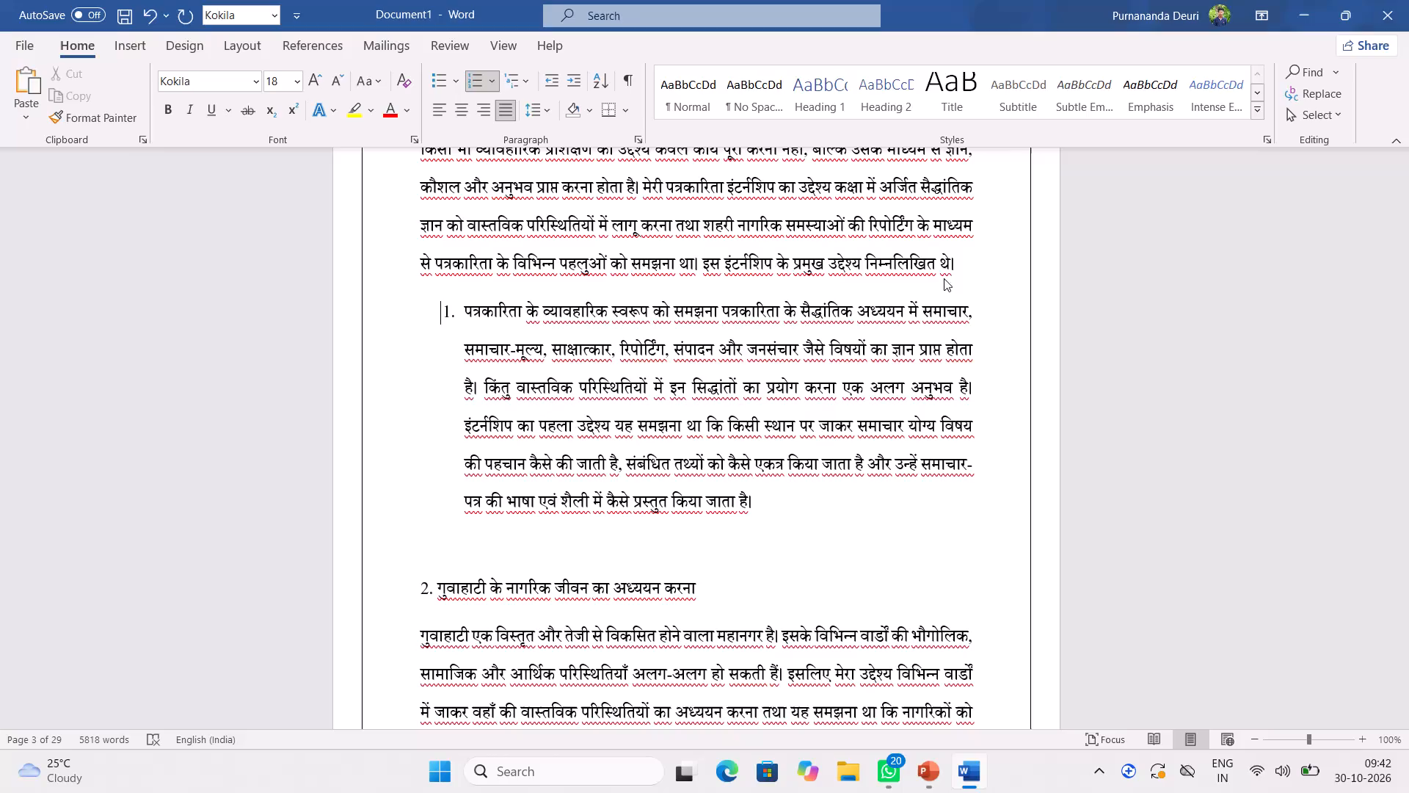
left_click(959, 264)
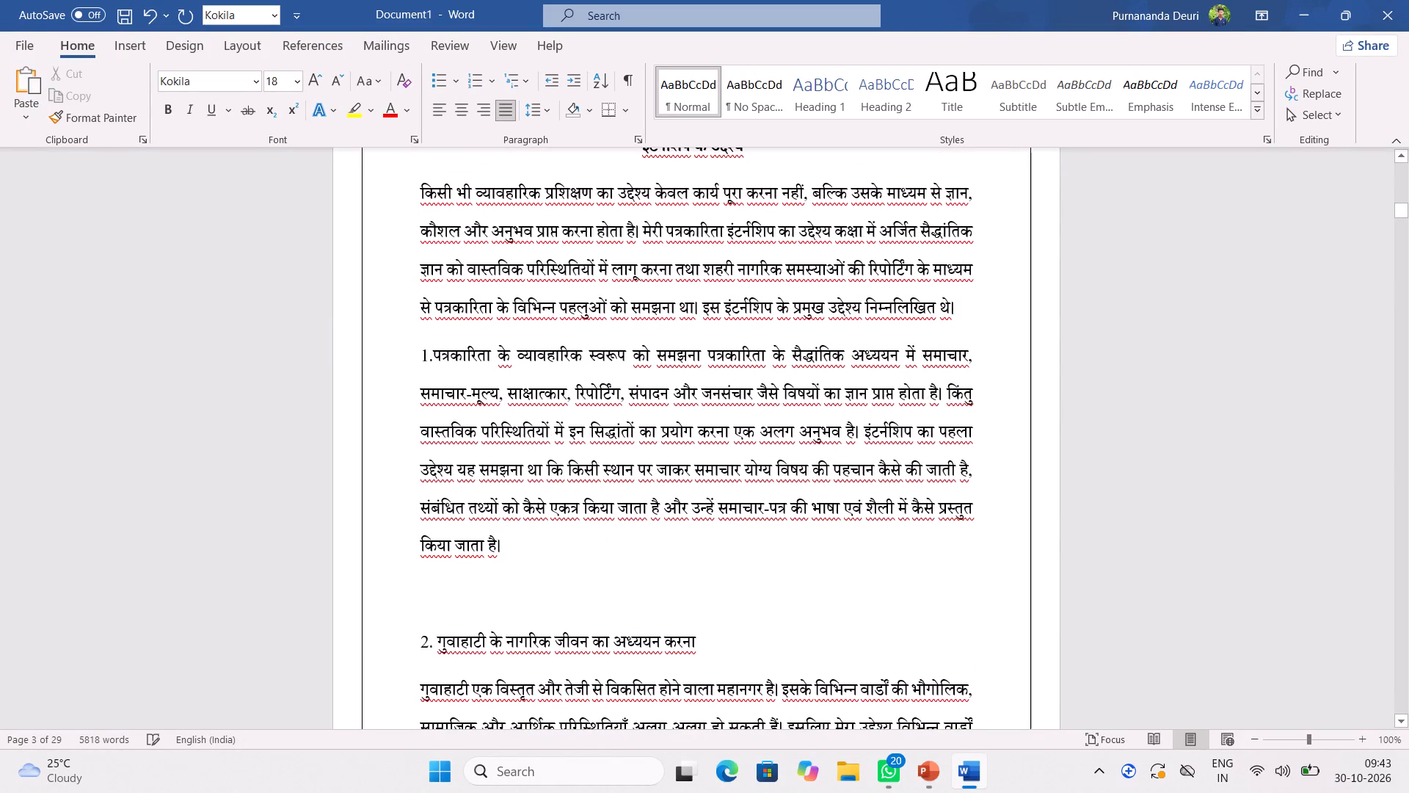
left_click(959, 307)
key("Return")
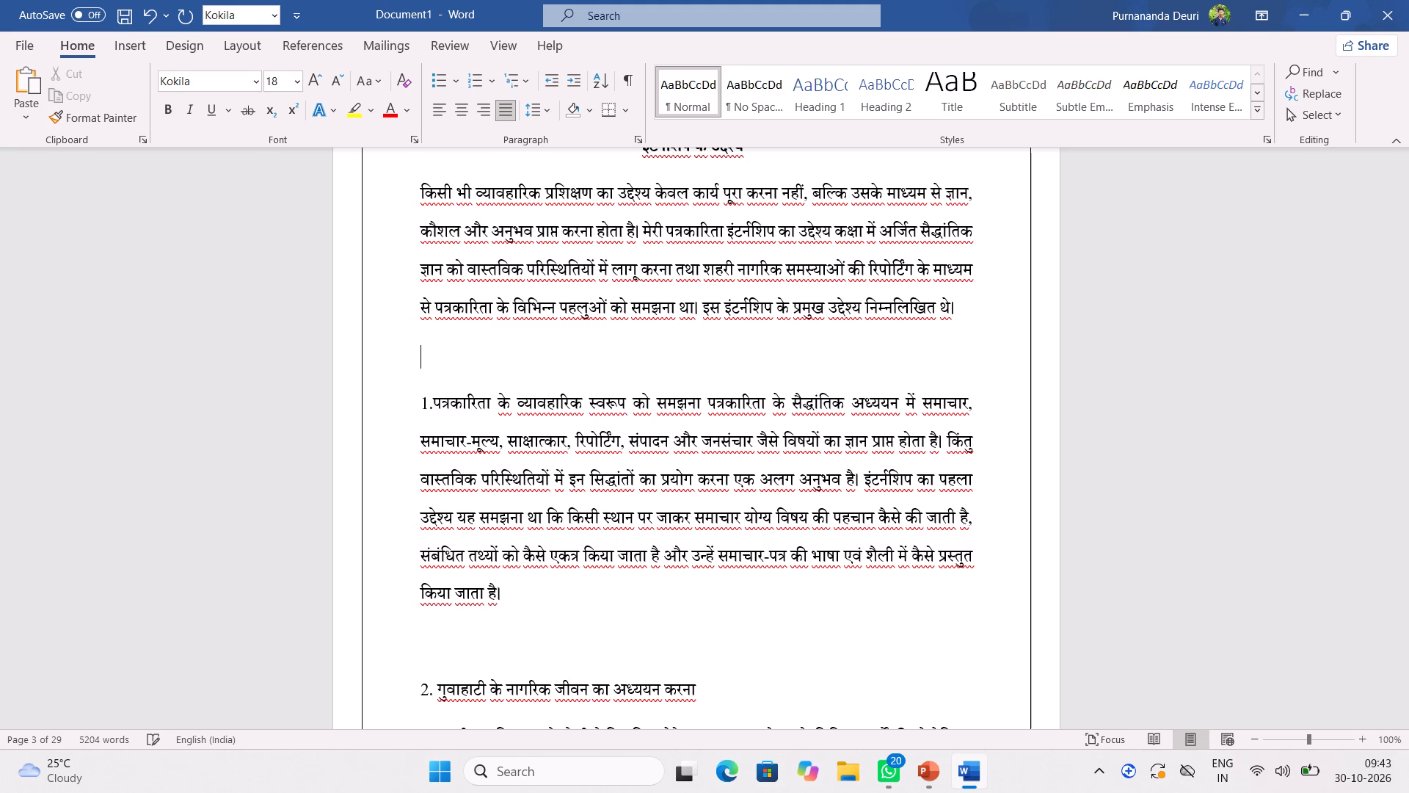
Merge the second objective's paragraph onto its गुवाहाटी के नागरिक जीवन का अध्ययन करना subheading line, separated by a space.
scroll(925, 585, "down", 3)
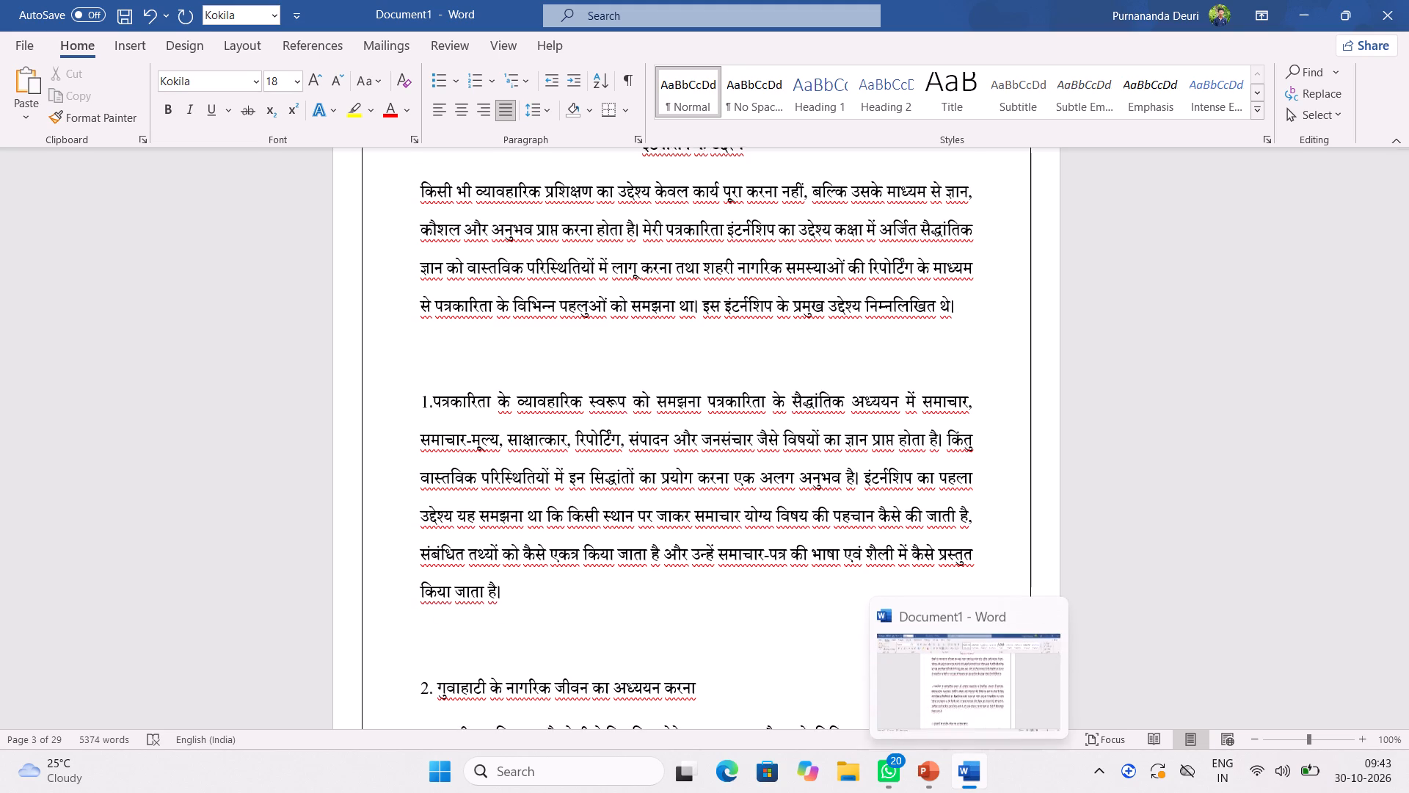
left_click(421, 599)
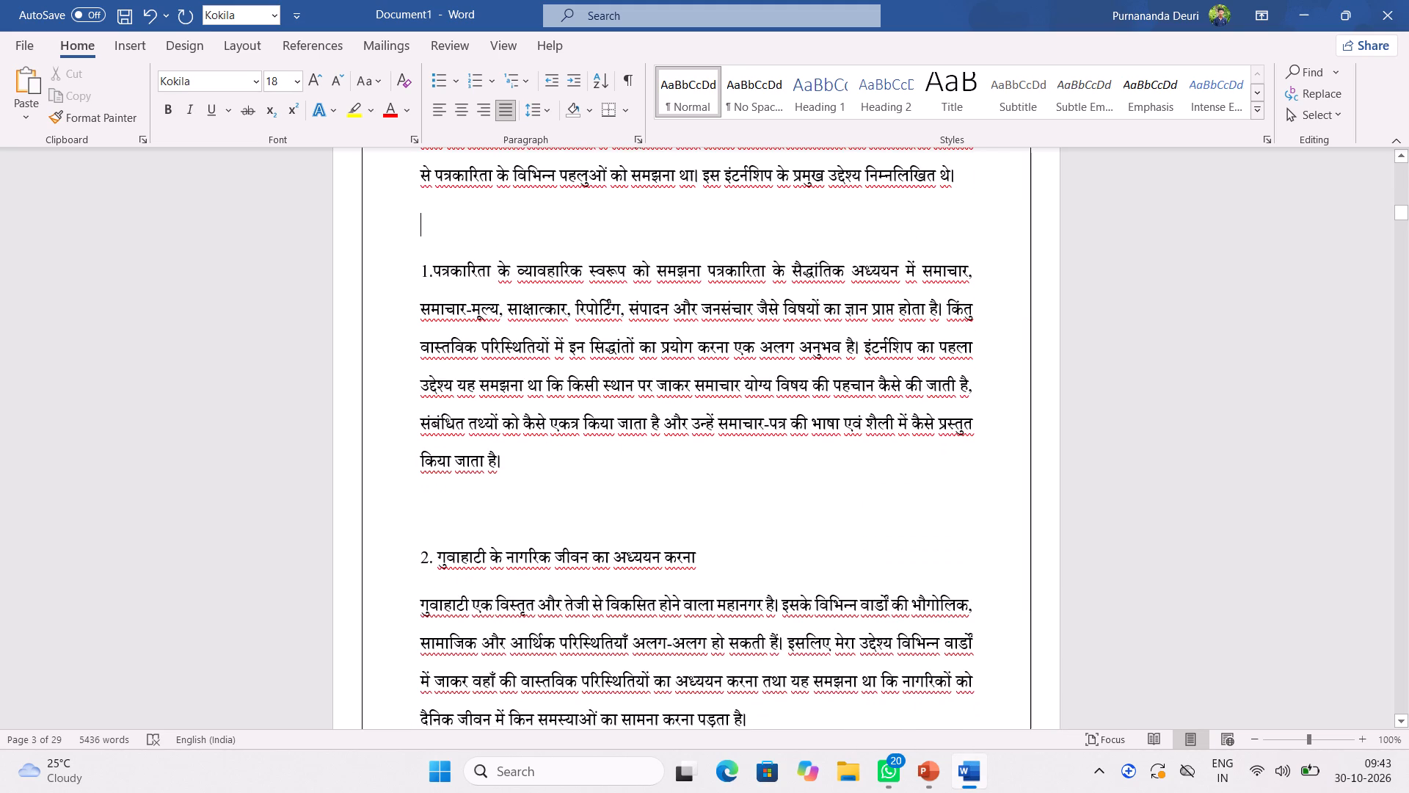
left_click(418, 609)
key("BackSpace")
key("space")
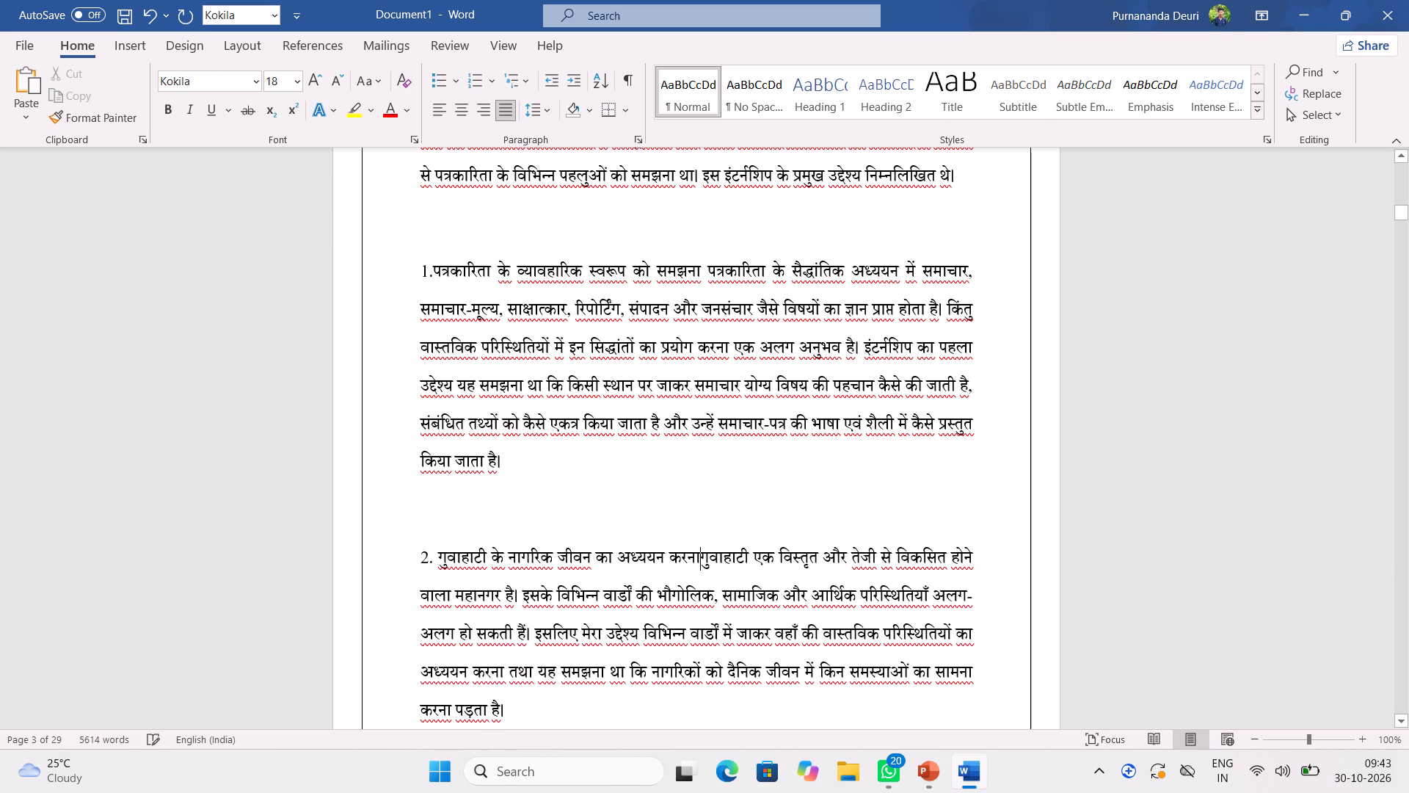
Insert a blank line after the second objective's paragraph, before the third objective's subheading.
scroll(684, 526, "down", 4)
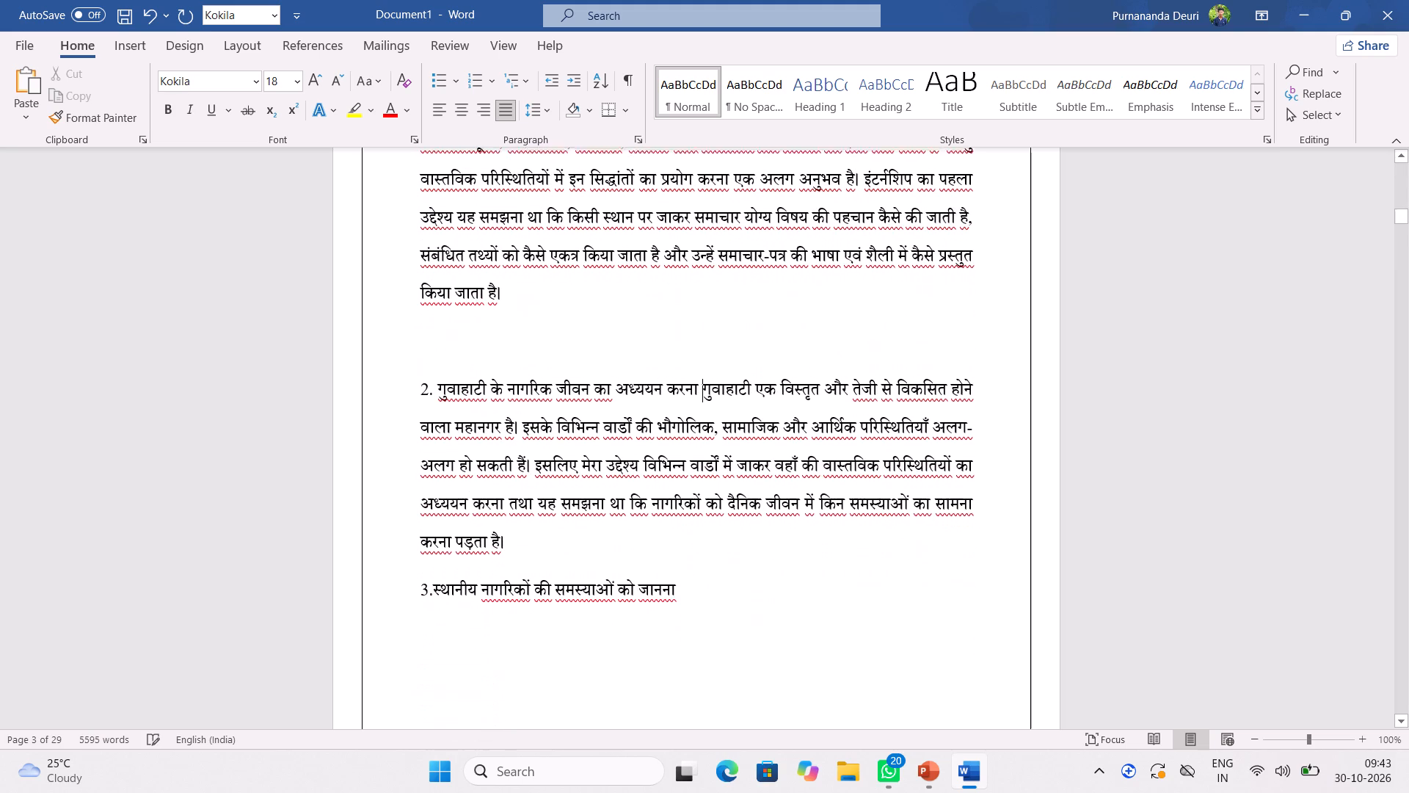
left_click(527, 544)
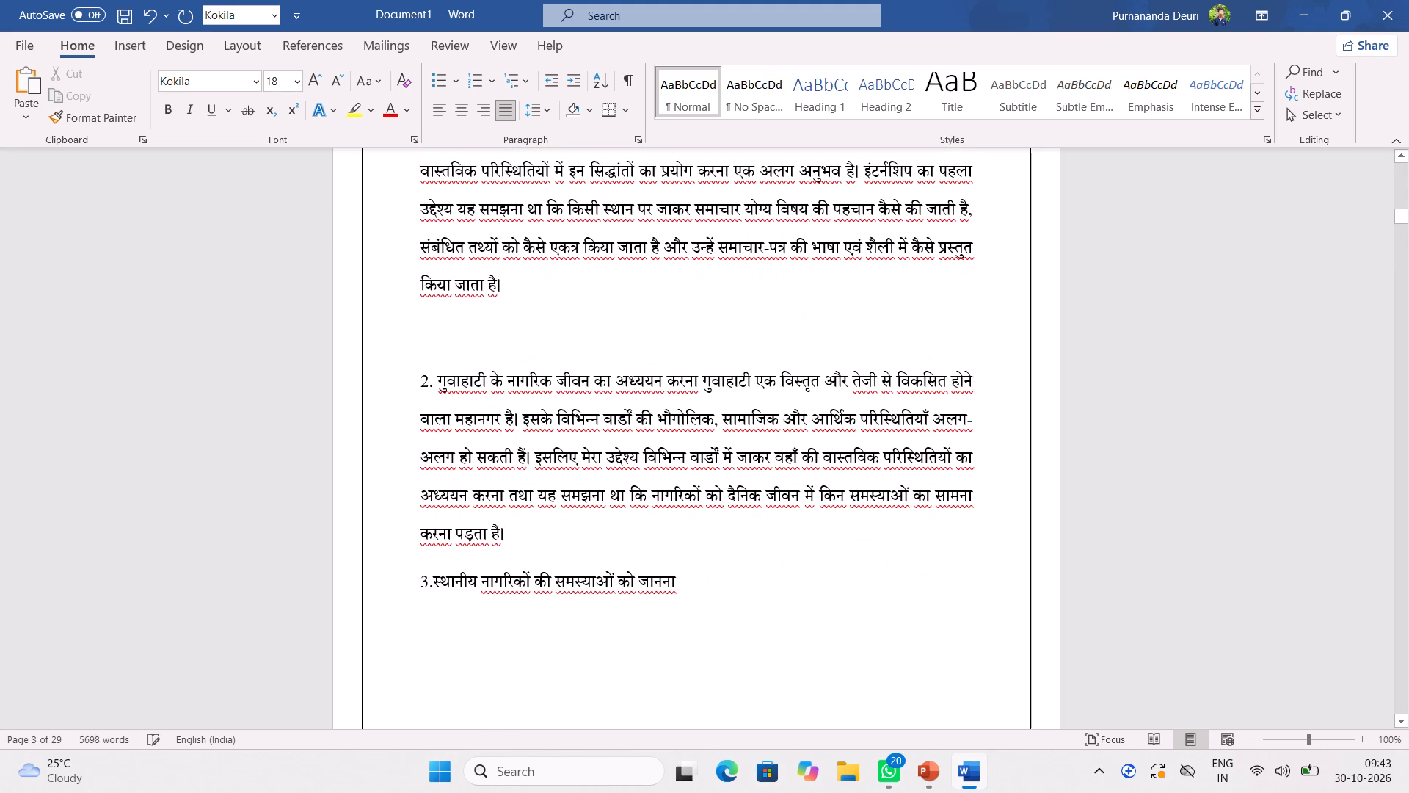
left_click(511, 534)
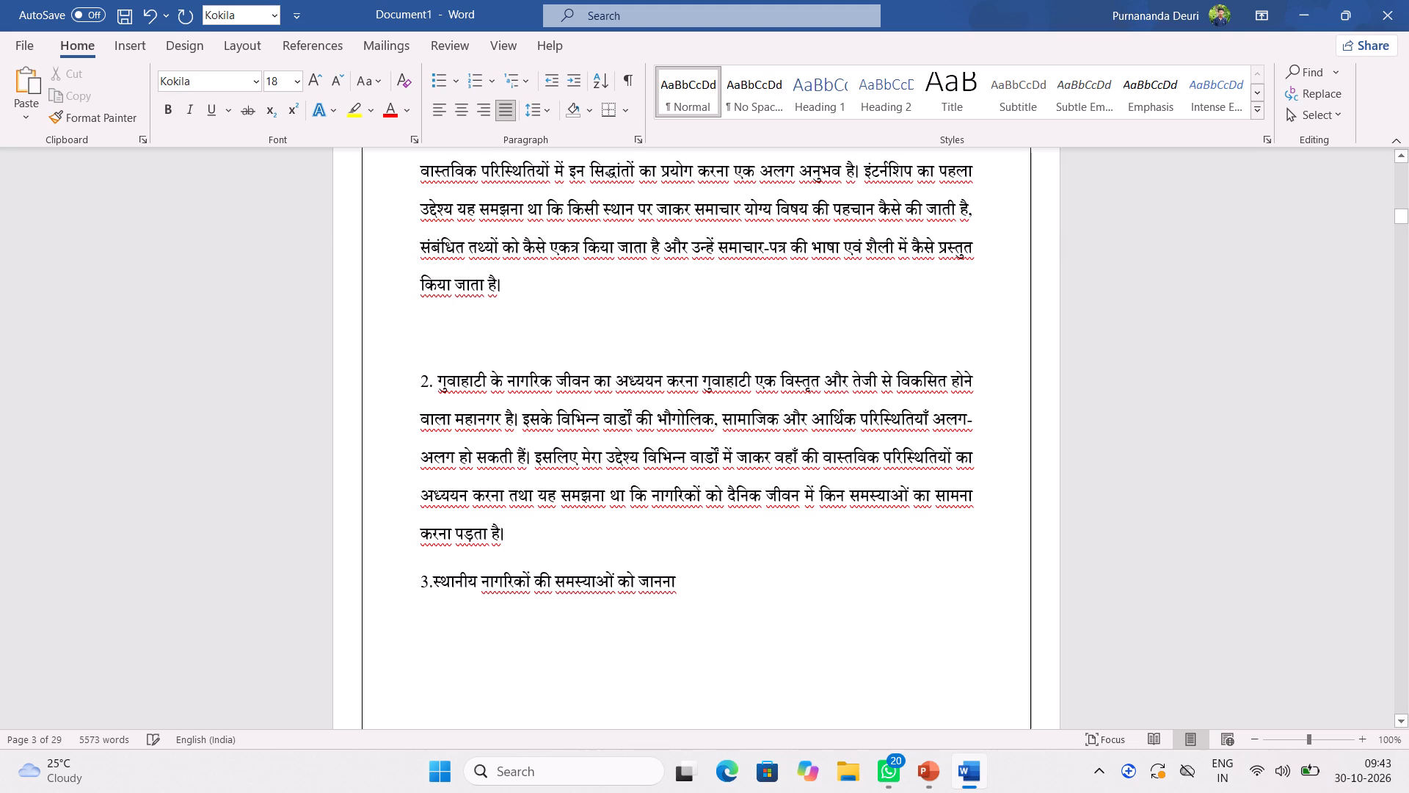
key("Return")
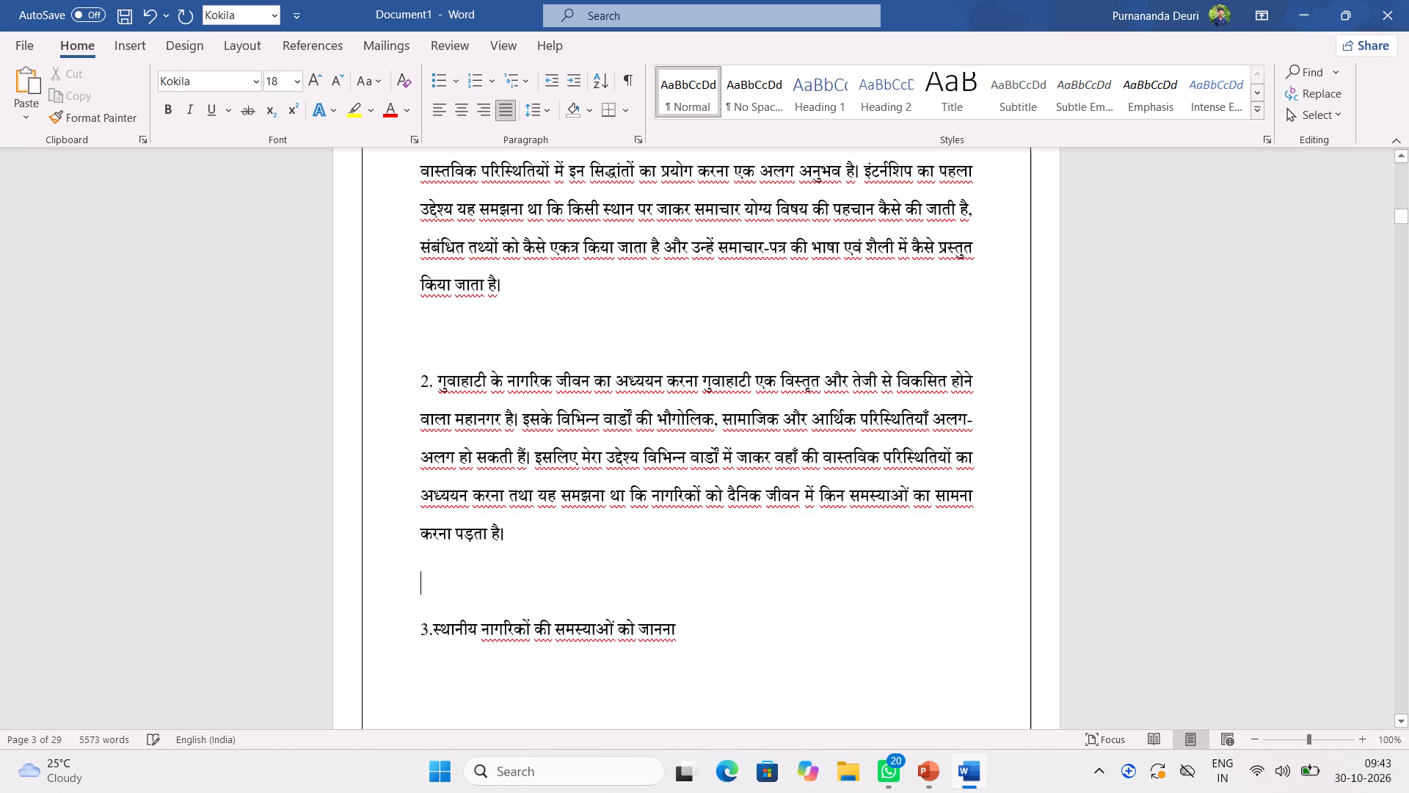
Merge the third objective's paragraph onto its स्थानीय नागरिकों की समस्याओं को जानना subheading line, separated by a space.
scroll(586, 698, "down", 1)
scroll(586, 698, "up", 1)
scroll(586, 698, "down", 8)
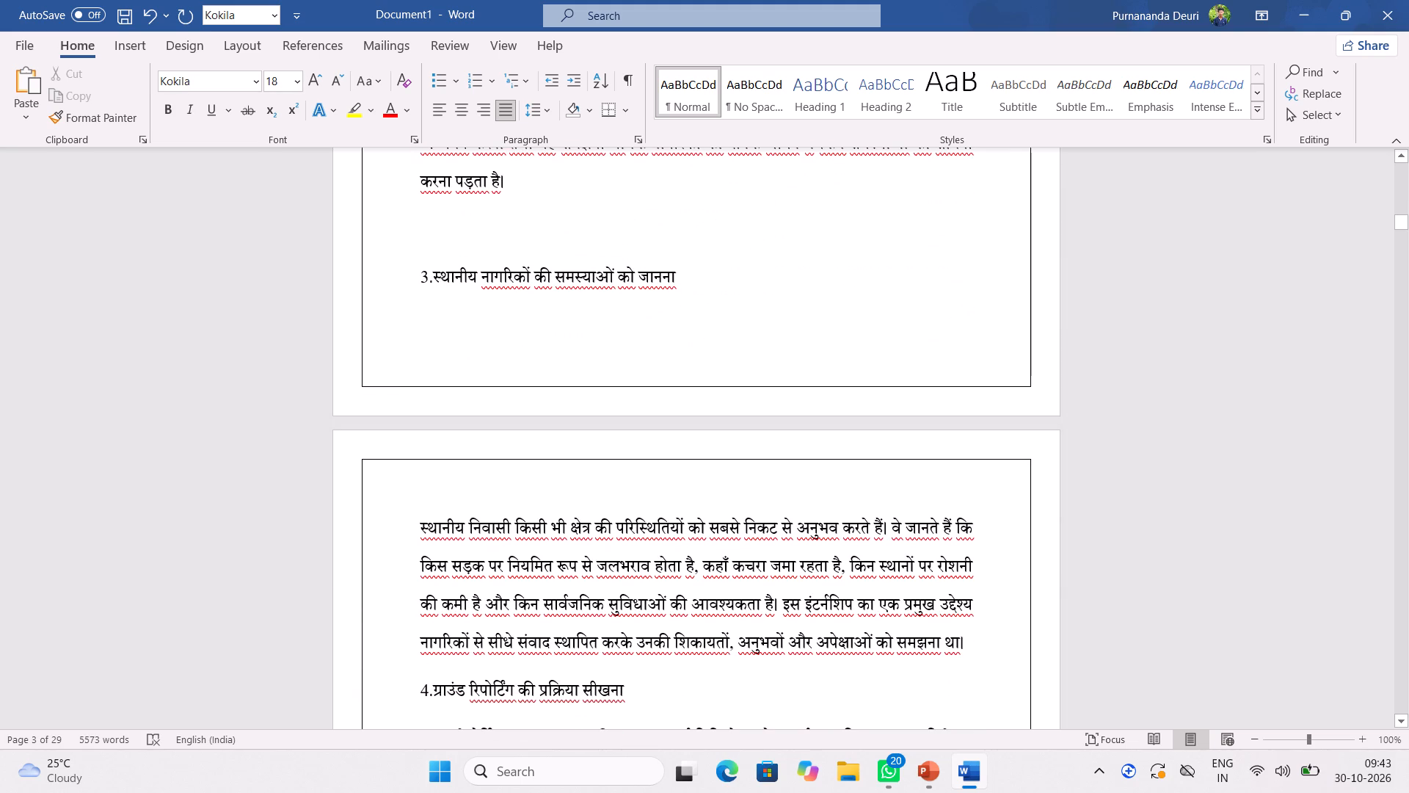
left_click(415, 526)
key("BackSpace")
key("space")
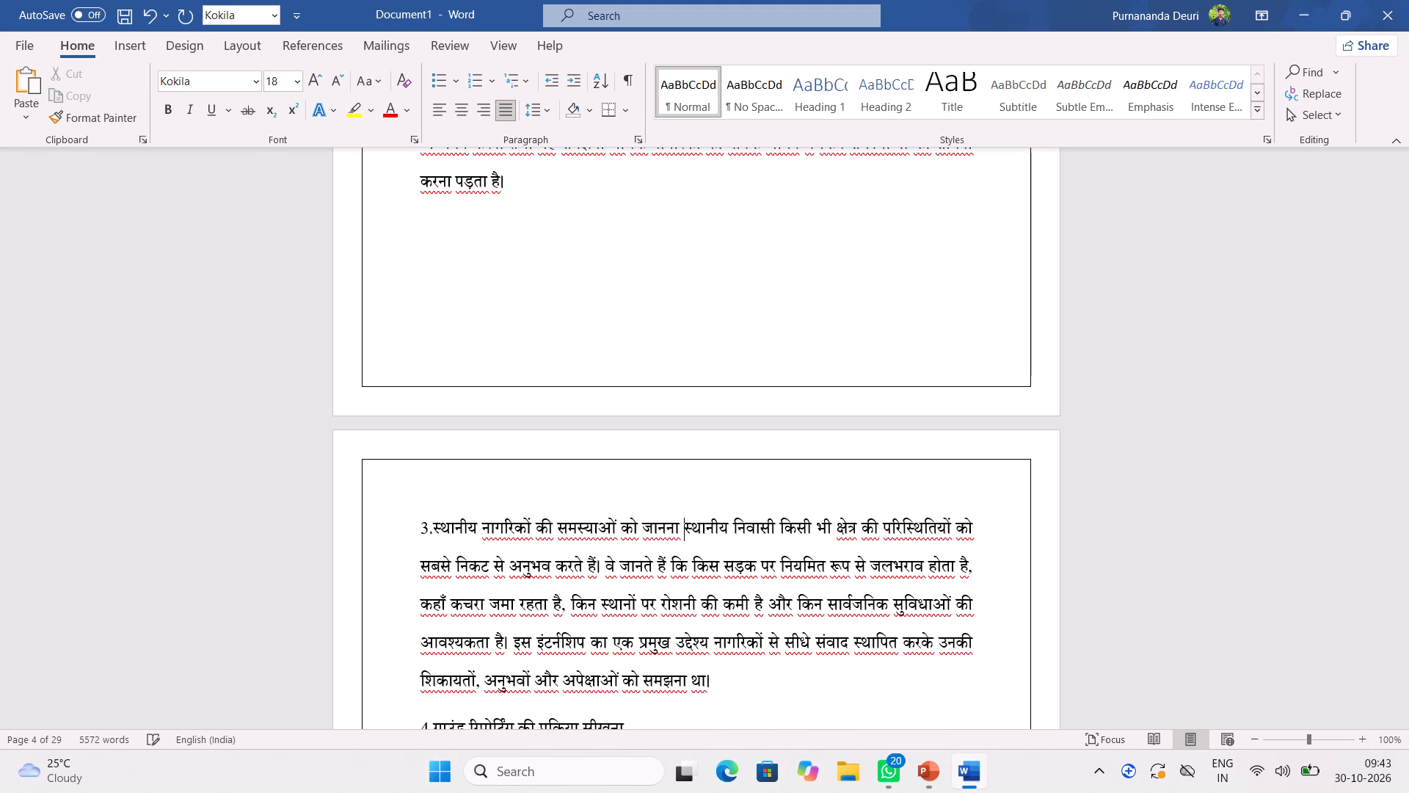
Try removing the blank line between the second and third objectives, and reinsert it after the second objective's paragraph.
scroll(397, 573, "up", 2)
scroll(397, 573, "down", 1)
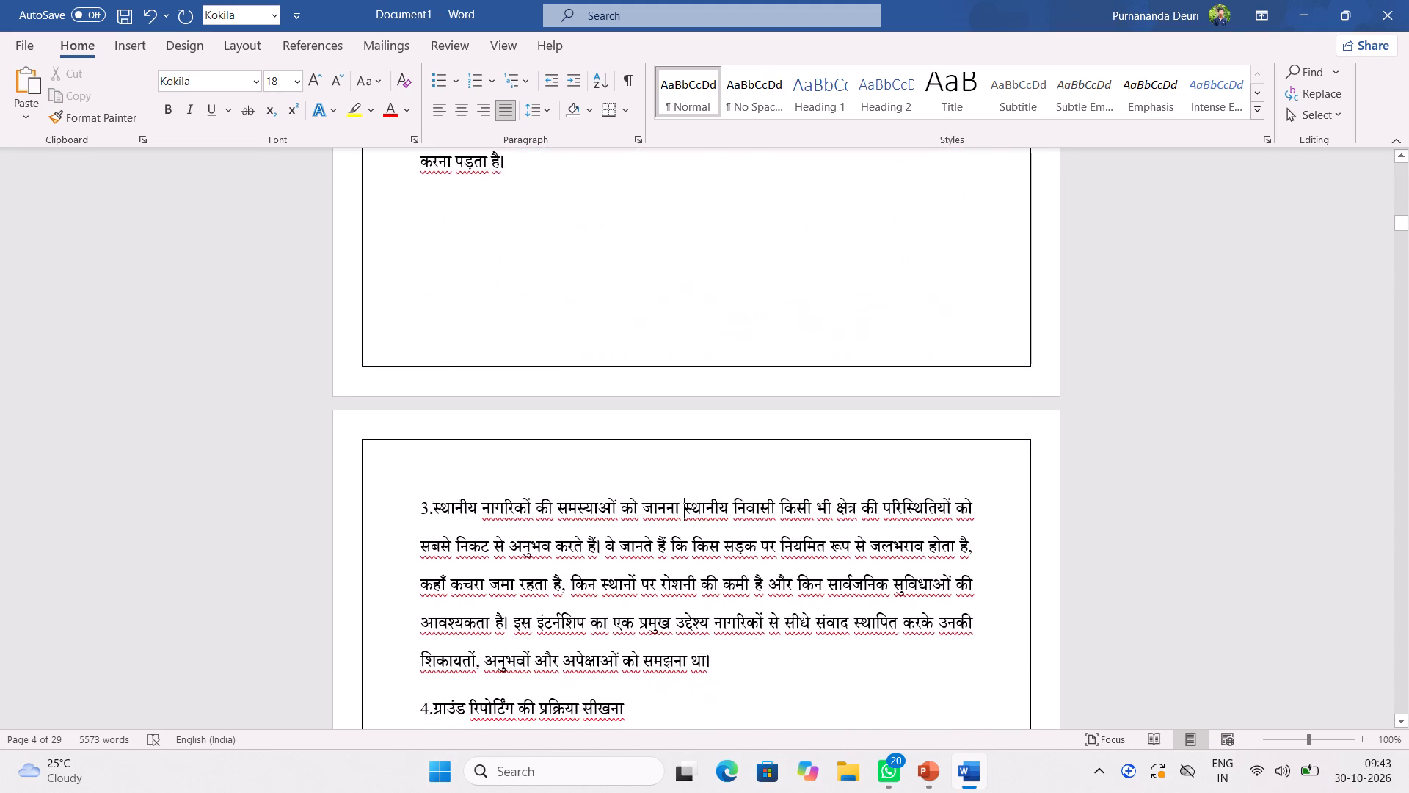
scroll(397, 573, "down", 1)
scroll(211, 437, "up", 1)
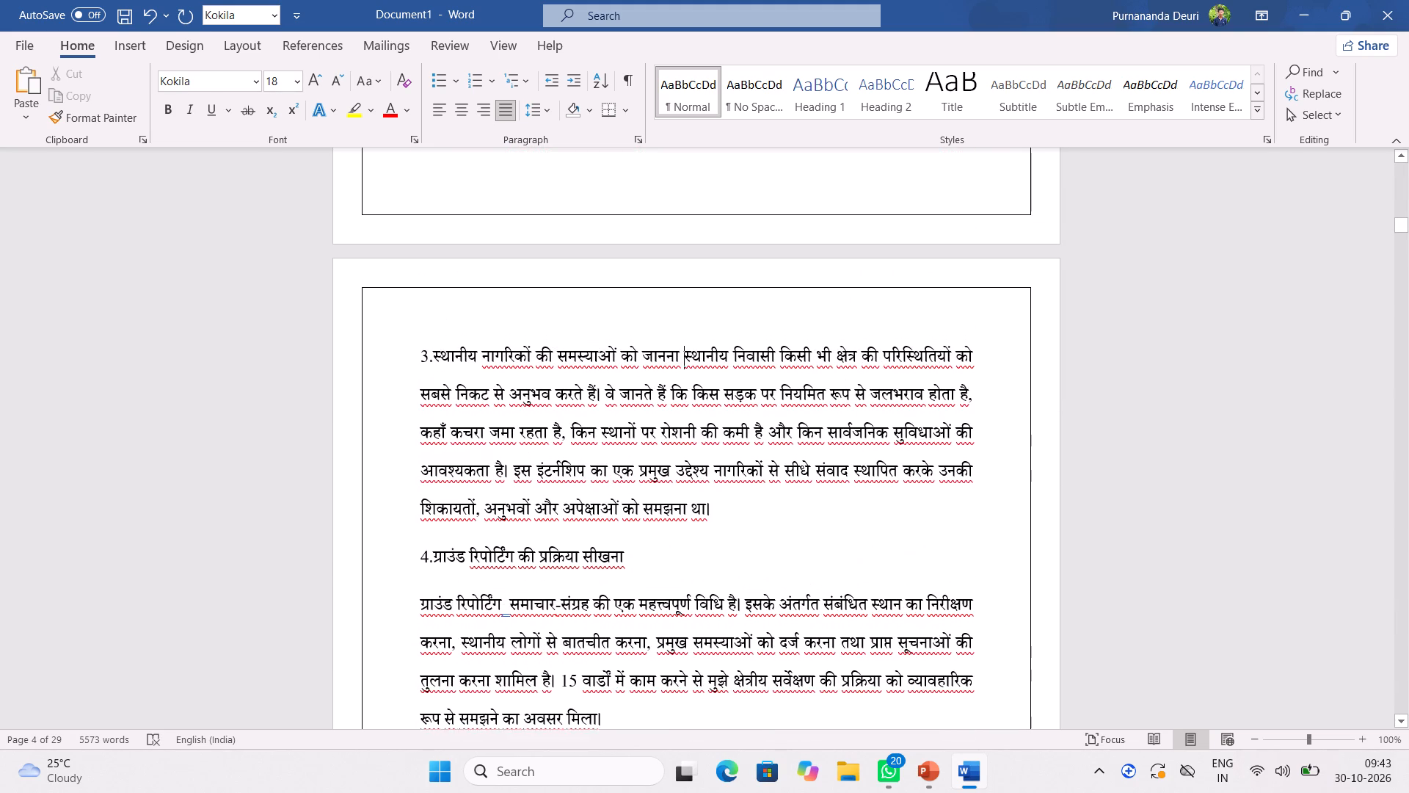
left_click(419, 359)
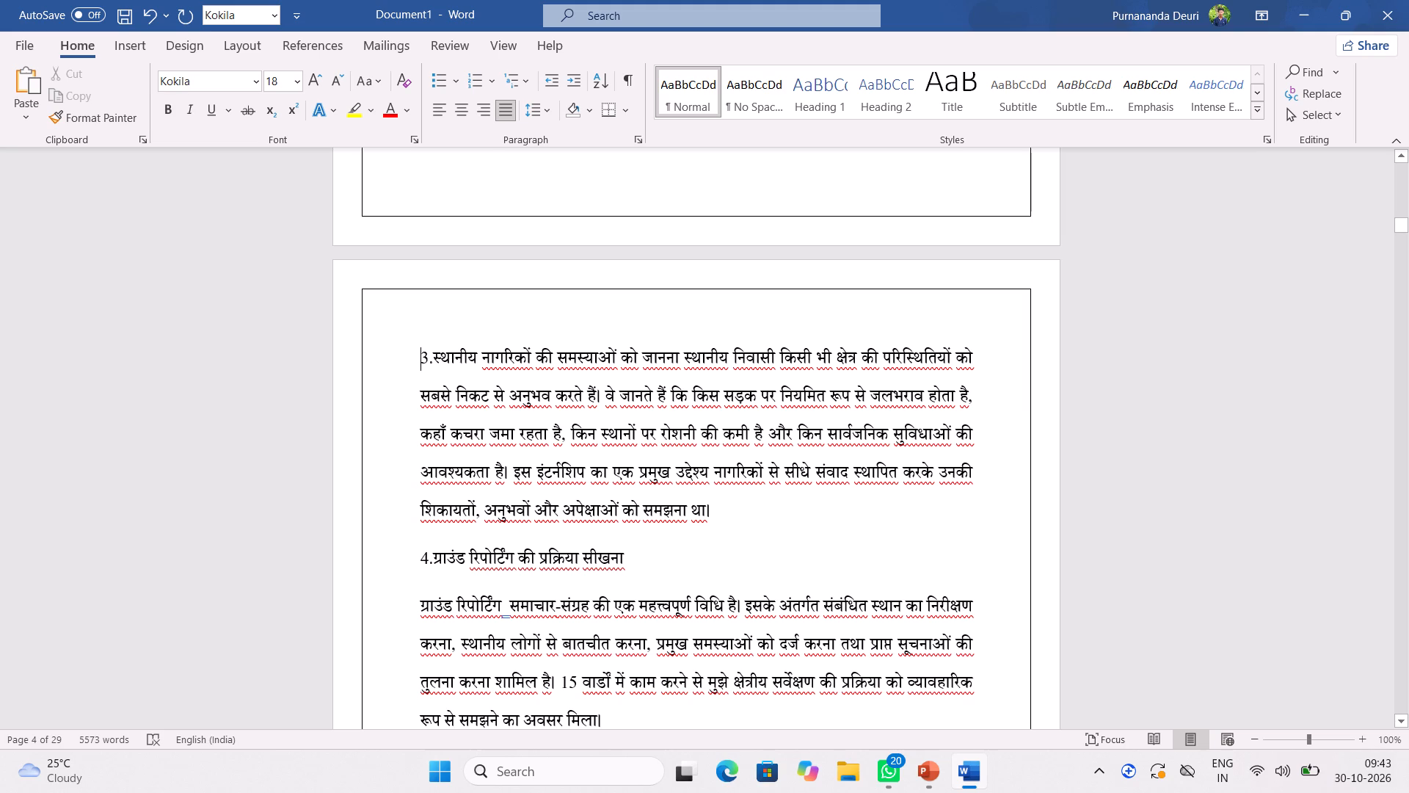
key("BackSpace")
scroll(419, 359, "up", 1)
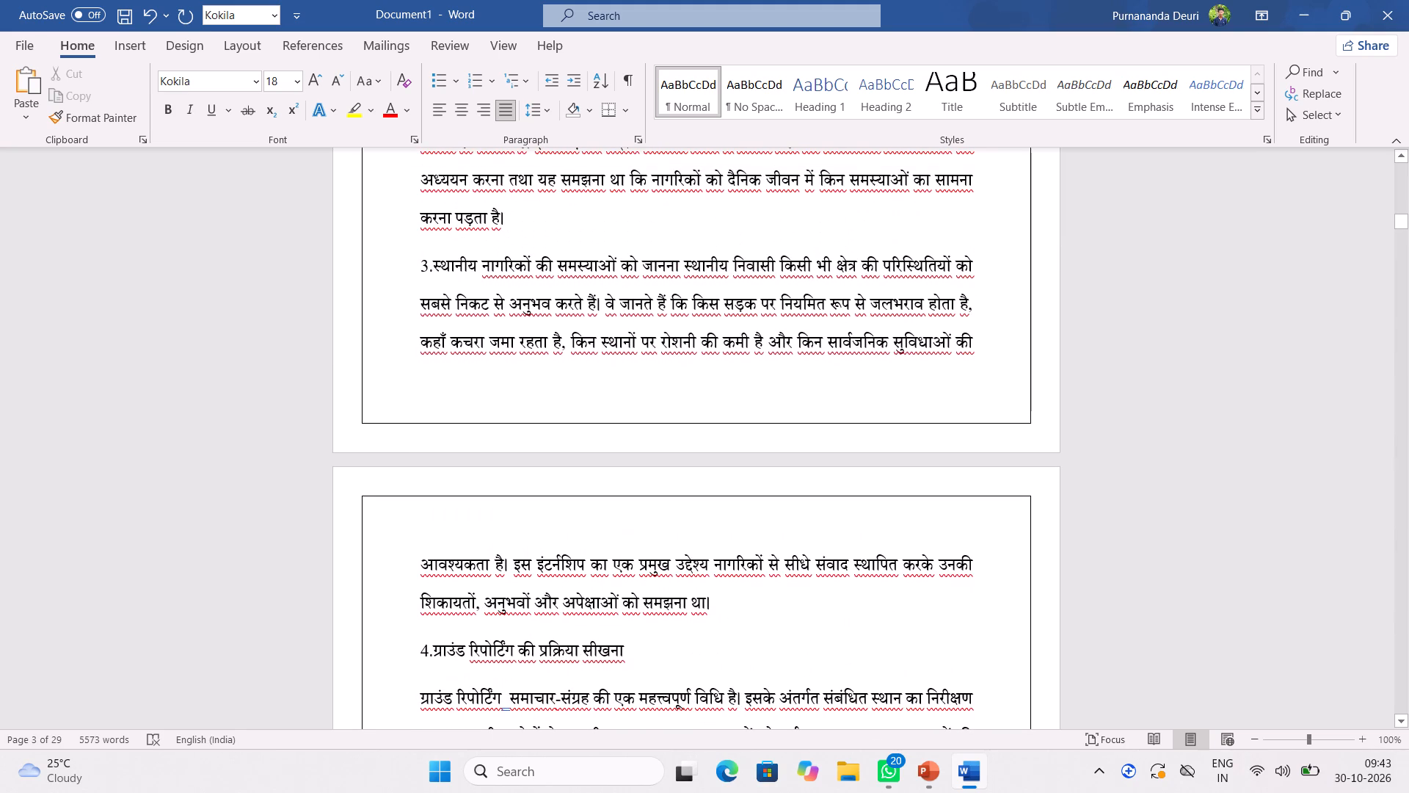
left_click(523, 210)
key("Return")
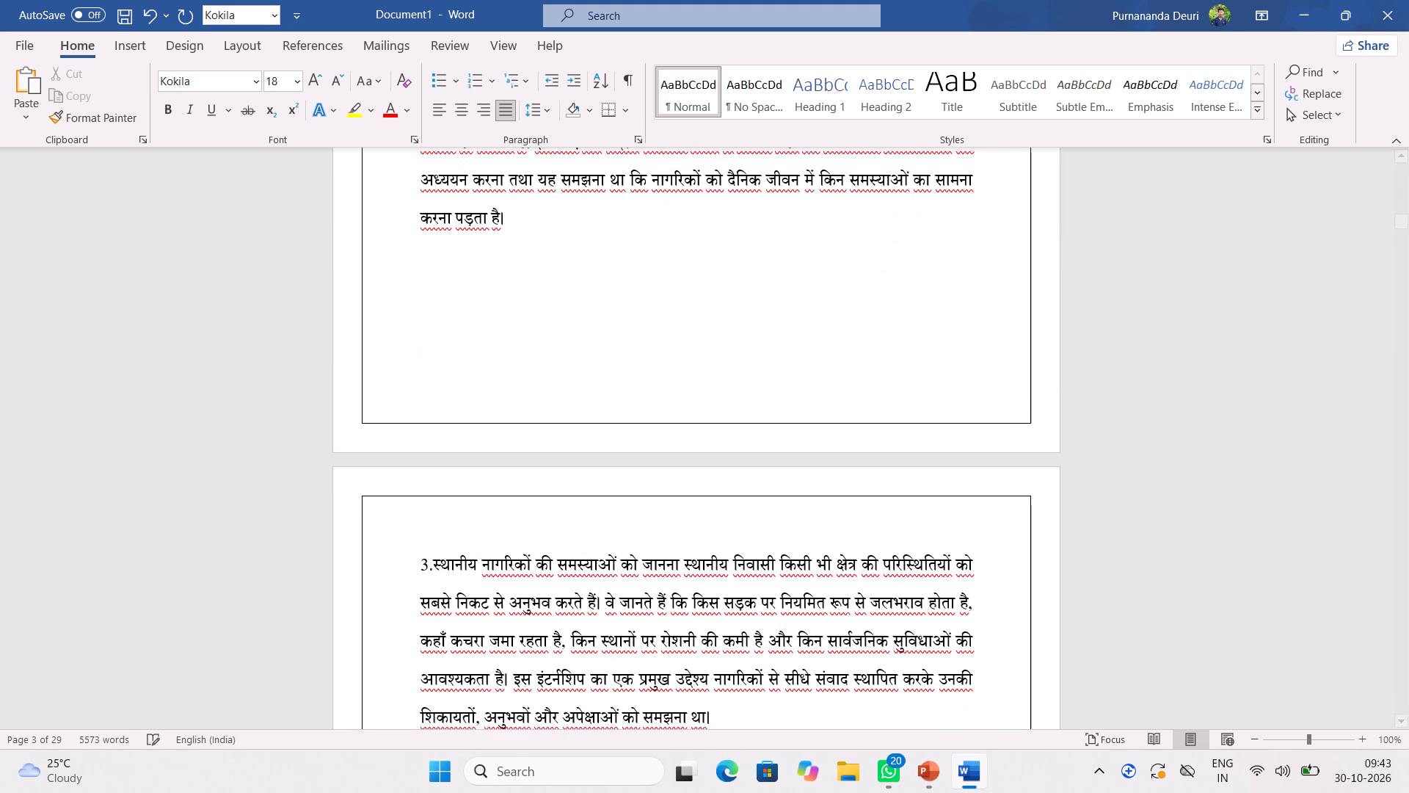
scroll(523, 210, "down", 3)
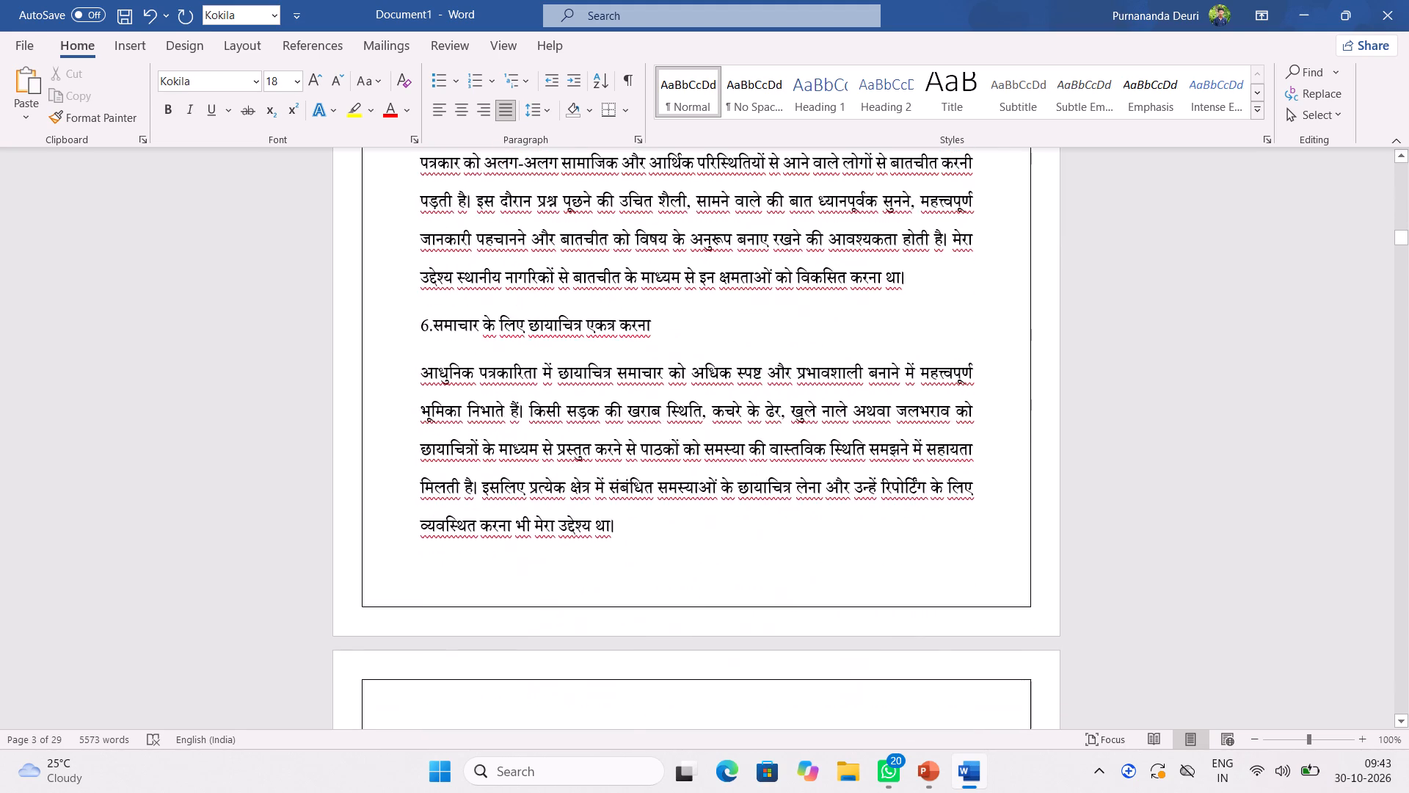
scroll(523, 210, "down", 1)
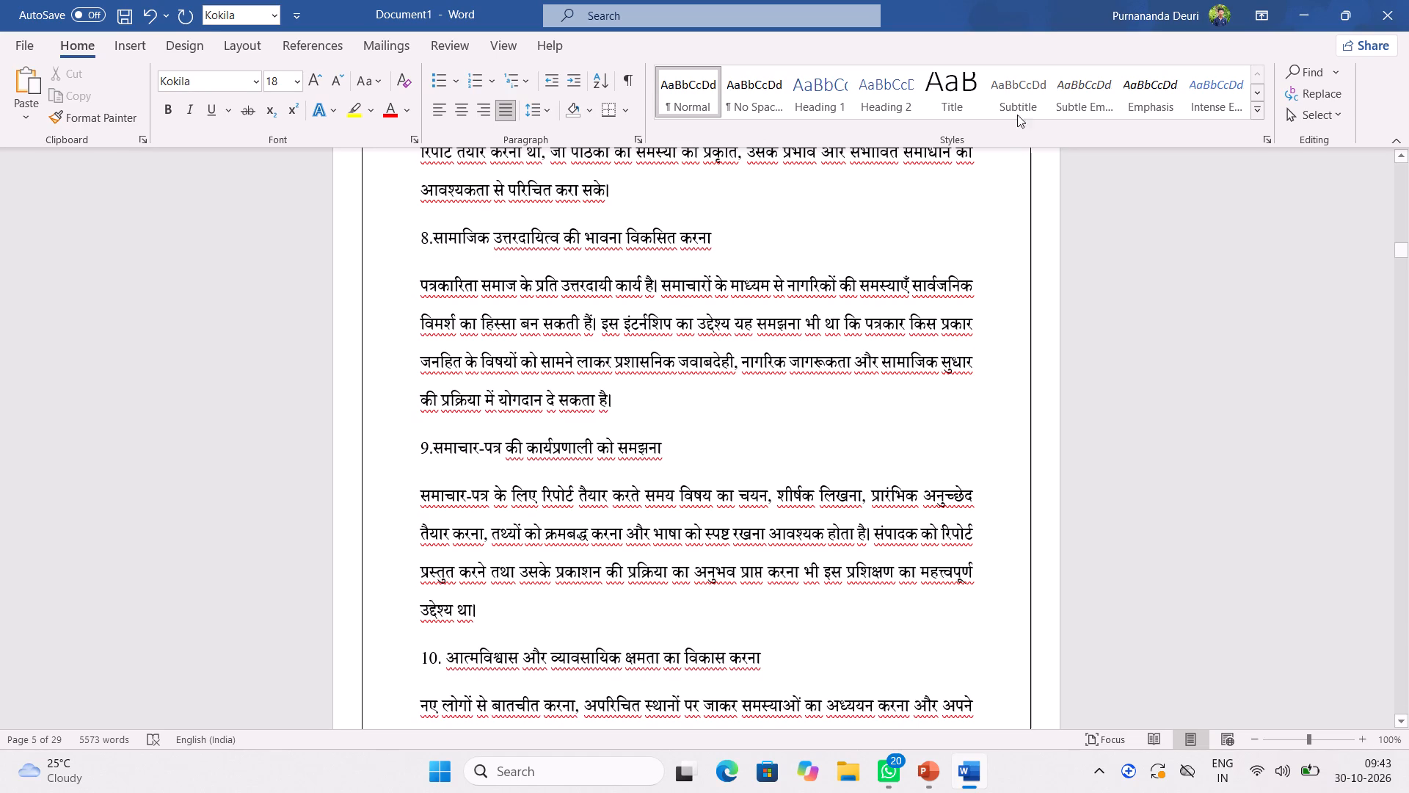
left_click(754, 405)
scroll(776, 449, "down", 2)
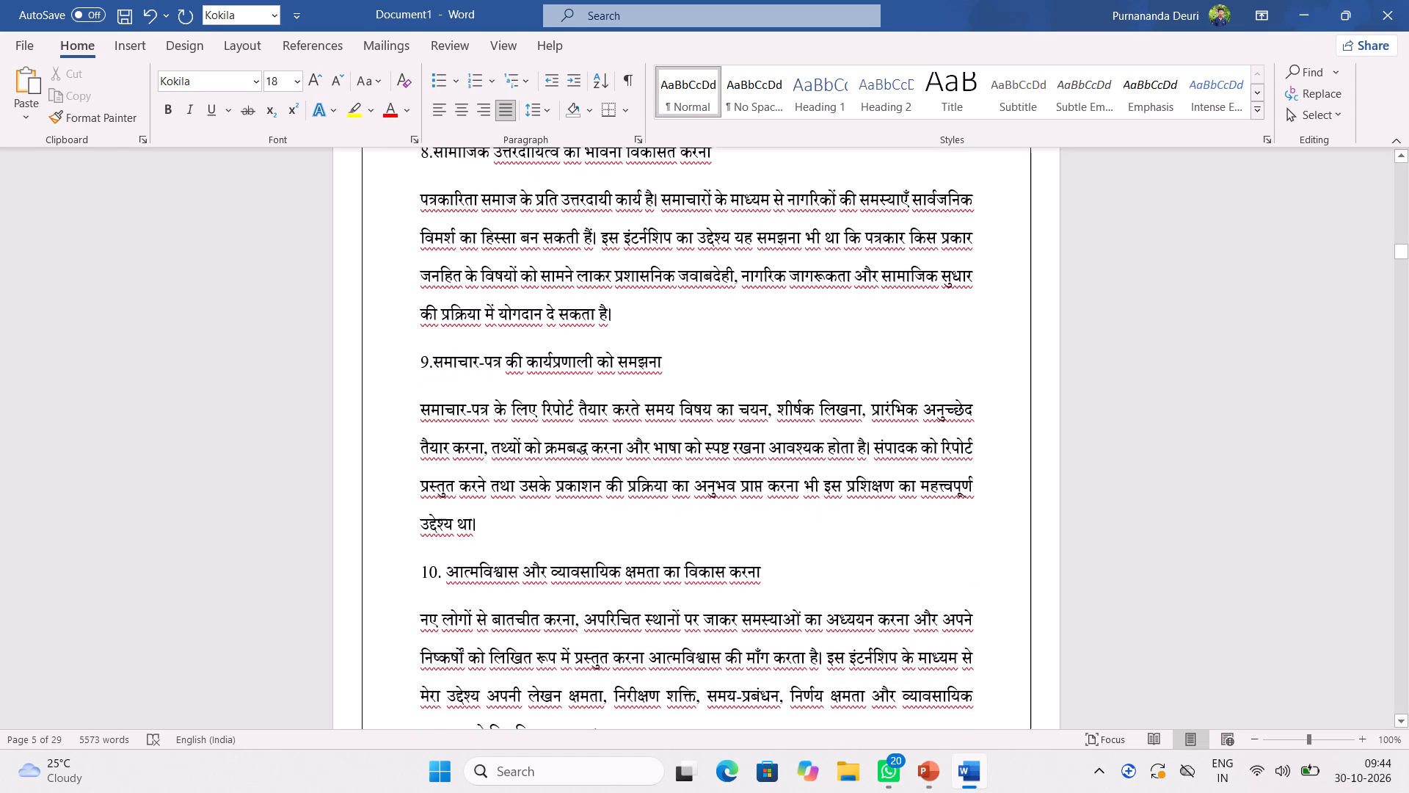
Merge the fourth objective's paragraph onto its ग्राउंड रिपोर्टिंग की प्रक्रिया सीखना subheading line with a space, and insert a blank line above it.
scroll(731, 409, "up", 4)
scroll(647, 297, "up", 2)
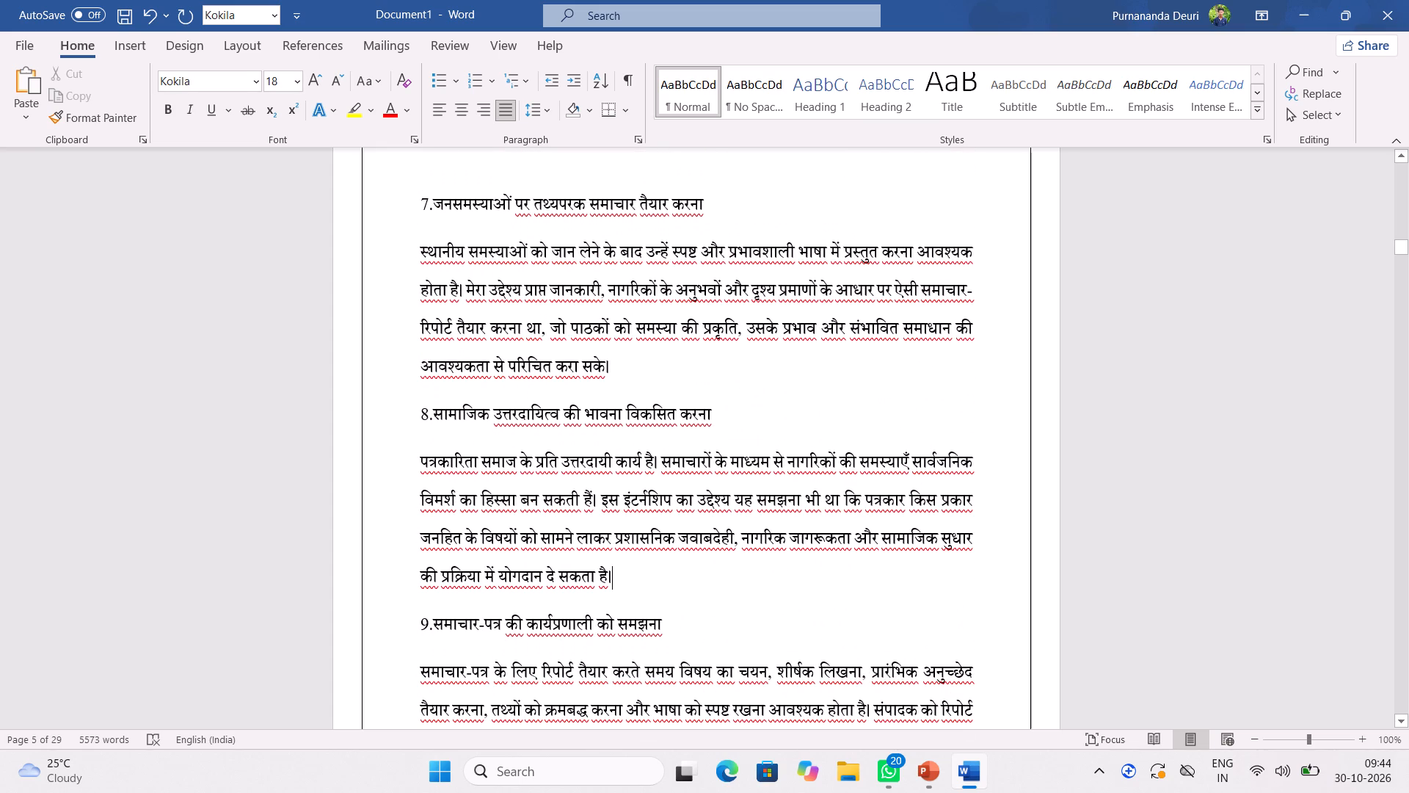
scroll(471, 297, "up", 12)
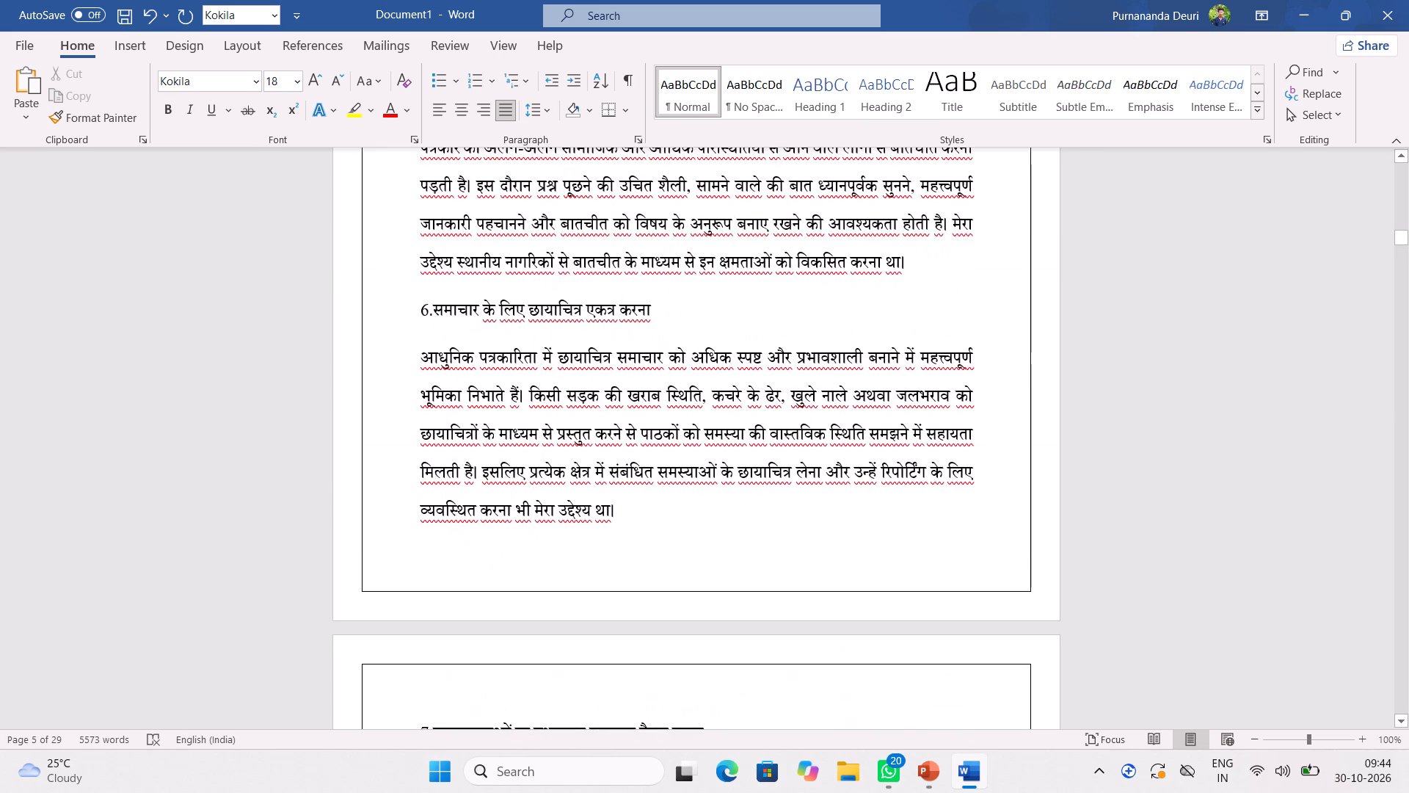
scroll(487, 364, "up", 10)
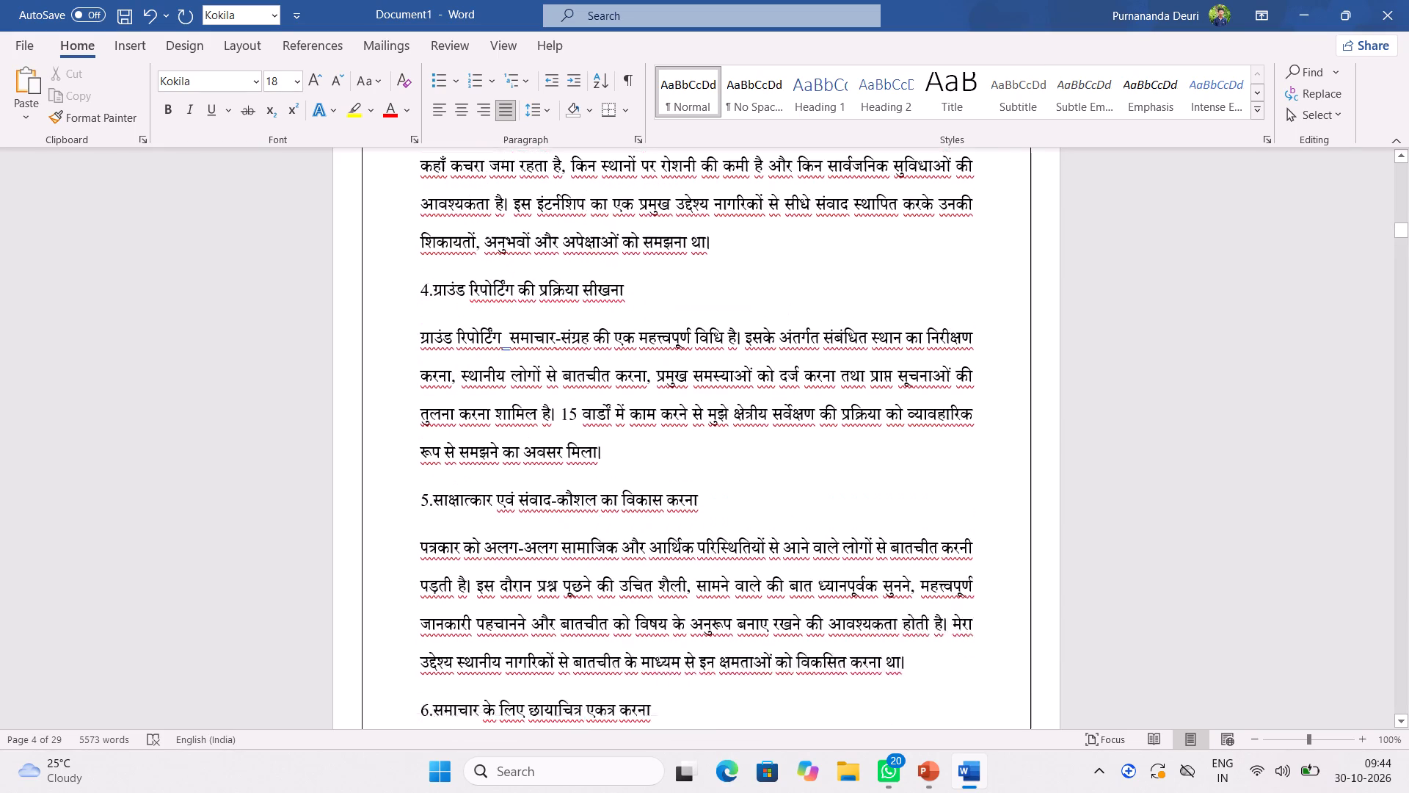
scroll(466, 396, "up", 4)
scroll(466, 396, "down", 3)
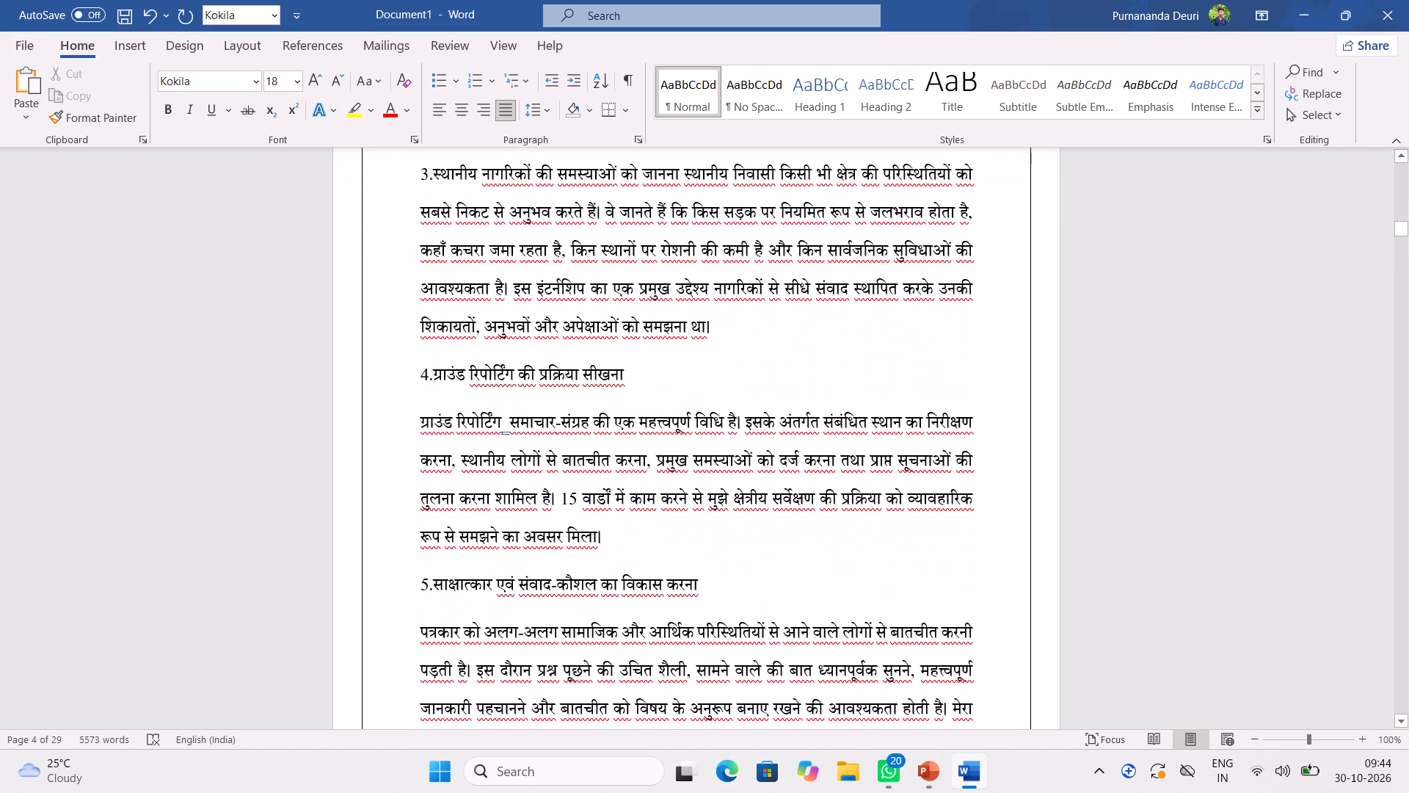
left_click(420, 423)
key("BackSpace")
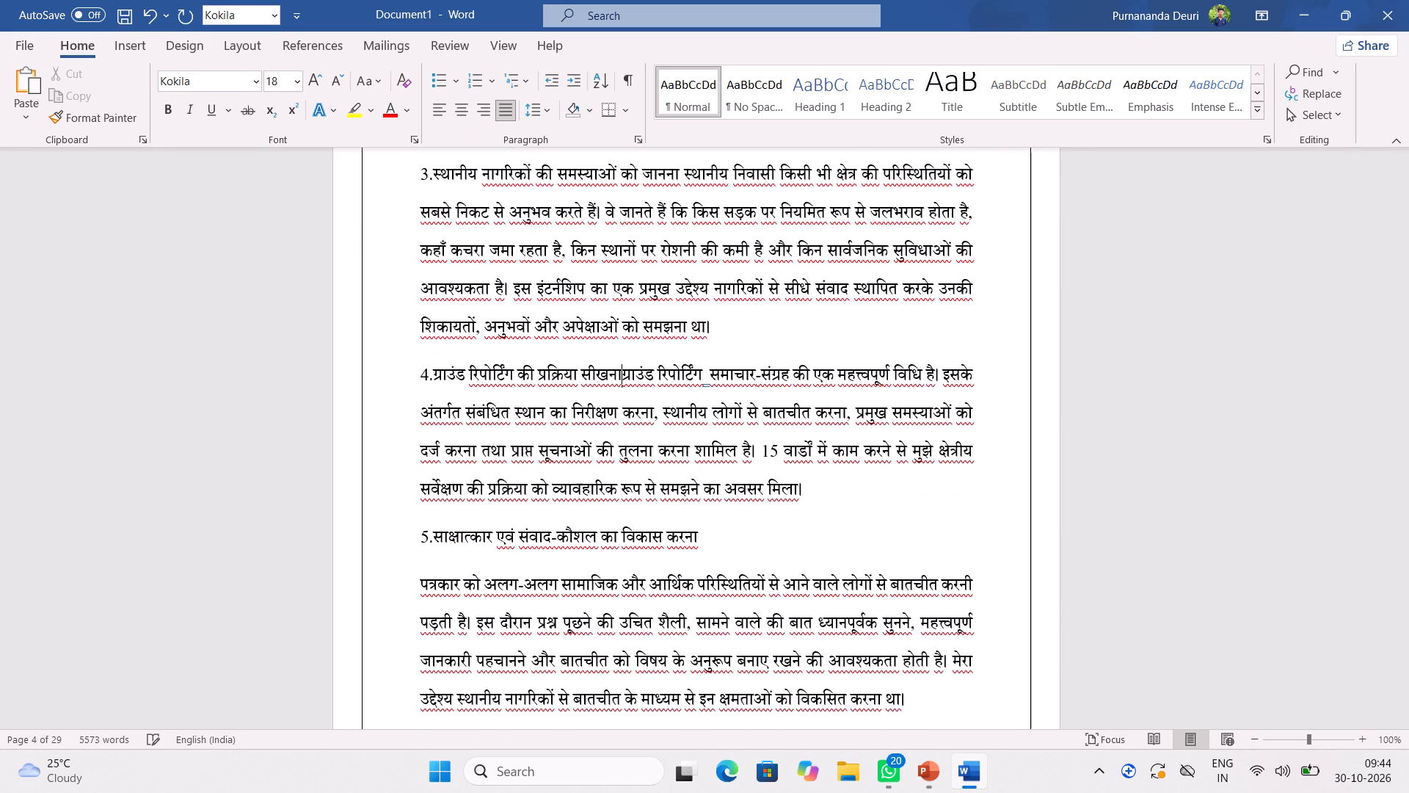
key("space")
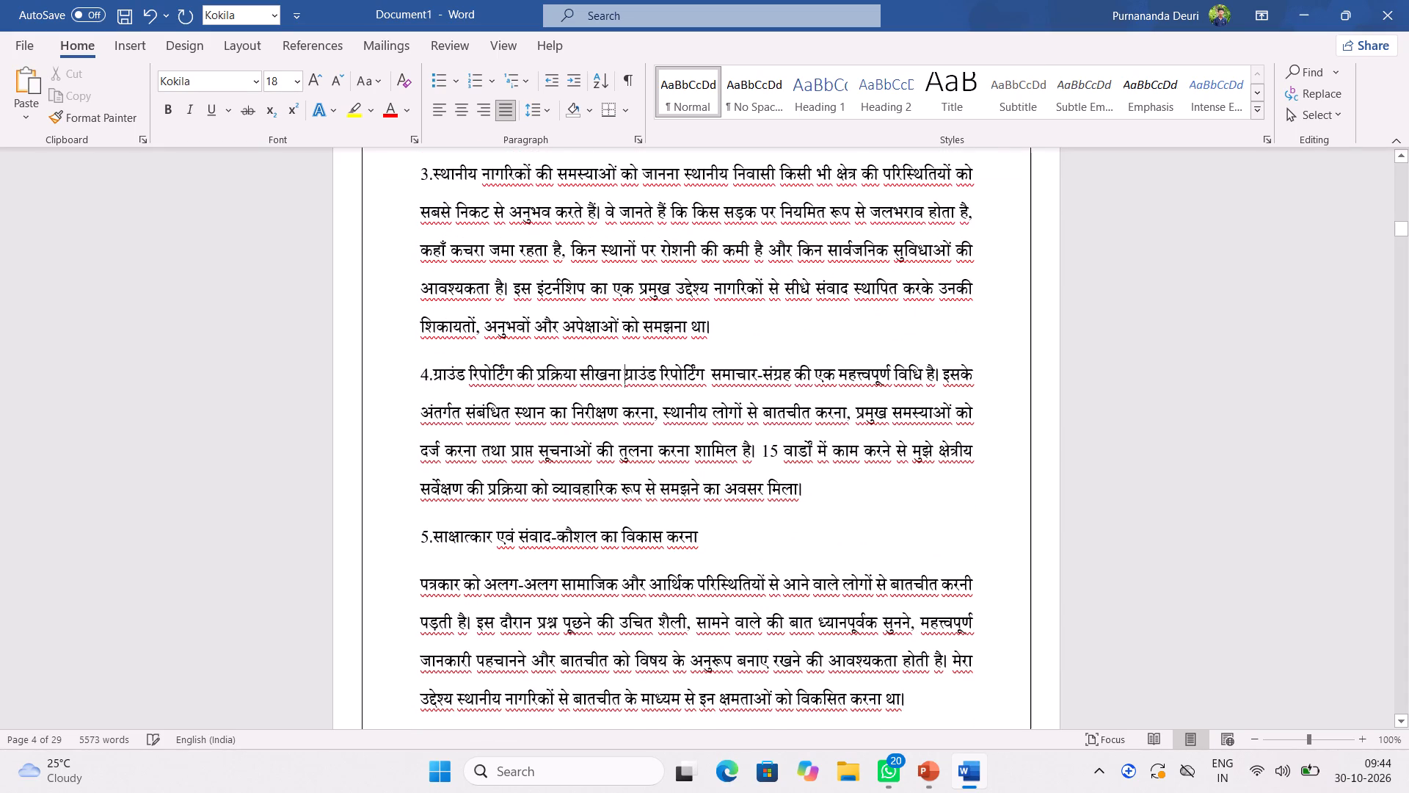
left_click(718, 344)
key("Return")
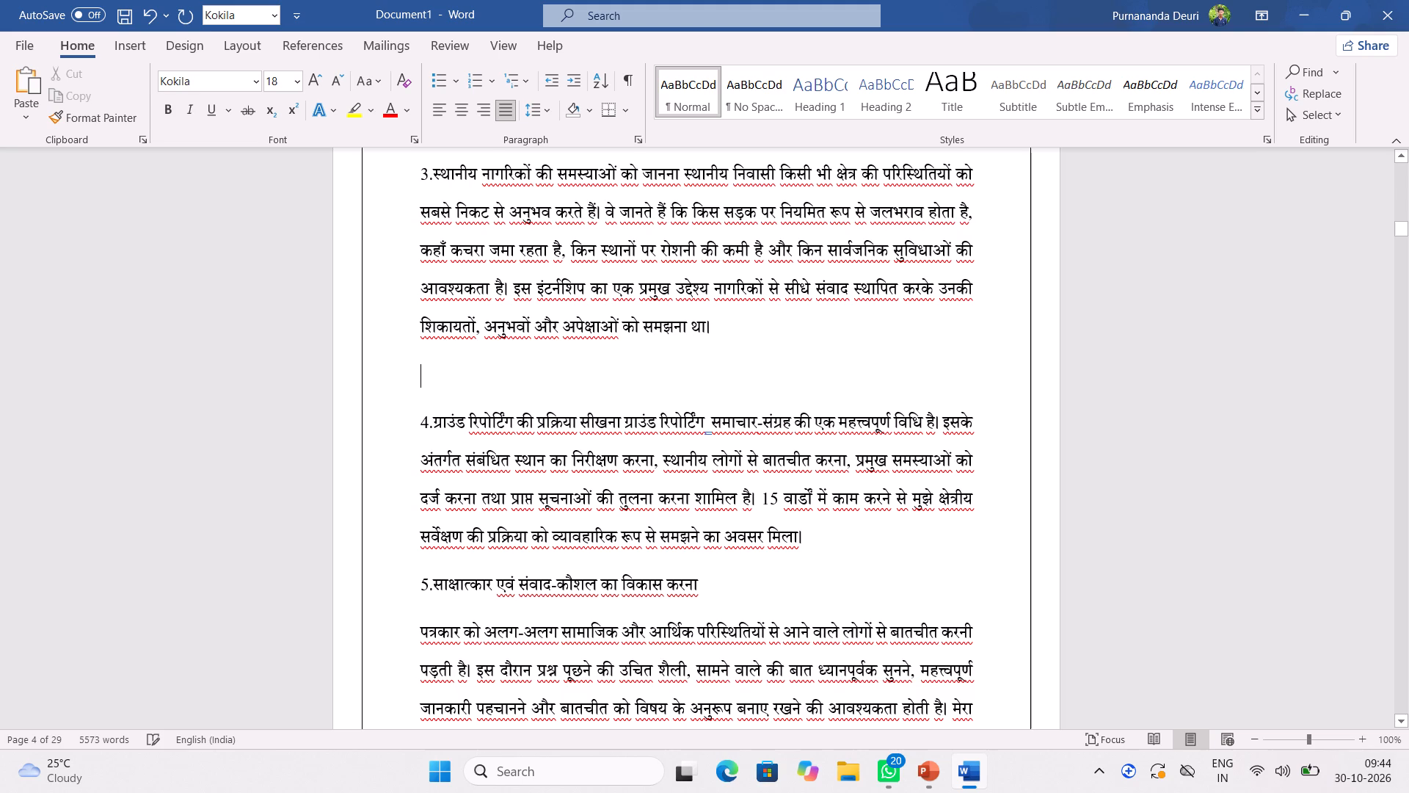
Merge the fifth objective's paragraph onto its साक्षात्कार एवं संवाद-कौशल का विकास करना subheading line, separated by a space.
left_click(418, 634)
key("BackSpace")
key("space")
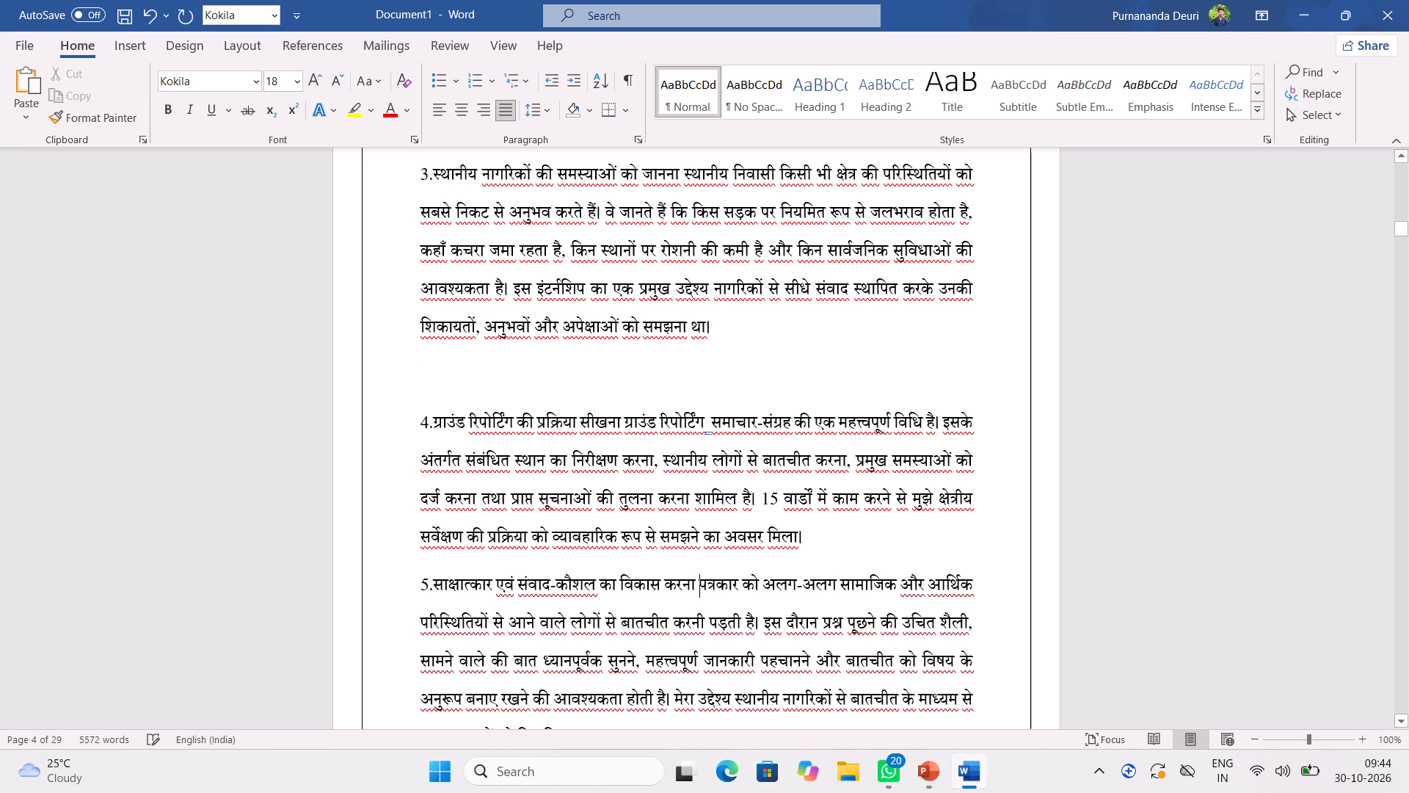
Replace the full stop (।) ending the fourth objective's paragraph with a space, and insert a blank line after that paragraph.
left_click(800, 527)
key("BackSpace")
scroll(795, 586, "down", 1)
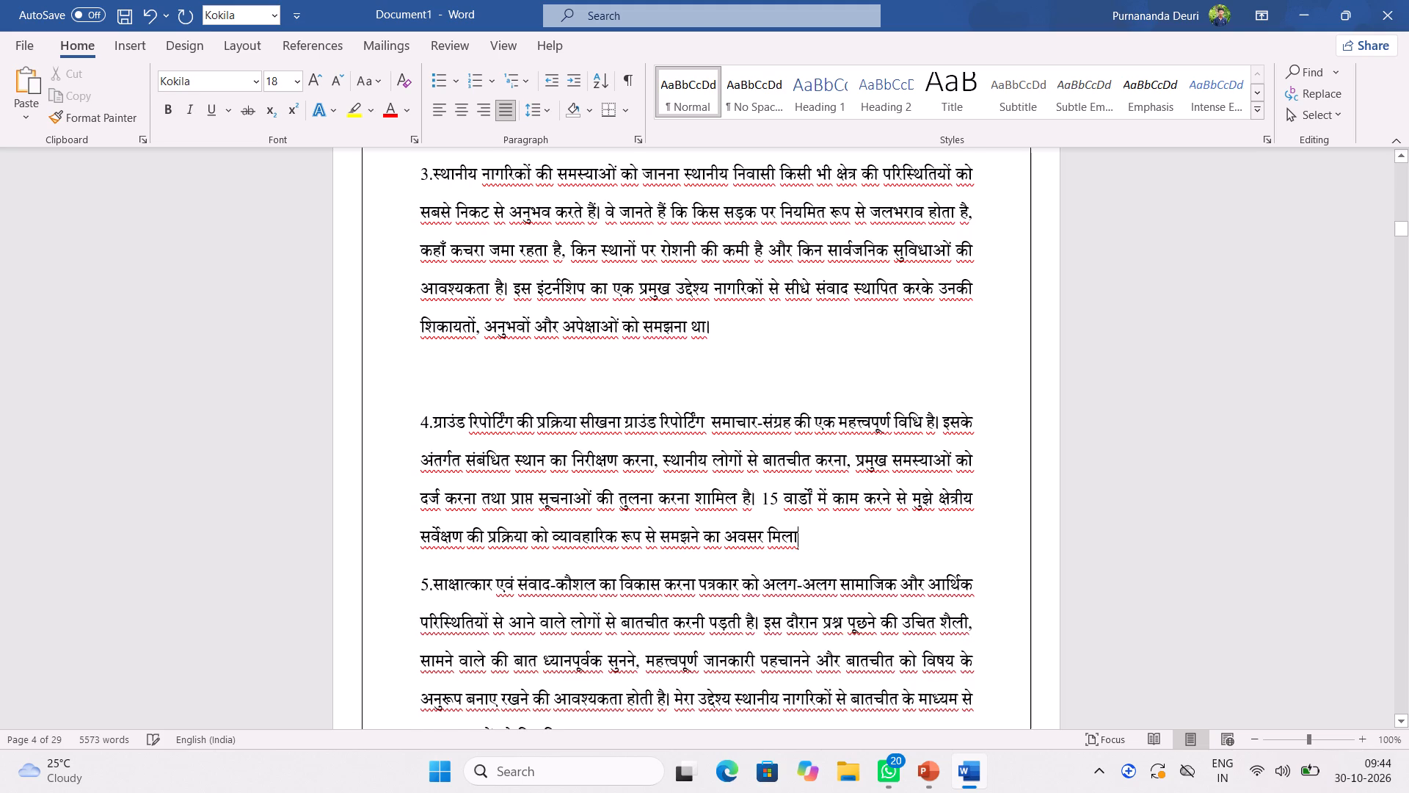
left_click(809, 507)
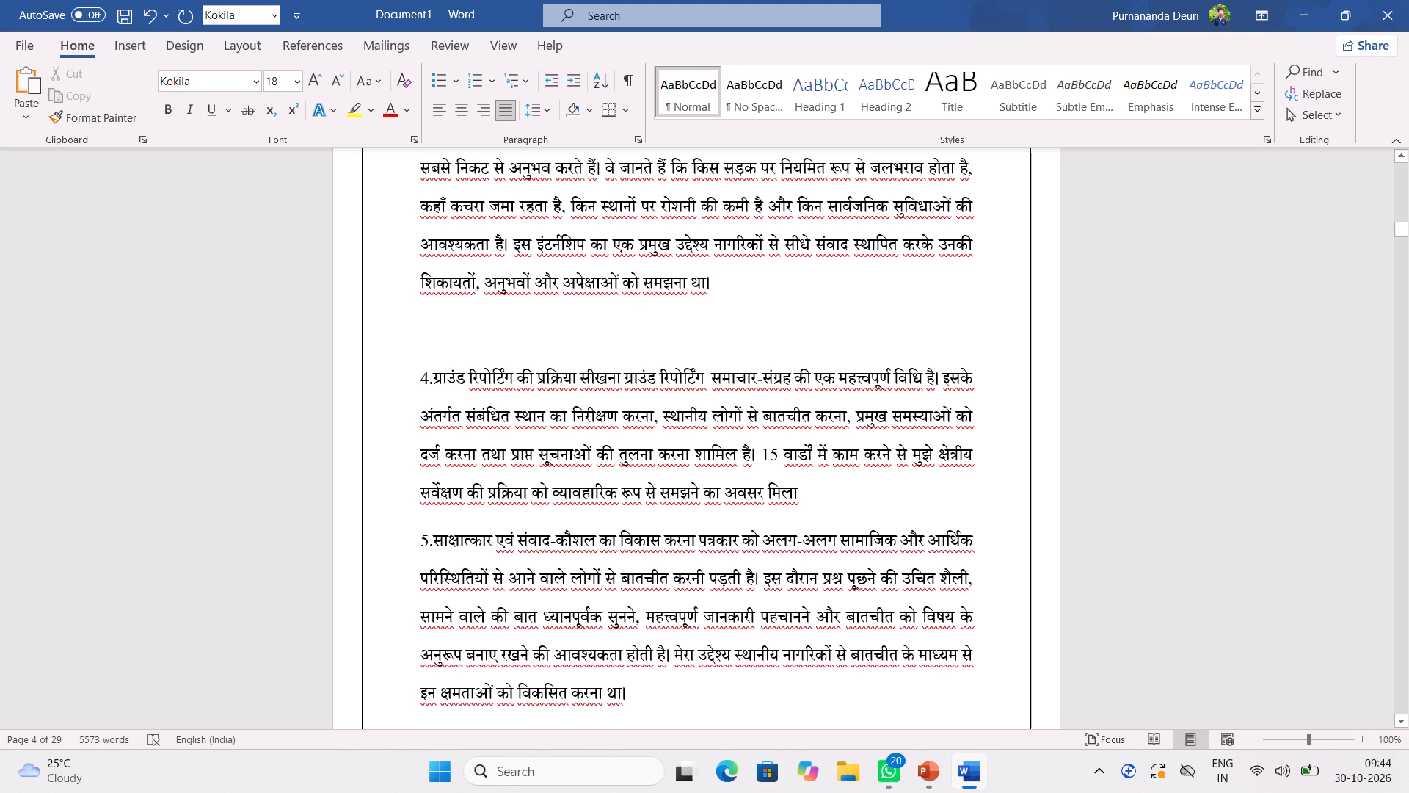
key("space")
key("Return")
Insert a blank line above the sixth objective and merge its paragraph onto the समाचार के लिए छायाचित्र एकत्र करना subheading with a space.
scroll(809, 499, "down", 4)
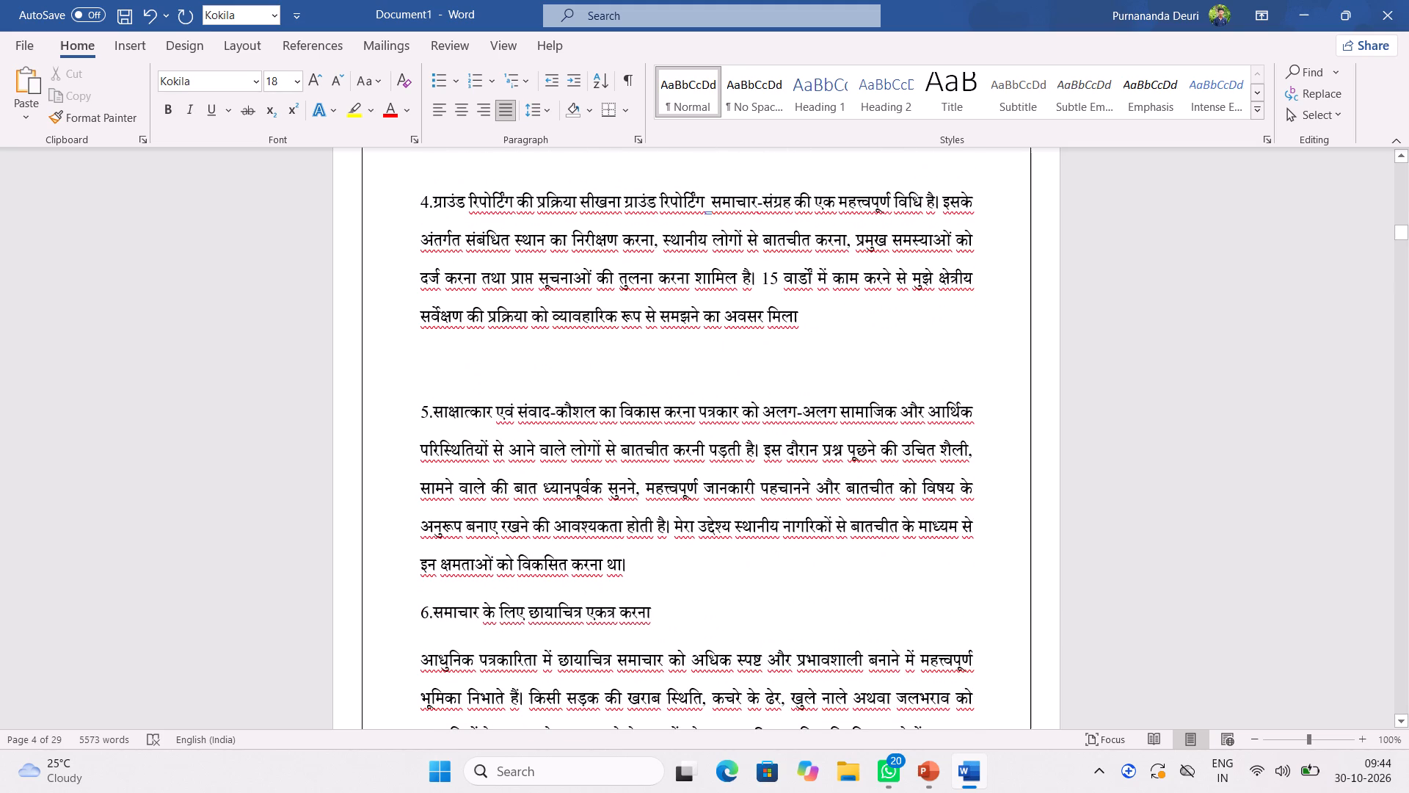
scroll(510, 499, "down", 3)
left_click(636, 435)
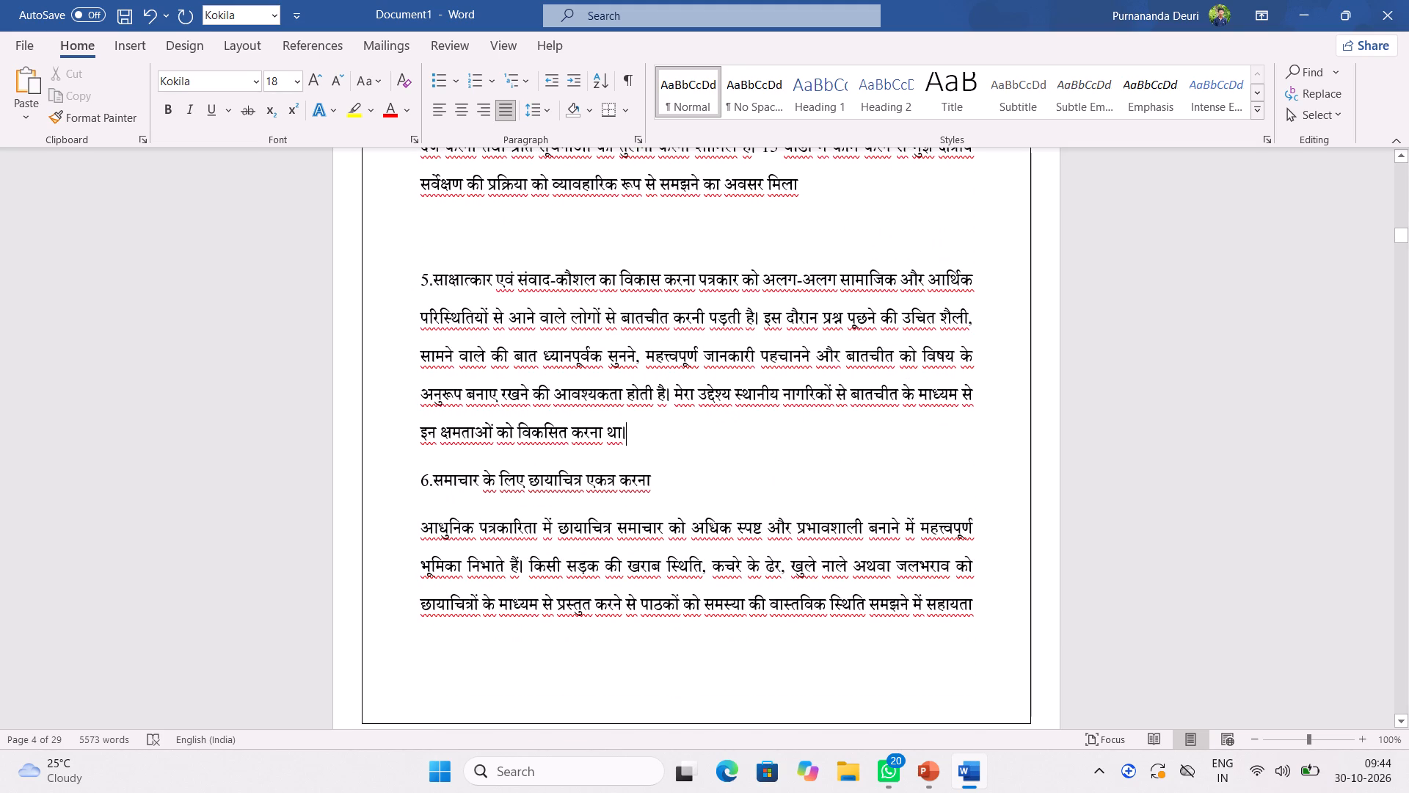
key("Return")
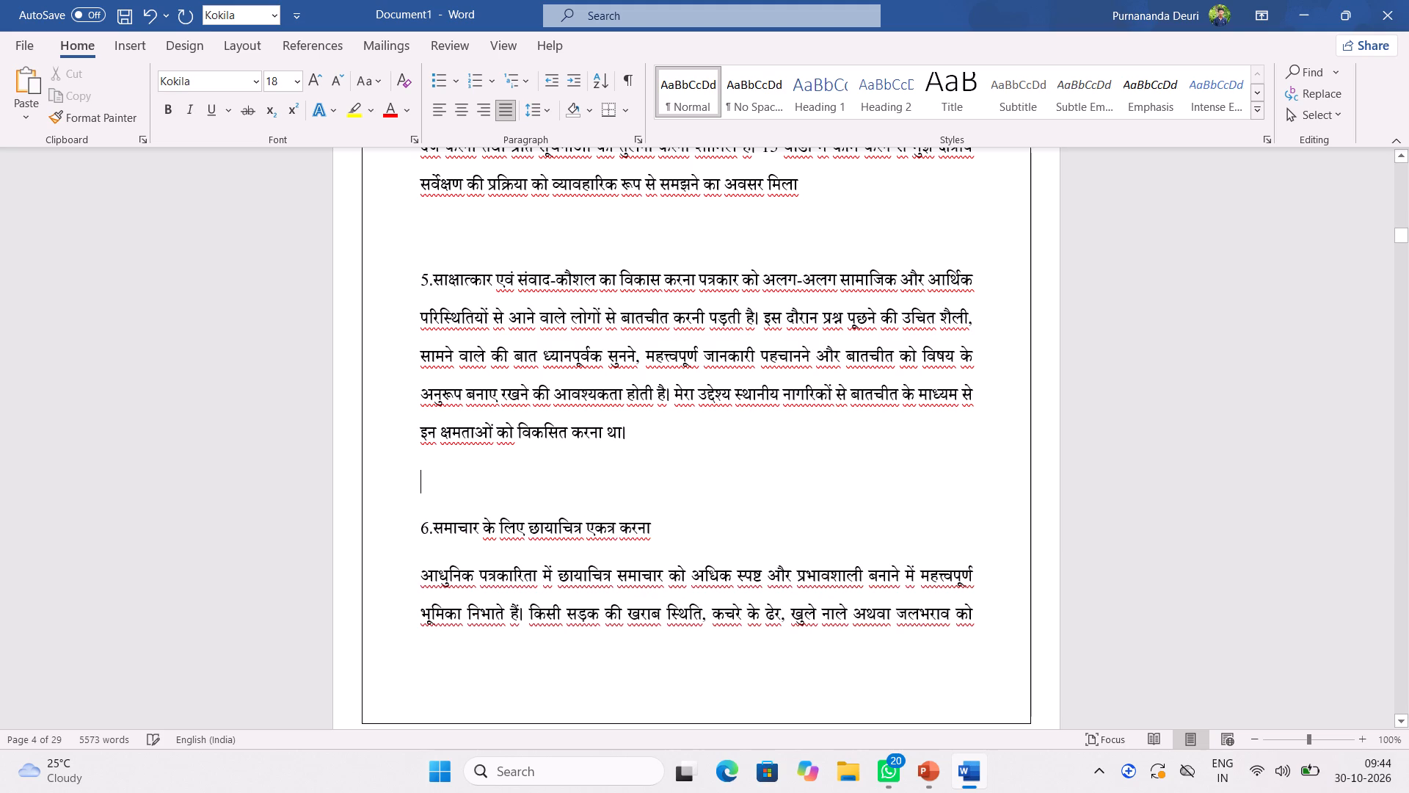
left_click(420, 574)
key("BackSpace")
key("space")
Insert a blank line above the seventh objective and merge its paragraph onto the जनसमस्याओं पर तथ्यपरक समाचार तैयार करना subheading with a space.
scroll(482, 548, "down", 2)
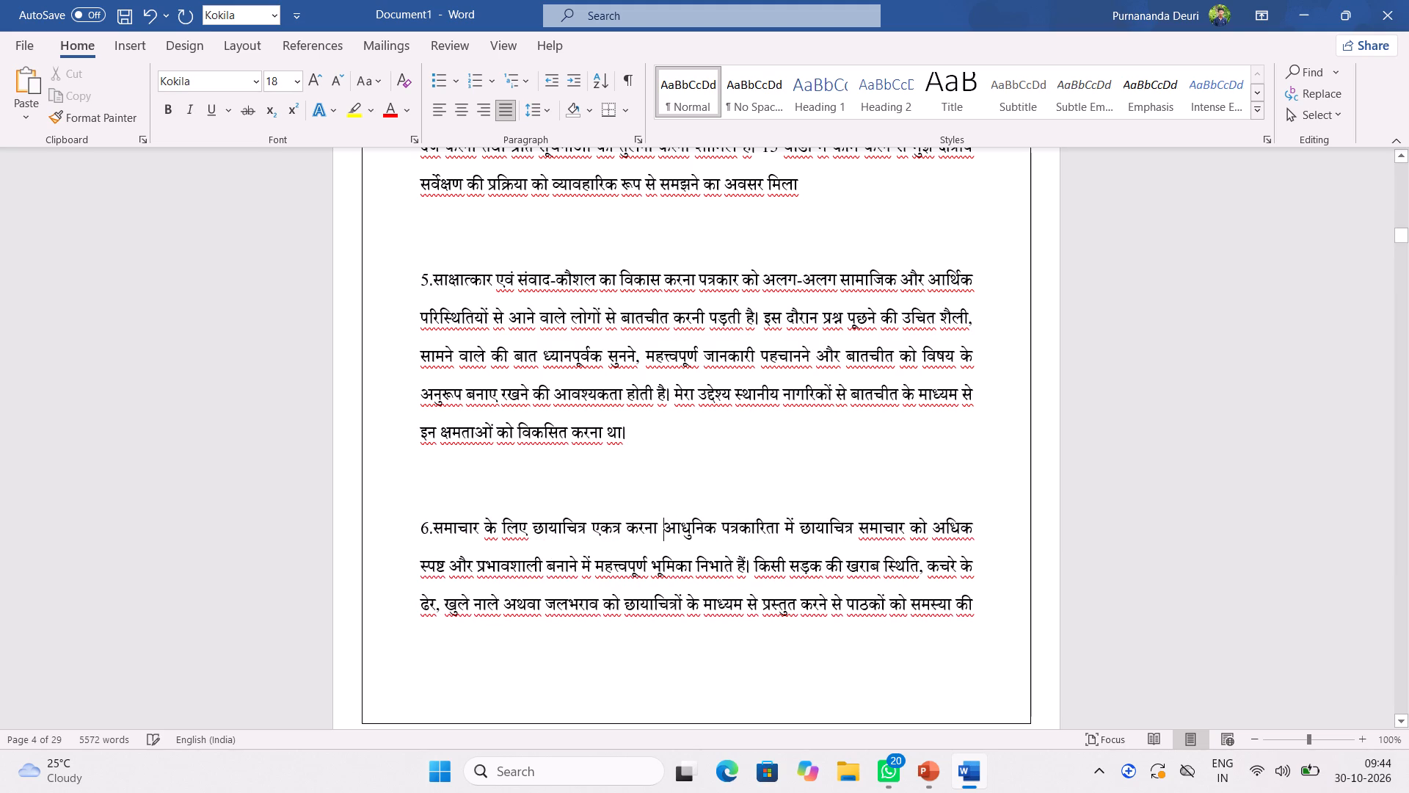
scroll(487, 548, "down", 4)
scroll(554, 525, "down", 3)
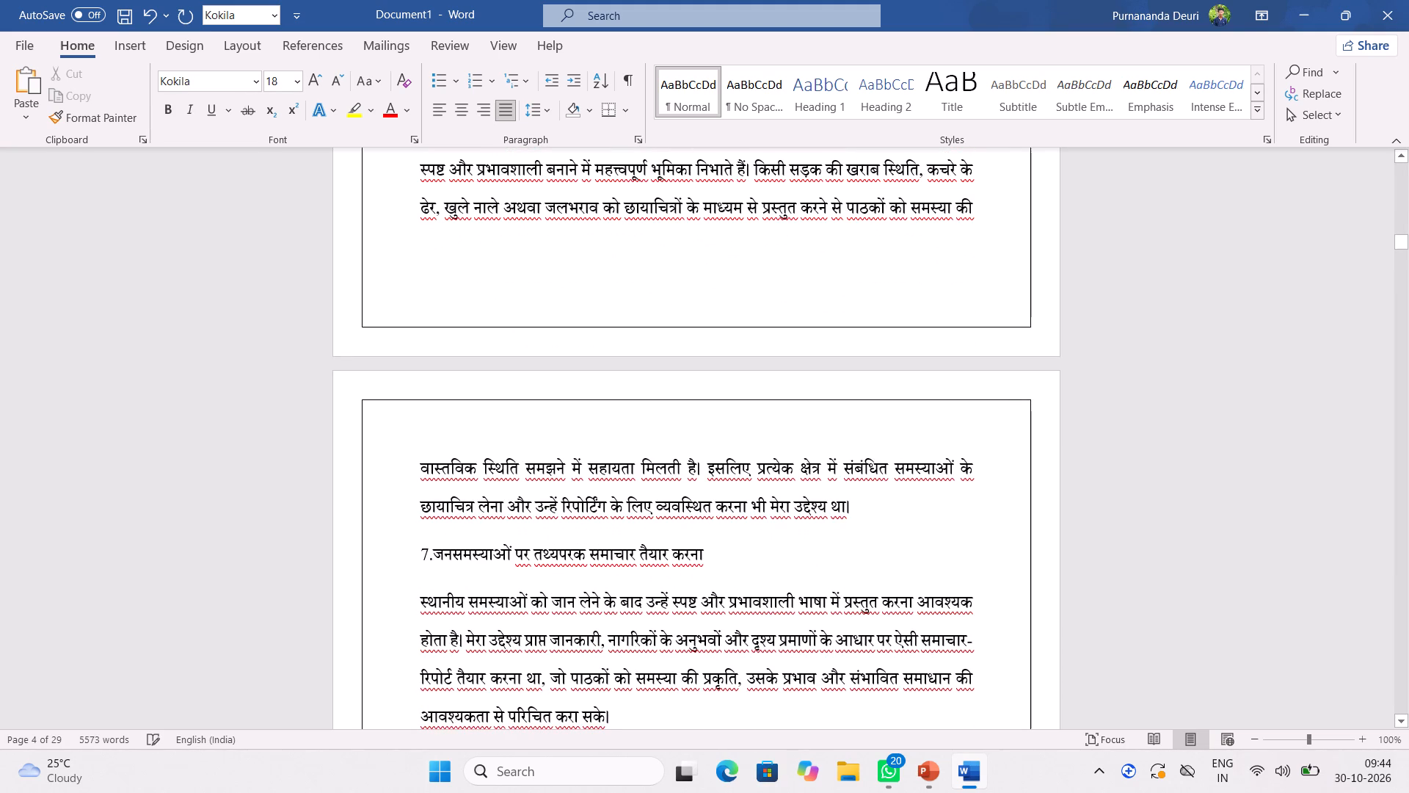
left_click(870, 513)
key("Return")
left_click(423, 651)
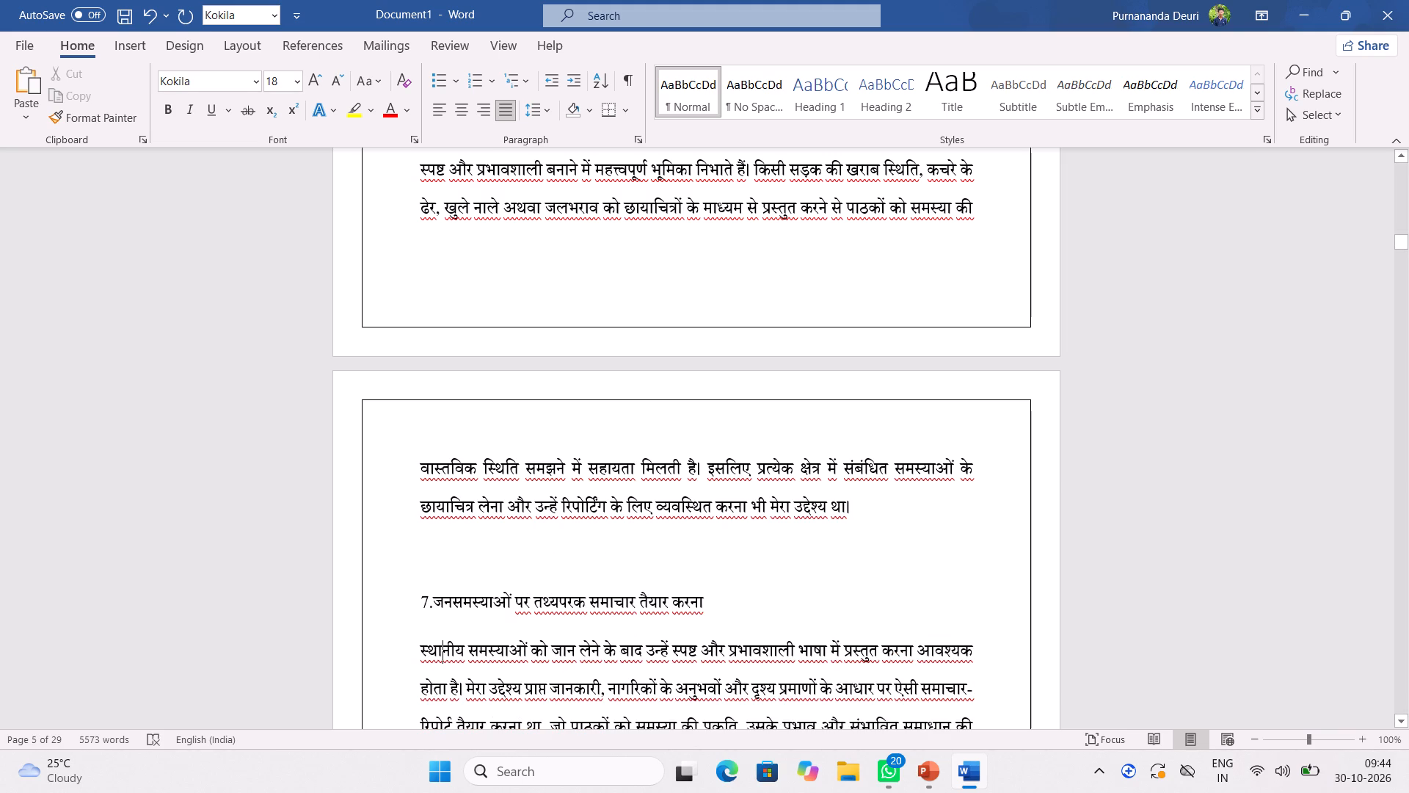
left_click(418, 647)
key("BackSpace")
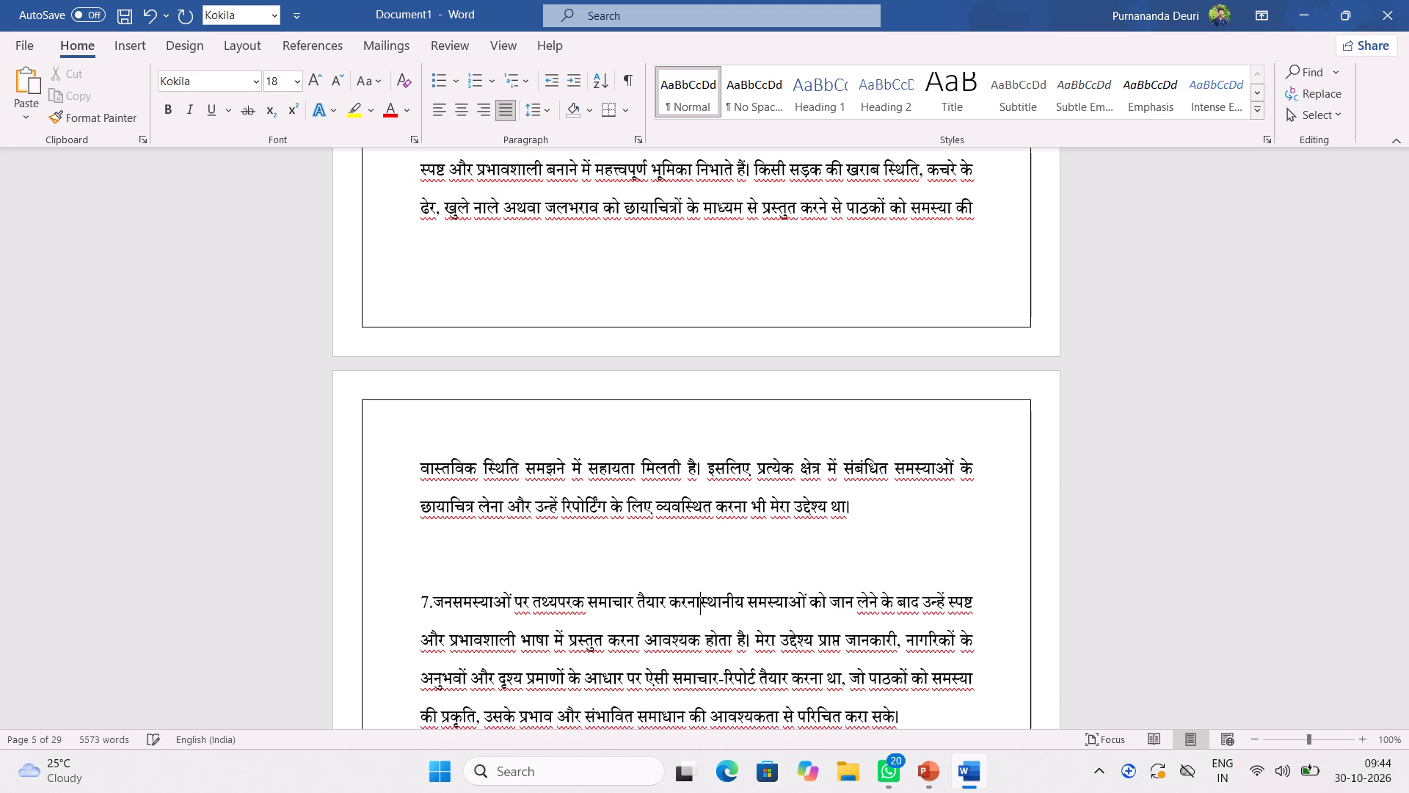
key("space")
Merge the eighth objective's paragraph onto its सामाजिक उत्तरदायित्व की भावना विकसित करना subheading with a space, and insert a blank line above it.
scroll(606, 595, "down", 9)
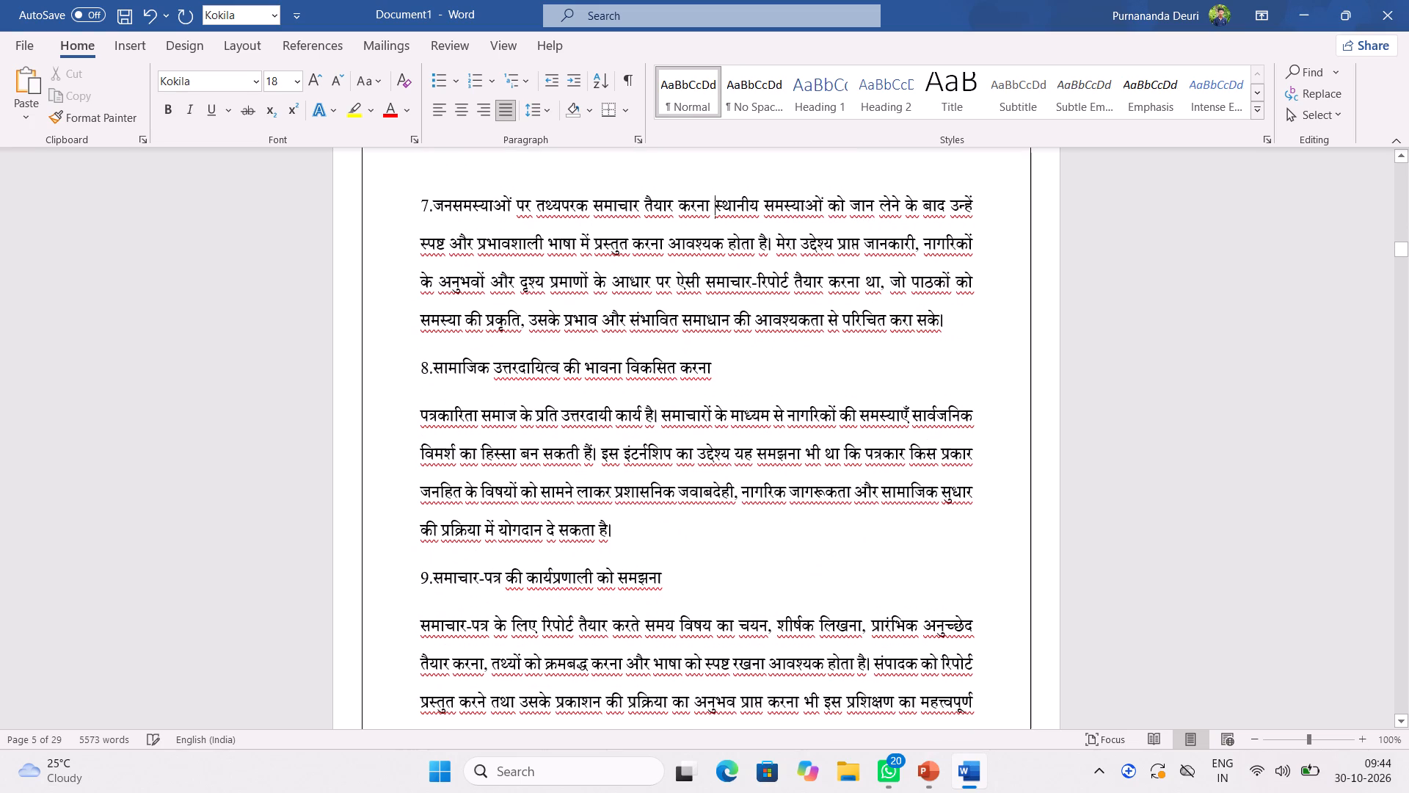
left_click(422, 419)
key("BackSpace")
key("space")
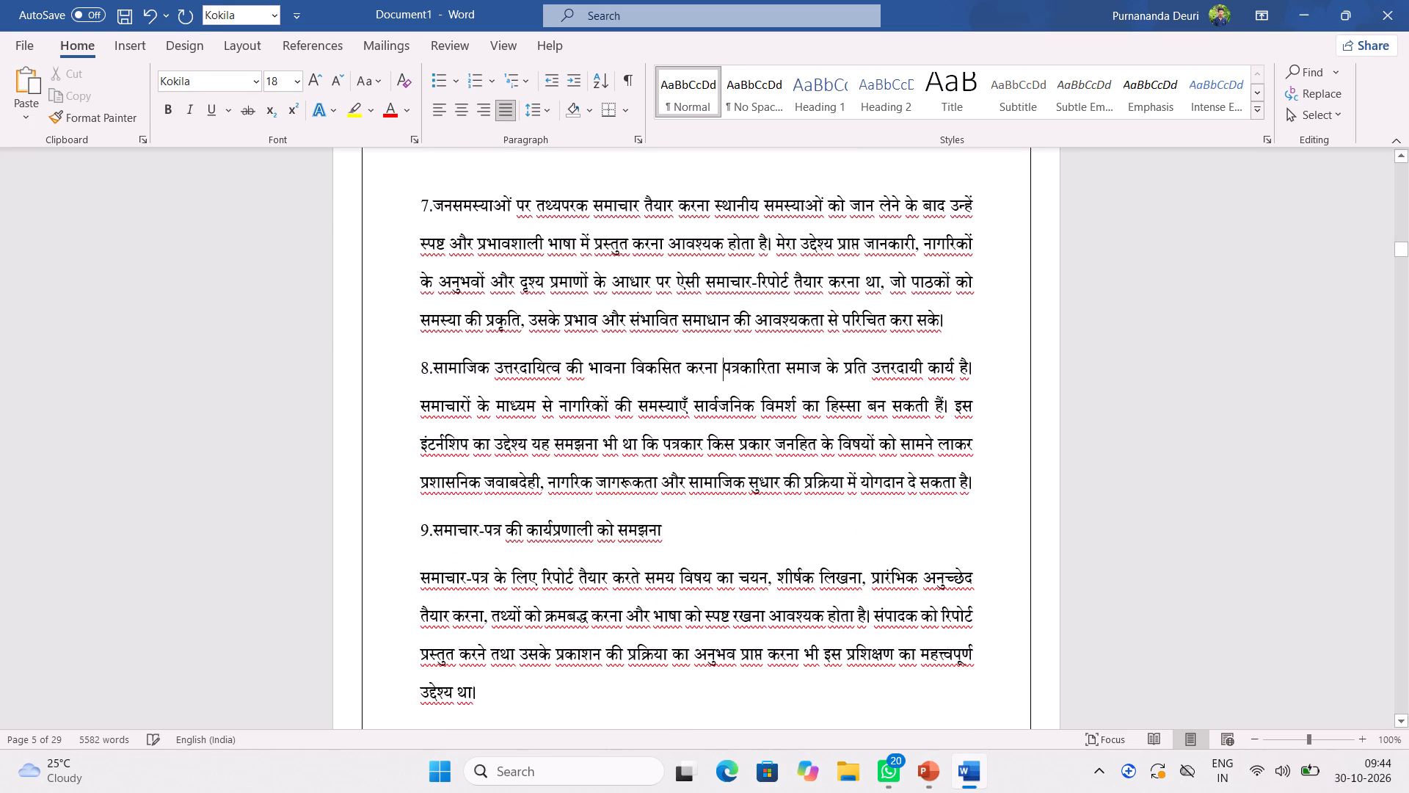
scroll(683, 459, "down", 2)
left_click(965, 234)
left_click(950, 236)
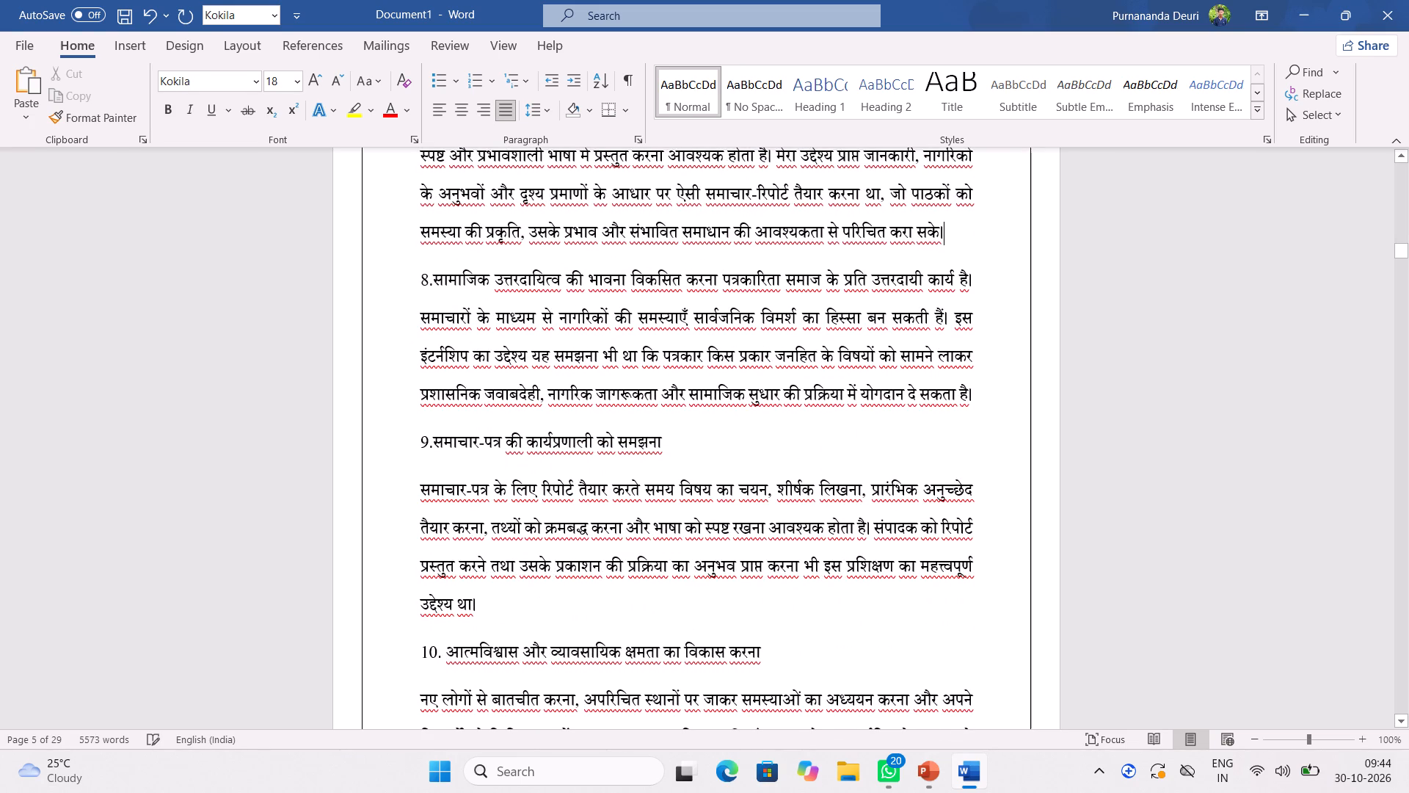
key("Return")
Merge the ninth objective's paragraph onto its समाचार-पत्र की कार्यप्रणाली को समझना subheading with a space, and insert a blank line above it.
scroll(703, 408, "down", 3)
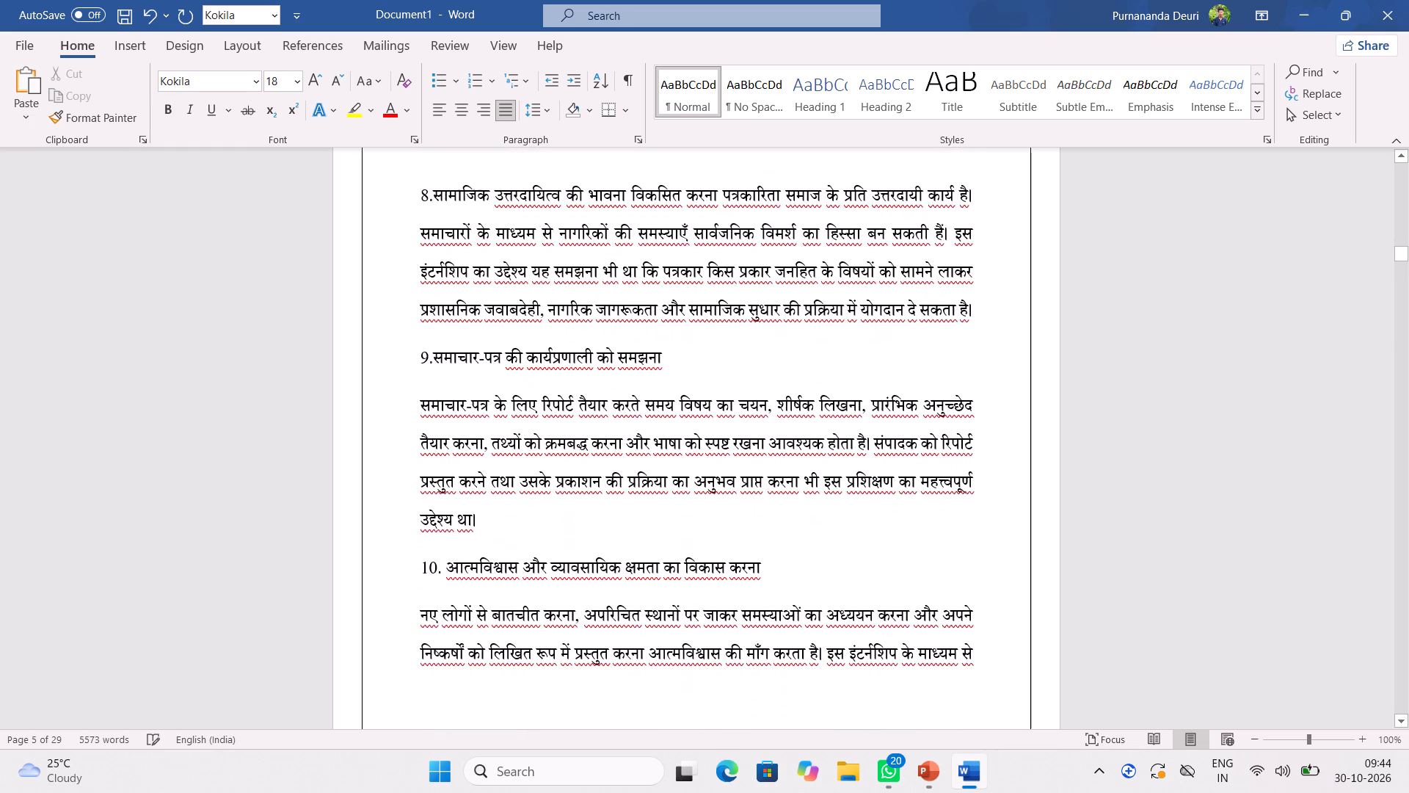
left_click(423, 409)
key("BackSpace")
key("space")
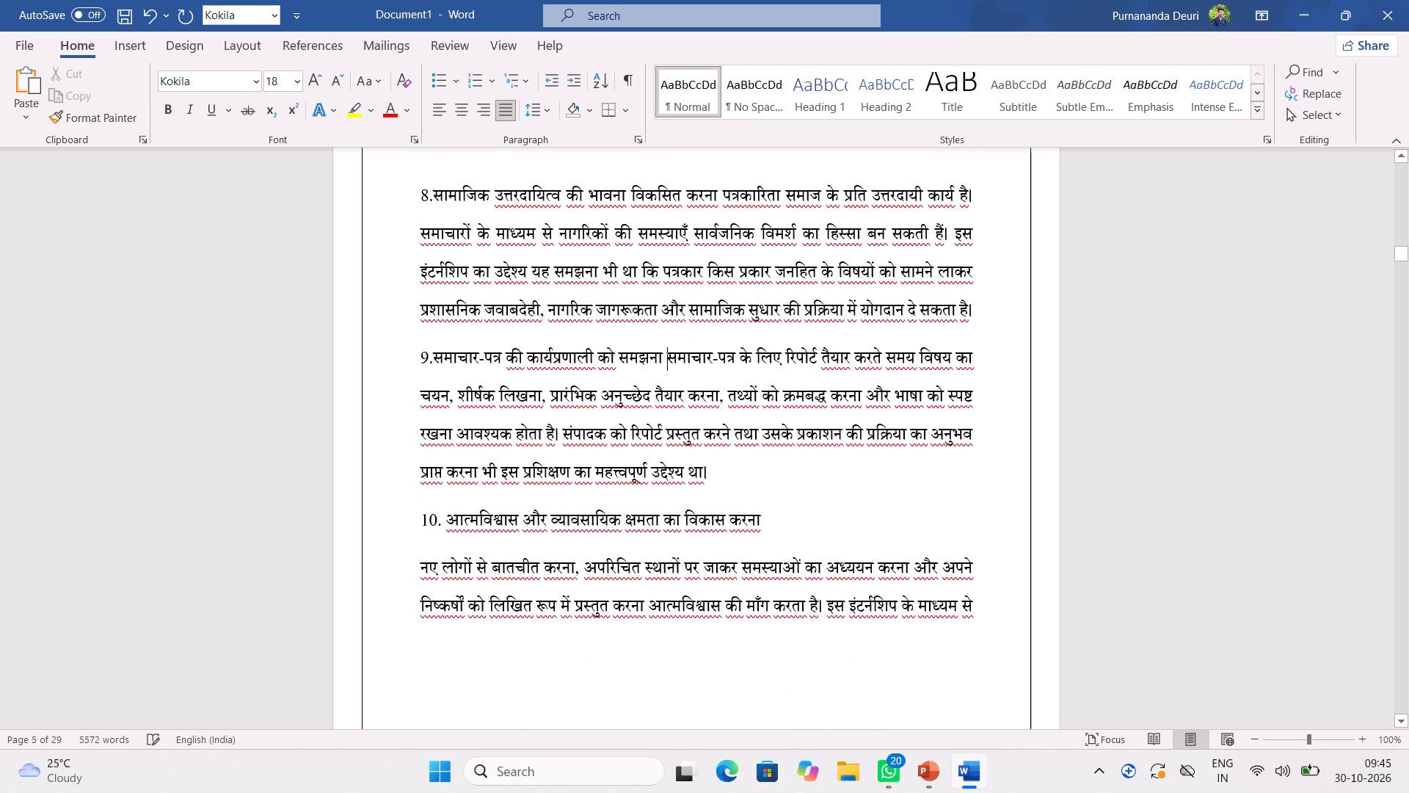
left_click(979, 304)
key("Return")
Merge the tenth objective's paragraph onto its आत्मविश्वास और व्यावसायिक क्षमता का विकास करना subheading with a space, and insert a blank line above it.
scroll(723, 464, "down", 3)
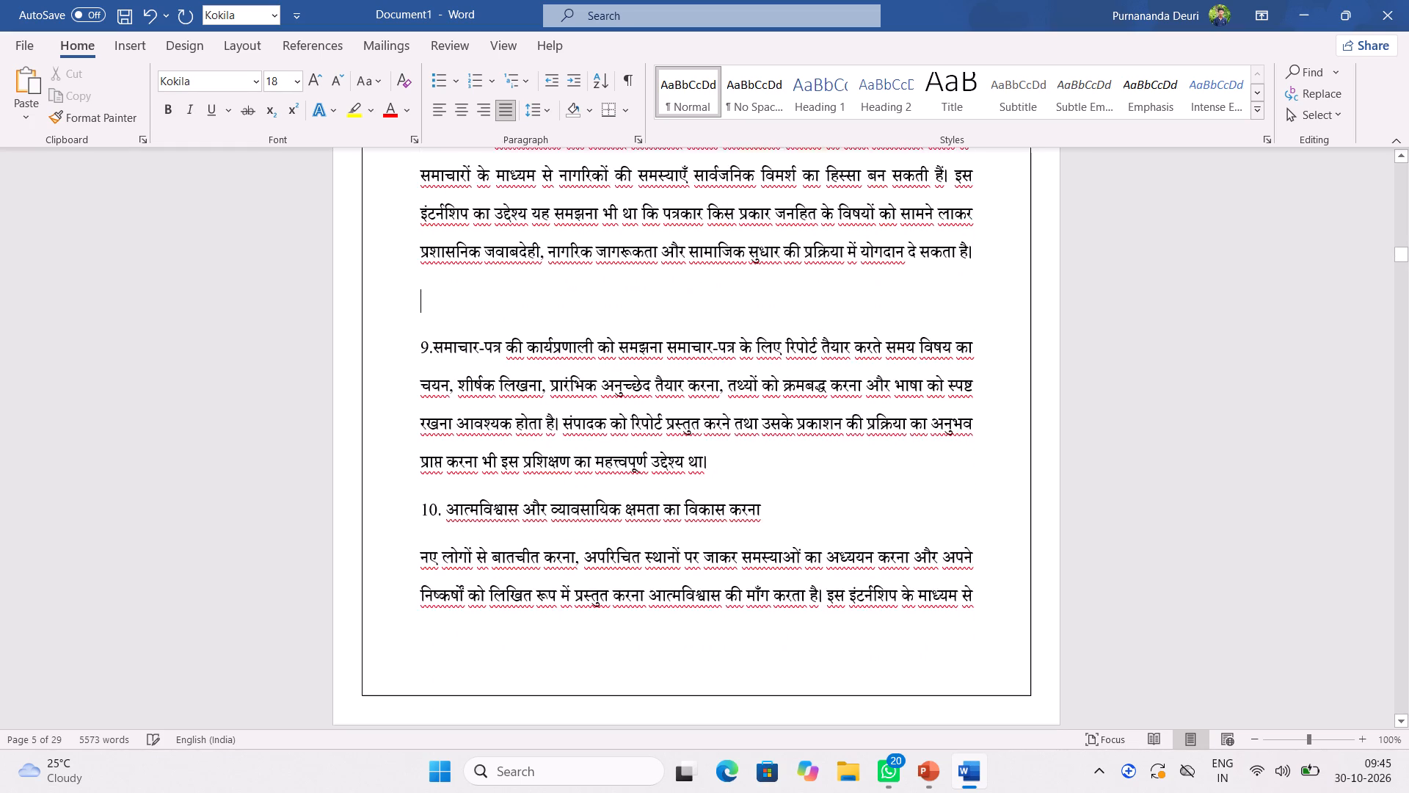
left_click(424, 485)
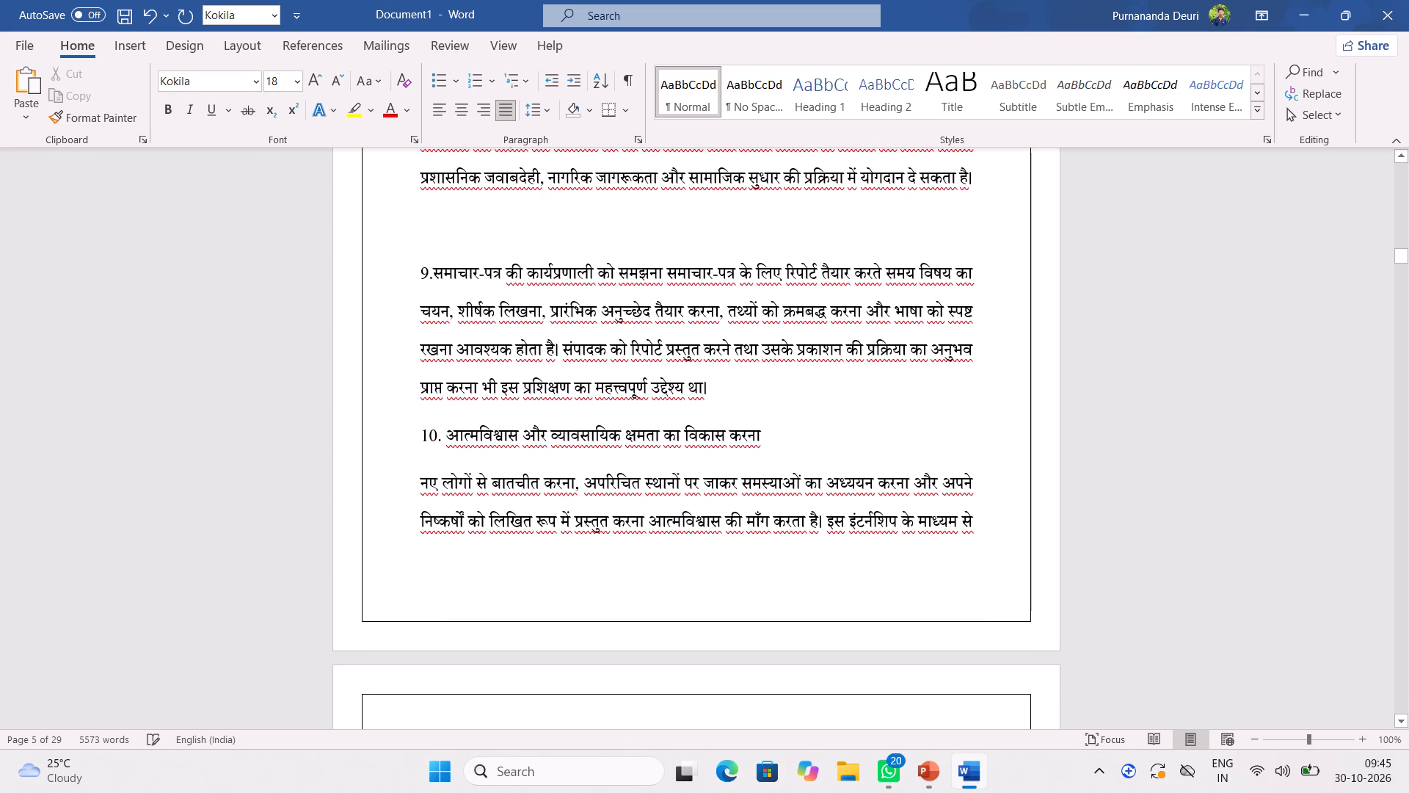
key("BackSpace")
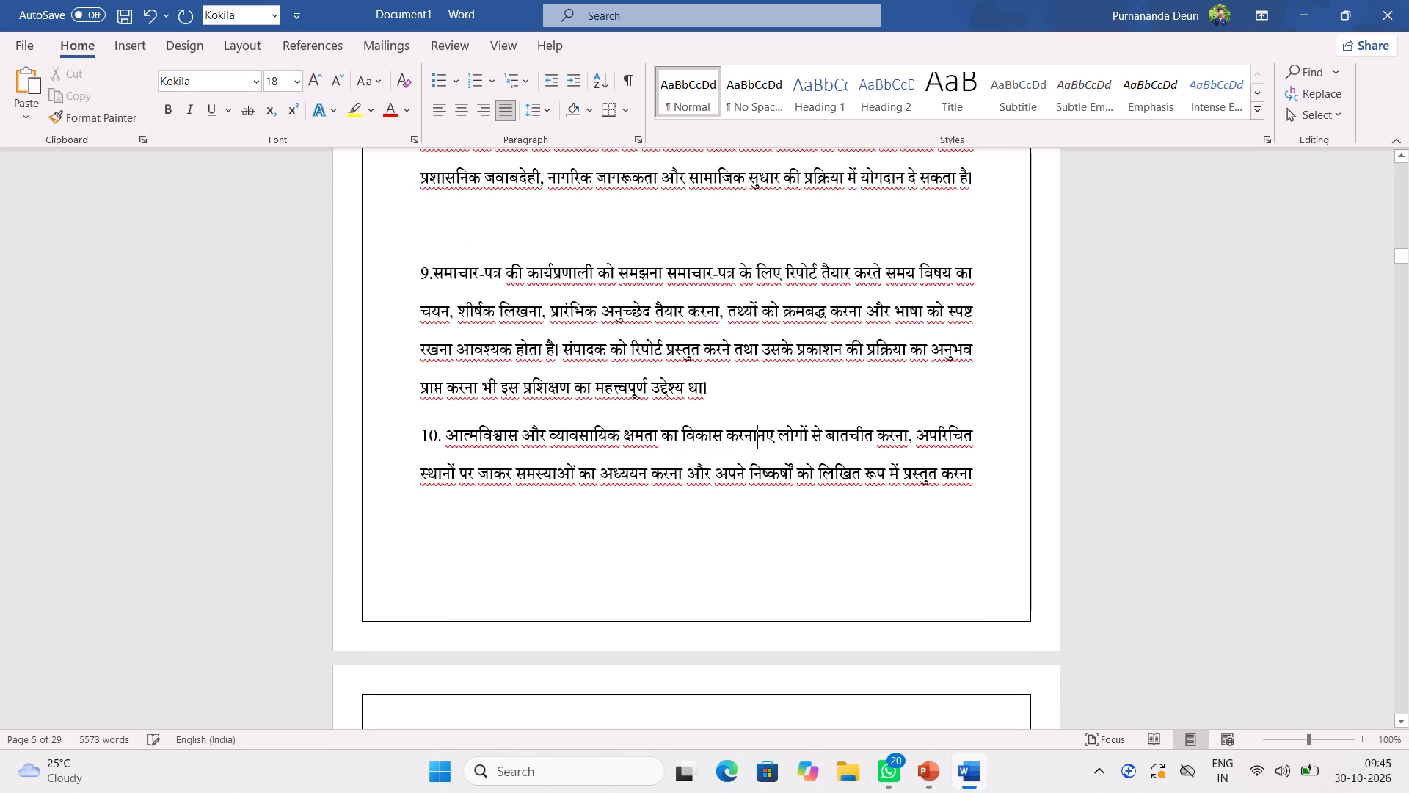
key("space")
left_click(737, 398)
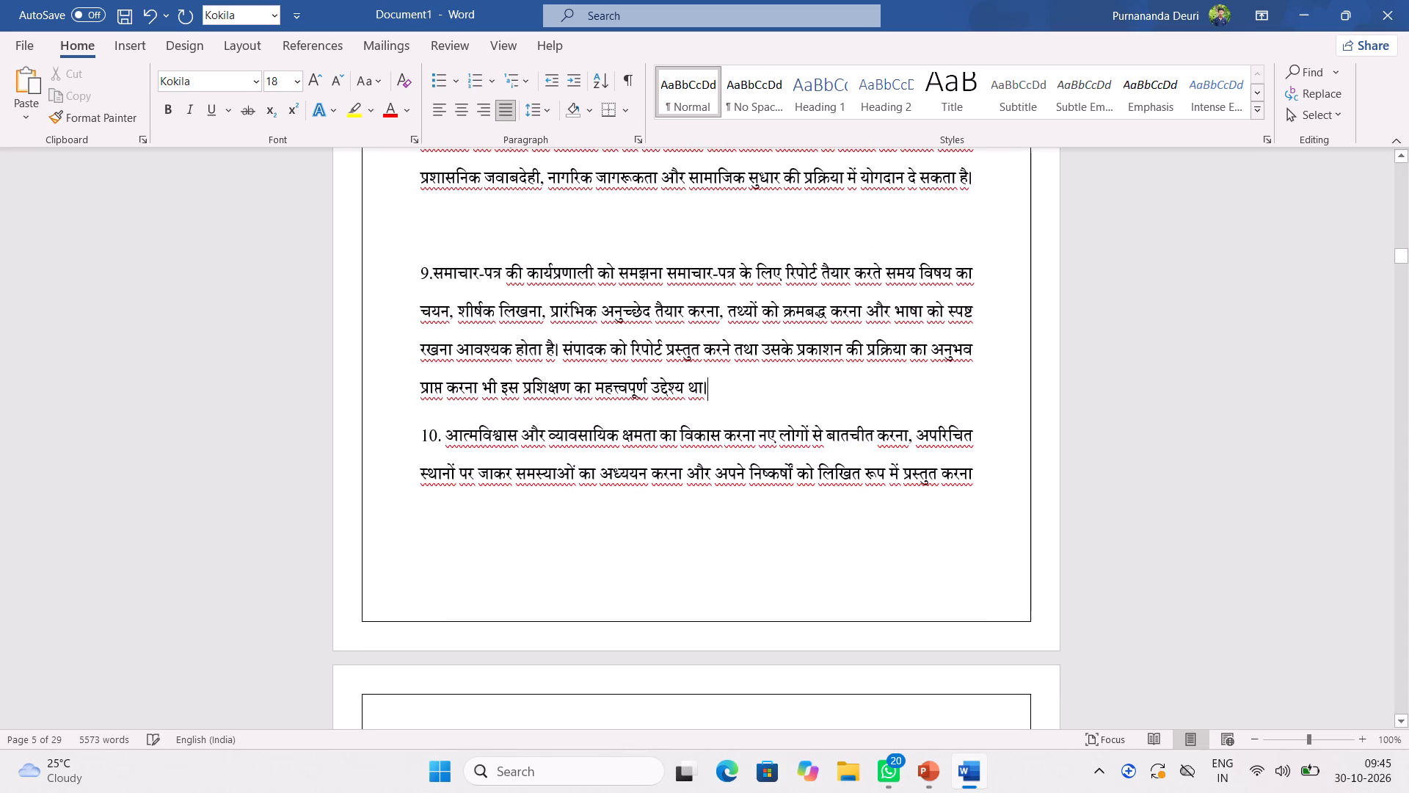
key("Return")
Merge the eleventh objective's paragraph onto its सामाजिक सरोकार और समाधान की पहल subheading with a space, and remove one extra blank line above it.
scroll(759, 394, "down", 7)
scroll(760, 394, "up", 1)
scroll(760, 394, "down", 1)
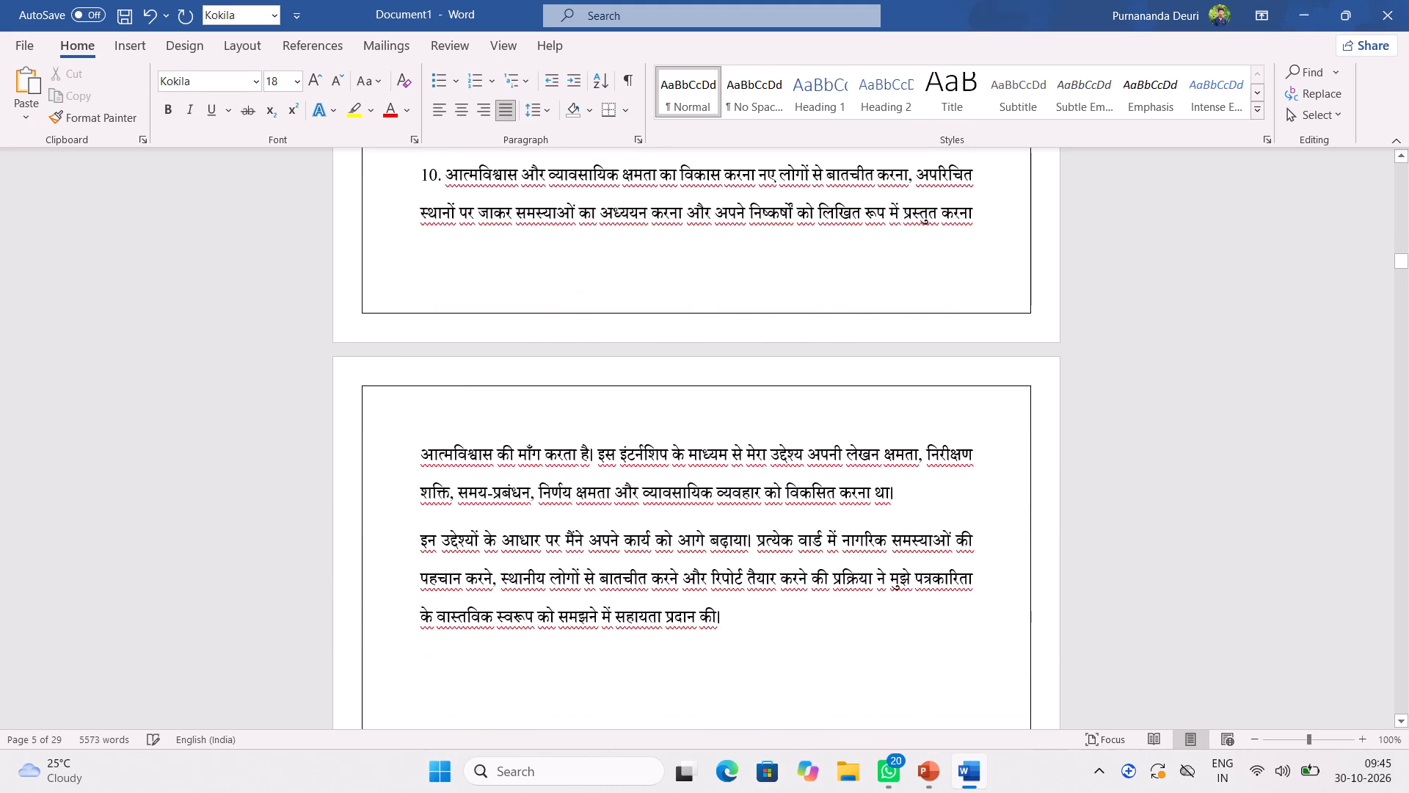
scroll(760, 411, "down", 6)
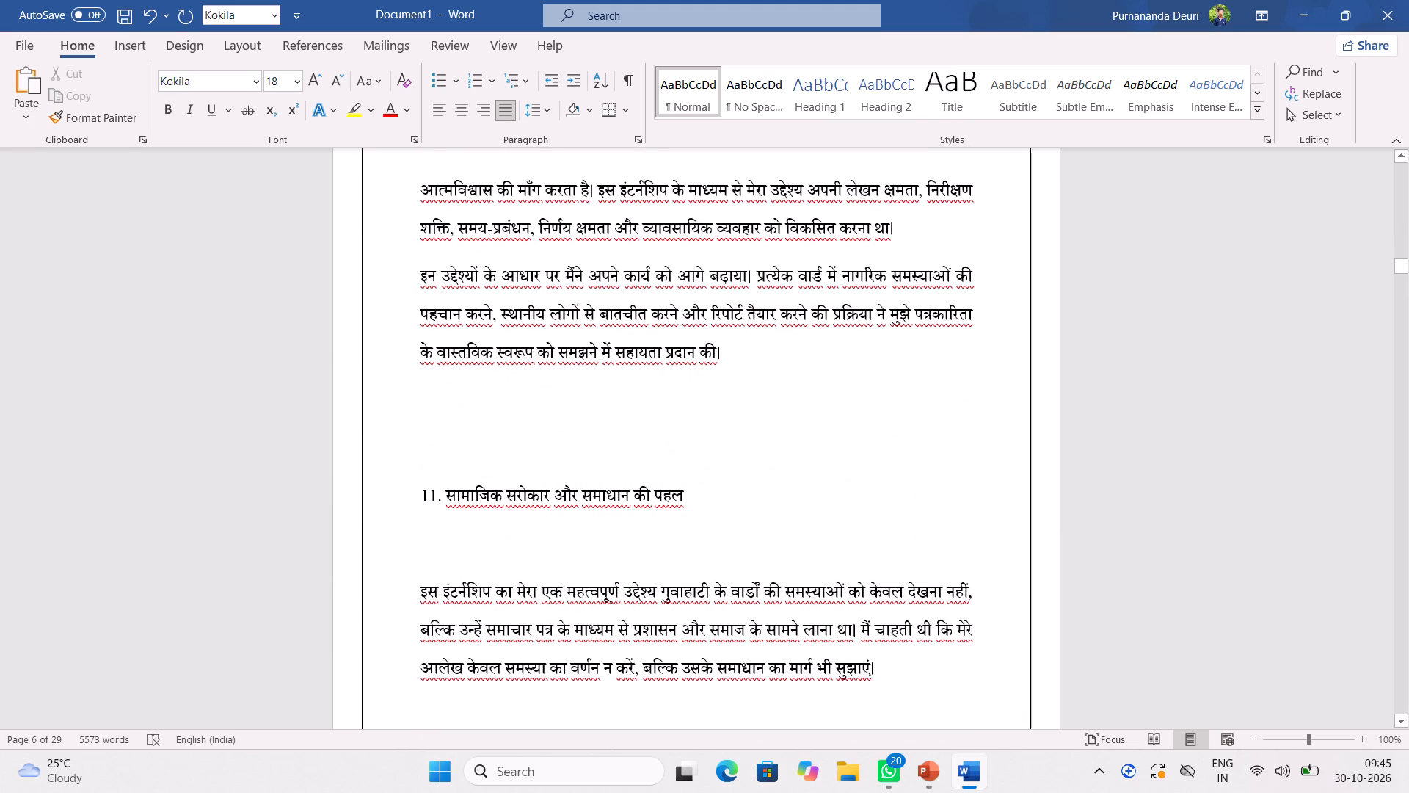
scroll(646, 420, "down", 3)
left_click(417, 459)
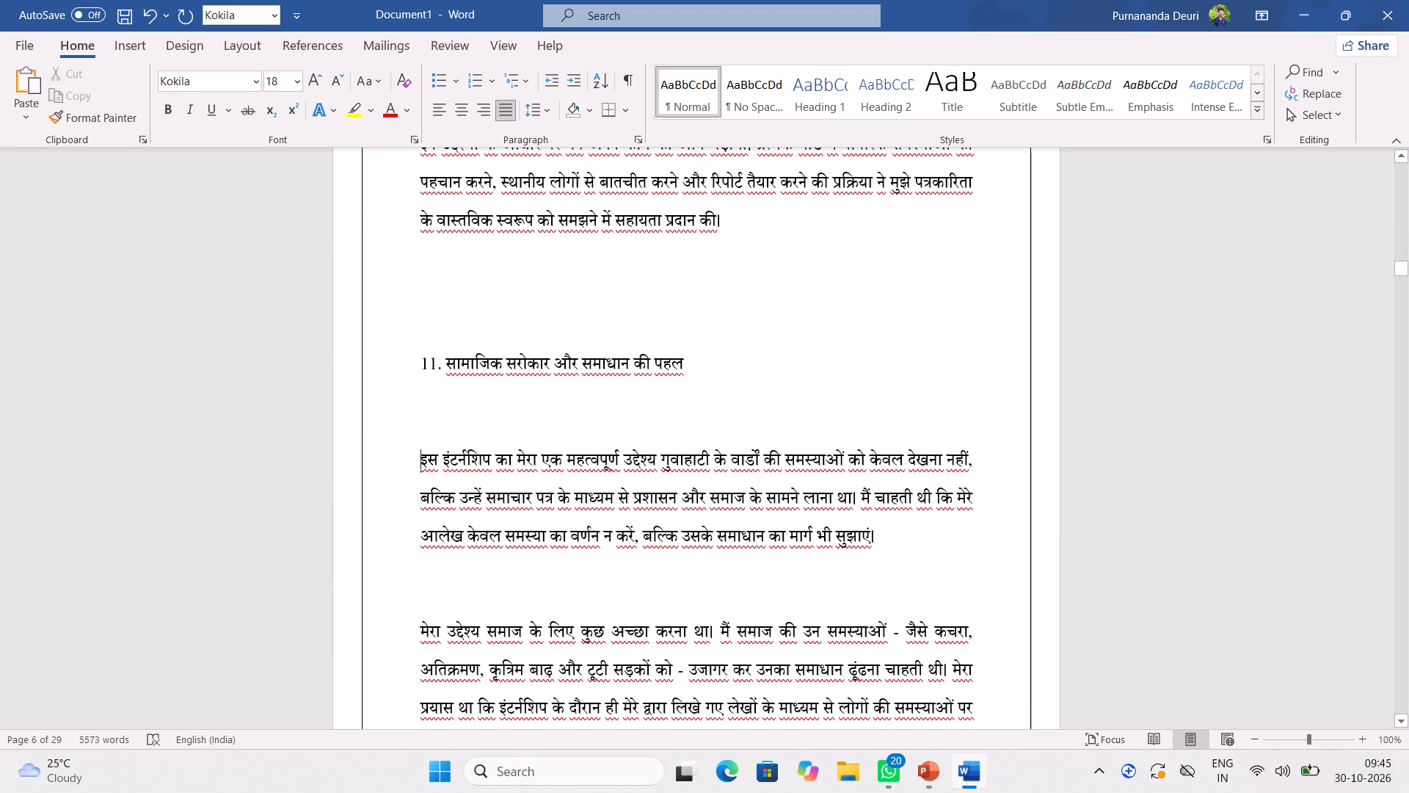
key("BackSpace")
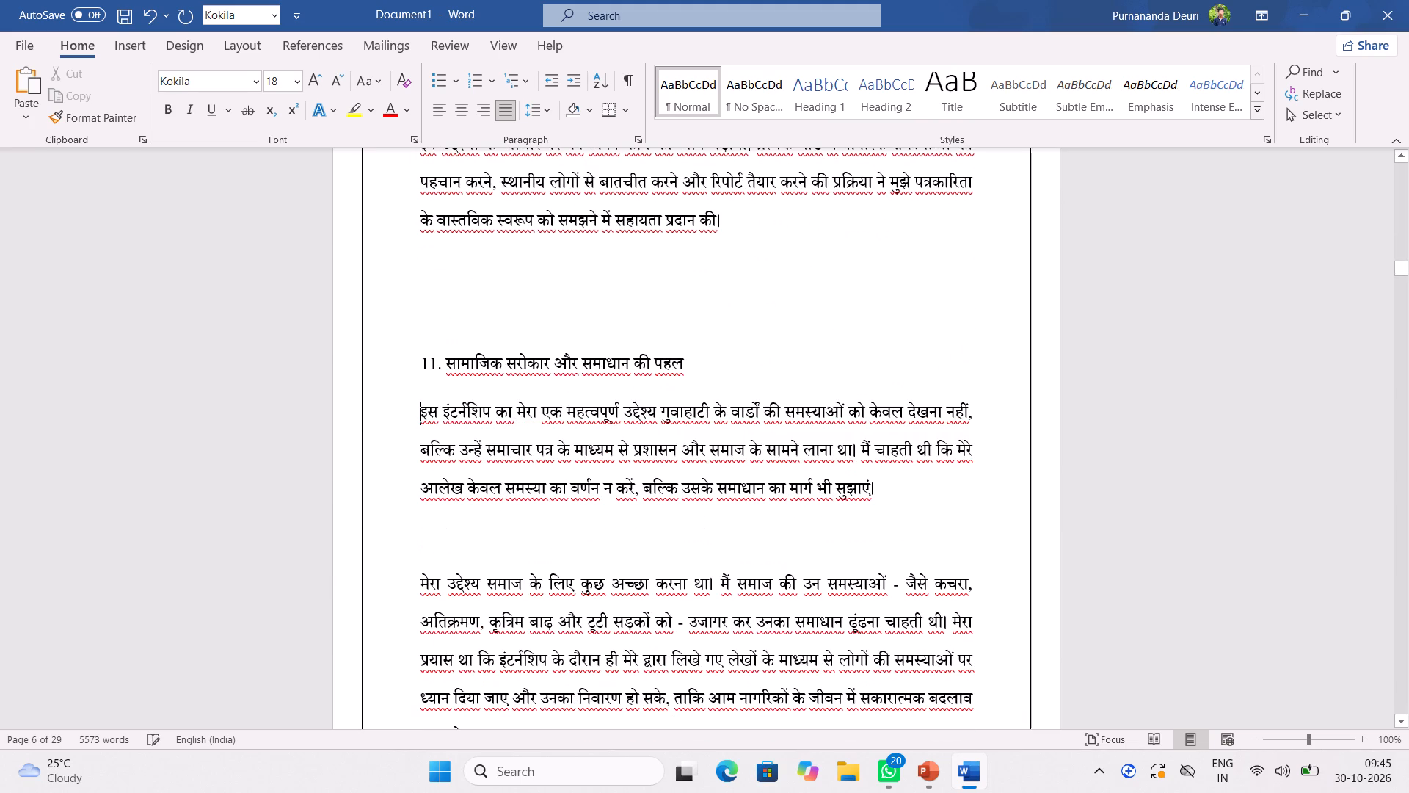
key("BackSpace")
key("space")
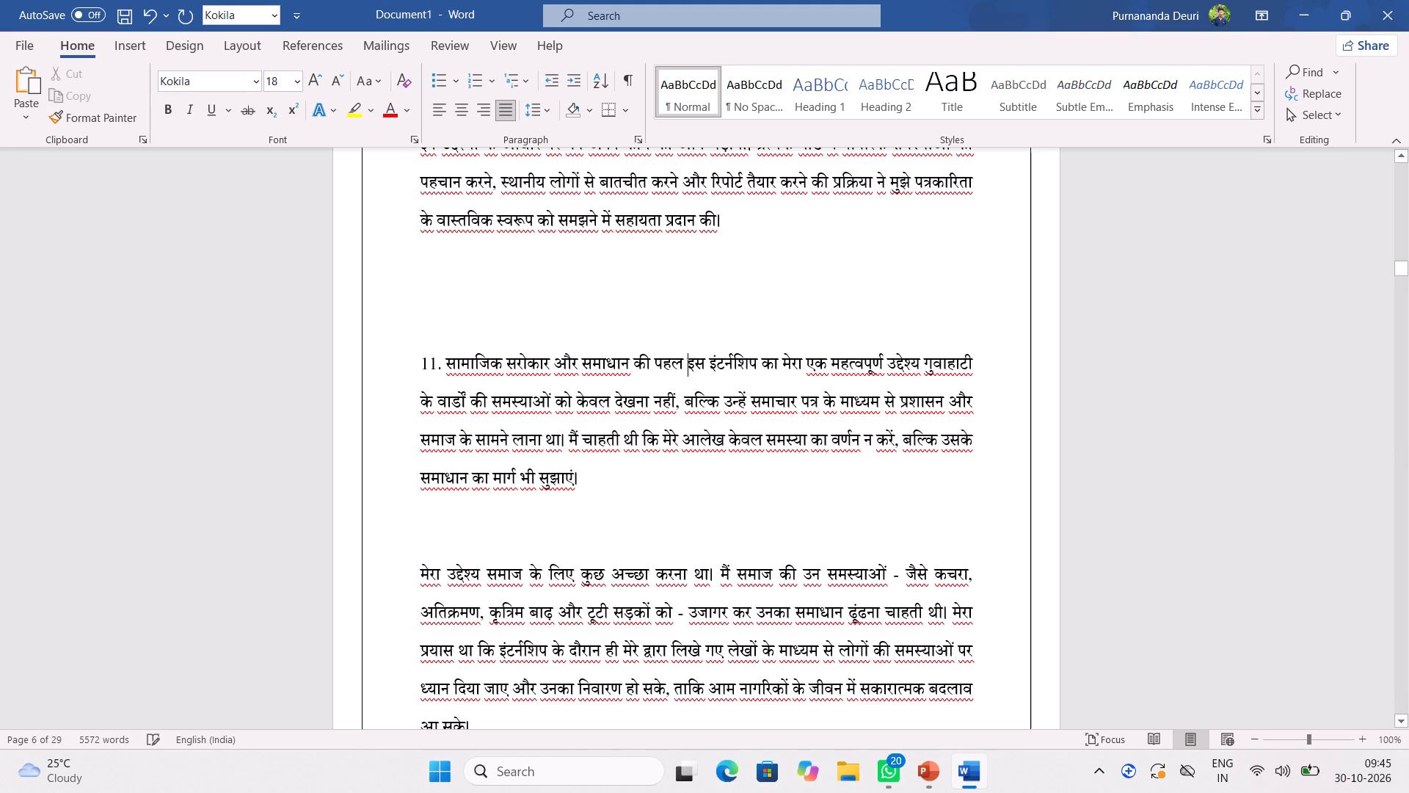
left_click(746, 251)
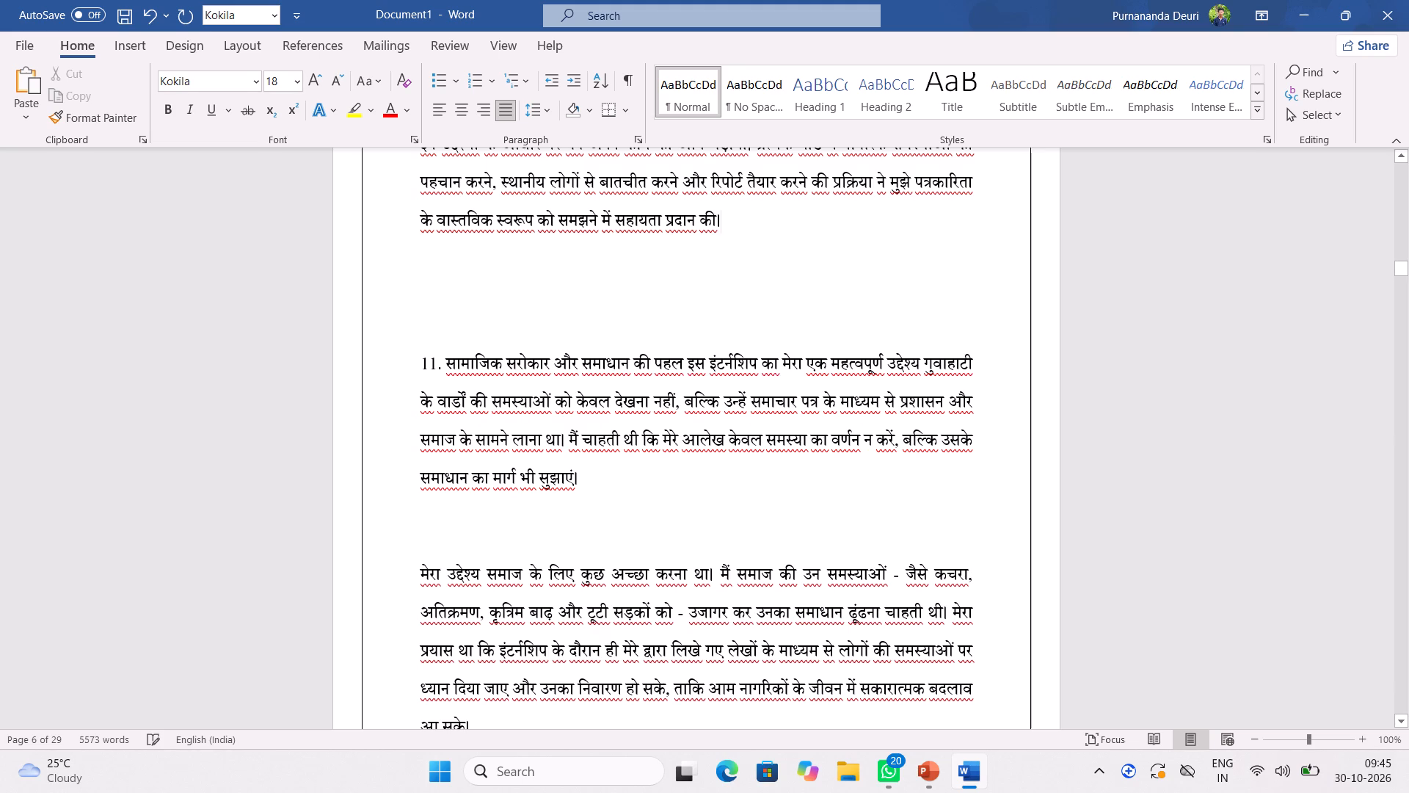
left_click(415, 359)
key("BackSpace")
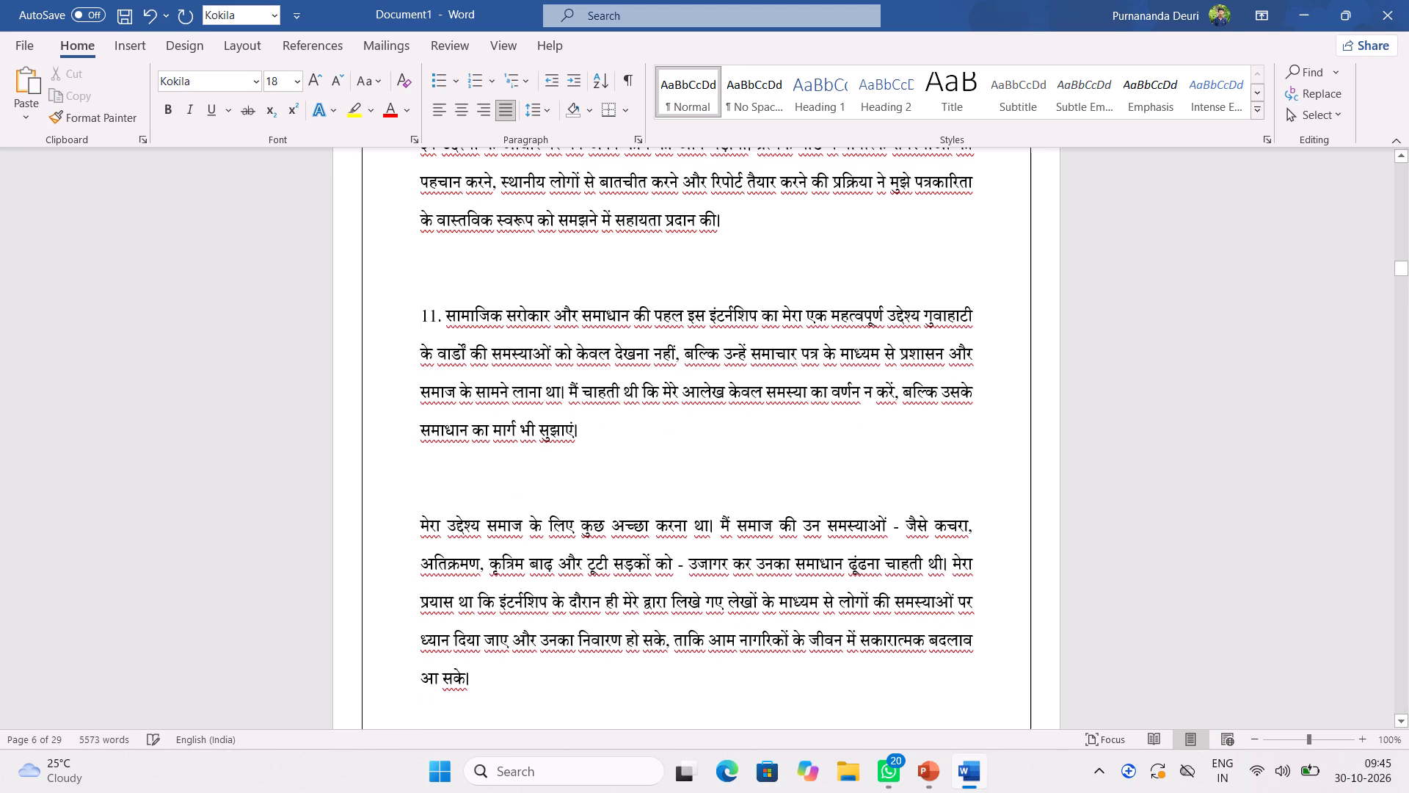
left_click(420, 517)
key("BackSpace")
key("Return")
Push the सामग्री heading down onto the next page with a paragraph break and re-centre it using leading spaces.
scroll(534, 527, "down", 9)
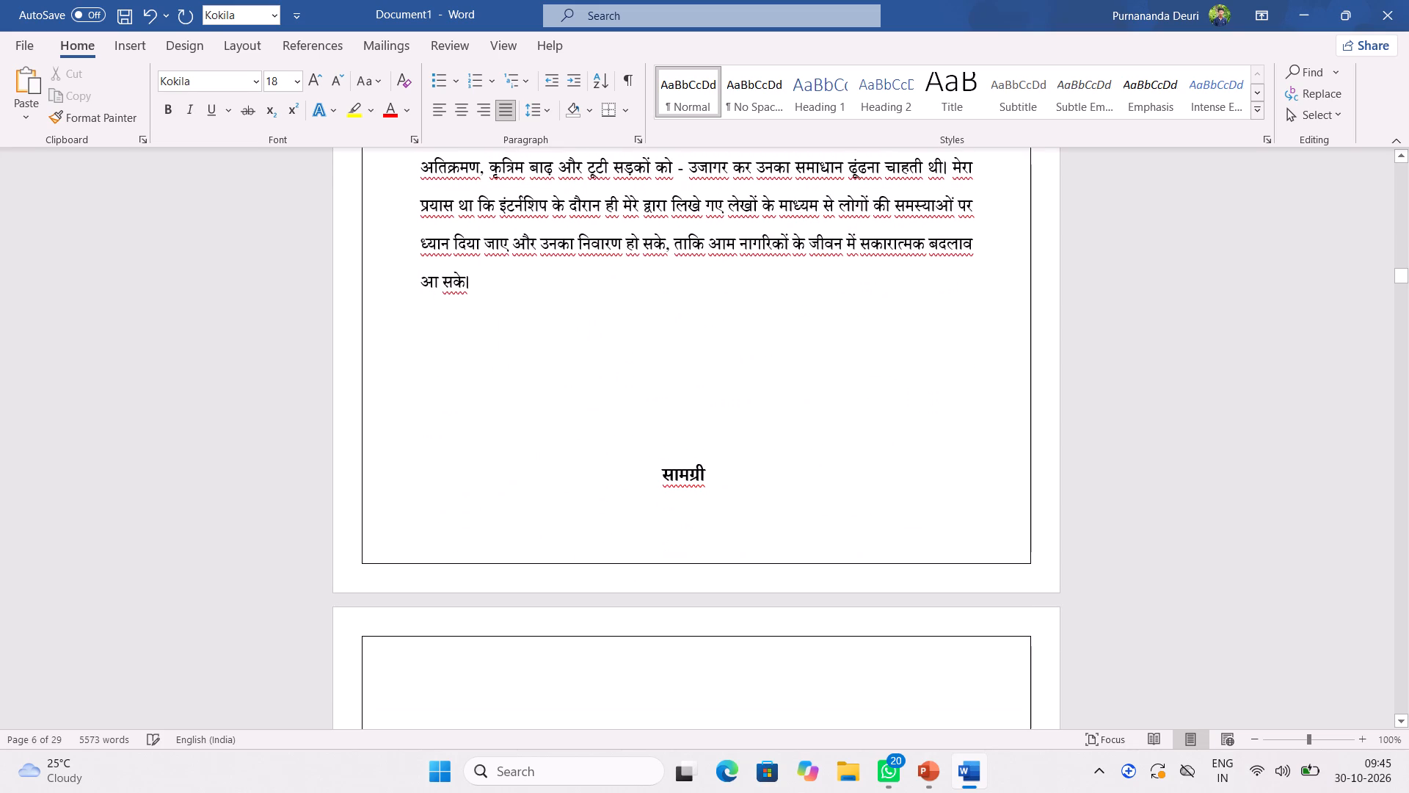
left_click(647, 475)
key("Return")
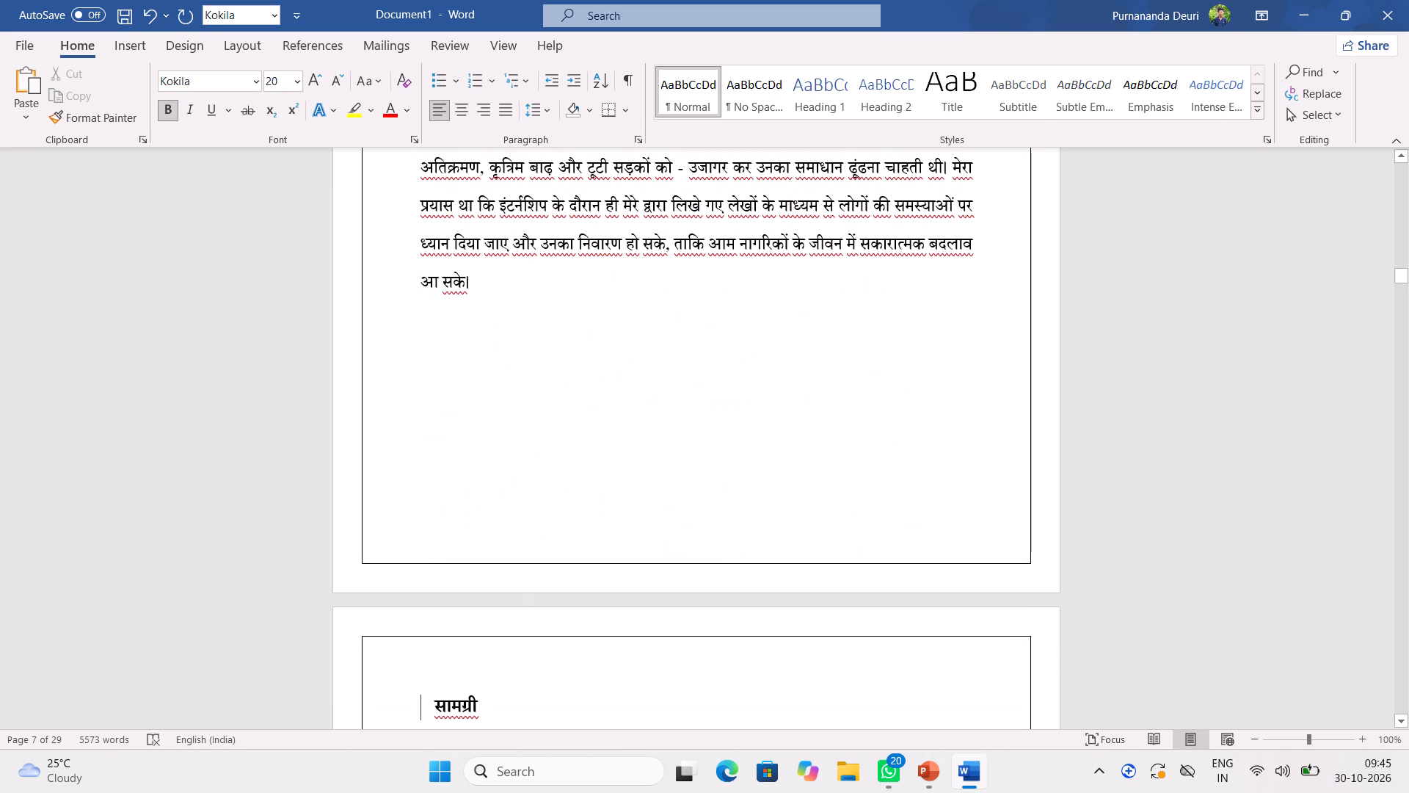
key("space")
key("space")
key("space")
key("space")
key("space")
key("space")
key("space")
key("space")
key("space")
key("space")
key("space")
key("space")
key("space")
key("space")
key("space")
key("space")
key("space")
key("space")
key("space")
key("space")
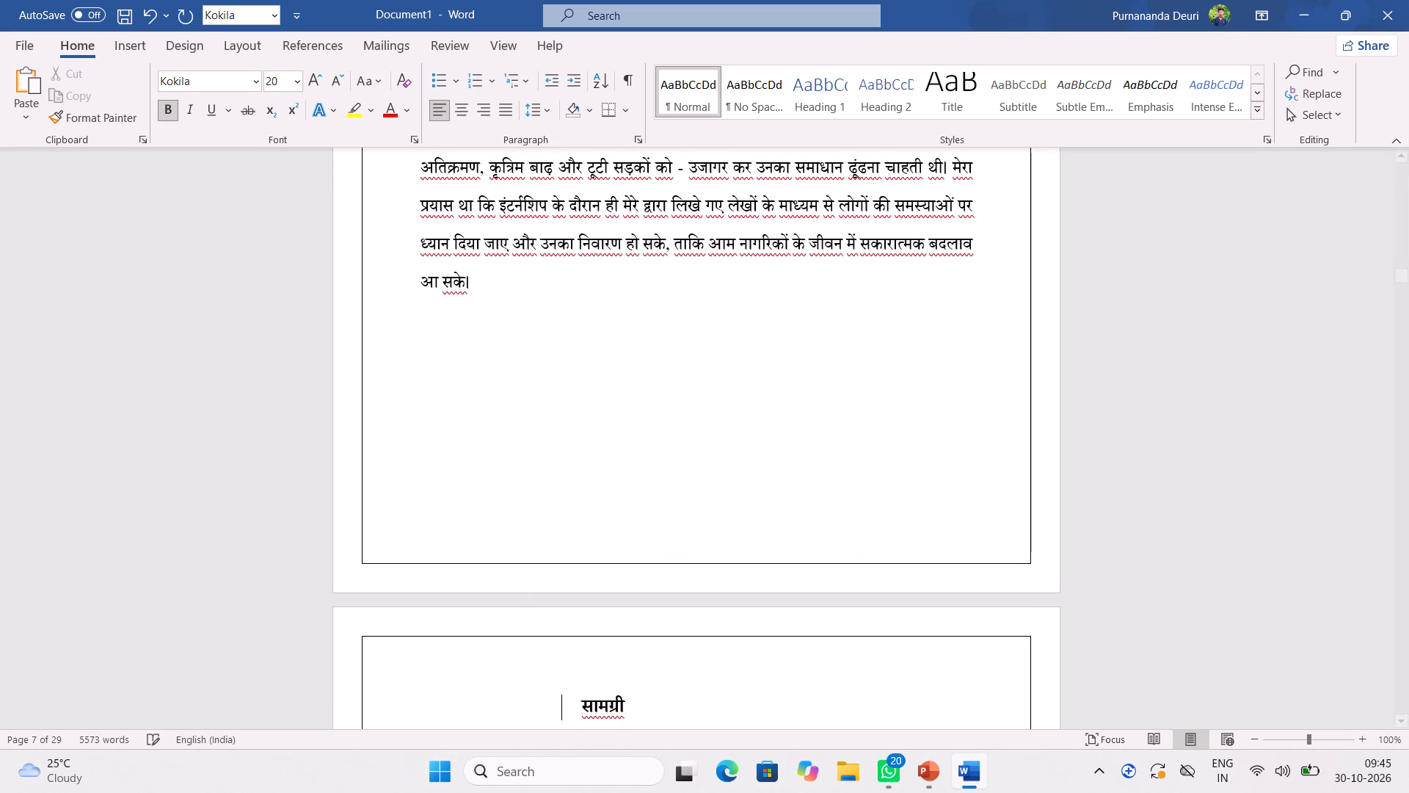
key("space")
scroll(824, 533, "down", 3)
key("space")
key("space")
key("space")
key("space")
key("space")
key("space")
key("space")
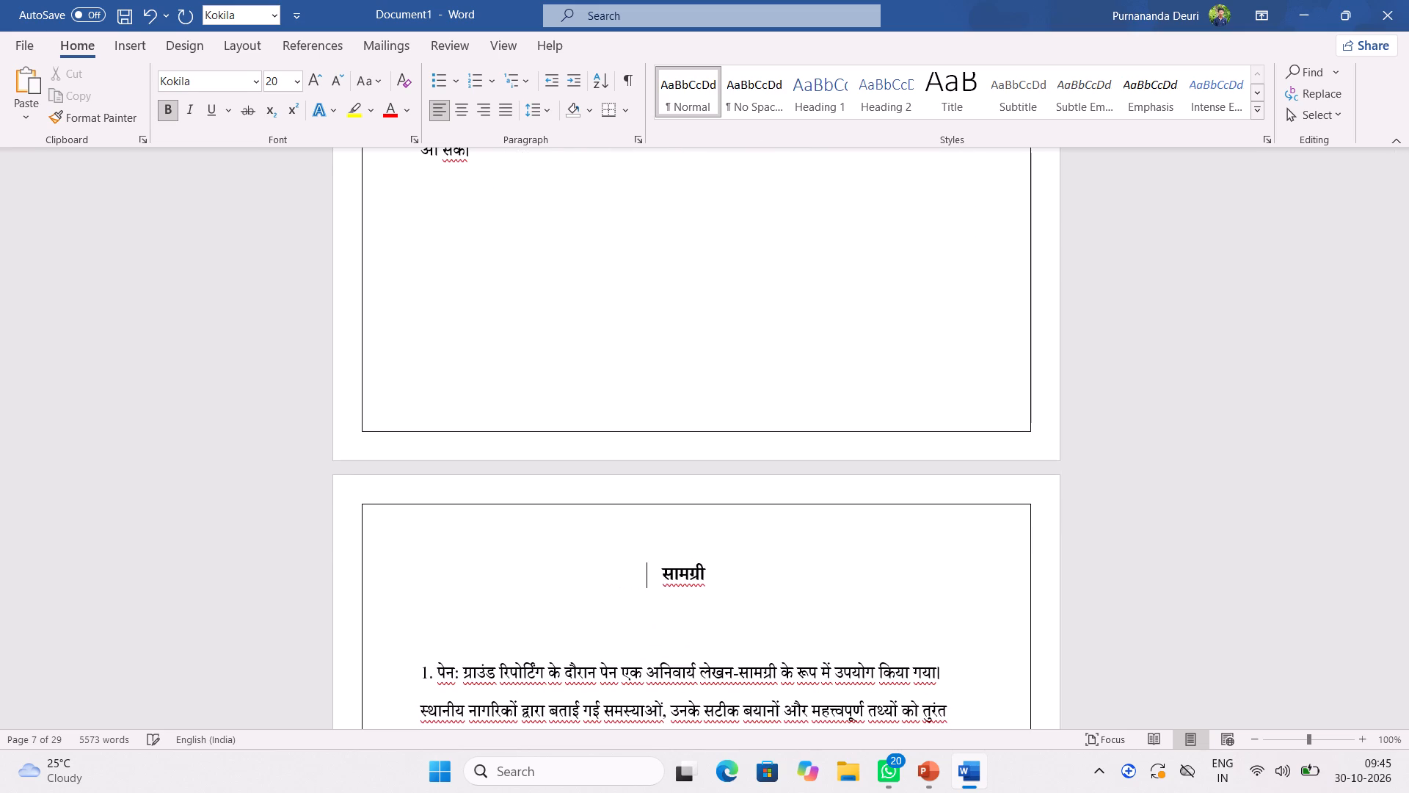
key("space")
key("space")
key("space")
key("space")
key("space")
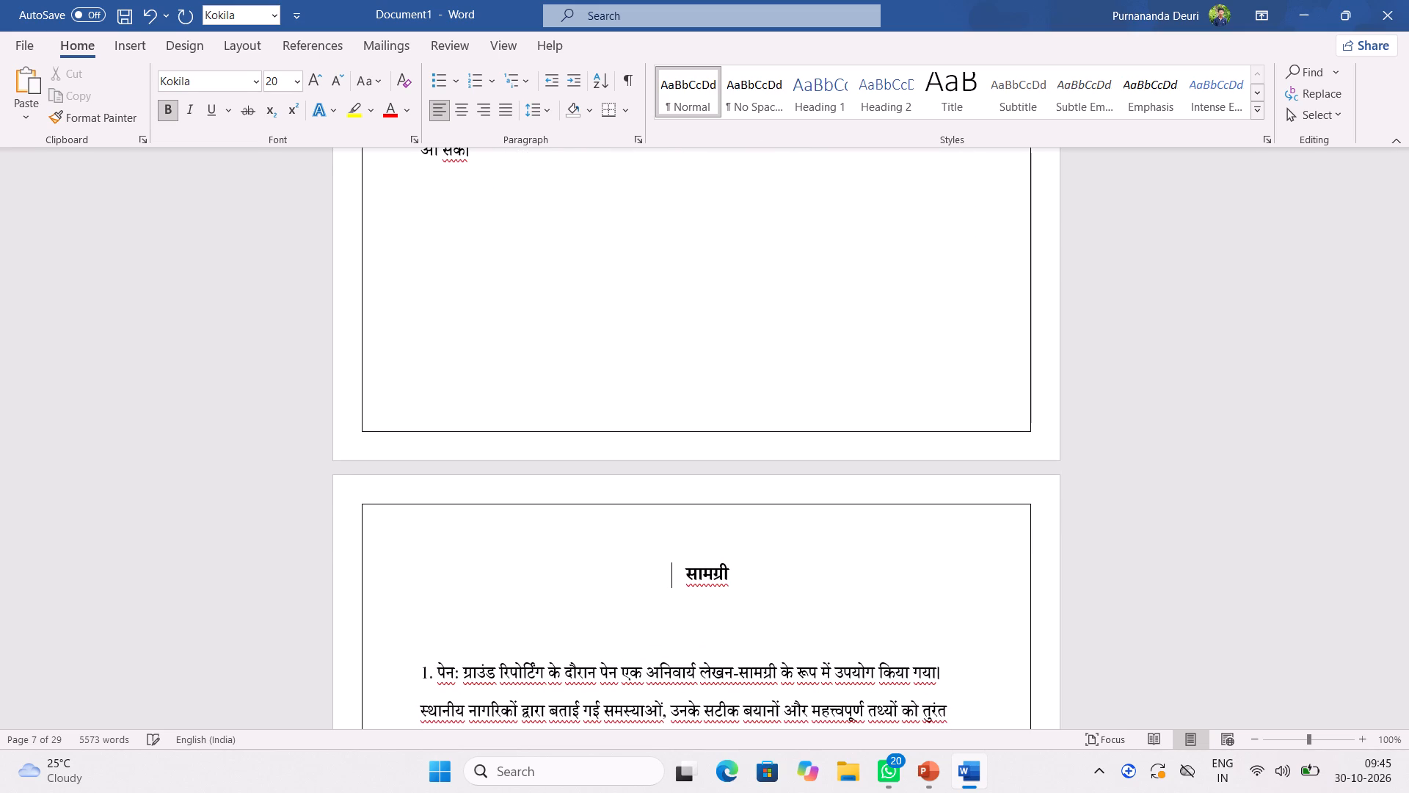
key("BackSpace")
key("BackSpace")
Justify all six numbered paragraphs of the सामग्री section, from पेन through वाहन.
scroll(814, 527, "down", 19)
scroll(857, 501, "down", 4)
scroll(857, 501, "up", 9)
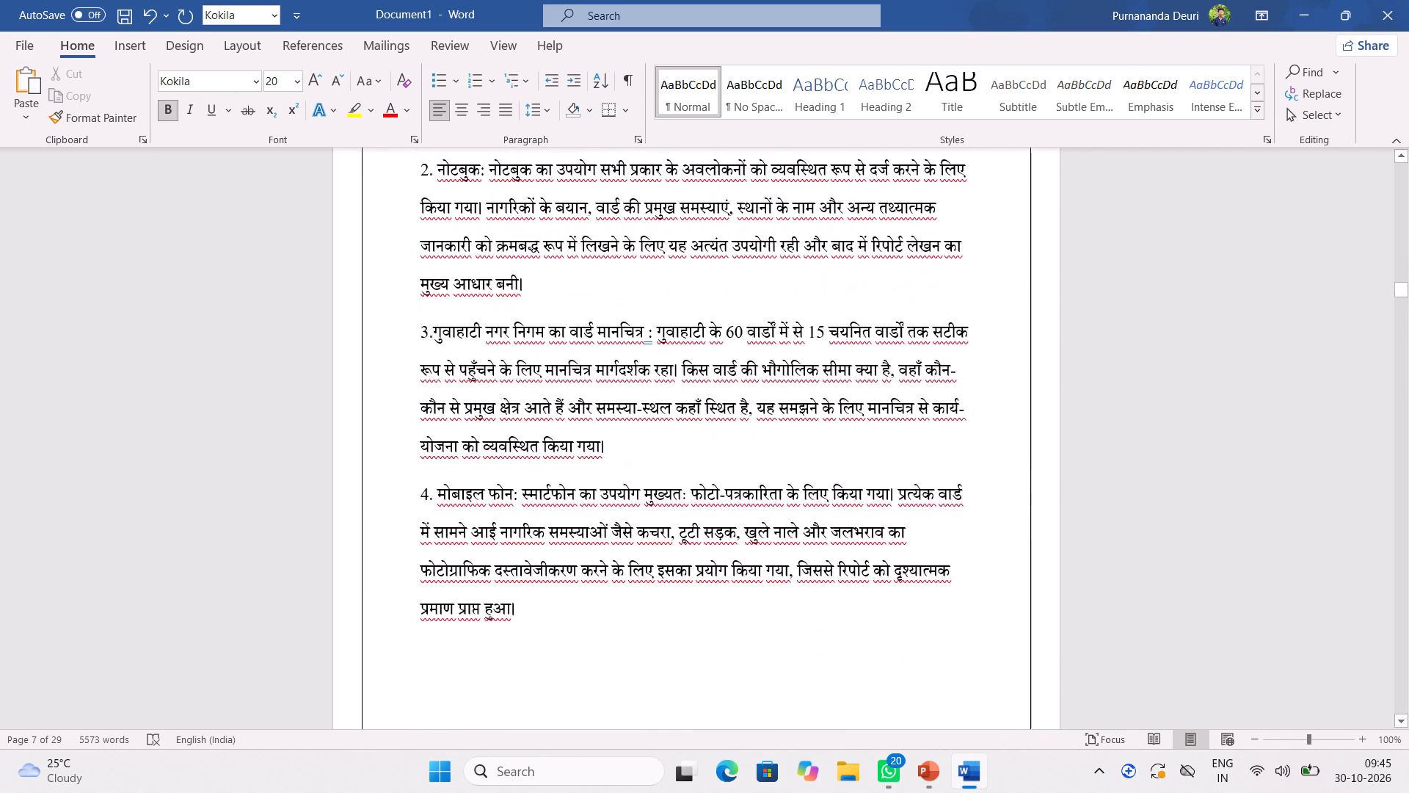
scroll(812, 481, "up", 7)
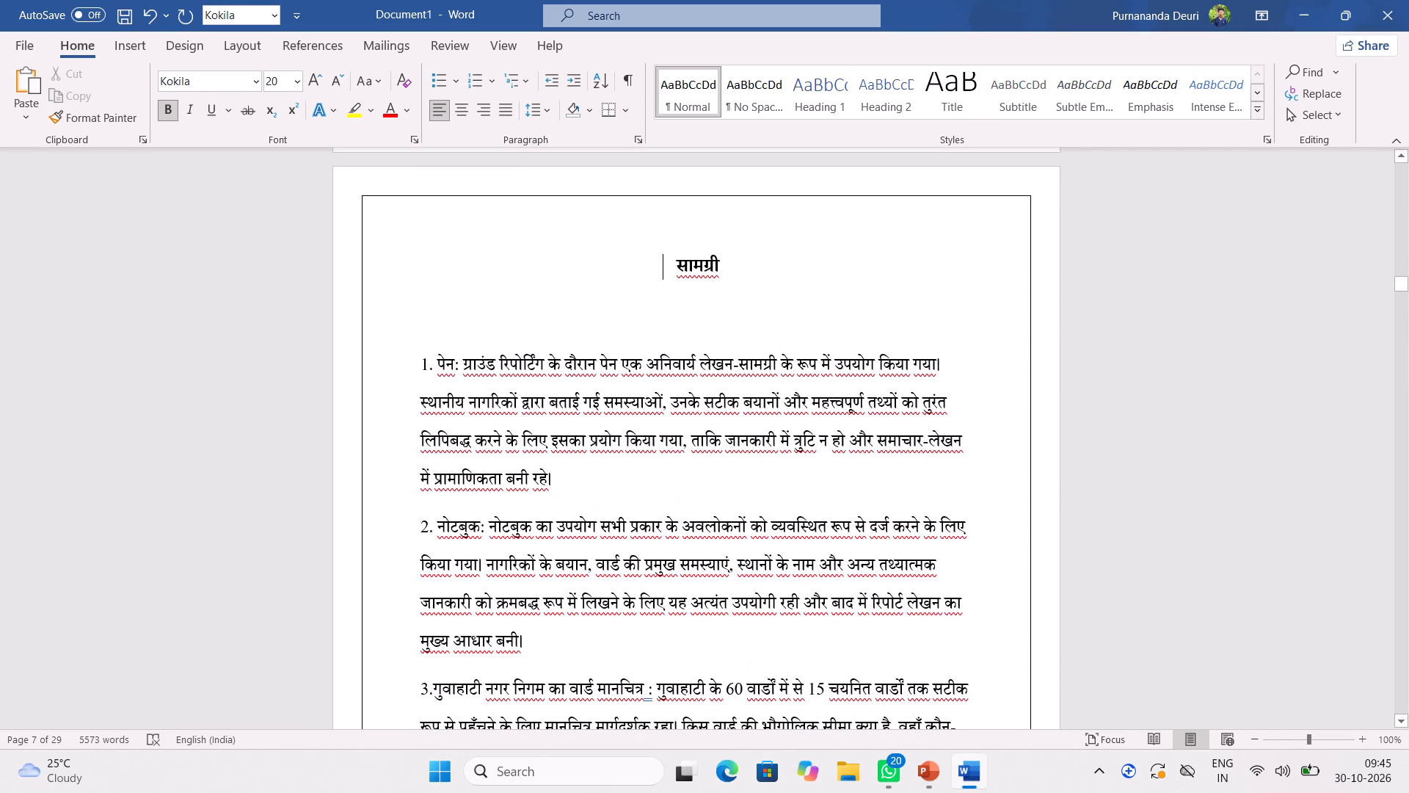
left_click_drag(420, 369, 997, 781)
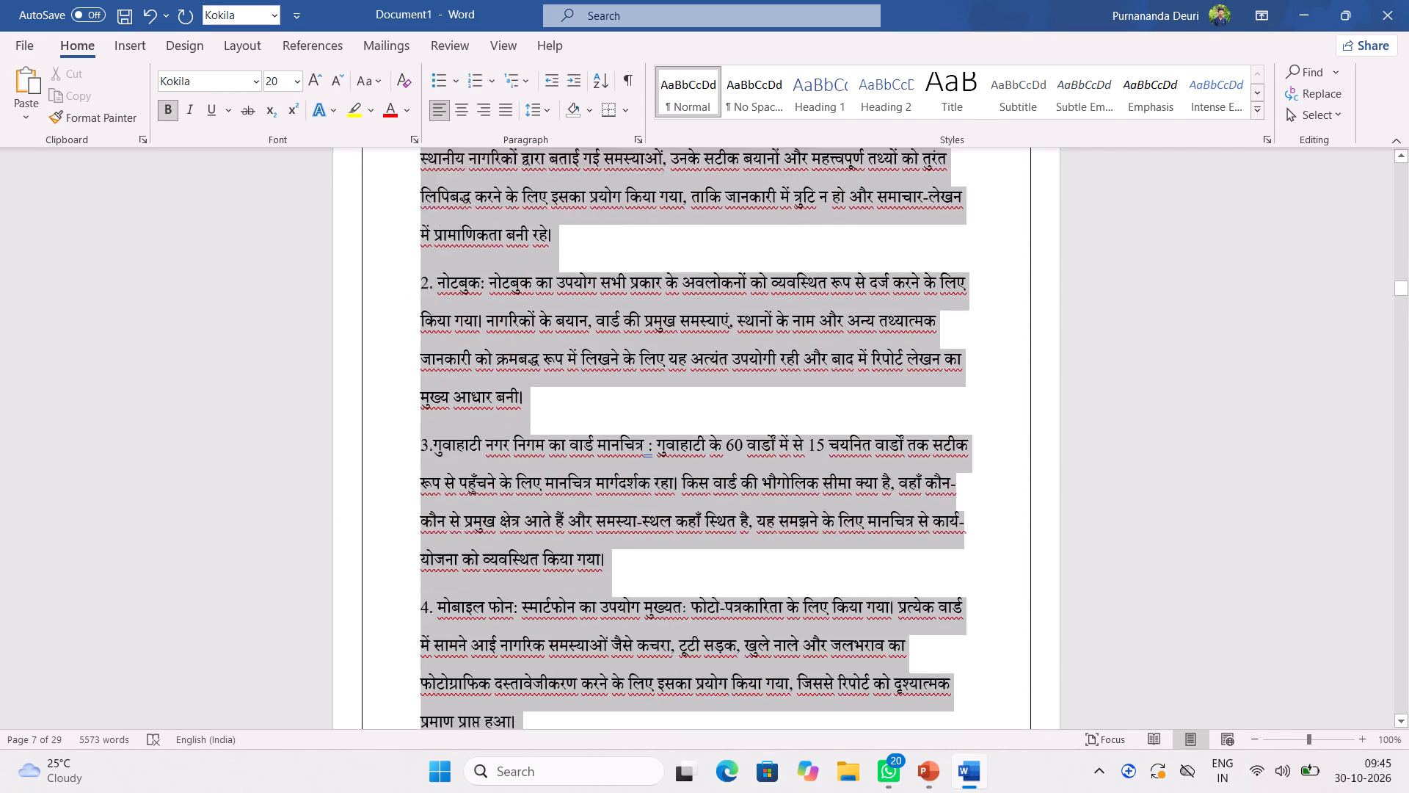
left_click_drag(997, 781, 950, 742)
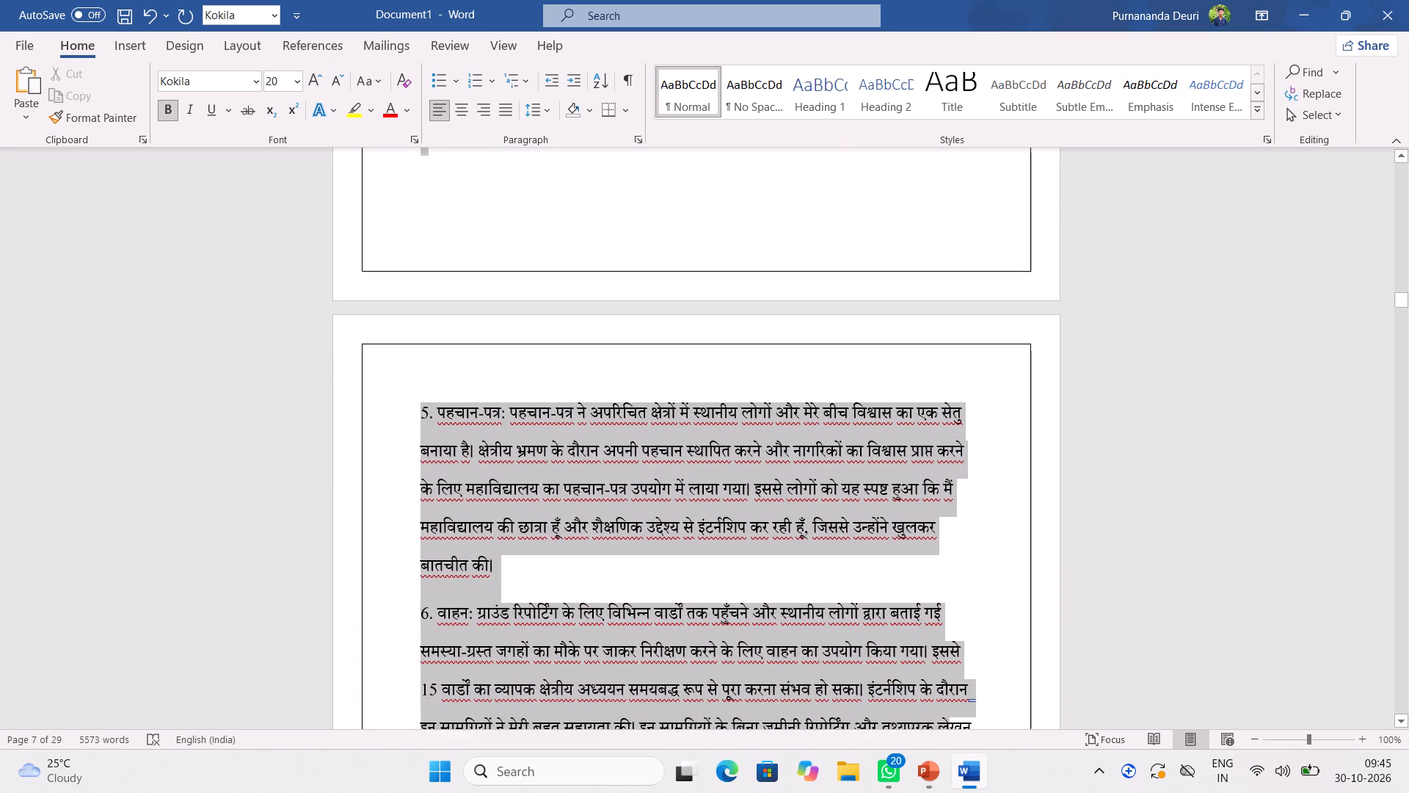
left_click_drag(950, 742, 950, 743)
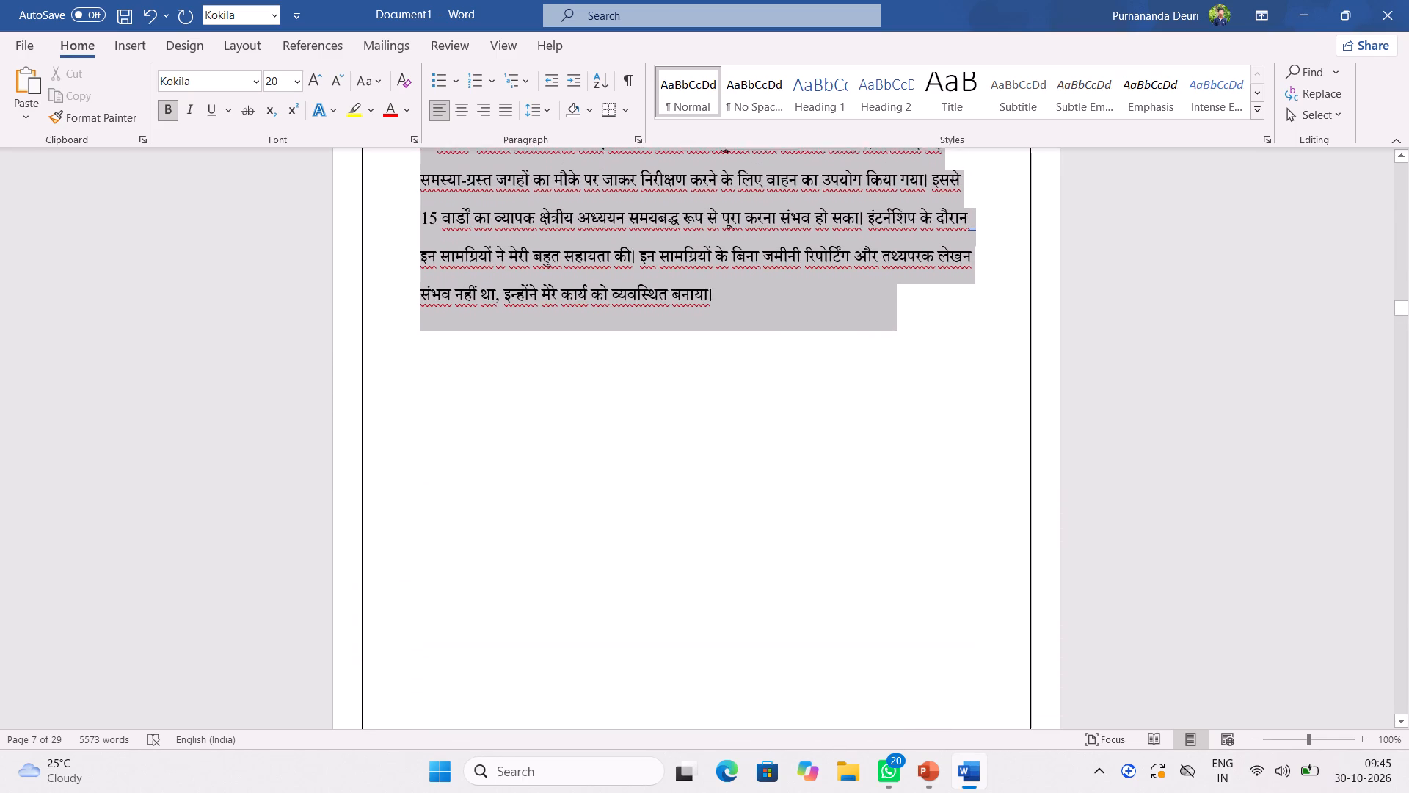
left_click_drag(950, 743, 961, 333)
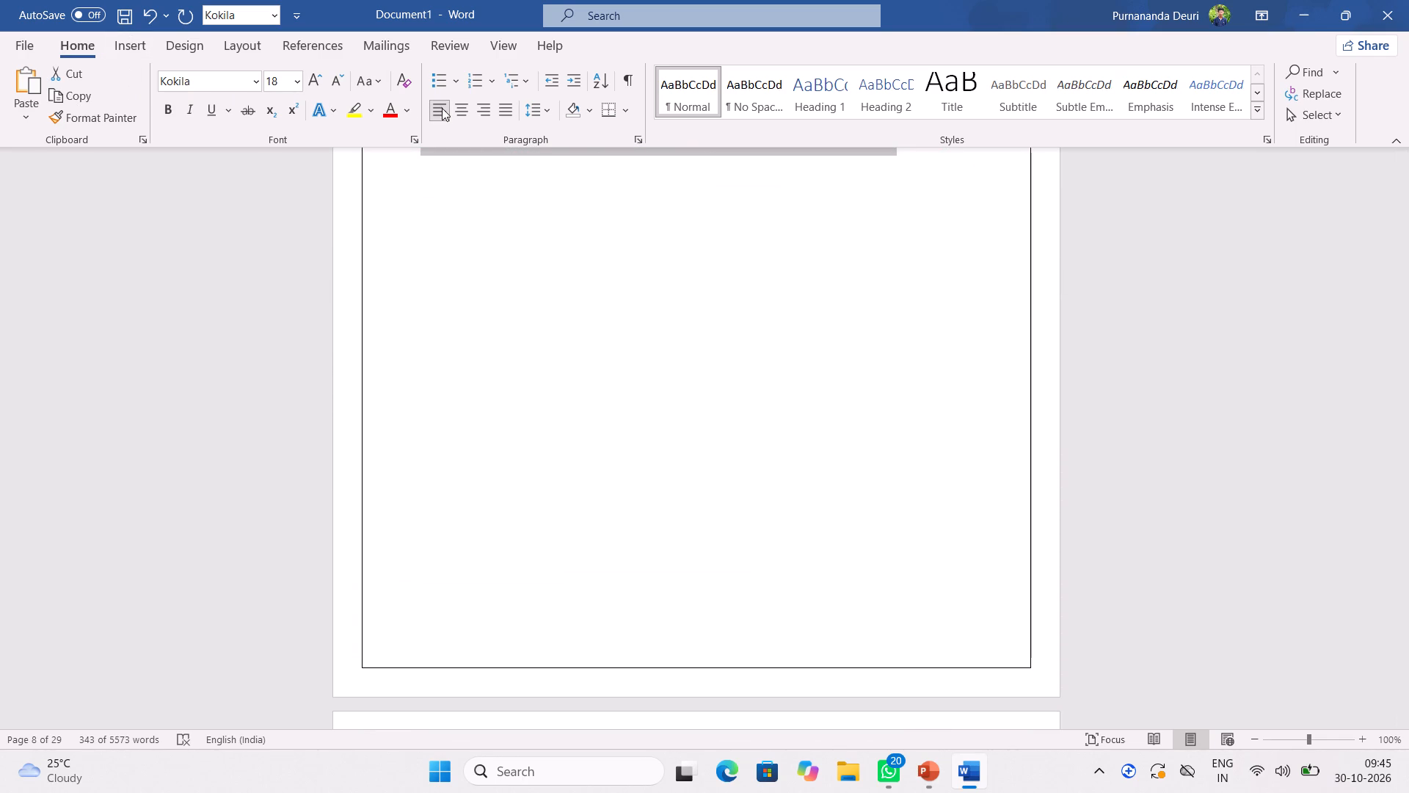
left_click(509, 112)
Insert a blank line after the first material's paragraph, पेन, and undo the automatic numbering.
scroll(718, 405, "up", 9)
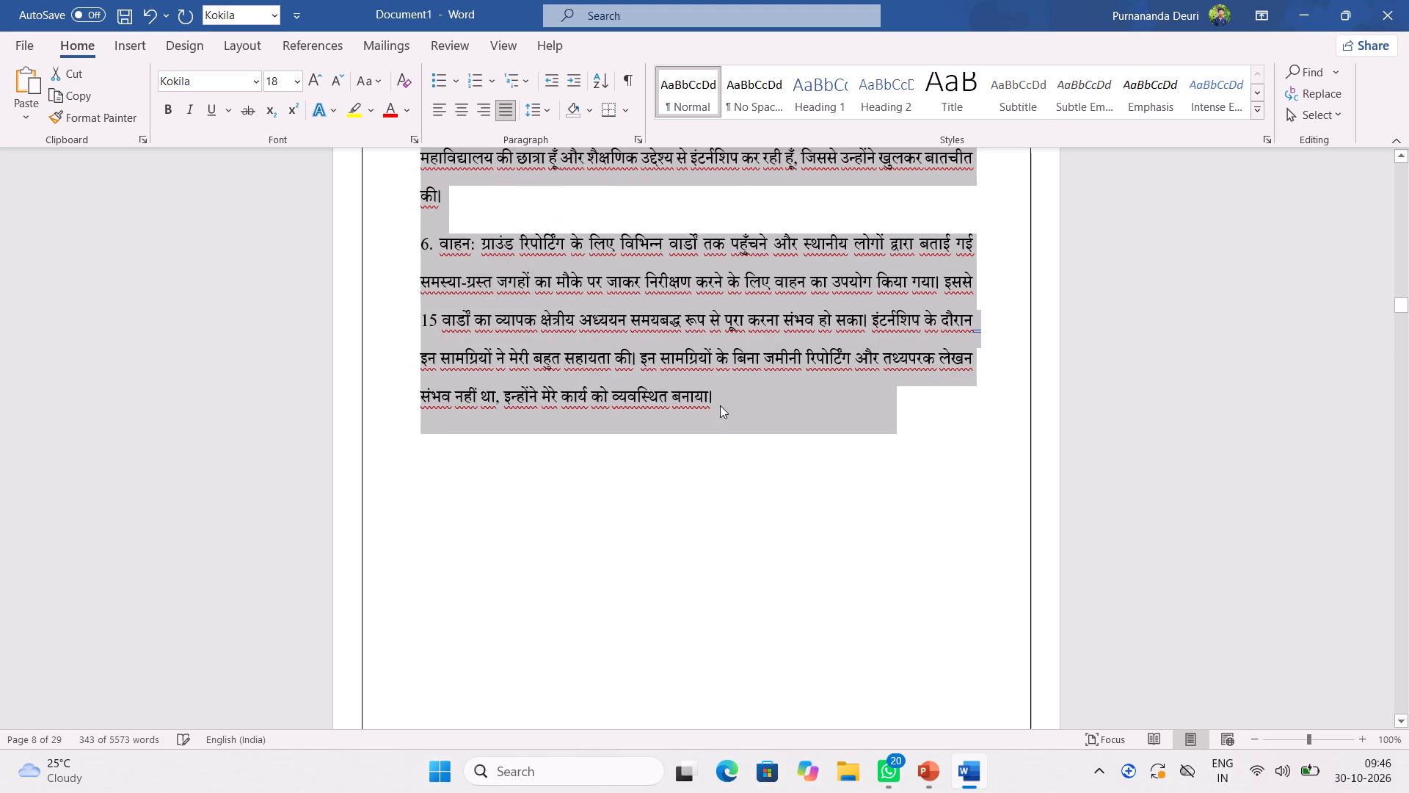
scroll(720, 405, "up", 4)
scroll(533, 439, "up", 8)
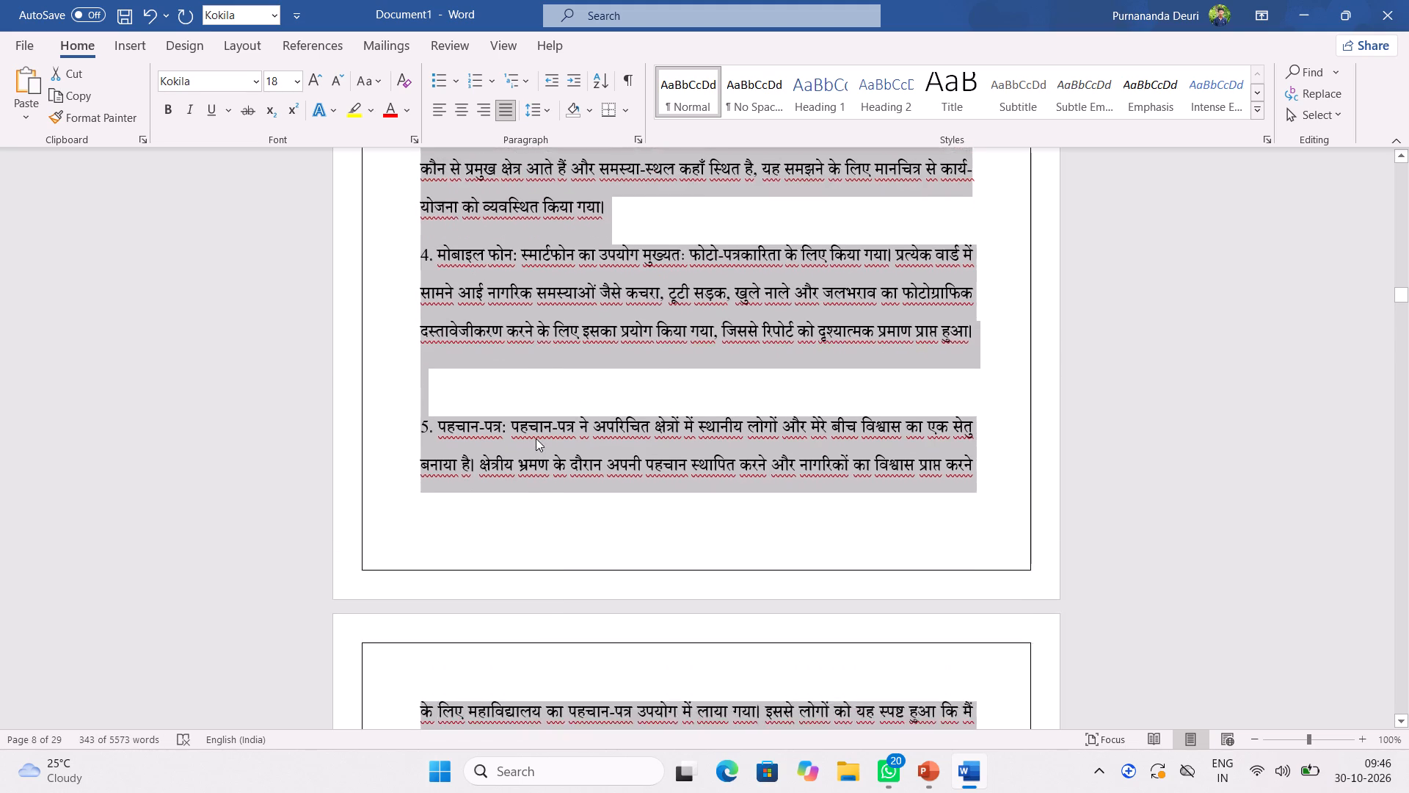
scroll(536, 438, "up", 11)
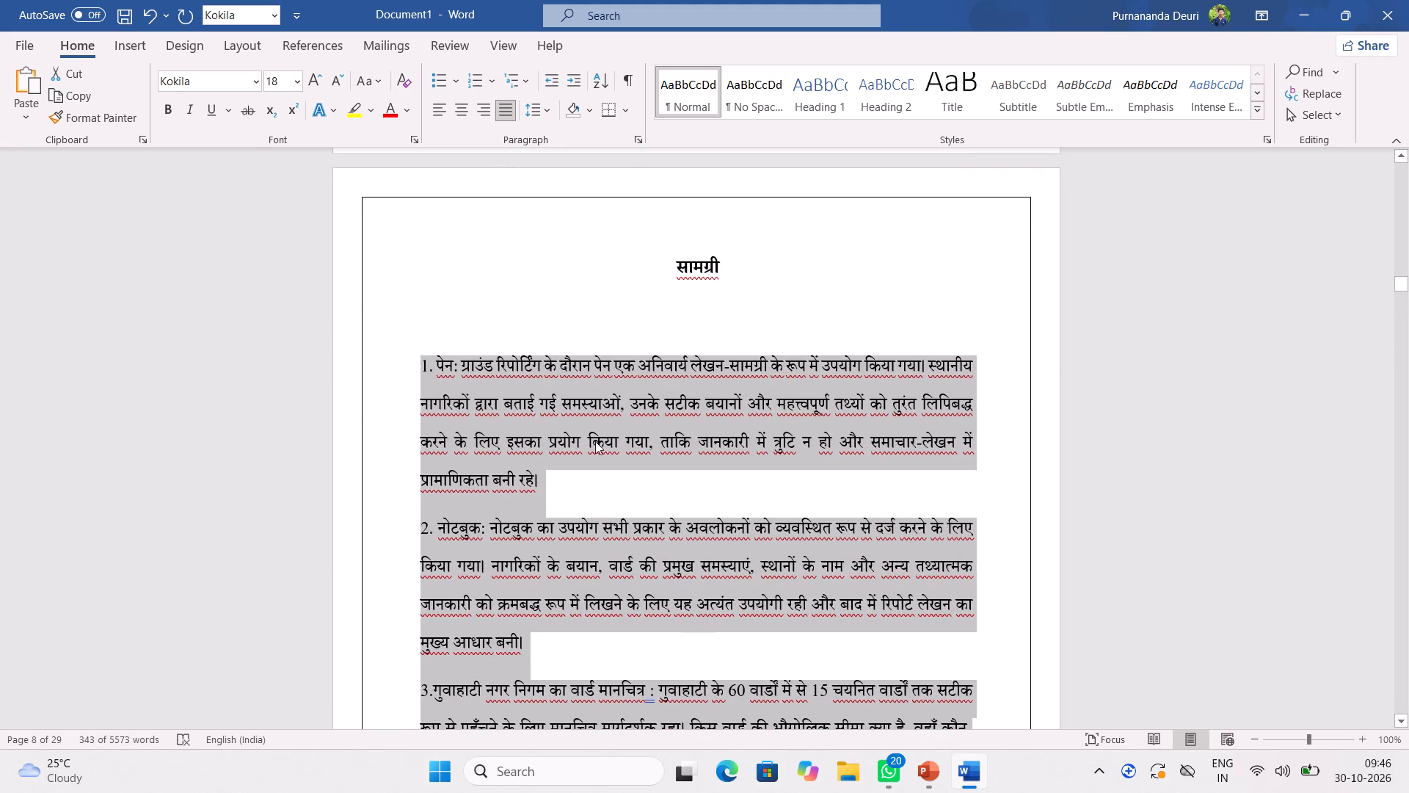
left_click(562, 491)
key("Return")
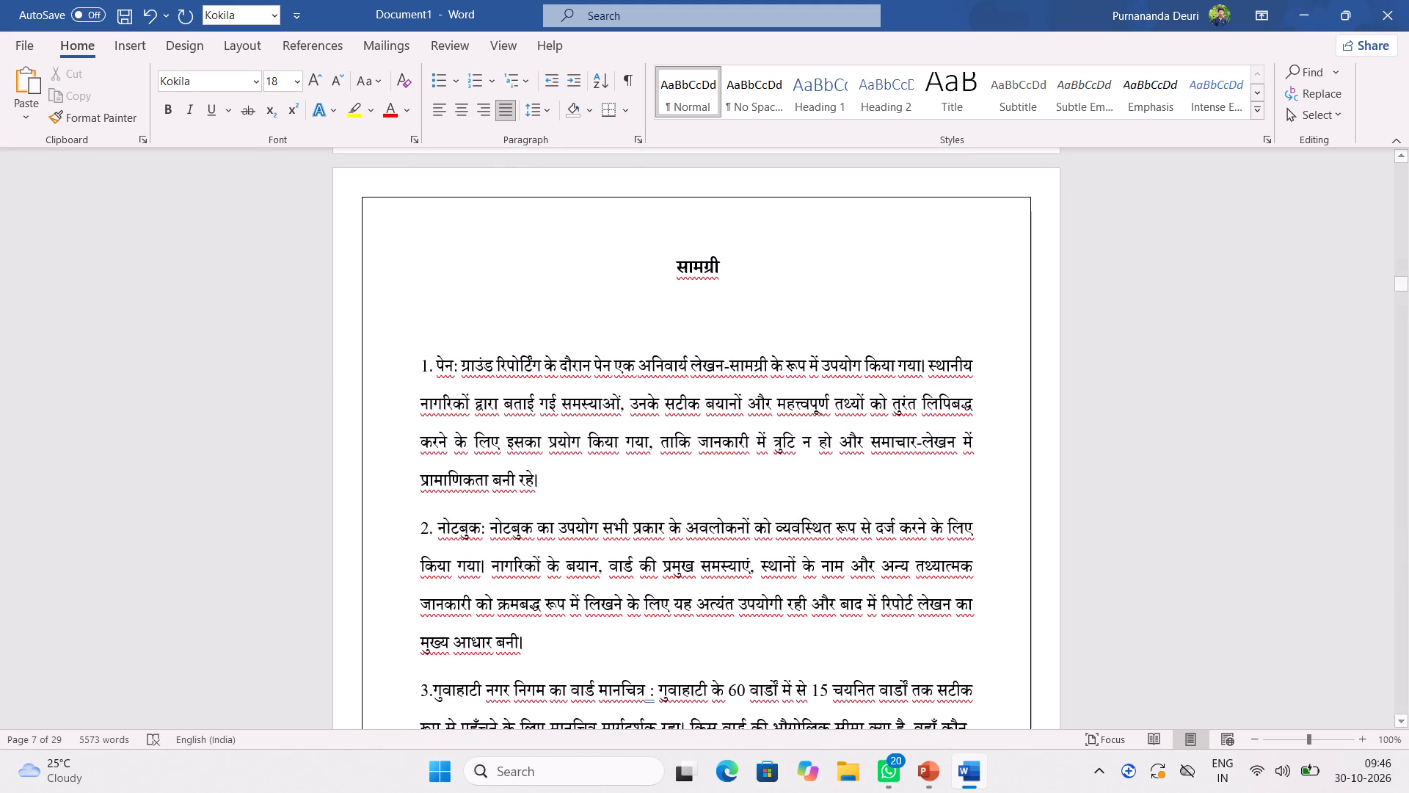
scroll(623, 500, "down", 3)
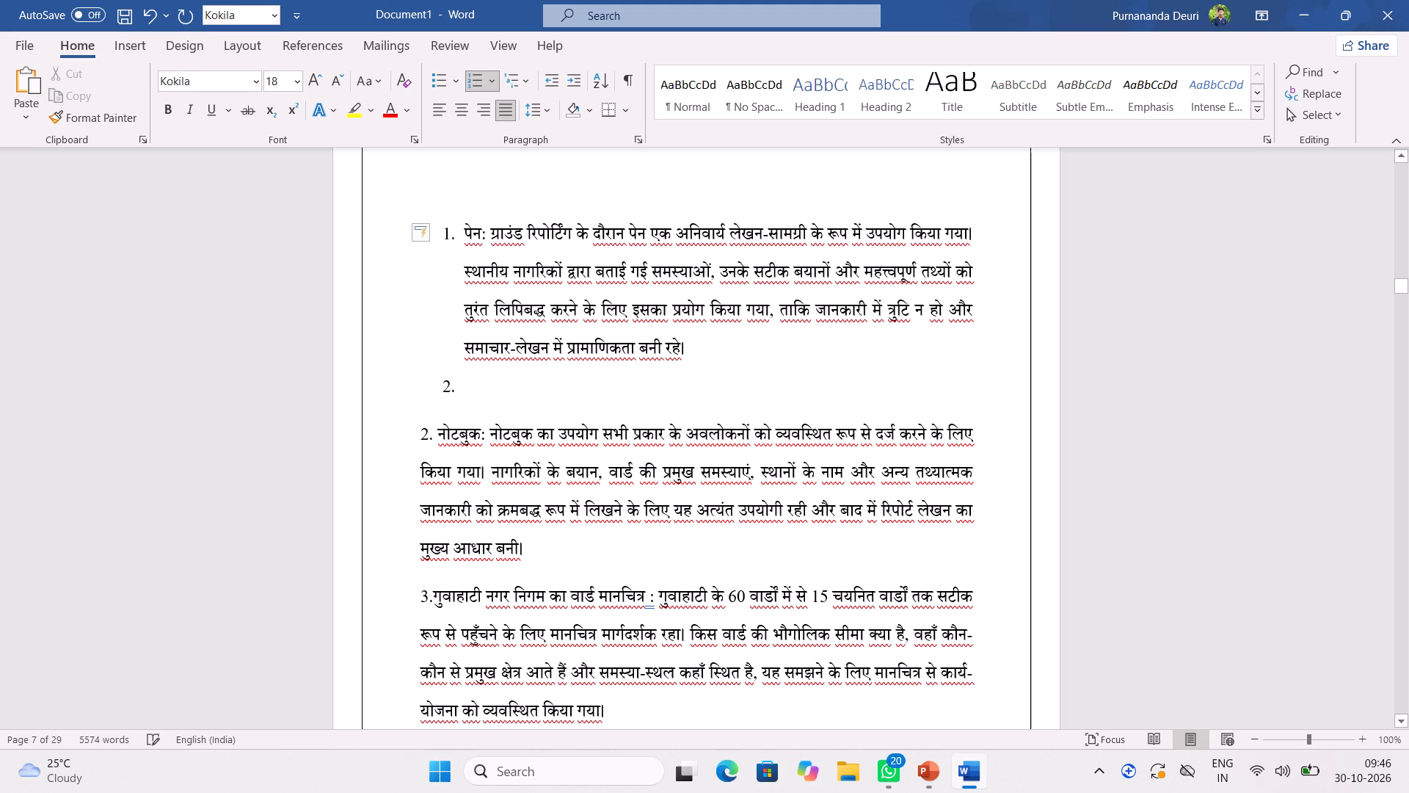
key("BackSpace")
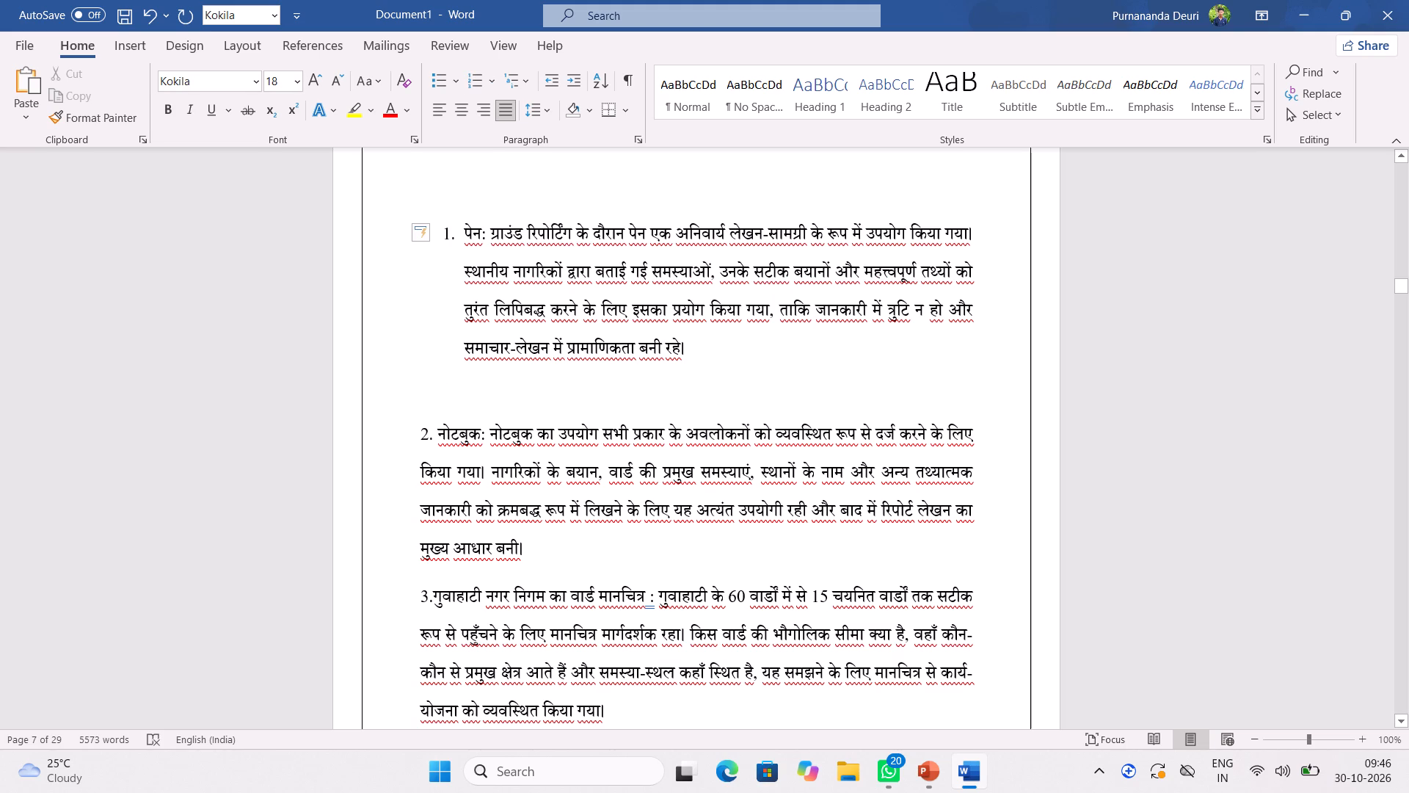
left_click(428, 234)
left_click(435, 253)
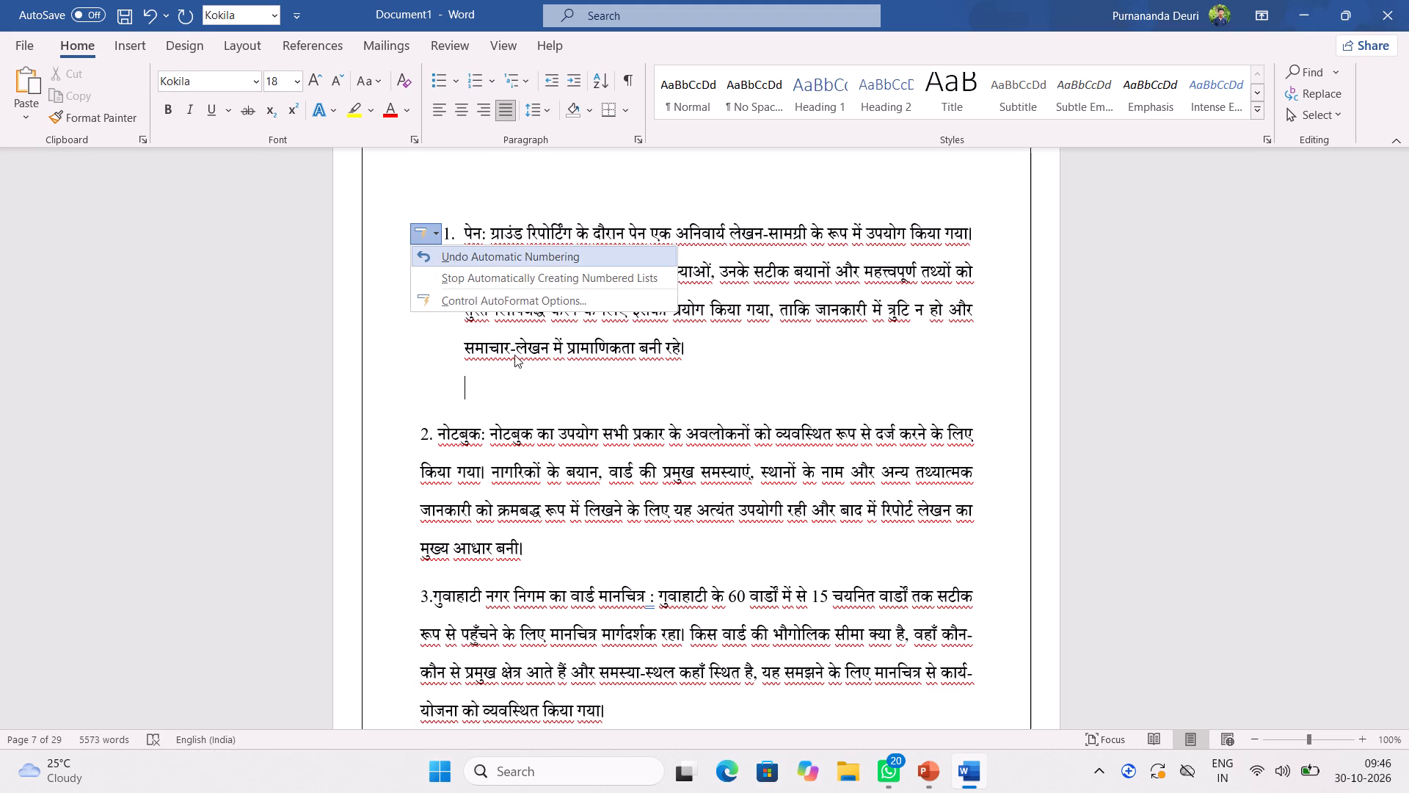
Insert a blank line between the second material's paragraph, नोटबुक, and the third, गुवाहाटी नगर निगम का वार्ड मानचित्र.
scroll(514, 355, "down", 2)
scroll(504, 449, "down", 5)
scroll(562, 426, "down", 4)
scroll(723, 393, "up", 8)
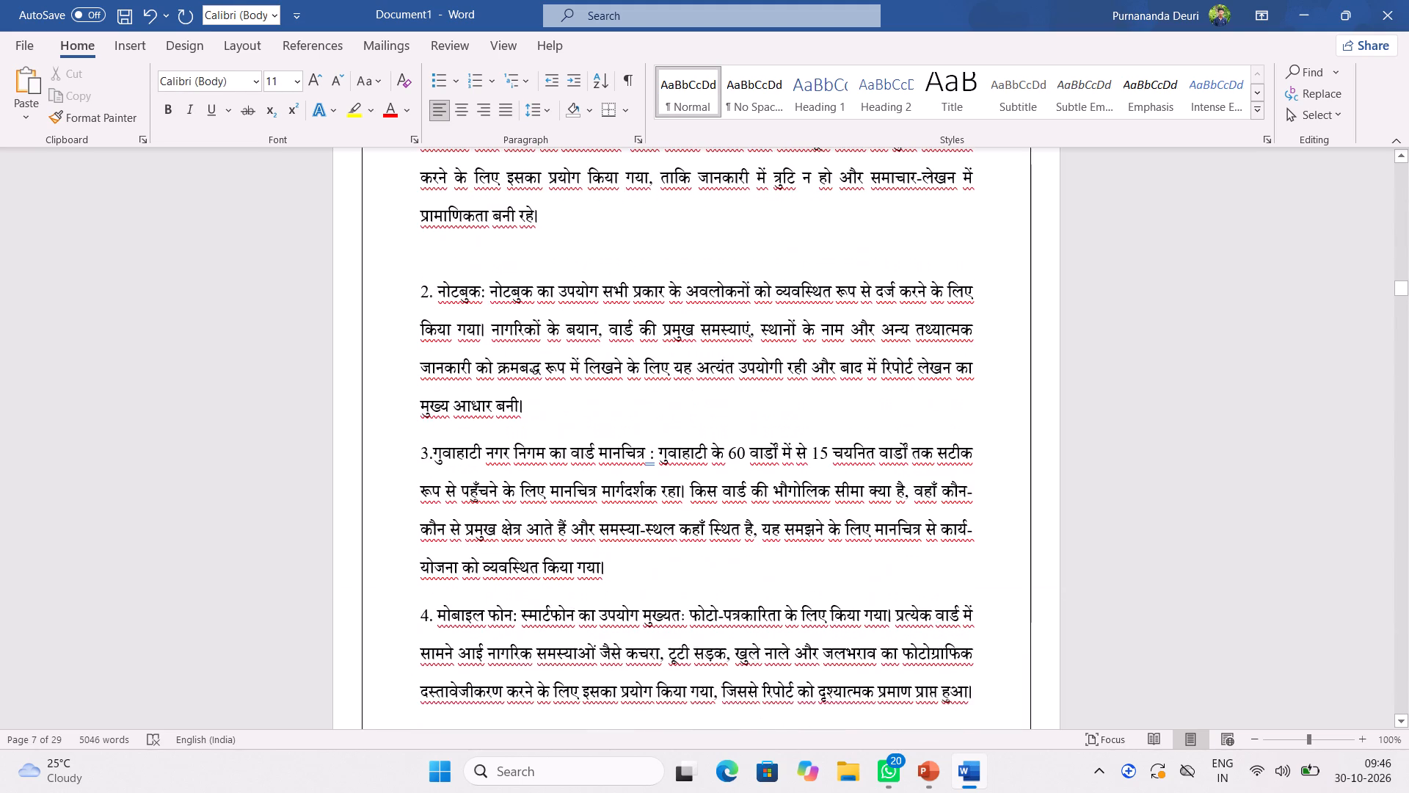
scroll(532, 330, "up", 3)
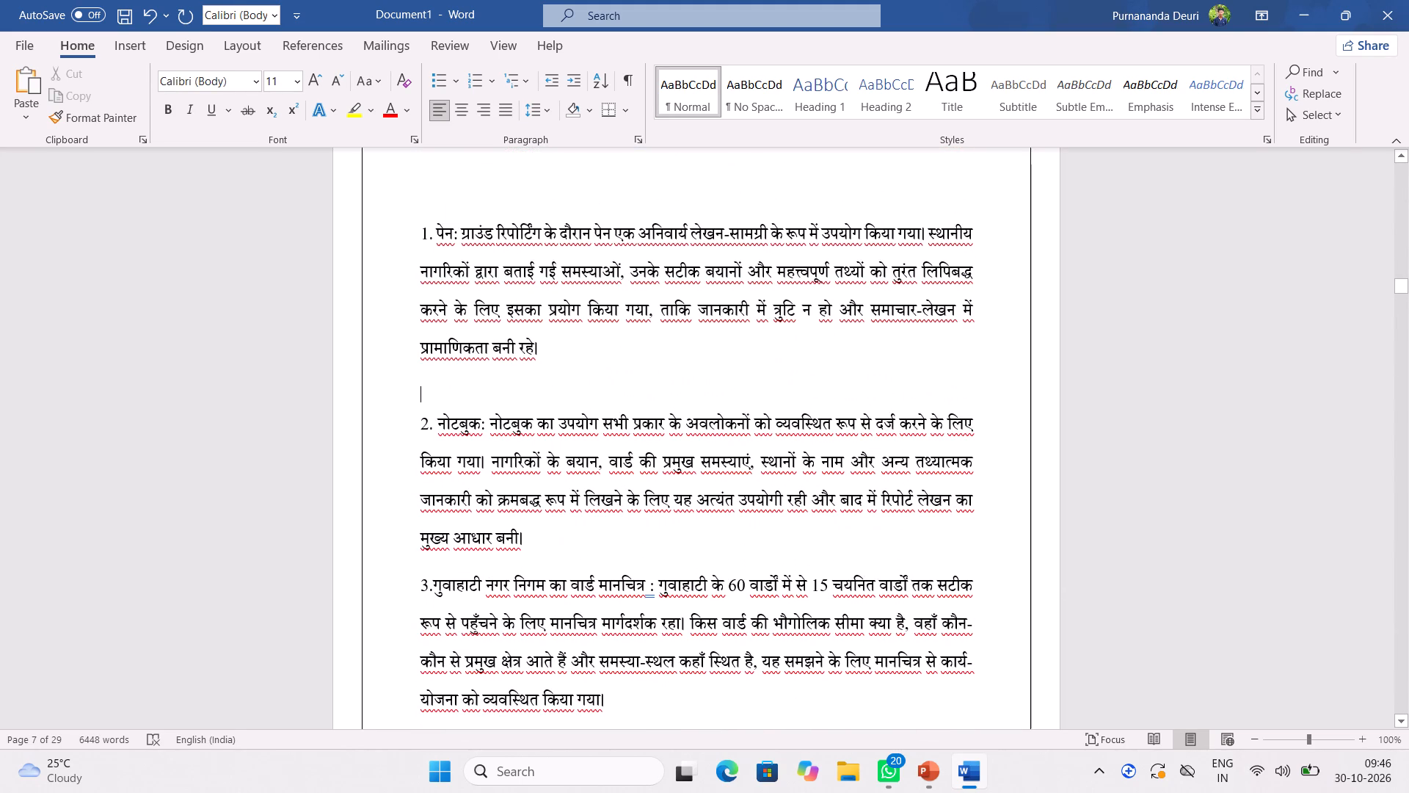
left_click(531, 538)
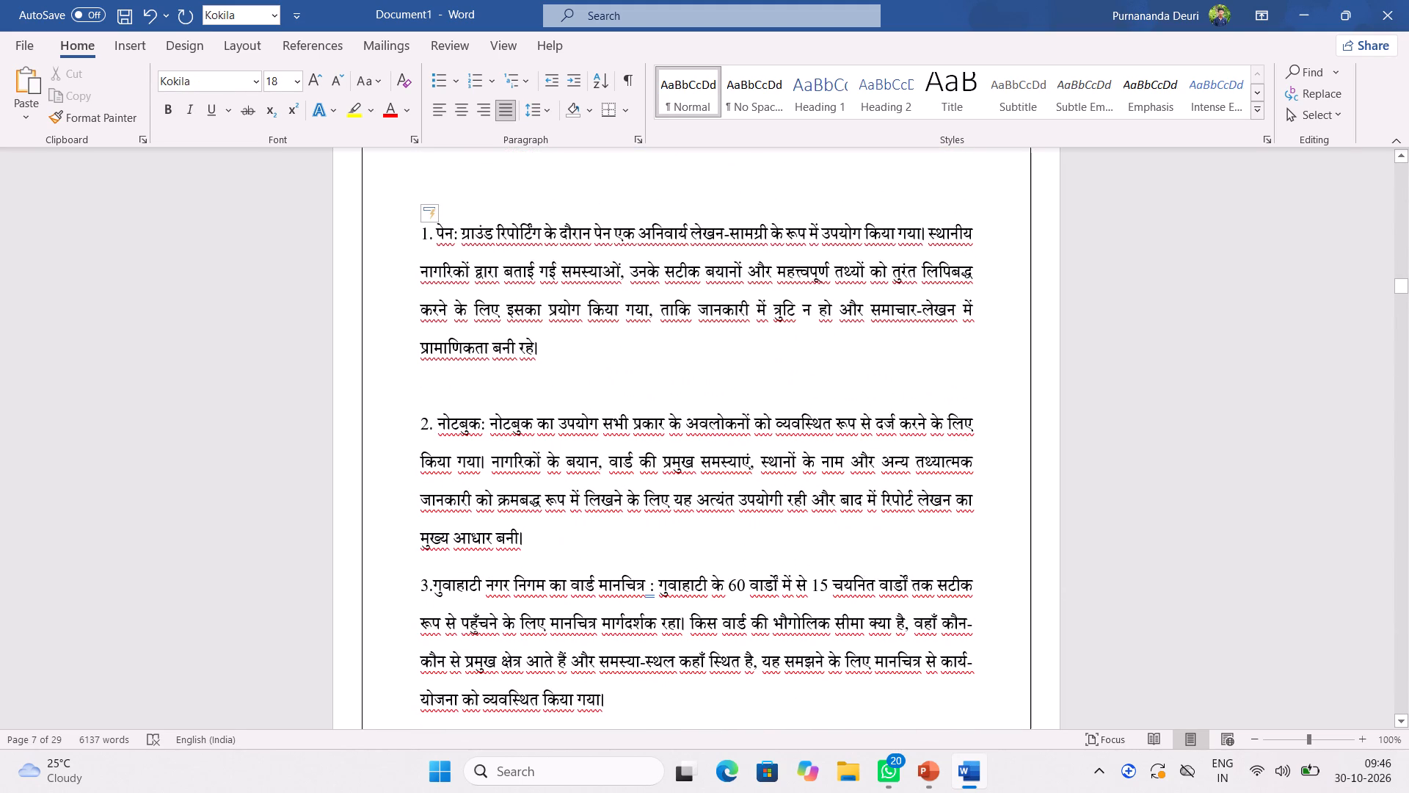
key("Return")
scroll(555, 521, "down", 2)
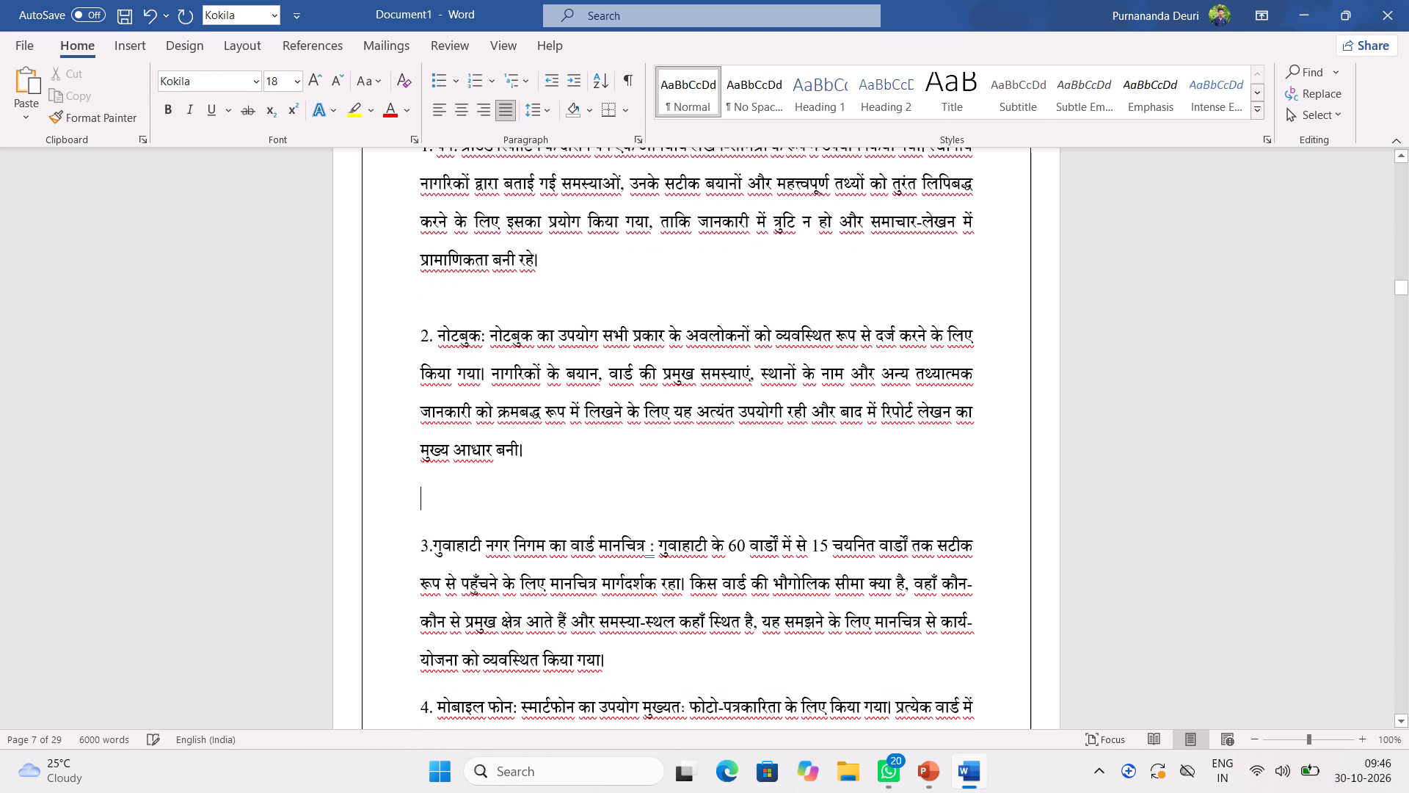
left_click(550, 255)
scroll(503, 479, "down", 2)
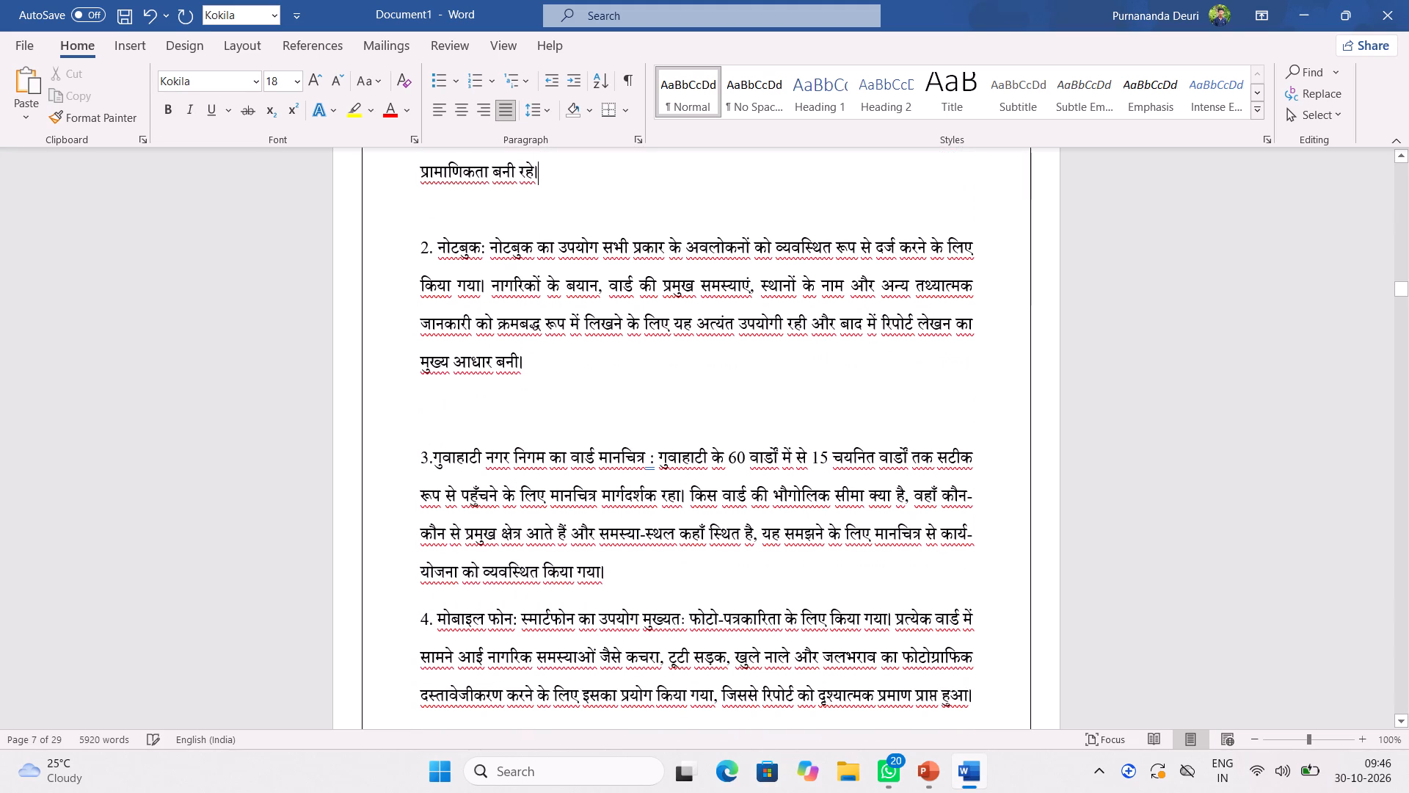
Insert a blank line after the third material's paragraph, गुवाहाटी नगर निगम का वार्ड मानचित्र, and after the fifth, पहचान-पत्र.
left_click(631, 568)
key("Return")
scroll(611, 585, "down", 4)
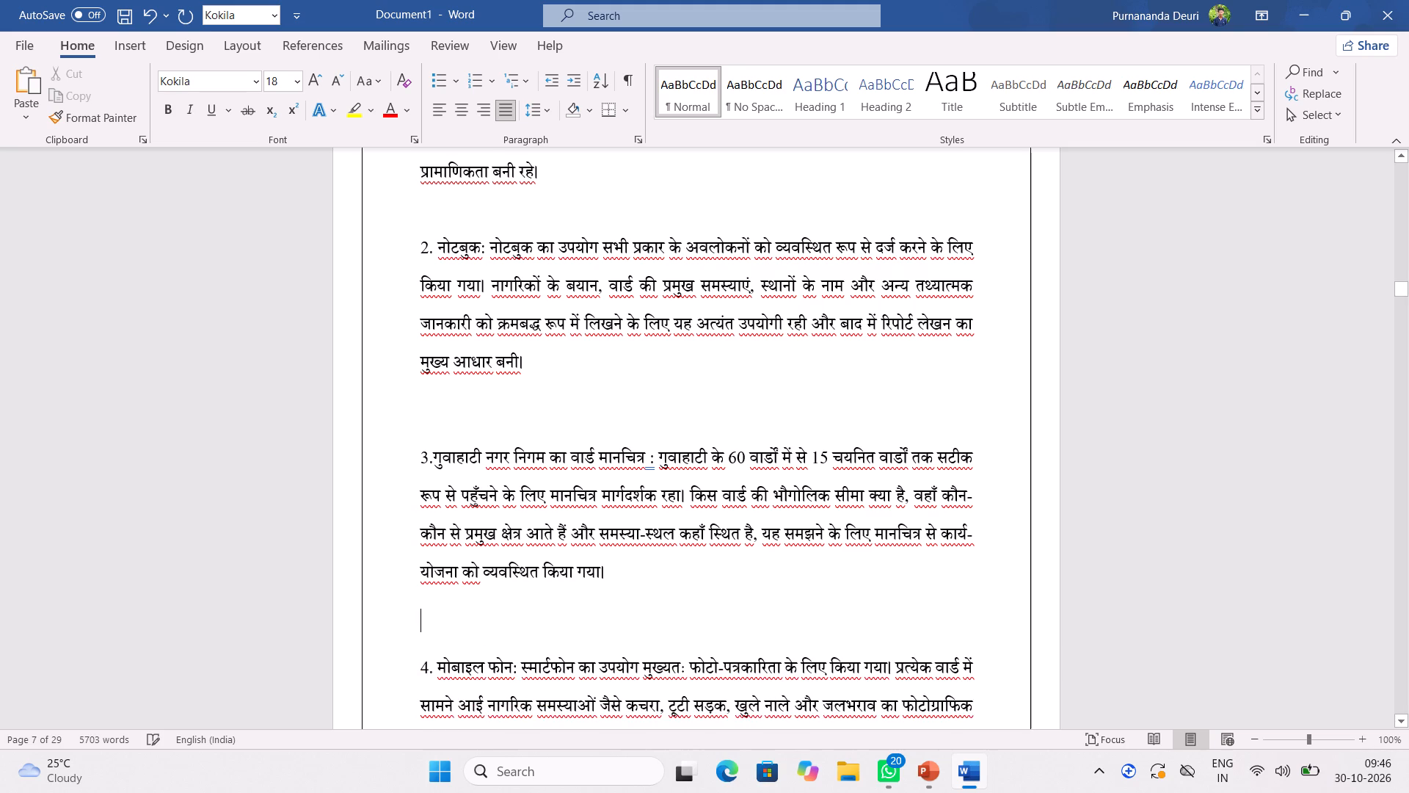
scroll(598, 587, "down", 8)
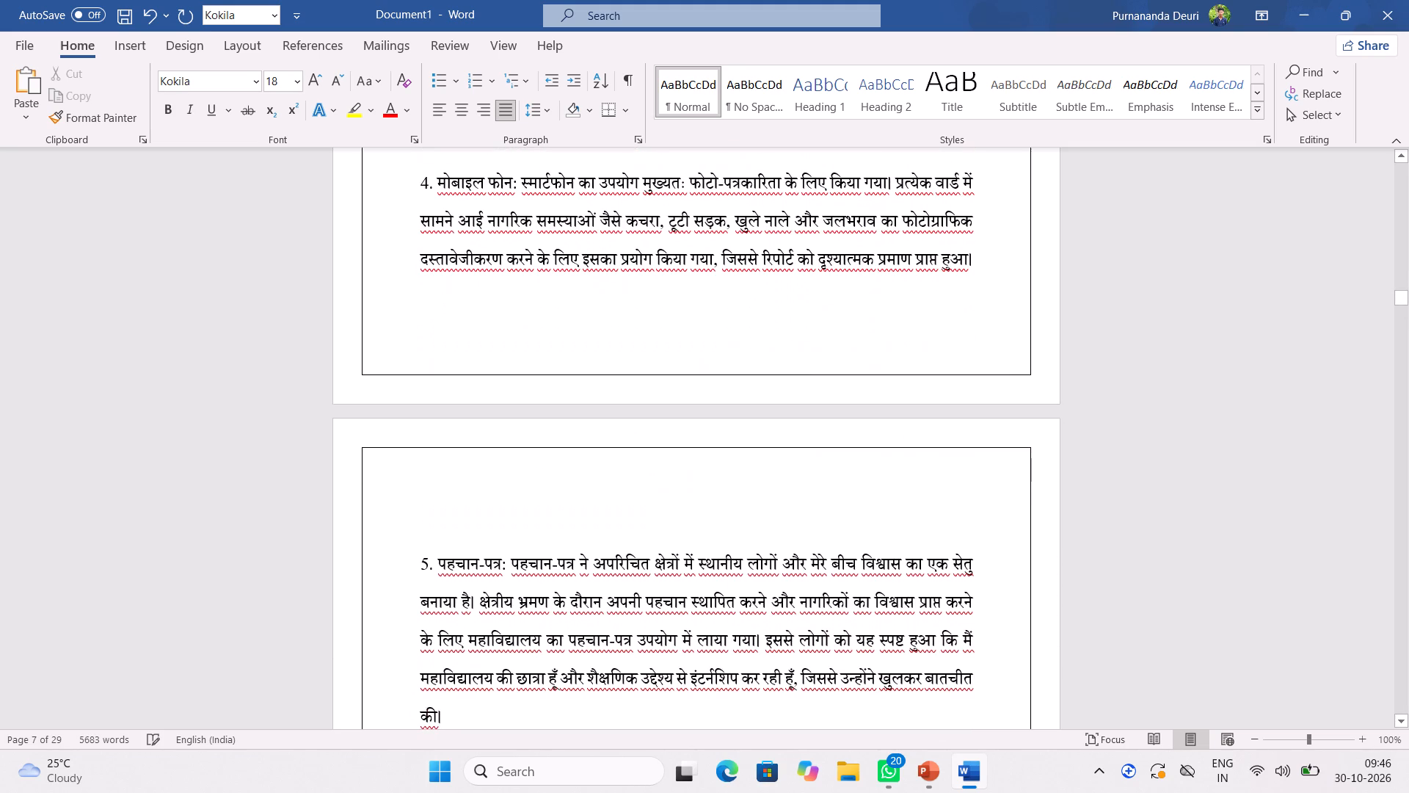
scroll(455, 651, "down", 2)
left_click(453, 592)
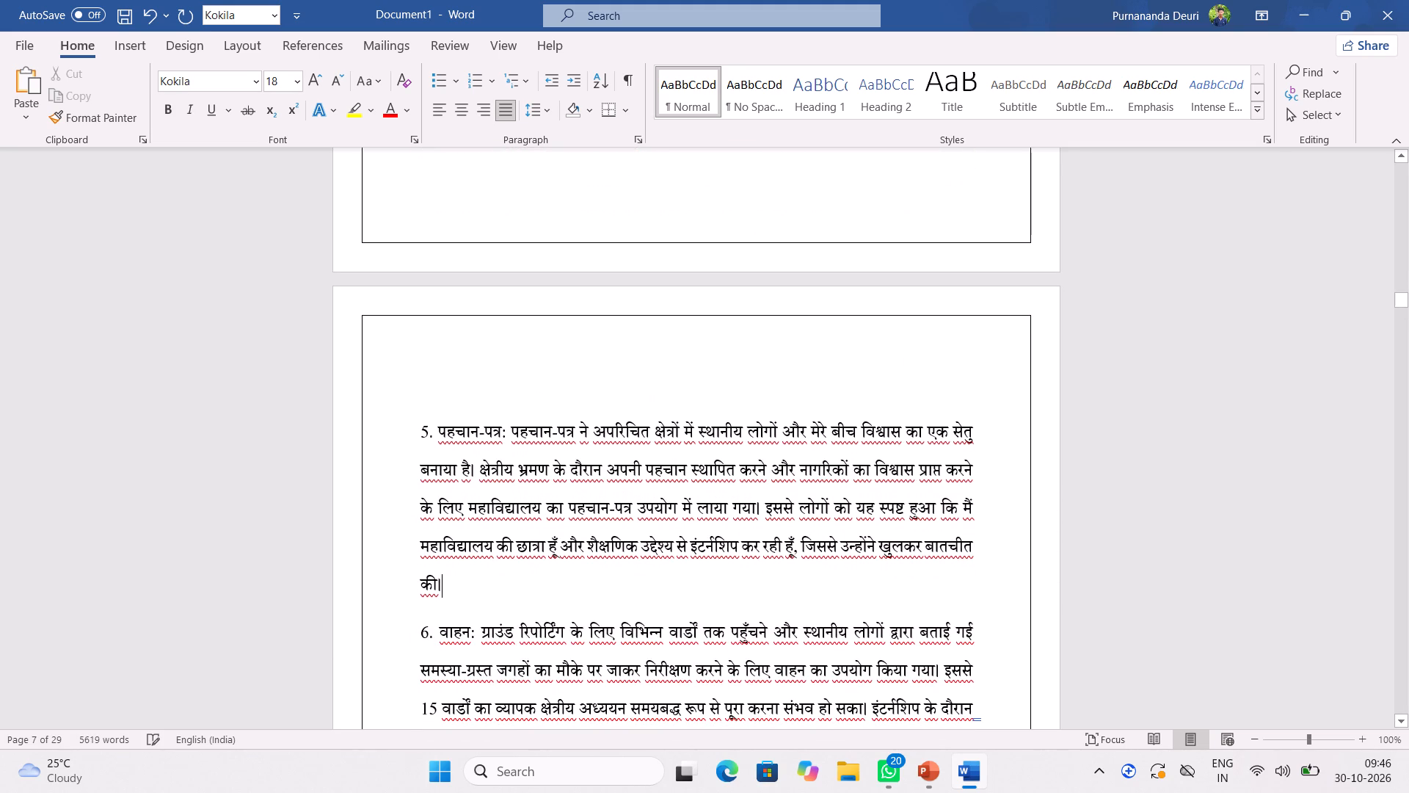
key("Return")
Nudge the heading इंटर्नशिप अवधि में किए गए कार्य का विवरण towards the centre with two more leading spaces.
scroll(456, 593, "down", 4)
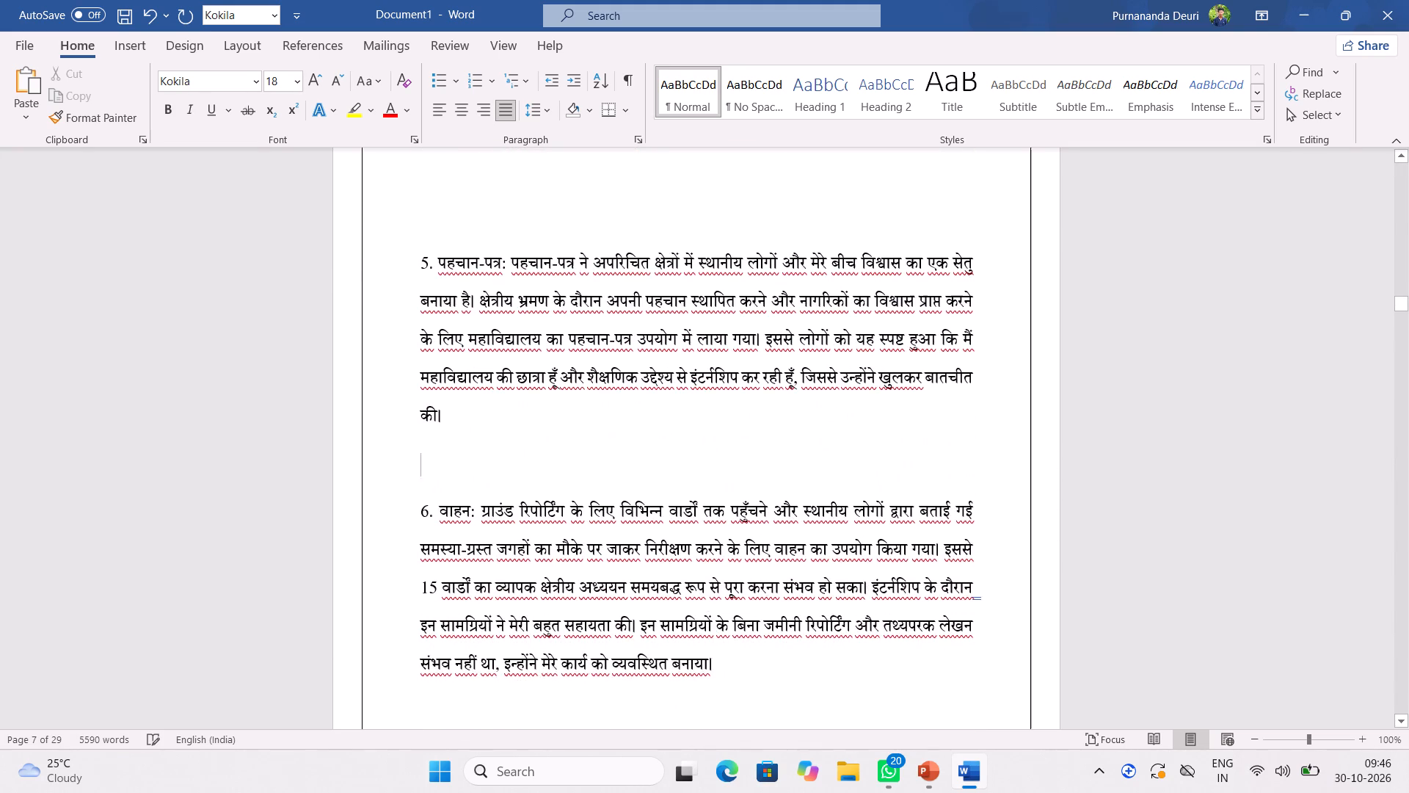
scroll(481, 598, "down", 17)
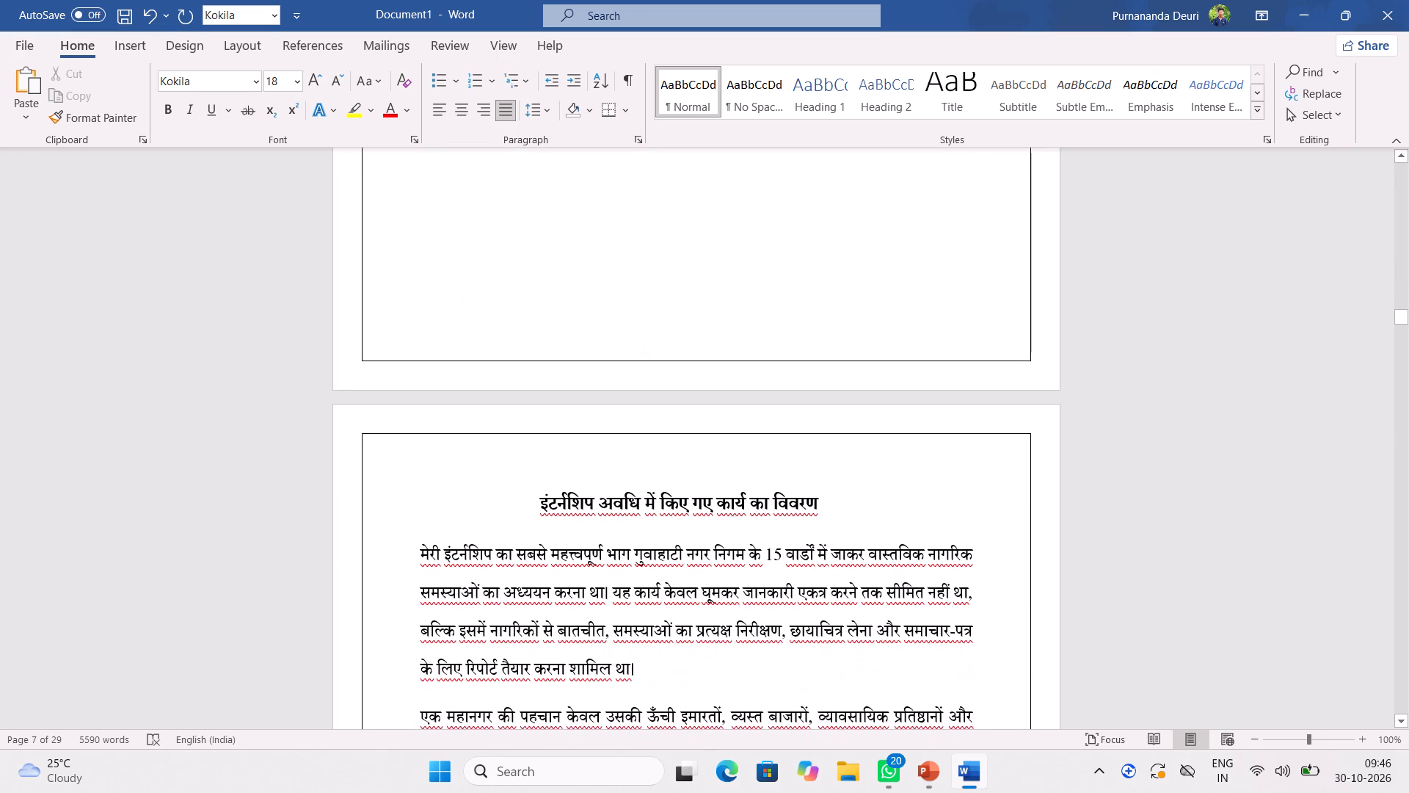
left_click(532, 507)
key("space")
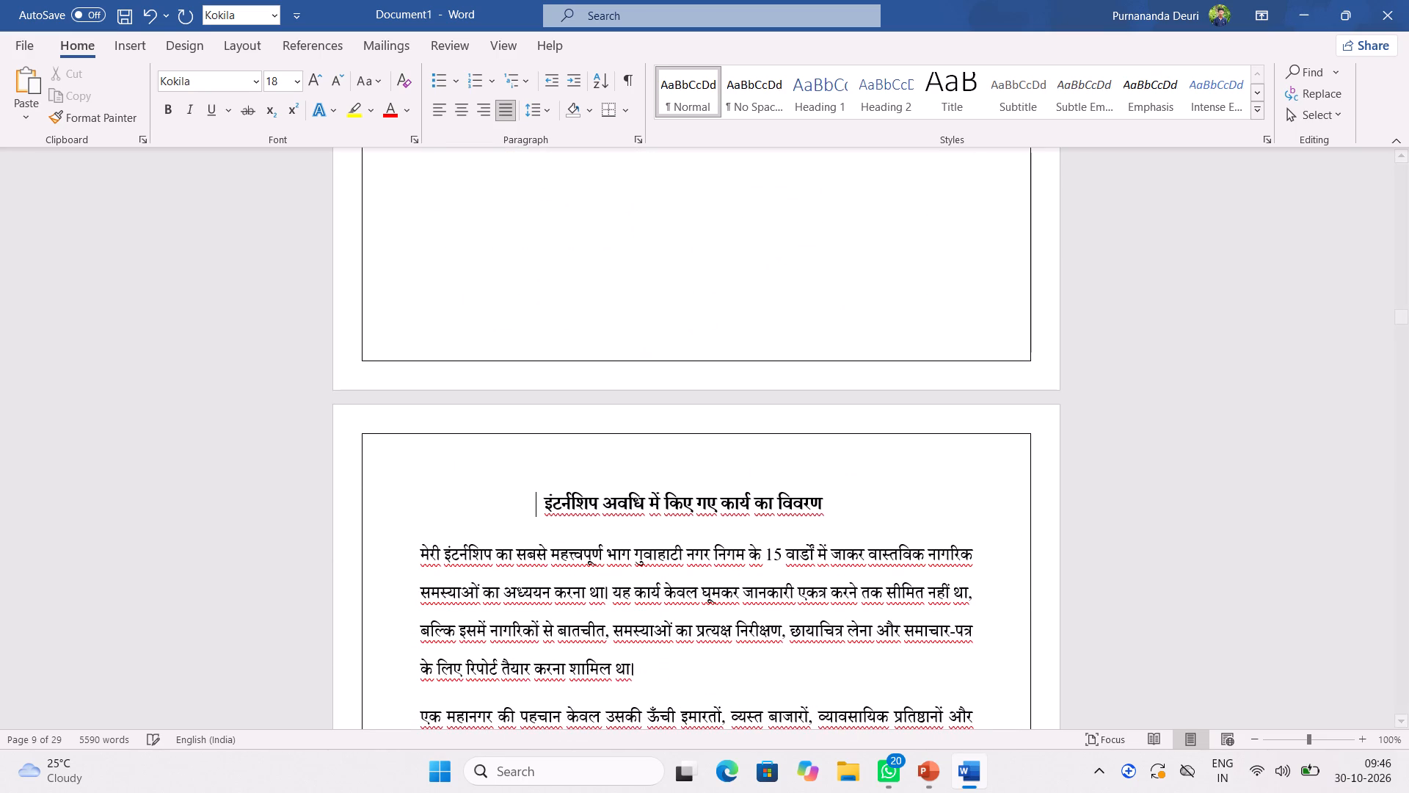
key("space")
Insert a blank line after each of the first two paragraphs under इंटर्नशिप अवधि में किए गए कार्य का विवरण.
scroll(583, 548, "down", 3)
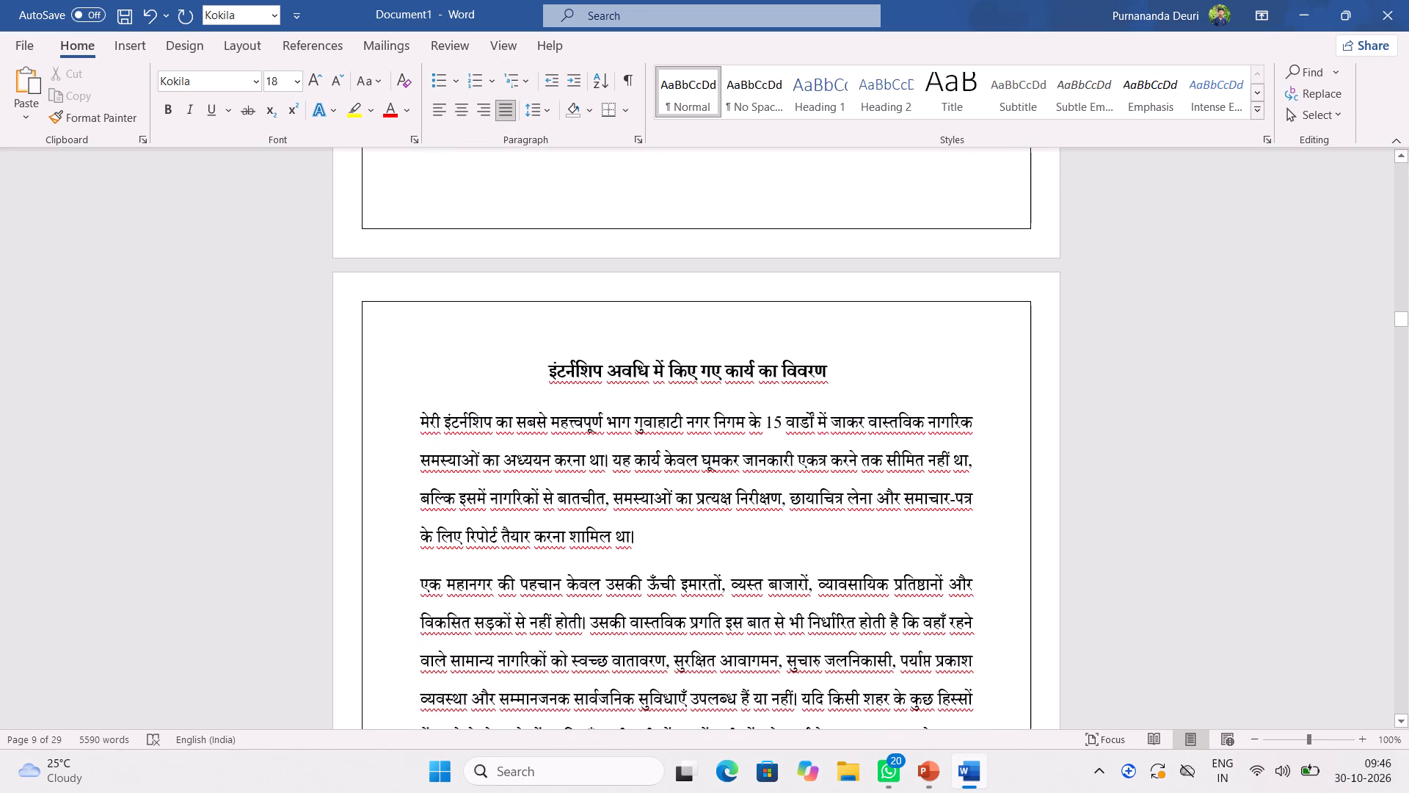
left_click(654, 541)
key("Return")
scroll(654, 541, "down", 4)
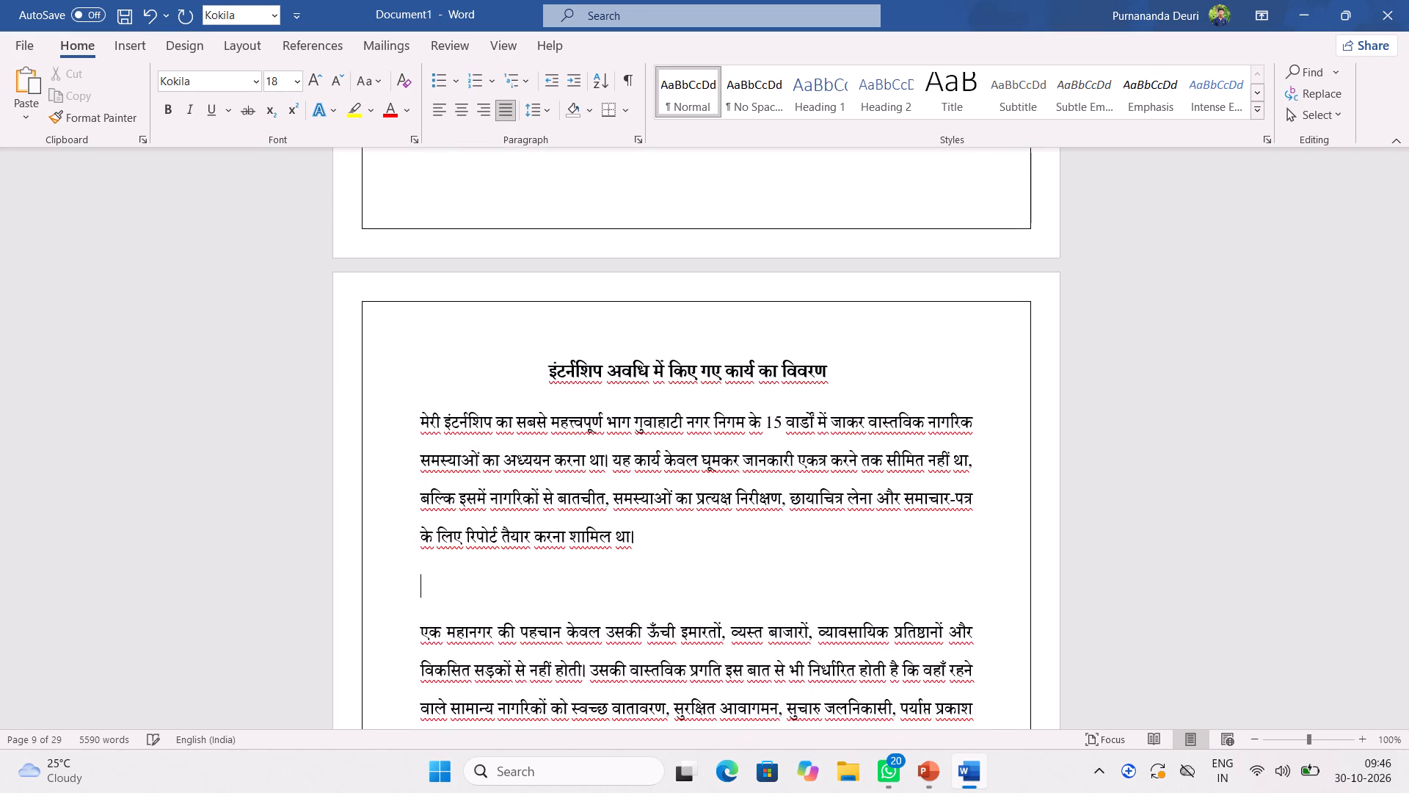
scroll(654, 541, "down", 3)
scroll(762, 521, "down", 3)
left_click(811, 541)
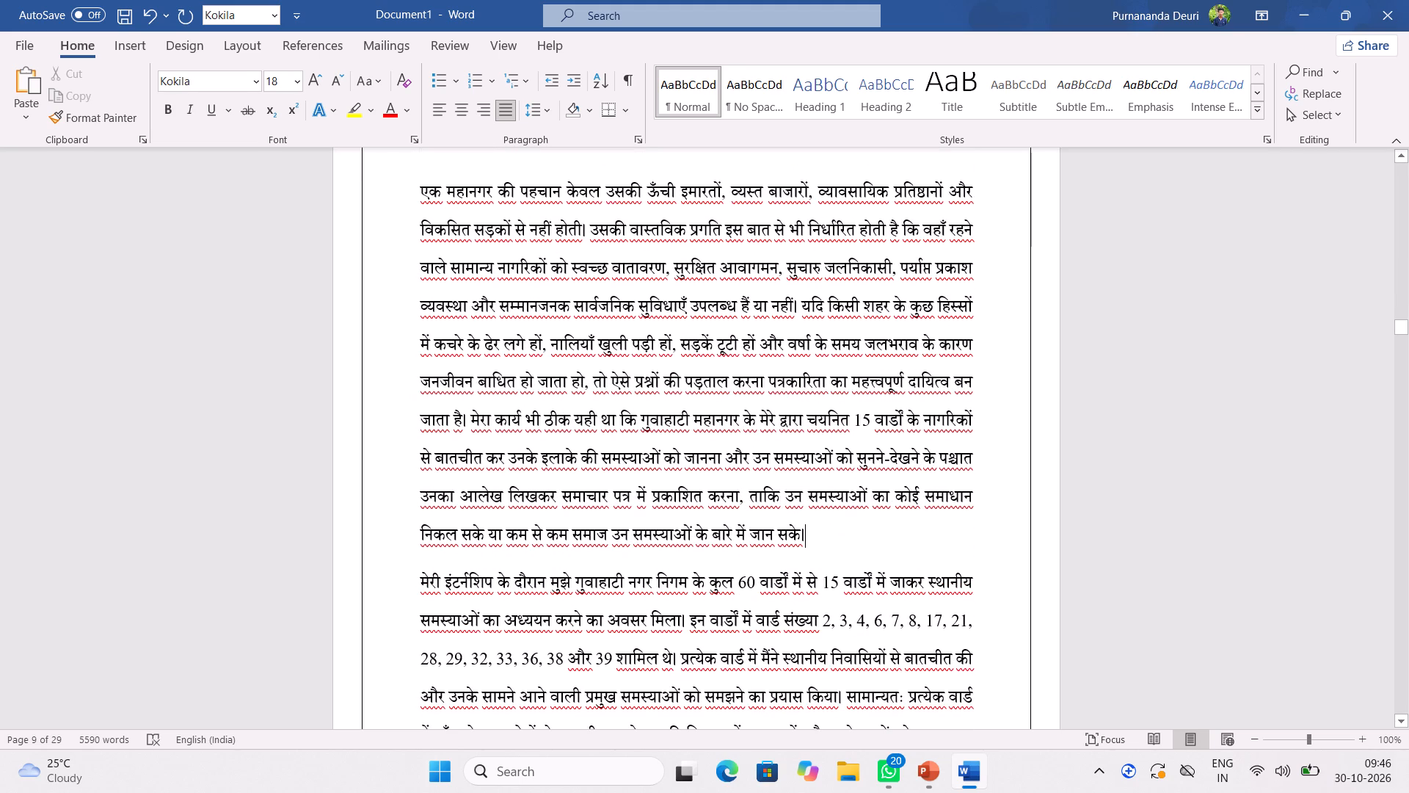
key("Return")
Insert a blank line between the subheading ending सूक्ष्म विवरण and item 1, पंद्रह वार्डों में क्षेत्रीय अध्ययन.
scroll(812, 541, "down", 11)
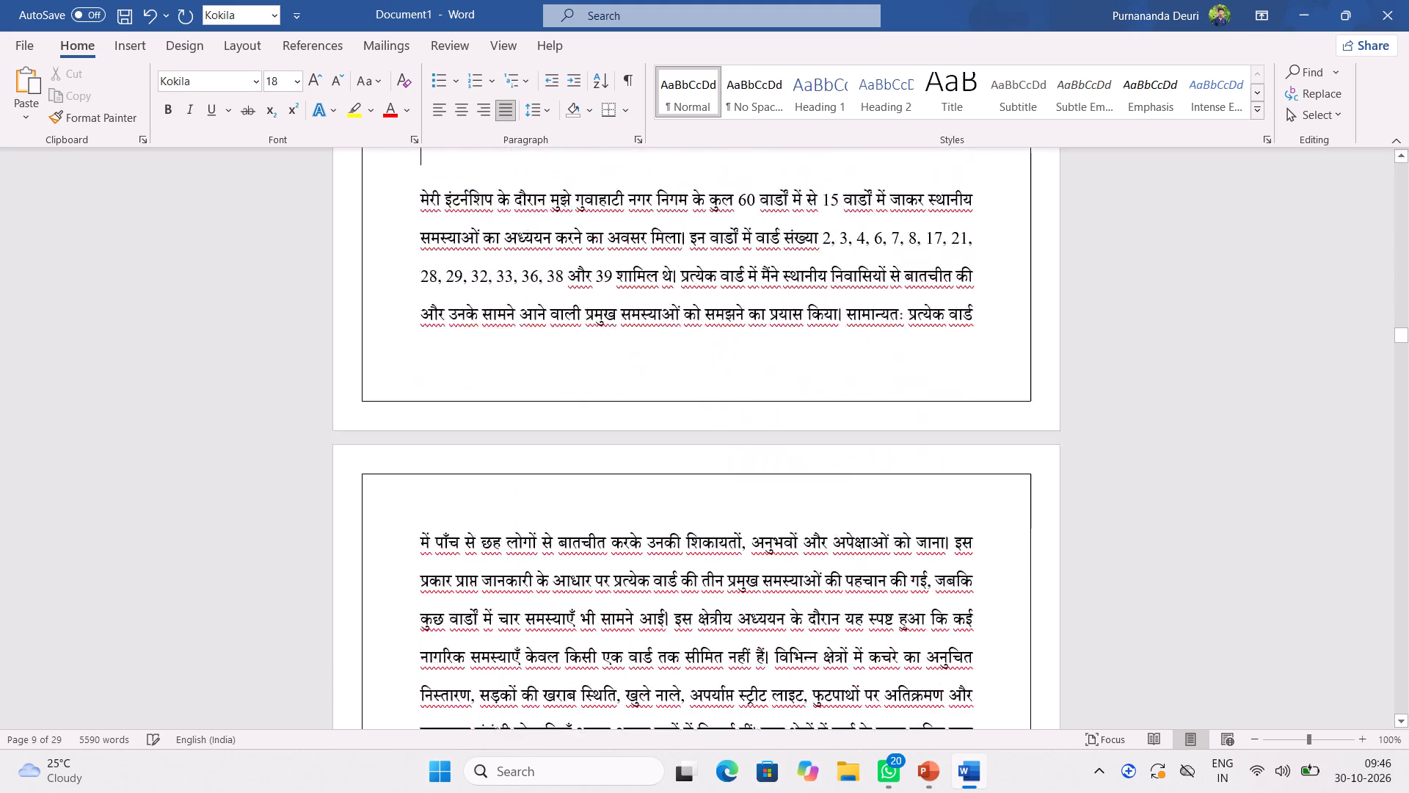
scroll(809, 538, "down", 11)
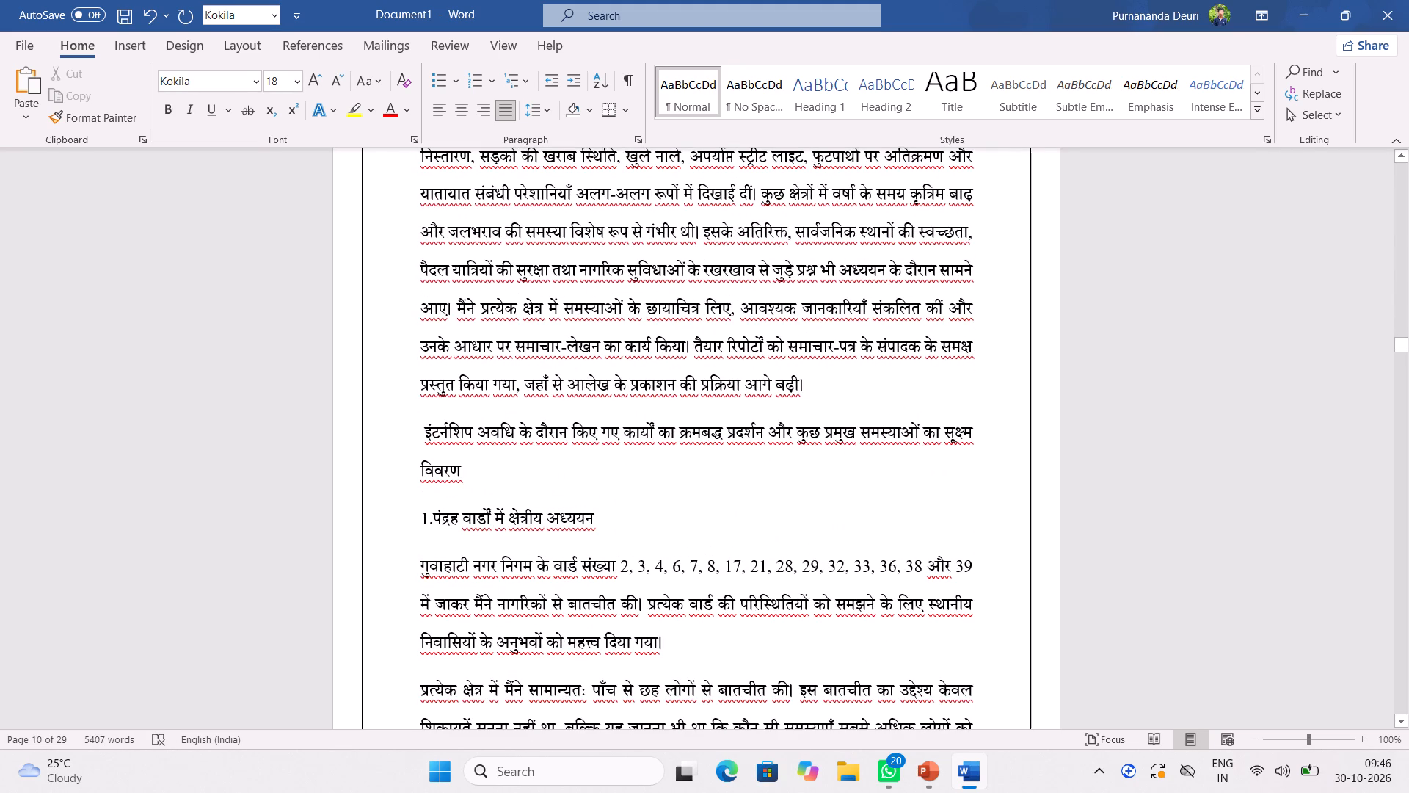
left_click(469, 474)
key("Return")
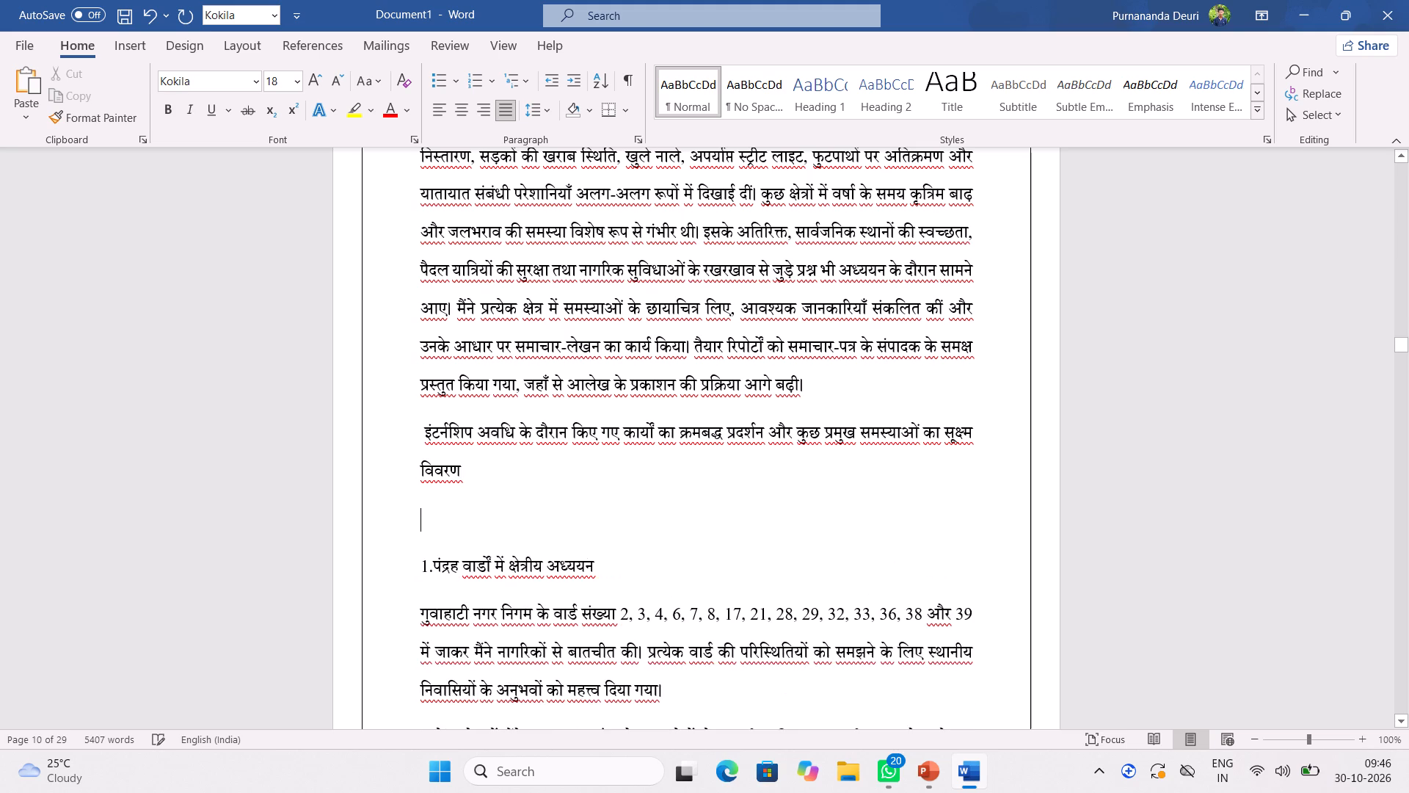
Join the paragraph starting गुवाहाटी नगर निगम onto the item 1 title पंद्रह वार्डों में क्षेत्रीय अध्ययन, separated by a space.
scroll(498, 464, "down", 9)
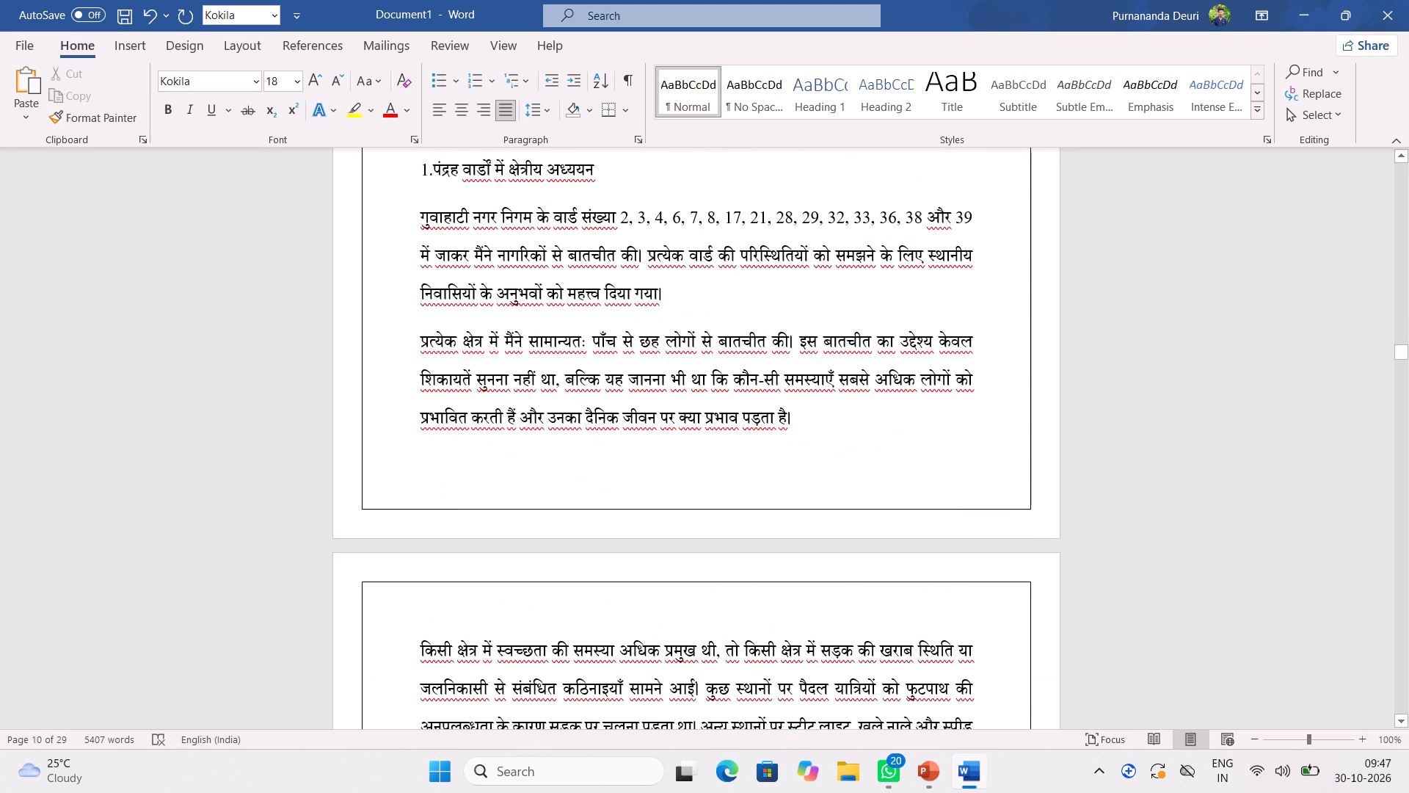
left_click(420, 220)
key("BackSpace")
key("space")
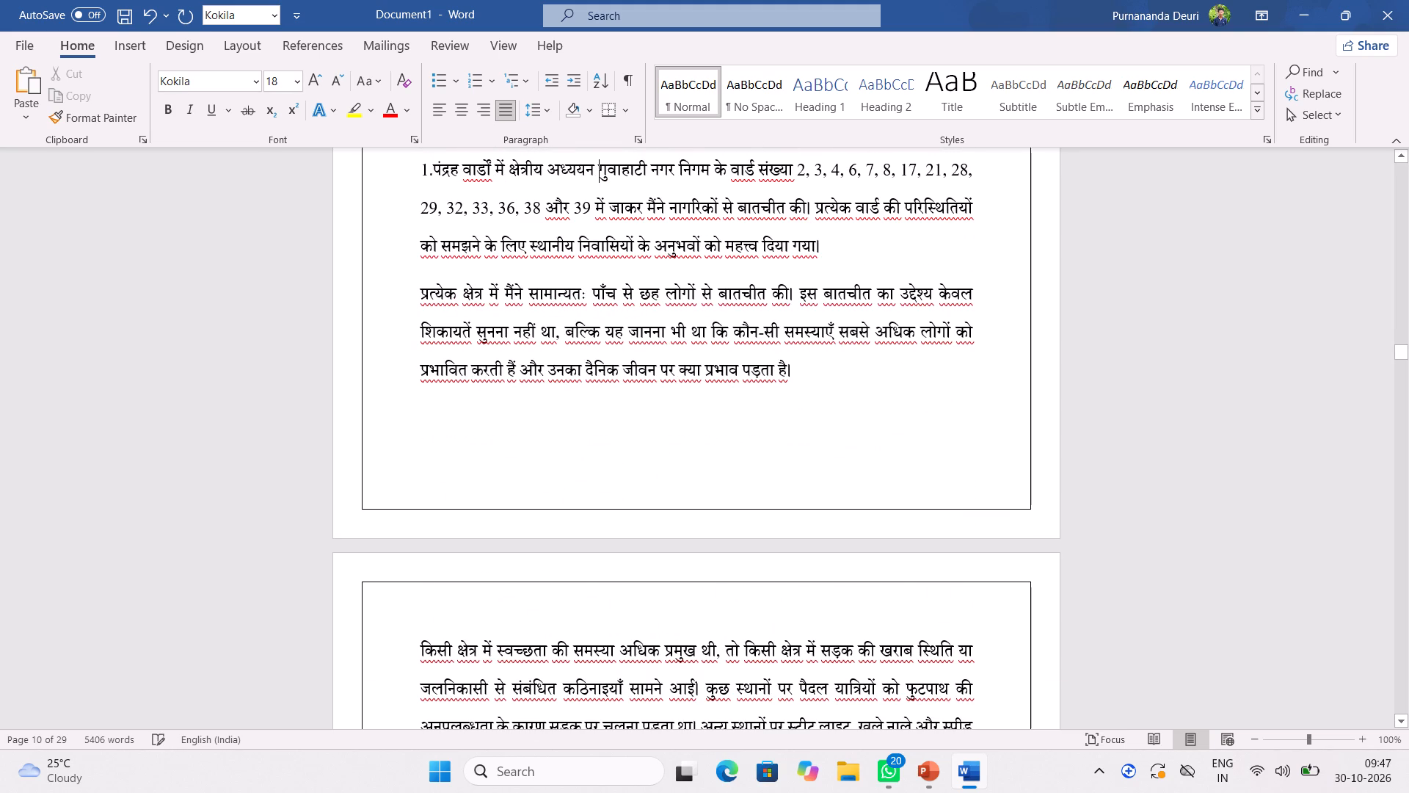
Insert a blank line after item 1's opening paragraph and after the paragraph starting किसी क्षेत्र में स्वच्छता की समस्या.
scroll(622, 363, "down", 3)
scroll(766, 299, "up", 3)
scroll(832, 275, "up", 1)
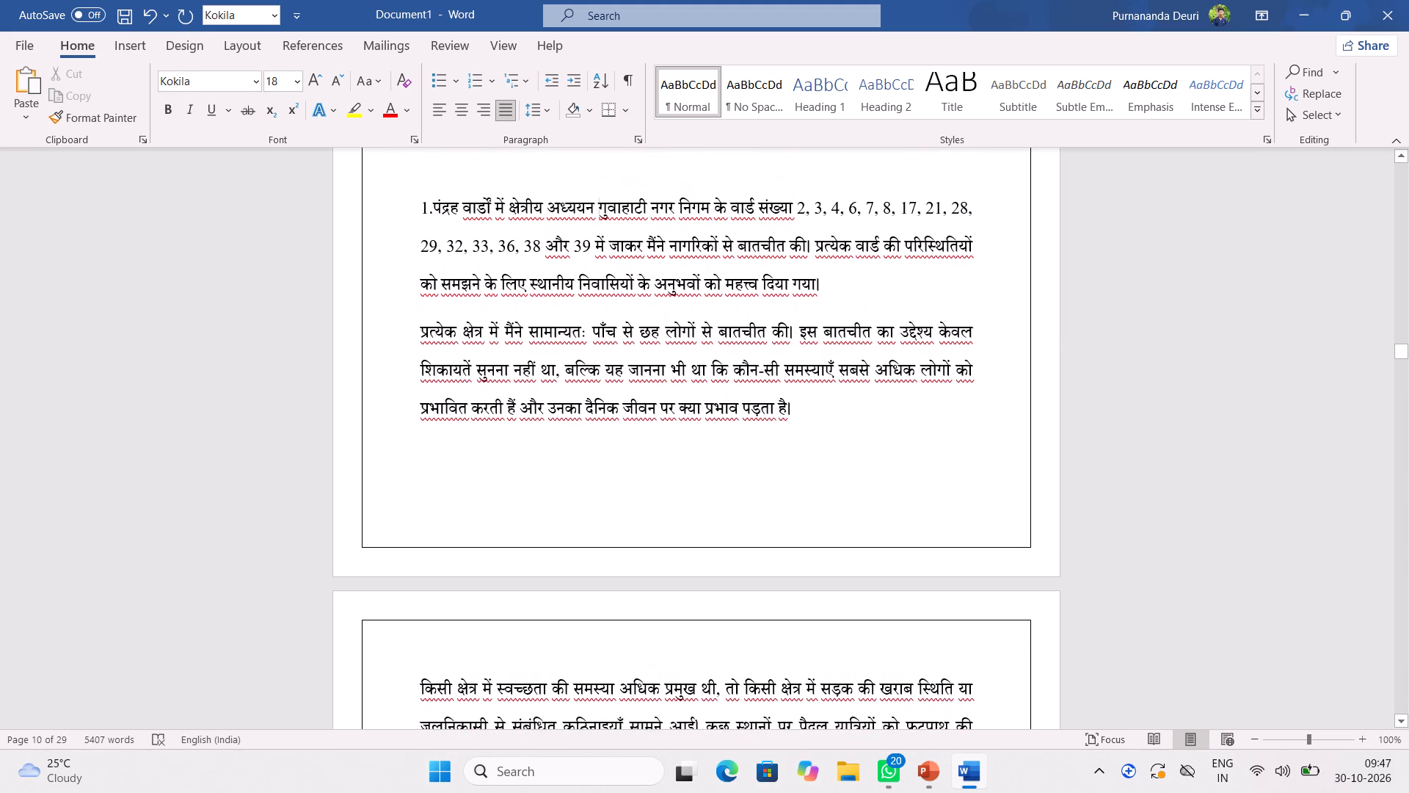
left_click(833, 289)
key("Return")
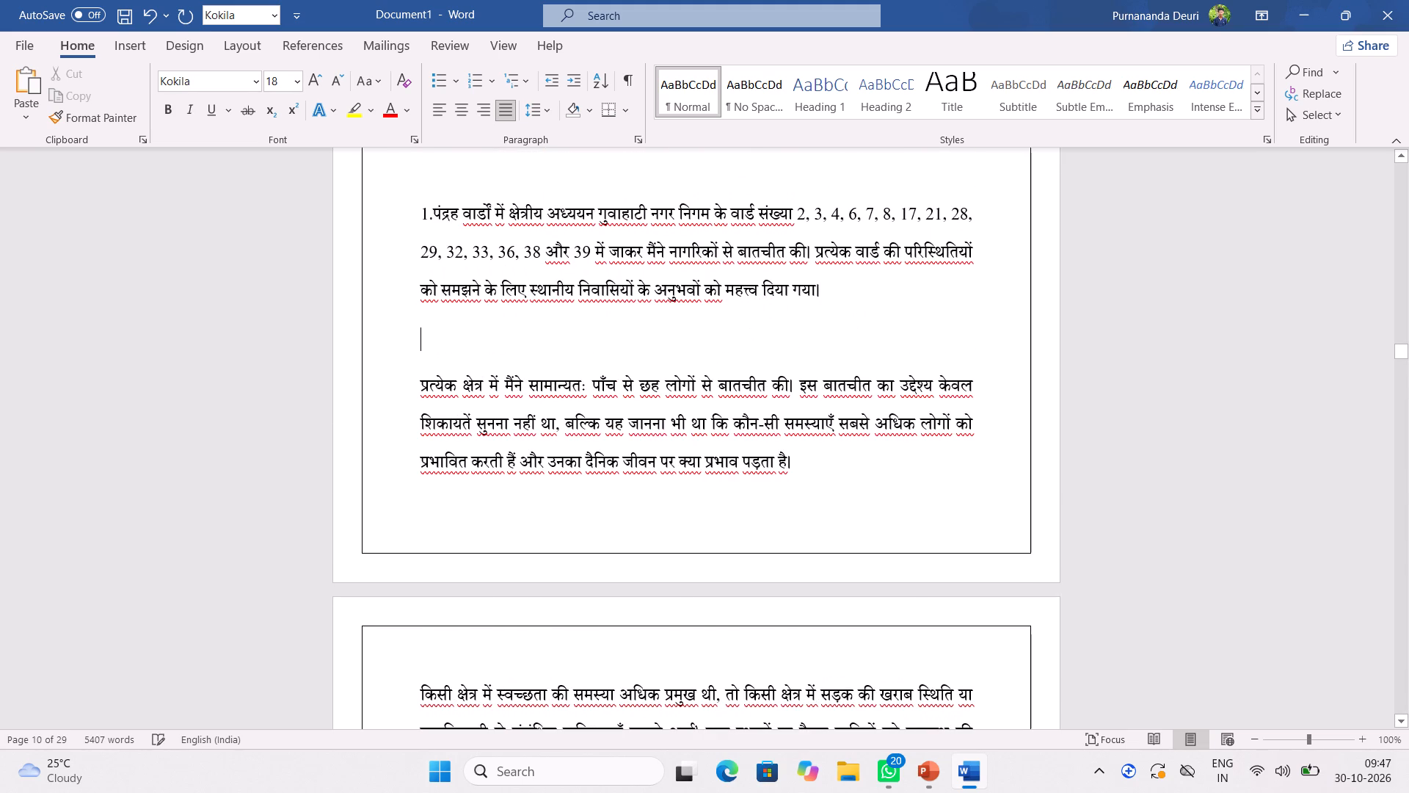
scroll(796, 435, "down", 7)
left_click(756, 493)
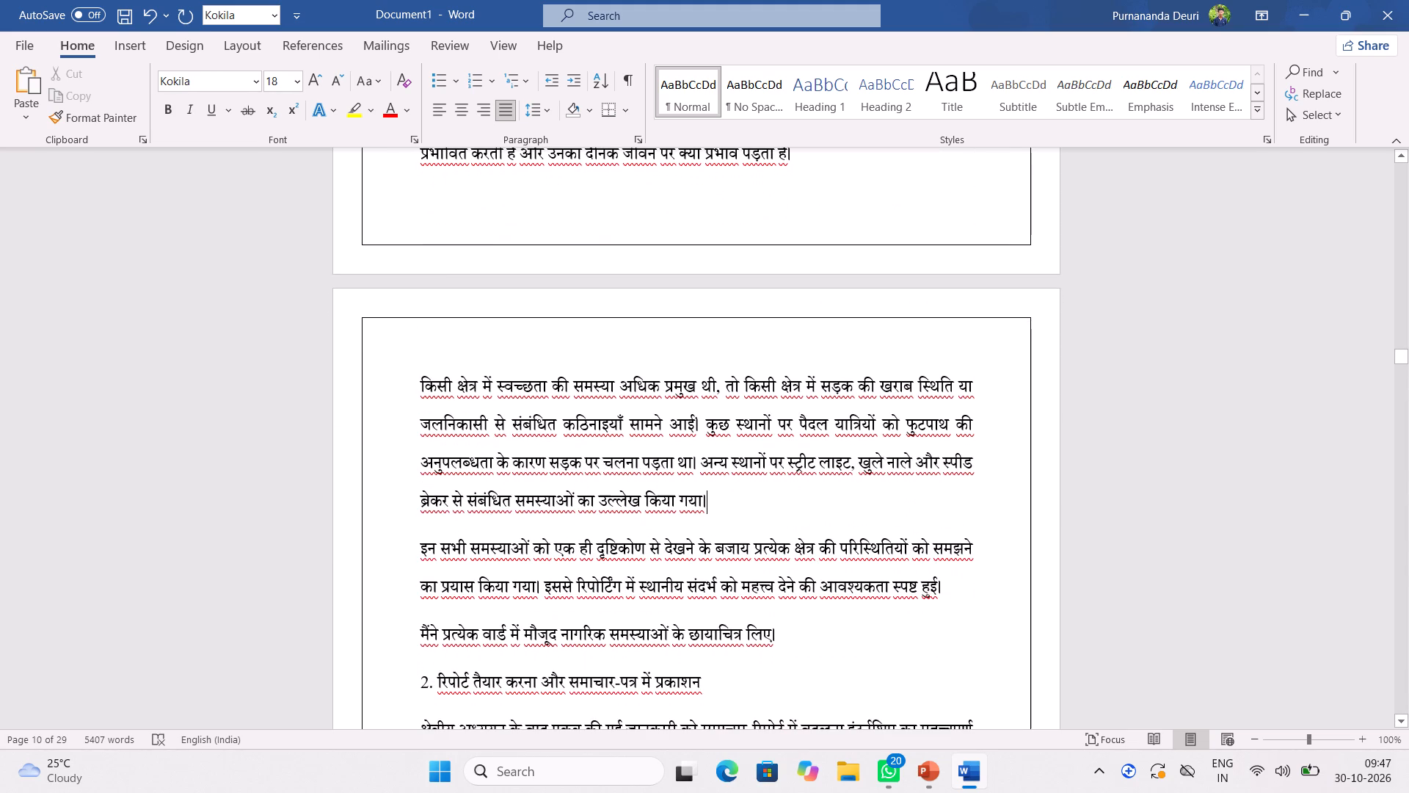
key("Return")
Insert a blank line between the sentence ending छायाचित्र लिए। and item 2, रिपोर्ट तैयार करना और समाचार-पत्र में प्रकाशन.
scroll(761, 503, "down", 5)
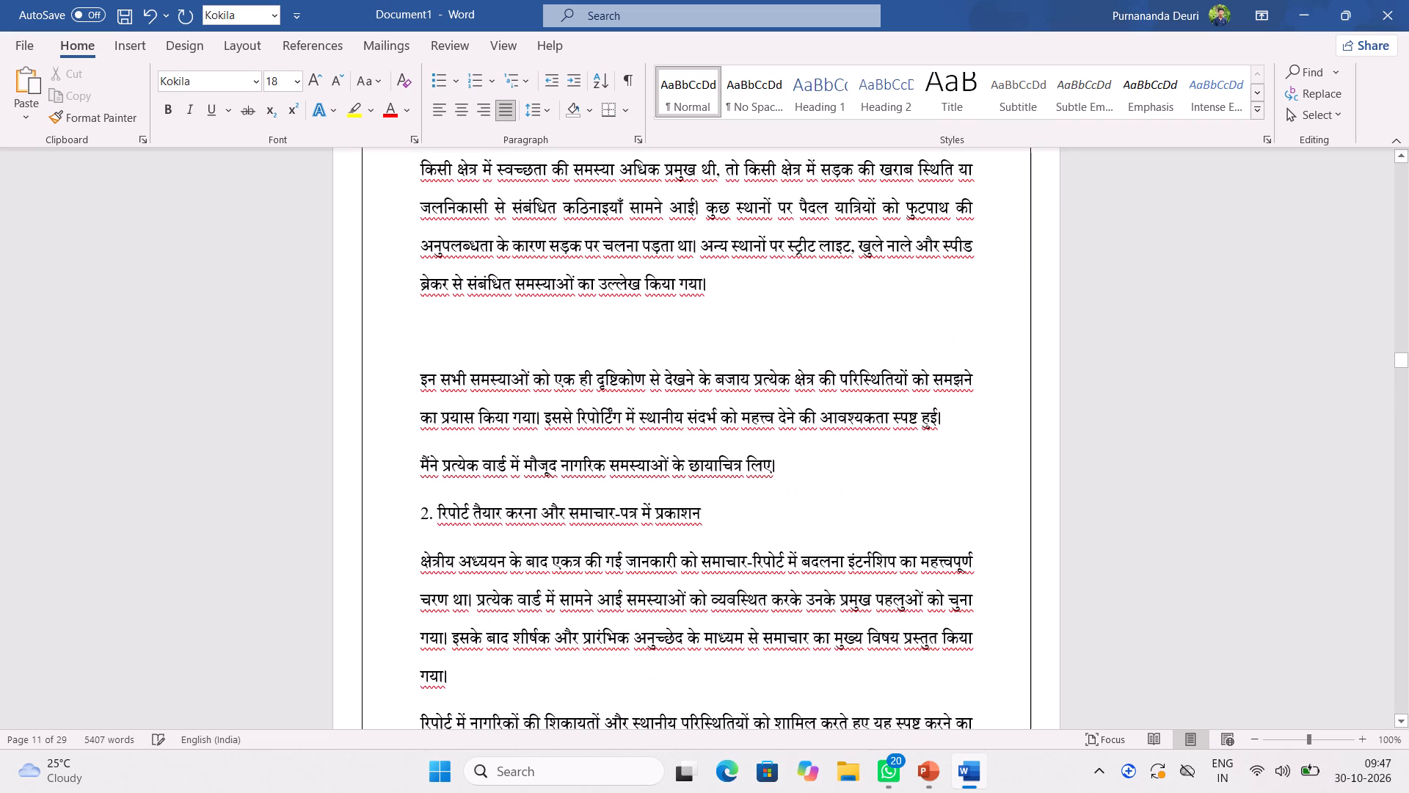
left_click(761, 468)
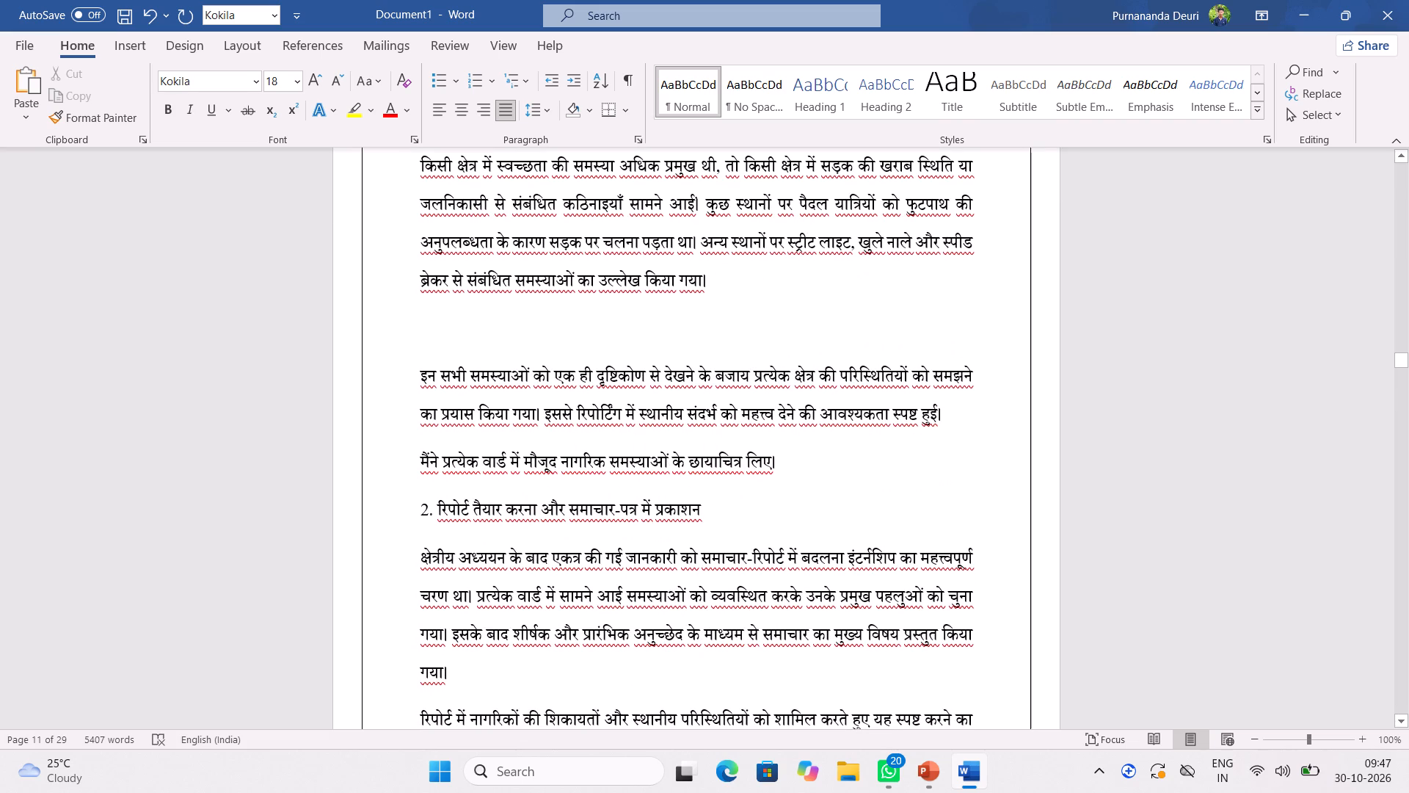
left_click(791, 462)
key("Return")
Join the paragraph starting क्षेत्रीय अध्ययन के बाद onto the item 2 title रिपोर्ट तैयार करना और समाचार-पत्र में प्रकाशन, separated by a space.
scroll(750, 477, "down", 4)
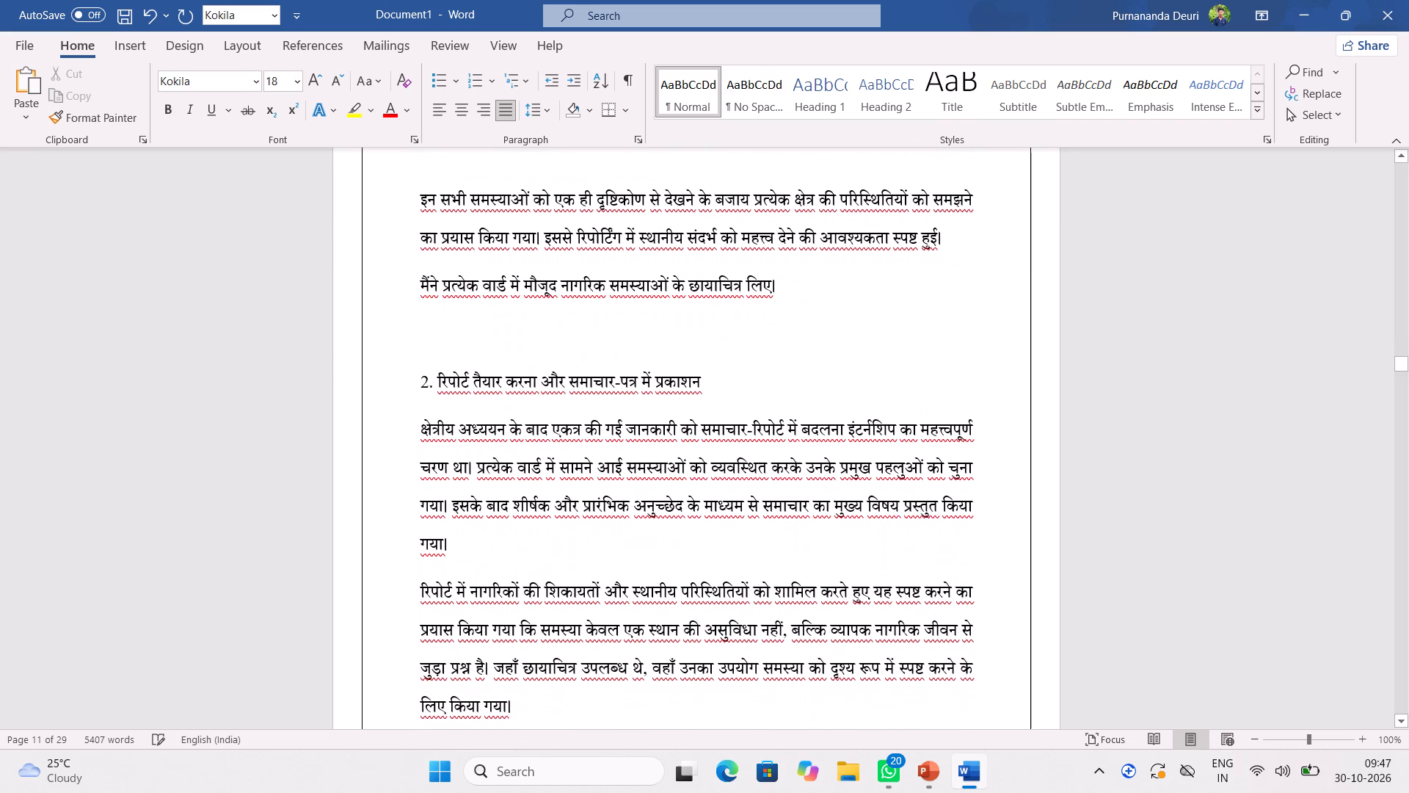
left_click(423, 427)
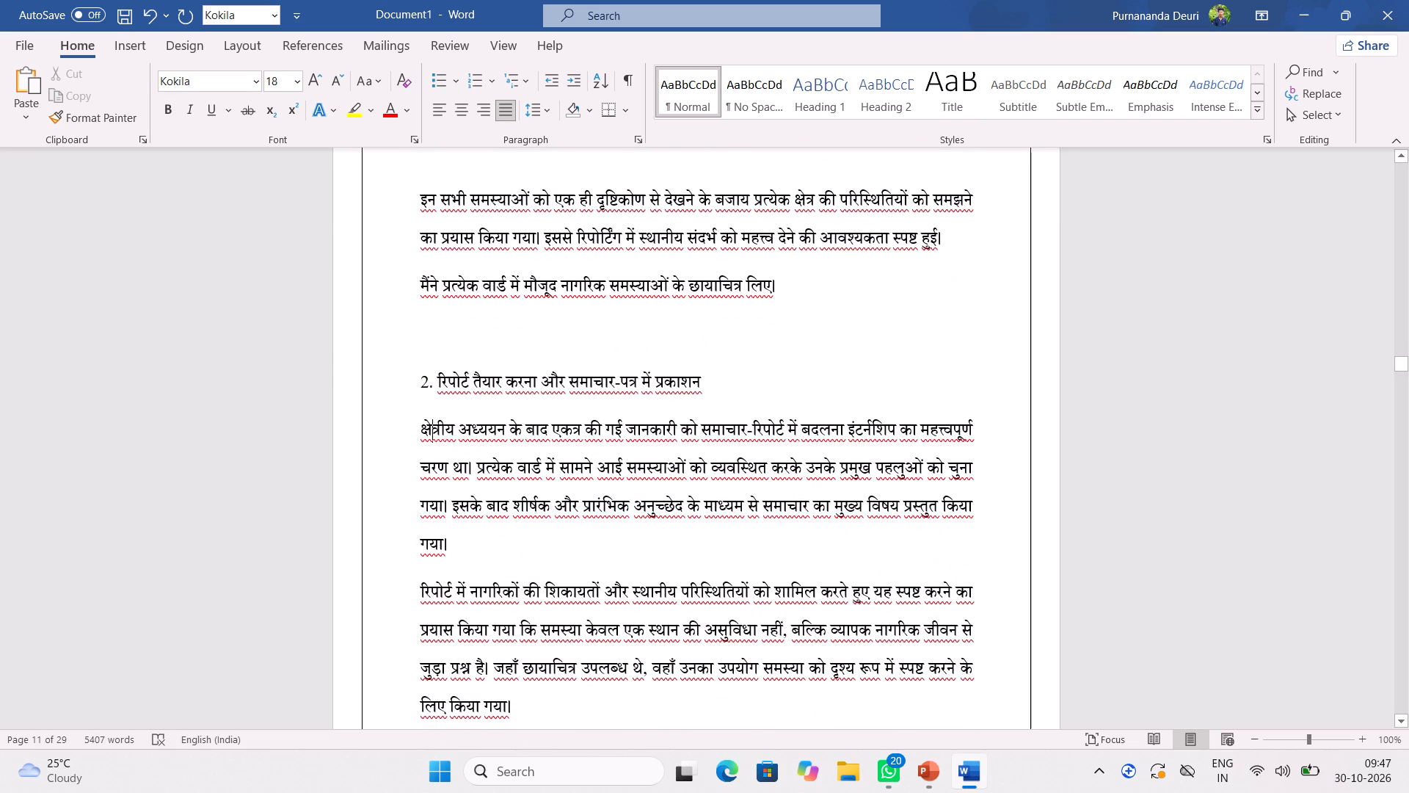
left_click(420, 432)
key("BackSpace")
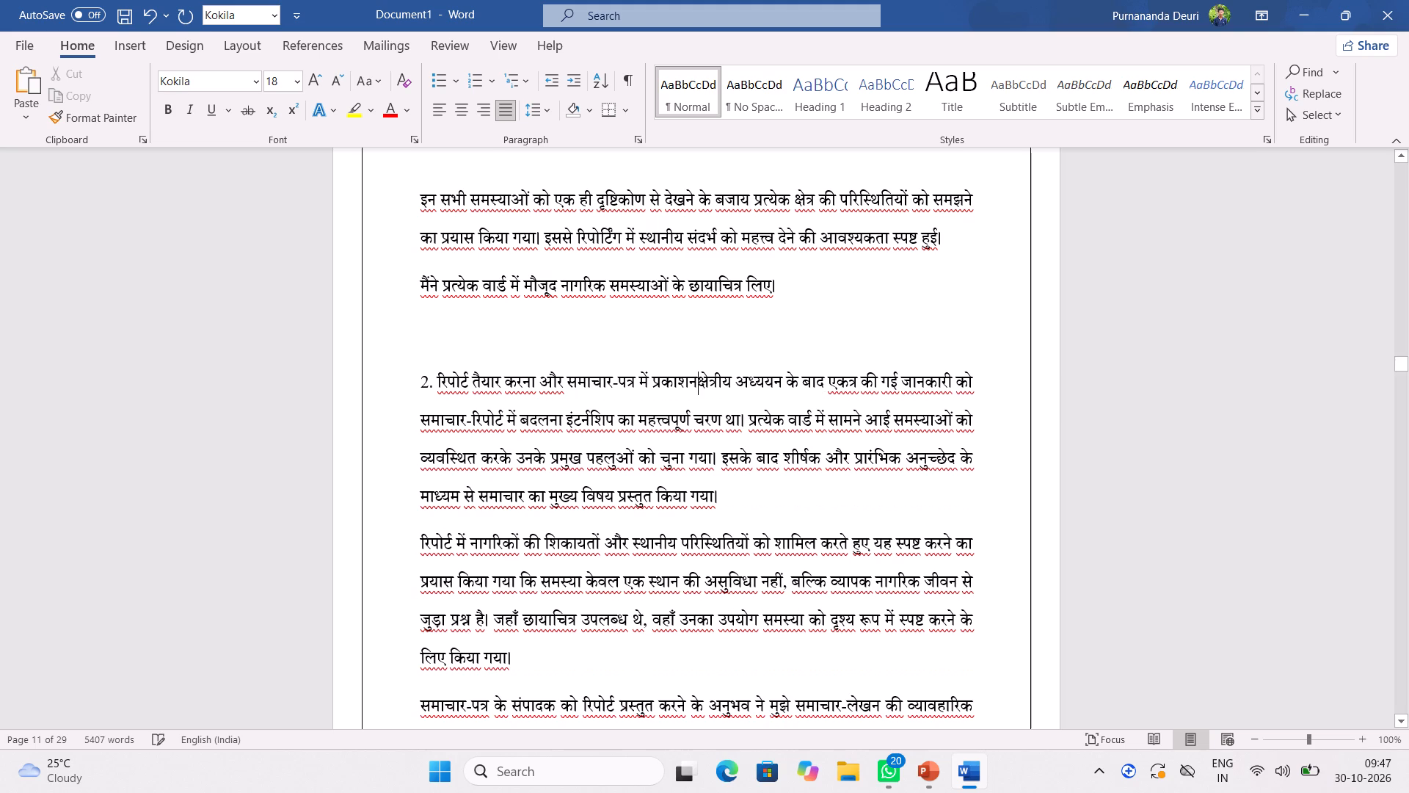
key("space")
left_click(738, 513)
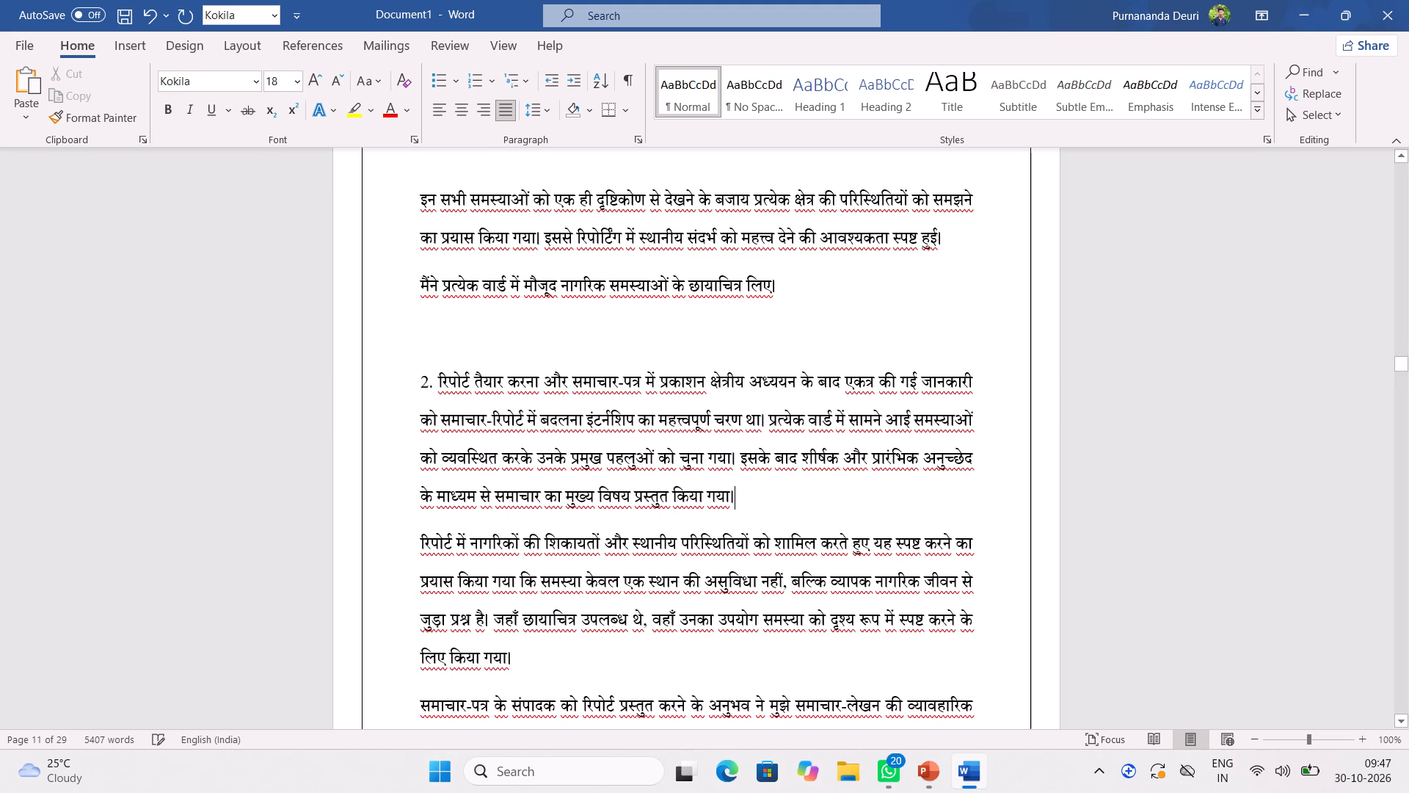
Review the layout from the heading इंटर्नशिप अवधि में किए गए कार्य का विवरण through 15 वार्डों में पाई गई साझा समस्याएं.
scroll(733, 510, "down", 14)
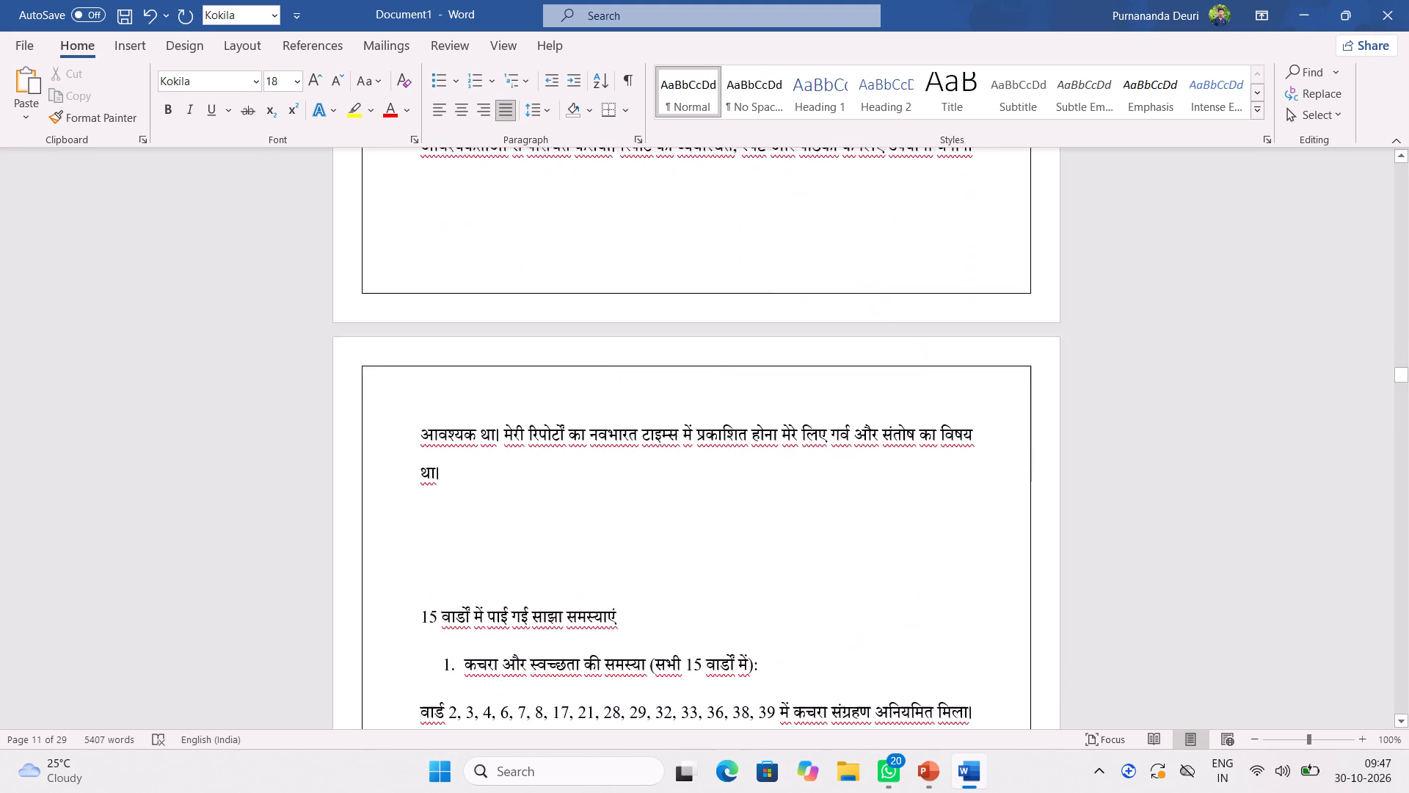
scroll(732, 499, "down", 4)
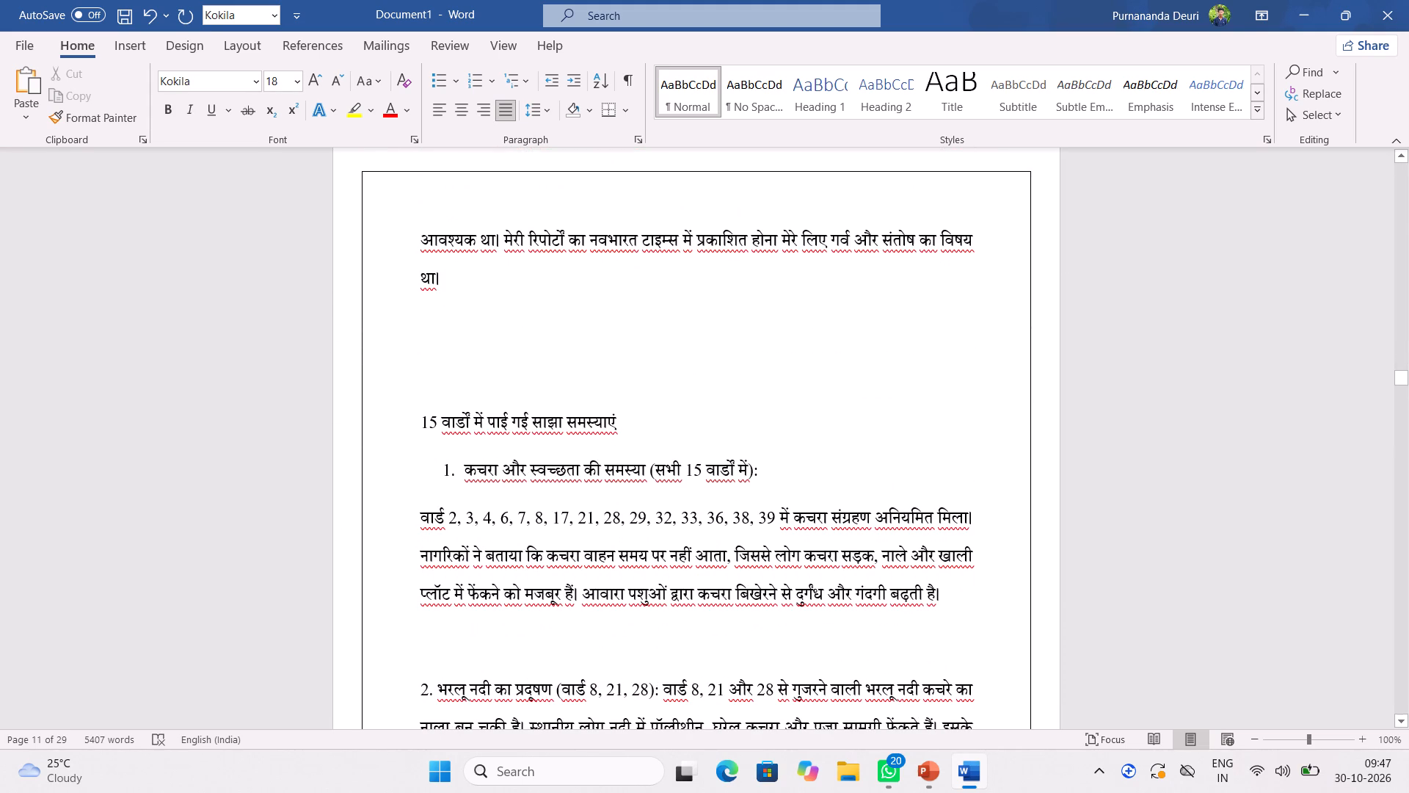
left_click(423, 424)
scroll(778, 441, "up", 20)
scroll(778, 441, "up", 7)
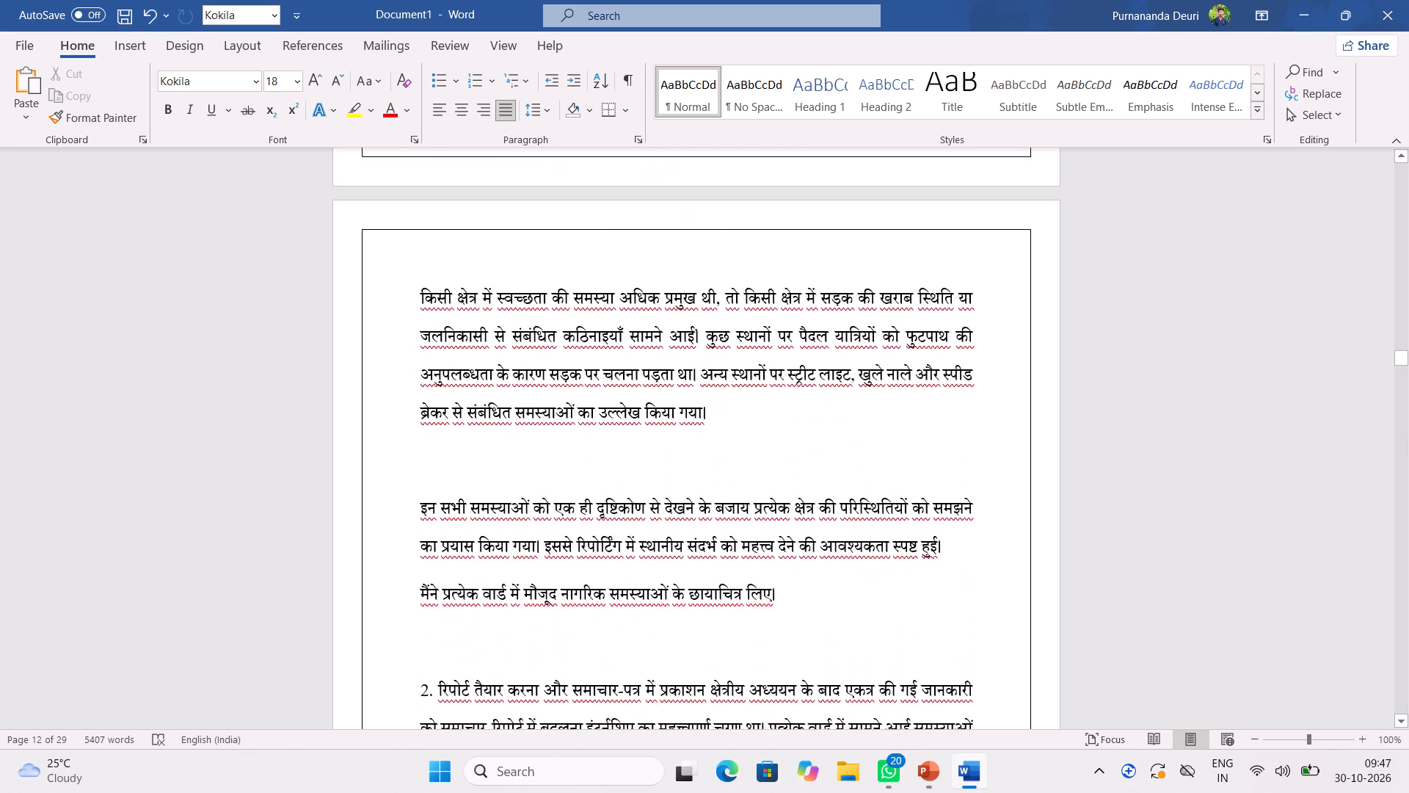
scroll(778, 432, "up", 16)
scroll(778, 432, "up", 7)
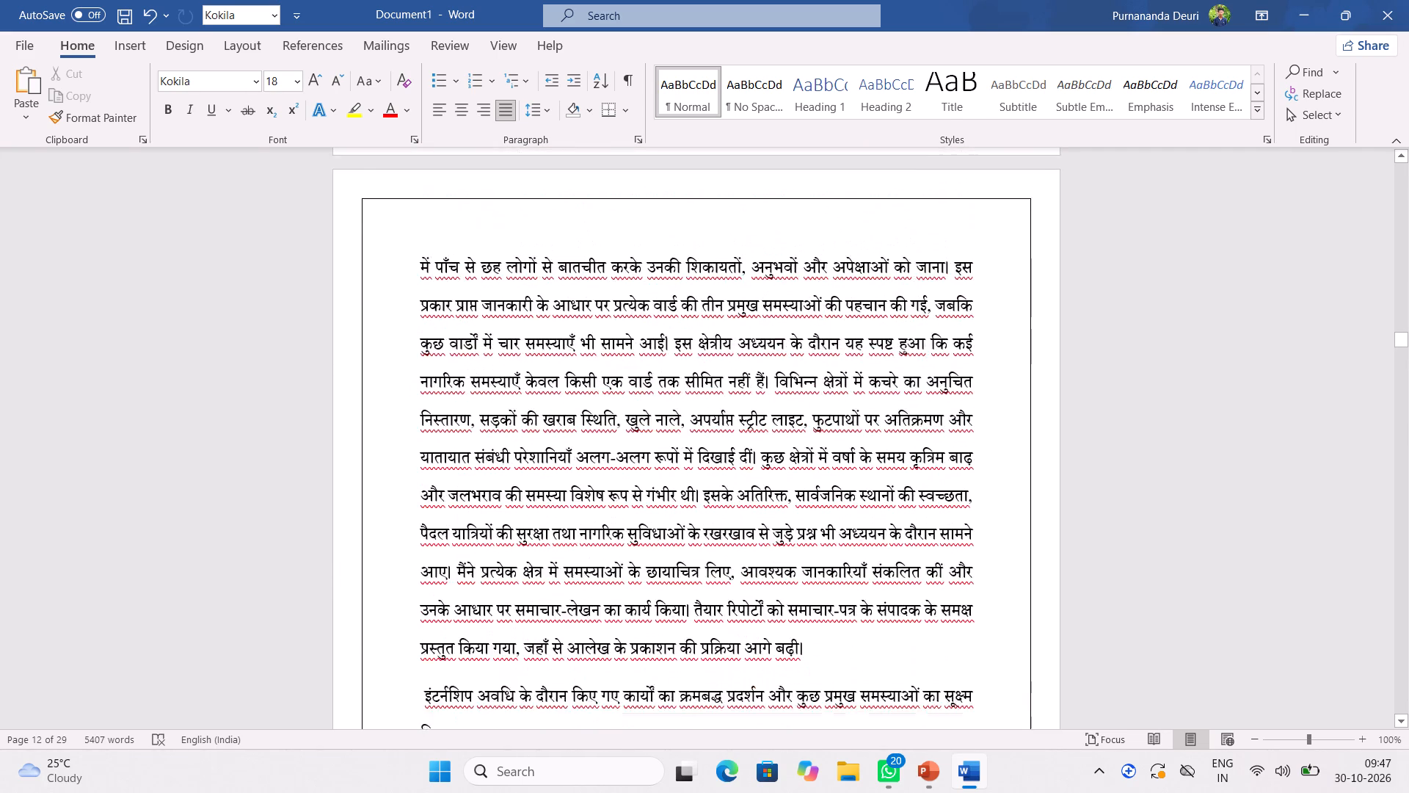
scroll(778, 432, "up", 20)
scroll(778, 432, "up", 4)
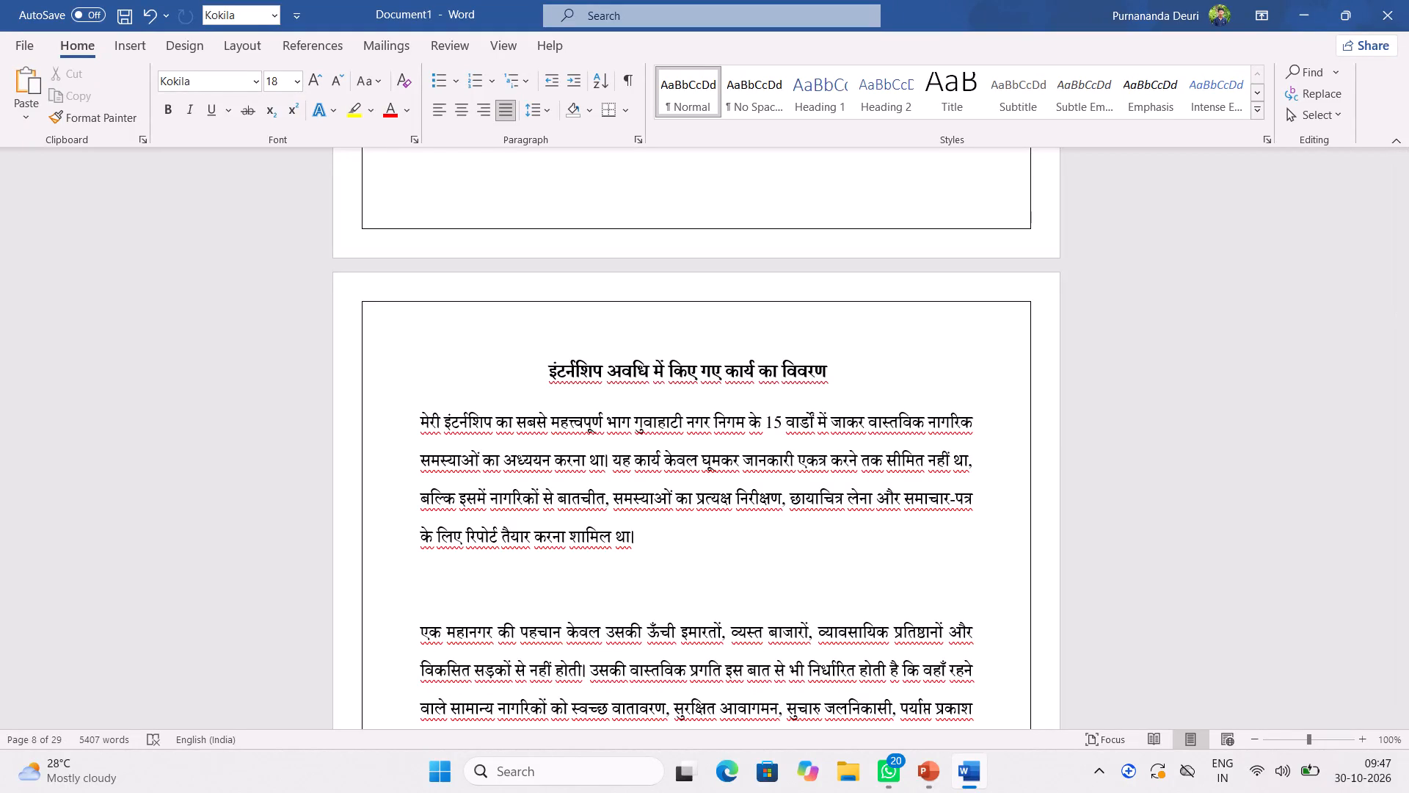
scroll(778, 433, "down", 19)
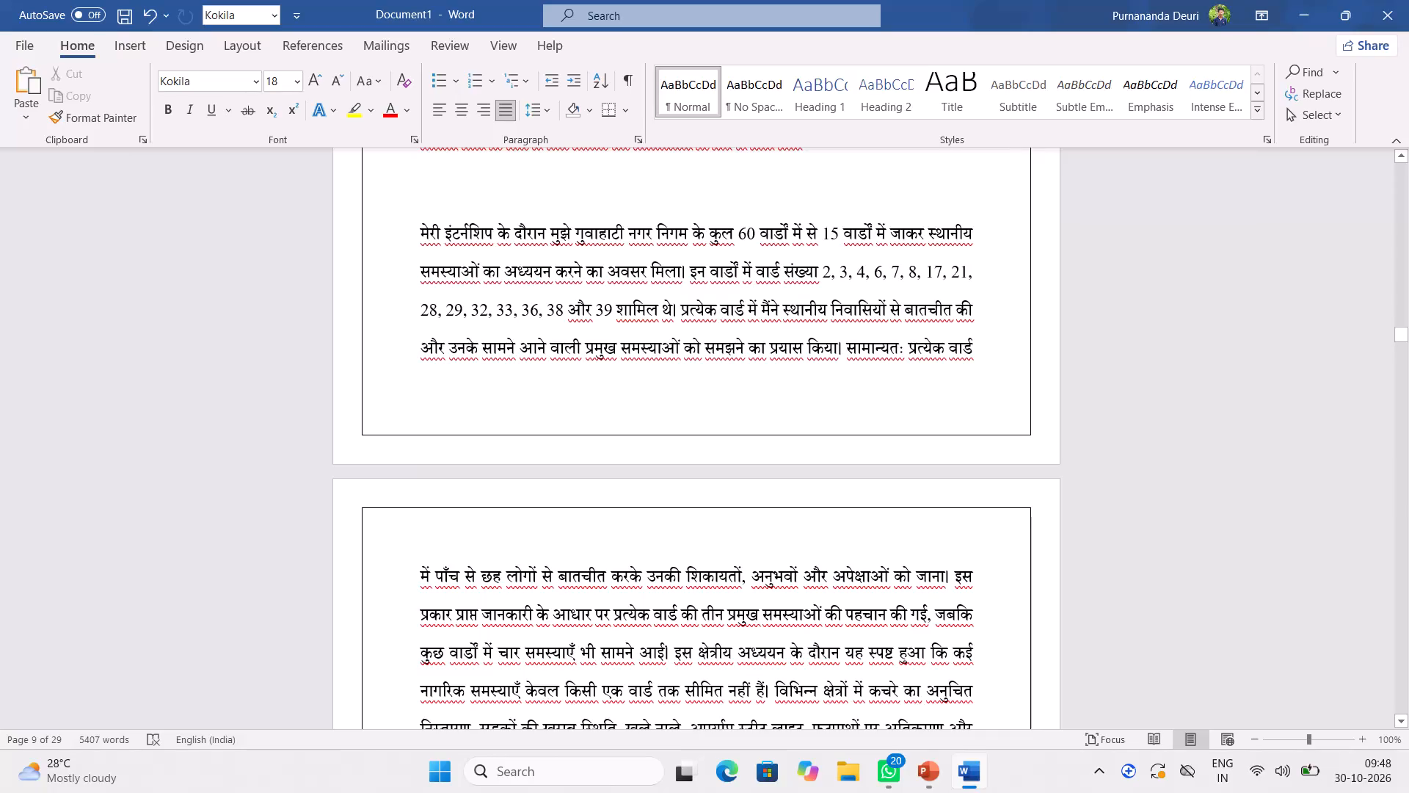
scroll(794, 435, "down", 16)
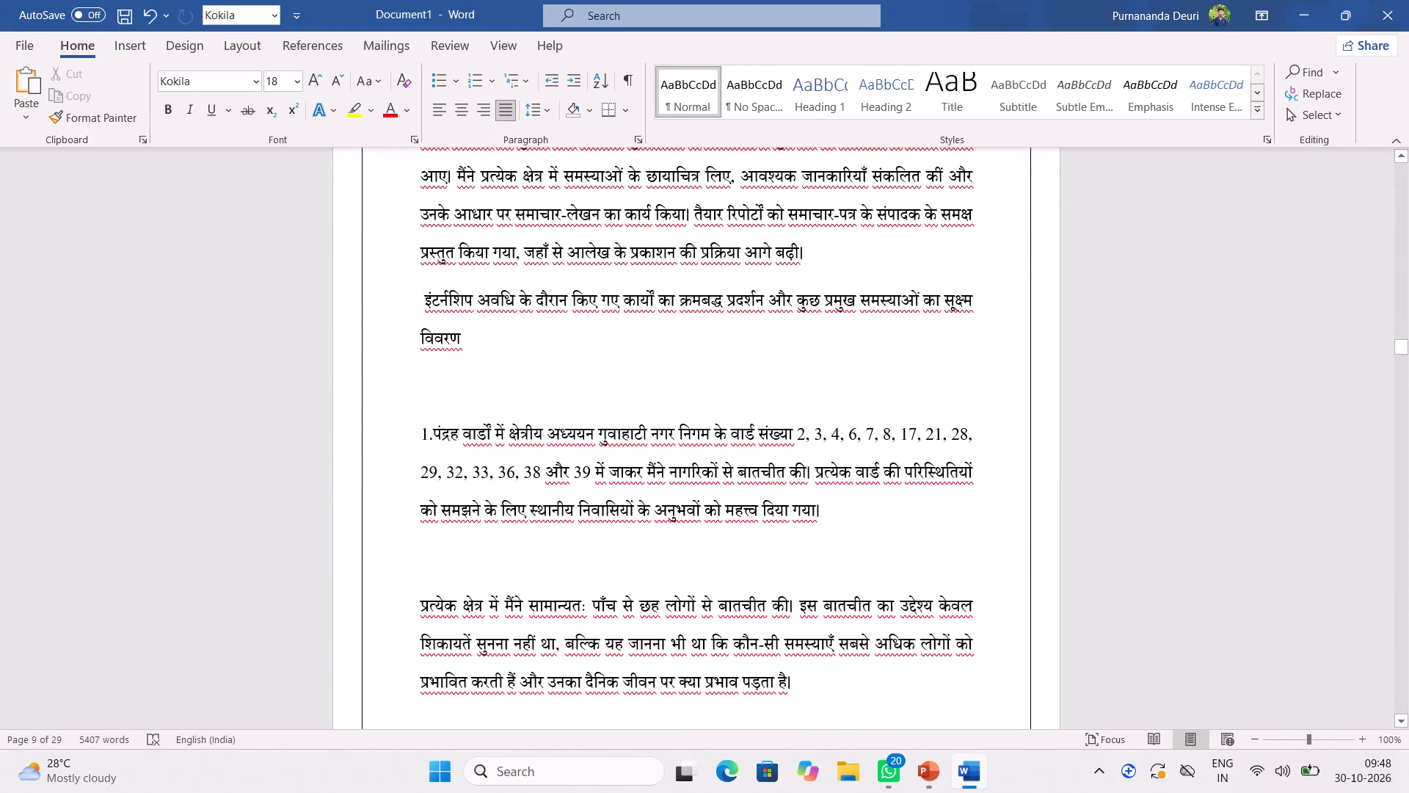
scroll(794, 435, "down", 18)
scroll(794, 435, "down", 6)
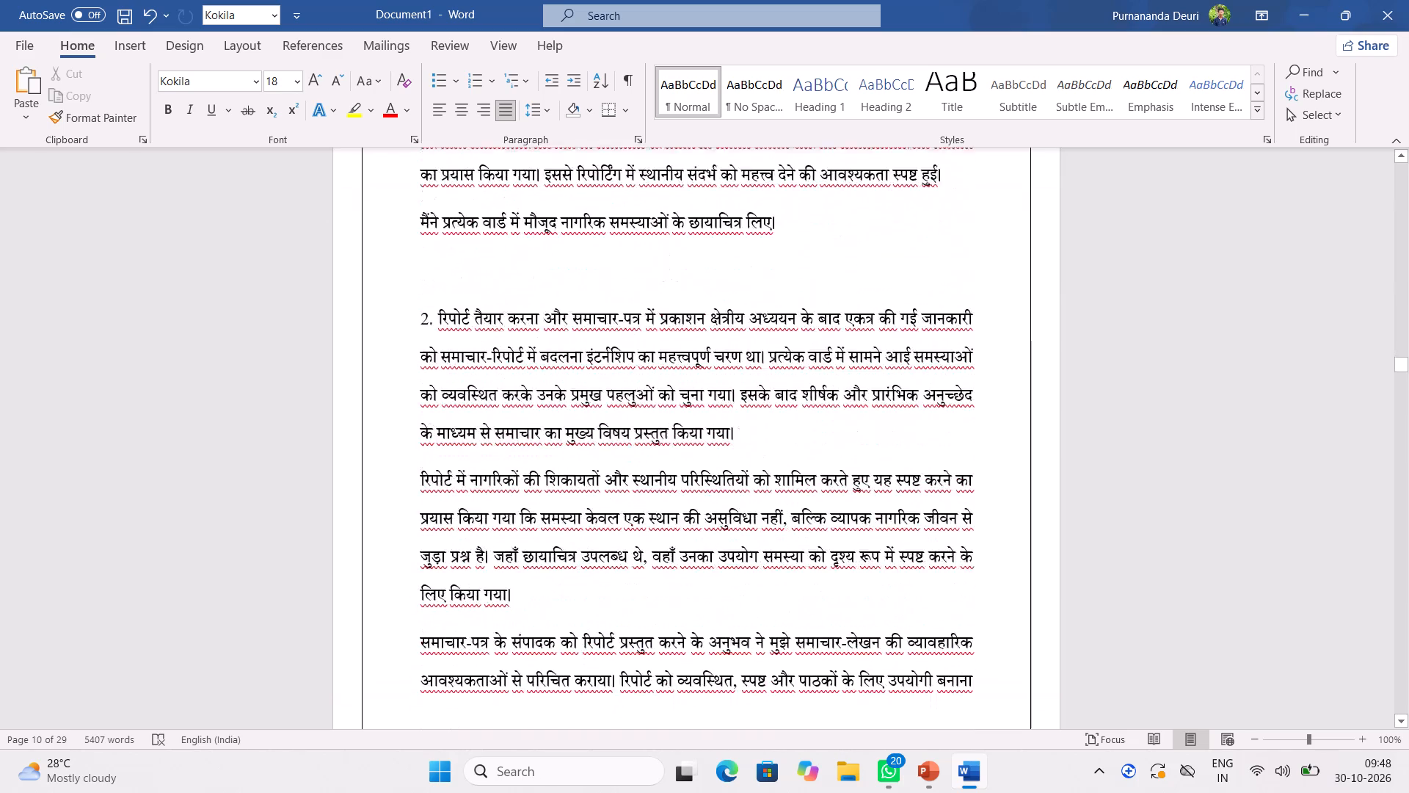
scroll(794, 435, "down", 14)
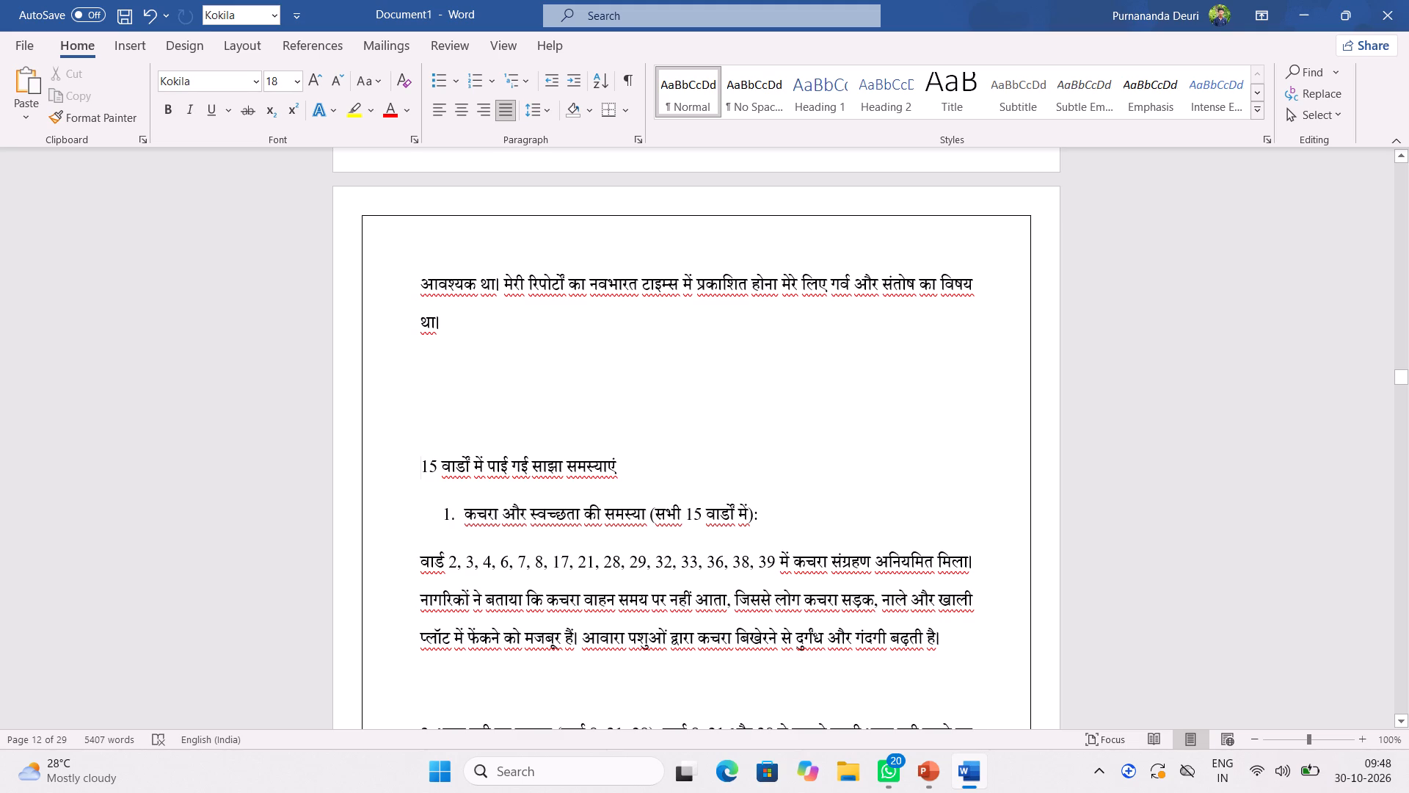
Remove the extra blank line above the heading 15 वार्डों में पाई गई साझा समस्याएं and insert one blank line below it.
key("BackSpace")
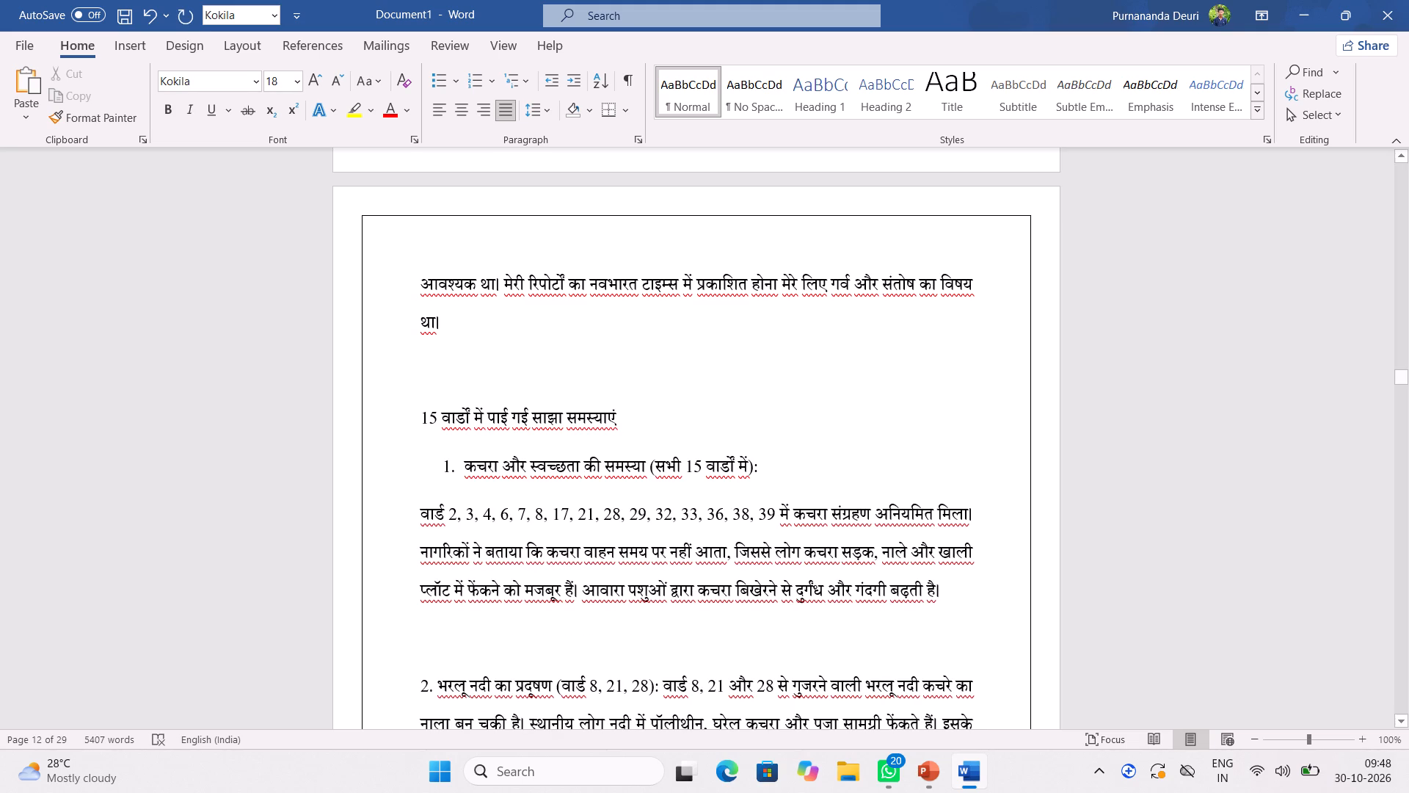
left_click(638, 435)
key("Return")
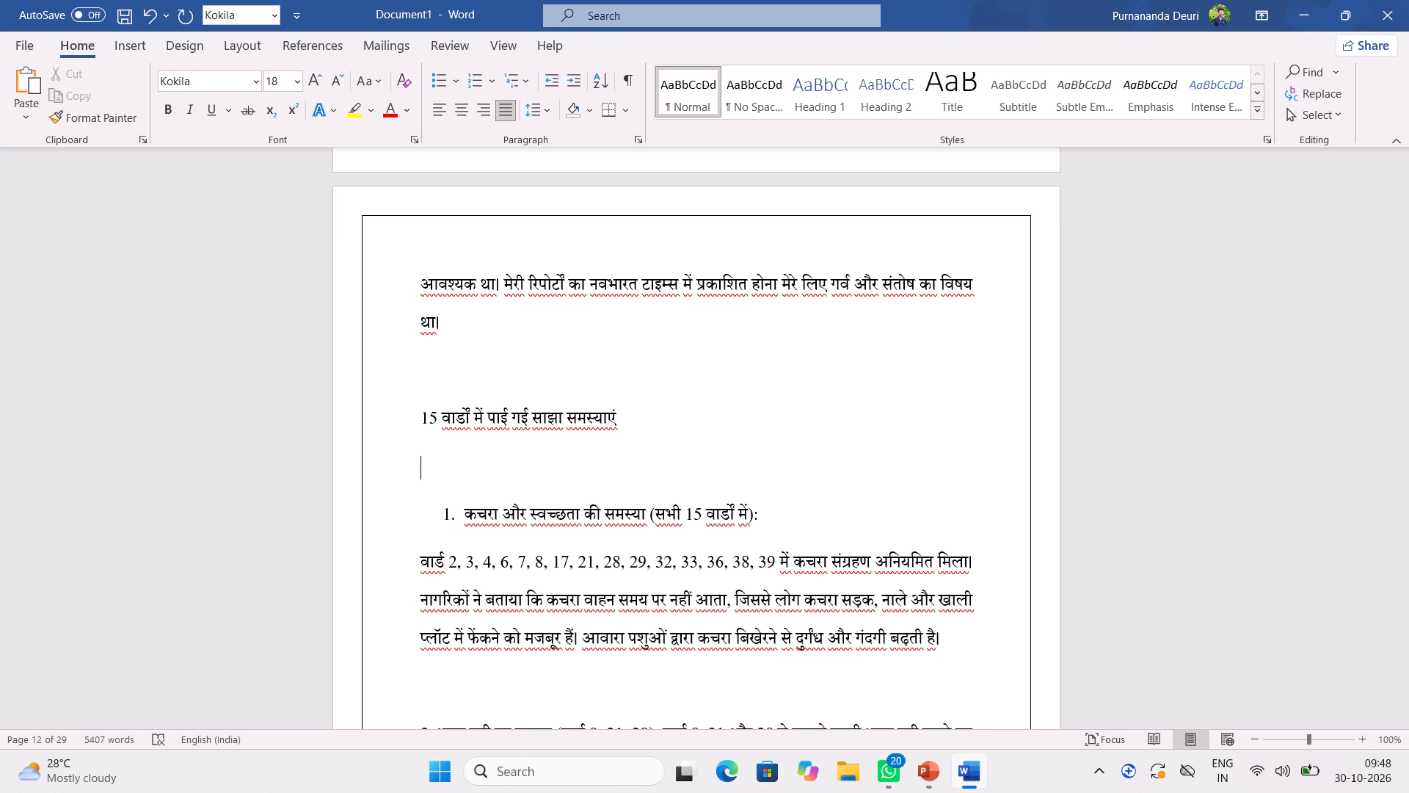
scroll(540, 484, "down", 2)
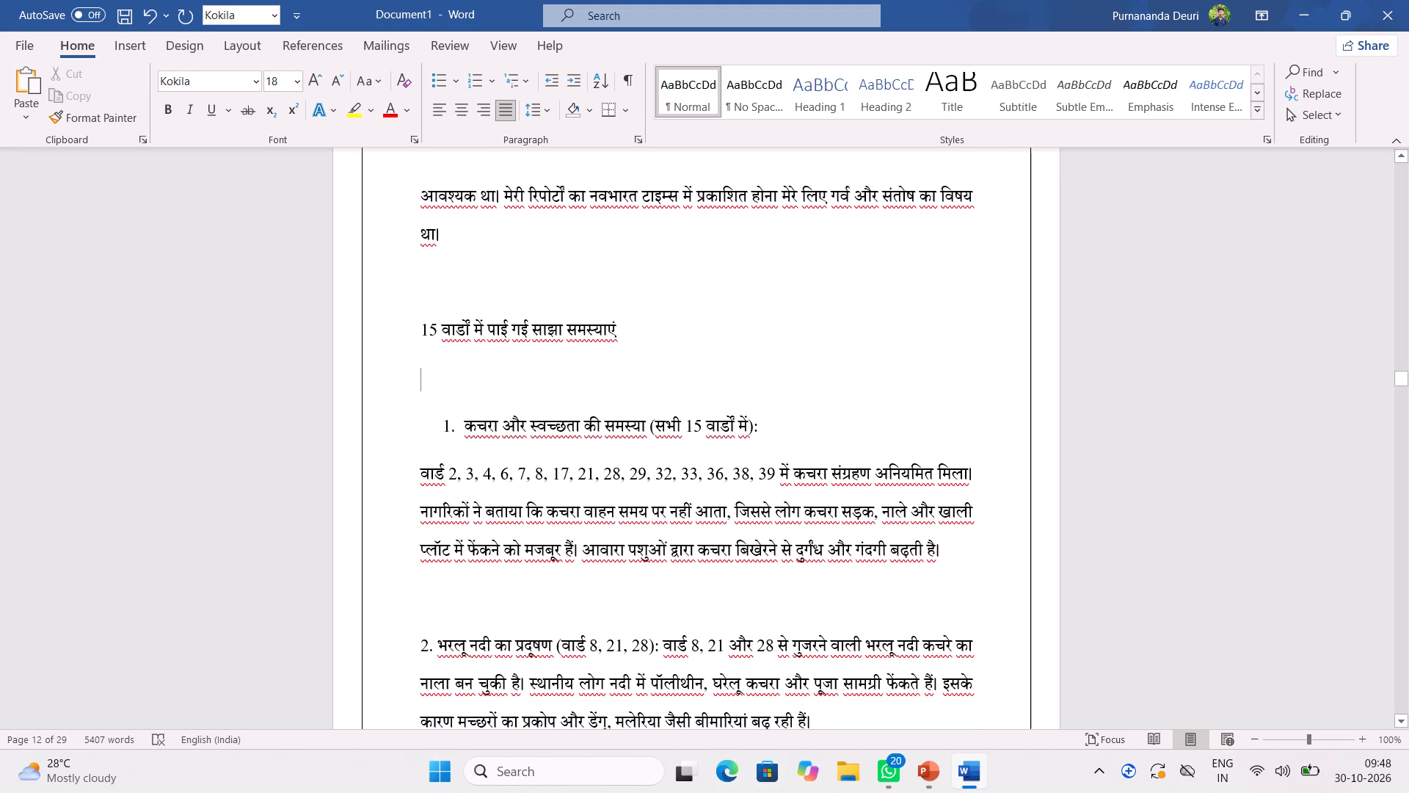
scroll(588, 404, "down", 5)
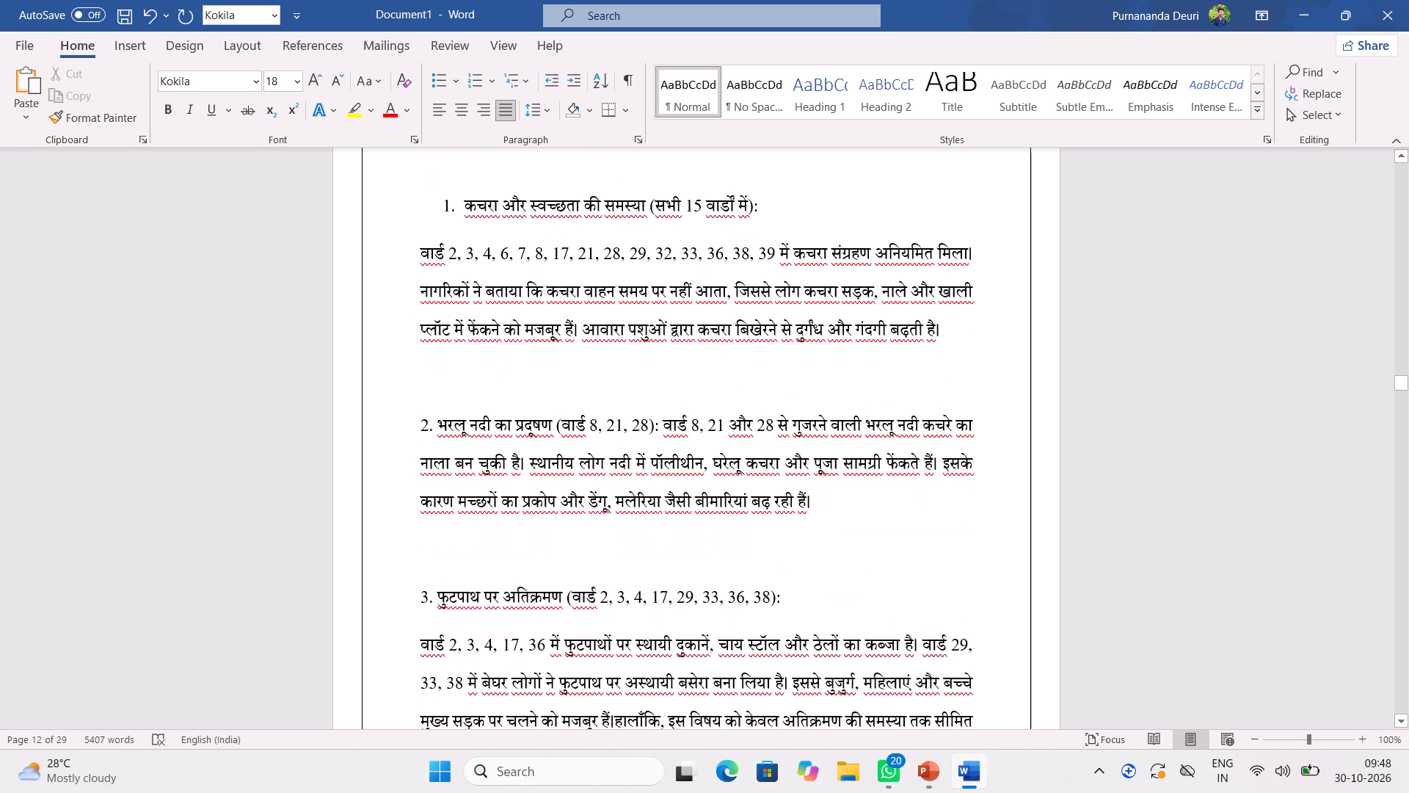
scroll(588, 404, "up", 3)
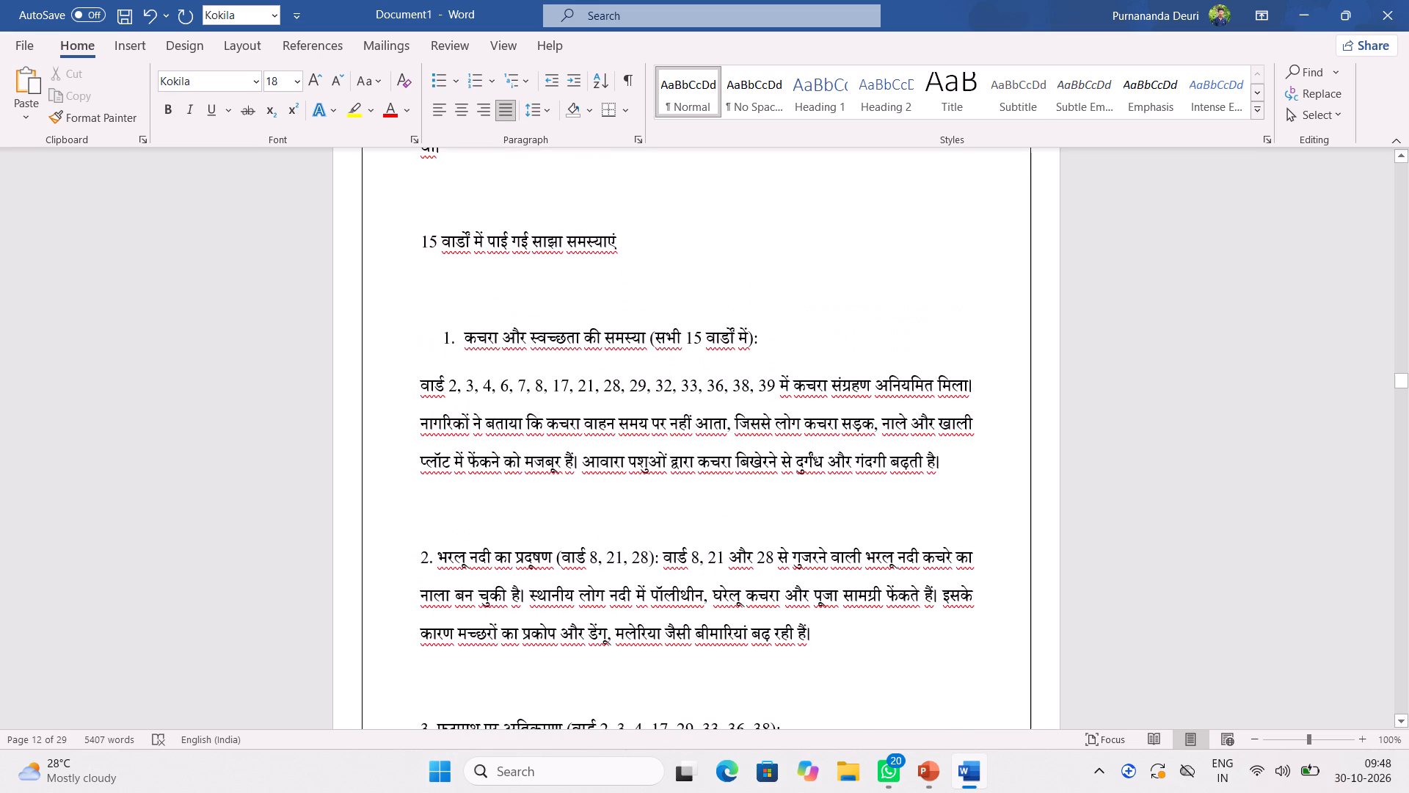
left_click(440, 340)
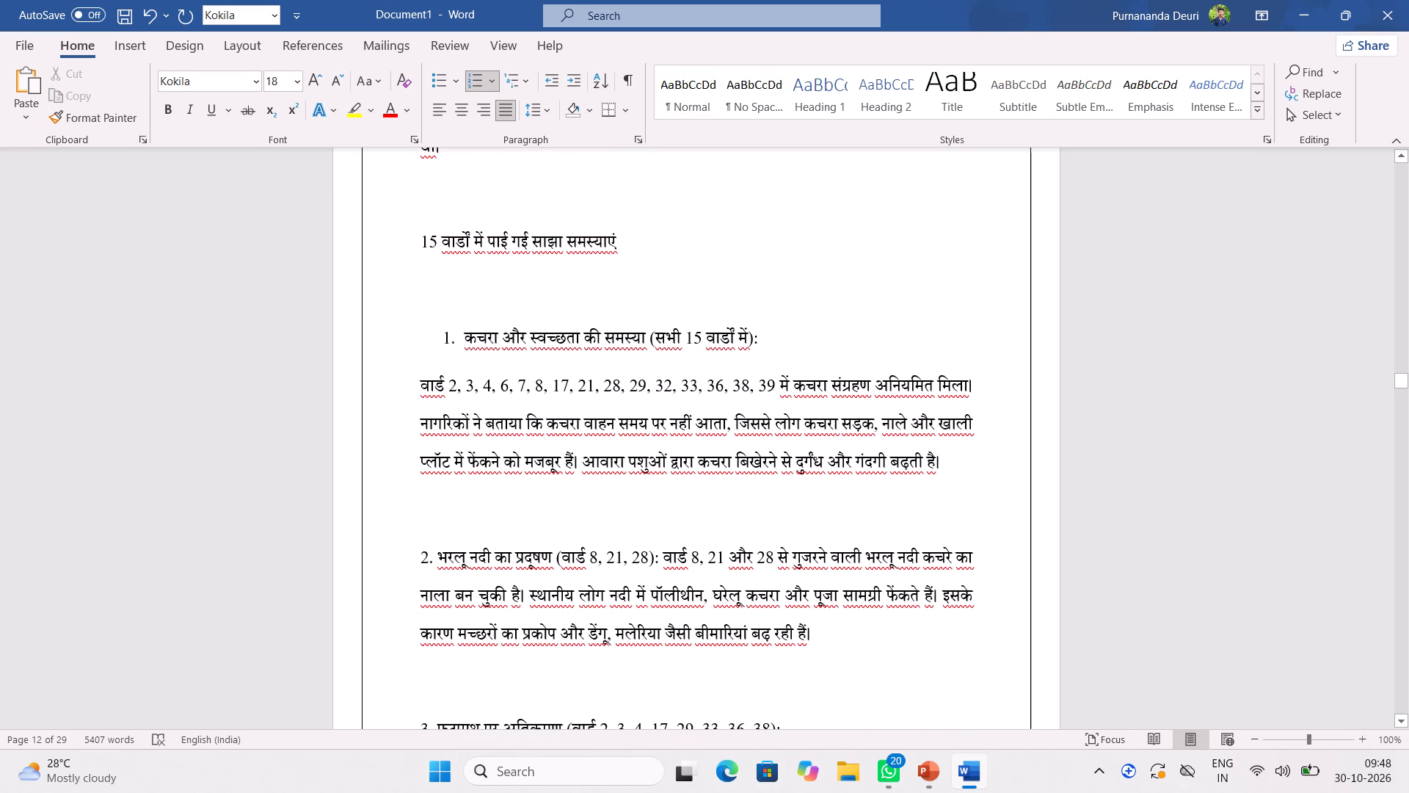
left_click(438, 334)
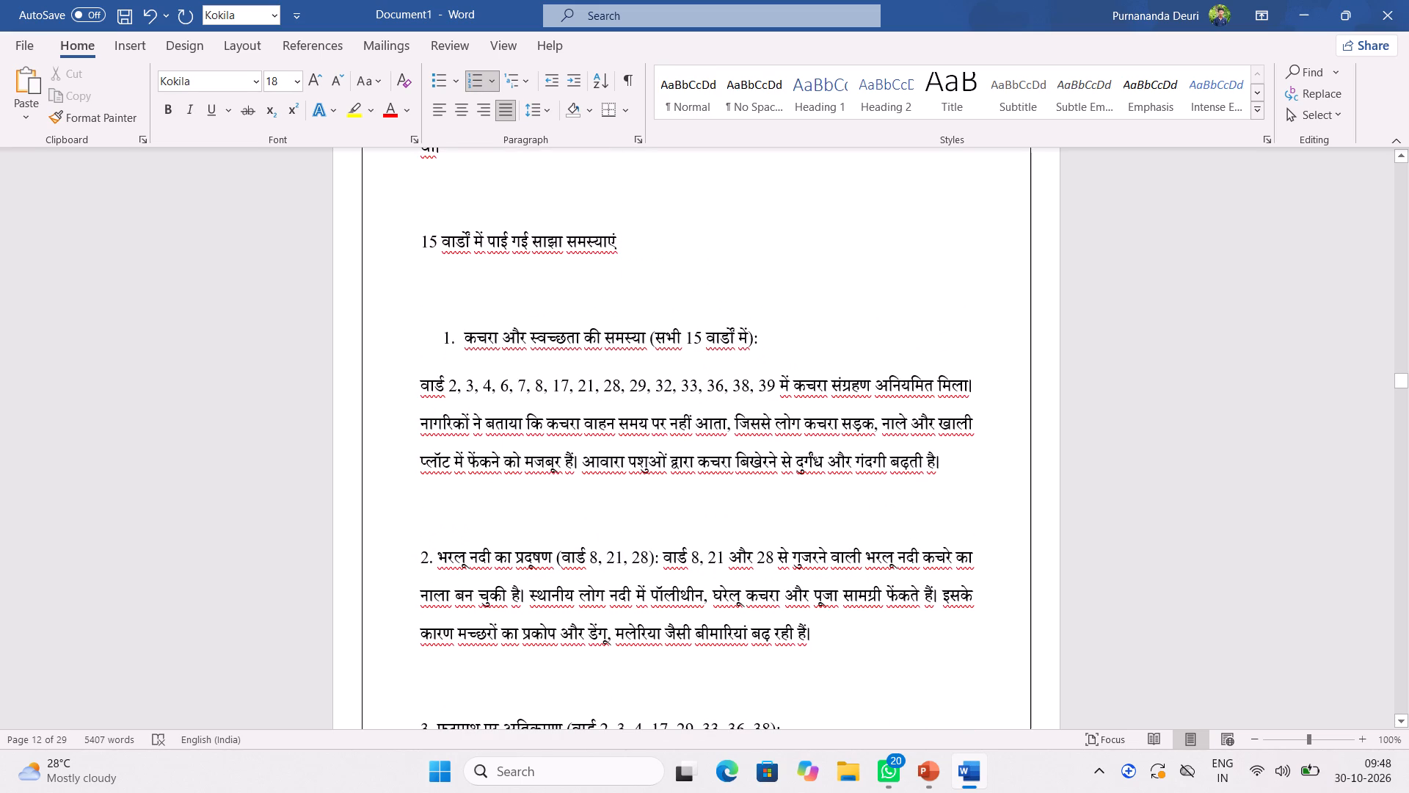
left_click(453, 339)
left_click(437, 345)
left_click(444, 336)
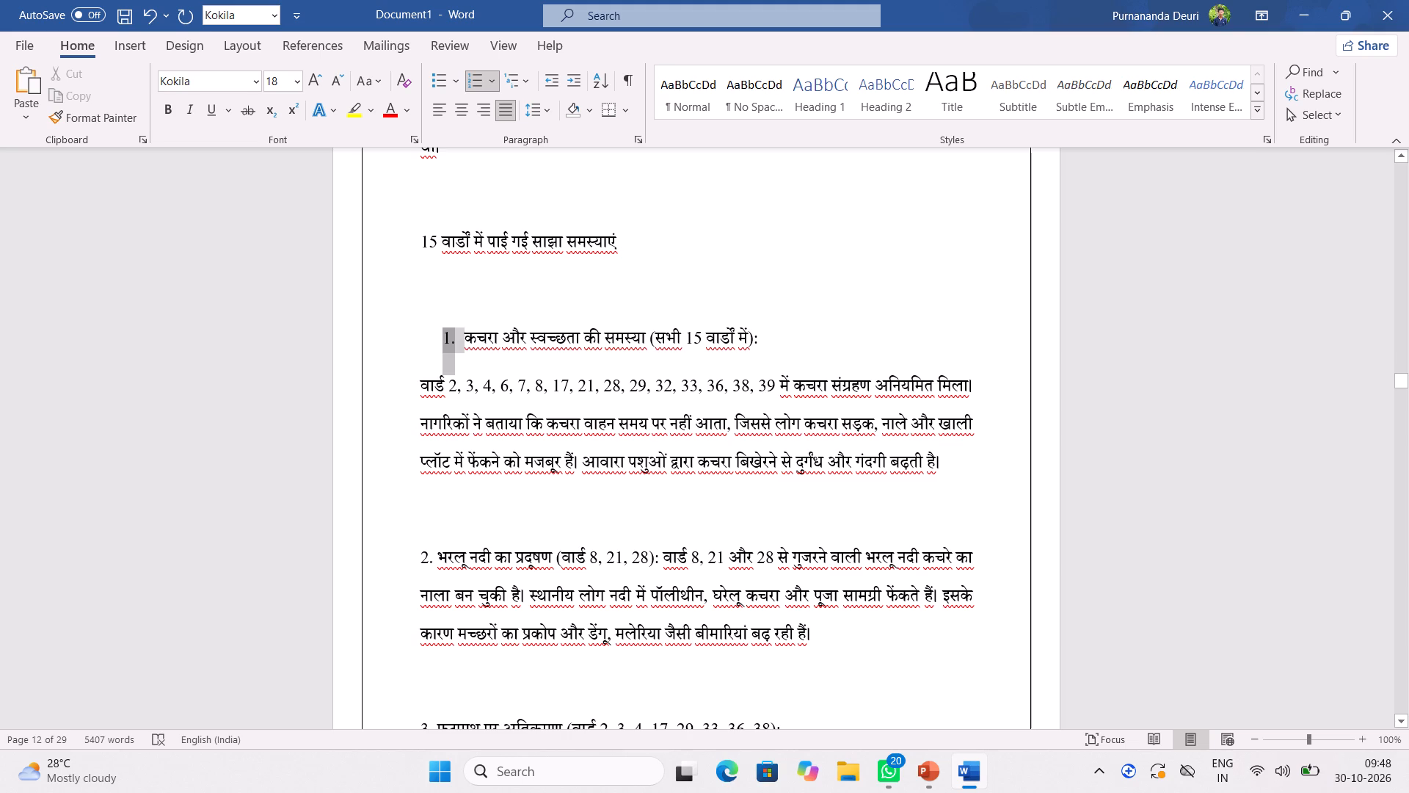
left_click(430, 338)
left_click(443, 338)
Remove the extra blank line above the paragraph starting मेरी इंटर्नशिप को बेहतर ढंग से समझने के लिए.
scroll(454, 338, "down", 5)
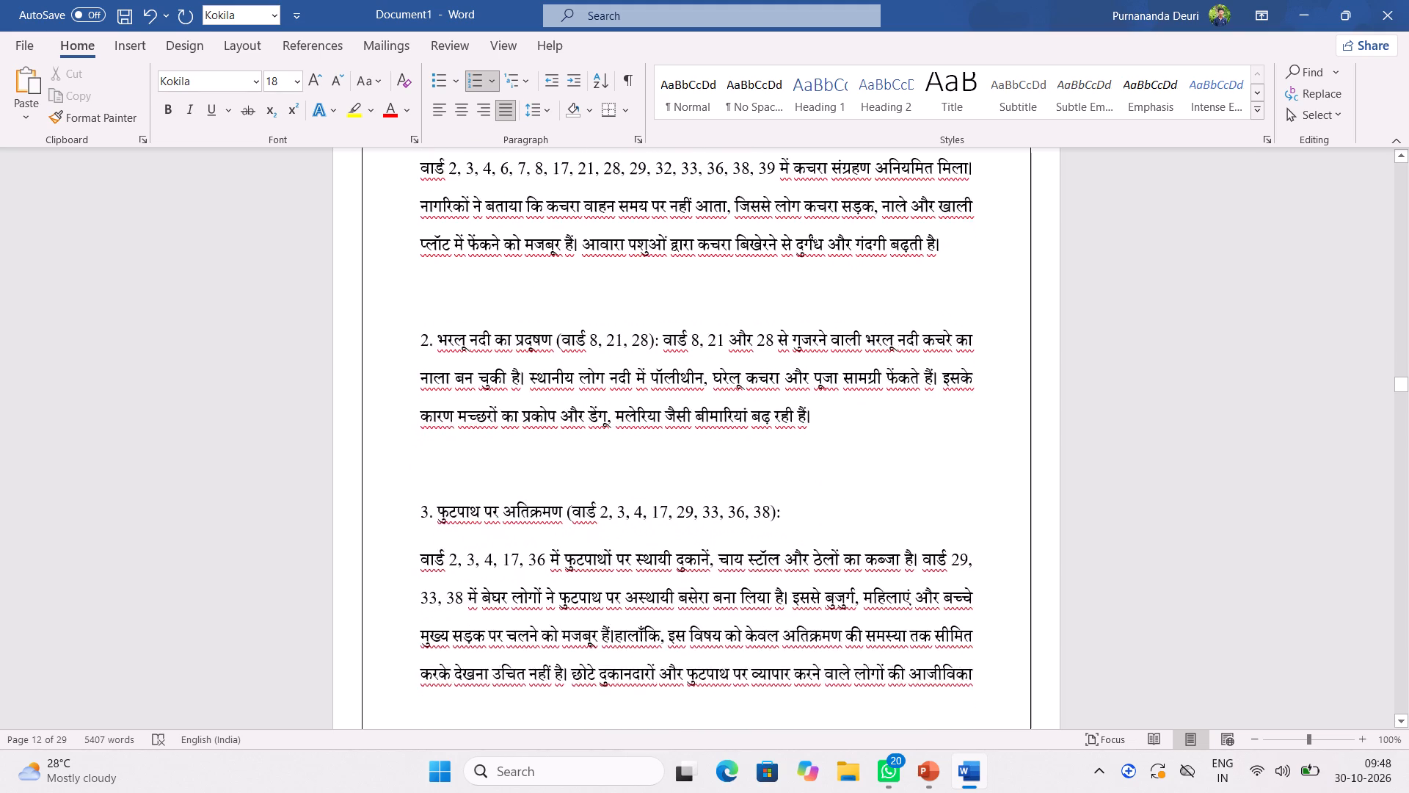
scroll(456, 352, "down", 5)
scroll(453, 358, "down", 20)
scroll(453, 358, "down", 2)
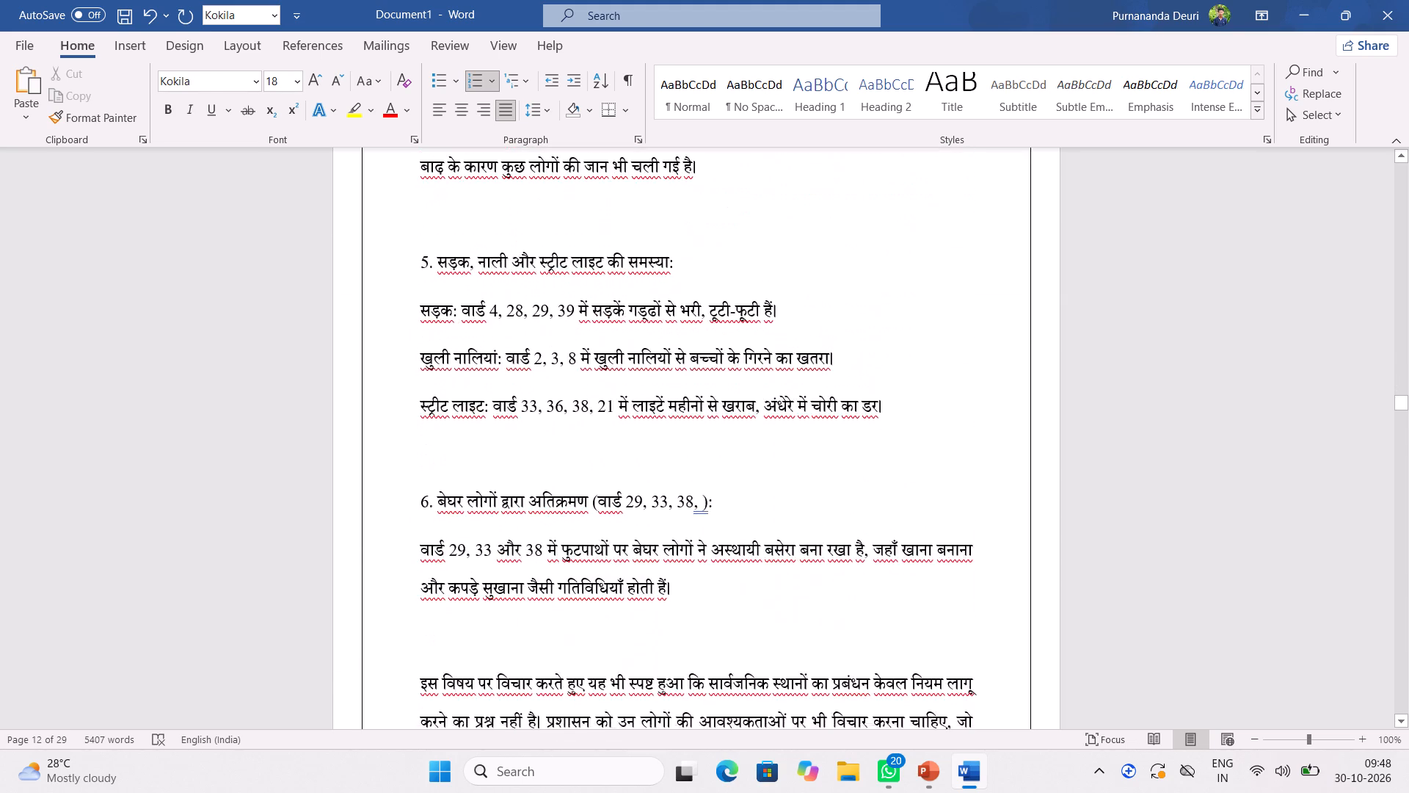
scroll(453, 356, "down", 8)
scroll(609, 461, "down", 14)
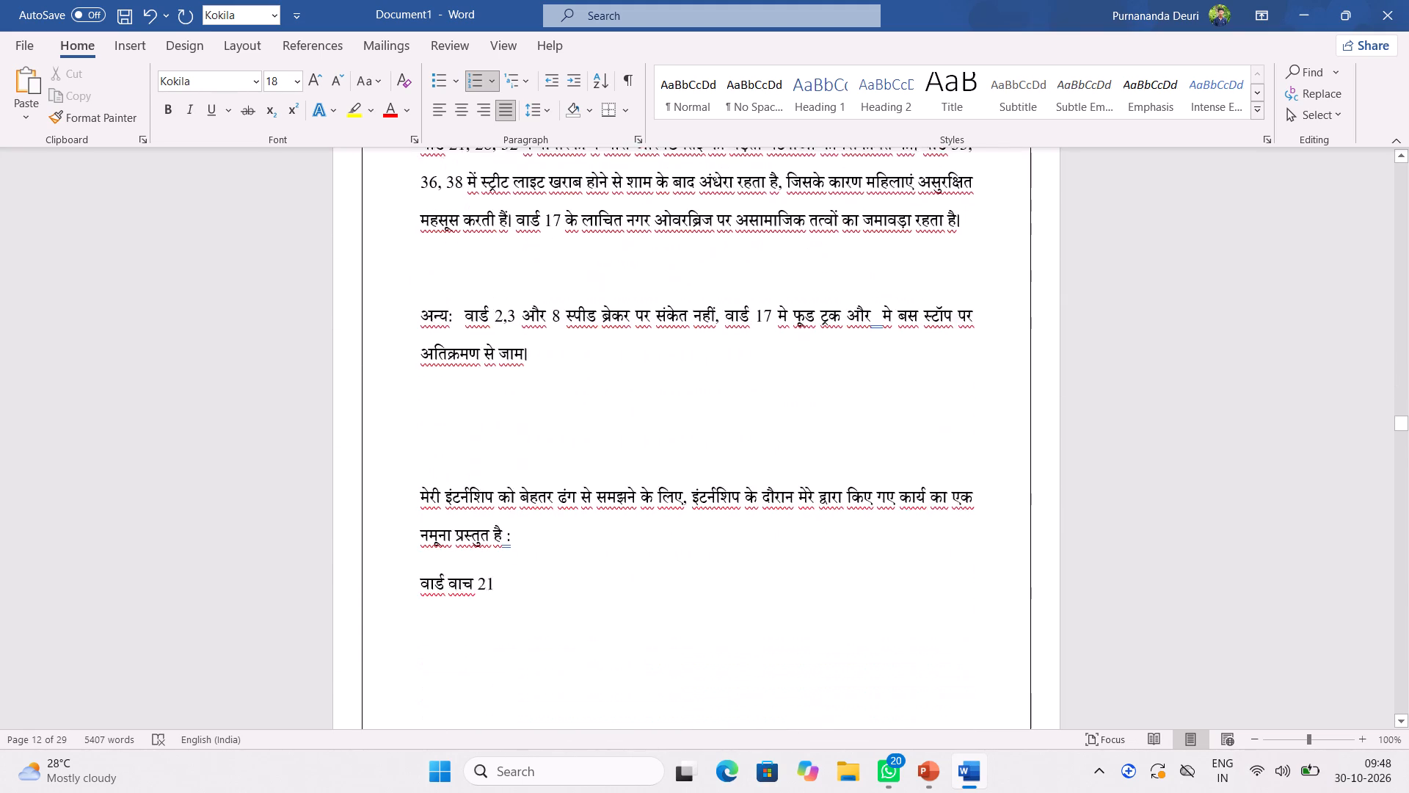
scroll(611, 461, "down", 15)
scroll(611, 461, "up", 9)
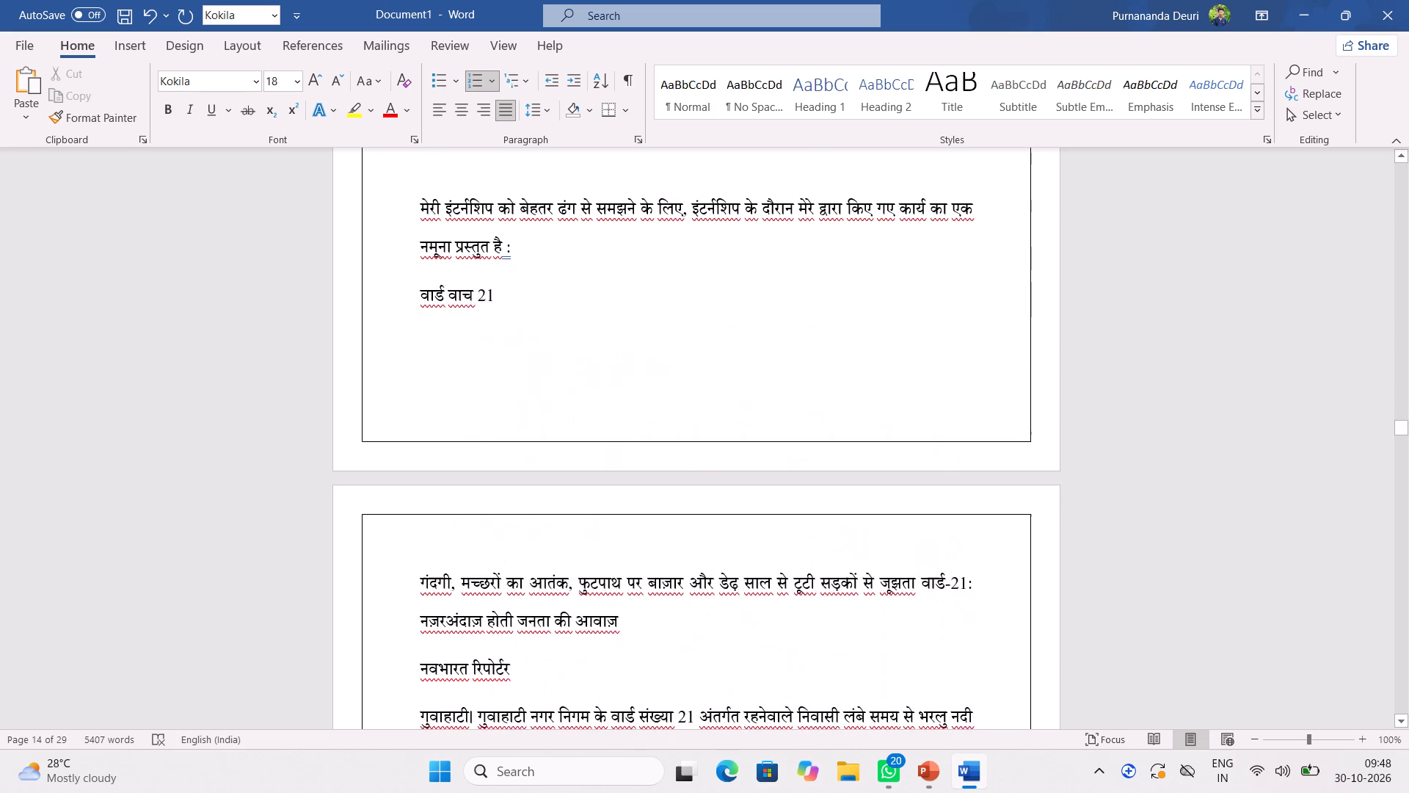
scroll(612, 460, "up", 4)
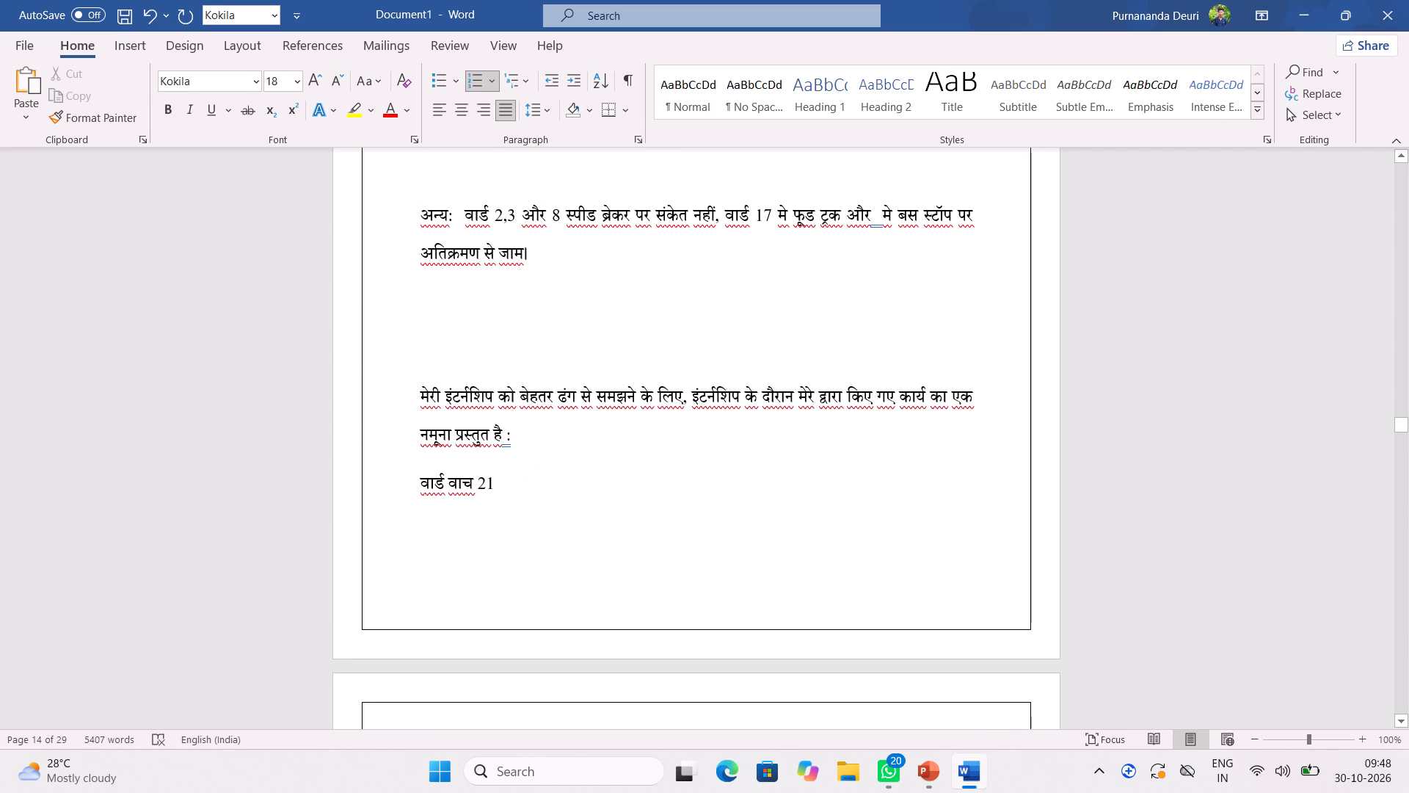
left_click(415, 401)
key("BackSpace")
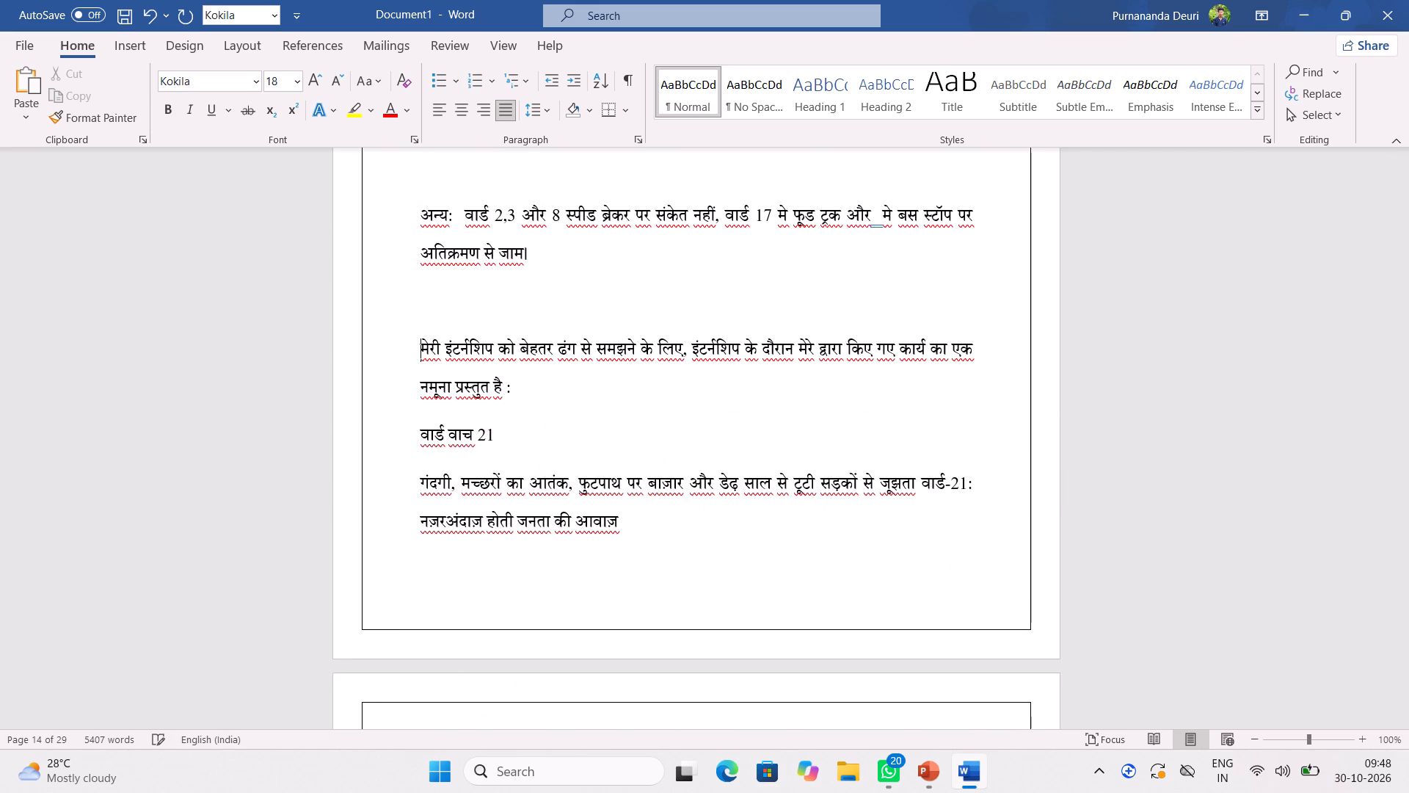
left_click(559, 446)
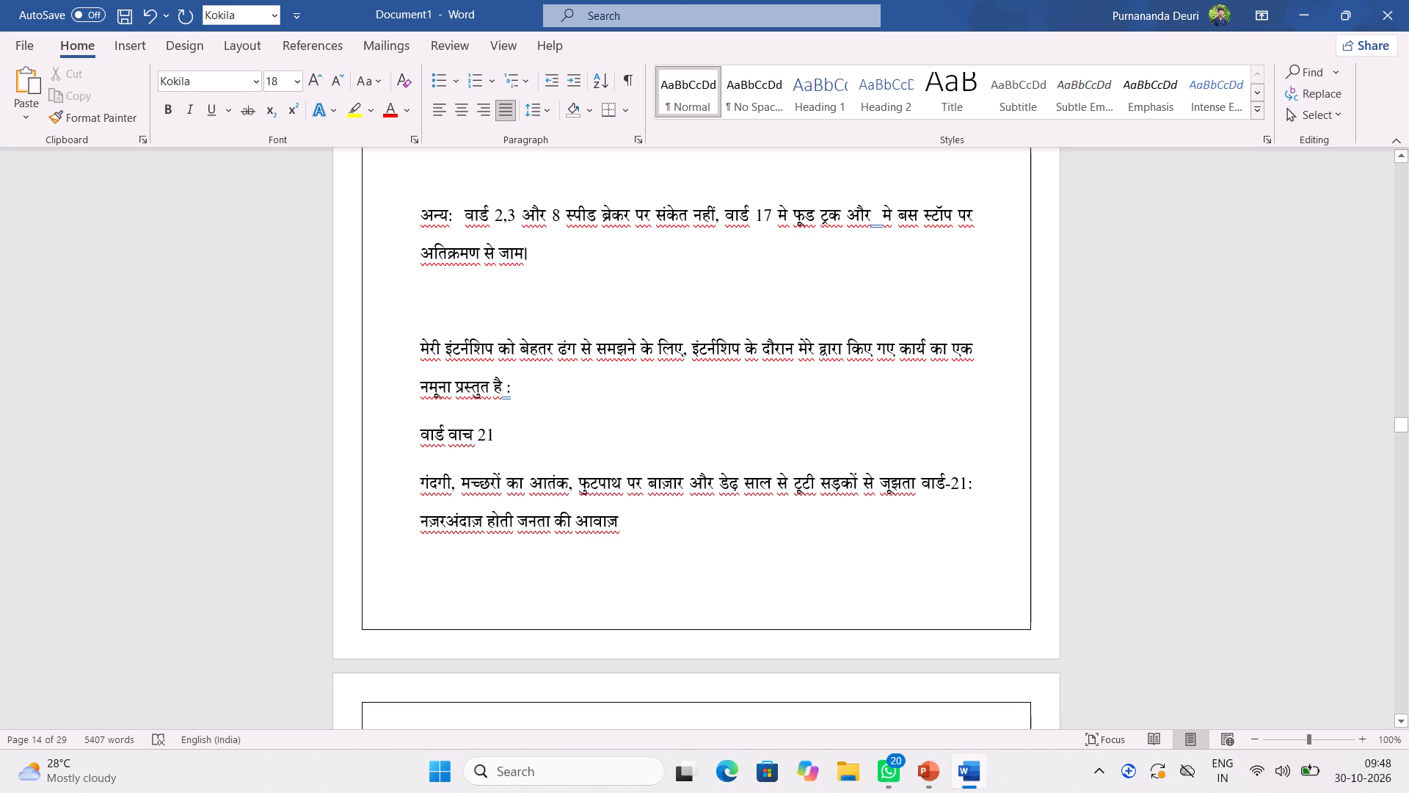
Review the spacing of the preceding items, including सार्वजनिक सुरक्षा की समस्या and the अन्य paragraph, down to वार्ड वाच 21.
scroll(537, 430, "up", 18)
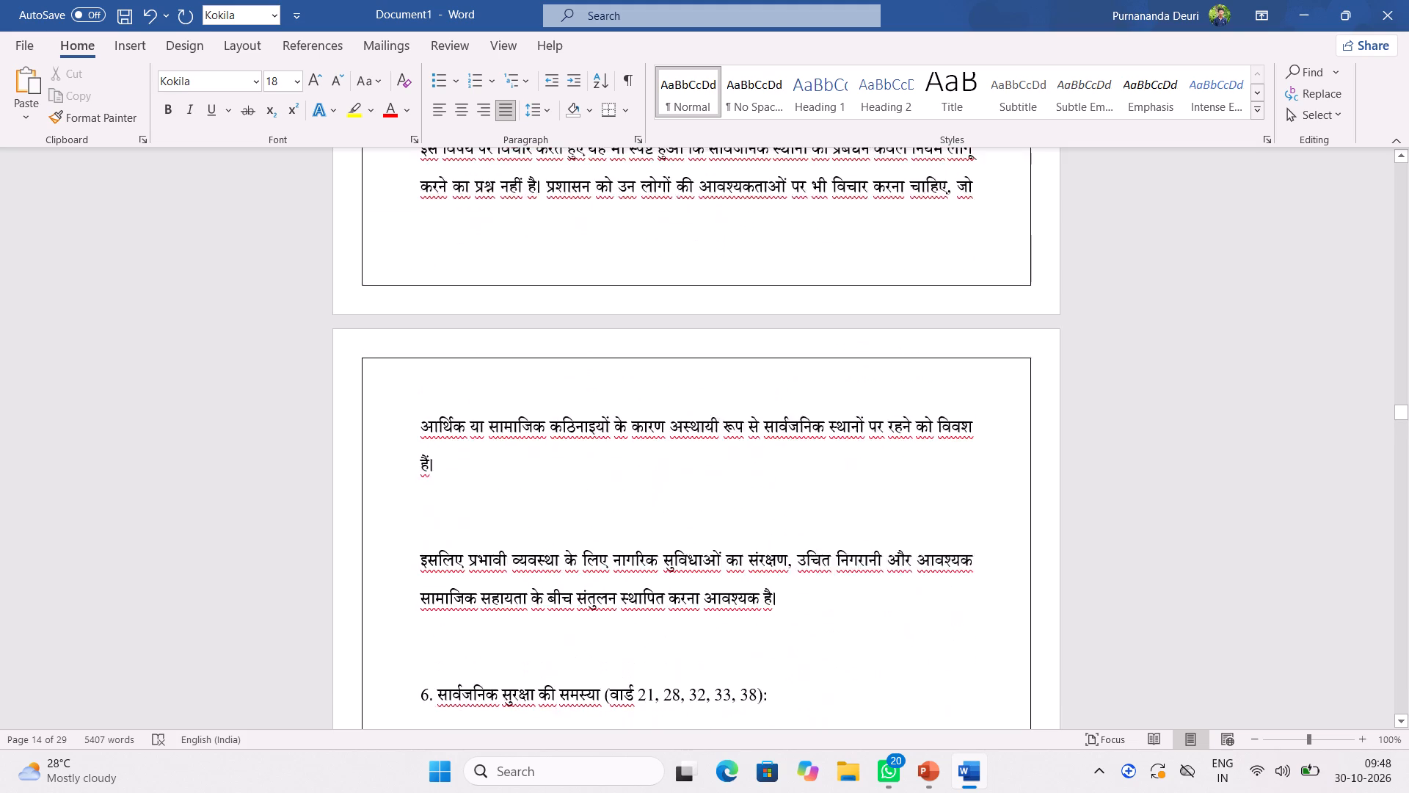
scroll(537, 429, "up", 3)
scroll(537, 429, "down", 19)
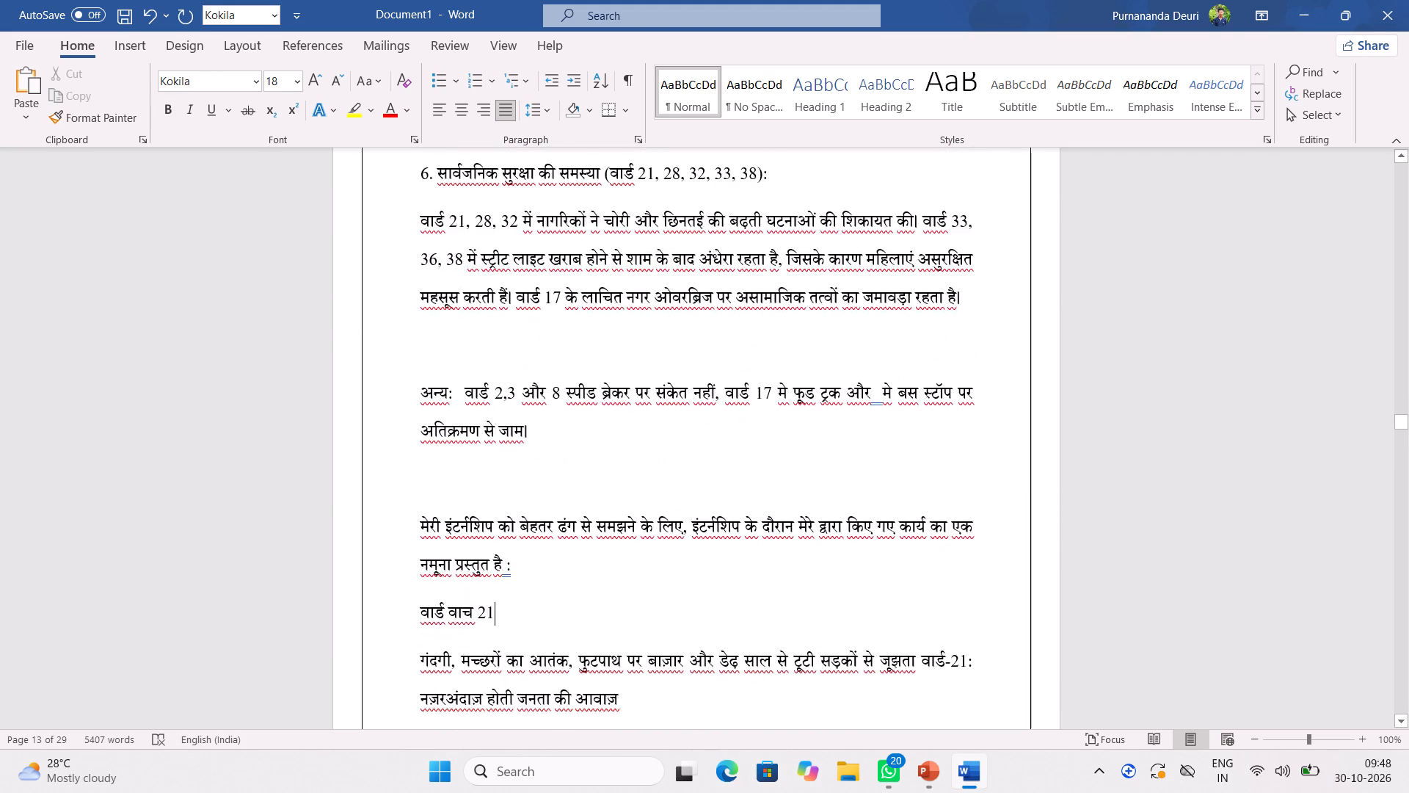
scroll(537, 429, "down", 3)
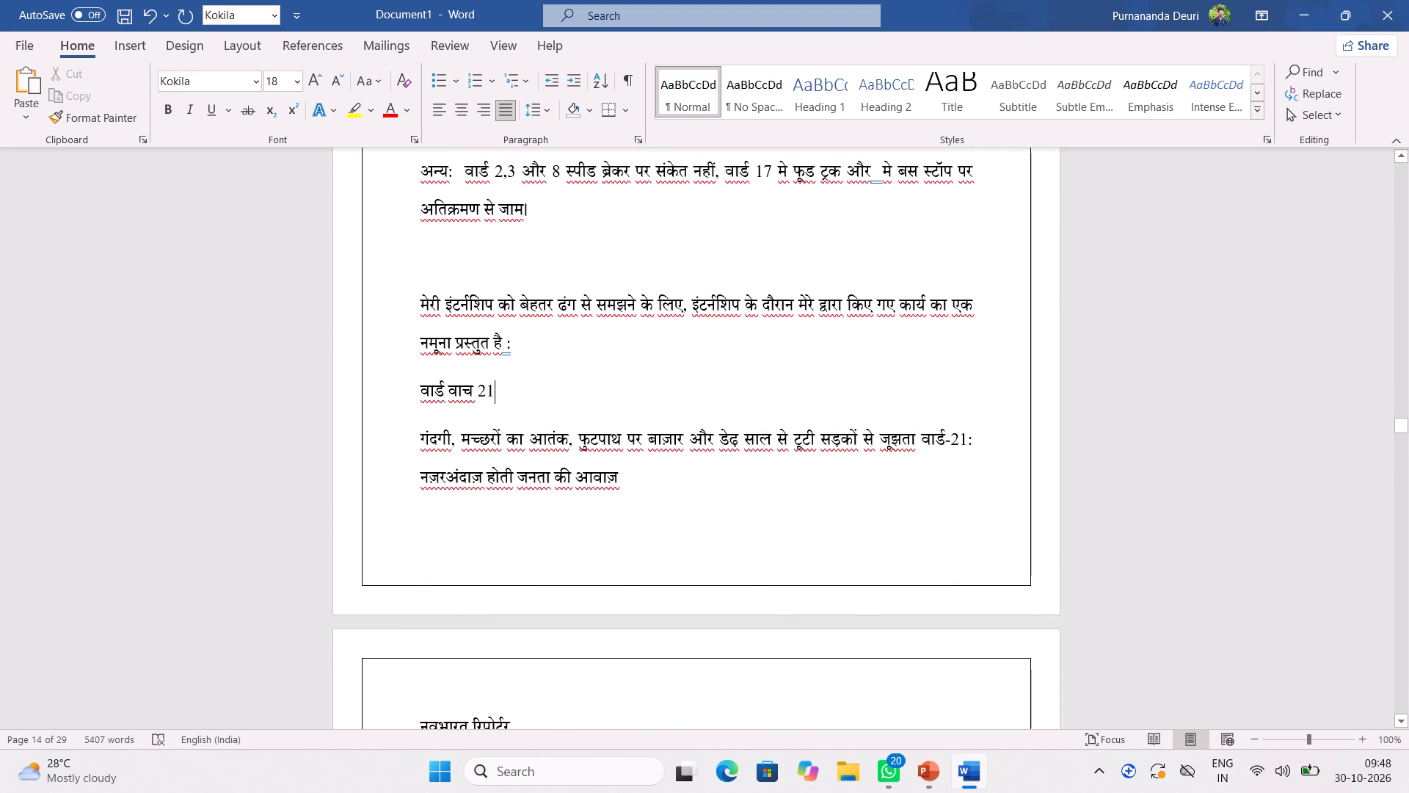
Insert a blank line between the sentence ending नमूना प्रस्तुत है : and the heading वार्ड वाच 21.
left_click(517, 338)
key("Return")
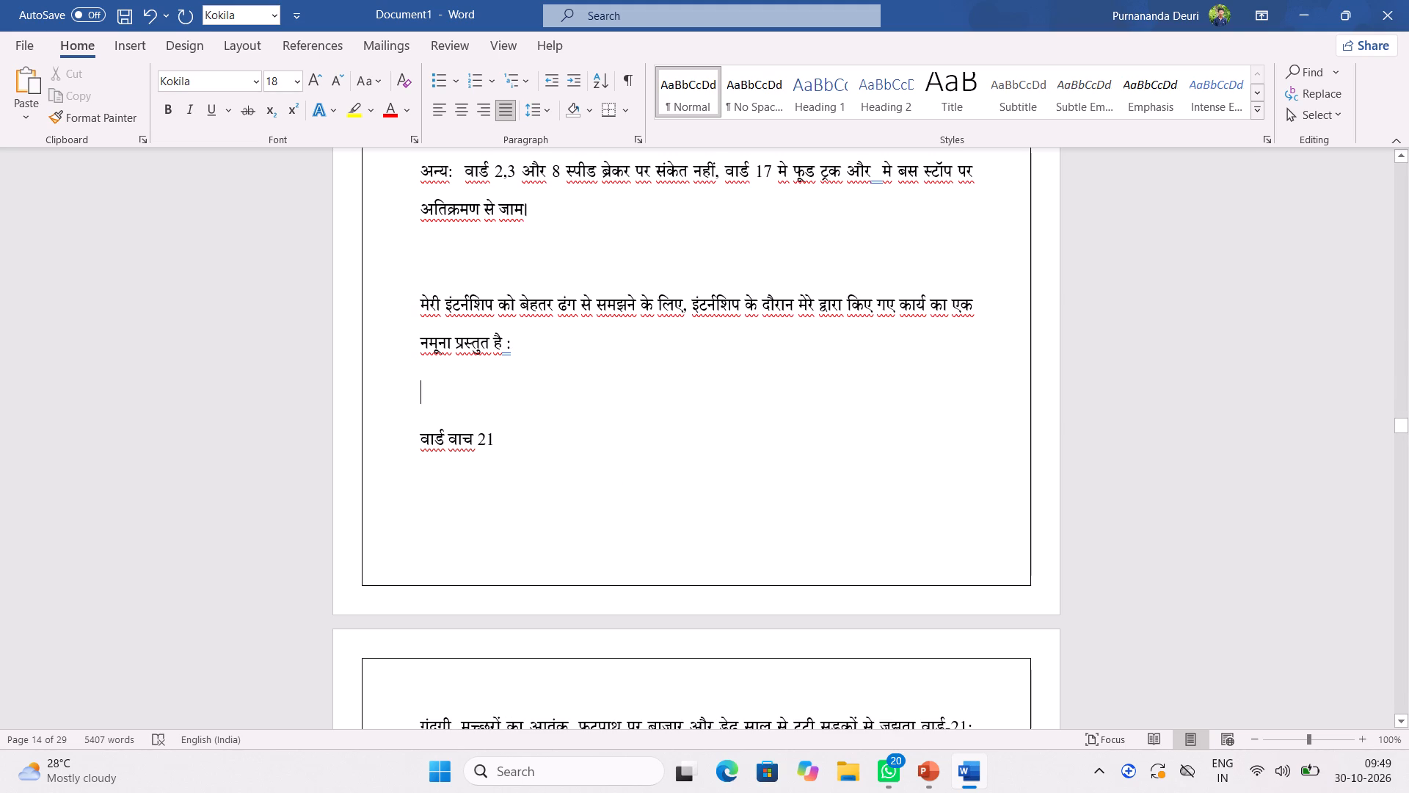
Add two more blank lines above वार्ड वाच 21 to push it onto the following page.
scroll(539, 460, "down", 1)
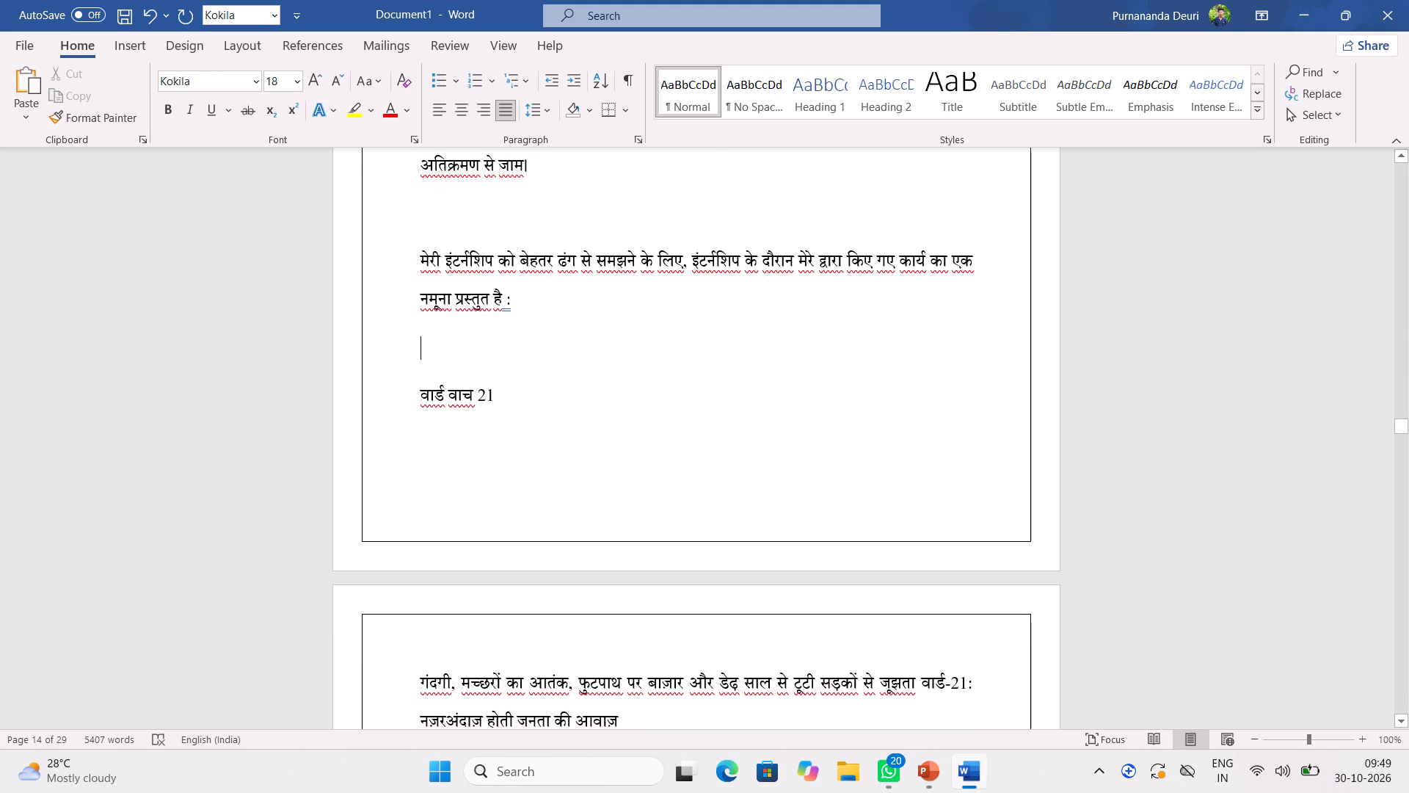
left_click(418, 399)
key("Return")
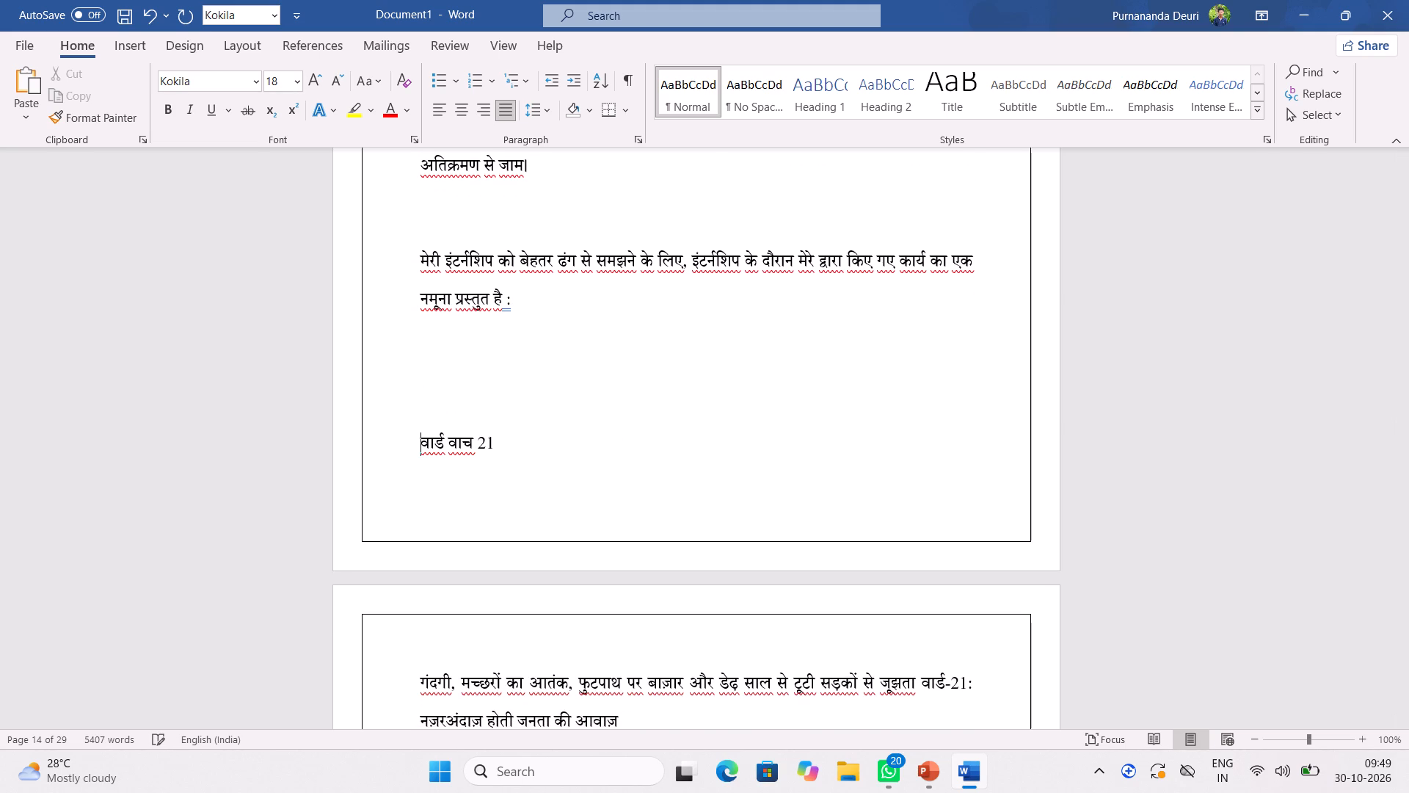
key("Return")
Insert a blank line between वार्ड वाच 21 and the headline starting गंदगी, मच्छरों का आतंक.
scroll(485, 406, "down", 5)
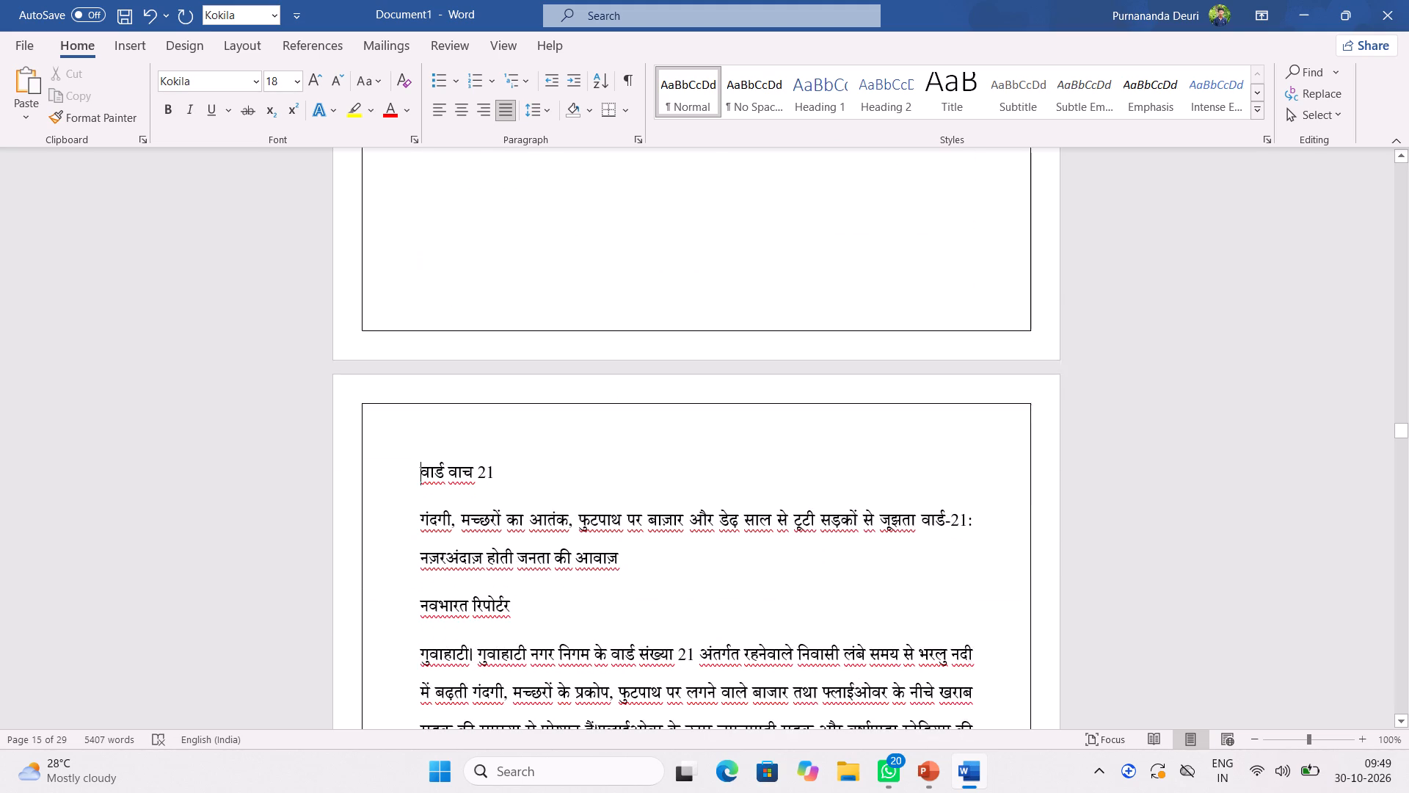
left_click(511, 469)
key("Return")
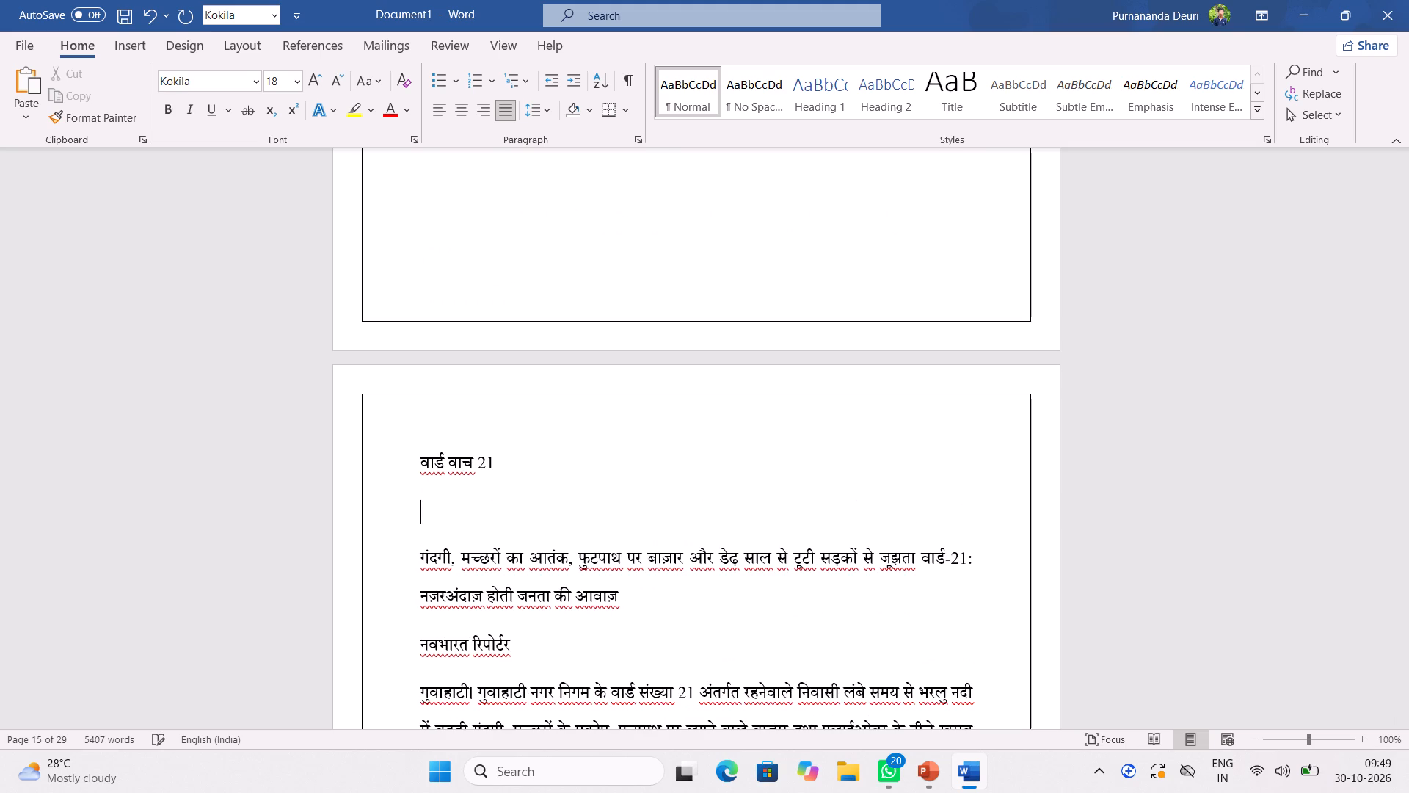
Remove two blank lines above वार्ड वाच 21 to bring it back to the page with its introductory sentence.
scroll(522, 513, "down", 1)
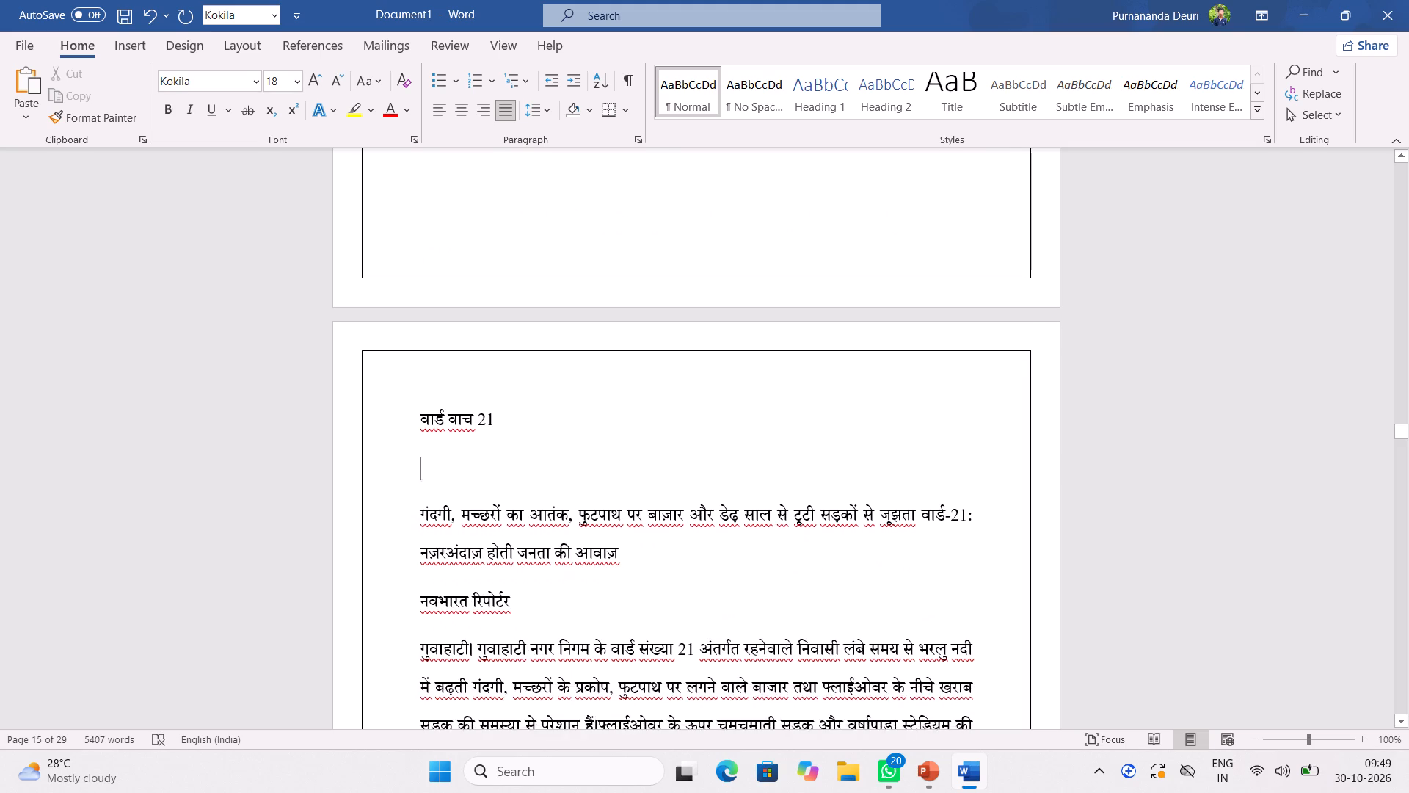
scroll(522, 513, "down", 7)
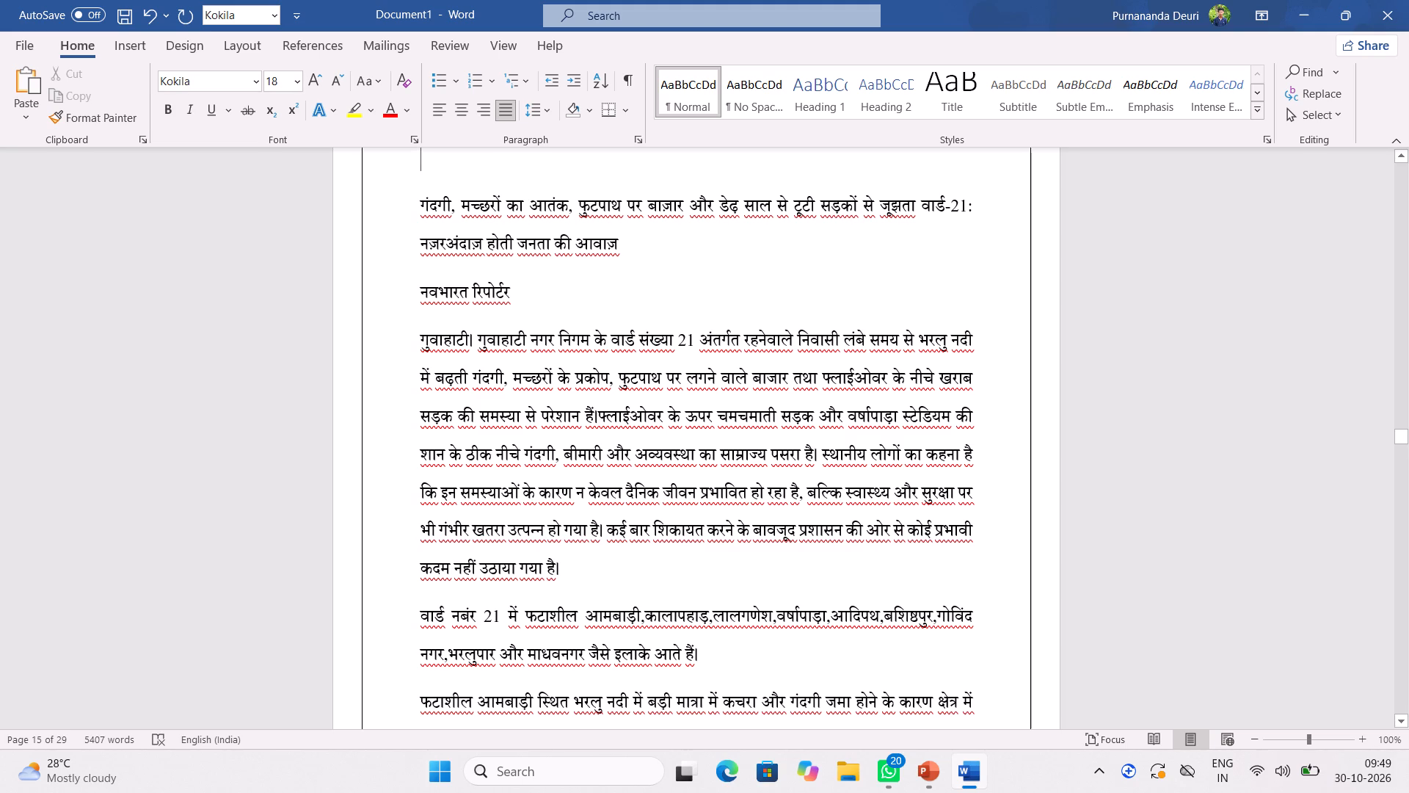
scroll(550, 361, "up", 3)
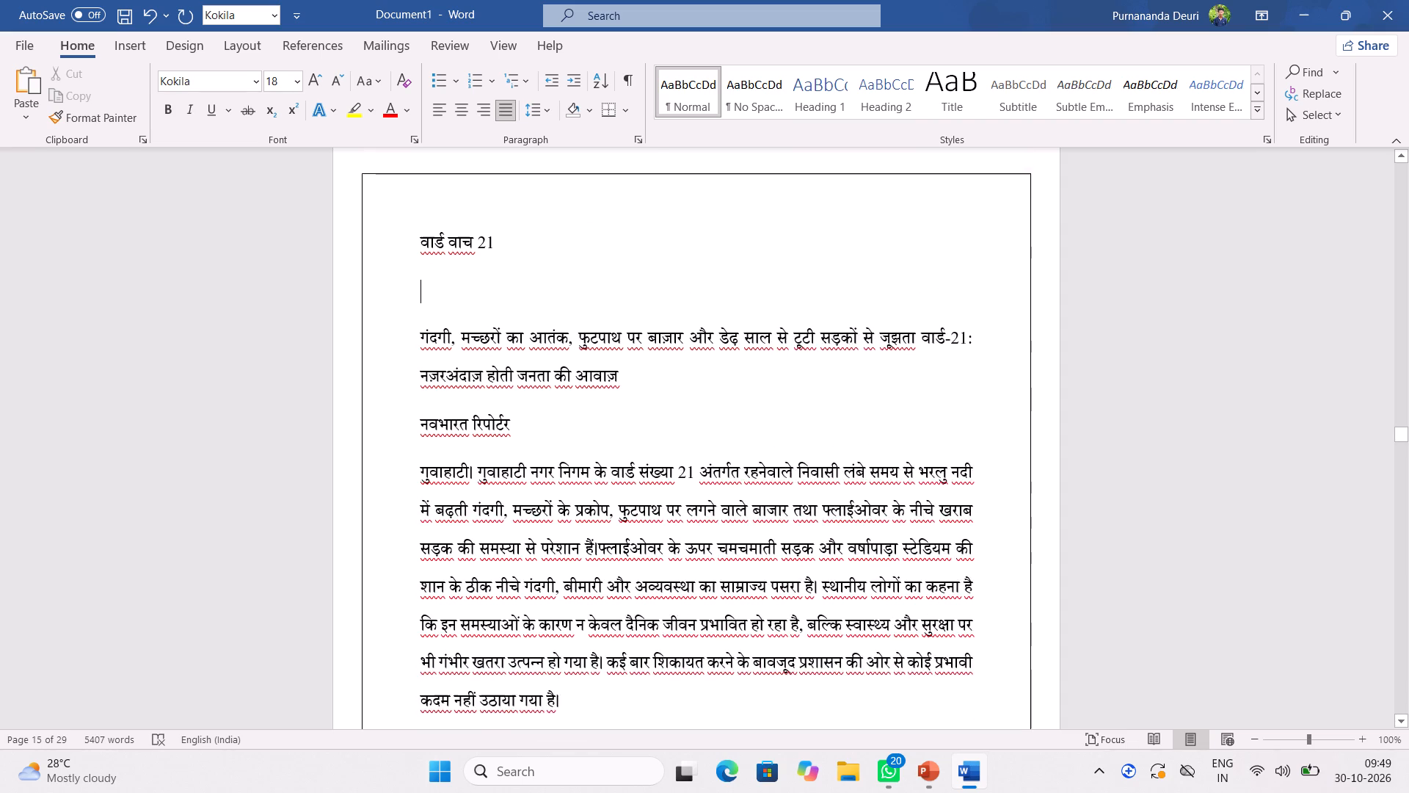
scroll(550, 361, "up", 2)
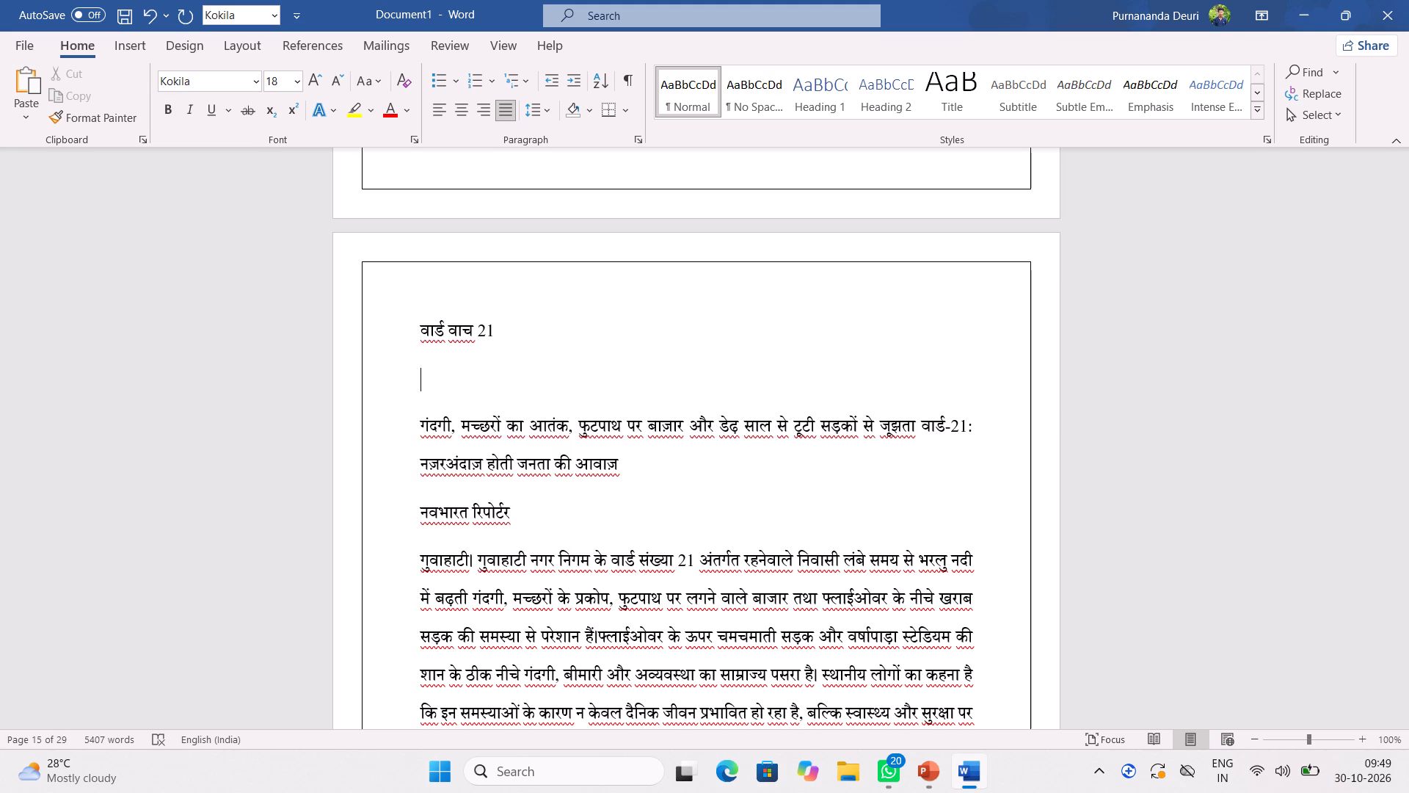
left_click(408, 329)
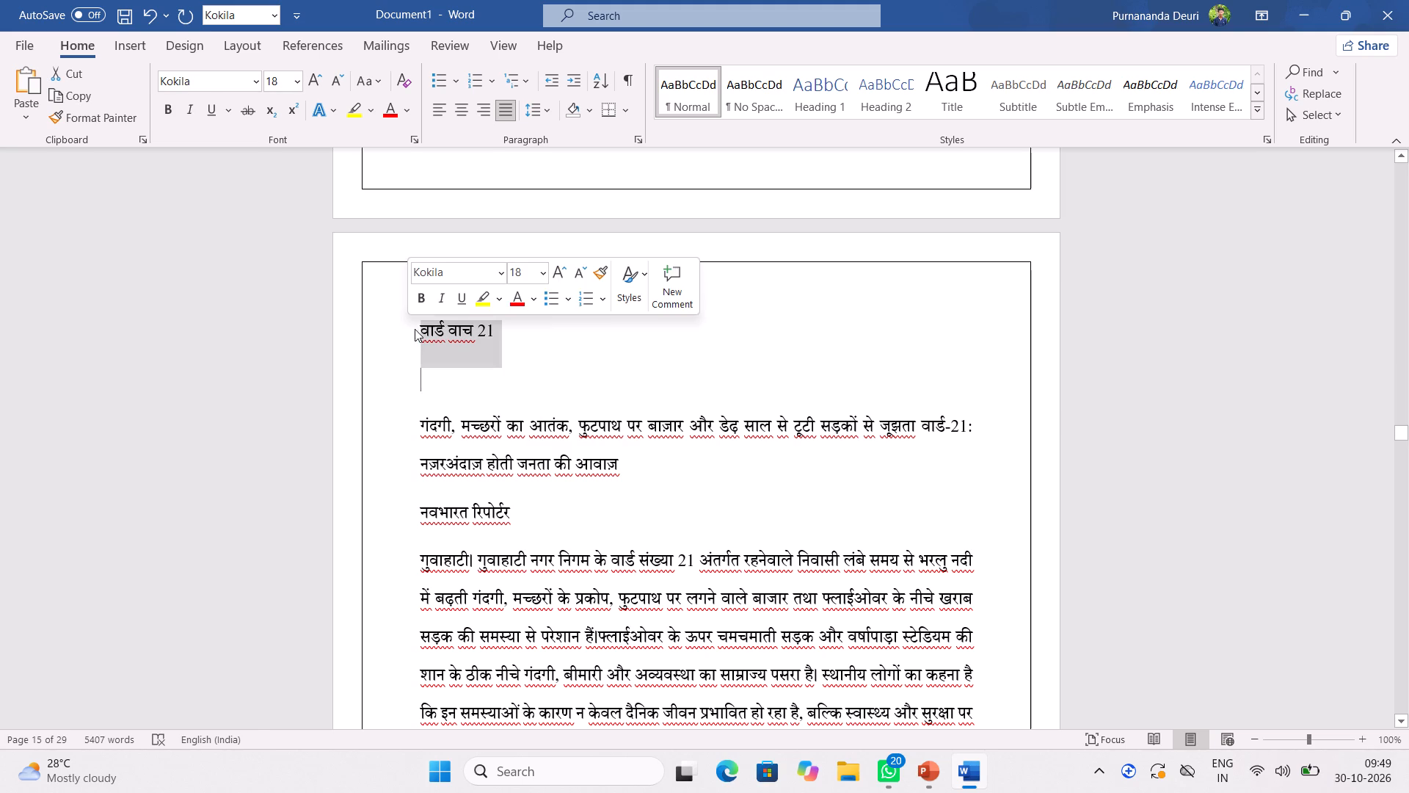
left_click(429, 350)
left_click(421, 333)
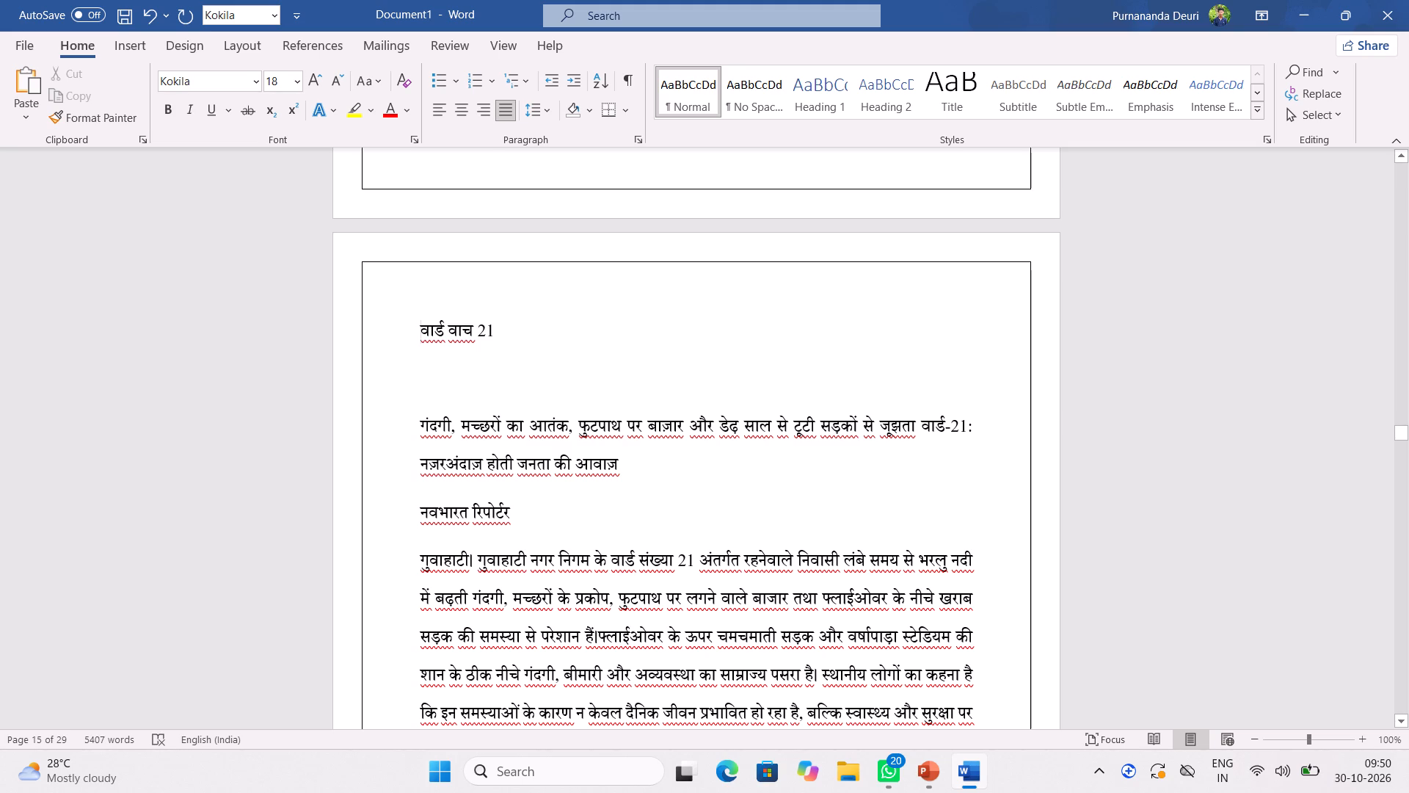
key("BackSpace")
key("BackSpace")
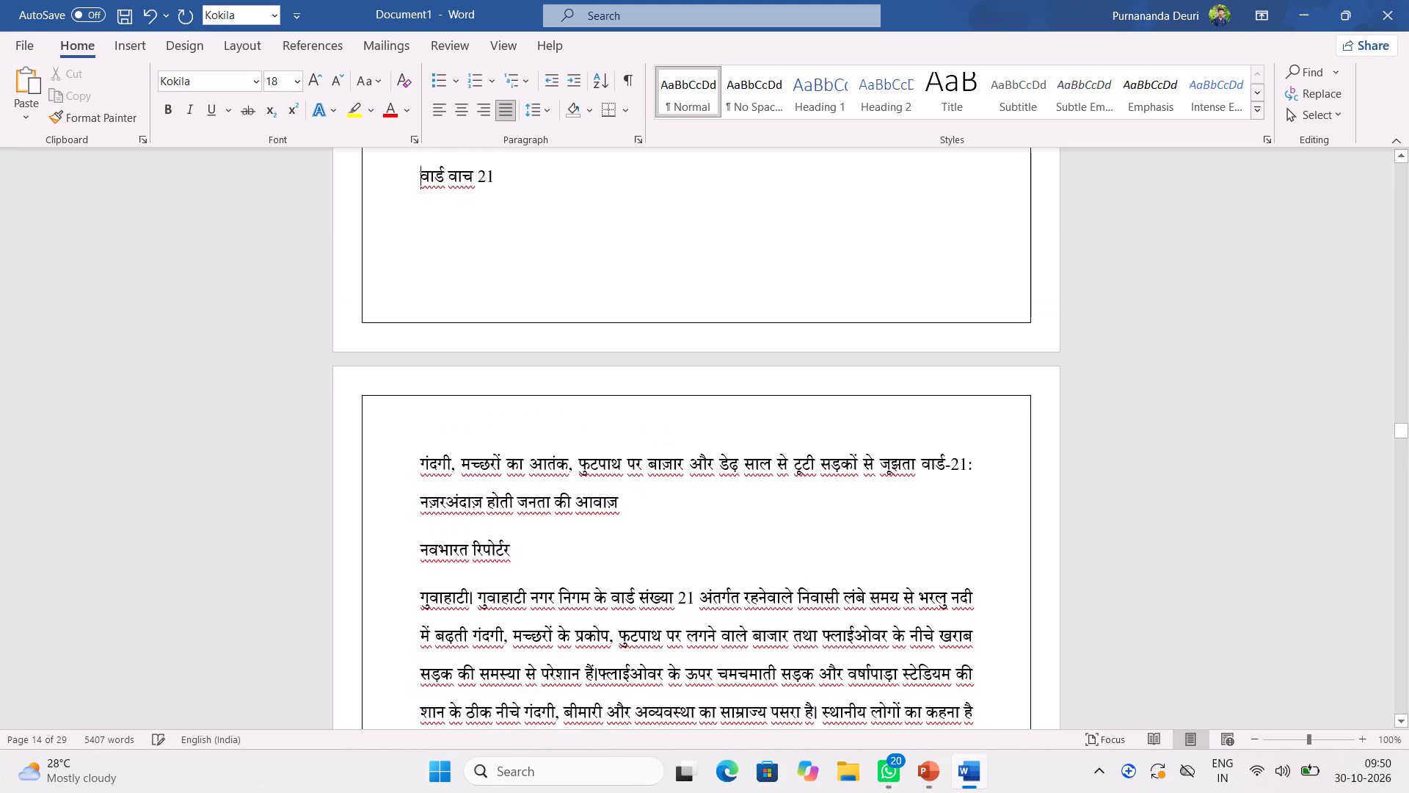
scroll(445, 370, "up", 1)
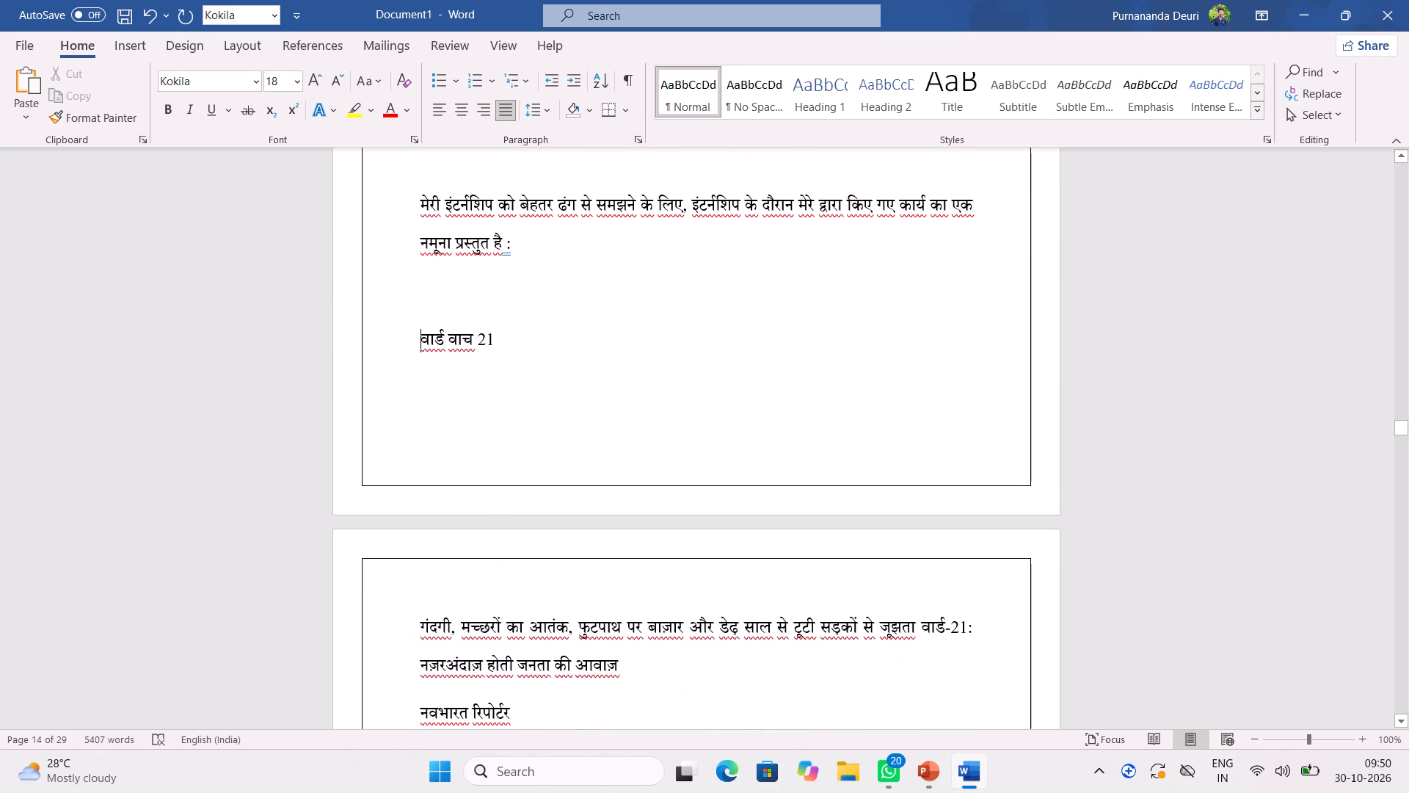
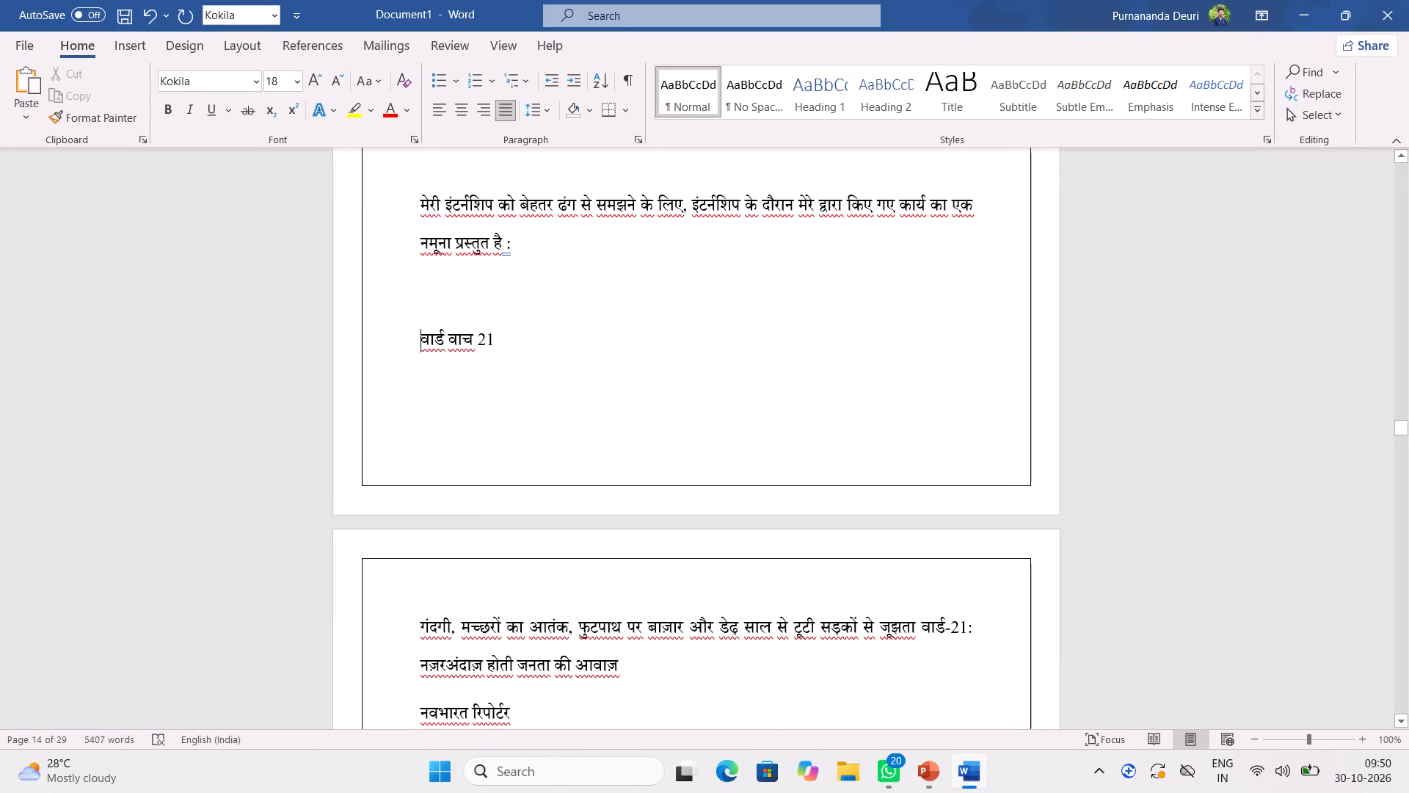
Join the paragraph starting वार्ड नबंर 21 में फटाशील to the paragraph ending कदम नहीं उठाया गया है, separated by a space.
scroll(509, 410, "down", 3)
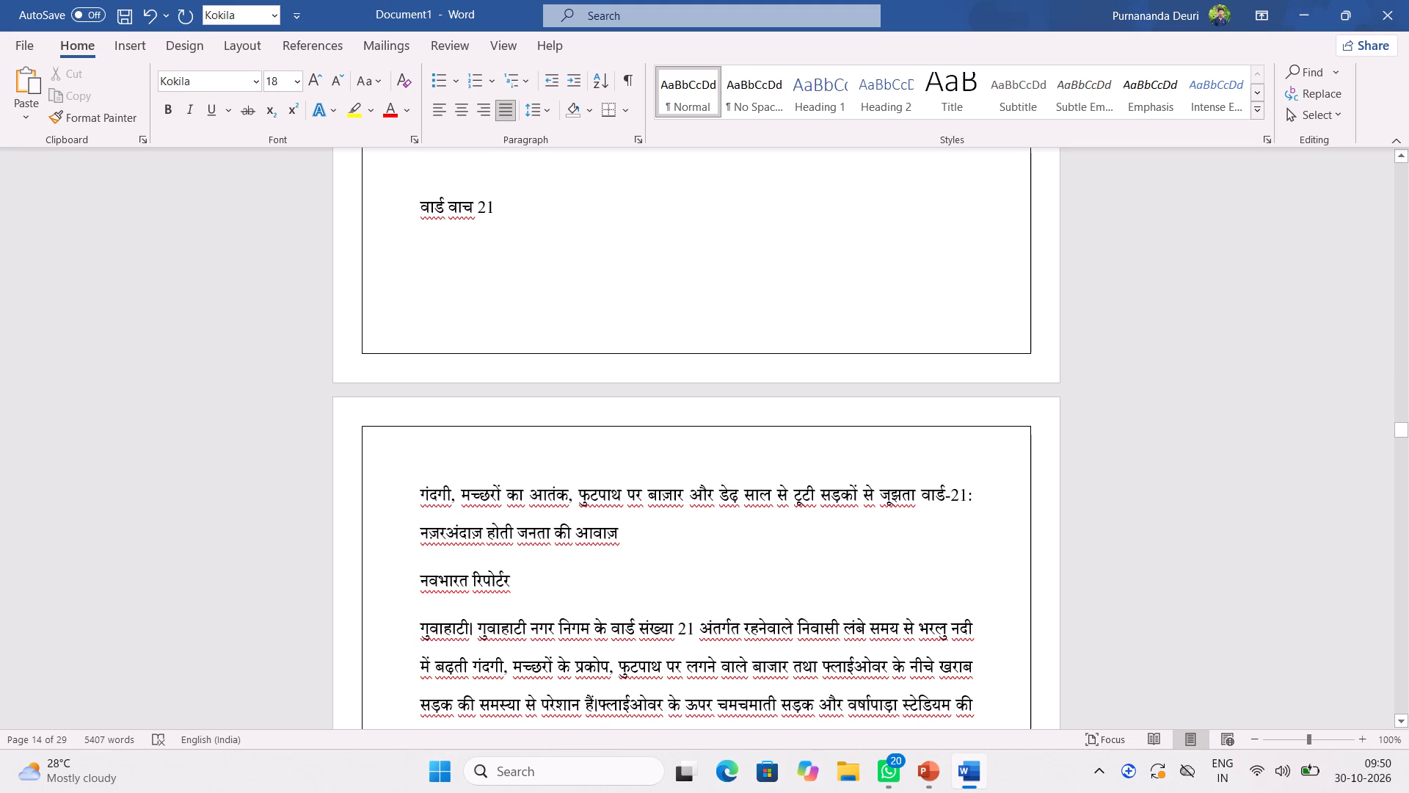
scroll(501, 388, "down", 11)
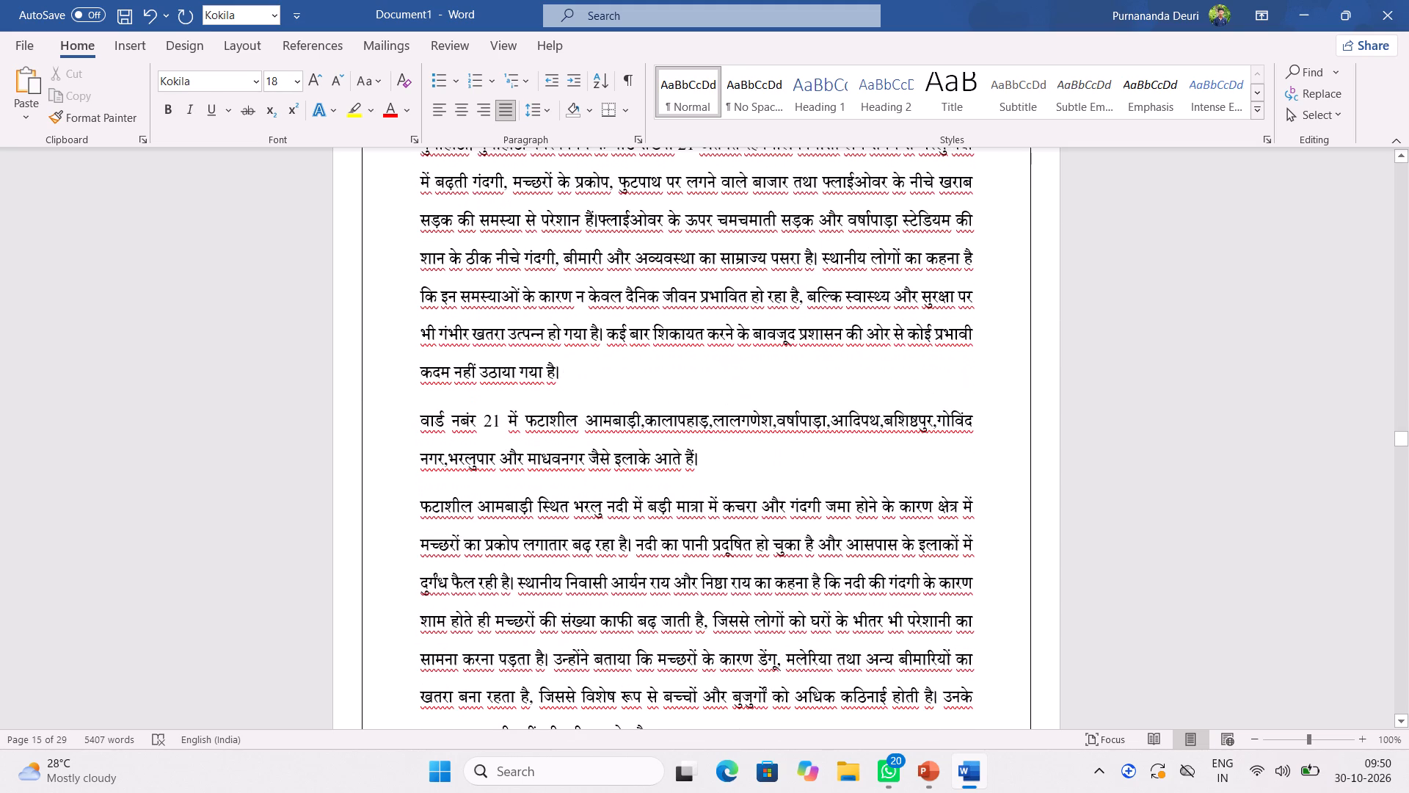
left_click(580, 394)
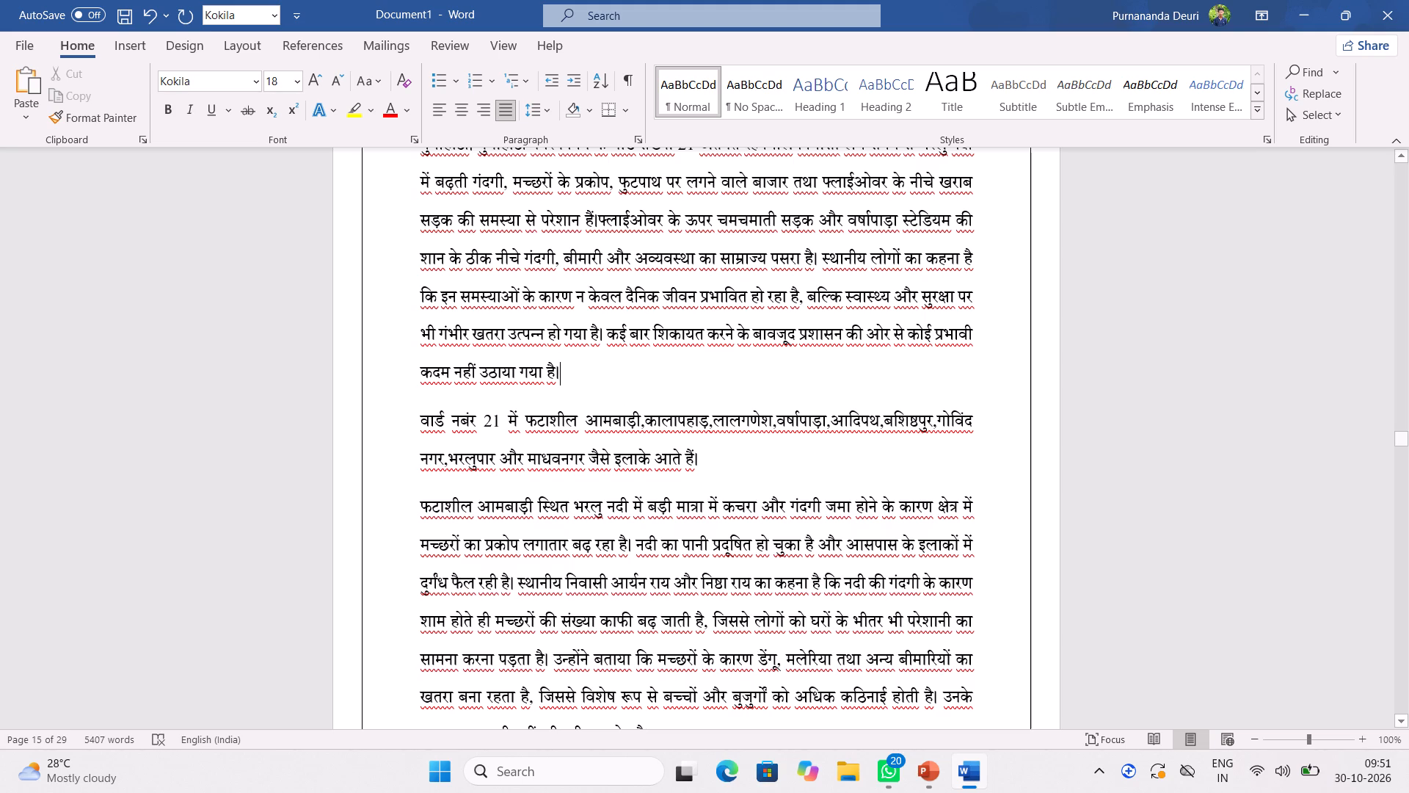
left_click(416, 412)
key("BackSpace")
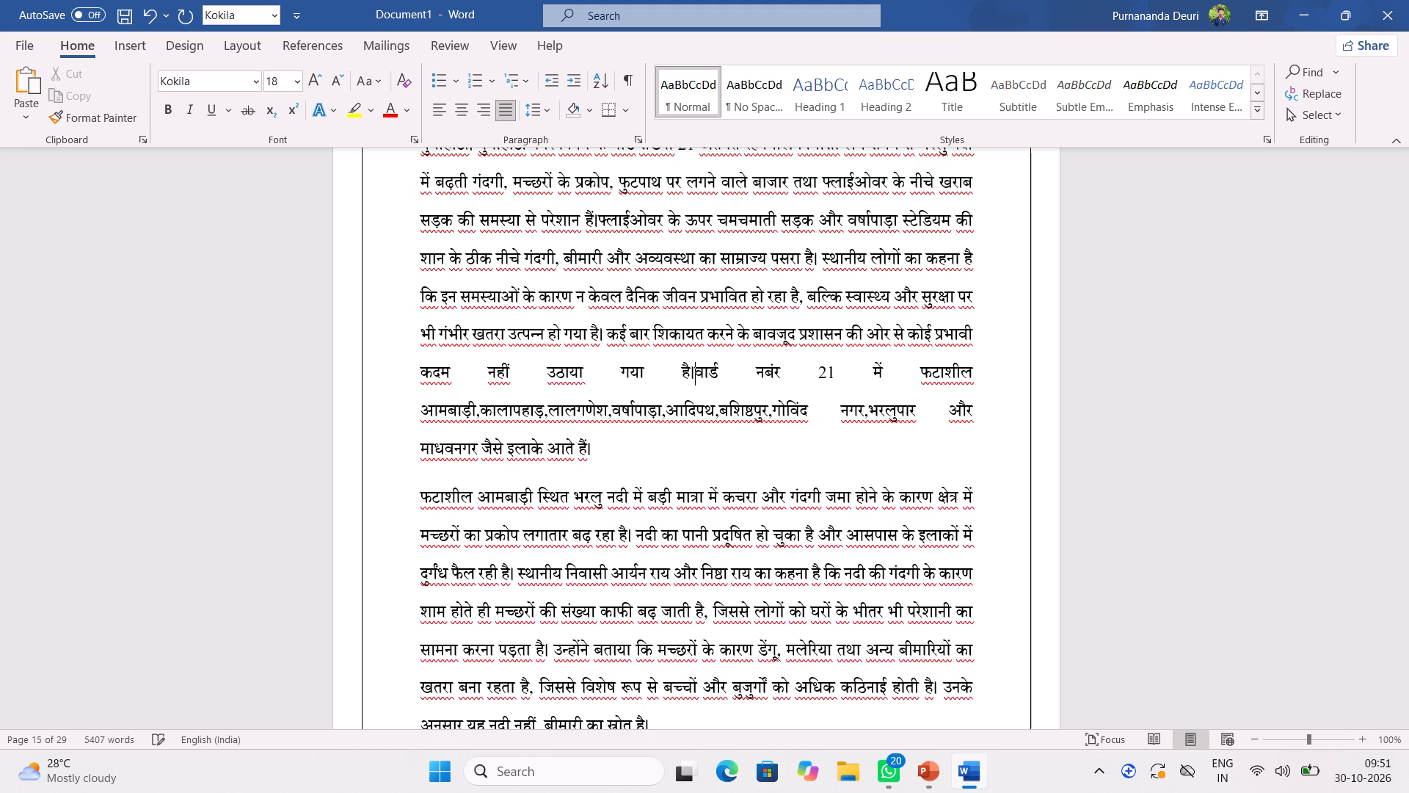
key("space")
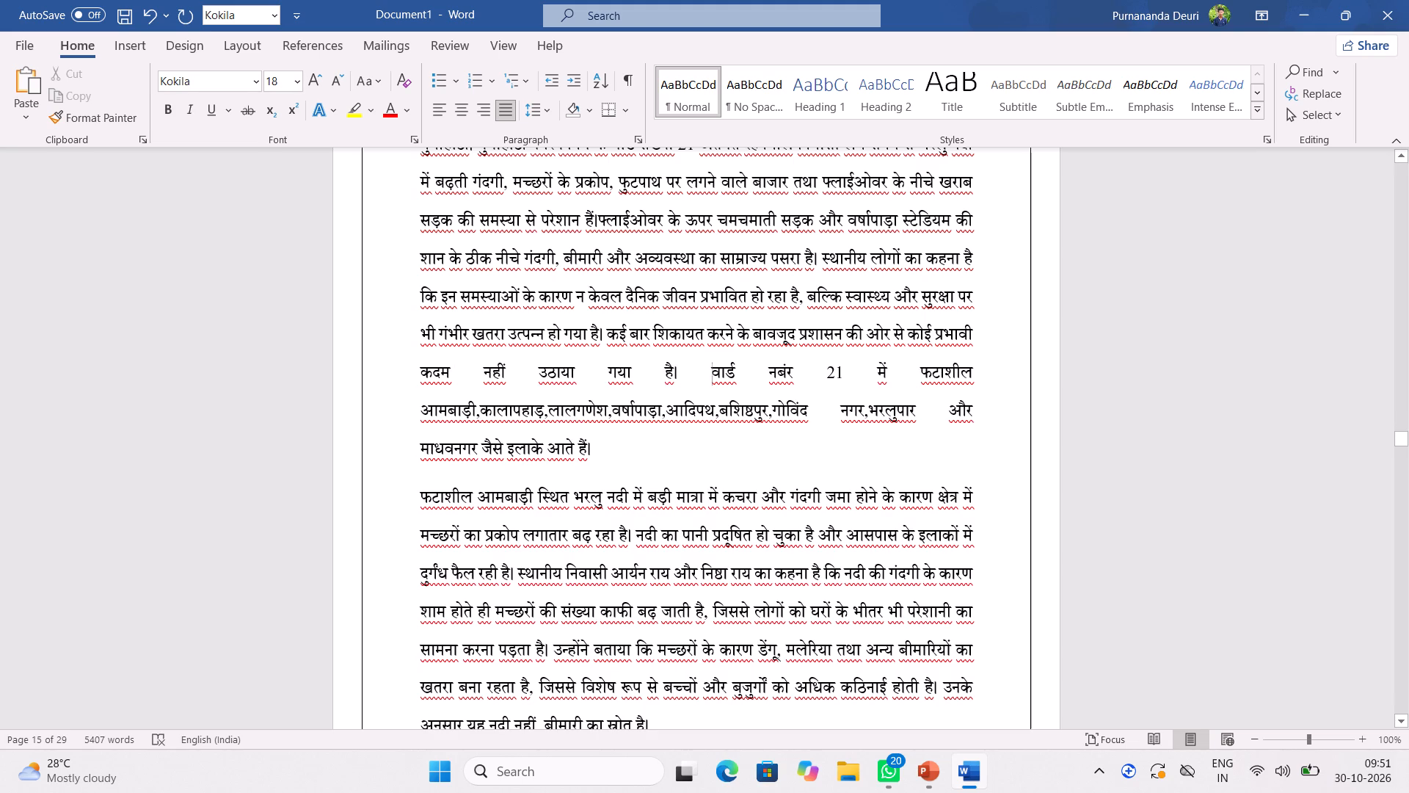
Insert an empty line above the paragraph starting फटाशील आमबाड़ी स्थित भरलु नदी.
scroll(788, 464, "down", 2)
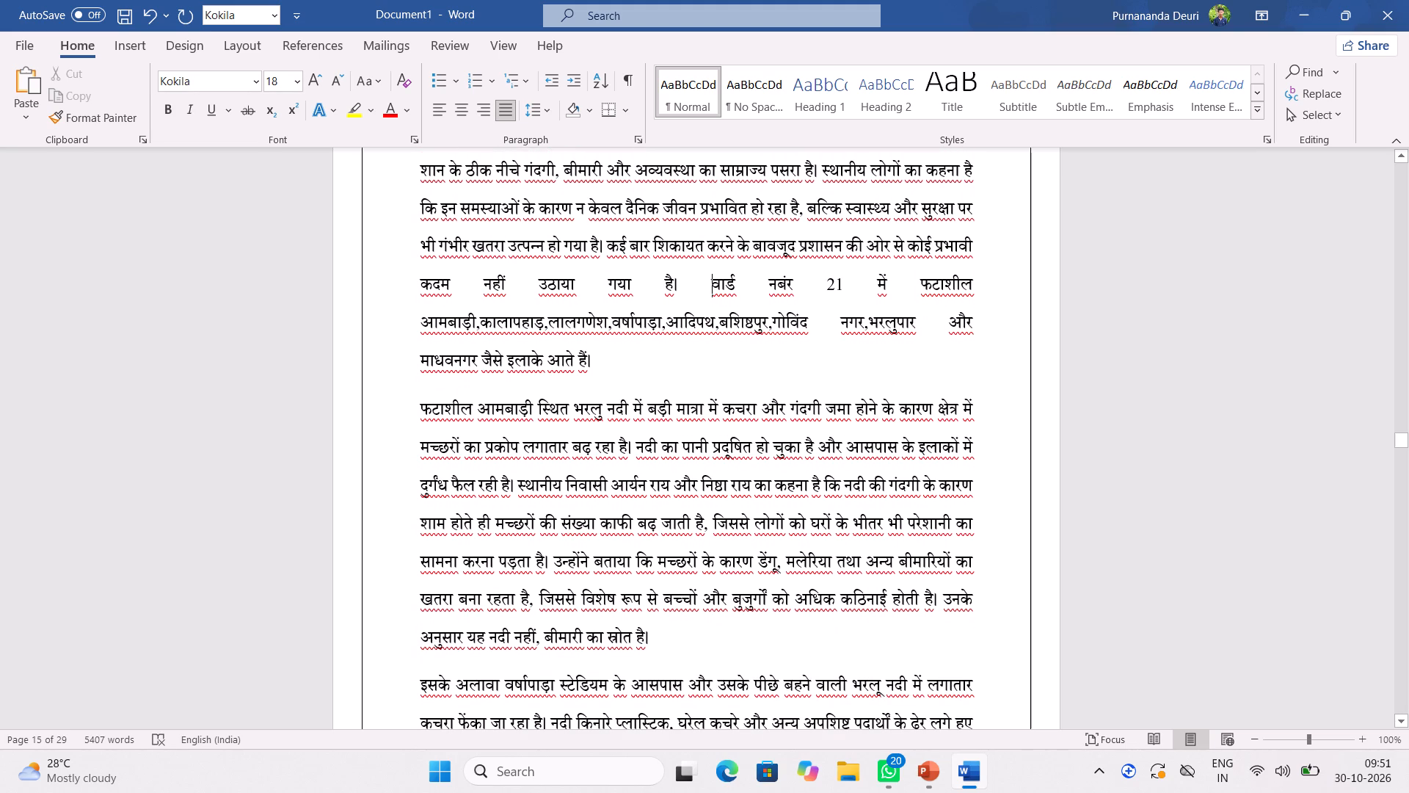
scroll(669, 382, "down", 3)
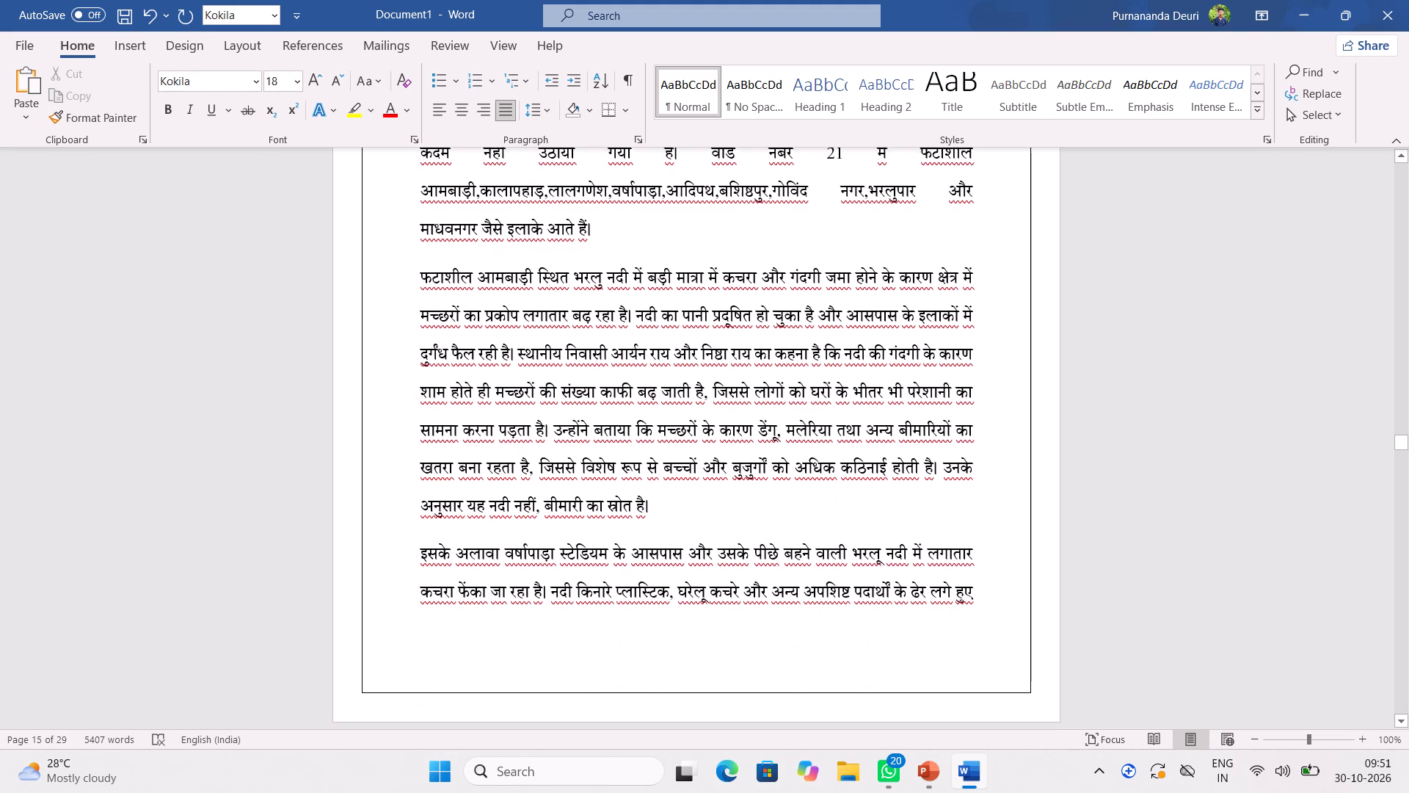
left_click(617, 205)
left_click(623, 248)
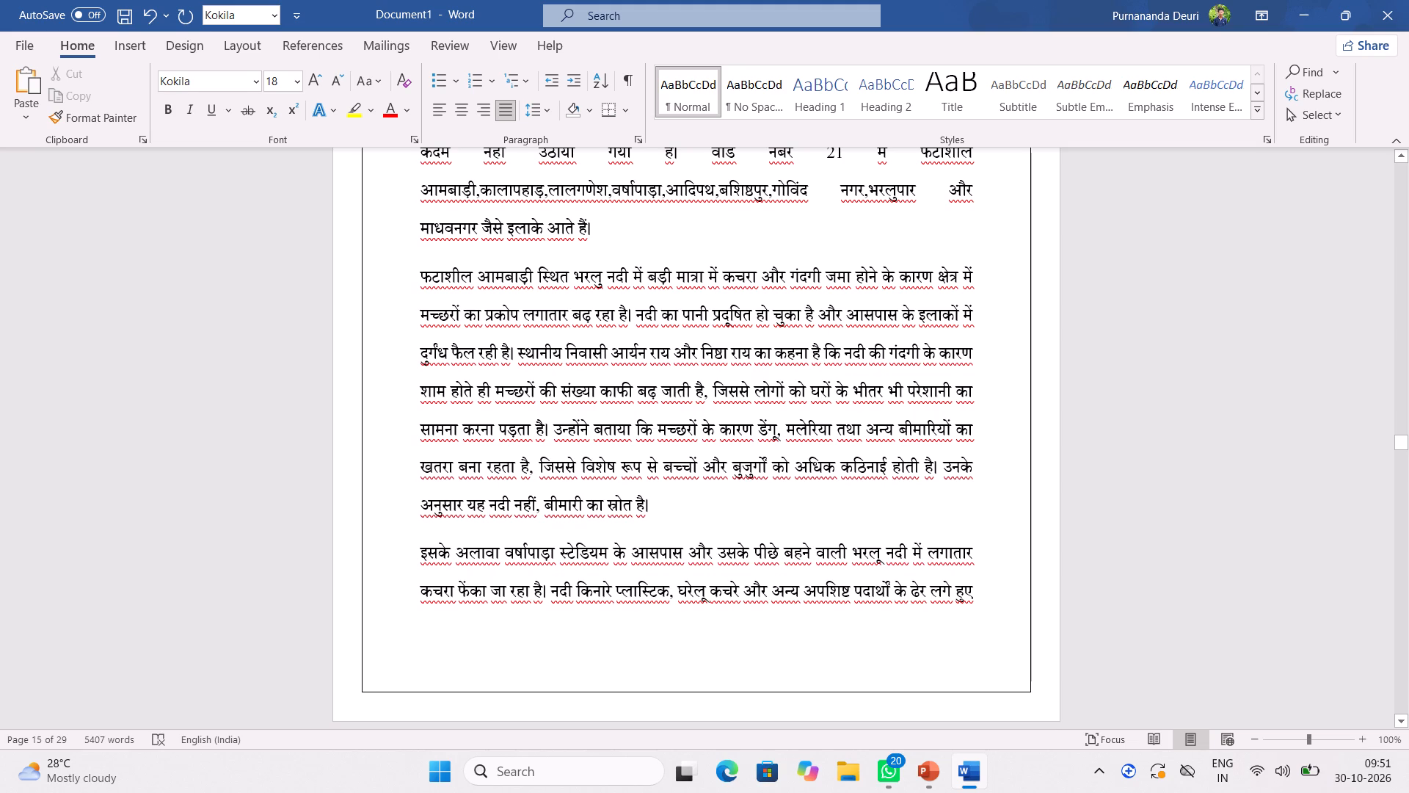
key("Return")
Insert an empty line between the paragraph ending गंभीर रूप धारण कर रही है and the one starting वहीं कालापहाड़.
scroll(478, 589, "down", 2)
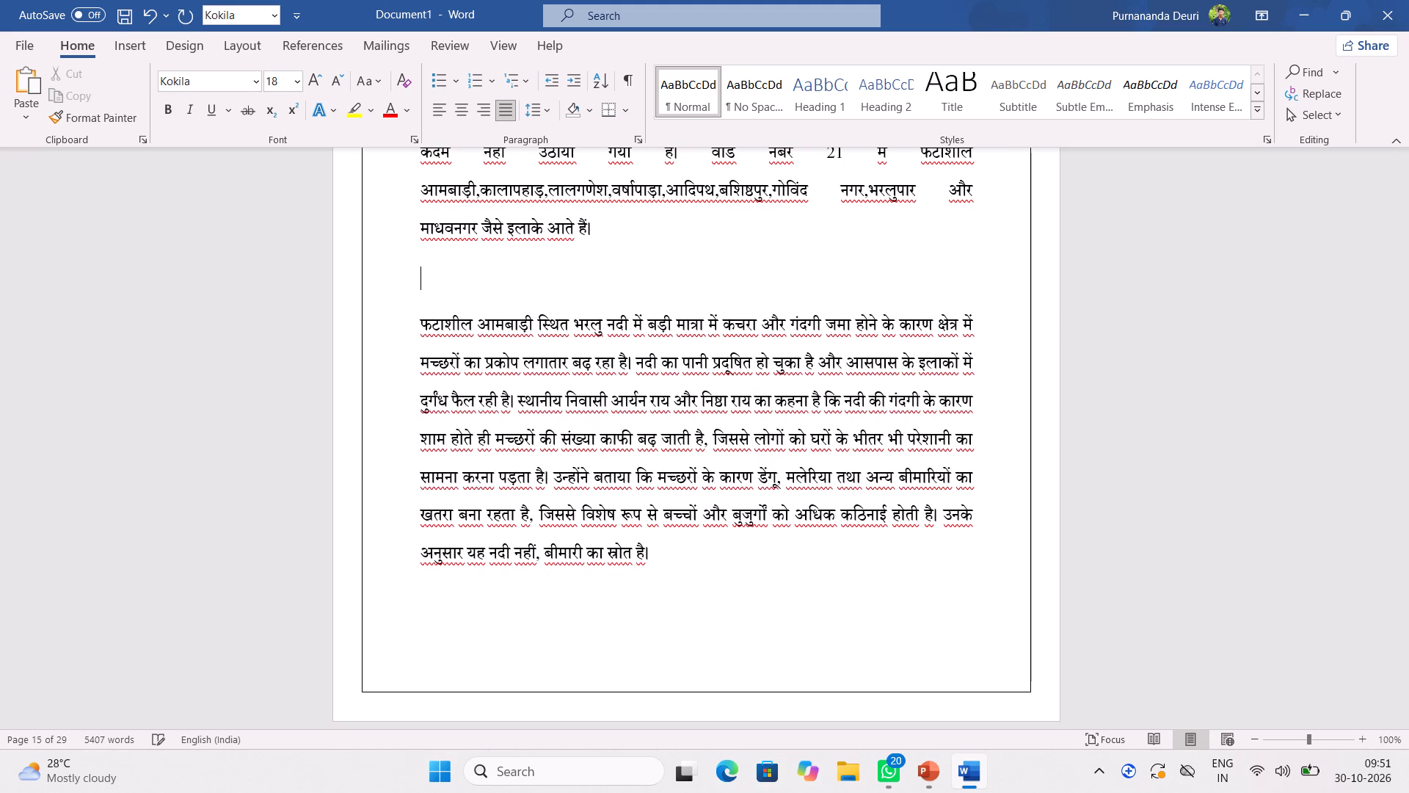
scroll(595, 648, "down", 4)
scroll(684, 584, "down", 3)
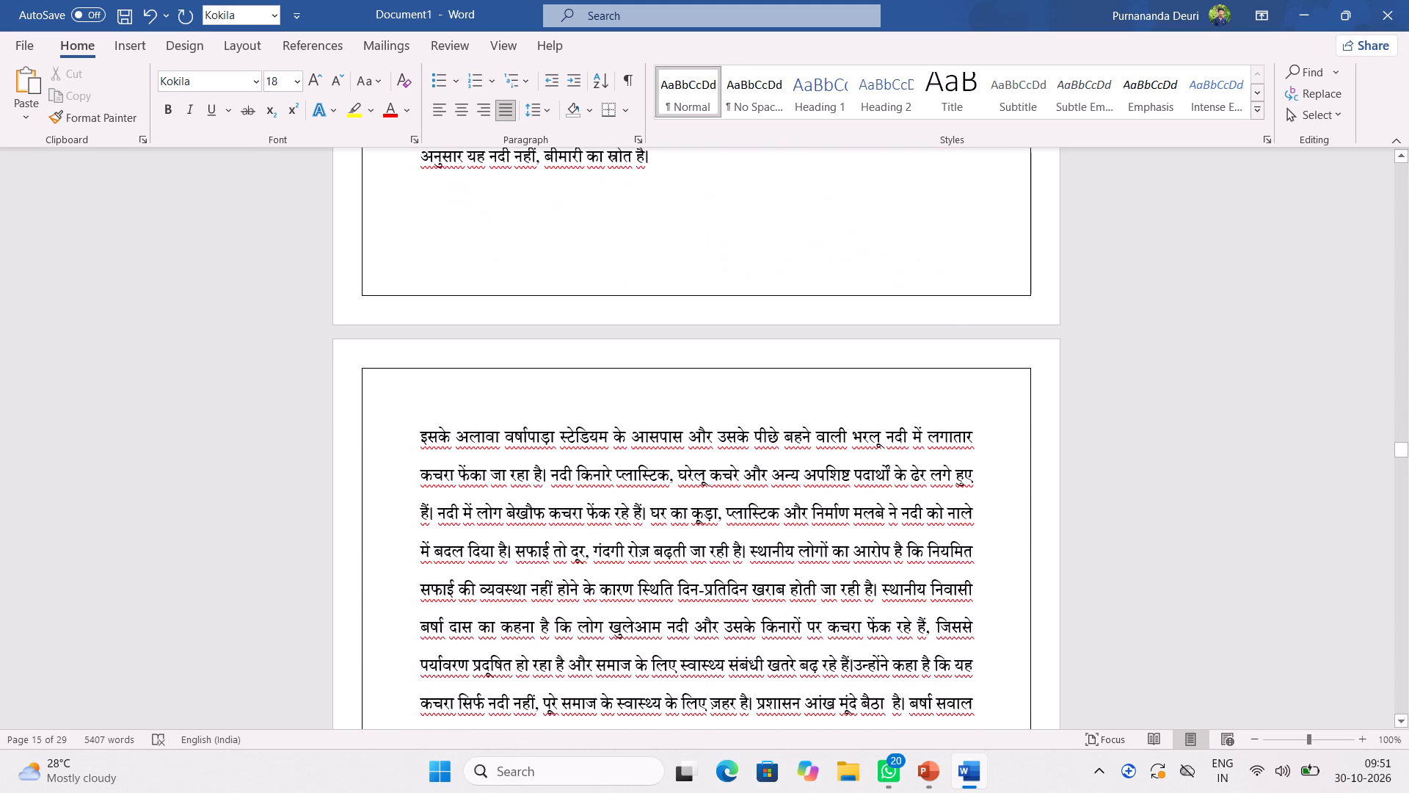
scroll(614, 584, "down", 3)
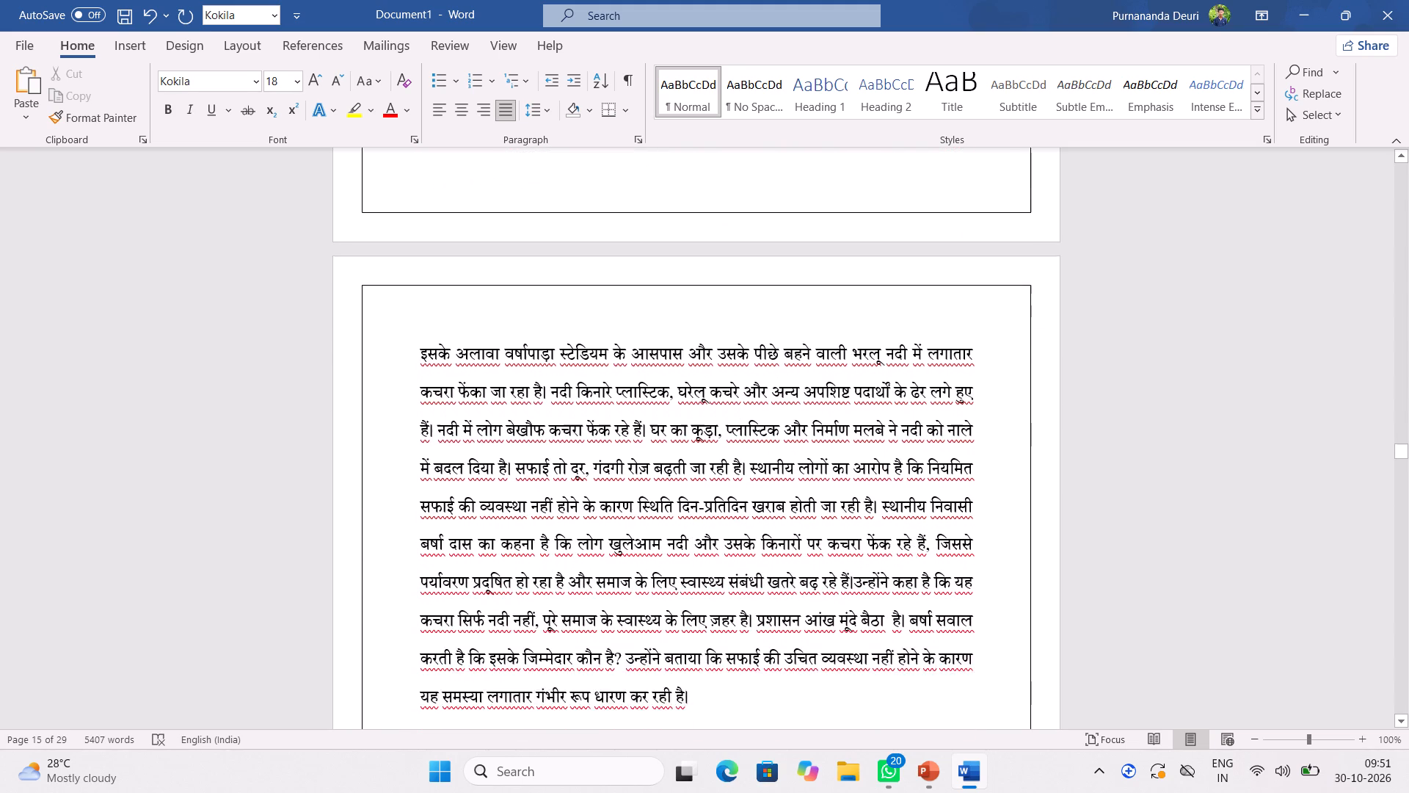
scroll(616, 584, "down", 5)
left_click(727, 441)
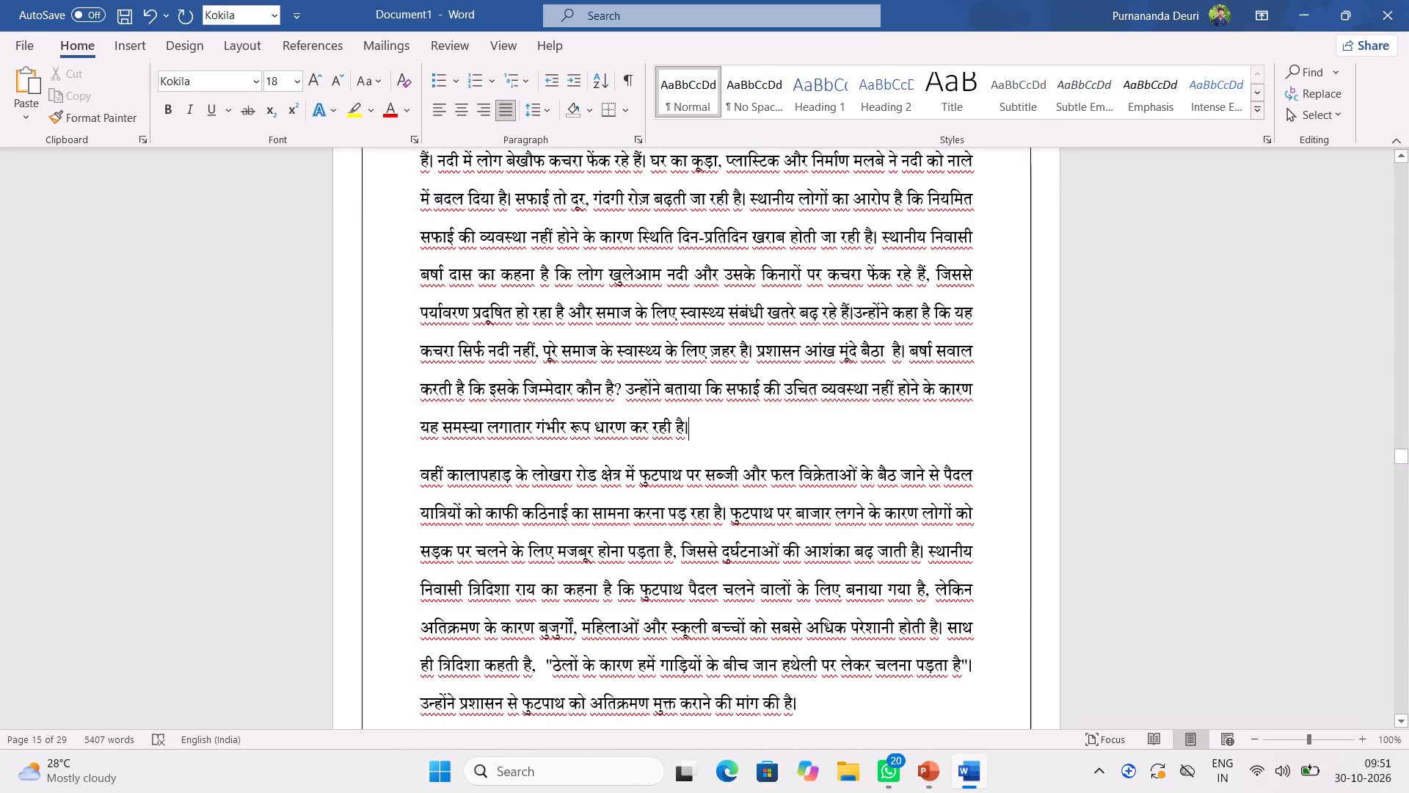
key("Return")
Insert an empty line between the paragraph ending मुक्त कराने की मांग की है and the one starting इसके साथ ही काला पहाड़.
scroll(716, 471, "down", 7)
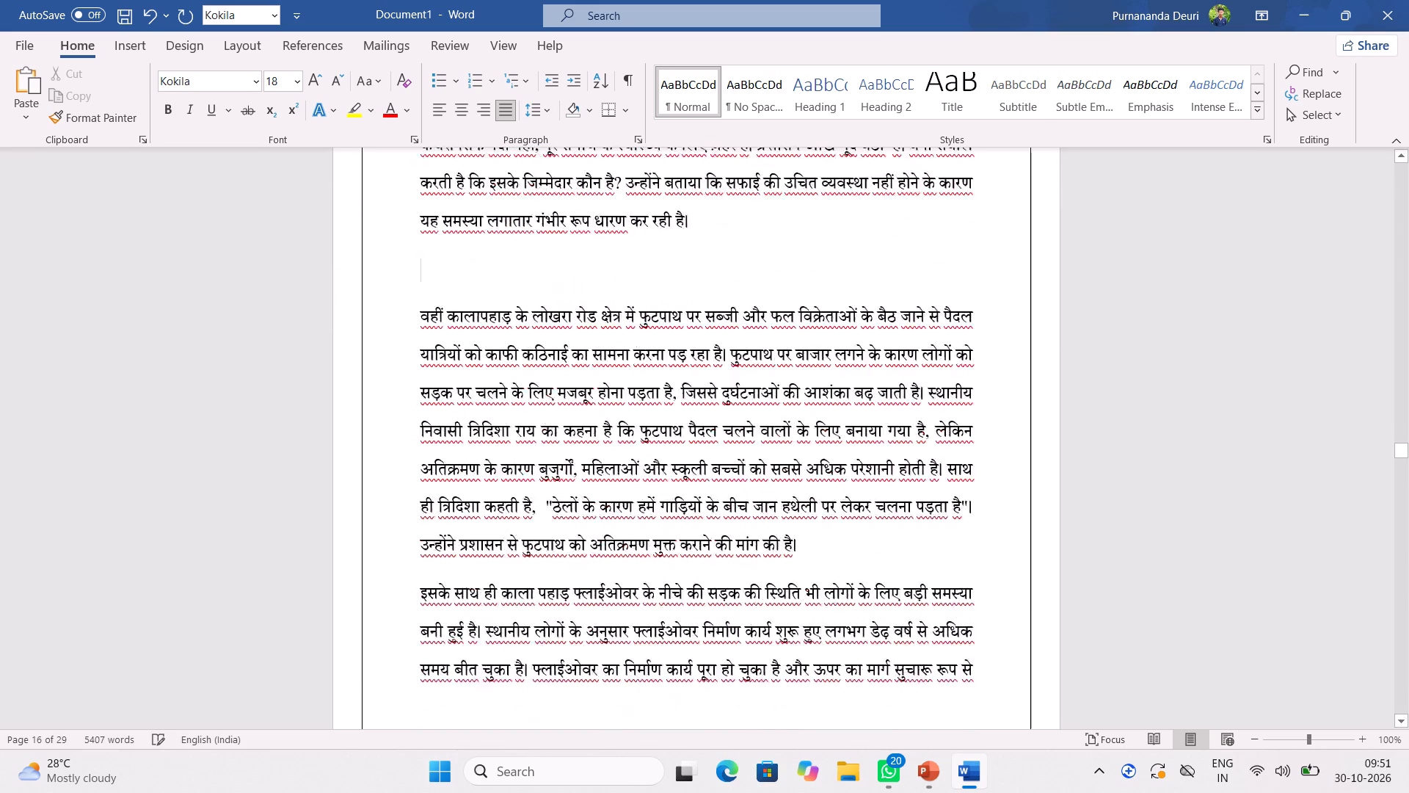
left_click(812, 452)
key("Return")
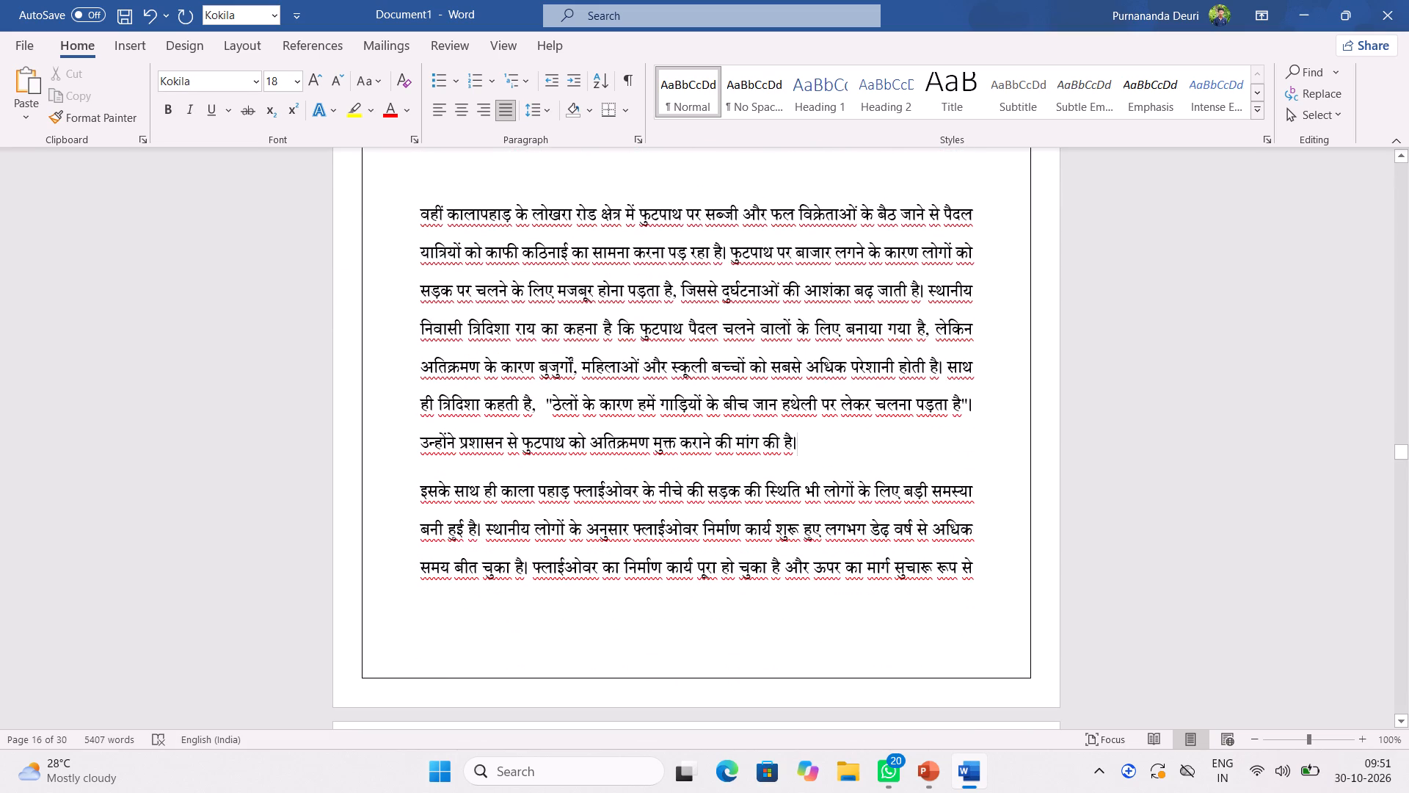
Insert an empty line above the paragraph starting स्थानीय नागरिकों का कहना है.
scroll(790, 464, "down", 14)
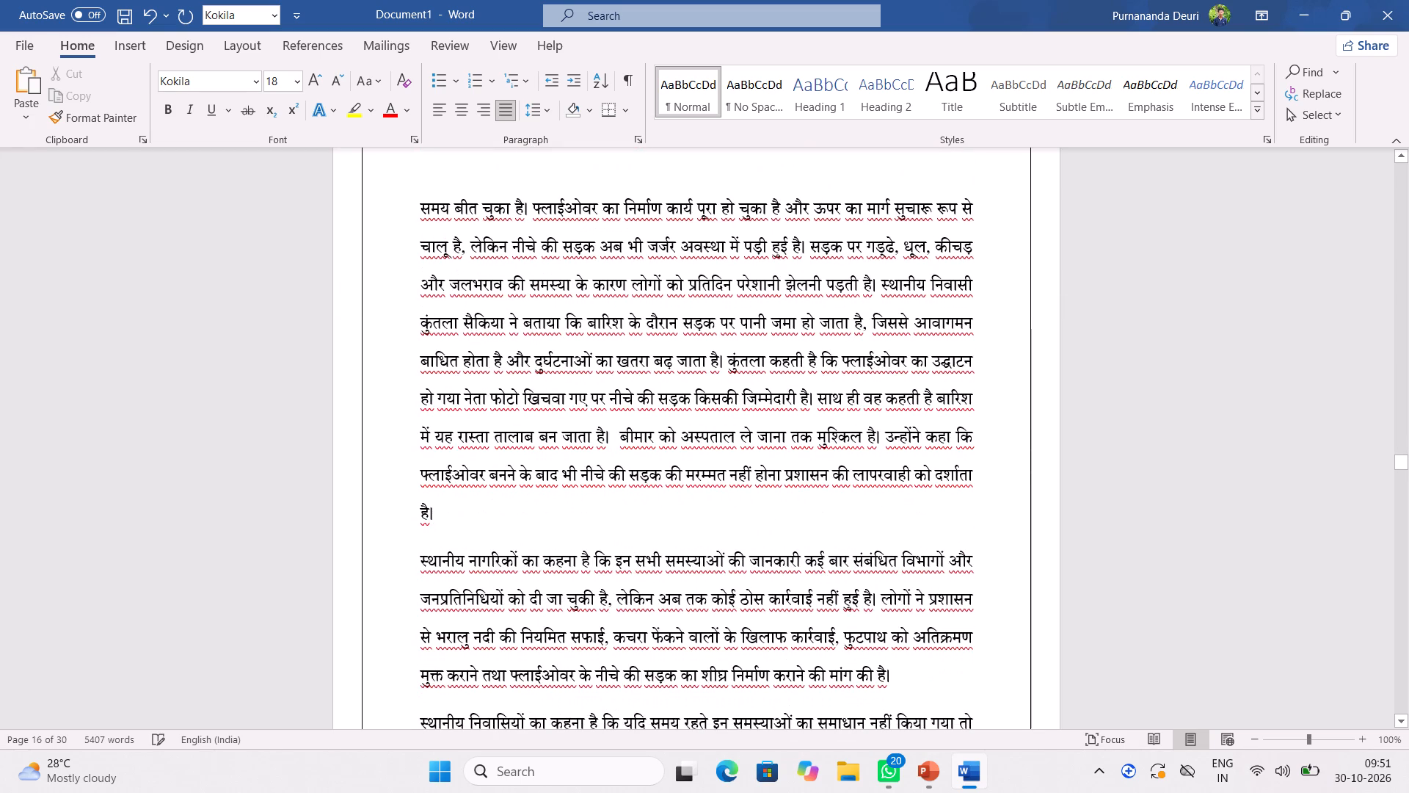
left_click(527, 527)
key("Return")
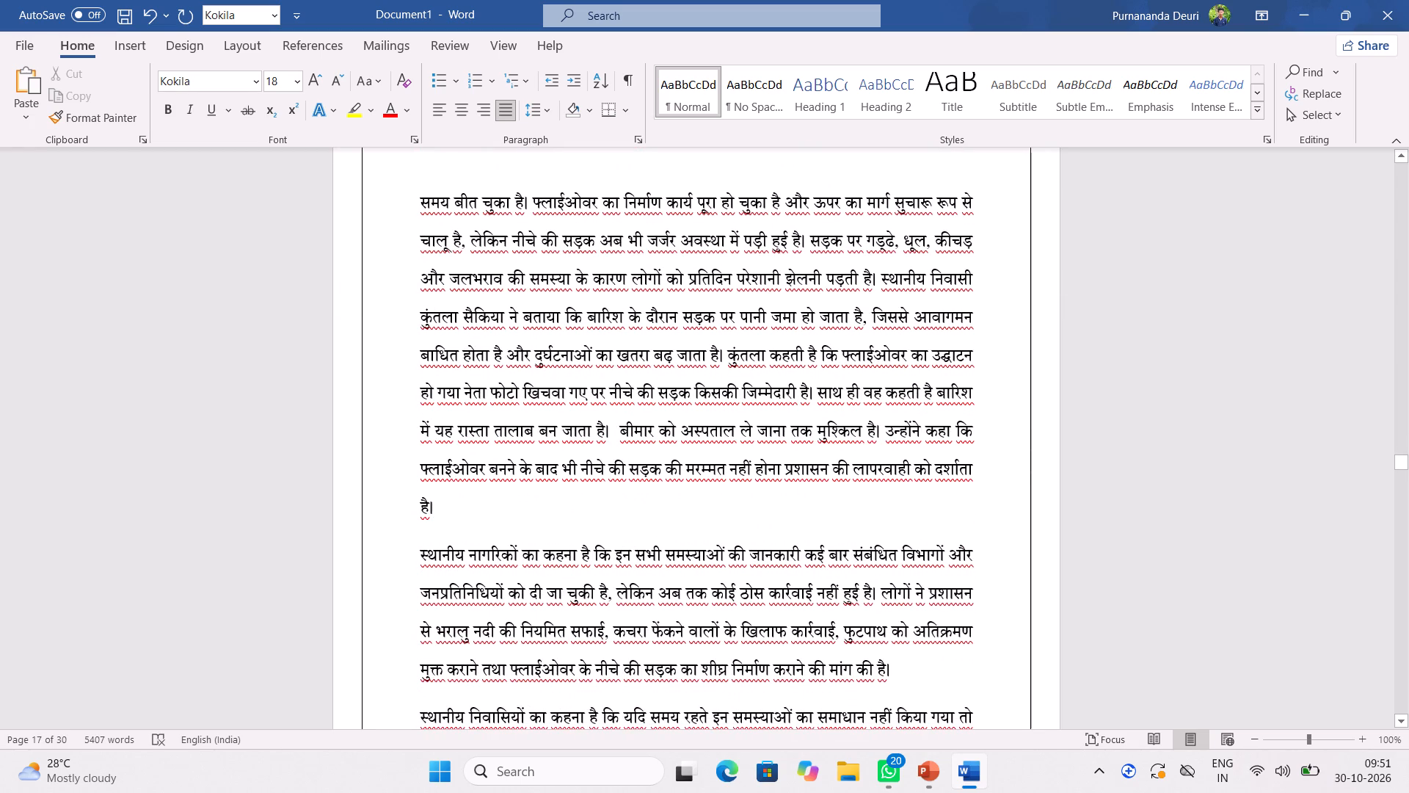
Check the layout of the ward 21 article's closing paragraphs and the newspaper clipping and photo page that follows.
scroll(599, 507, "down", 16)
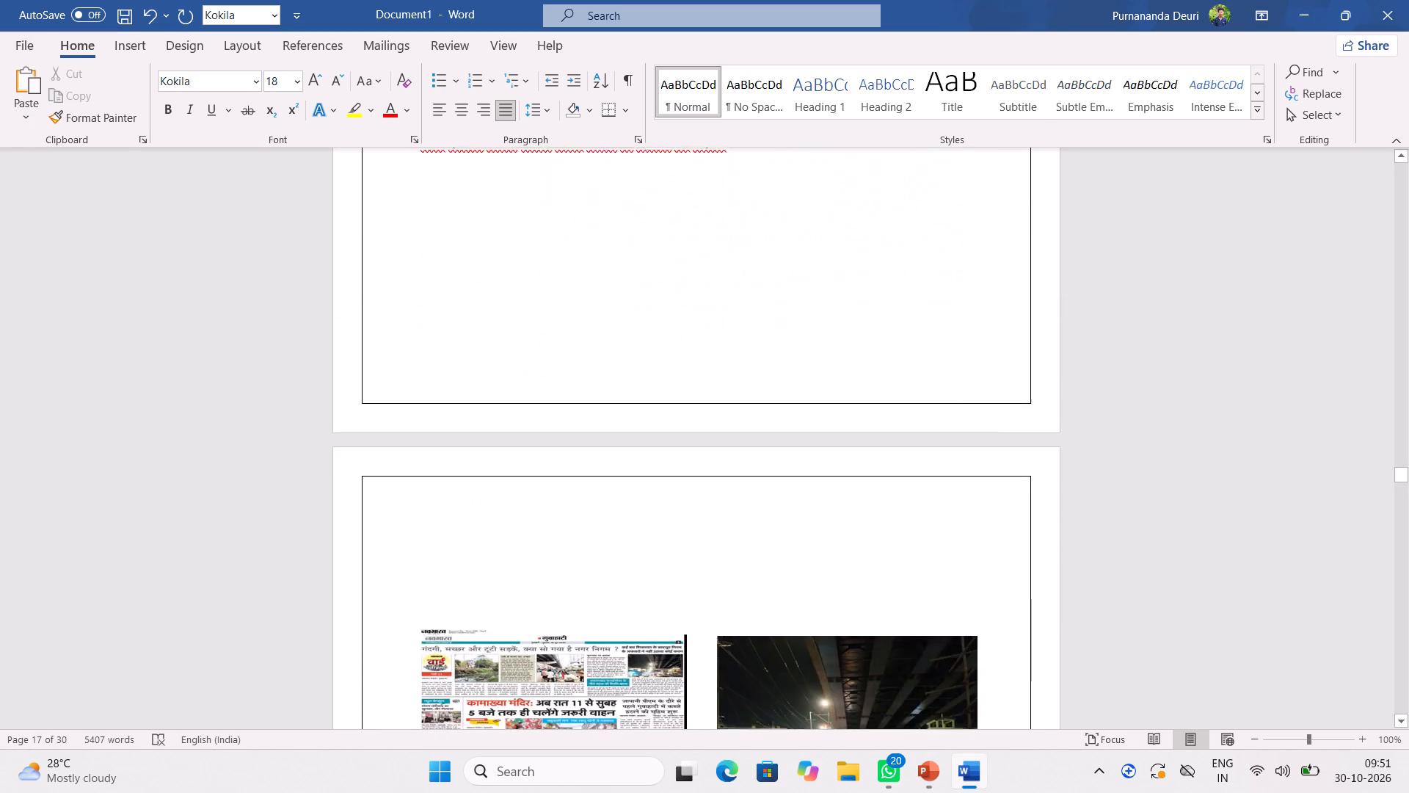
scroll(605, 511, "down", 5)
scroll(605, 511, "up", 12)
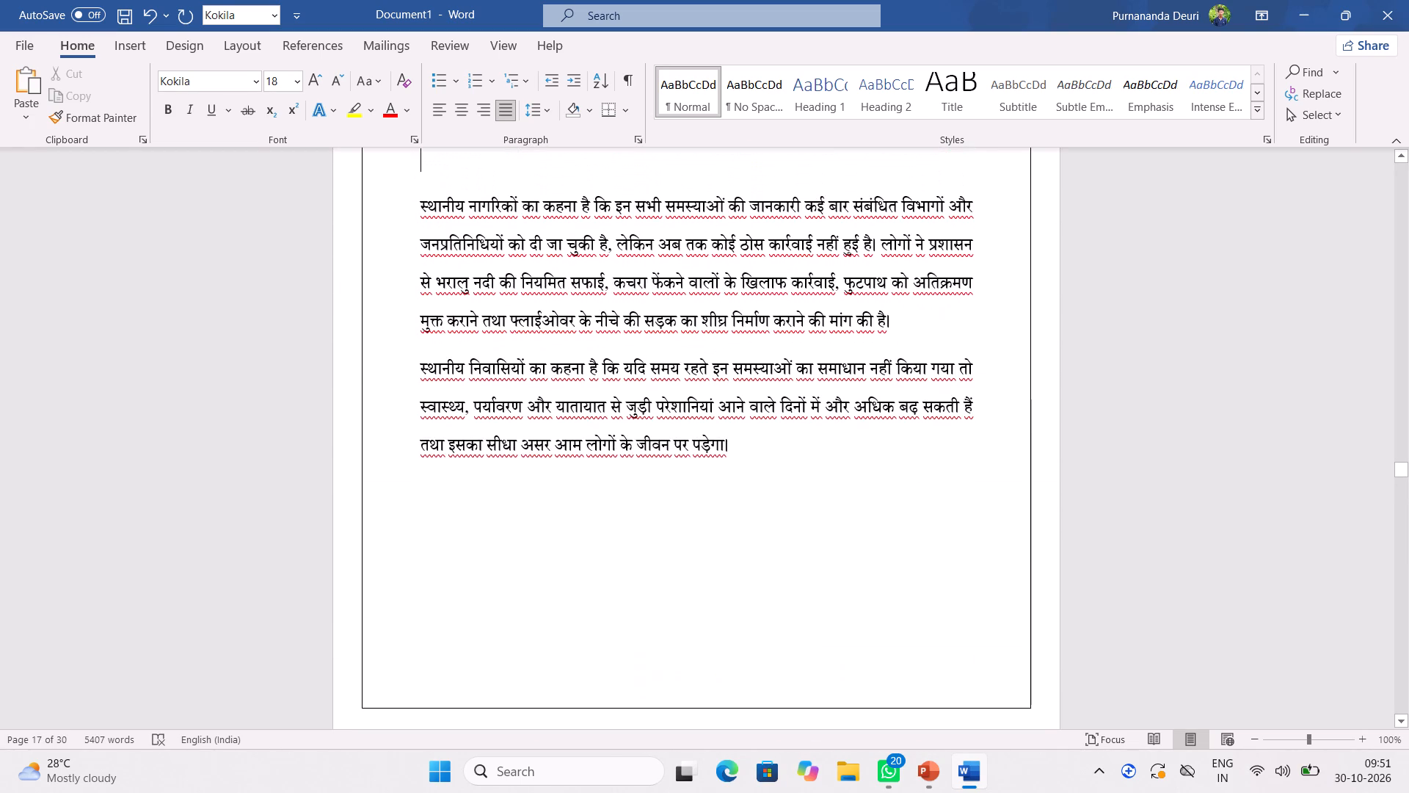
scroll(605, 510, "up", 5)
scroll(607, 507, "down", 4)
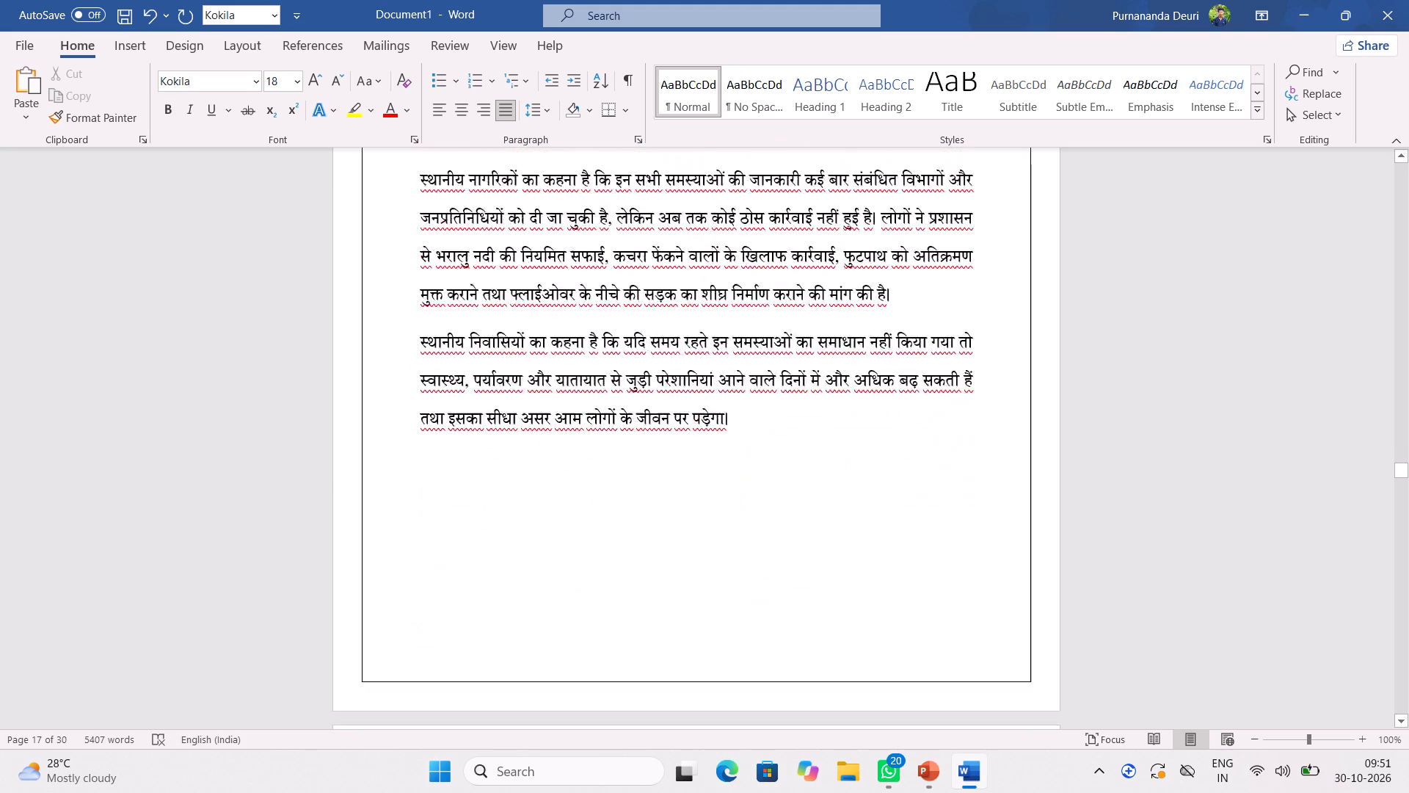
scroll(607, 507, "down", 17)
scroll(609, 504, "up", 1)
scroll(609, 504, "down", 2)
scroll(609, 504, "up", 1)
Review the paragraph spacing throughout section 5, अनुभव एवं चर्चा.
scroll(609, 504, "down", 19)
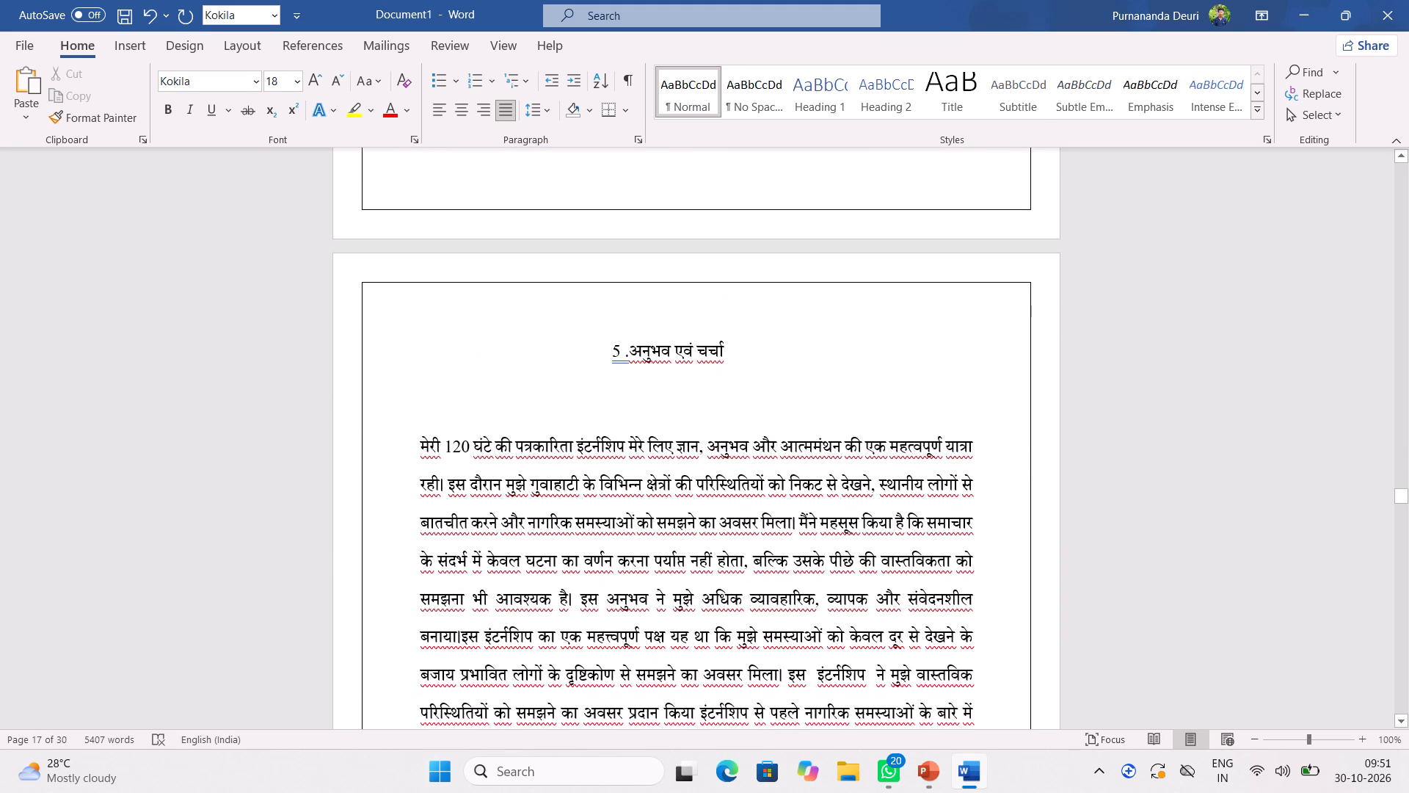
scroll(641, 463, "down", 14)
scroll(642, 462, "down", 11)
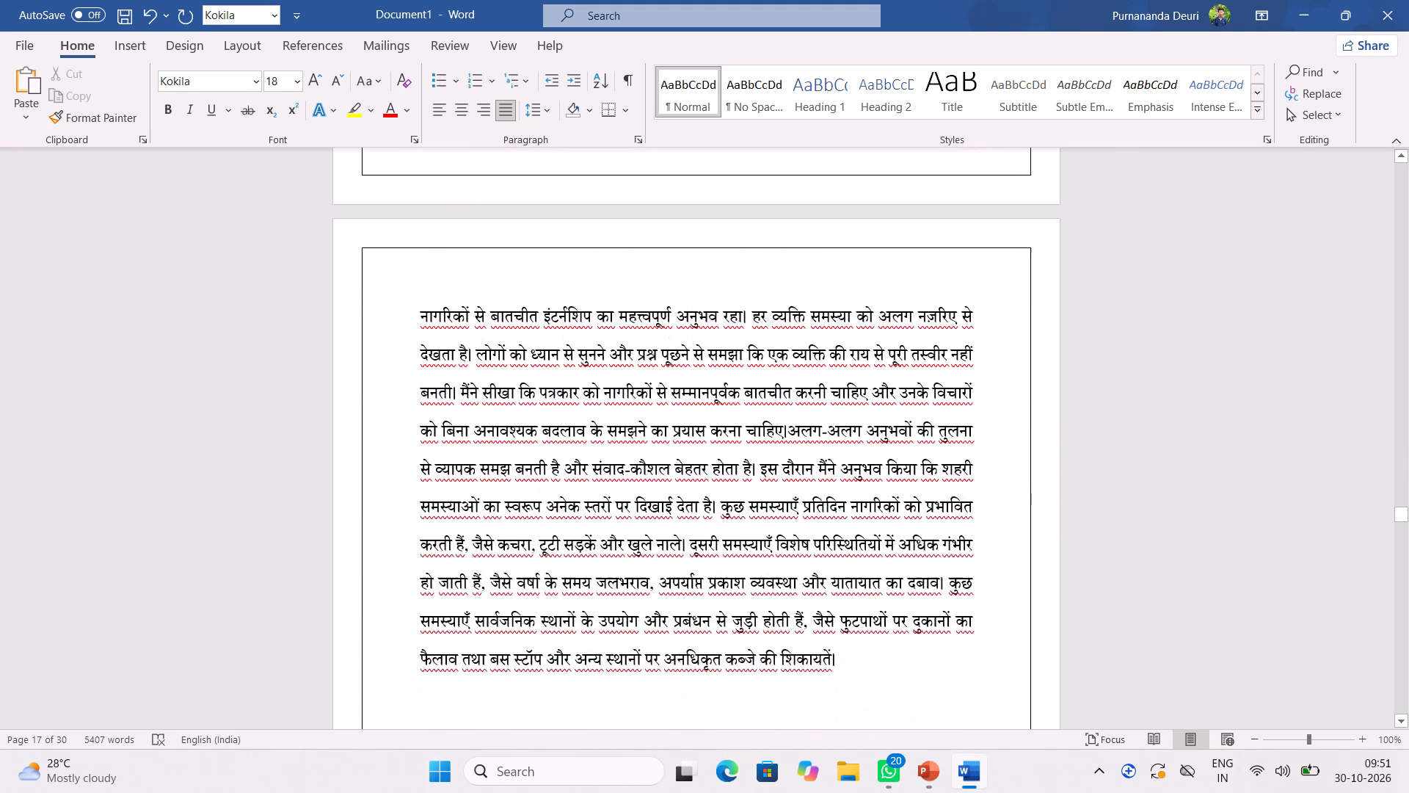
scroll(642, 462, "down", 13)
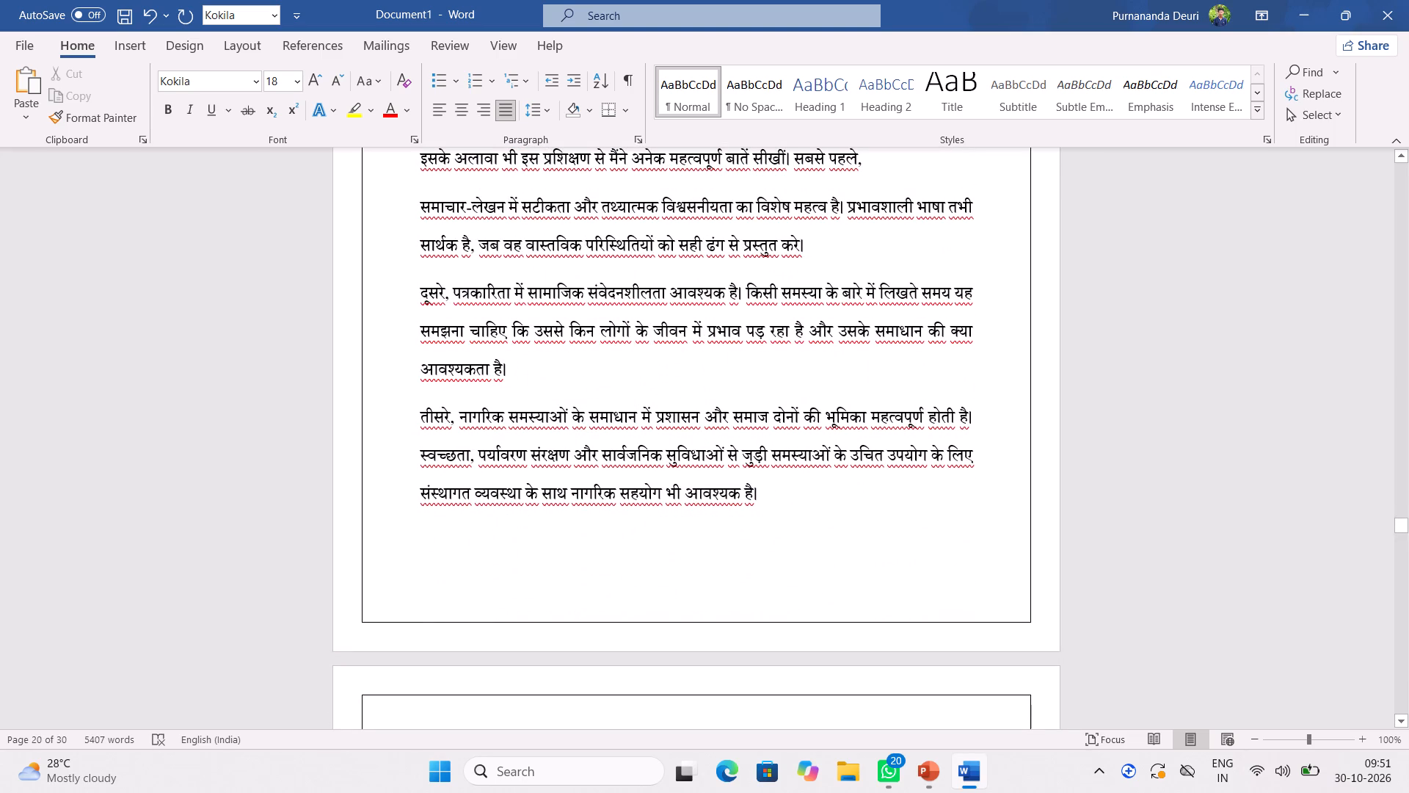
scroll(637, 444, "up", 5)
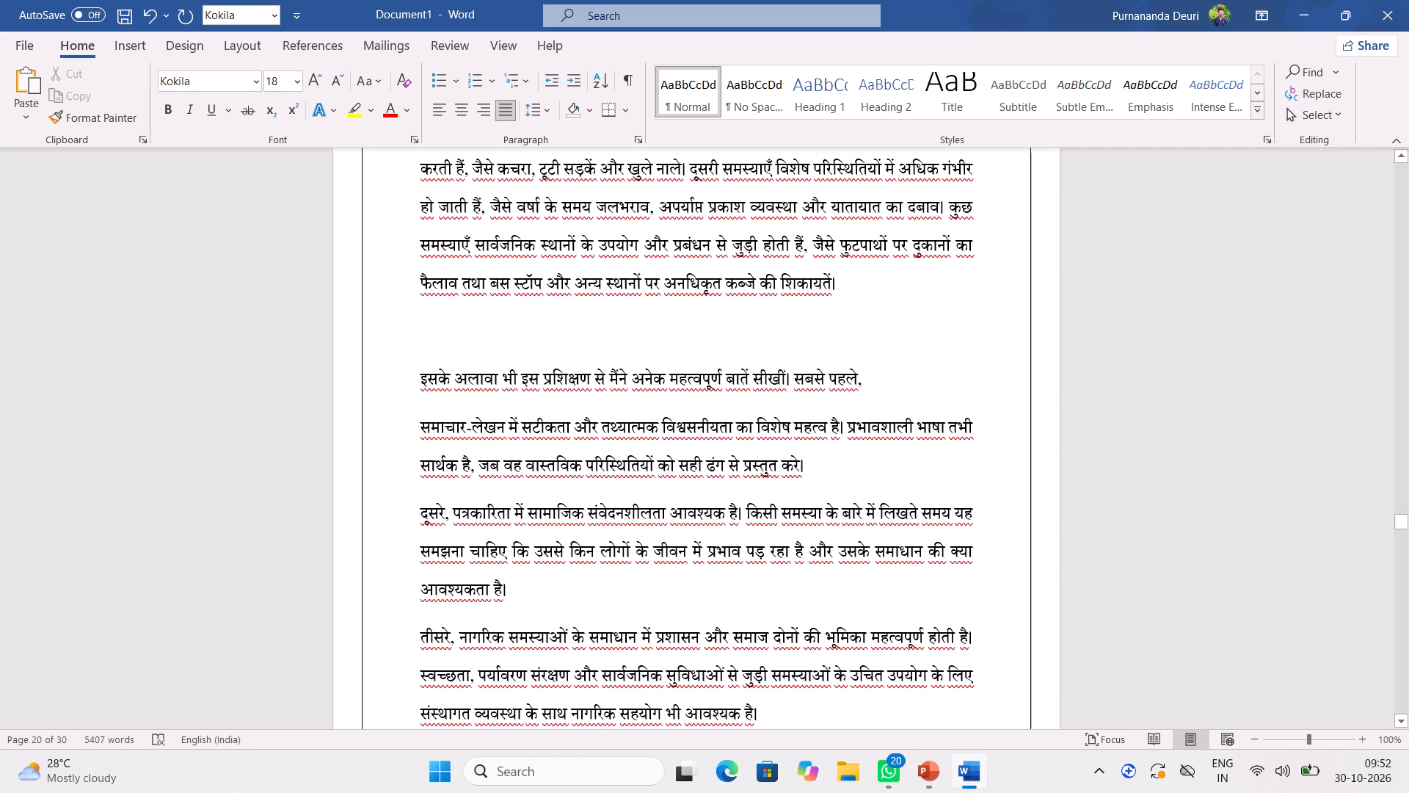
scroll(961, 295, "up", 2)
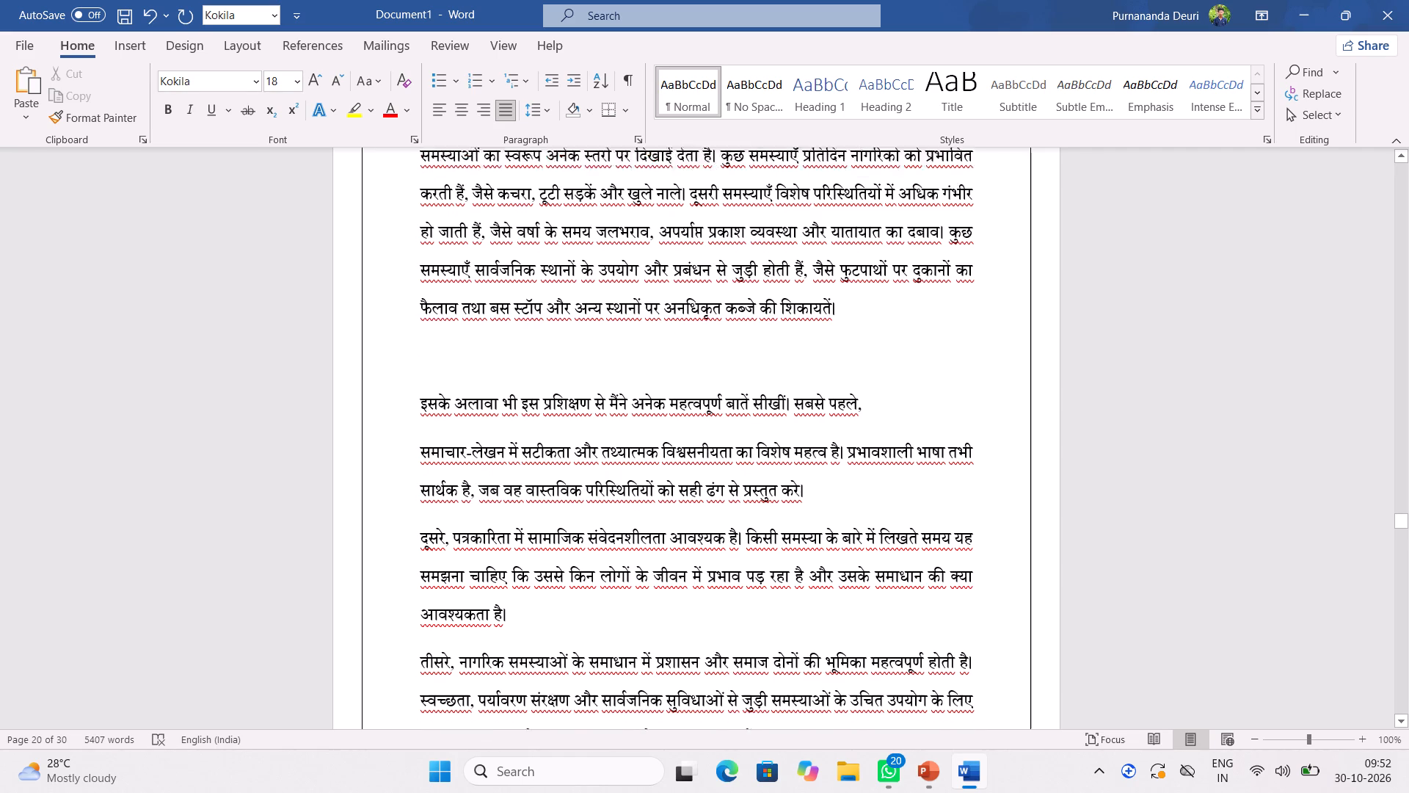
scroll(942, 293, "up", 4)
scroll(939, 293, "down", 1)
scroll(939, 293, "up", 16)
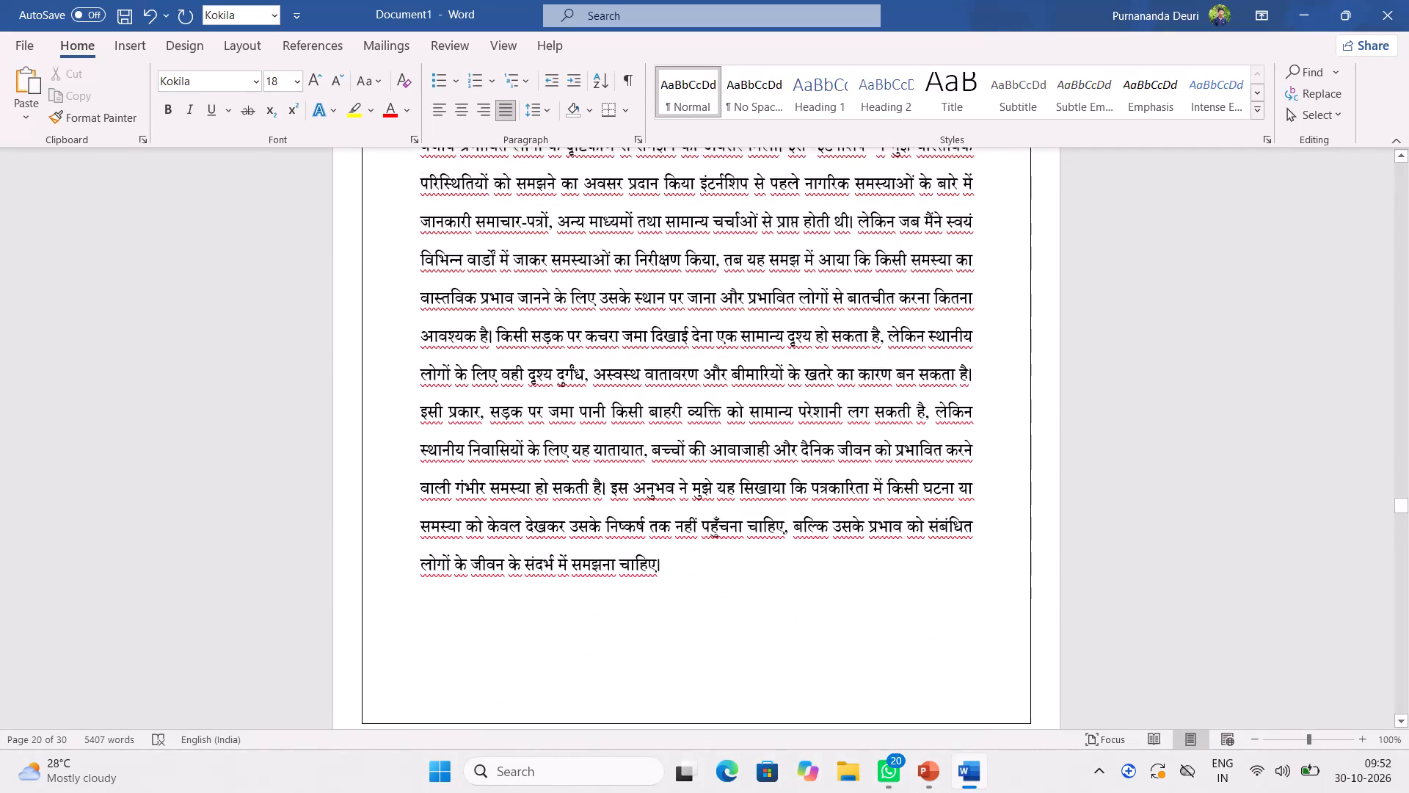
scroll(937, 300, "down", 3)
scroll(937, 306, "up", 1)
scroll(937, 306, "down", 5)
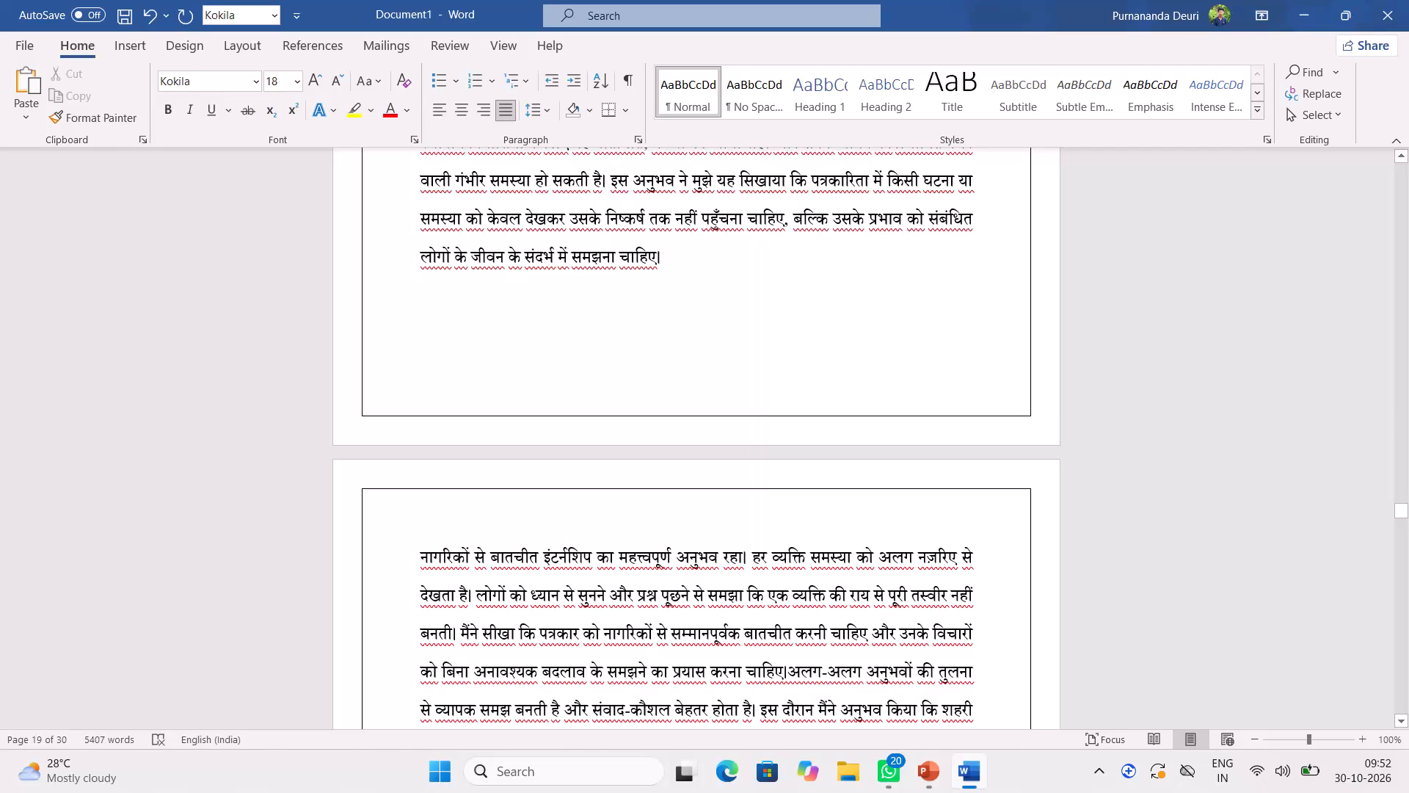
Join the paragraph starting समाचार-लेखन में सटीकता to the line ending सबसे पहले, separated by a space.
scroll(937, 320, "down", 10)
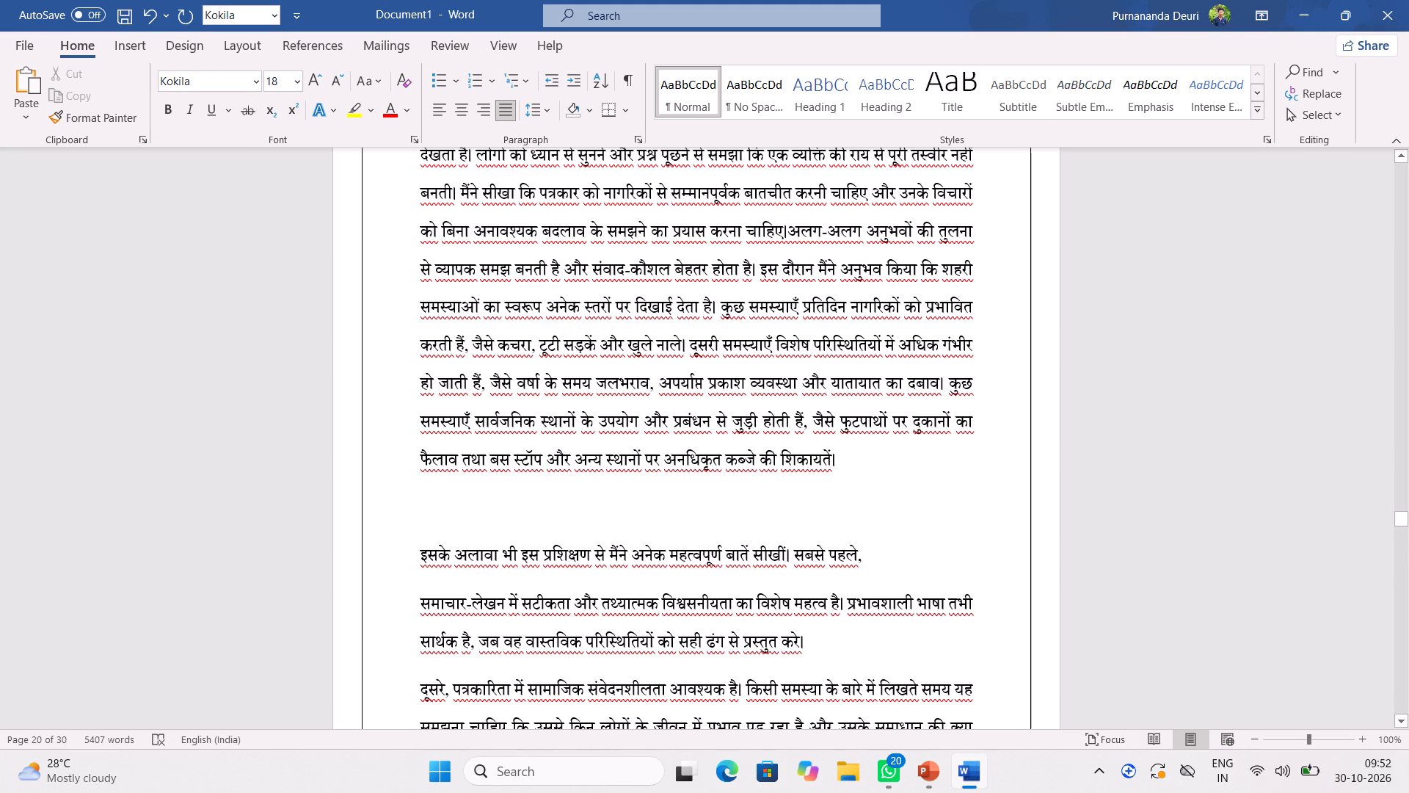
left_click(419, 602)
key("BackSpace")
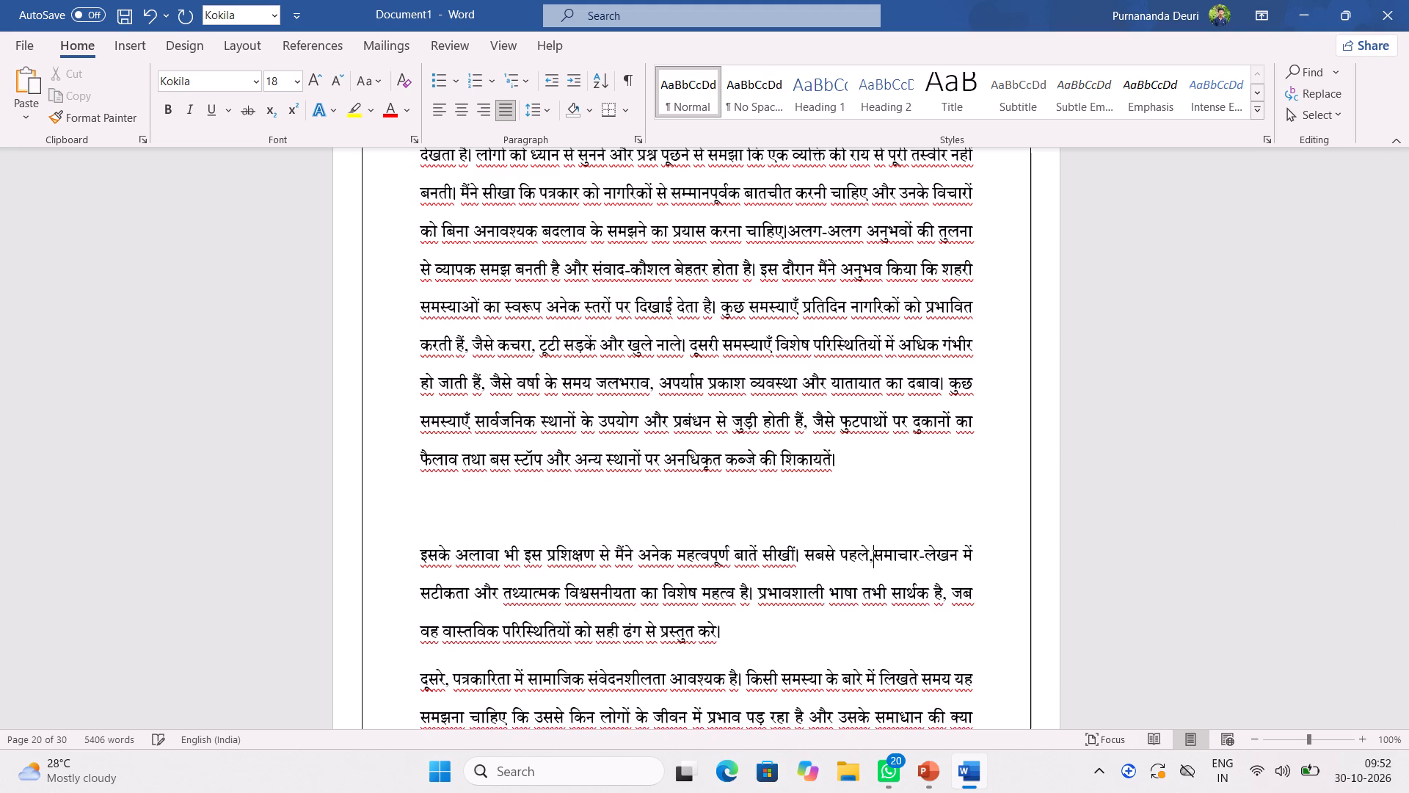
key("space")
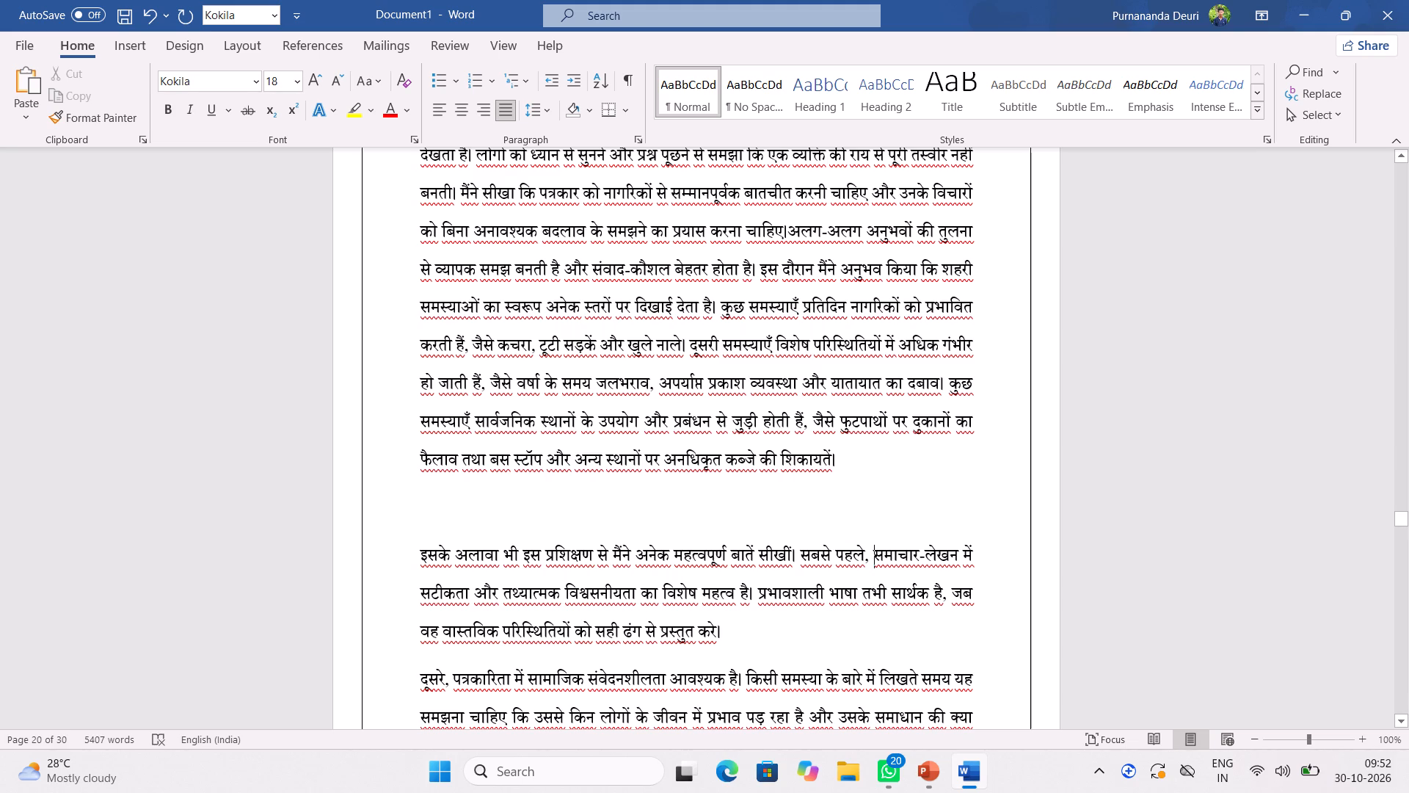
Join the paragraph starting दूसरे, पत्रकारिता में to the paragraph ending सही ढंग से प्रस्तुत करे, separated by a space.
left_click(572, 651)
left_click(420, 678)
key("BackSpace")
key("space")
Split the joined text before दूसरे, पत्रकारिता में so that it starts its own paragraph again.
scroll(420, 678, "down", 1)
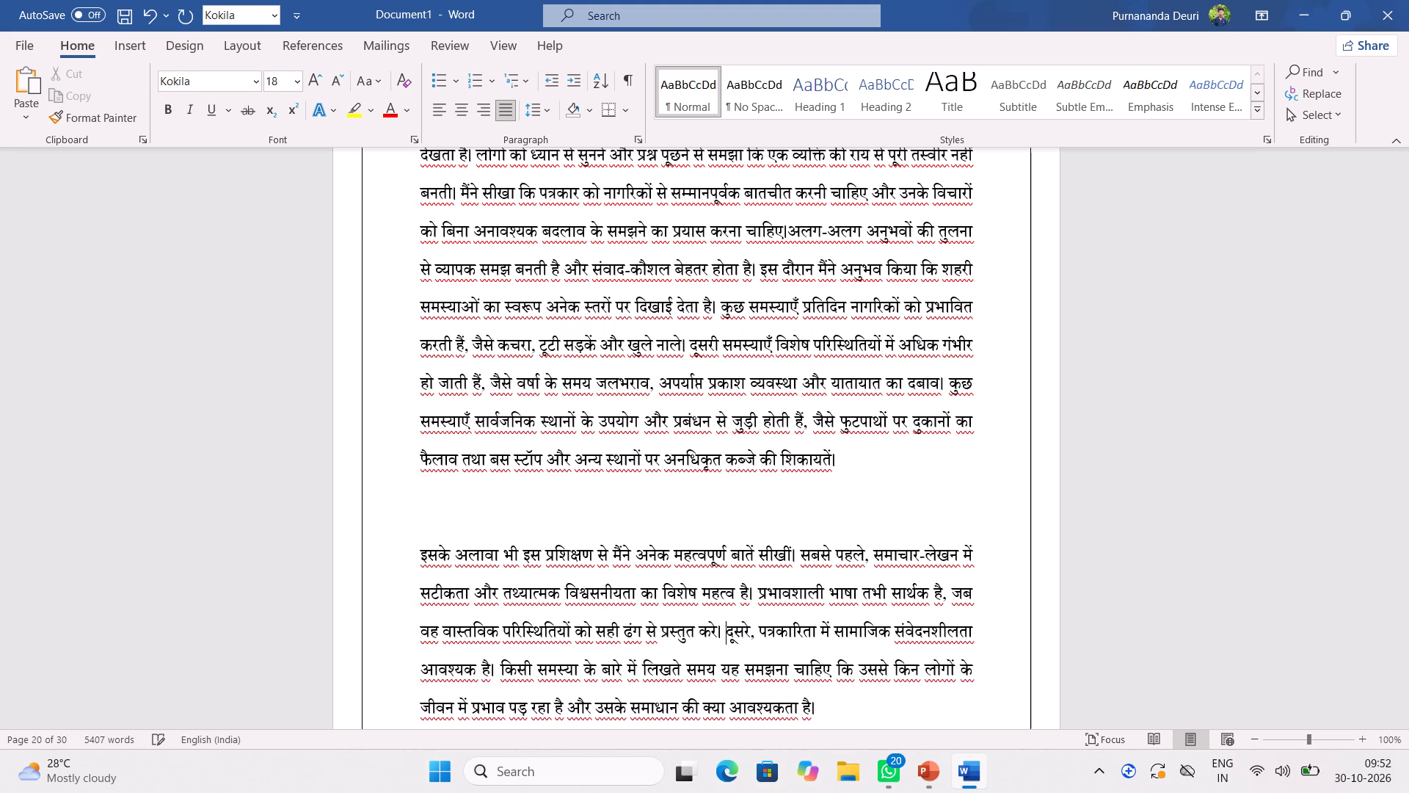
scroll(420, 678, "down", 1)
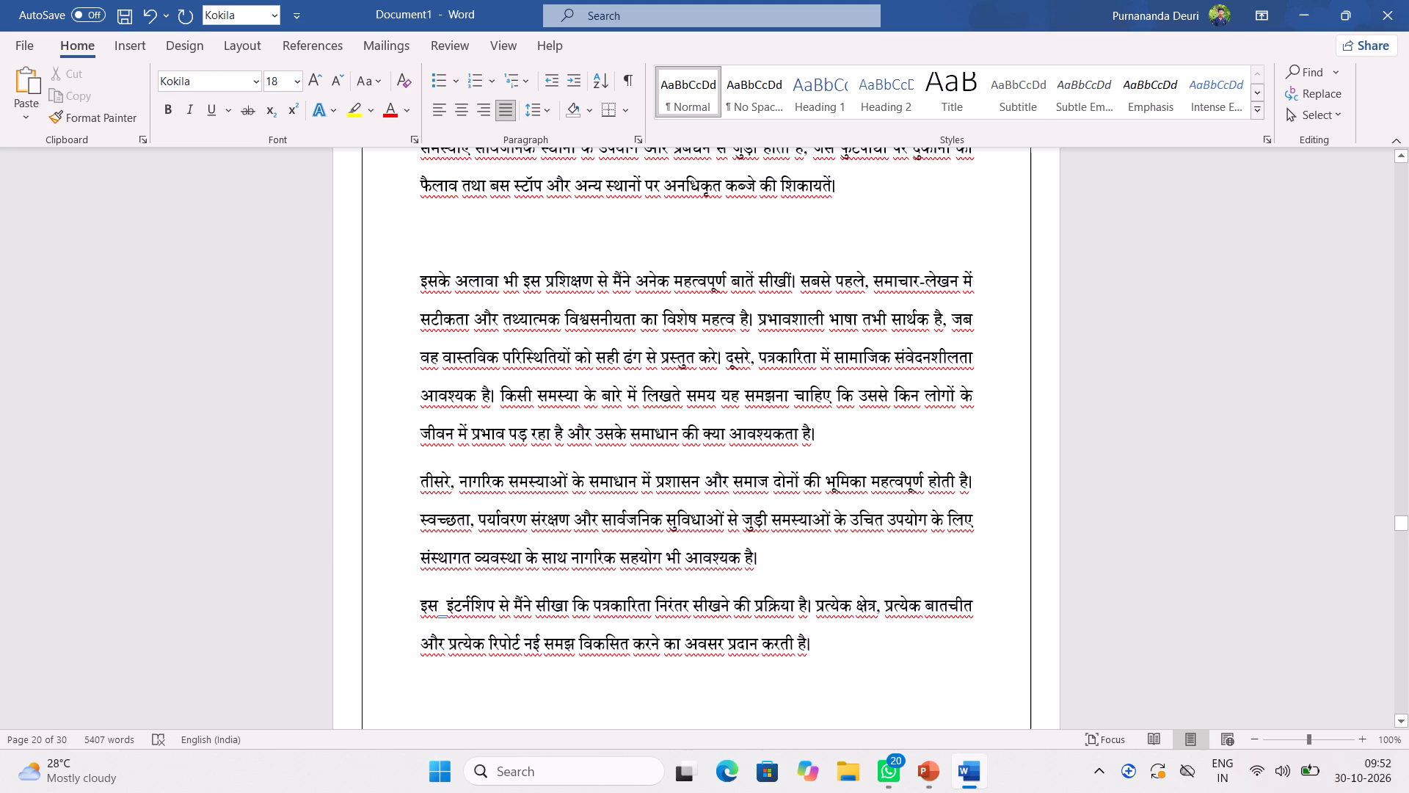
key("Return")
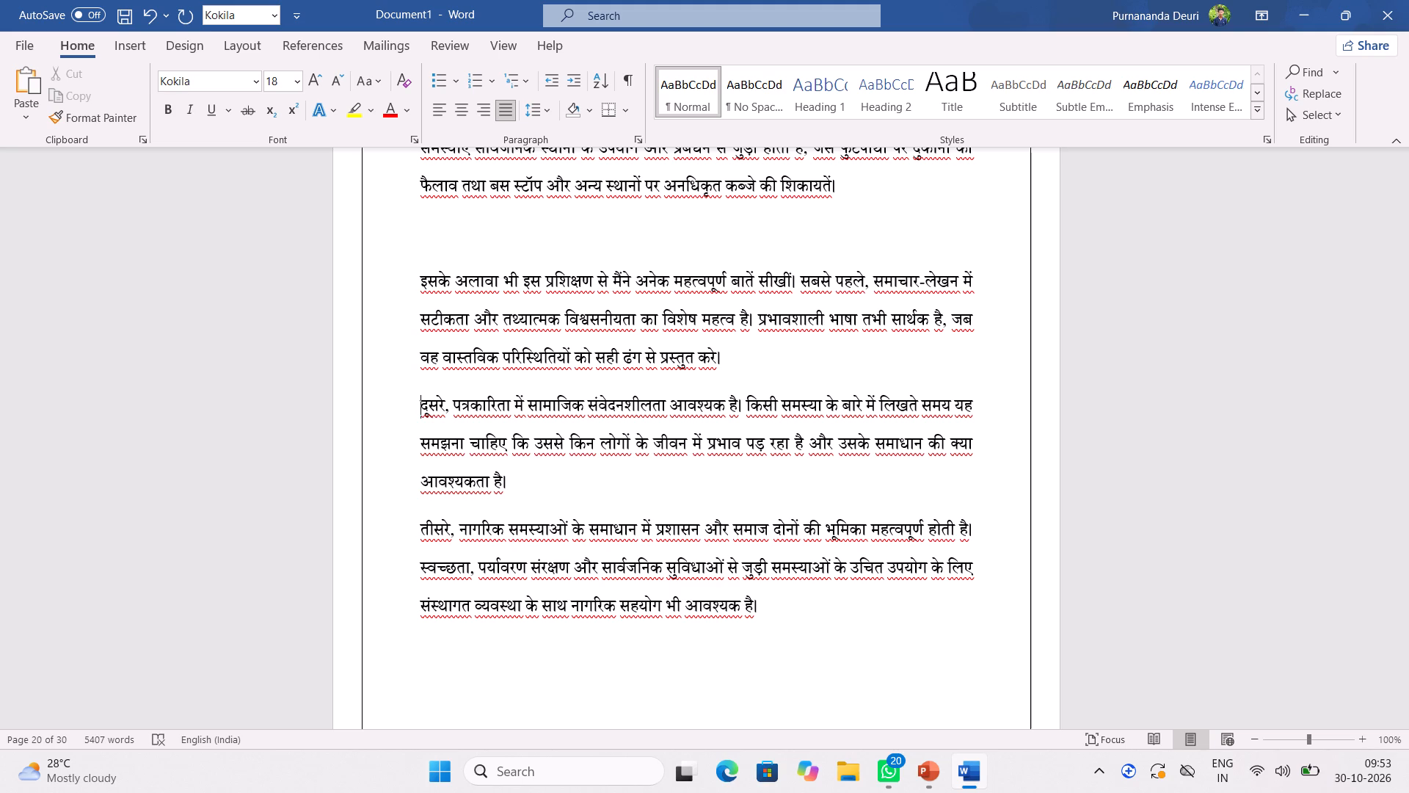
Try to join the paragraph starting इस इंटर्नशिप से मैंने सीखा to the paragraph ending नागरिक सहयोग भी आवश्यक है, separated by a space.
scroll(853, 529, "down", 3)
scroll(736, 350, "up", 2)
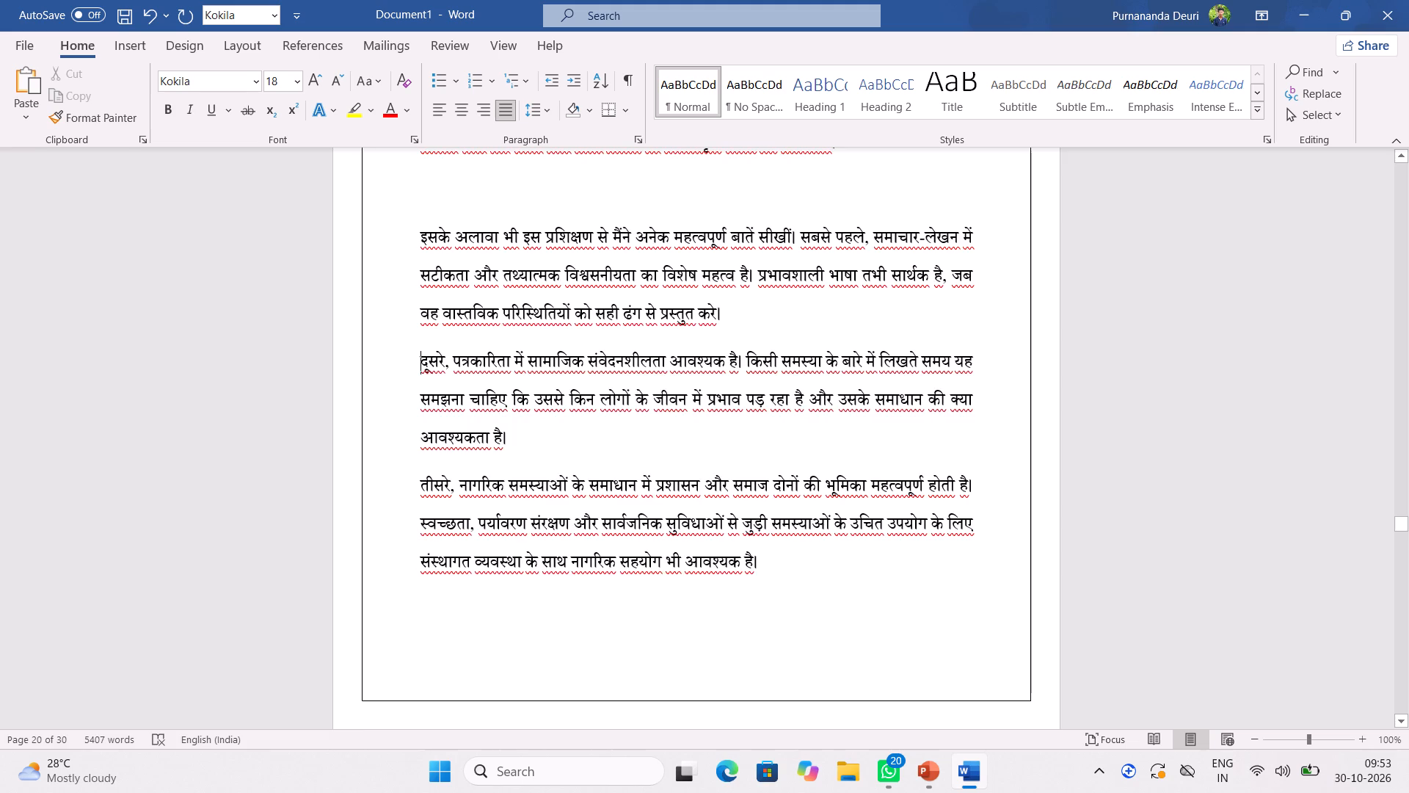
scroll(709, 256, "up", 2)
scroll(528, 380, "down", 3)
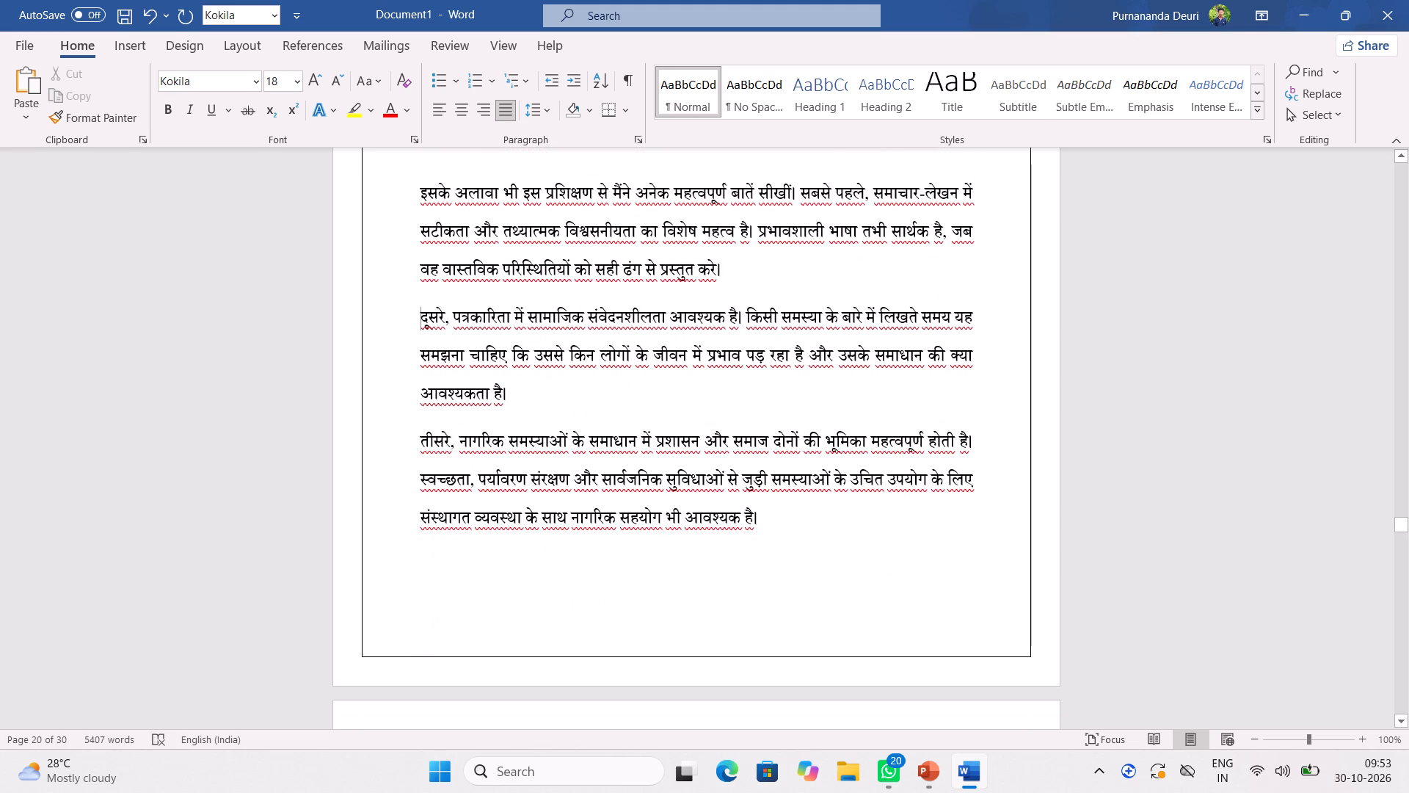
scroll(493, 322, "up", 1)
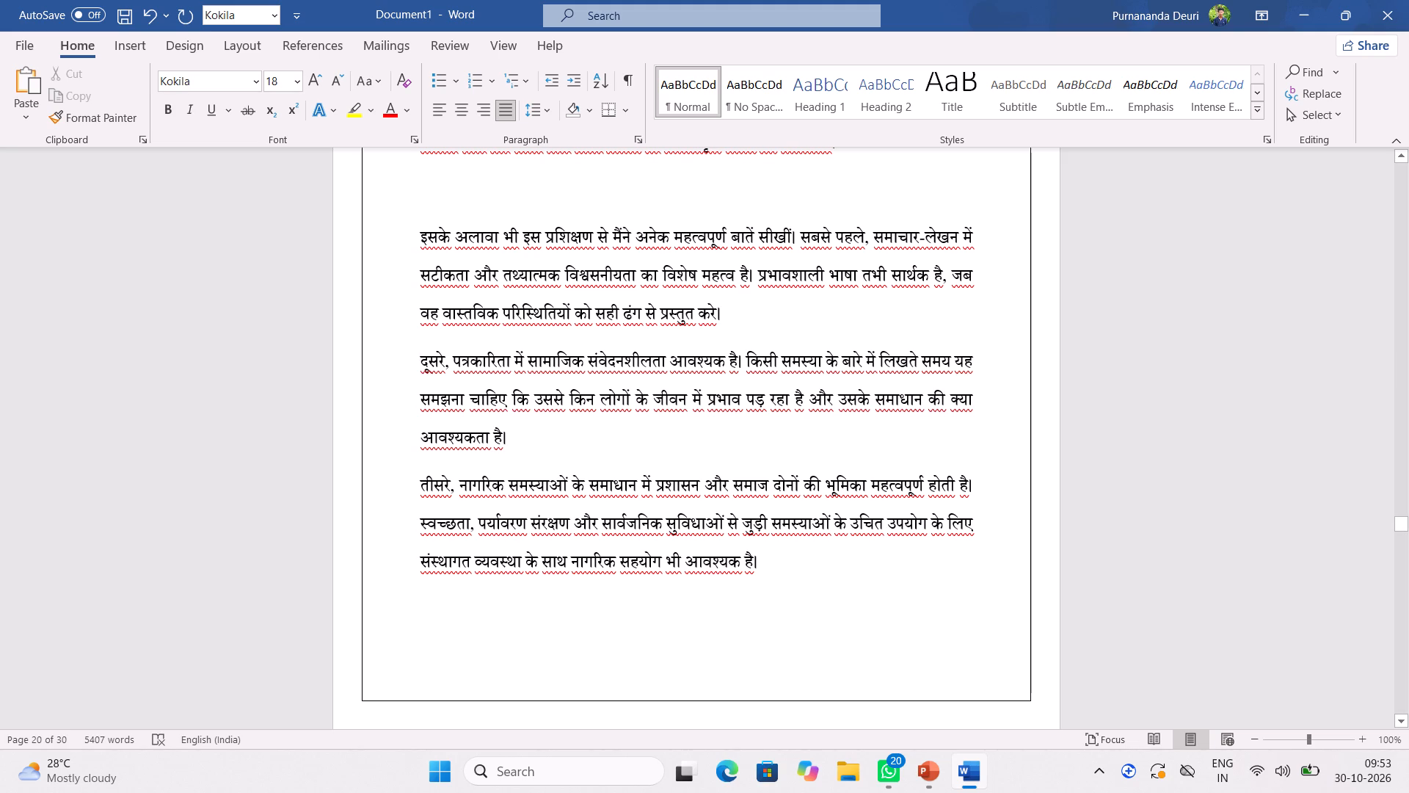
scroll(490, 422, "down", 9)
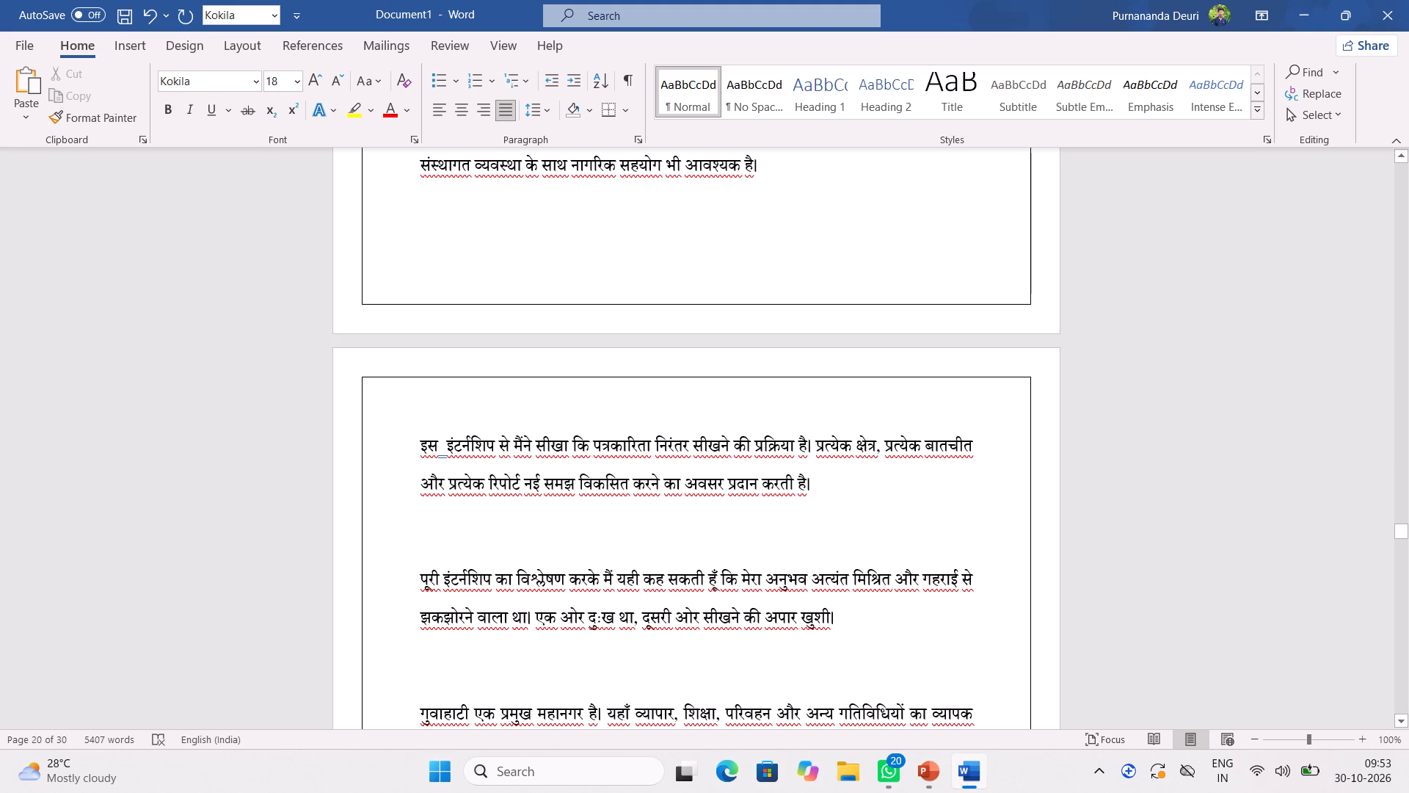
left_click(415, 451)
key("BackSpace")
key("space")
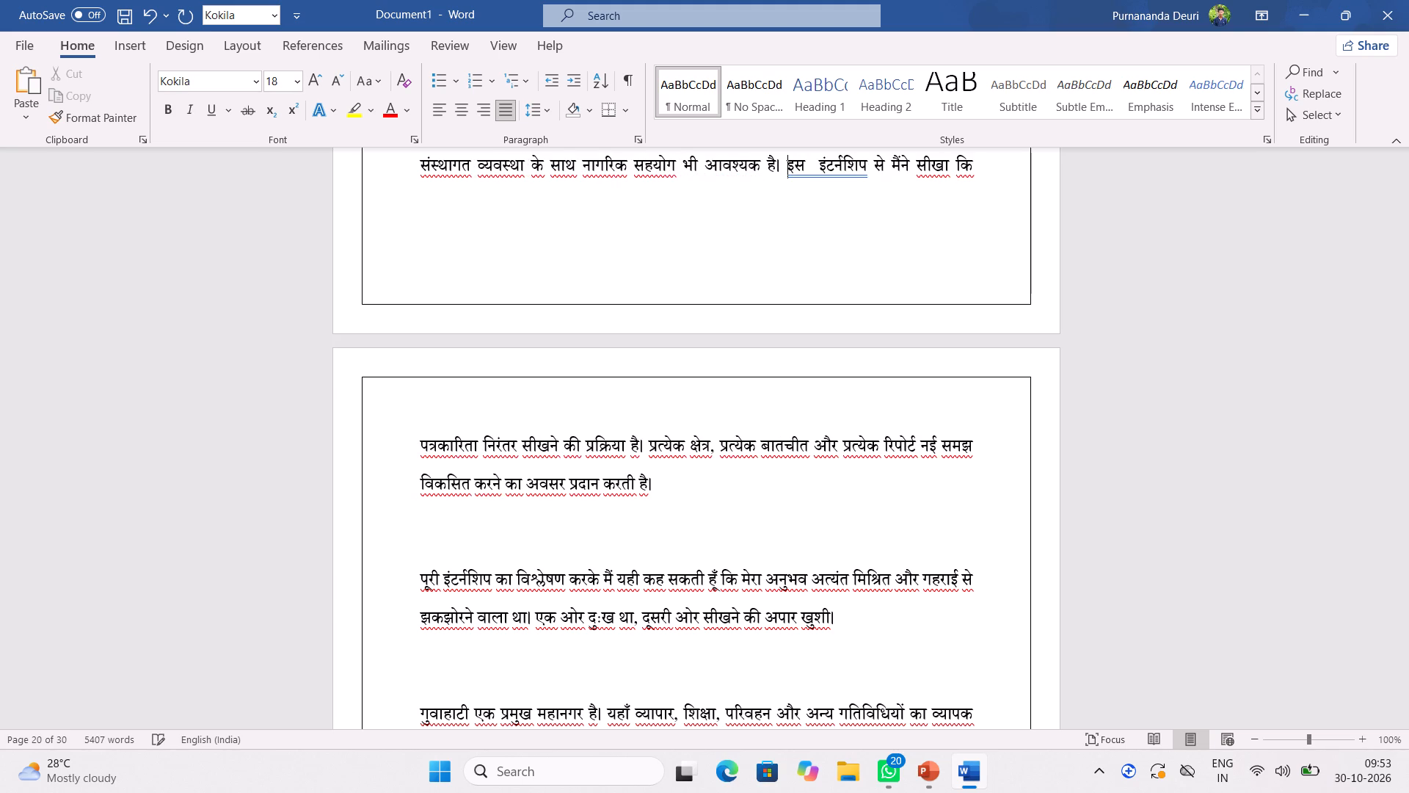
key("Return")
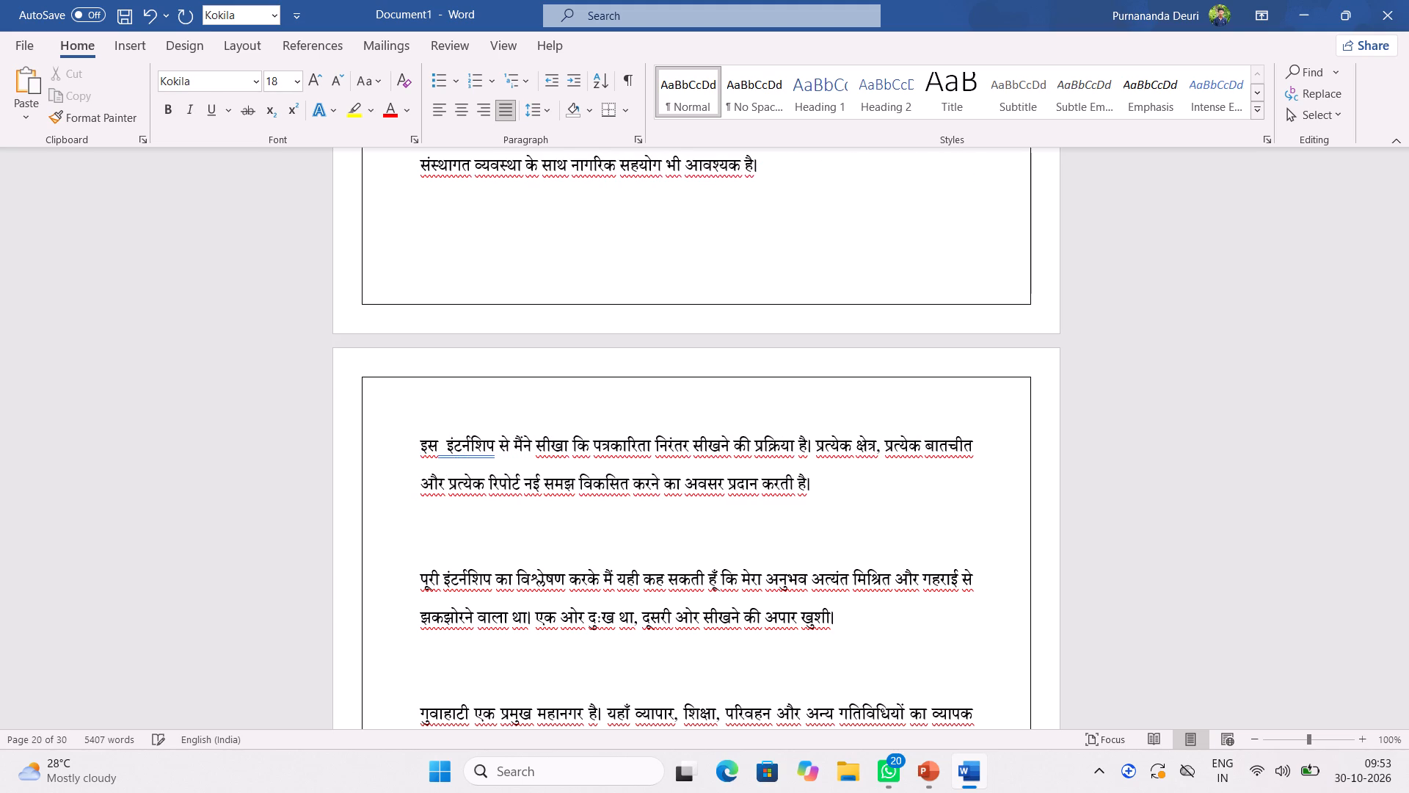
Remove the leading space before मेरे लेख नवभारत टाइम्स and join that paragraph to the one ending बनने की प्रेरणा दी, separated by a space.
scroll(665, 595, "down", 4)
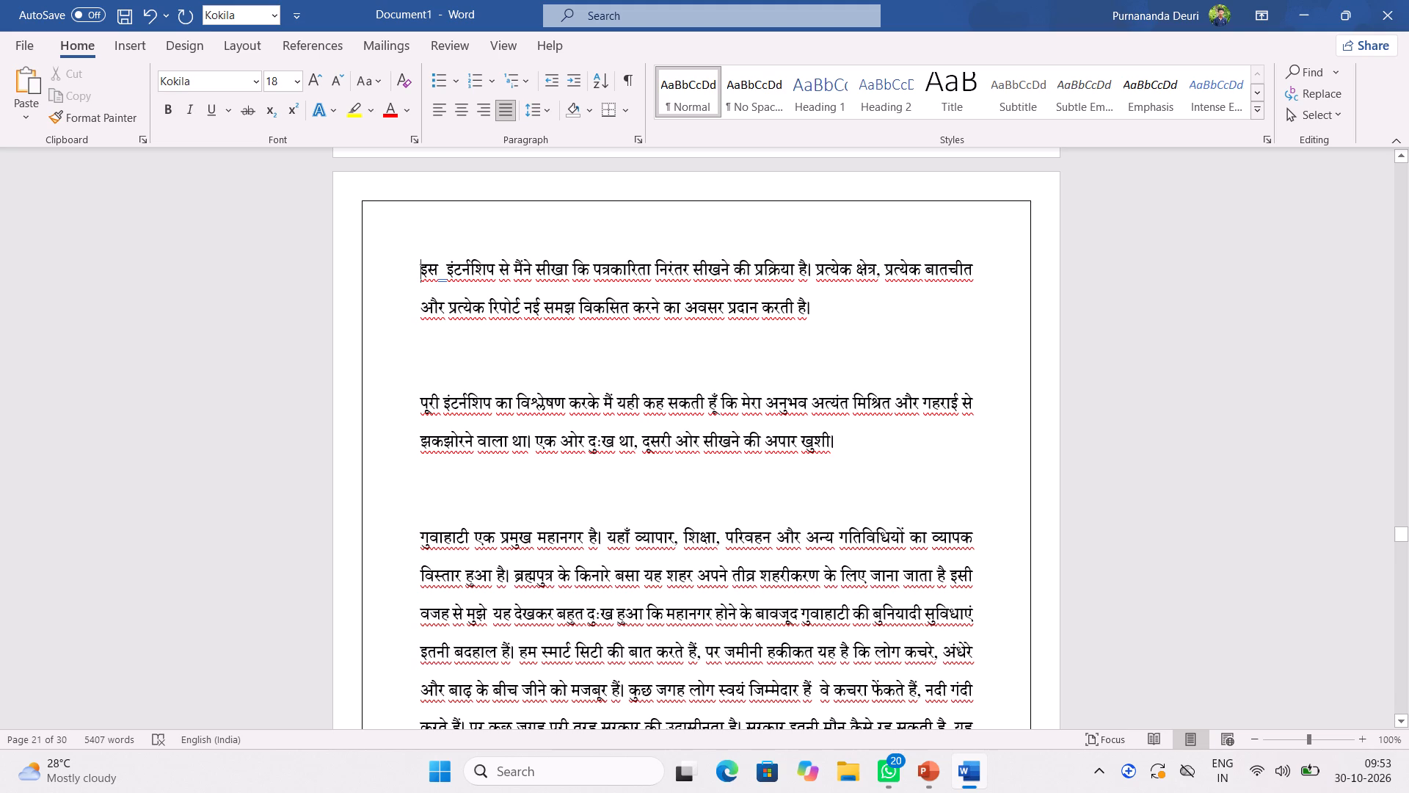
scroll(818, 521, "down", 4)
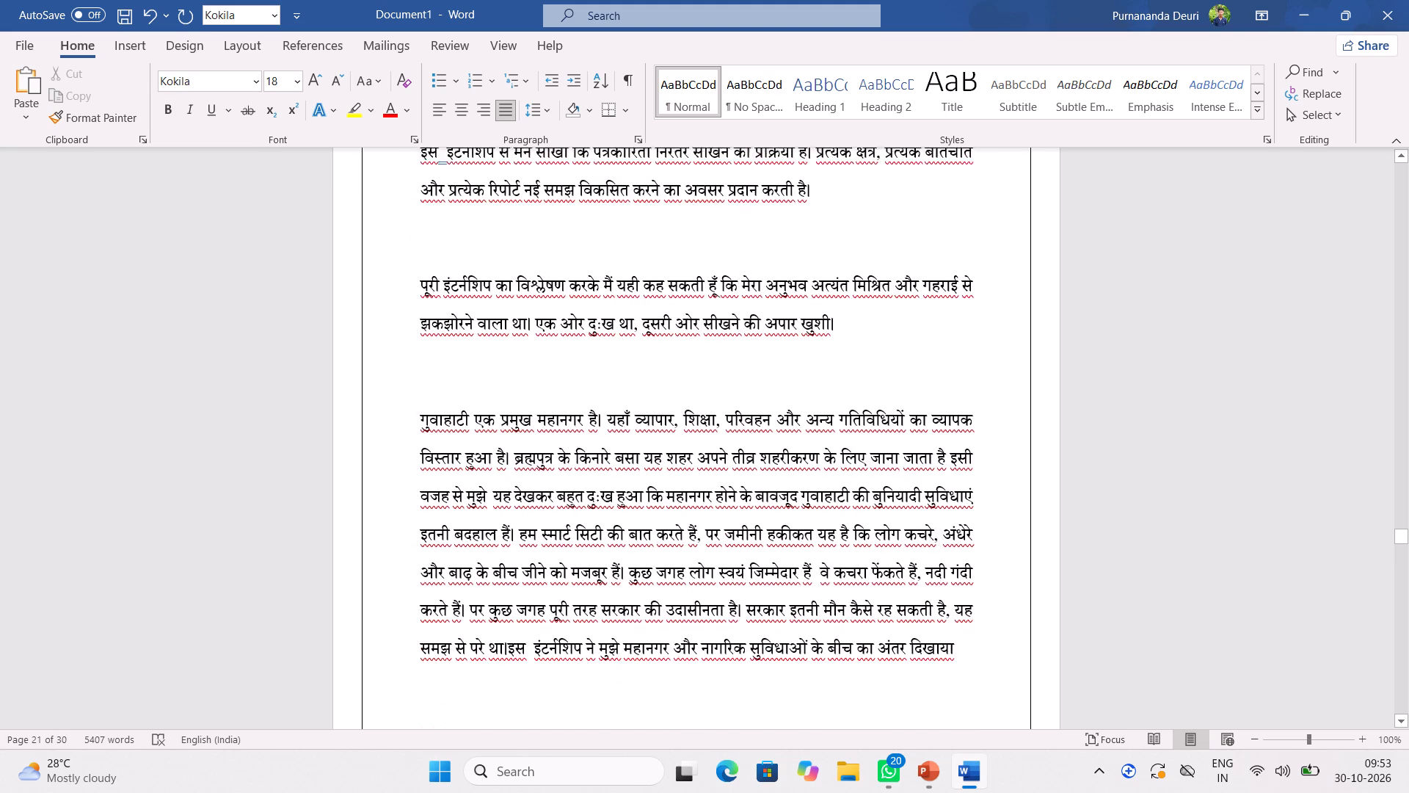
scroll(816, 521, "down", 13)
scroll(814, 521, "up", 2)
scroll(814, 521, "down", 4)
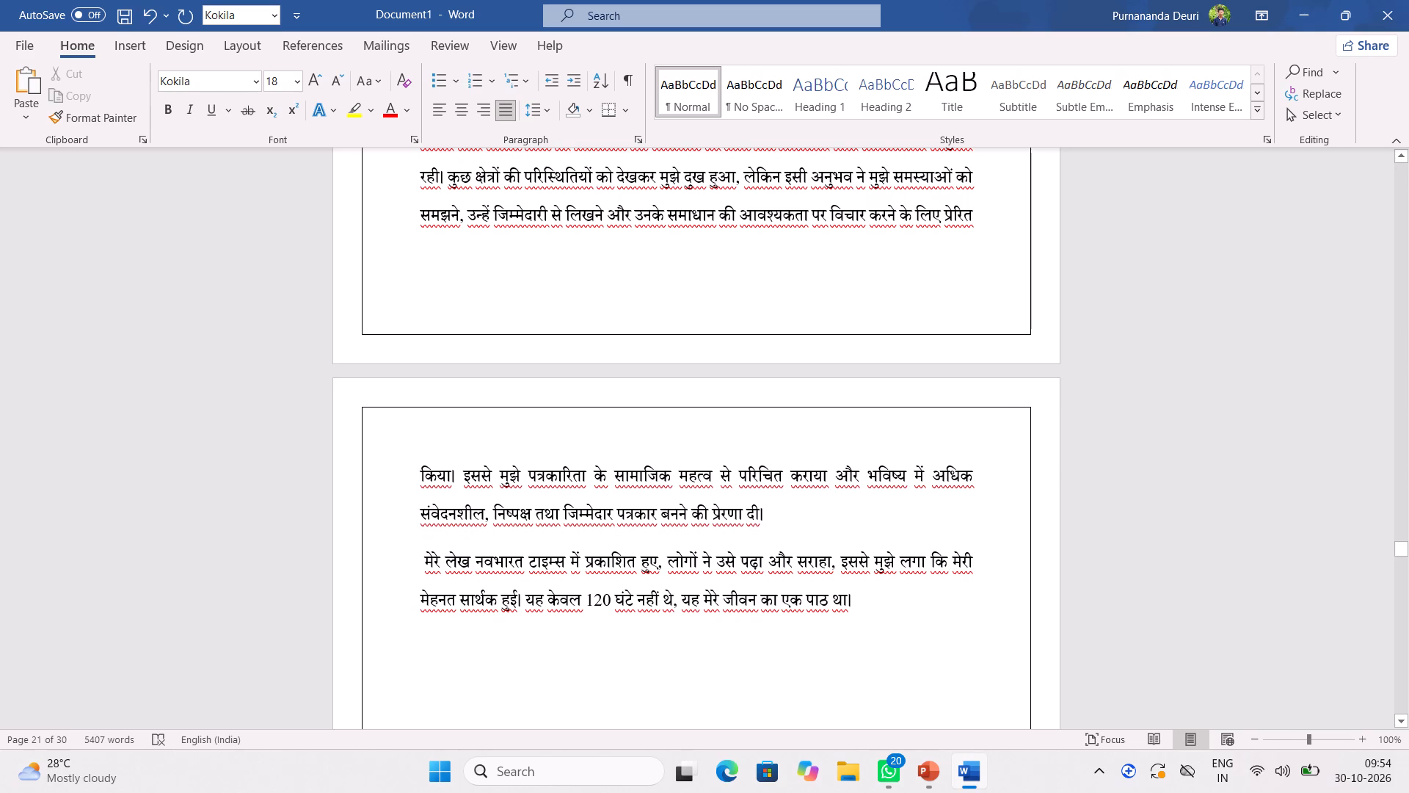
left_click(423, 560)
key("BackSpace")
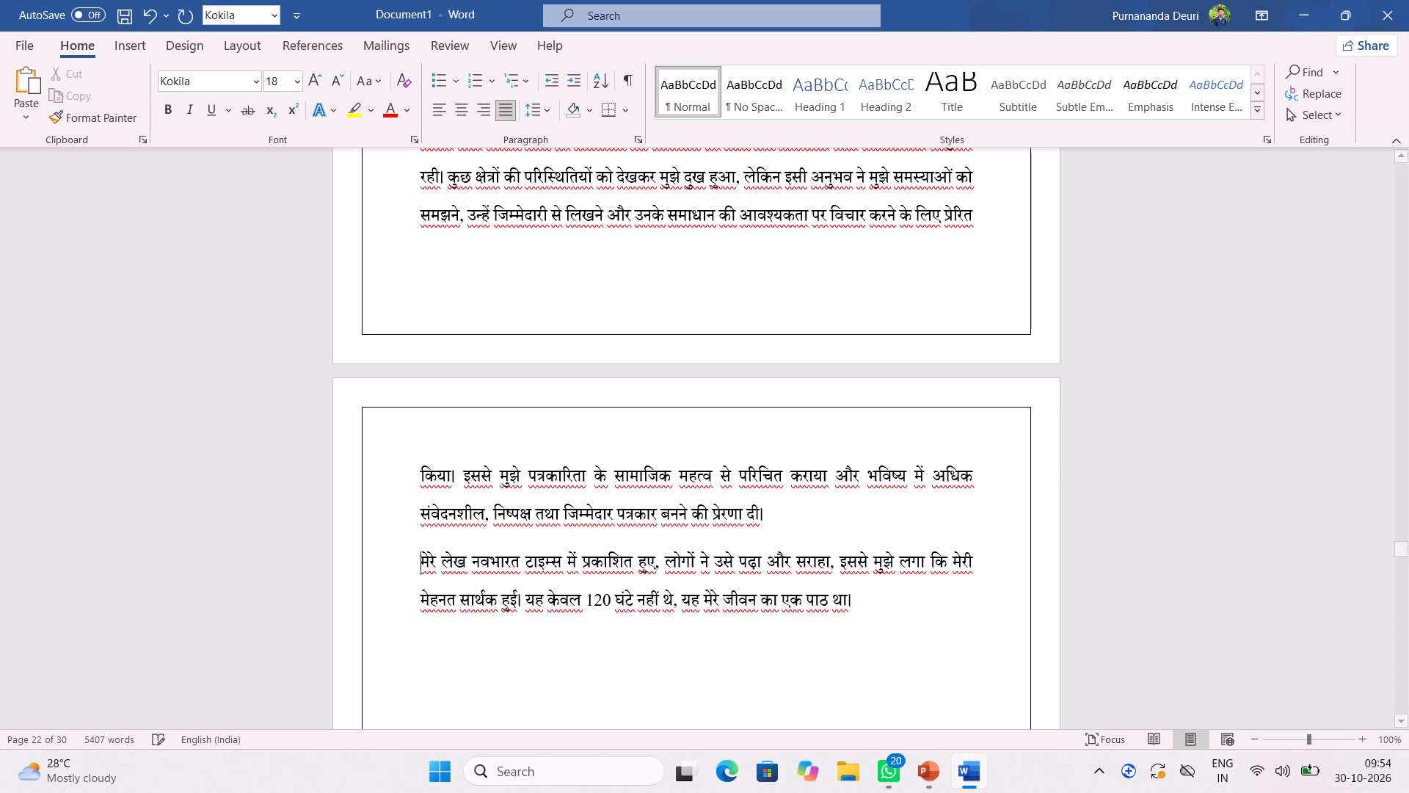
key("BackSpace")
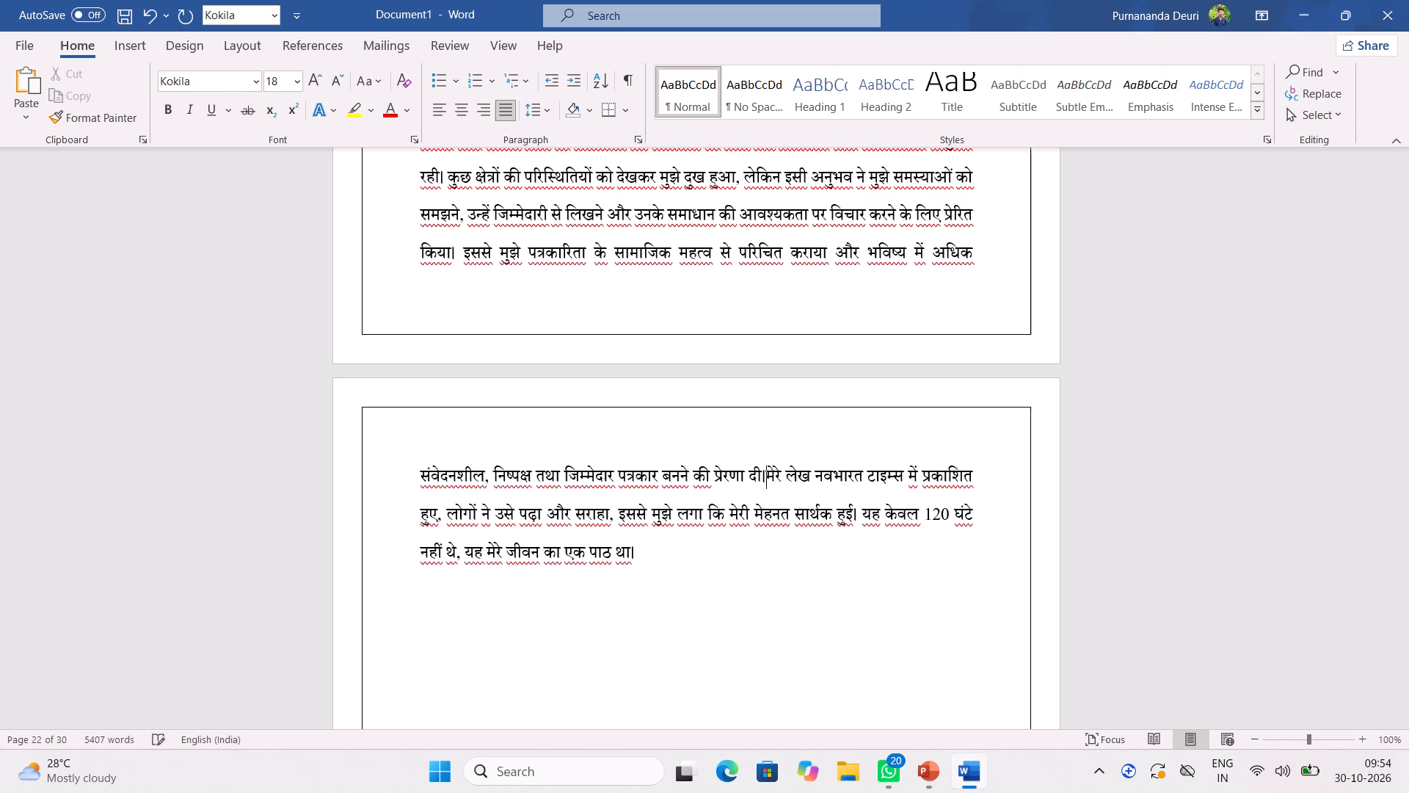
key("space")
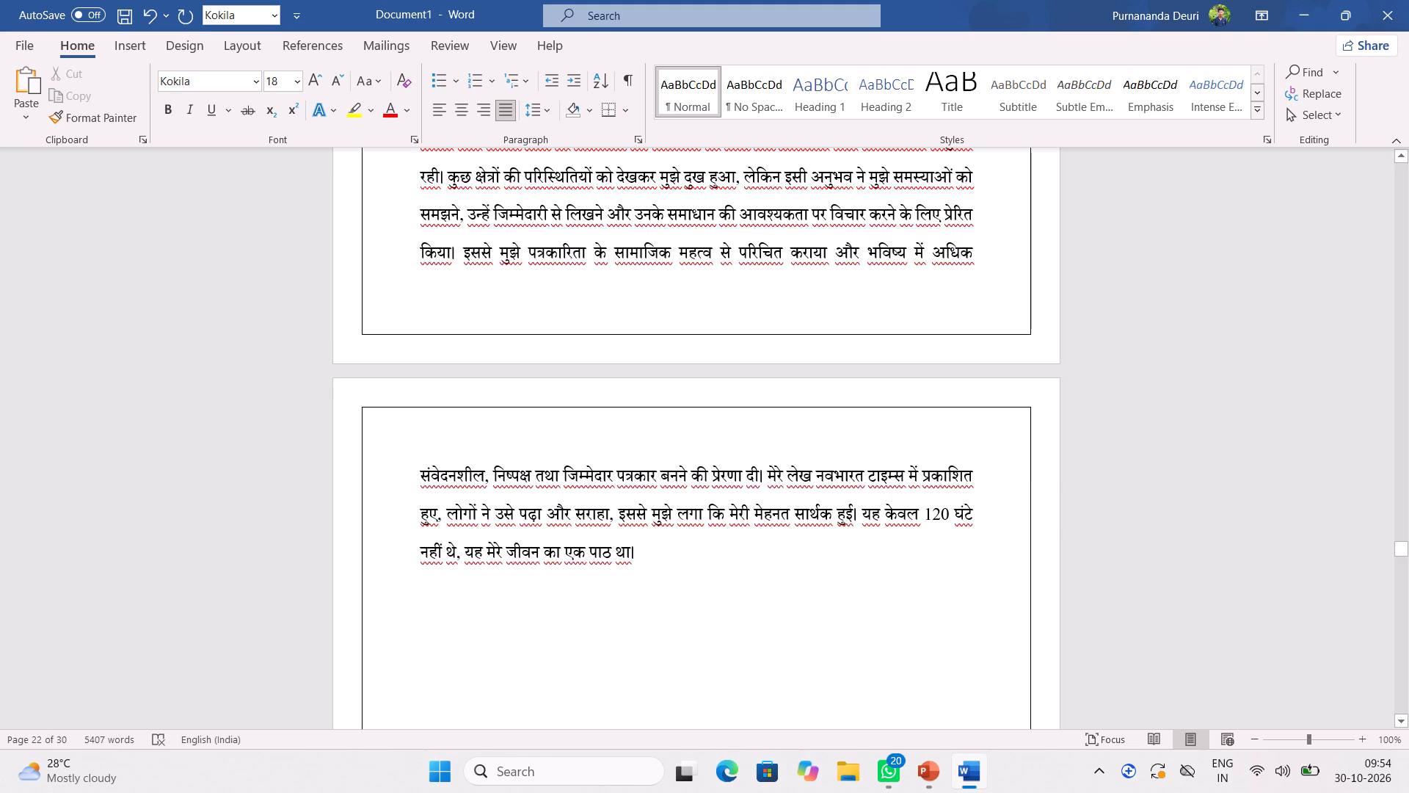
Shift the heading निष्कर्ष closer to the page centre by inserting three spaces before it.
left_click(933, 590)
scroll(859, 599, "down", 13)
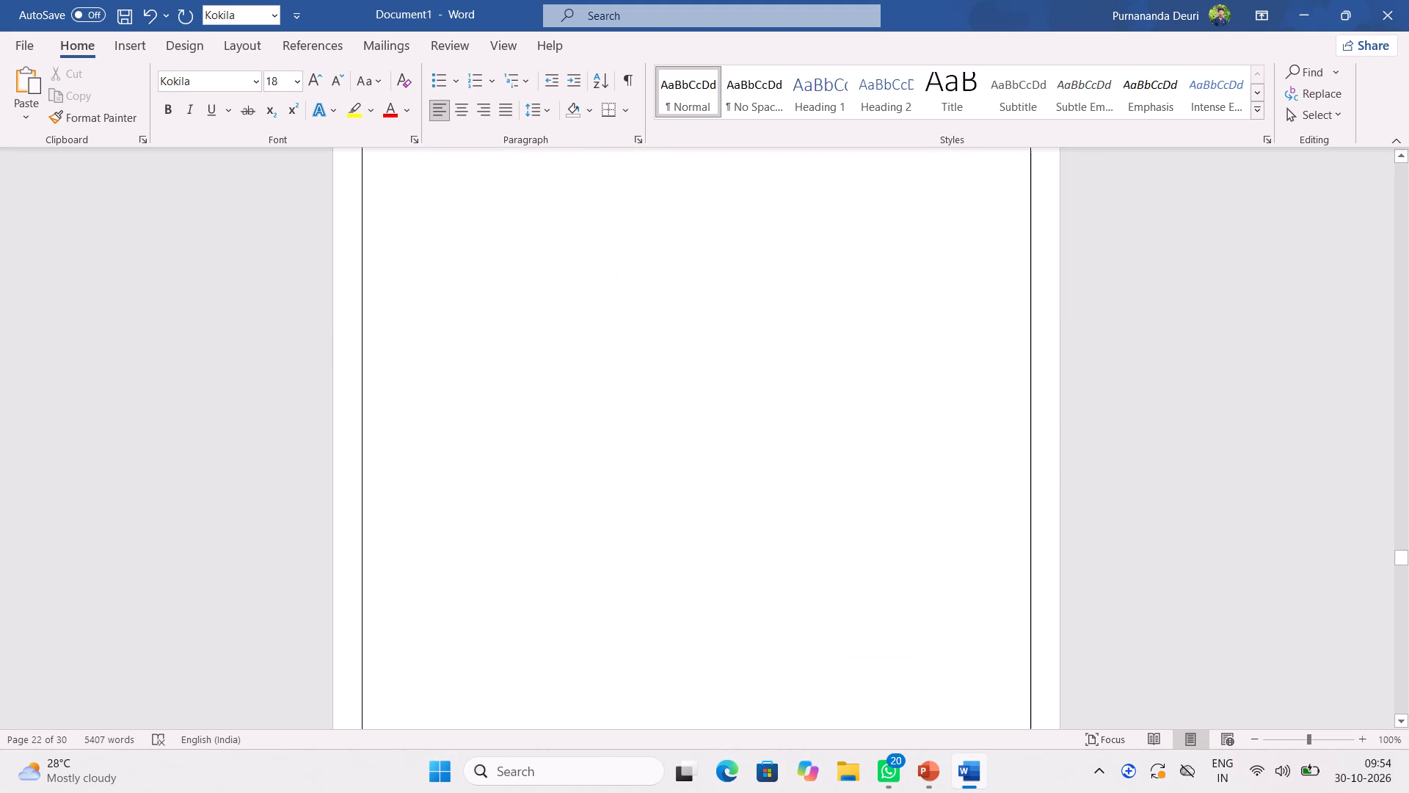
scroll(851, 602, "down", 10)
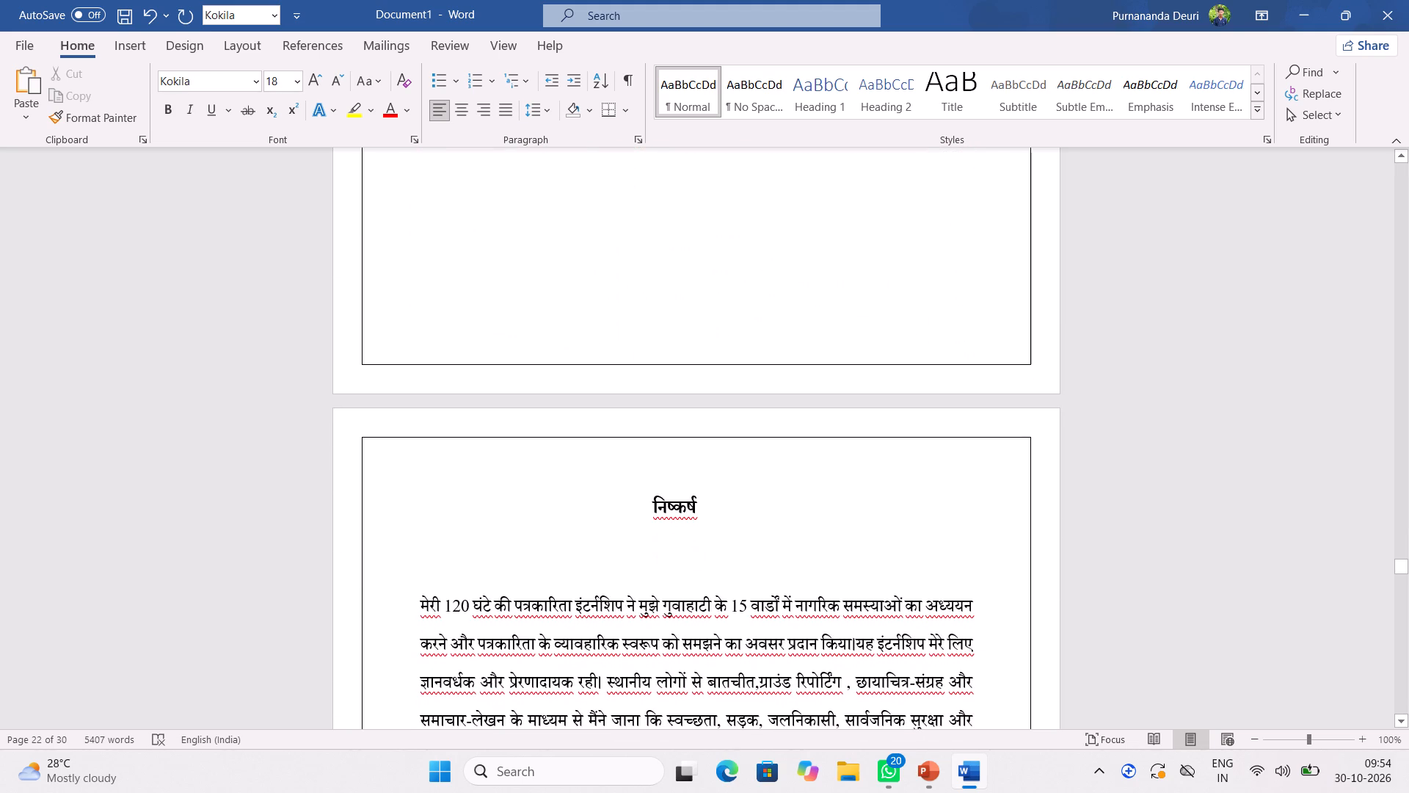
scroll(692, 589, "down", 1)
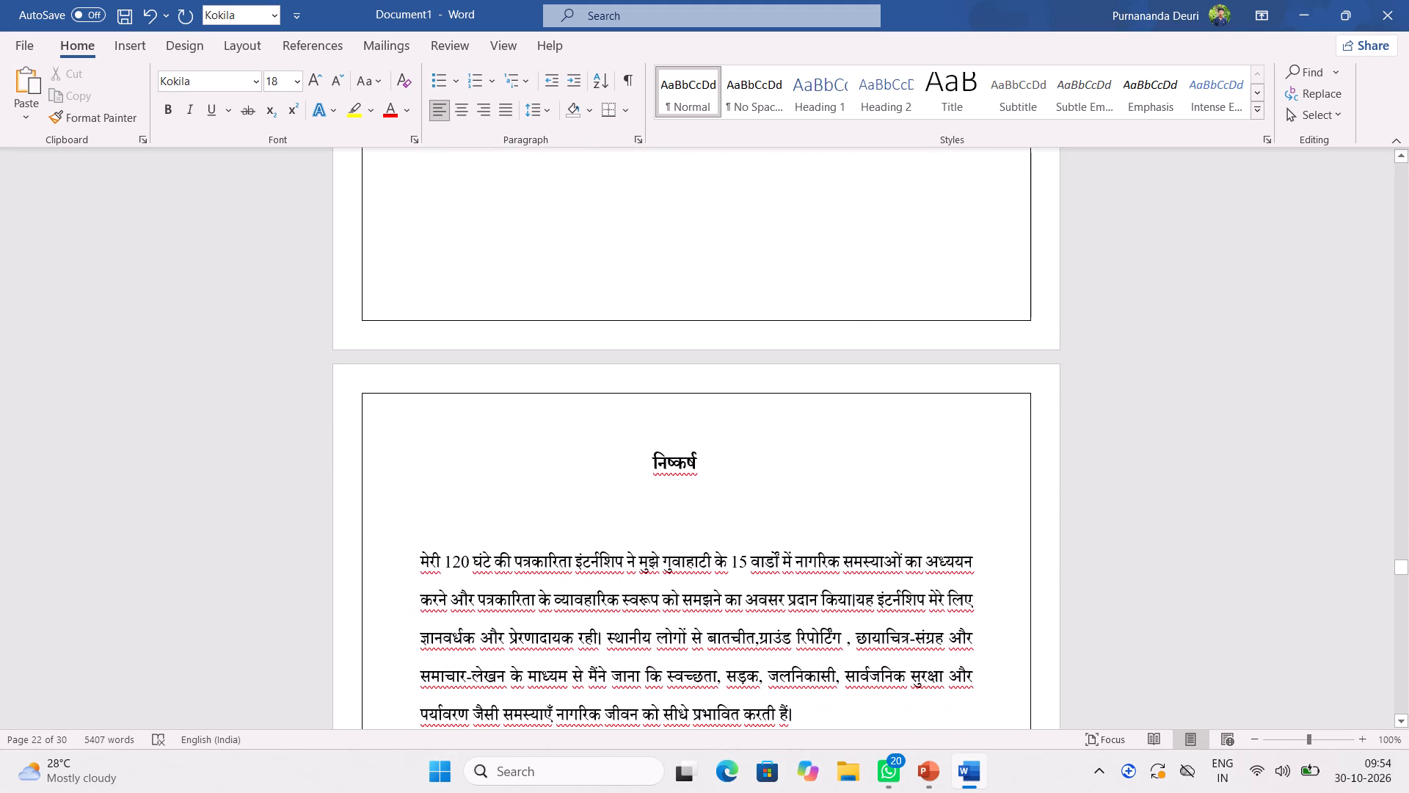
left_click(657, 466)
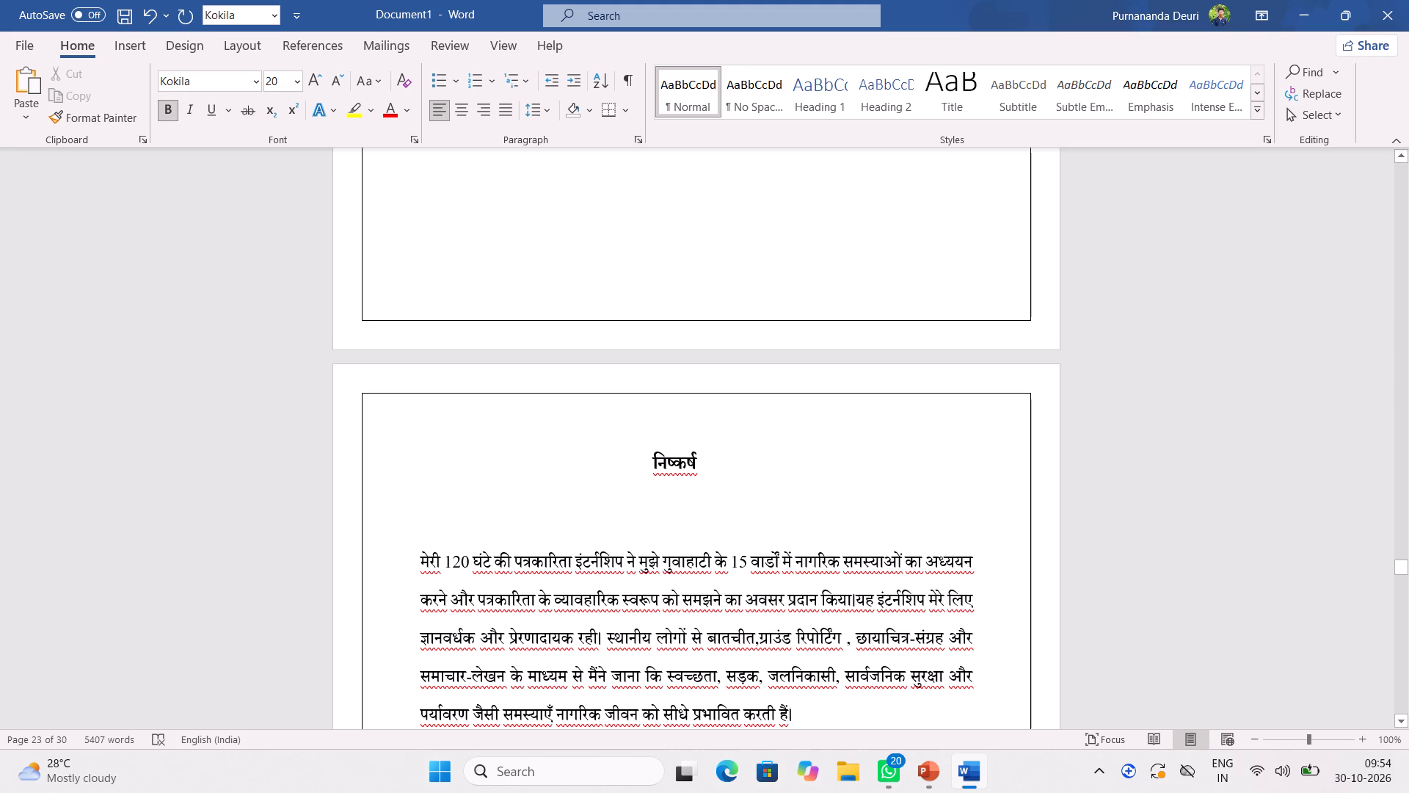
left_click(649, 464)
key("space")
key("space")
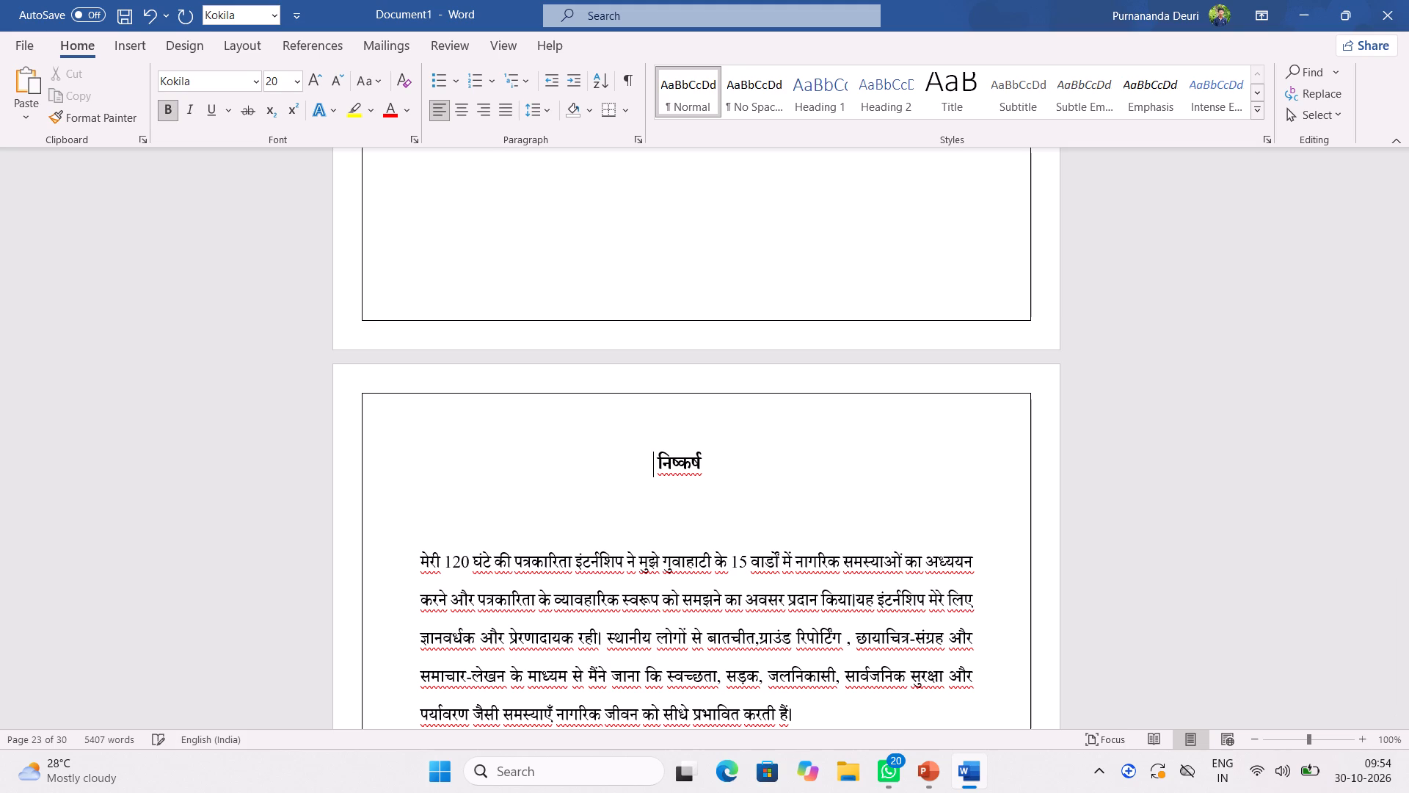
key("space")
left_click(837, 436)
In the निष्कर्ष section, join the paragraph starting व्यक्तिगत स्तर पर to the one ending संभावना बढ़ती है, separated by a space.
scroll(881, 503, "down", 5)
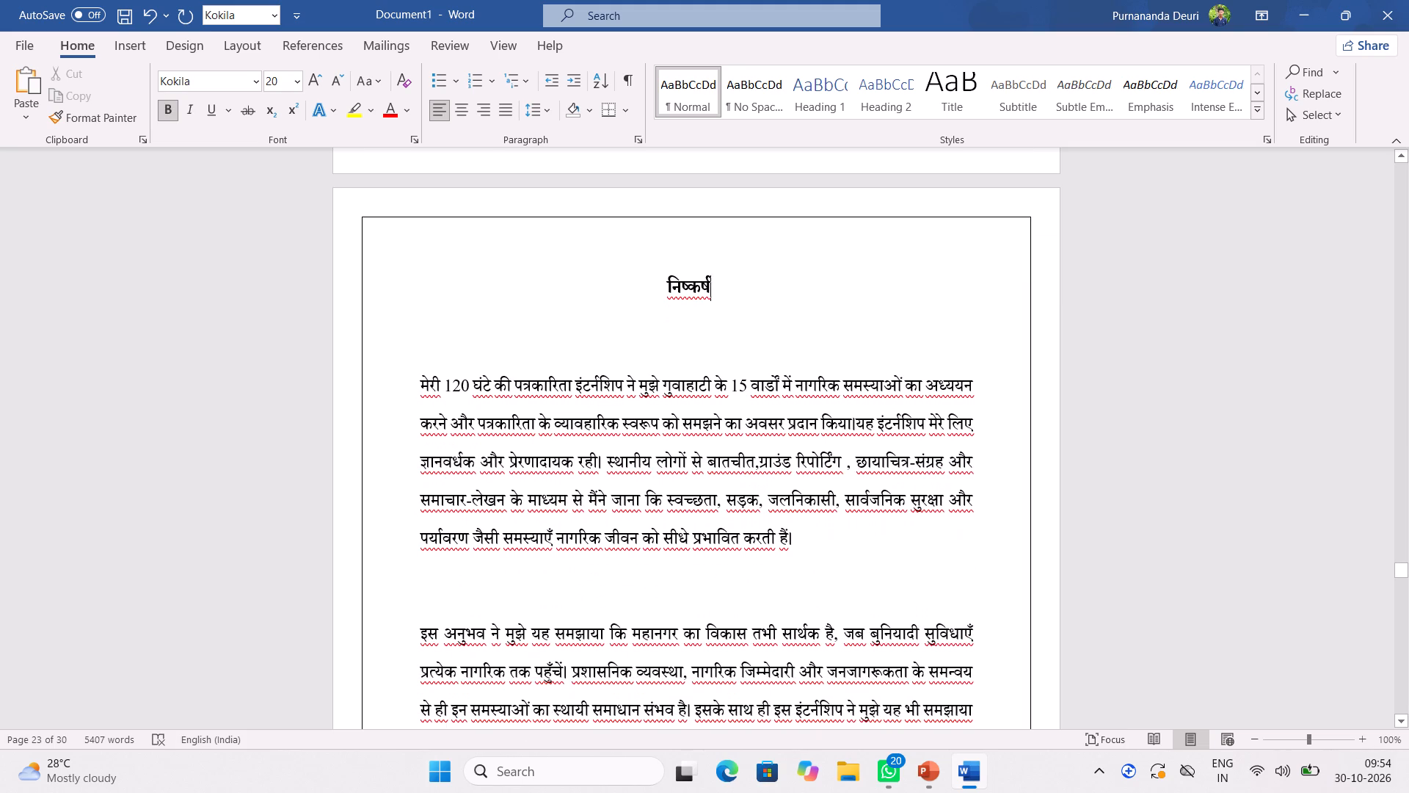
scroll(859, 551, "down", 12)
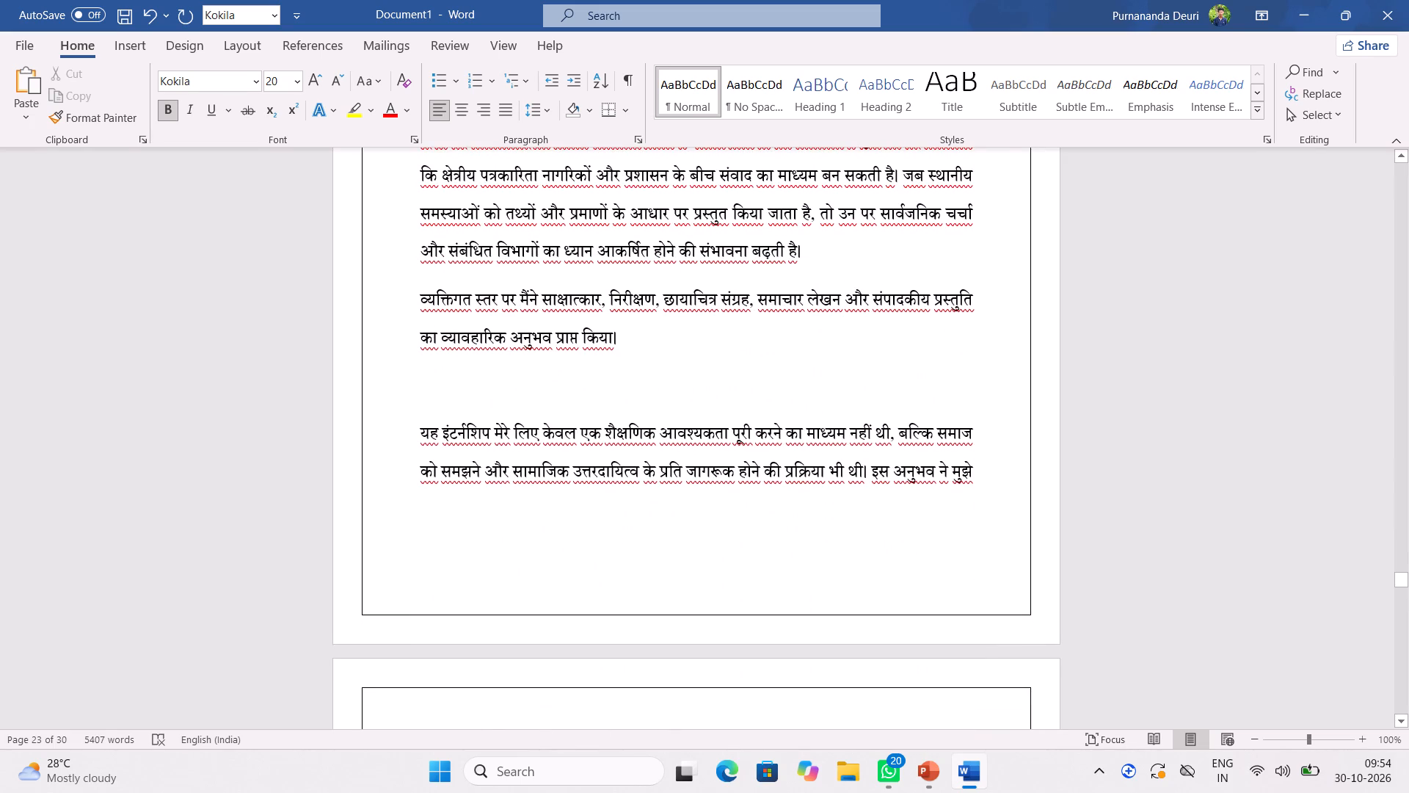
scroll(794, 466, "down", 1)
scroll(794, 466, "up", 9)
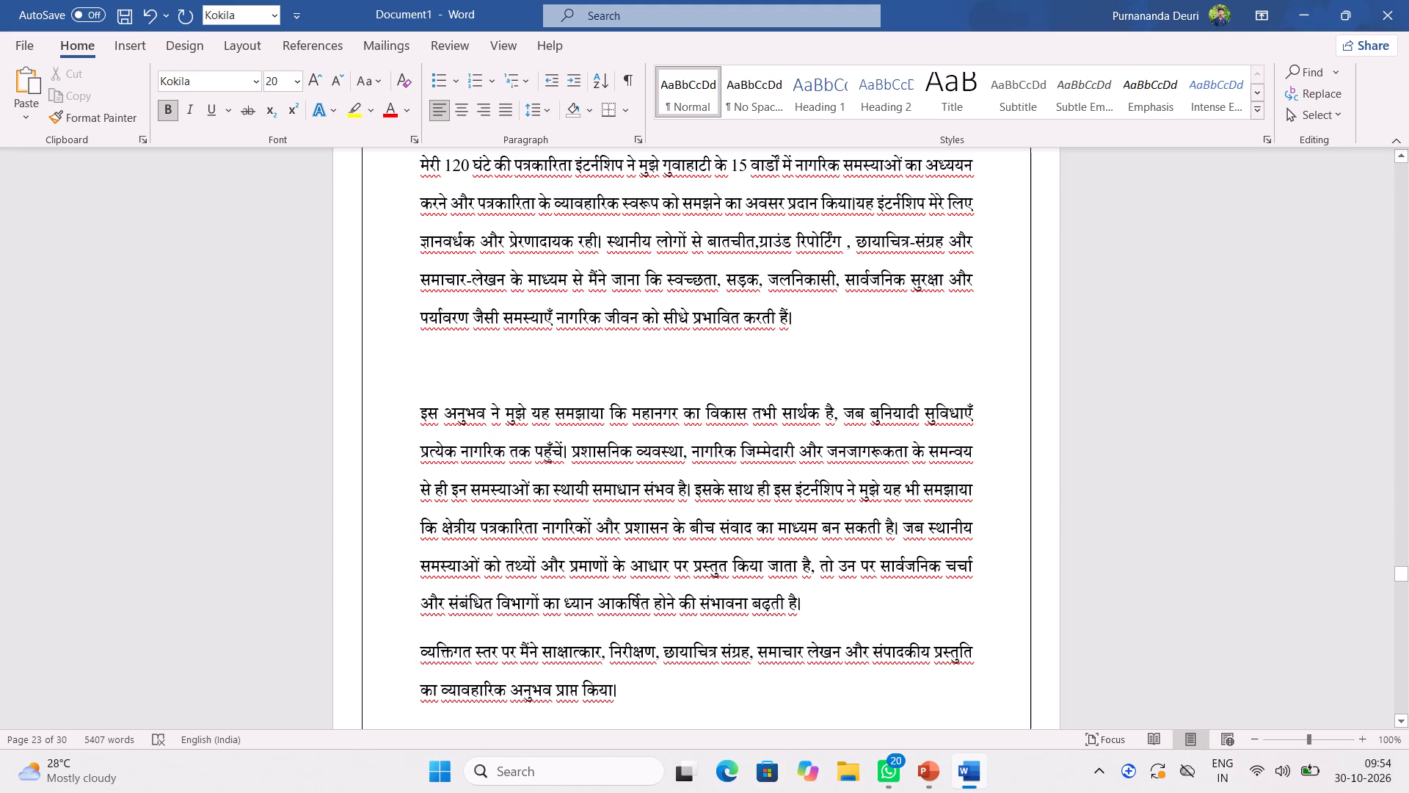
scroll(649, 505, "down", 9)
scroll(649, 514, "up", 3)
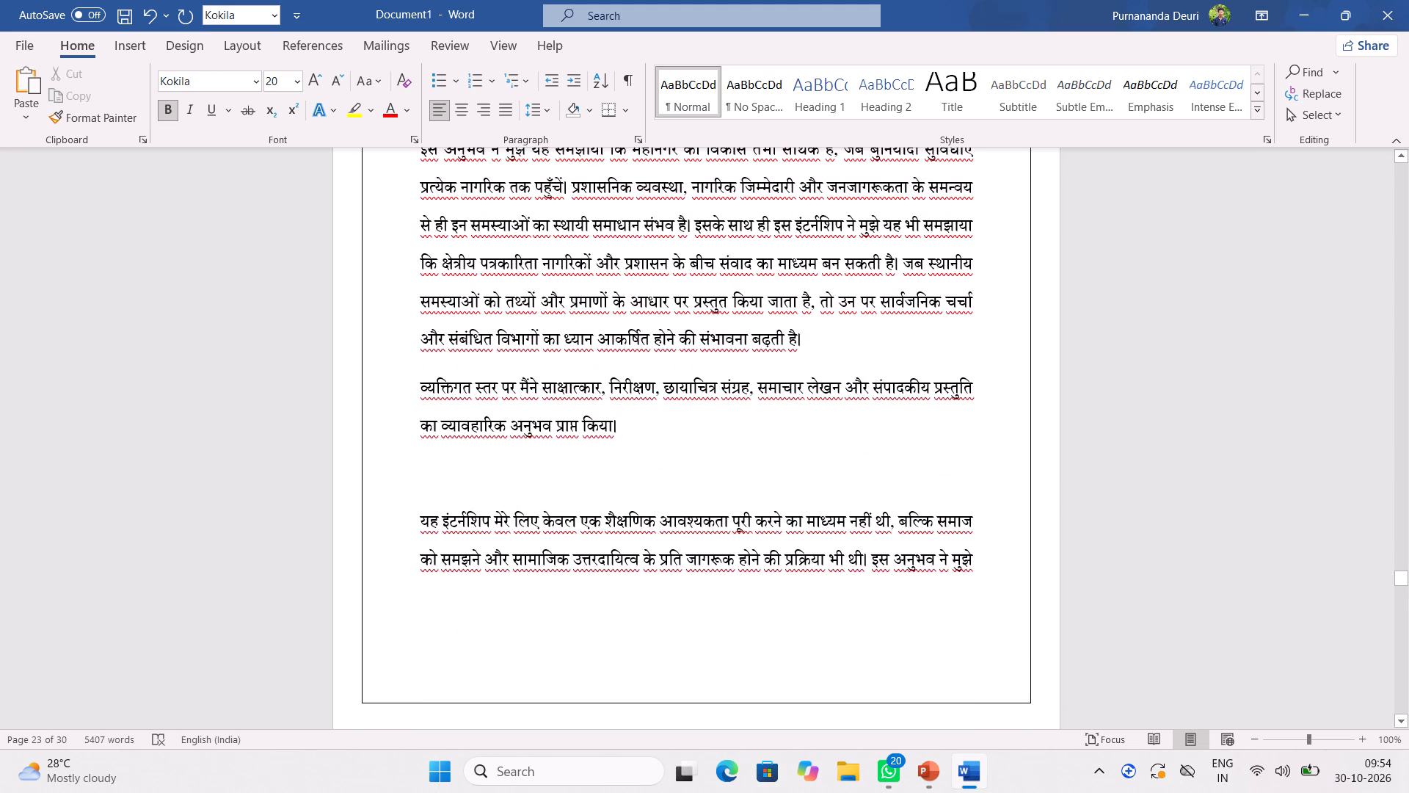
left_click(415, 385)
key("BackSpace")
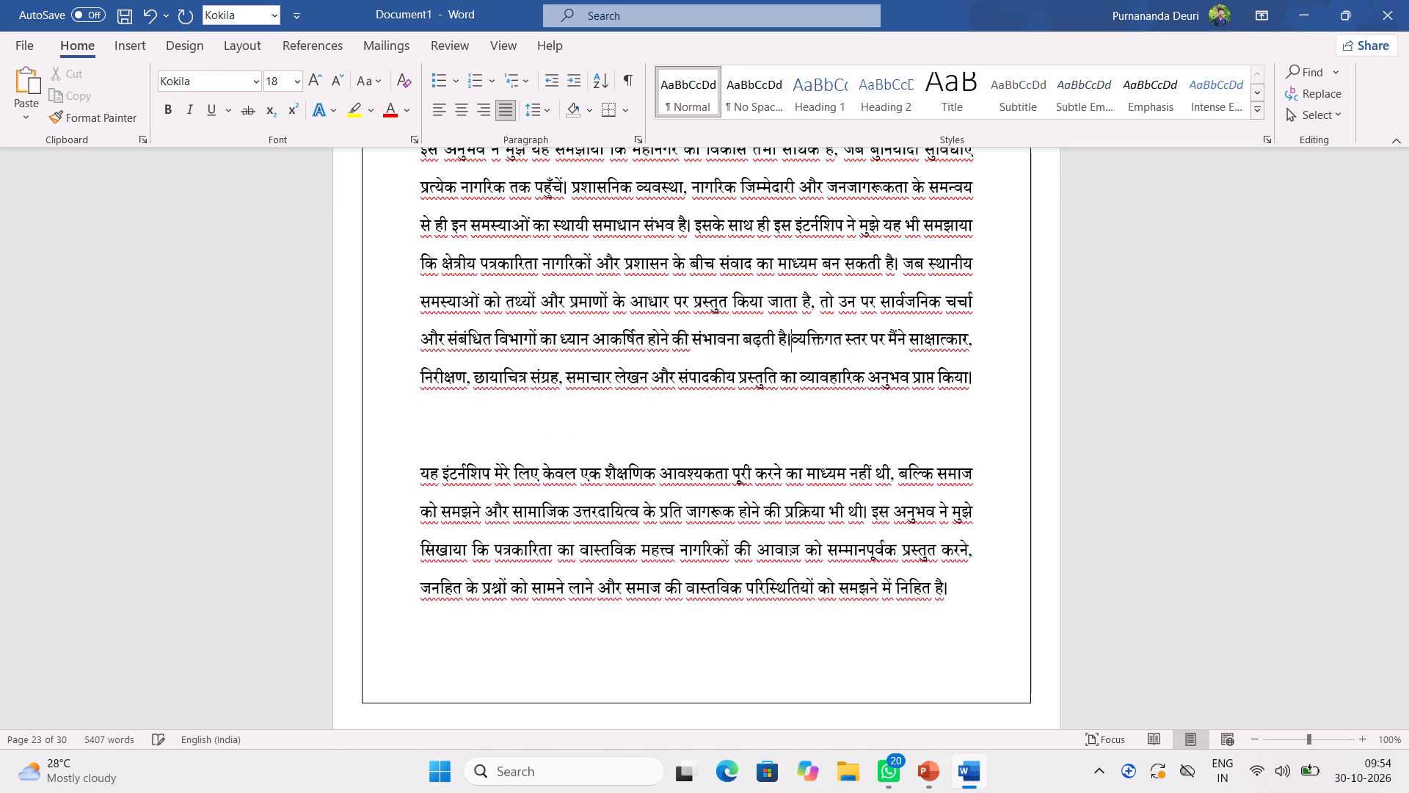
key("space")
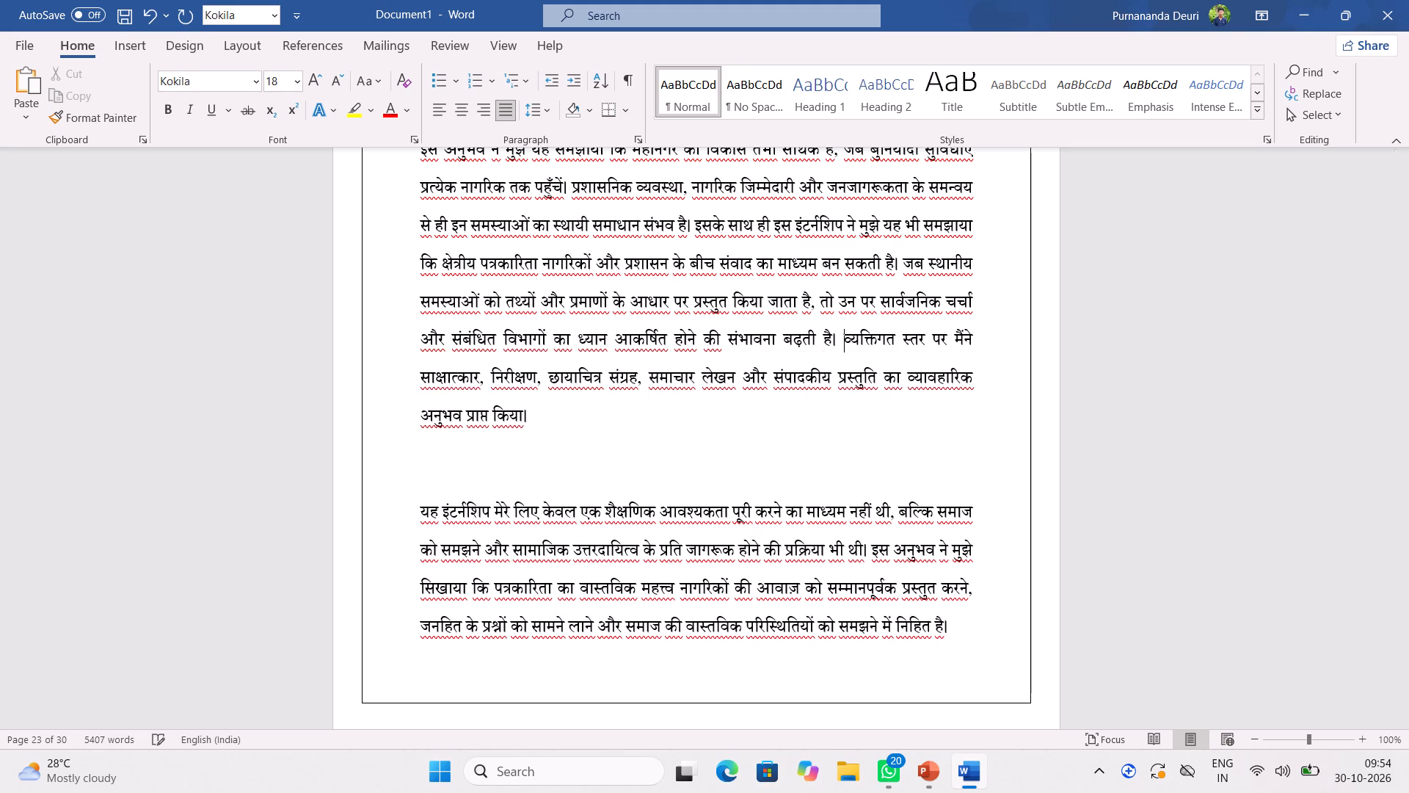
Join the paragraph starting नवभारत टाइम्स में मेरी रिपोर्टों to the one ending समझने में निहित है, separated by a space.
scroll(701, 468, "down", 8)
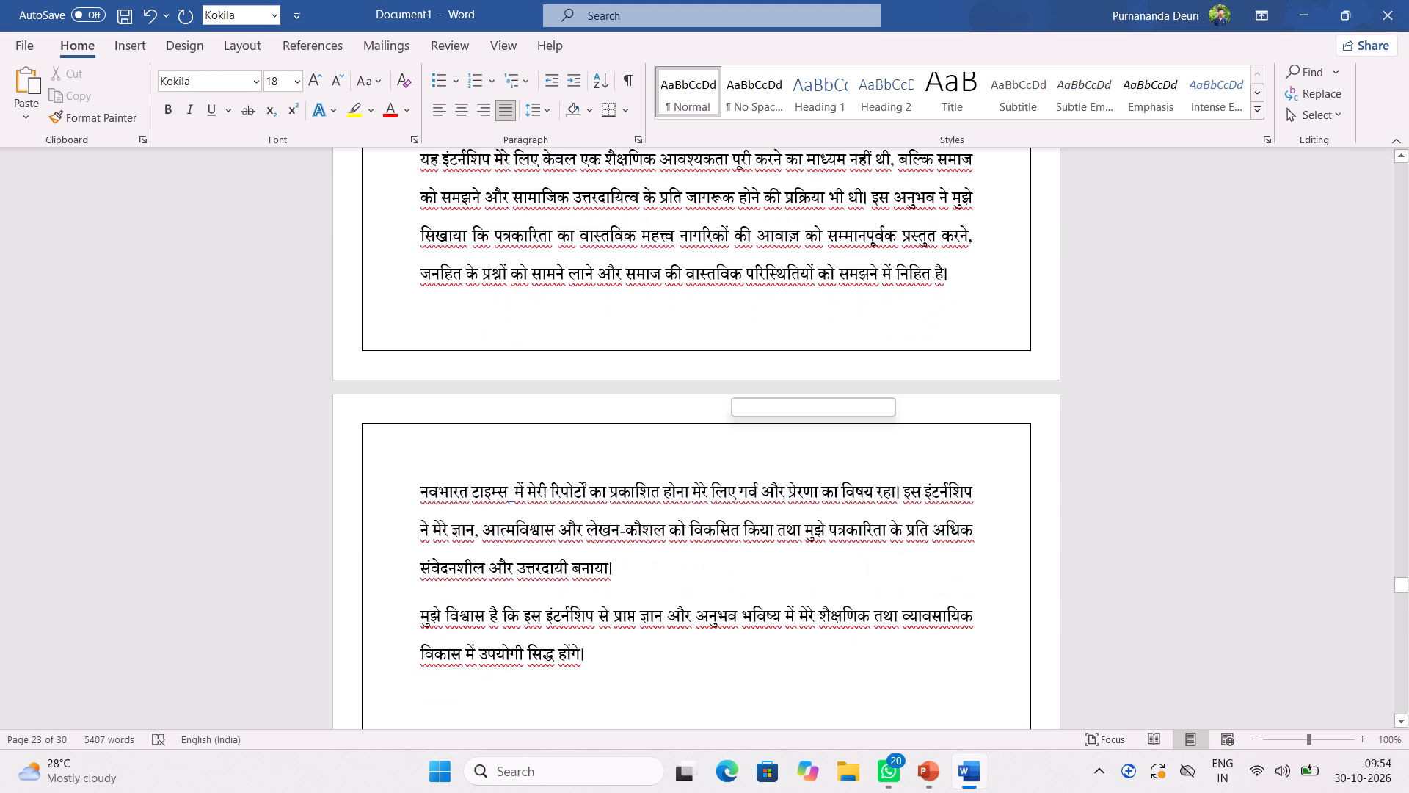
scroll(778, 380, "up", 3)
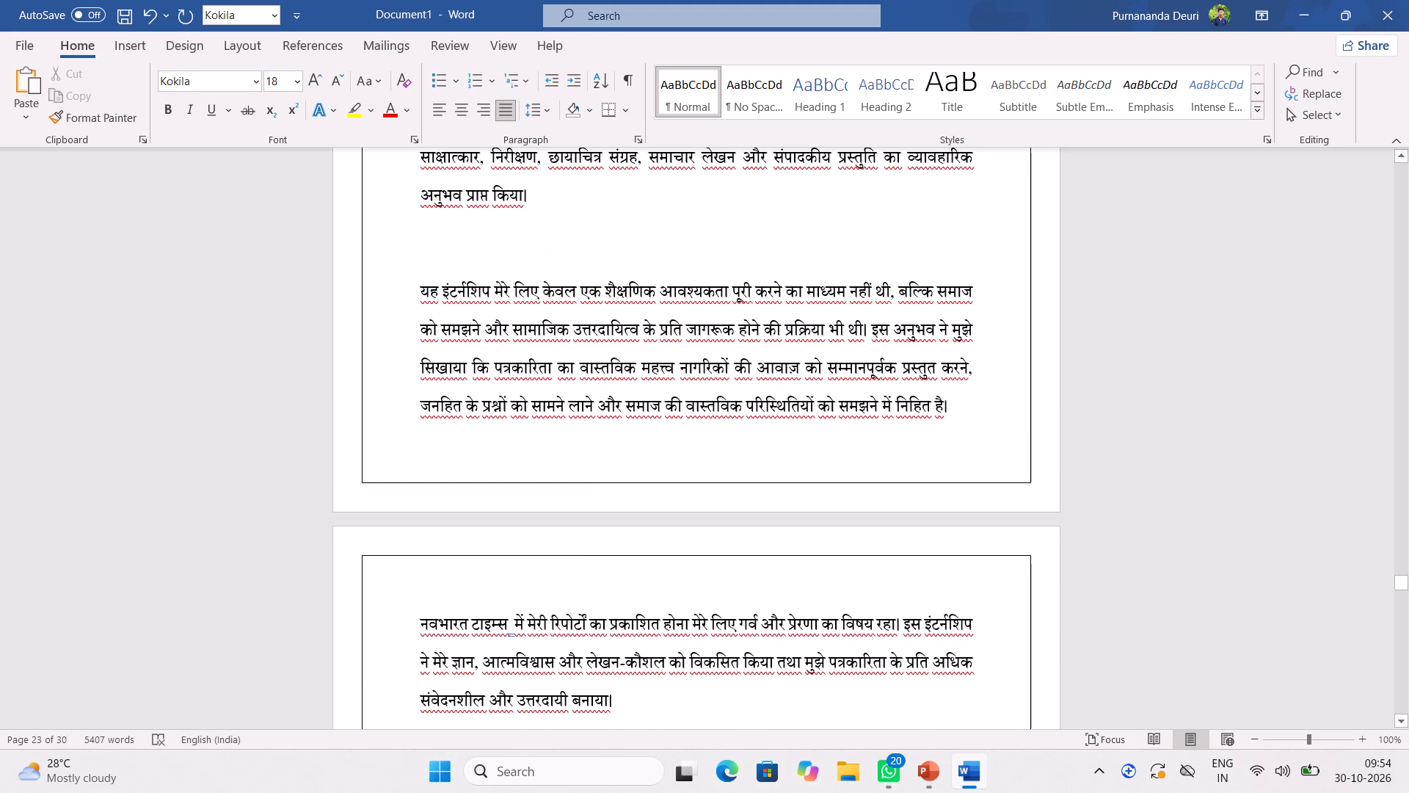
left_click(422, 625)
key("BackSpace")
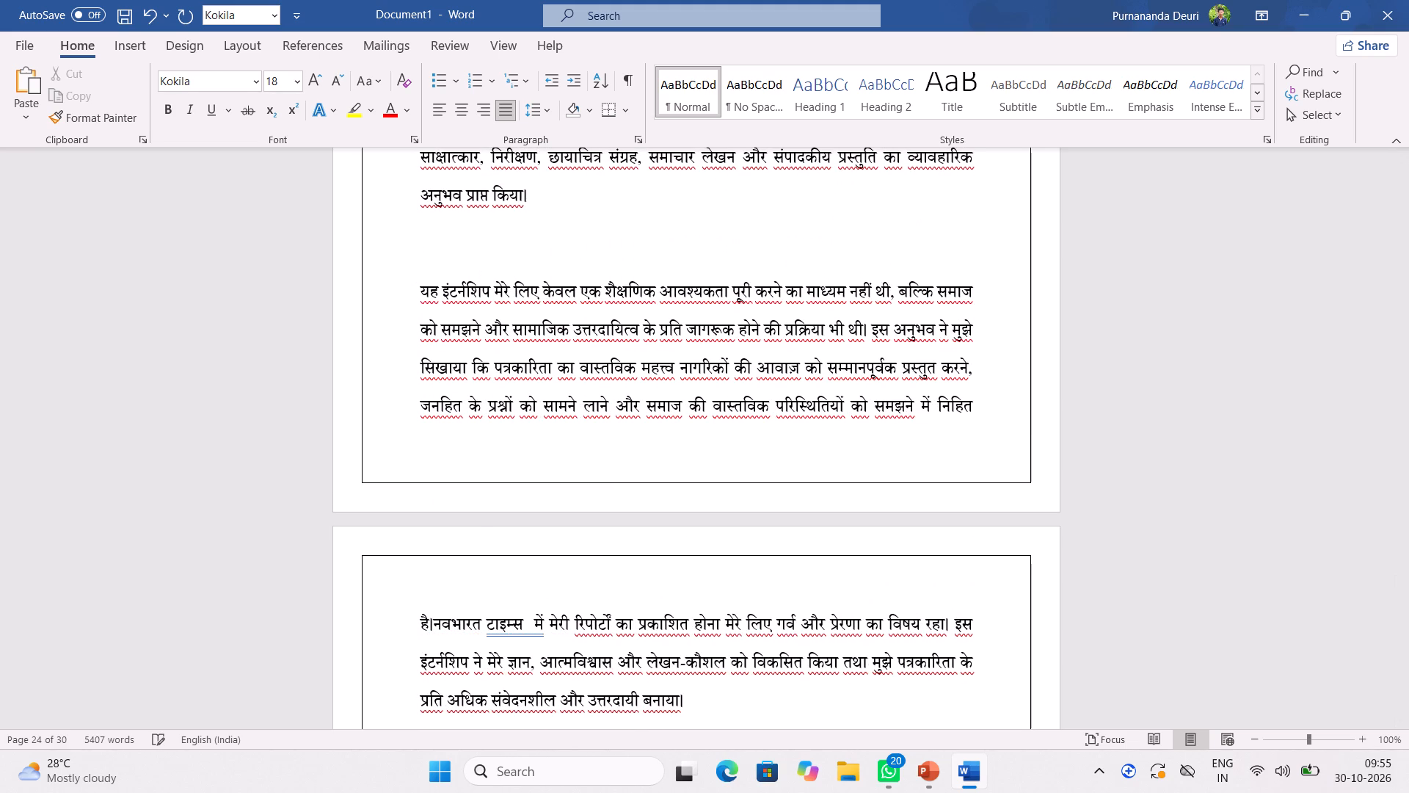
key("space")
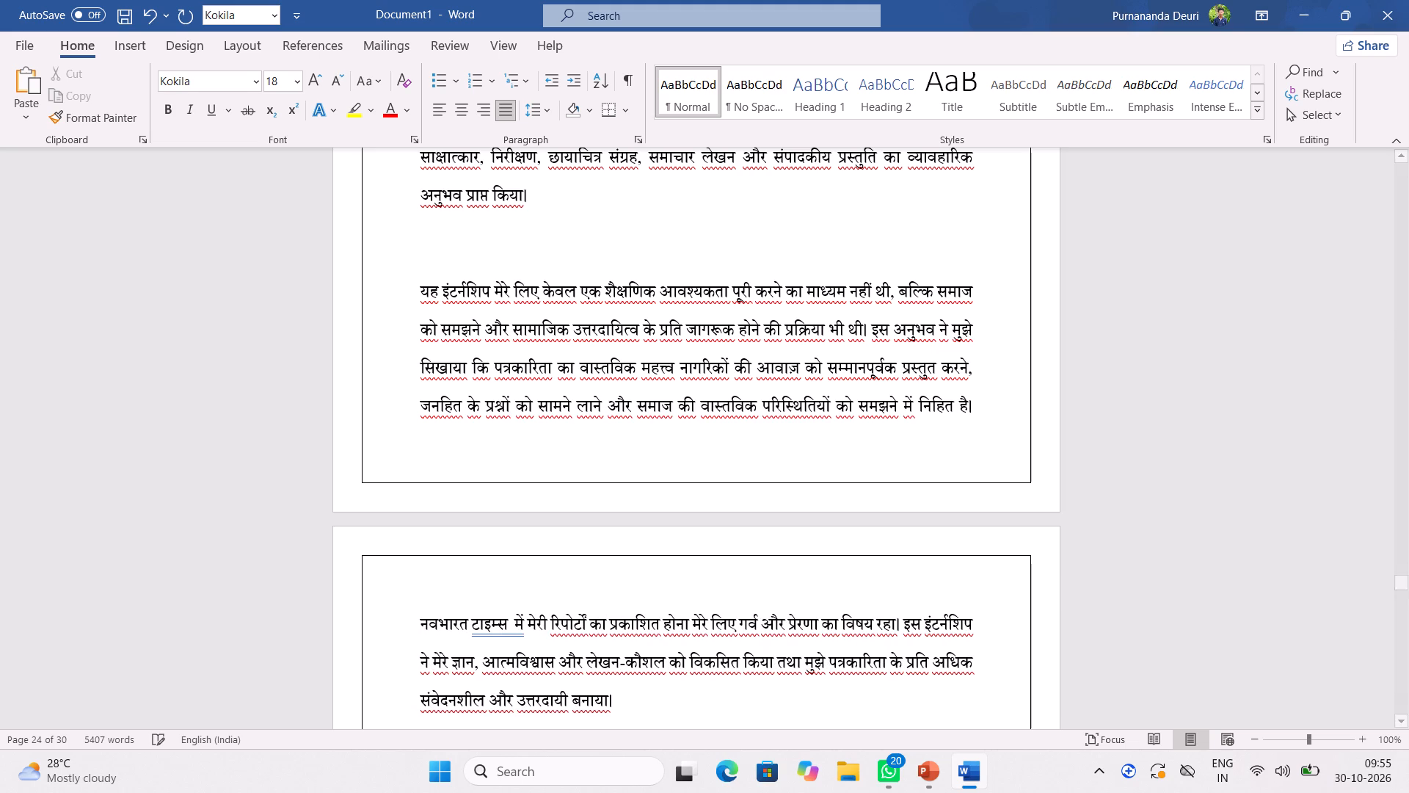
Insert an empty line between the introductory sentence under the heading संदर्भ and reference point 1.
scroll(721, 511, "down", 7)
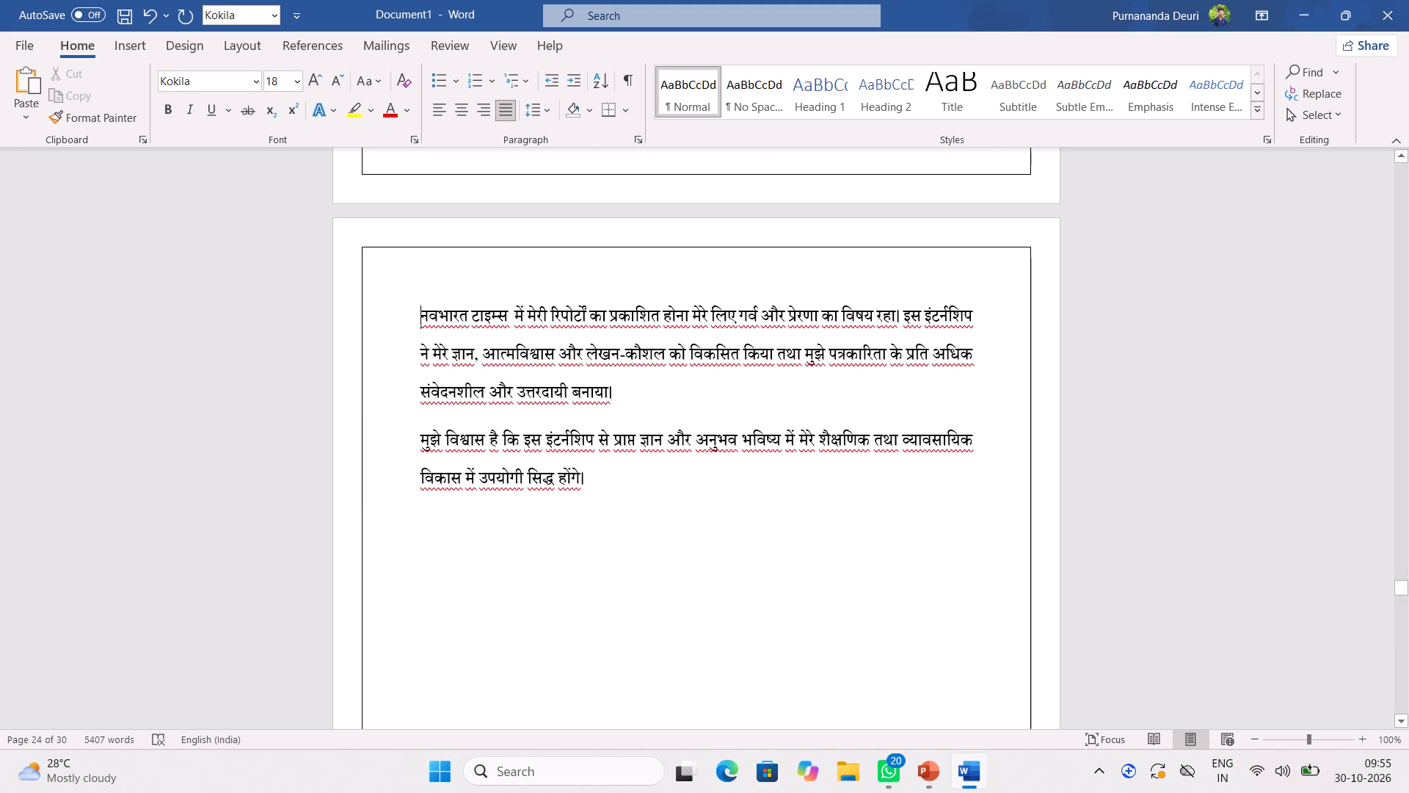
left_click(641, 402)
scroll(652, 457, "down", 15)
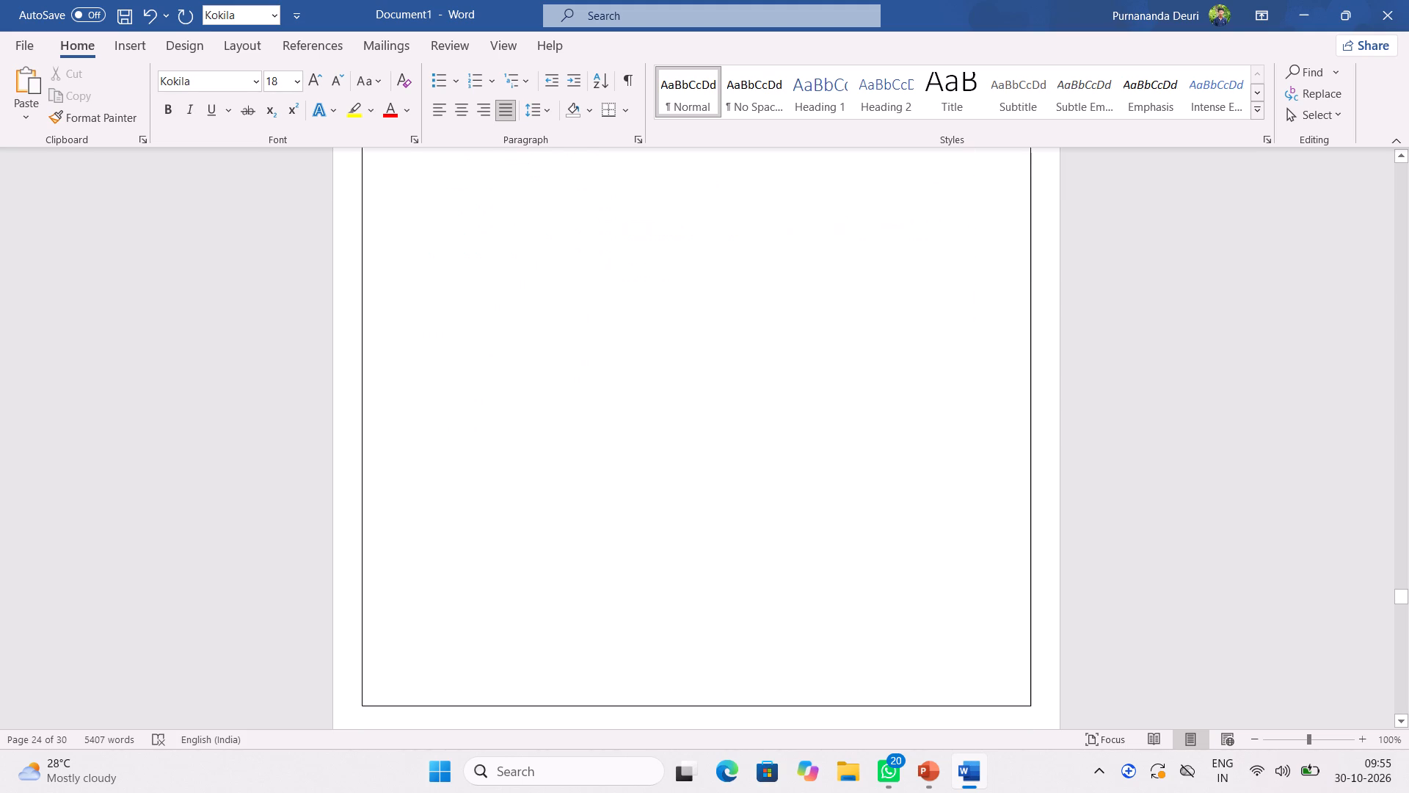
scroll(652, 466, "down", 9)
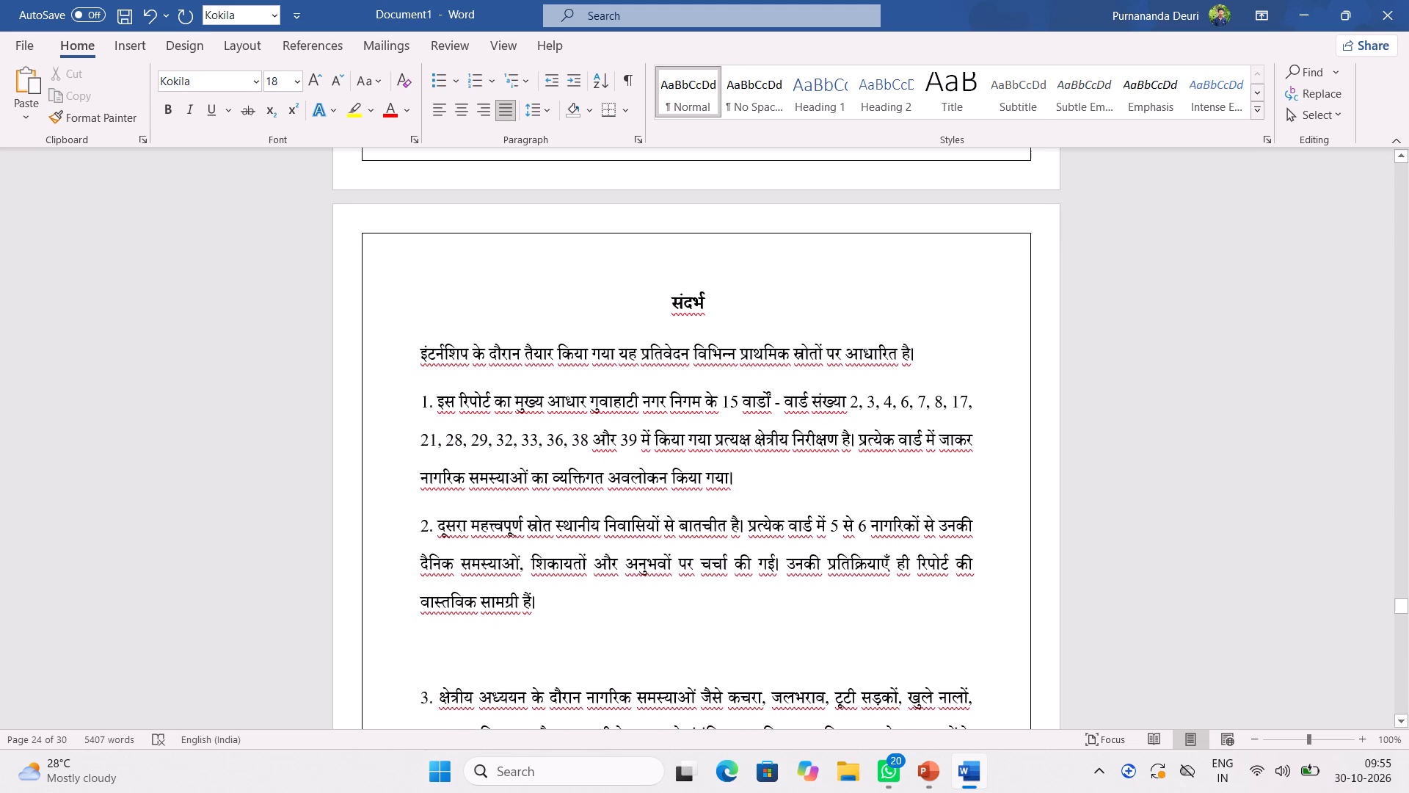
left_click(926, 361)
key("Return")
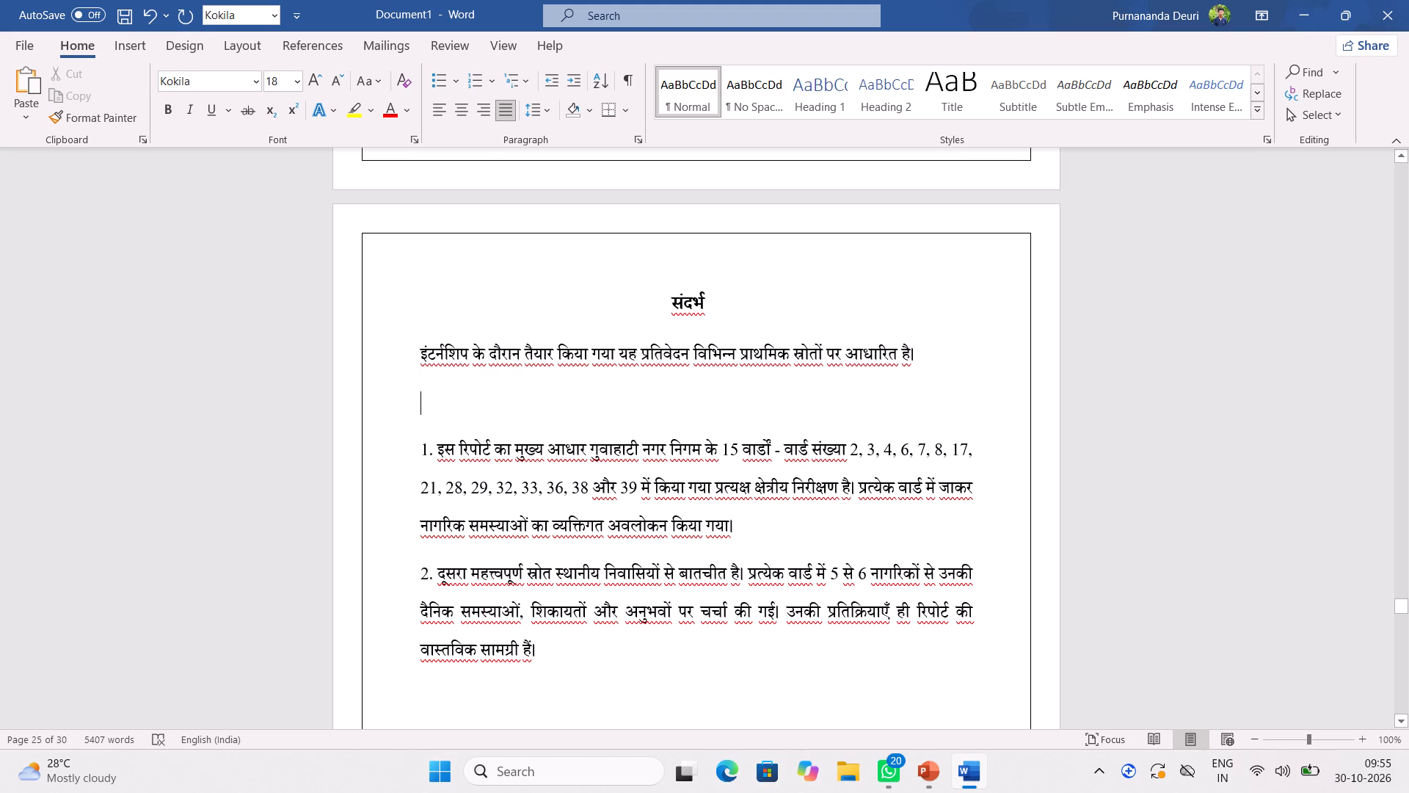
Insert an empty line between reference points 1 and 2 under संदर्भ, and undo the automatic numbering to keep point 1 as plain text.
left_click(776, 516)
key("Return")
scroll(688, 533, "down", 3)
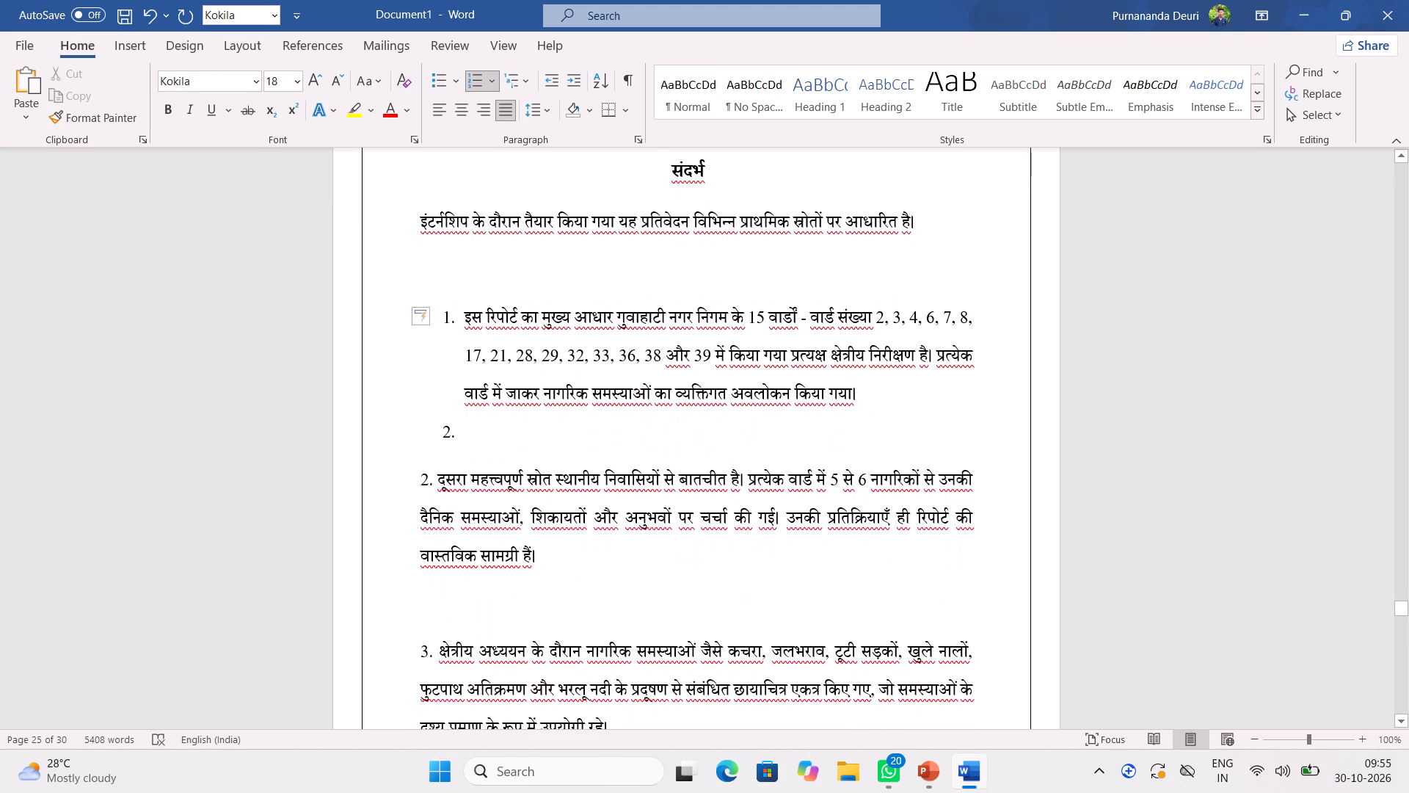
right_click(434, 314)
left_click(445, 338)
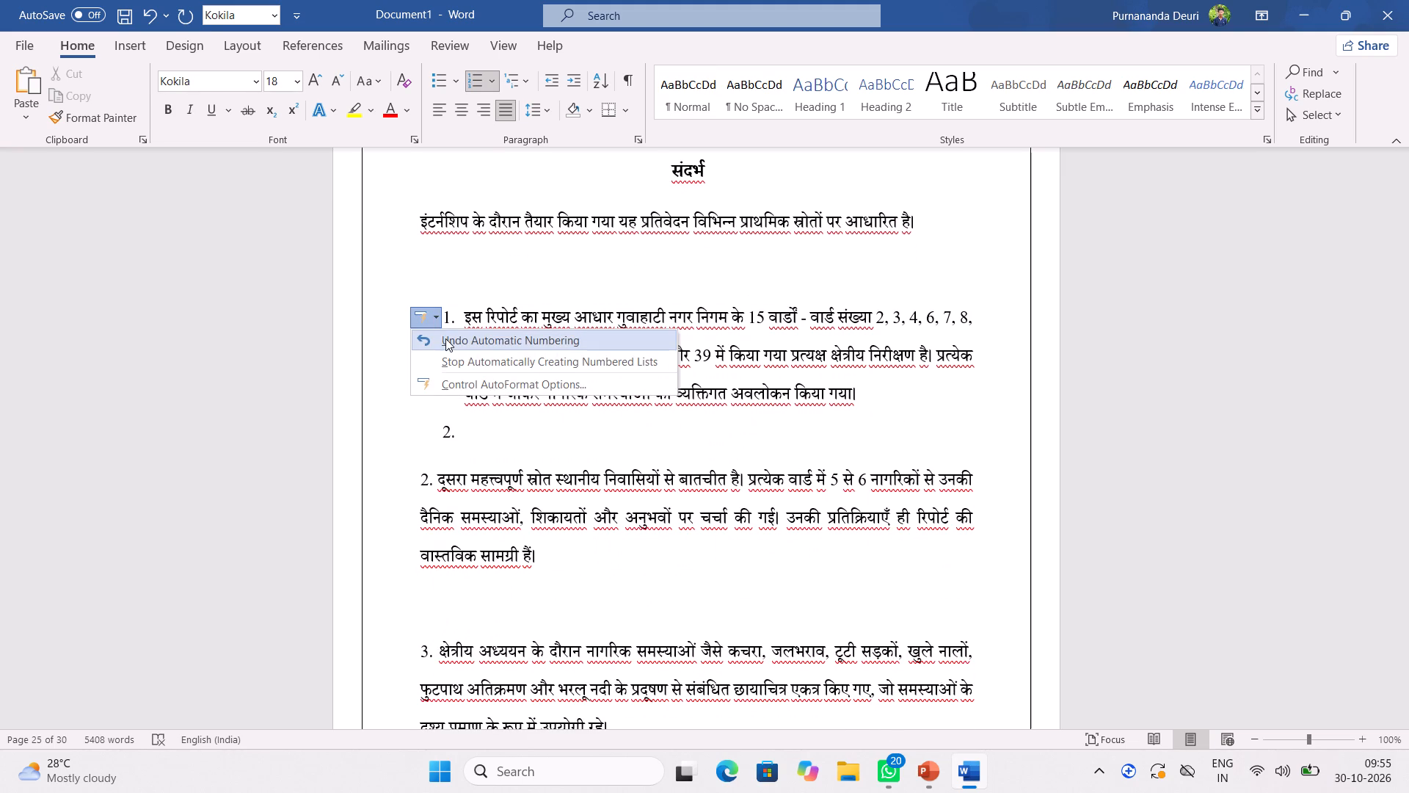
left_click(459, 440)
scroll(681, 477, "down", 2)
scroll(549, 562, "down", 3)
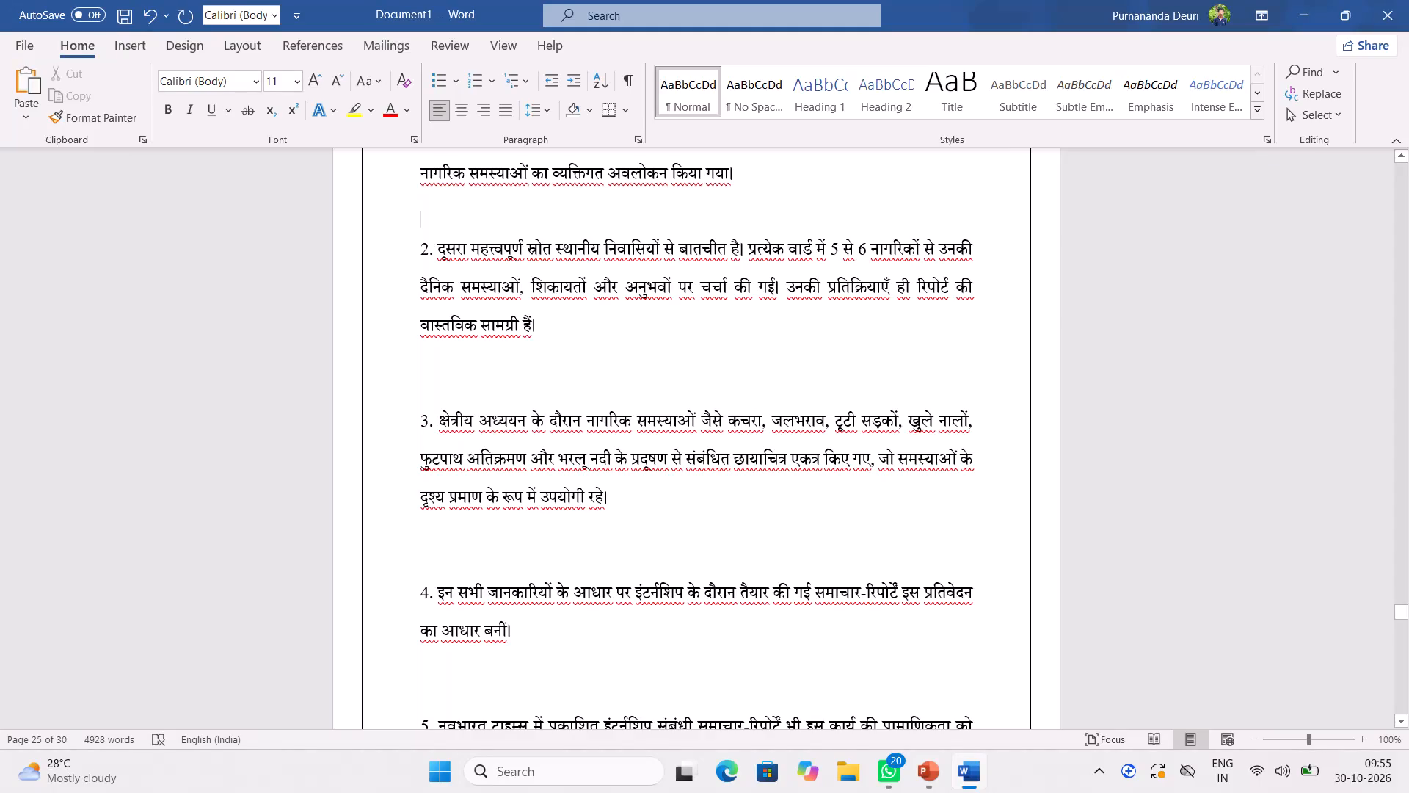
scroll(663, 519, "up", 6)
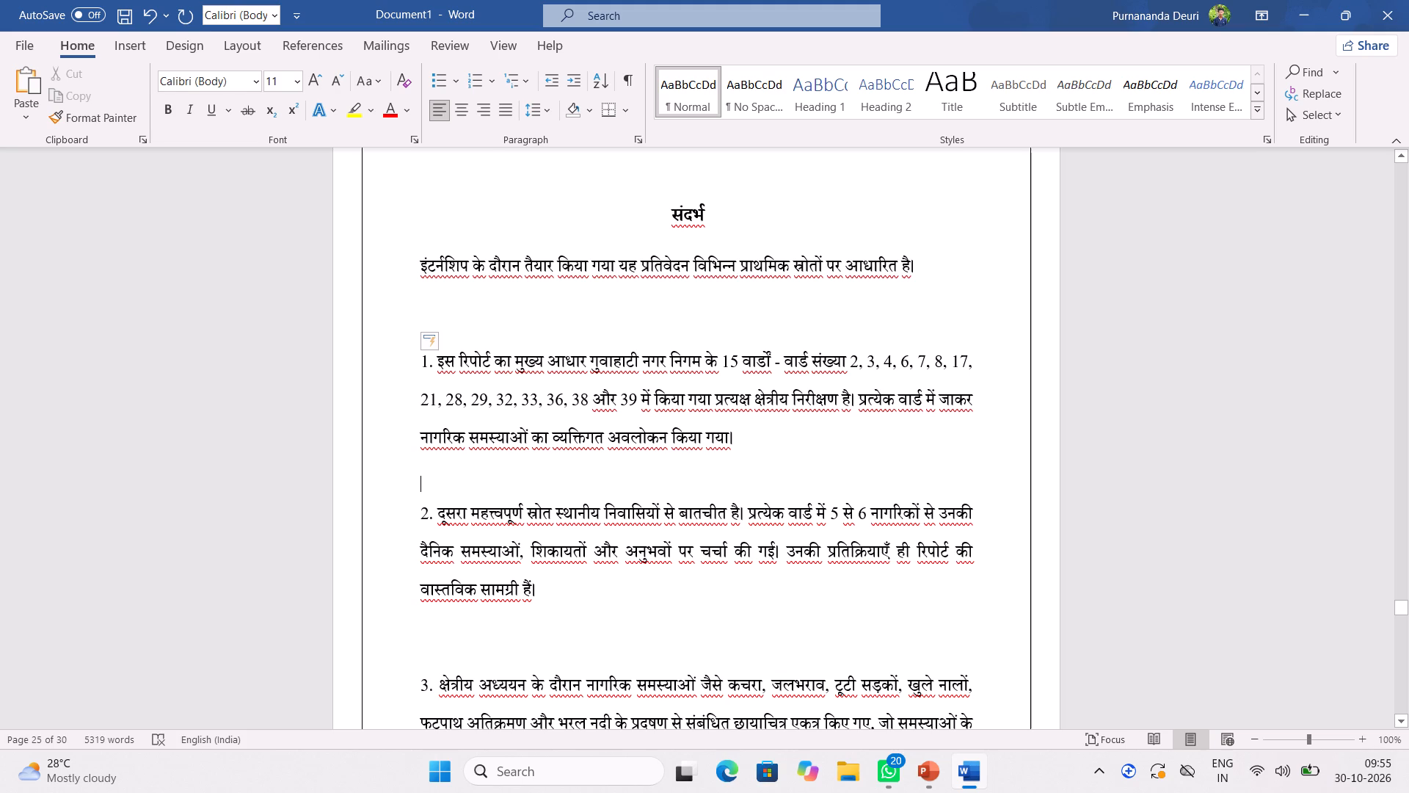
Replace the empty line between reference points 2 and 3 with a new one added after the end of point 2.
left_click(418, 690)
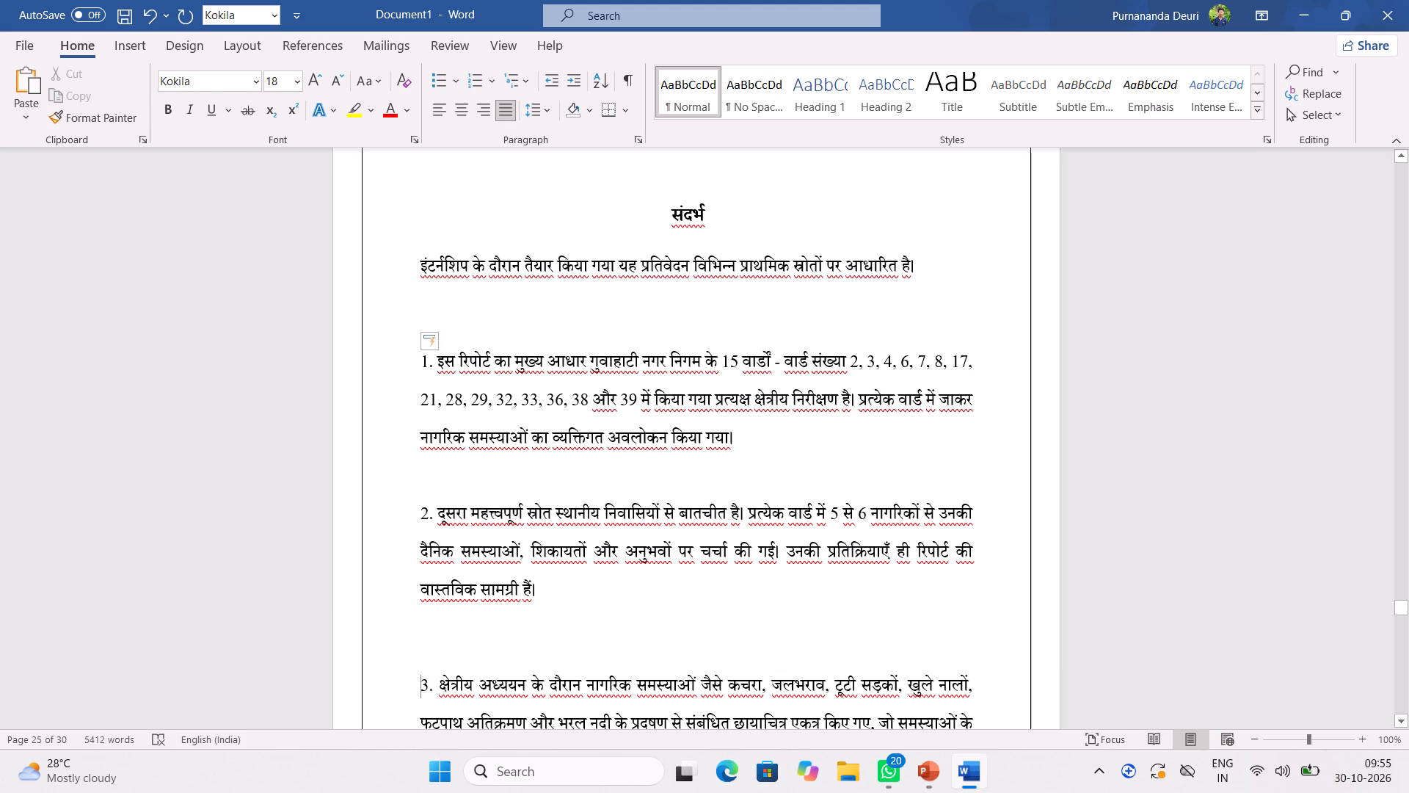
key("BackSpace")
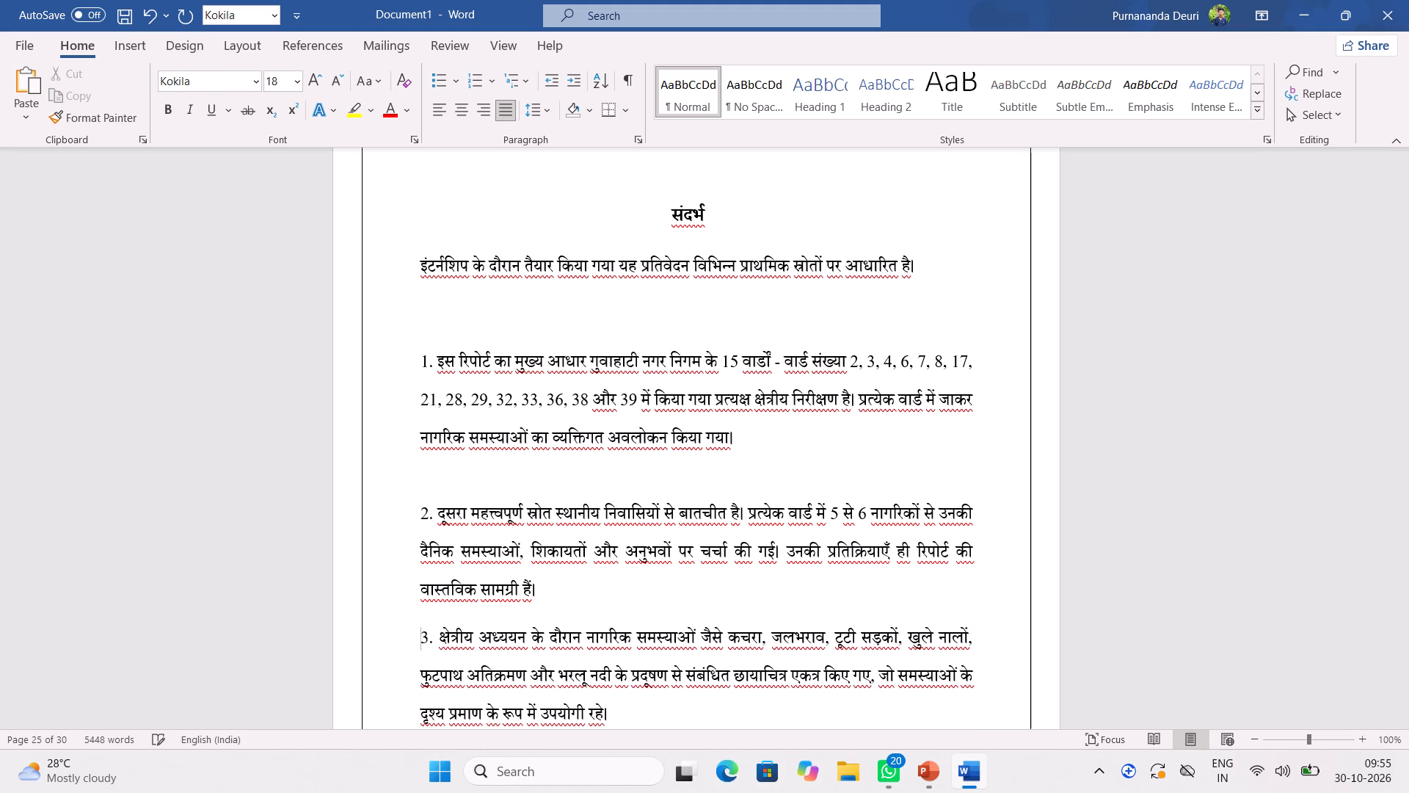
key("Return")
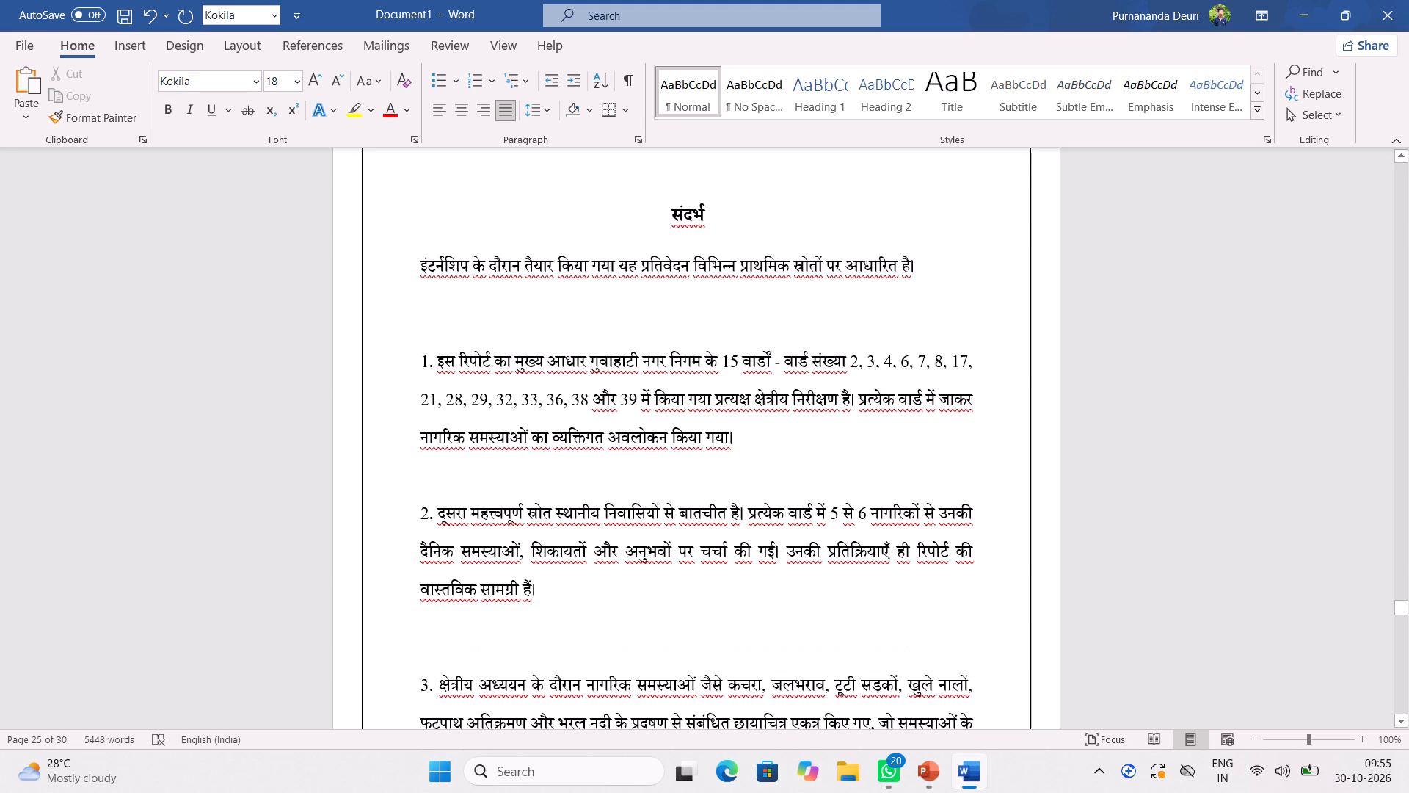
key("BackSpace")
left_click(547, 591)
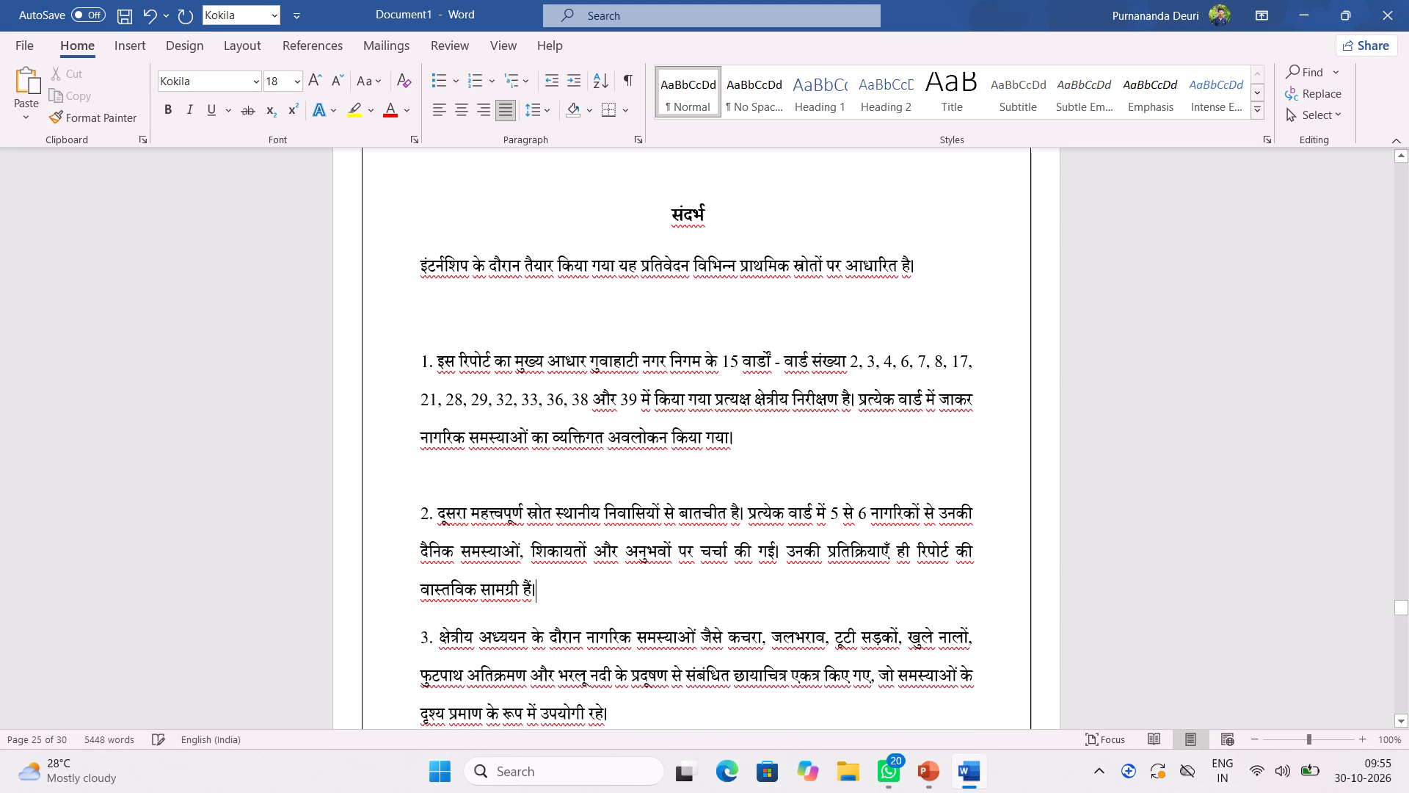
key("Return")
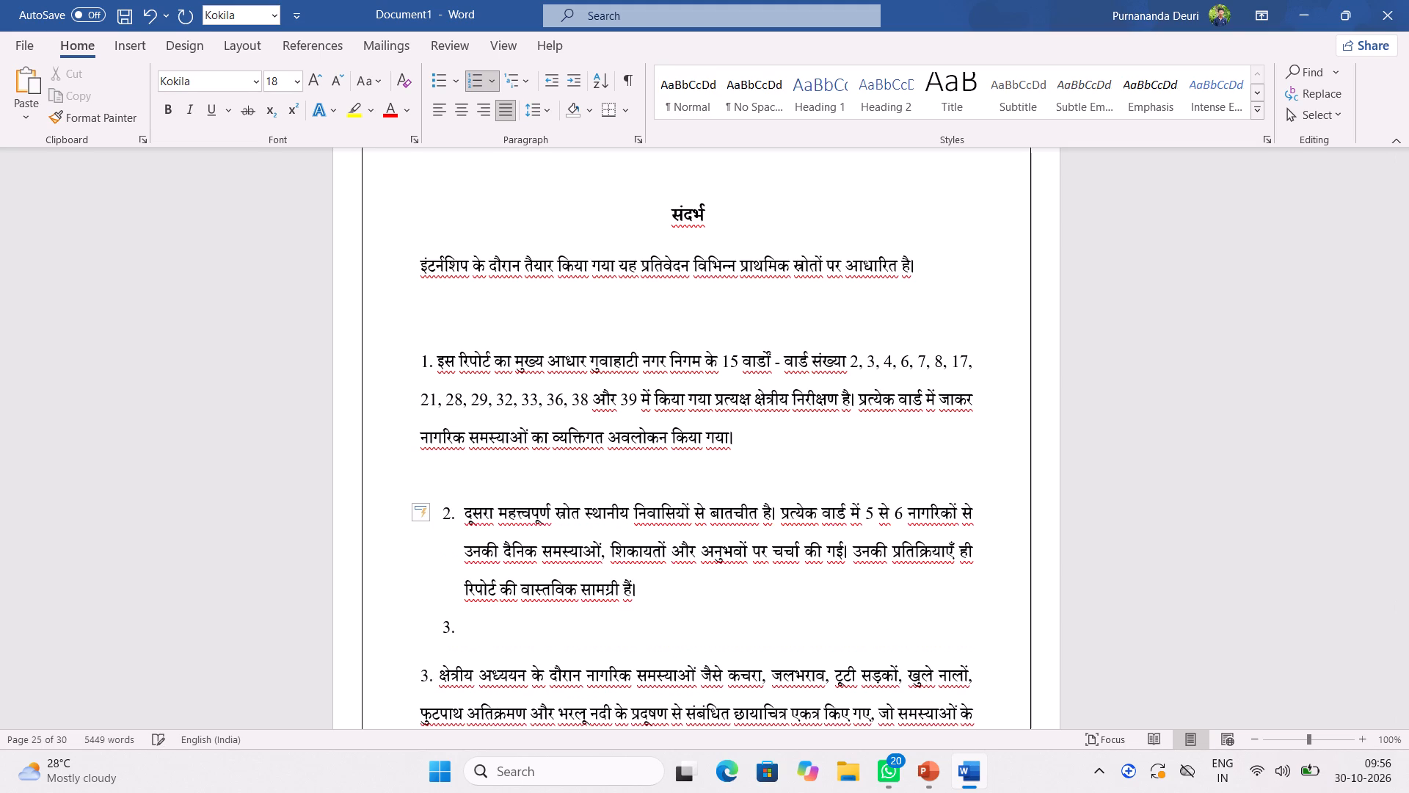
Undo the automatic numbering applied to reference point 2 and the empty line below it.
scroll(746, 620, "down", 3)
left_click(622, 621)
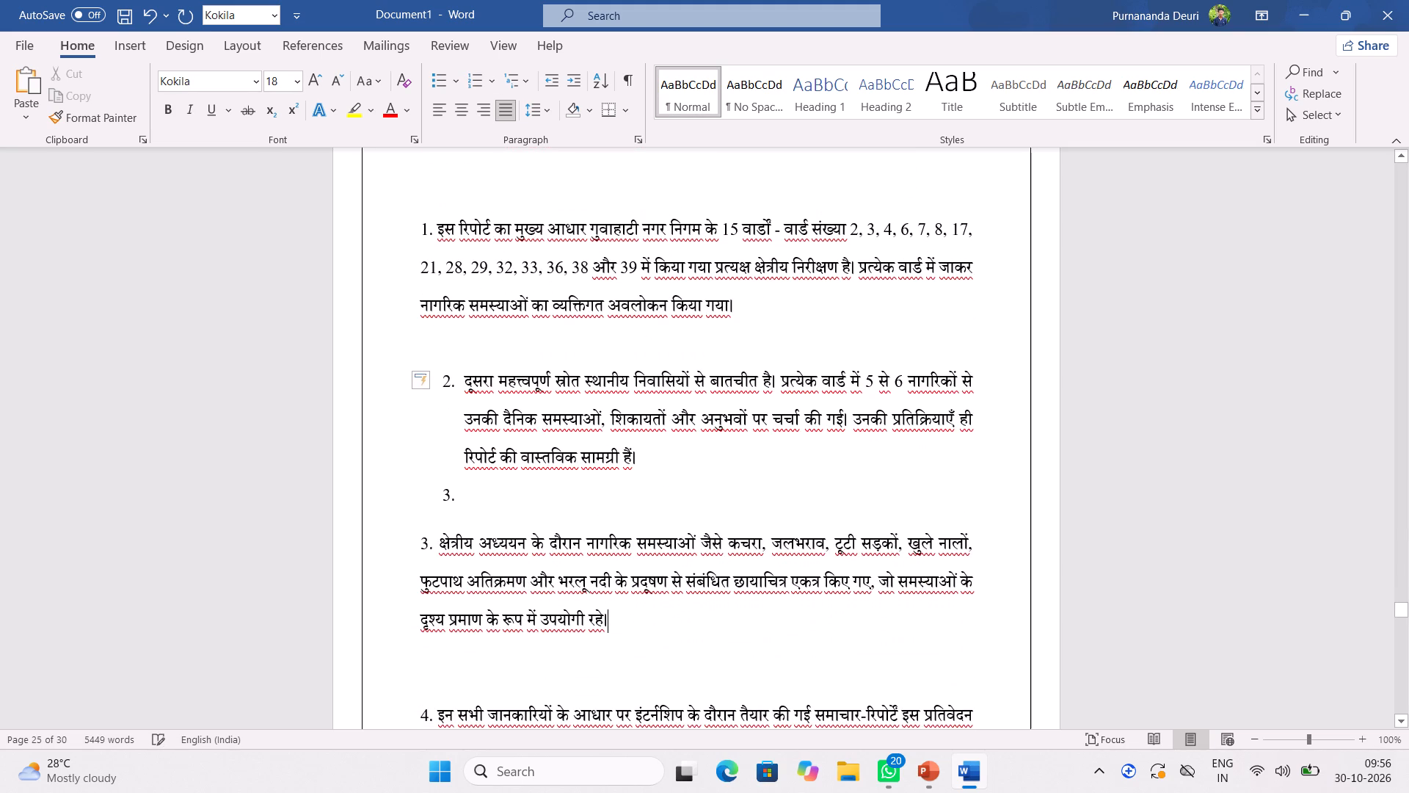
scroll(568, 640, "down", 6)
scroll(568, 640, "up", 4)
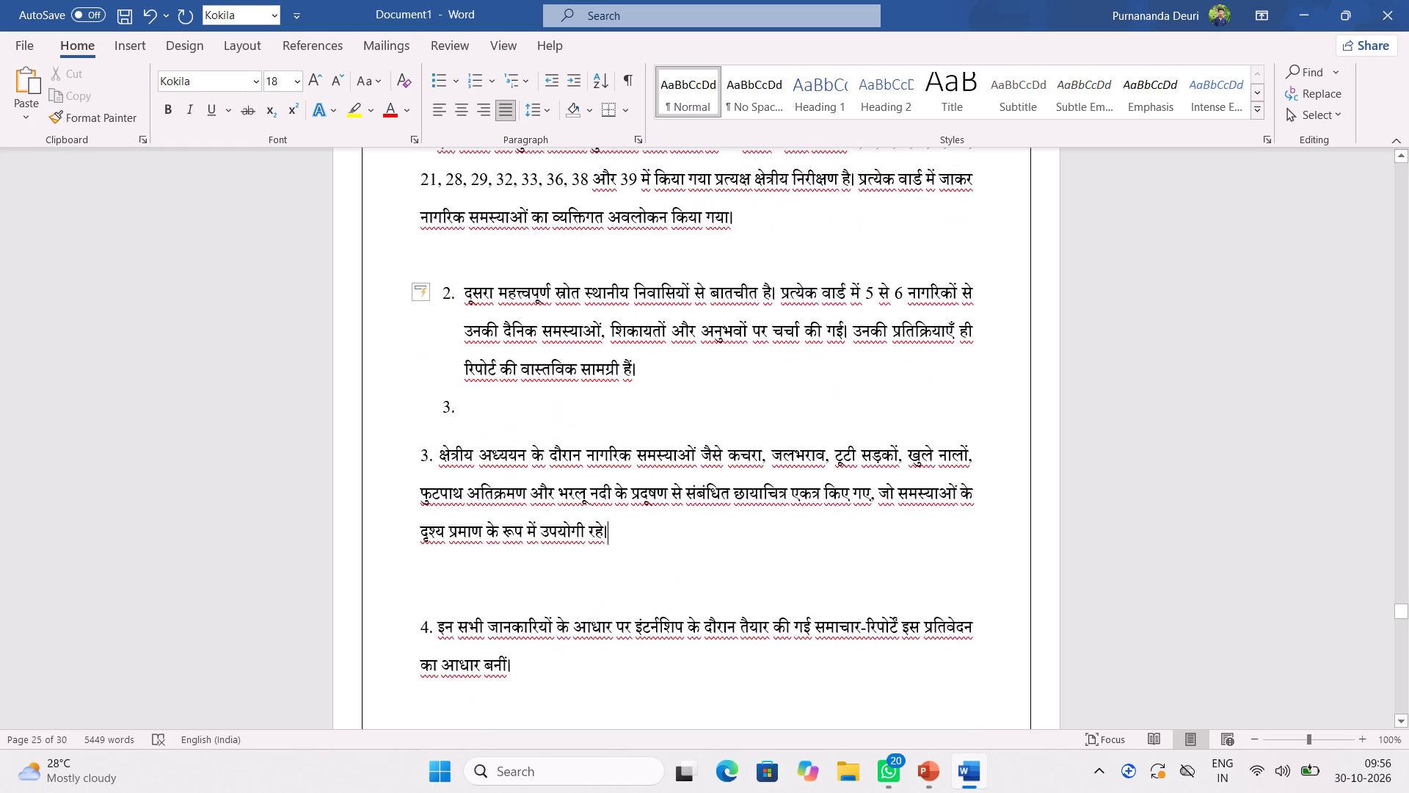
scroll(568, 637, "down", 2)
scroll(568, 637, "up", 3)
scroll(568, 637, "down", 3)
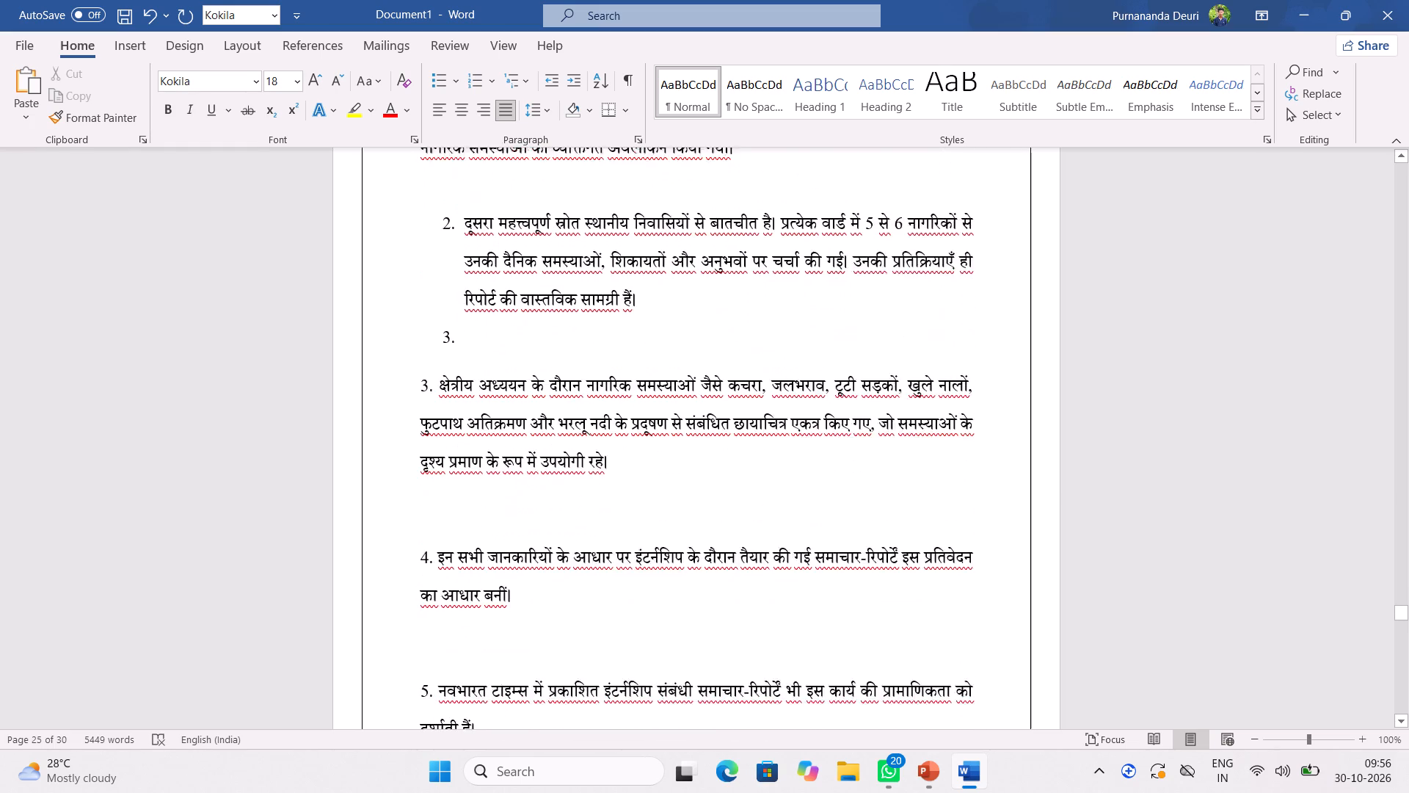
scroll(568, 636, "down", 16)
scroll(568, 636, "down", 5)
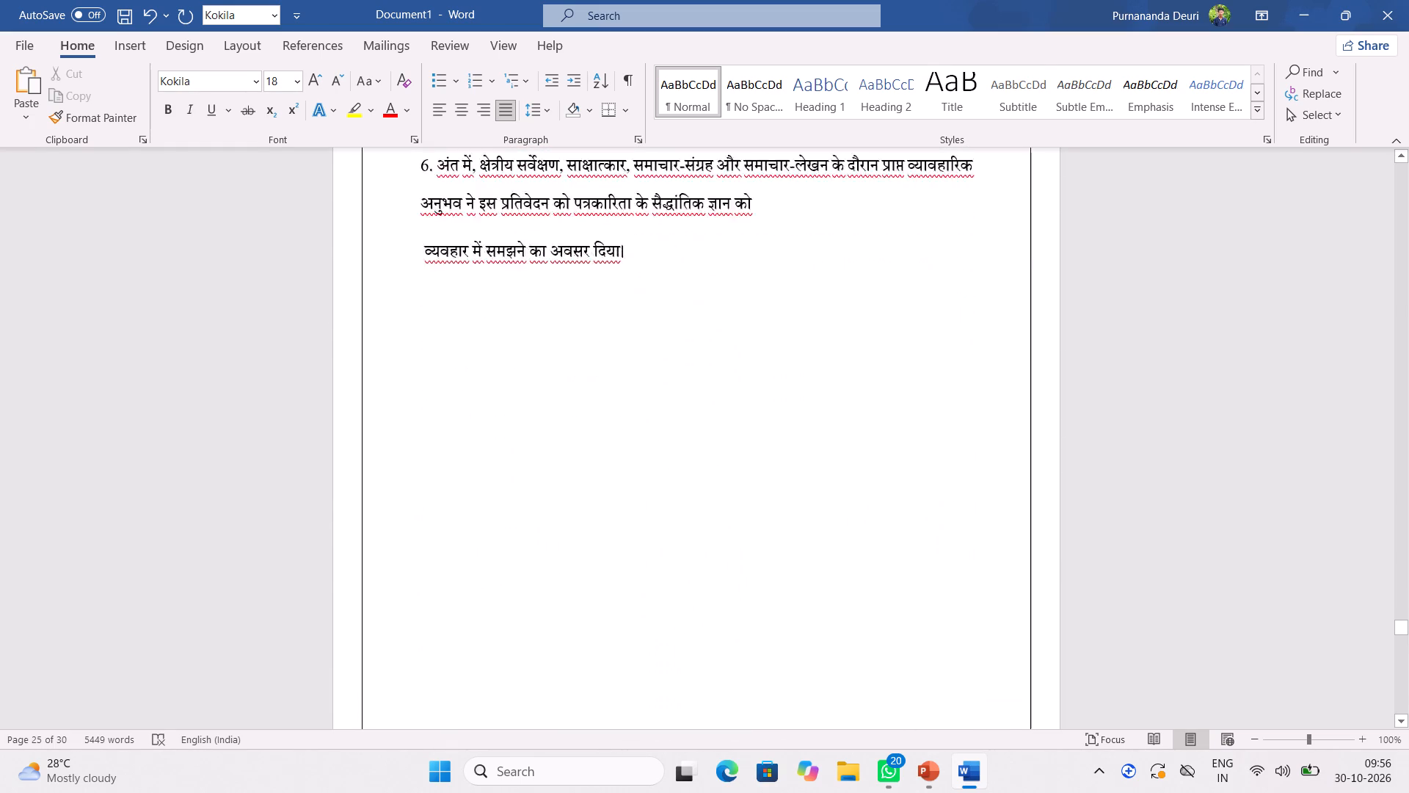
scroll(568, 636, "up", 20)
scroll(568, 636, "up", 7)
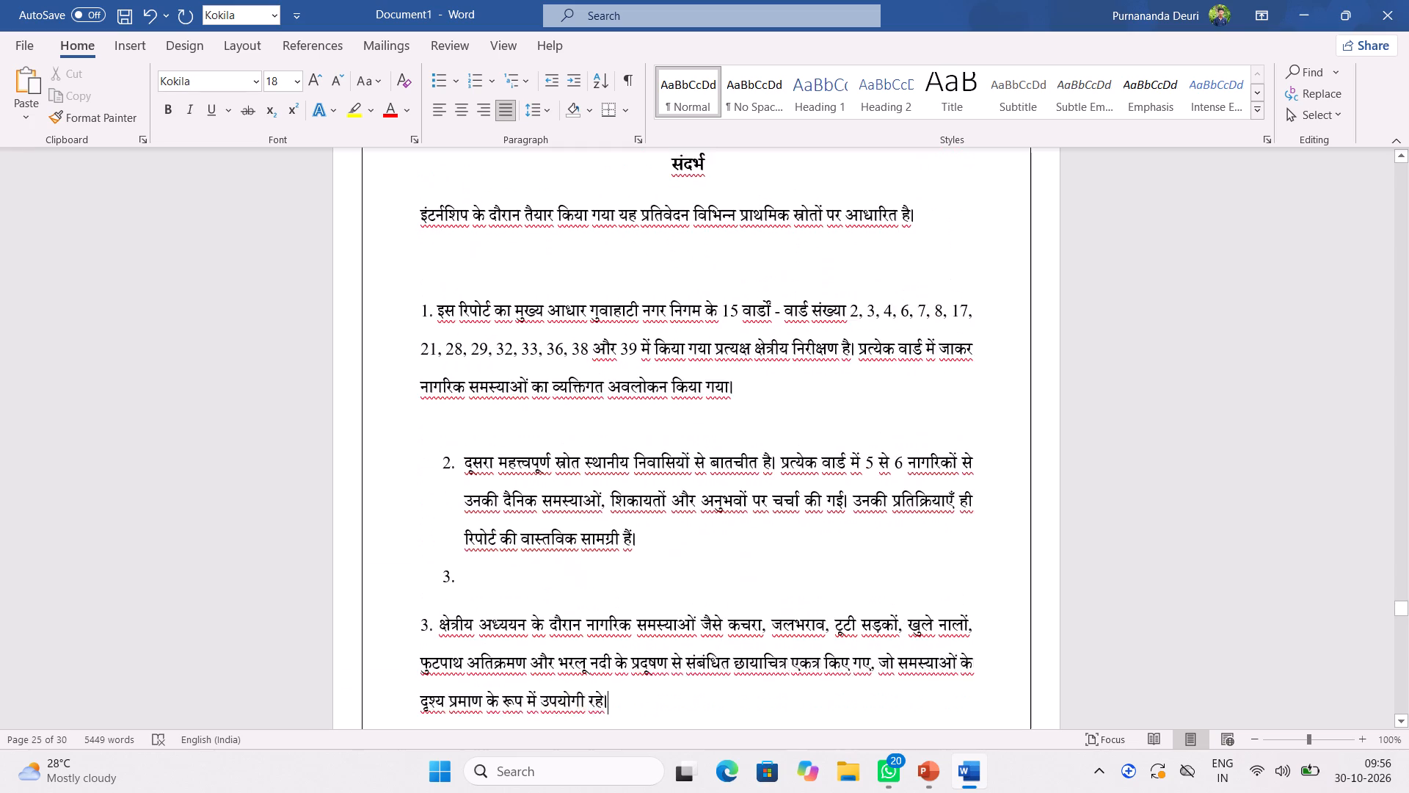
scroll(569, 612, "up", 4)
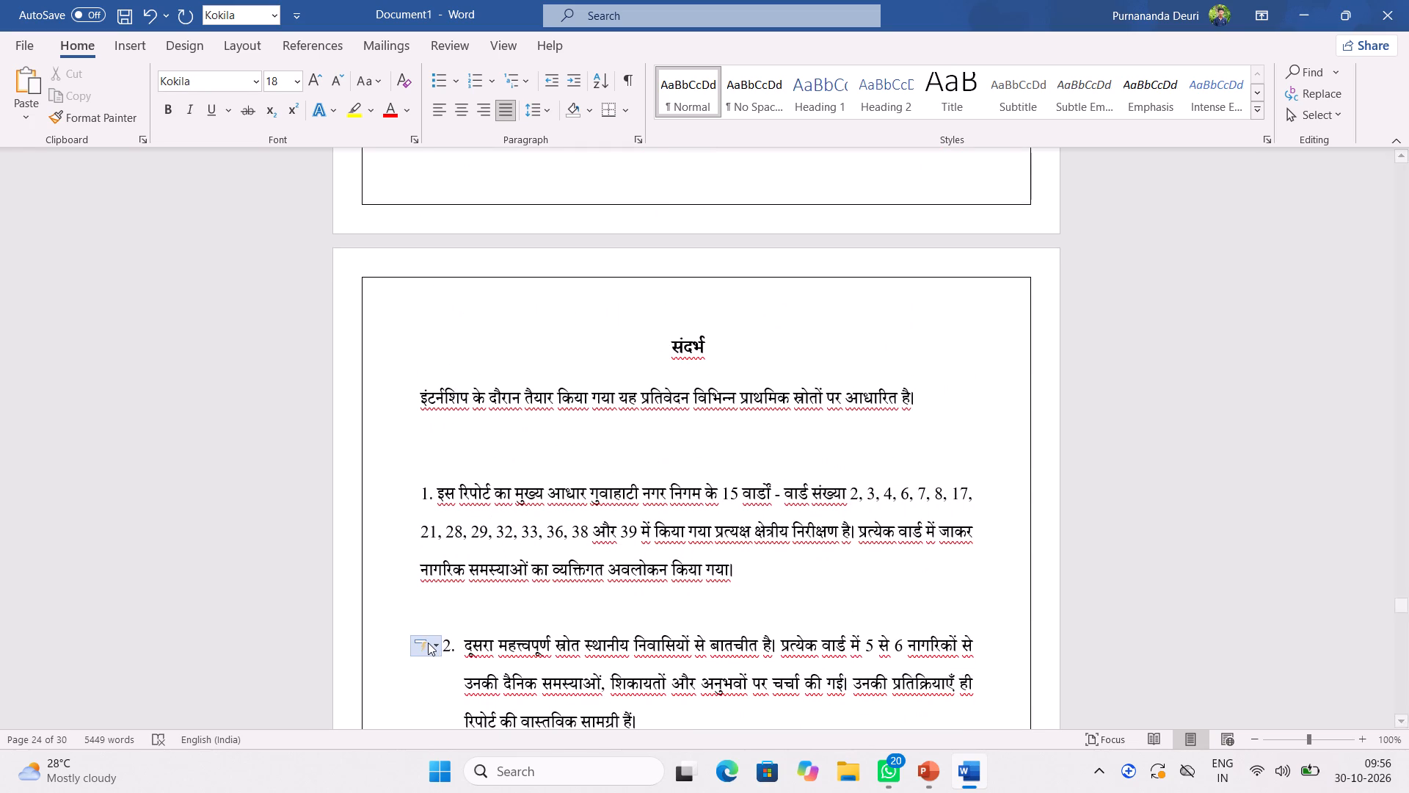
left_click(427, 641)
left_click(471, 673)
scroll(682, 579, "up", 1)
scroll(682, 579, "down", 4)
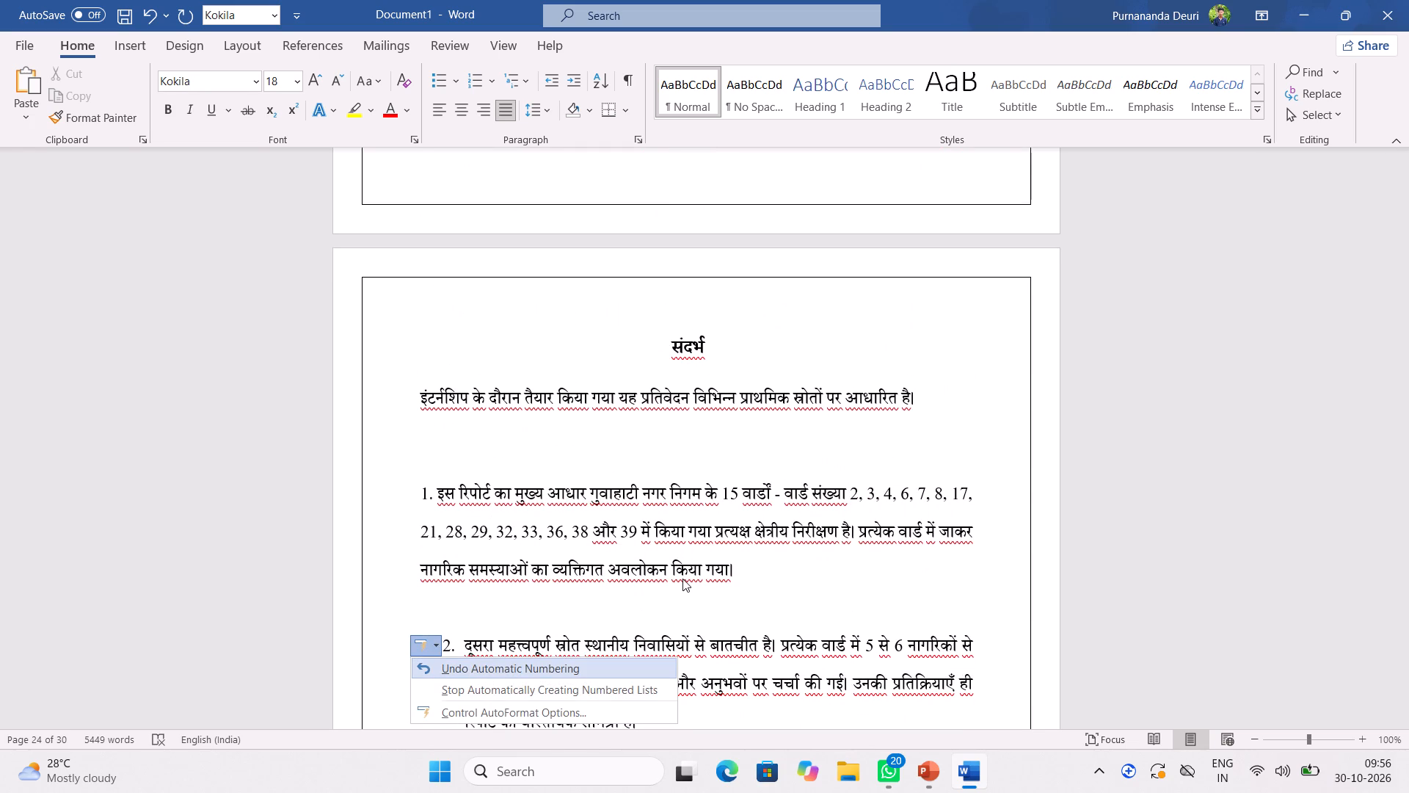
scroll(682, 579, "down", 2)
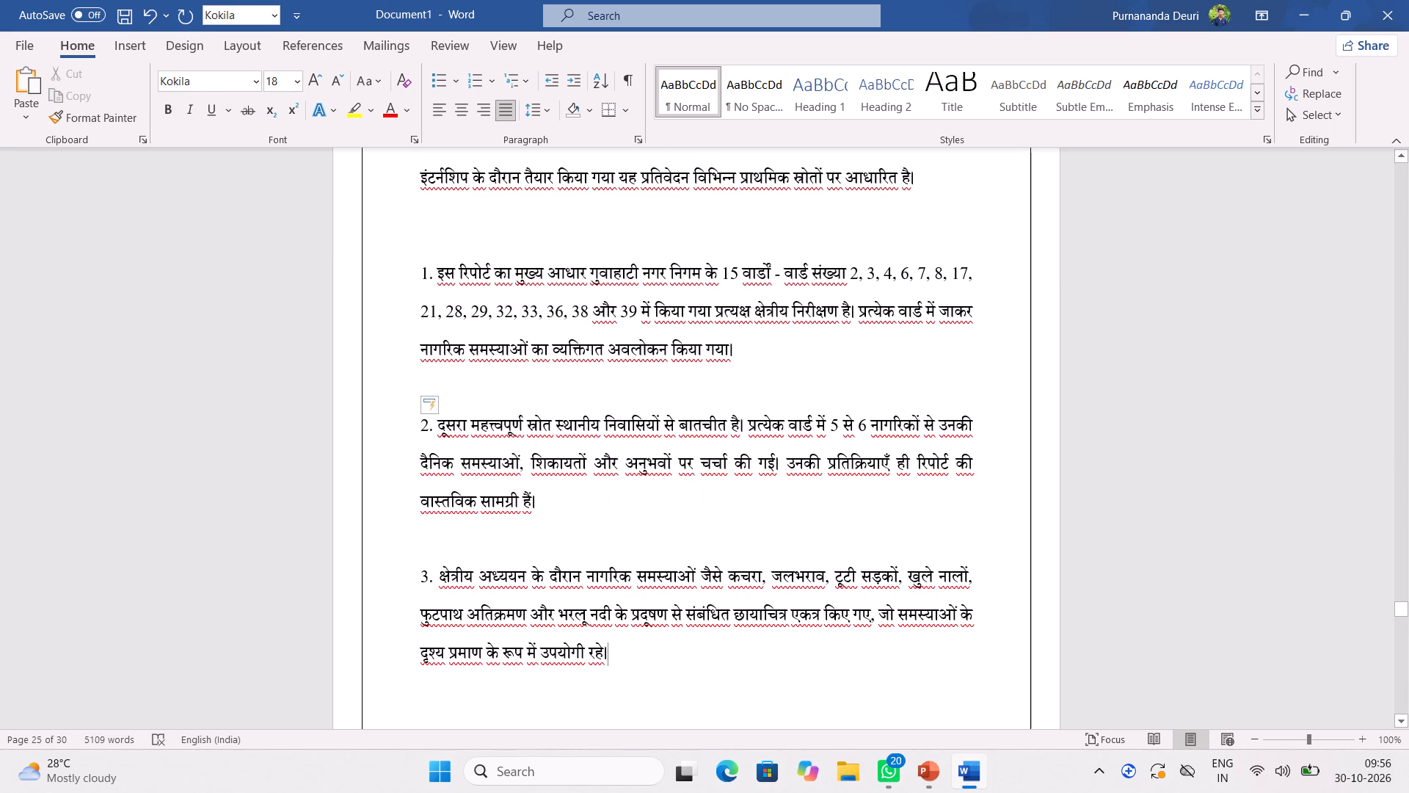
Review the spacing of the remaining संदर्भ points, the preceding निष्कर्ष text and the opening भूमिका page.
scroll(632, 501, "down", 9)
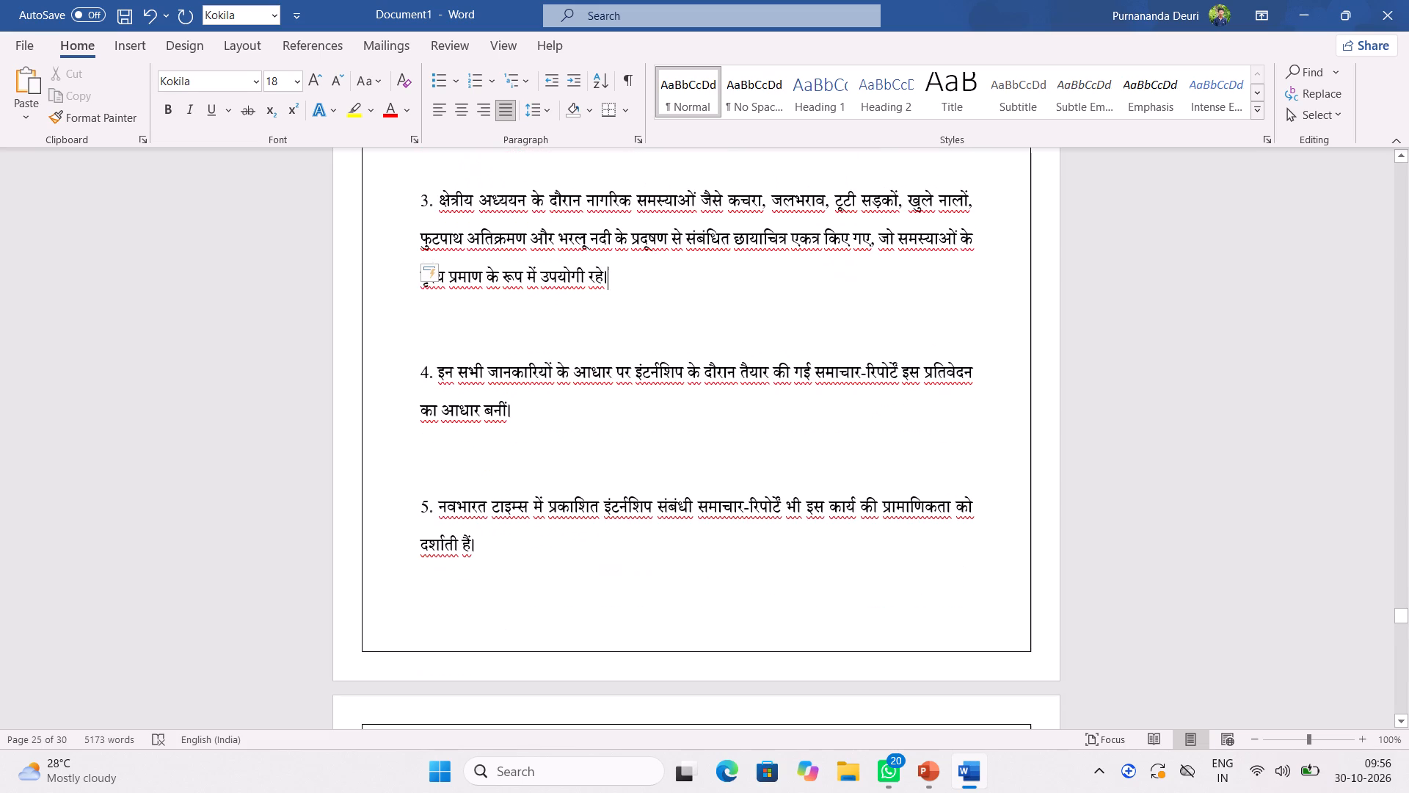
scroll(632, 501, "down", 8)
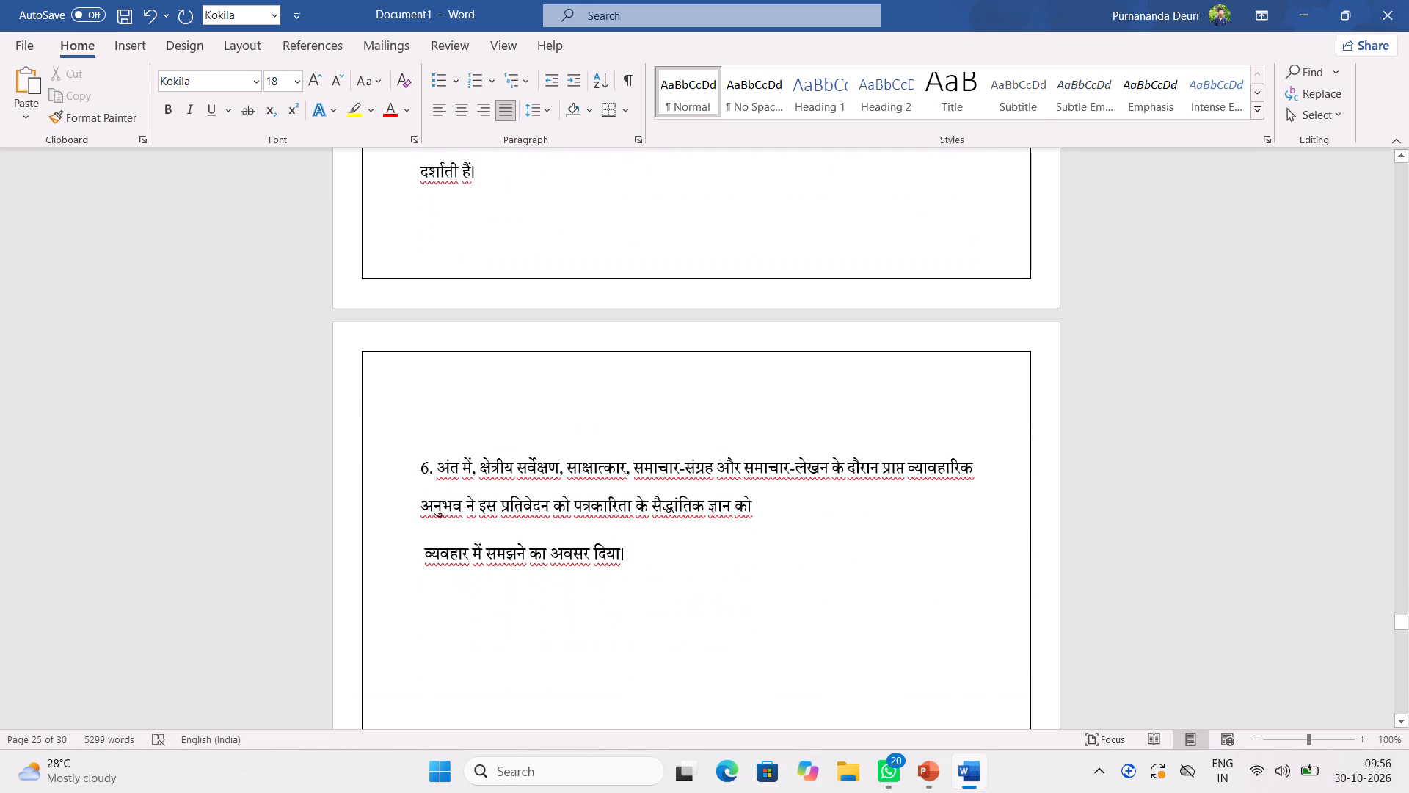
scroll(682, 501, "up", 13)
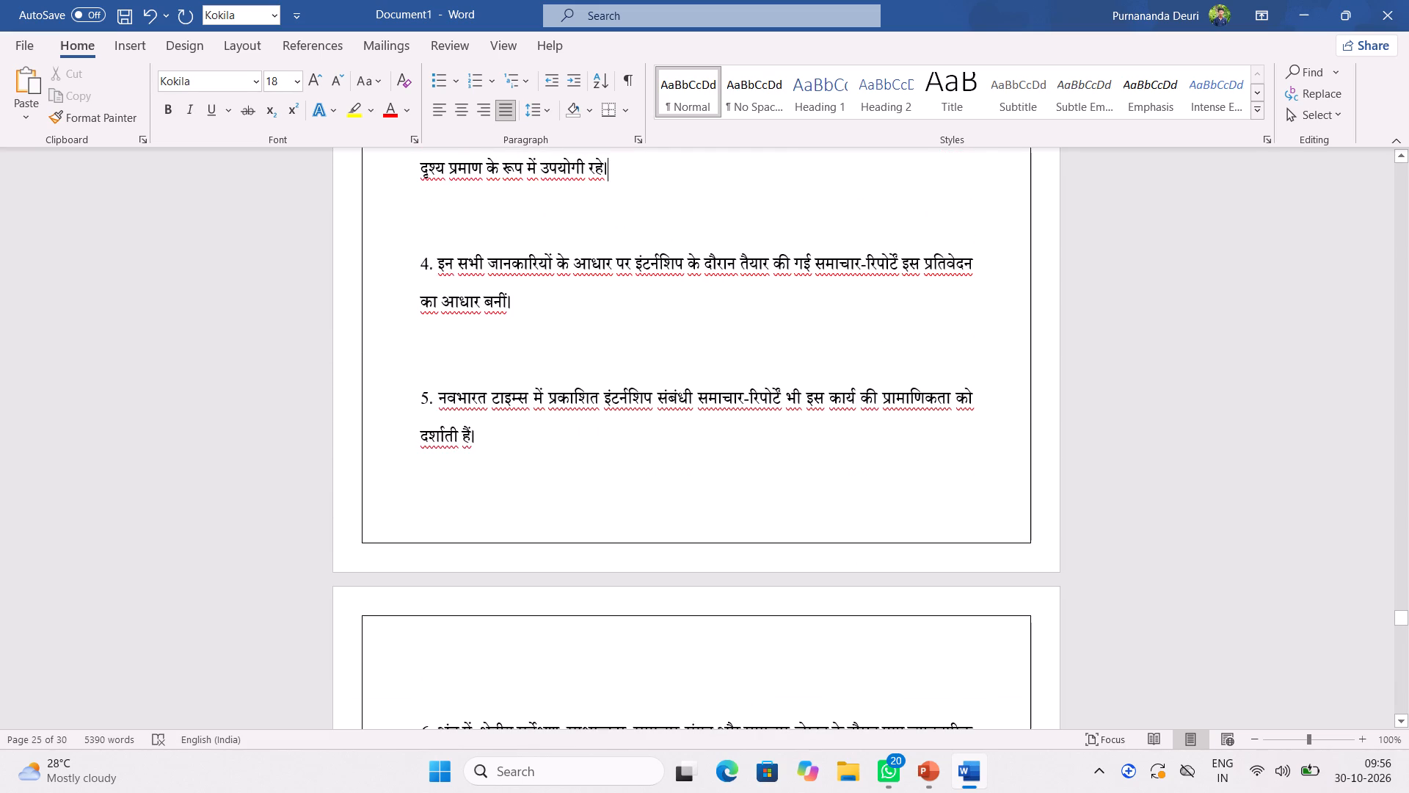
scroll(683, 501, "up", 9)
scroll(683, 501, "down", 1)
scroll(683, 501, "up", 3)
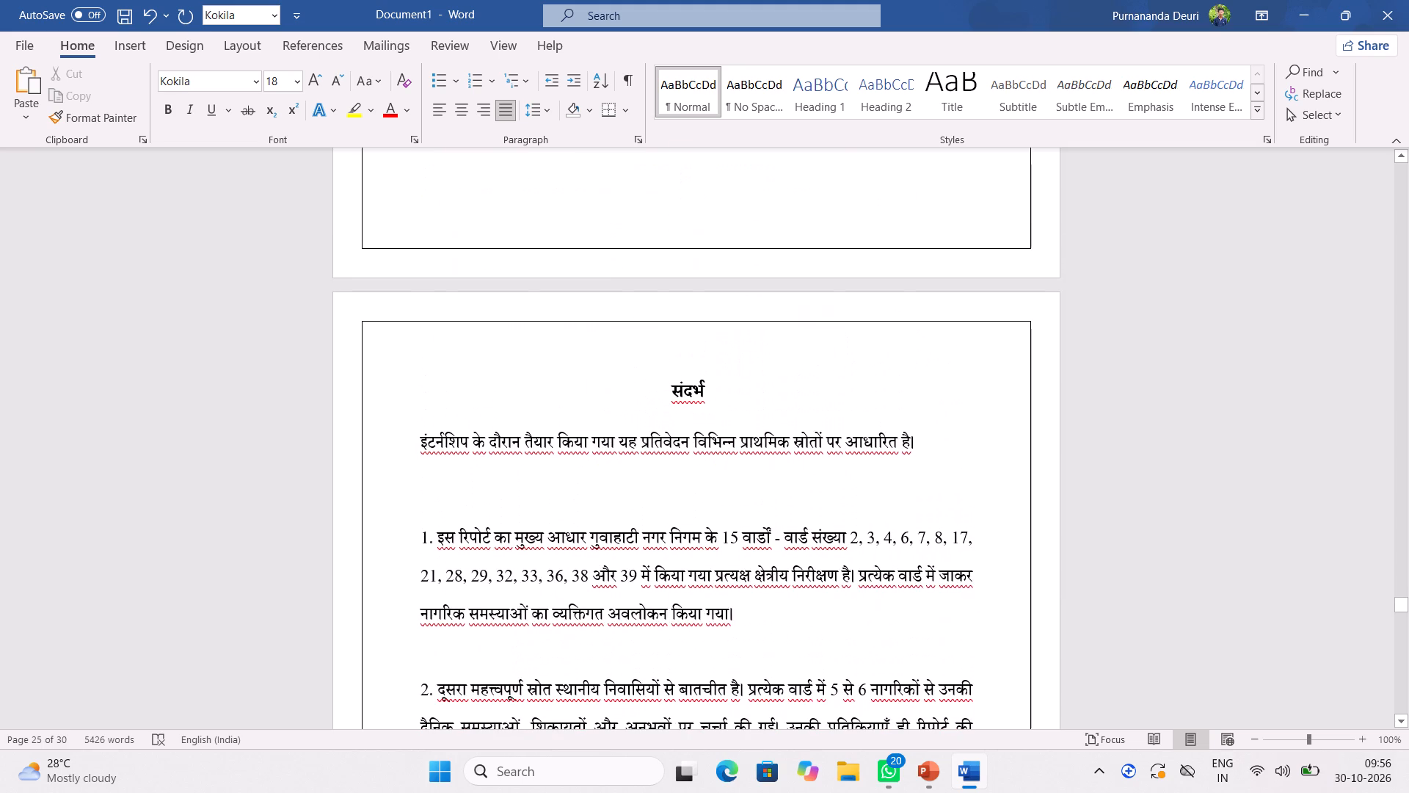
scroll(683, 501, "up", 2)
scroll(824, 466, "up", 15)
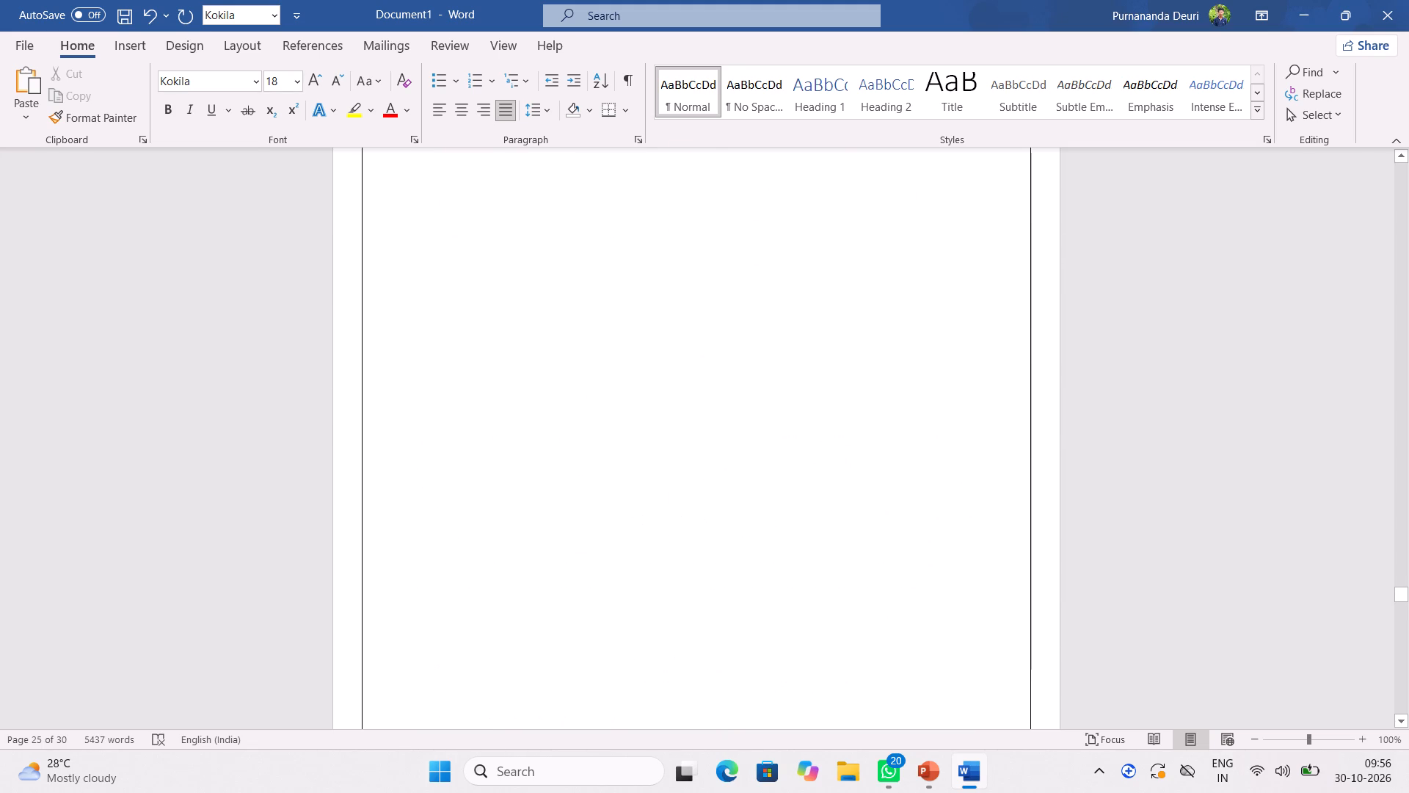
scroll(1222, 599, "up", 5)
scroll(1225, 599, "down", 1)
scroll(1225, 599, "up", 3)
scroll(852, 618, "up", 17)
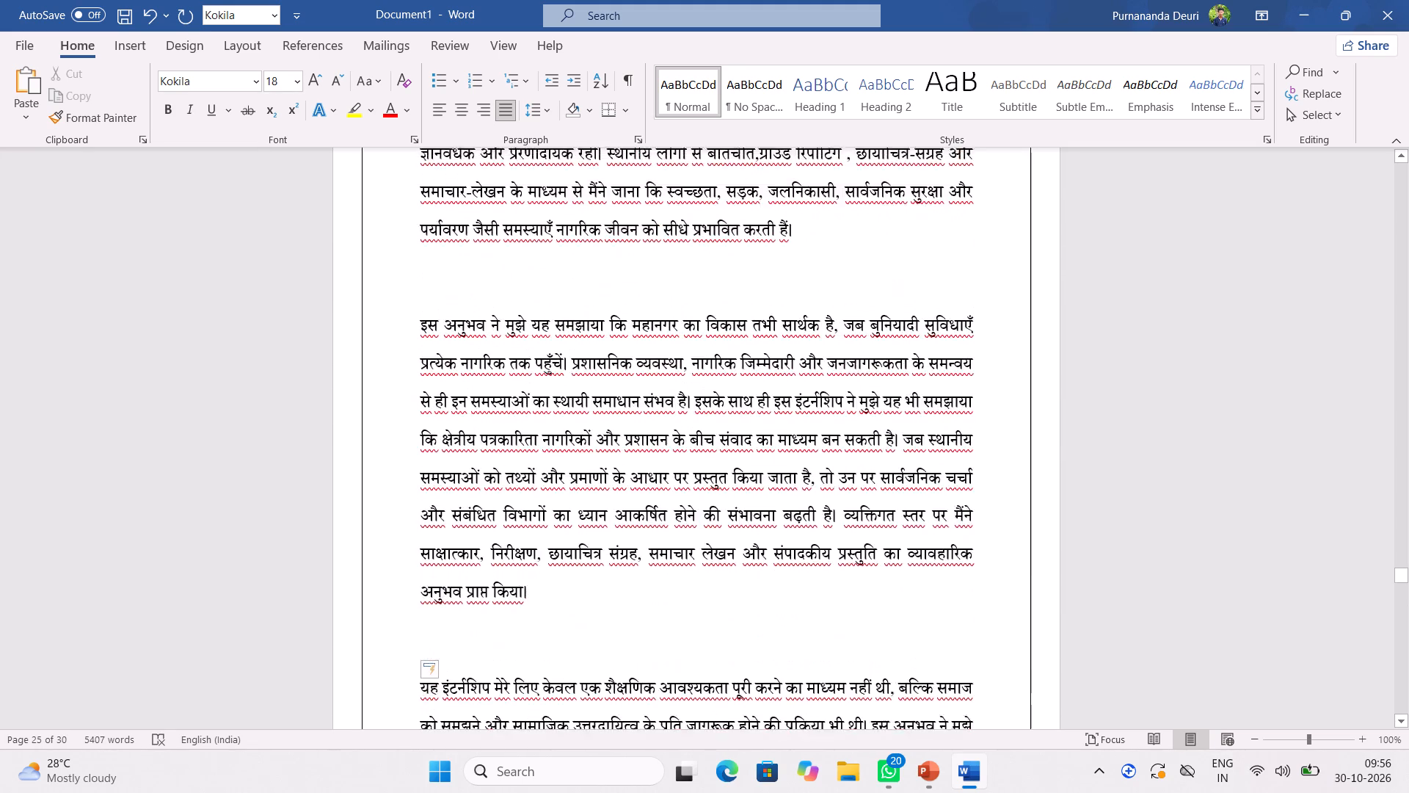
scroll(855, 613, "up", 1)
left_click_drag(1397, 575, 1408, 109)
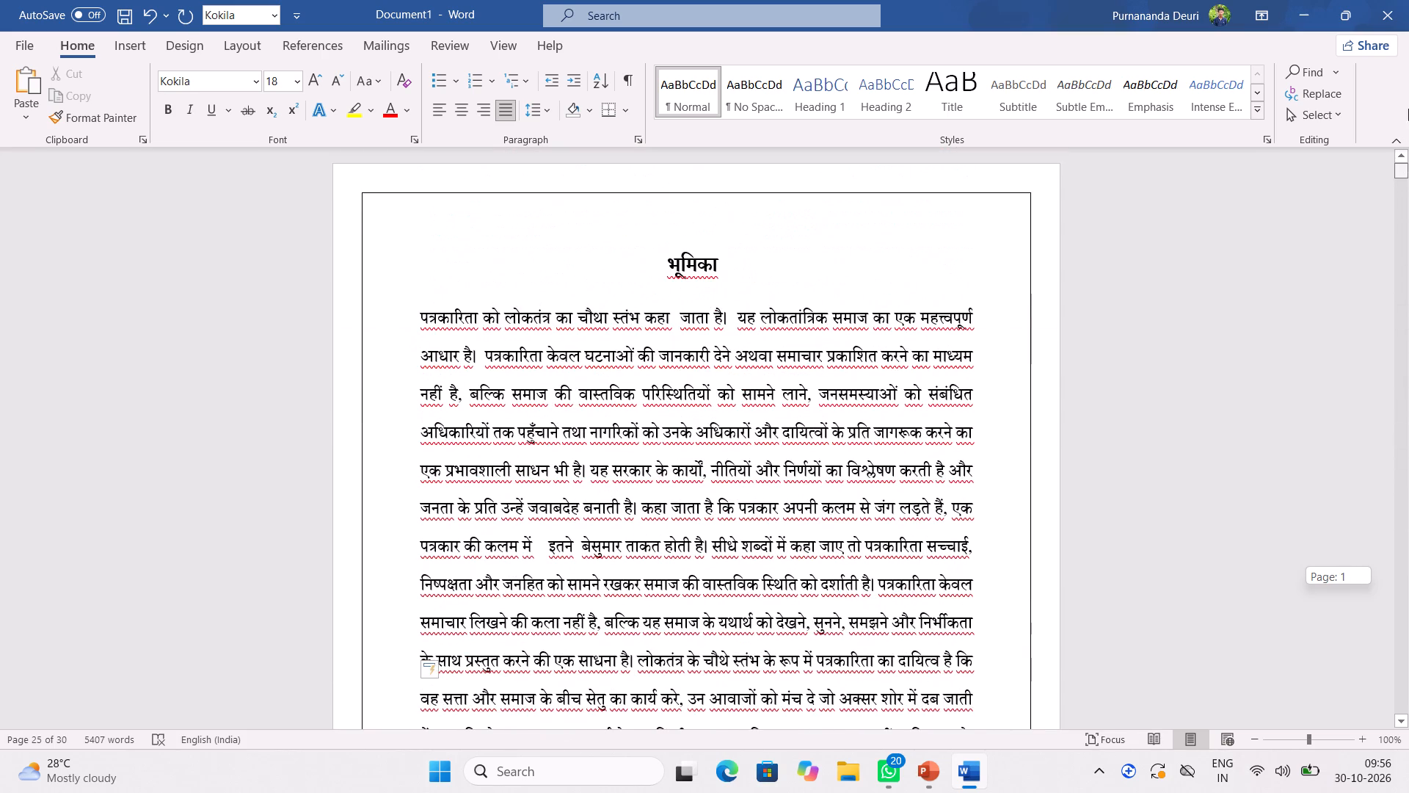
left_click_drag(1408, 109, 1408, 99)
scroll(731, 296, "down", 4)
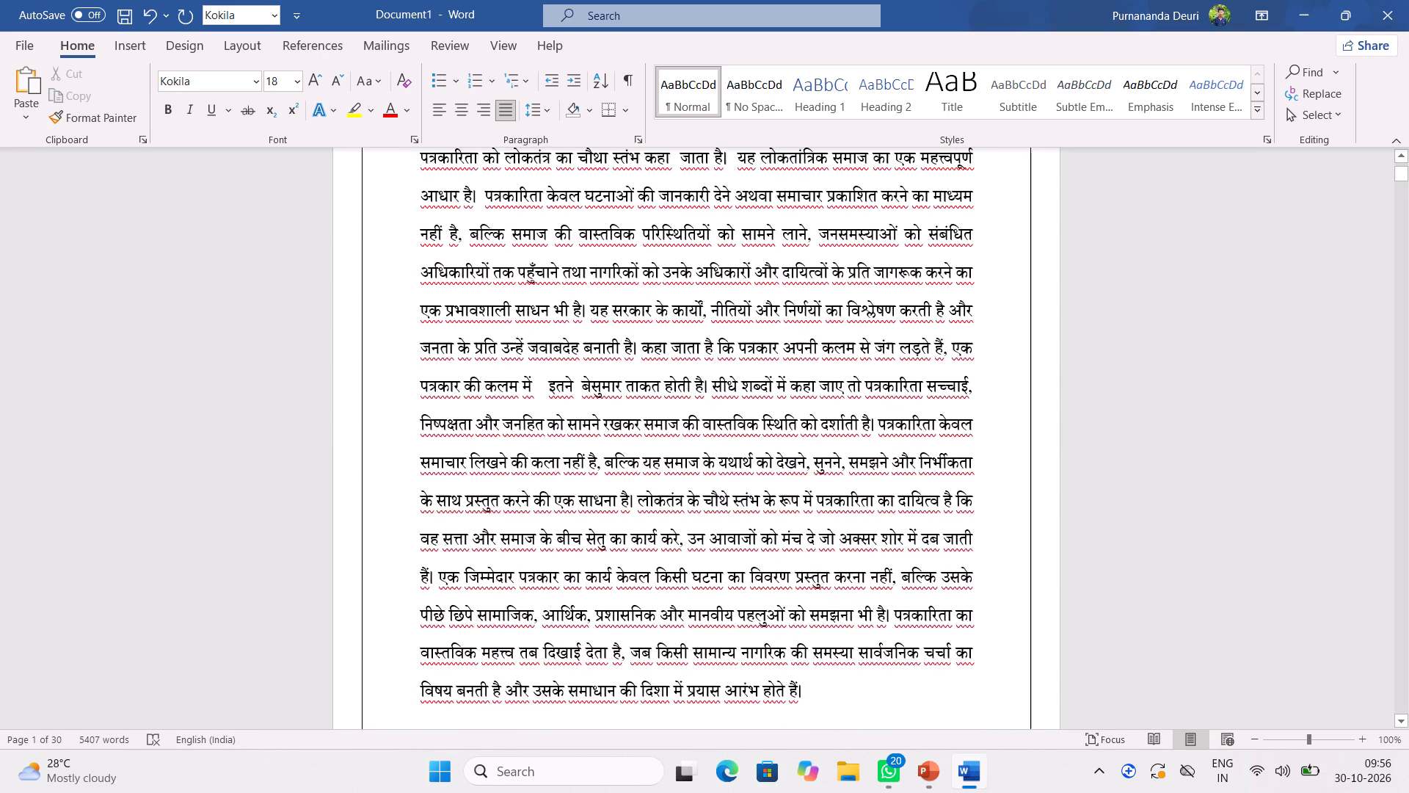
scroll(731, 296, "up", 9)
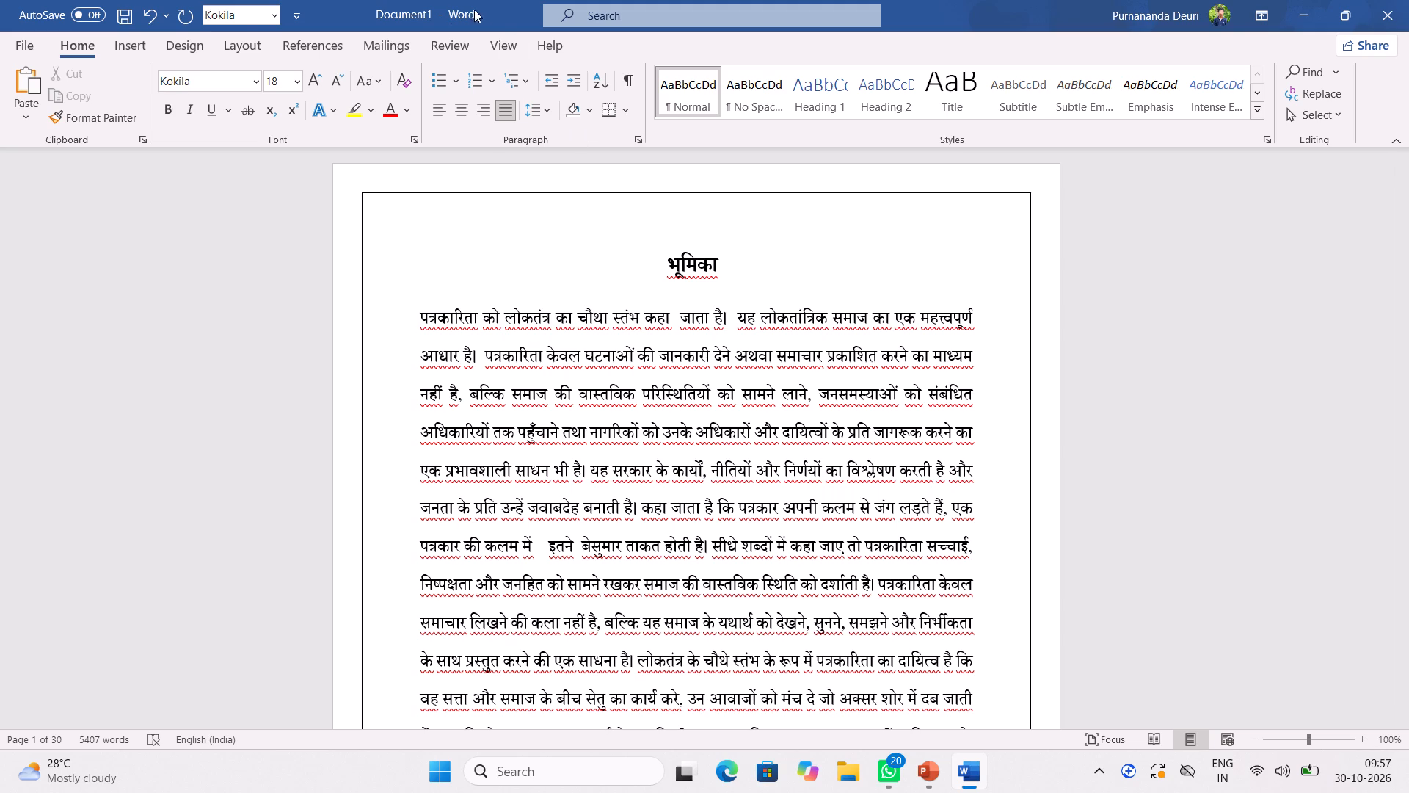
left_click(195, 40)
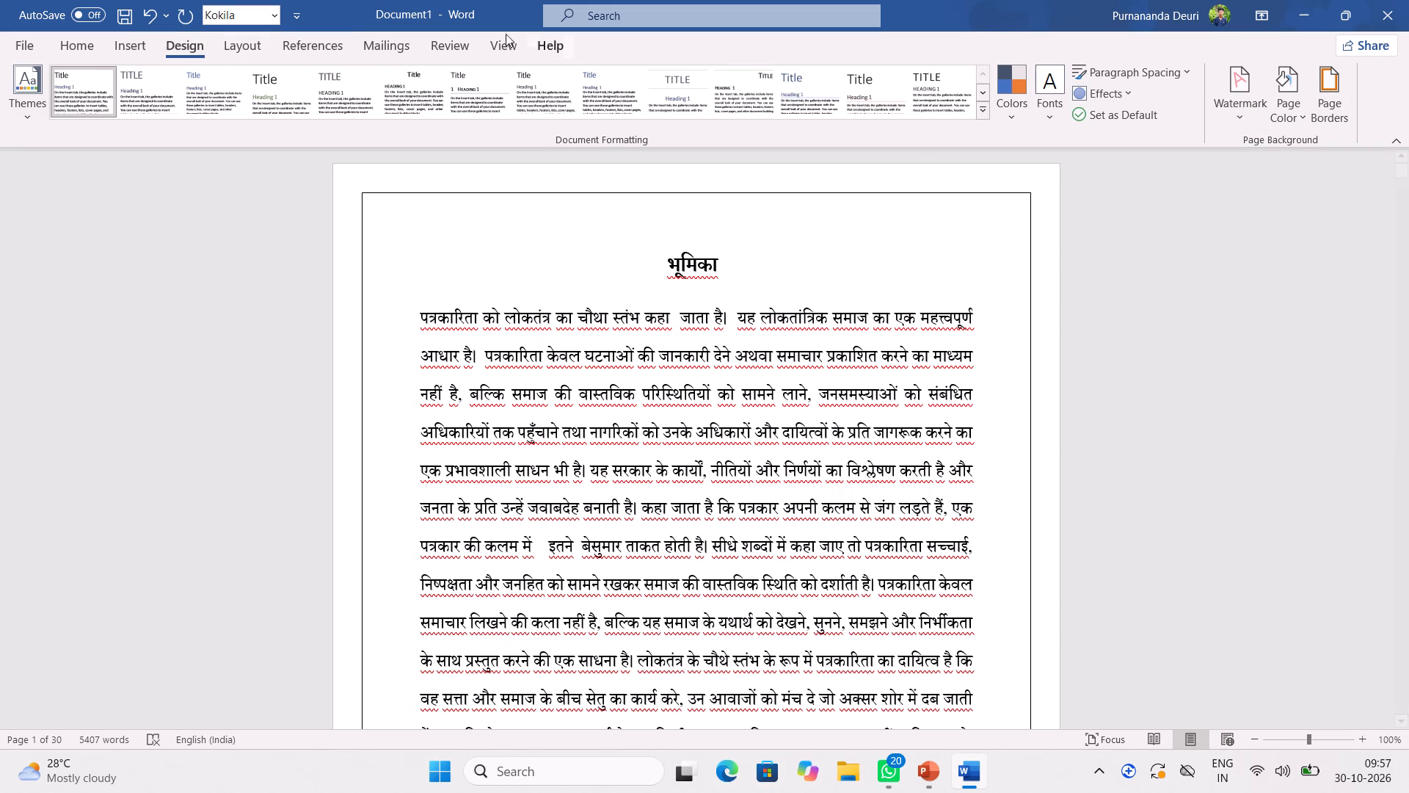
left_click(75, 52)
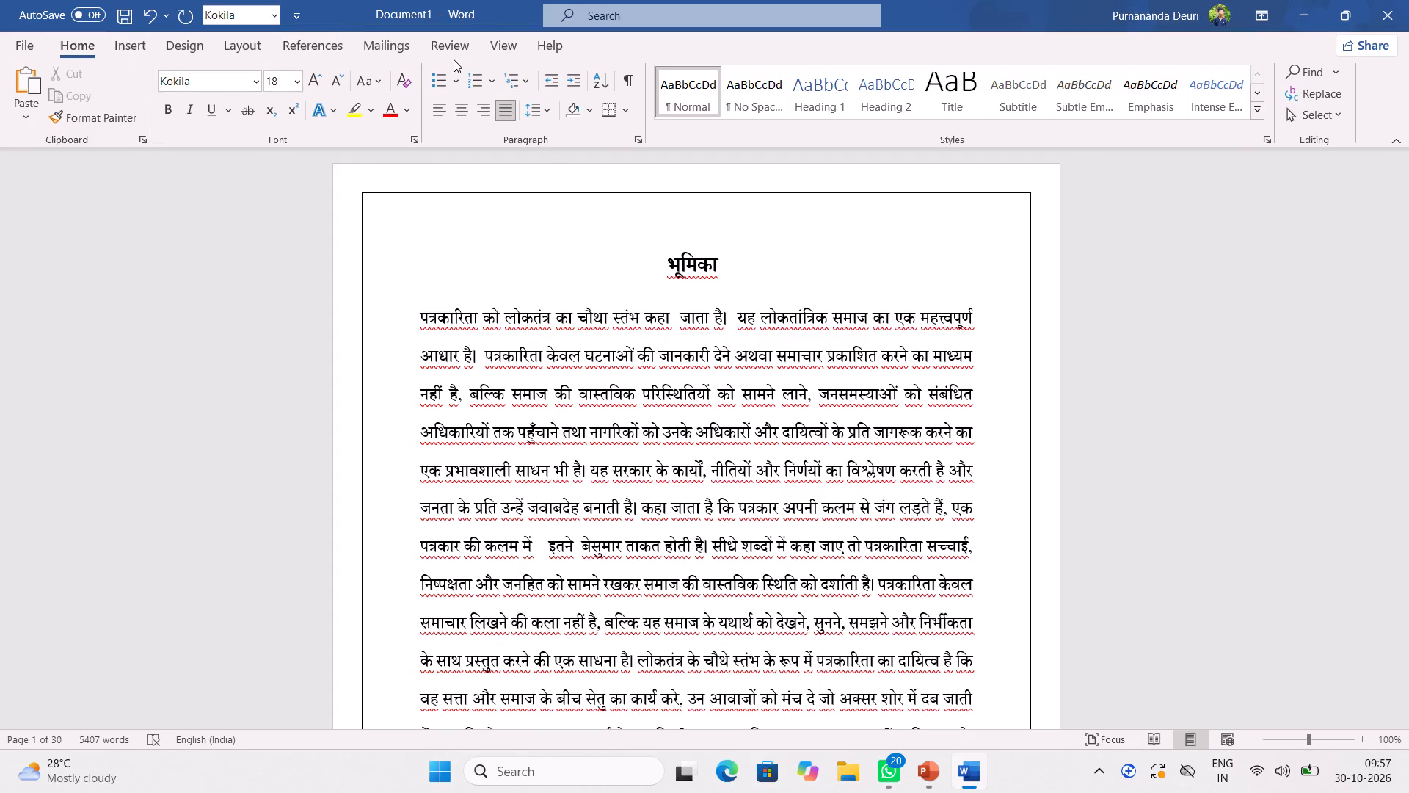
Save the report to the Desktop as a Word Document, named with the student's full name followed by INTERNSHIP REPORT.
left_click(28, 53)
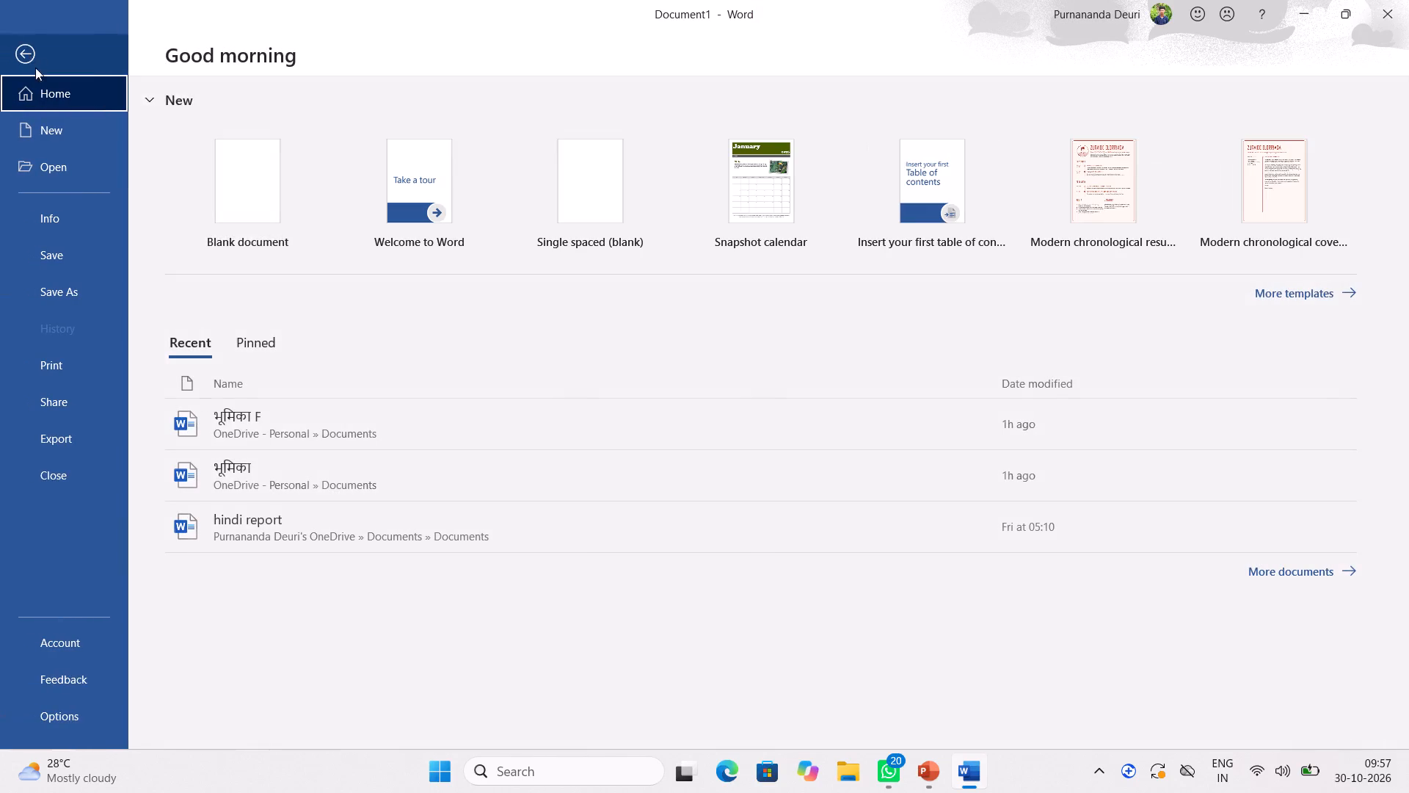
left_click(70, 284)
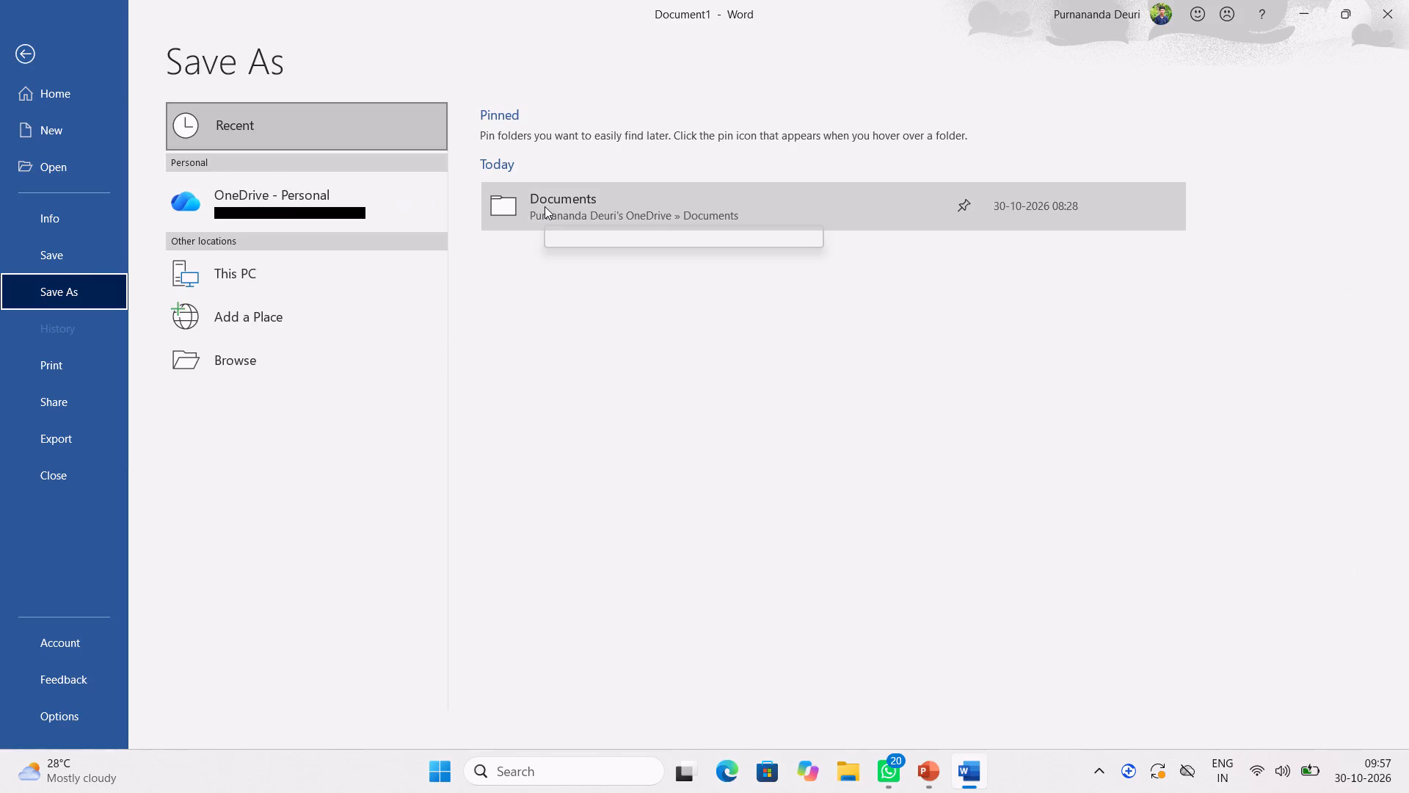
left_click(343, 265)
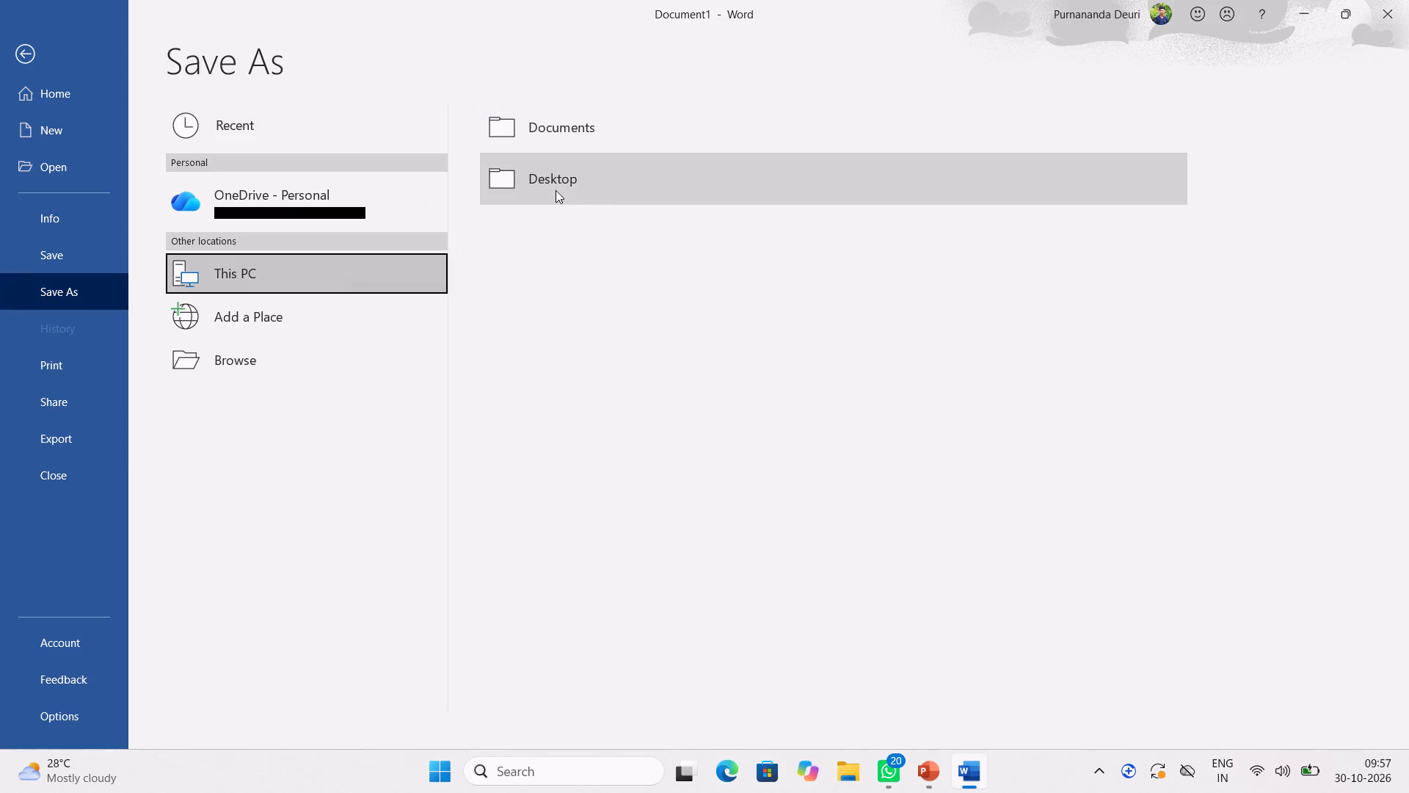
left_click(602, 166)
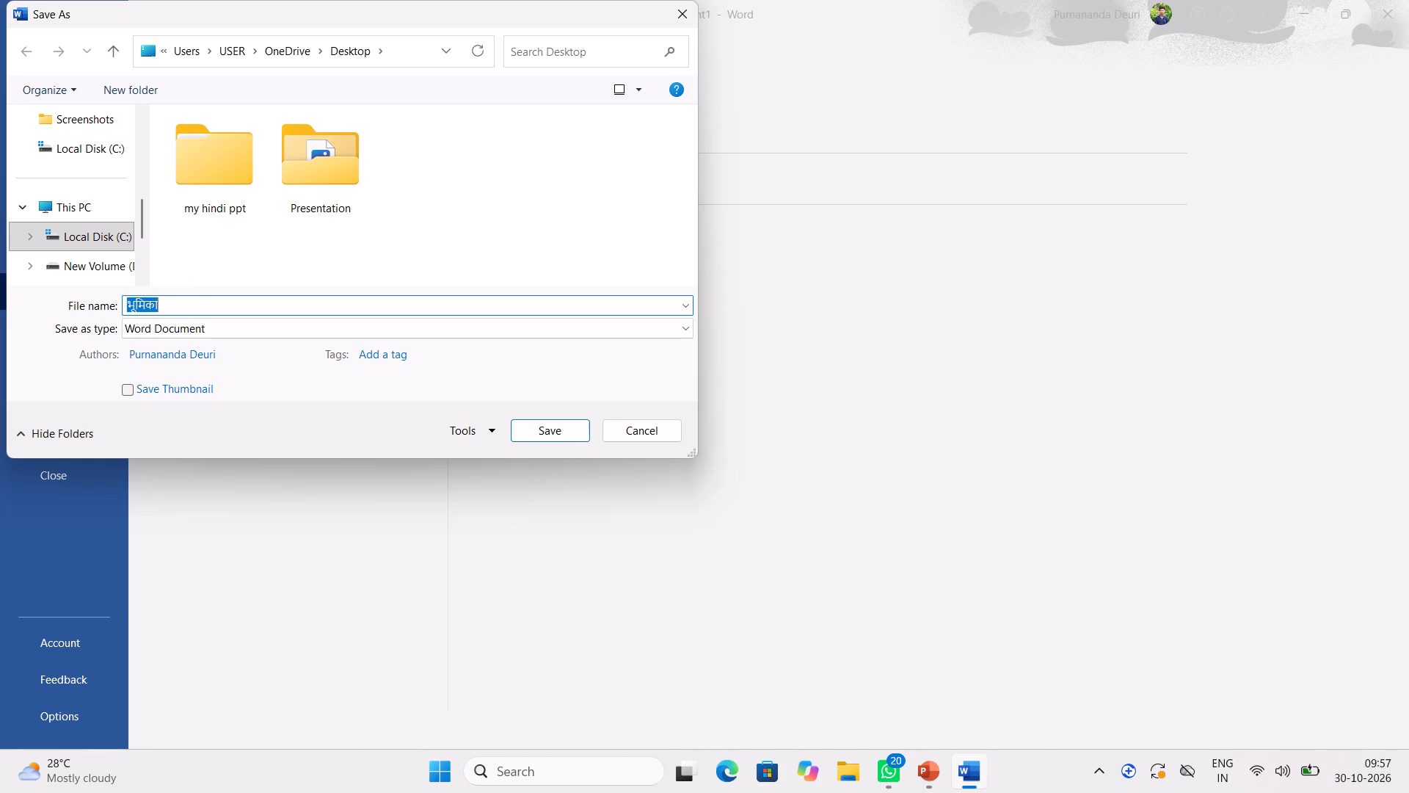
key("BackSpace")
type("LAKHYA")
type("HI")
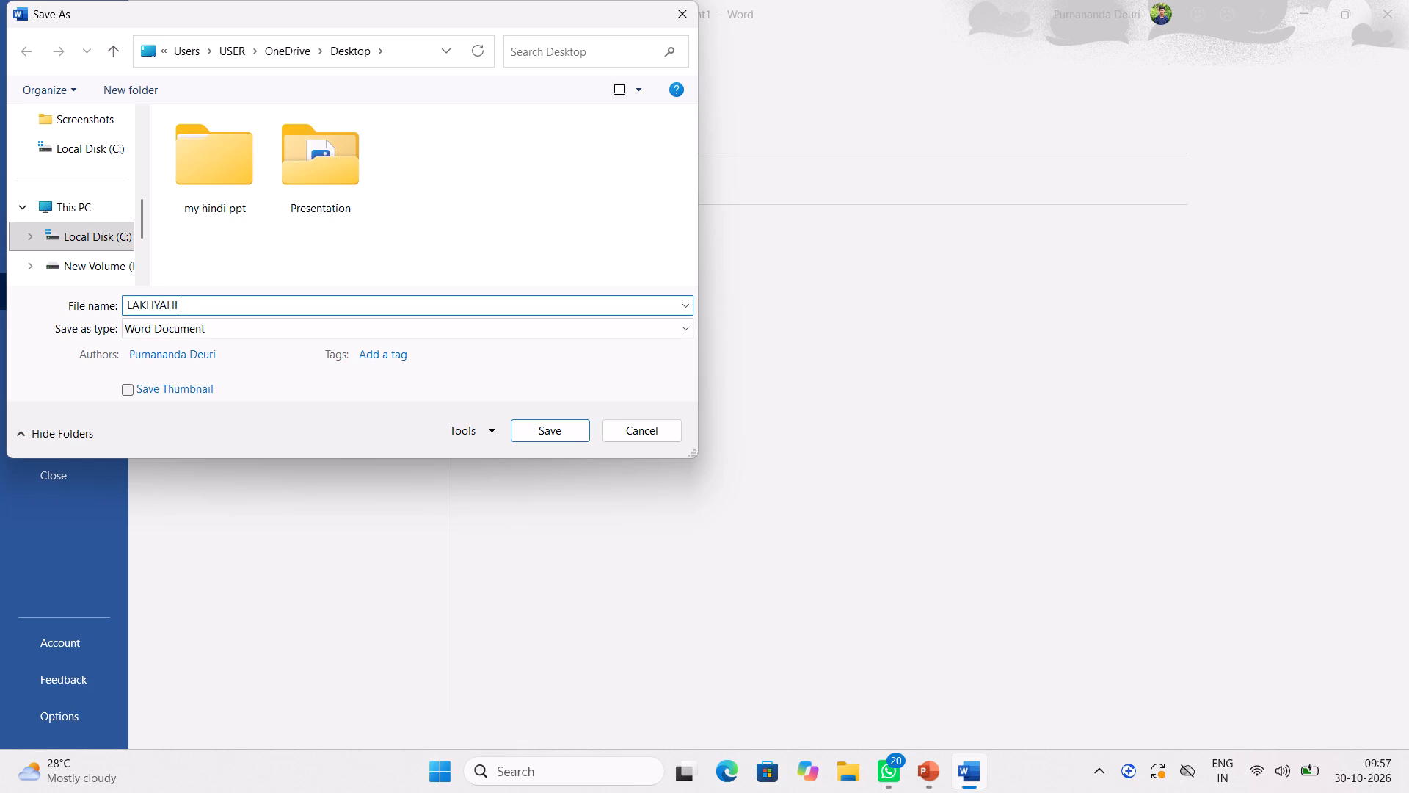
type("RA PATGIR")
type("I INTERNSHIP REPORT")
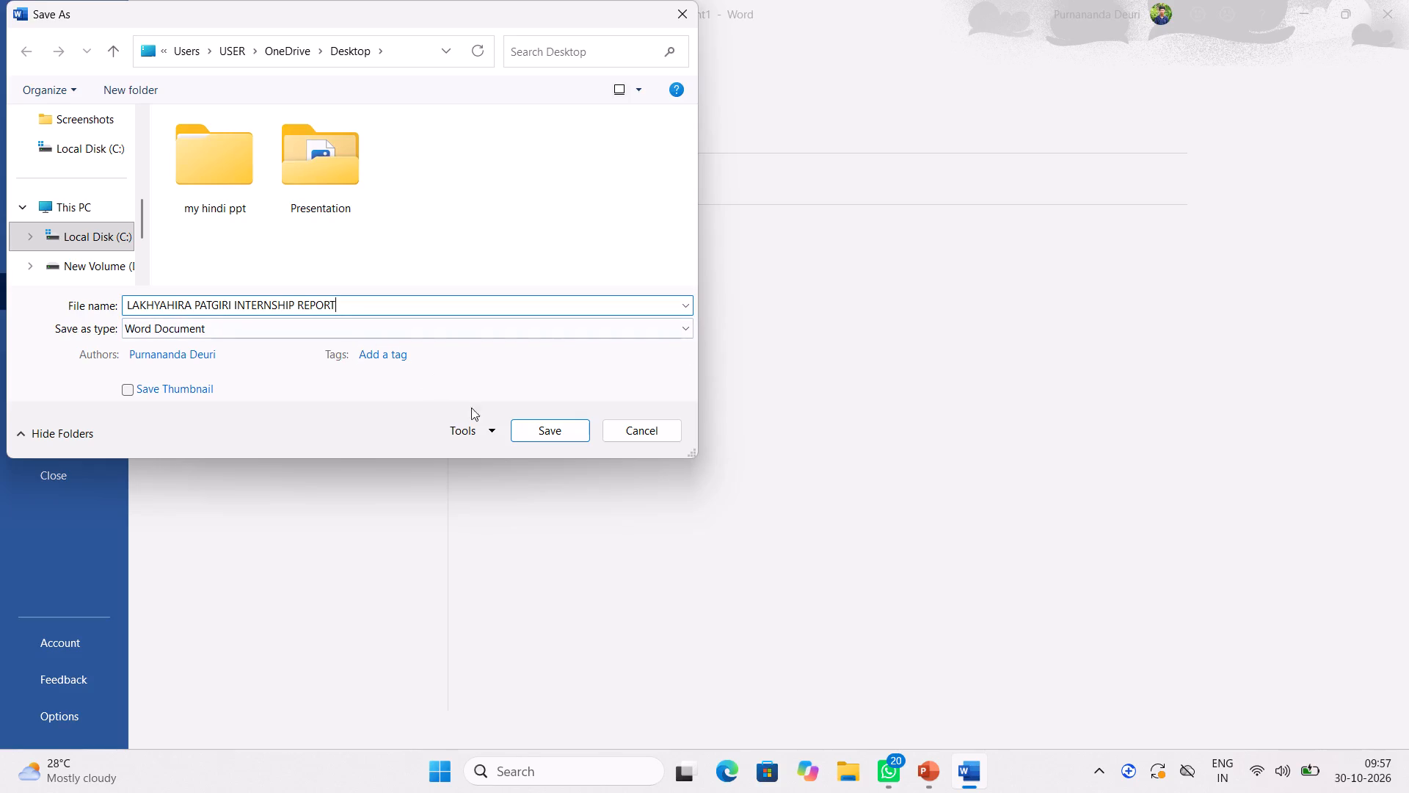
left_click(519, 427)
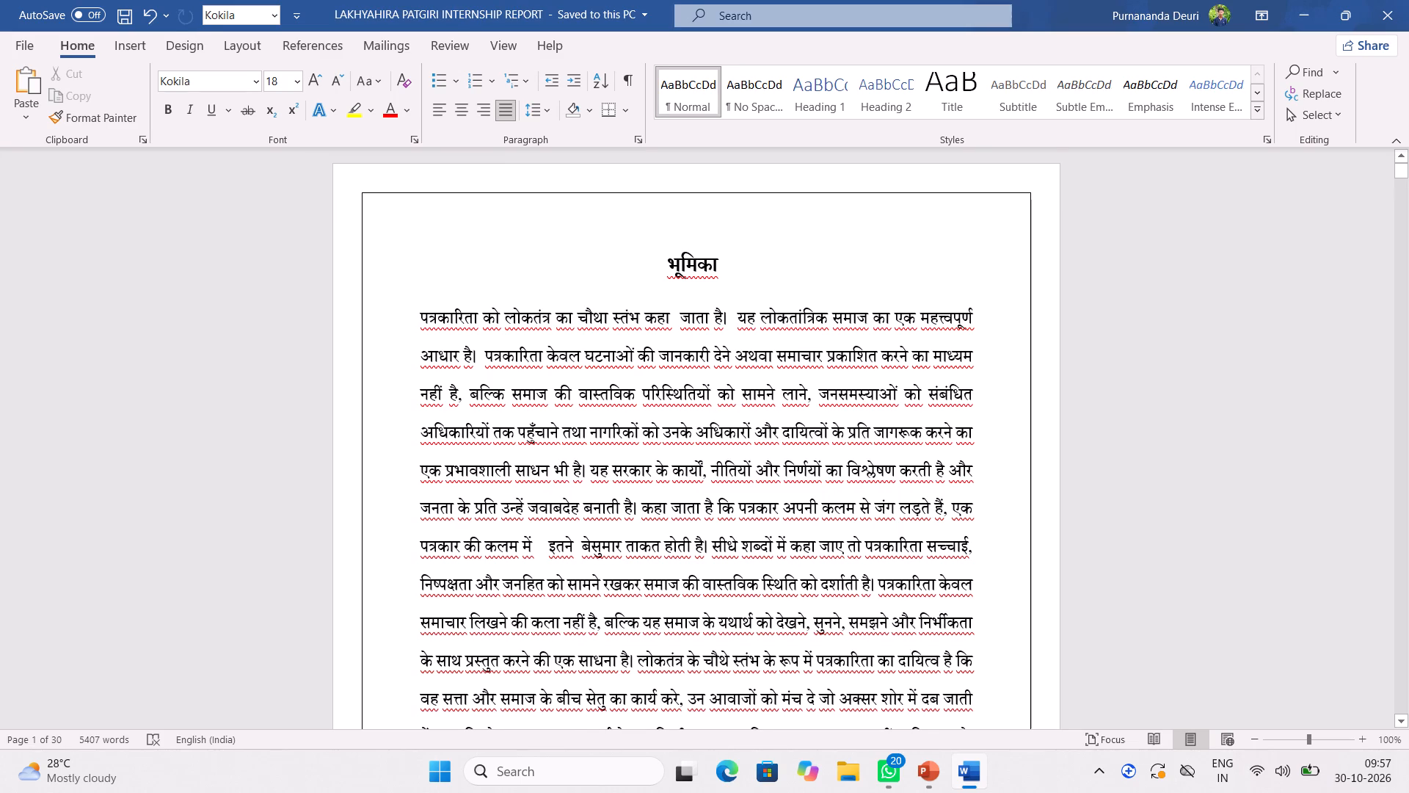
Review the layout and spacing from the भूमिका pages through the start of the इंटर्नशिप के उद्देश्य section.
scroll(795, 502, "down", 16)
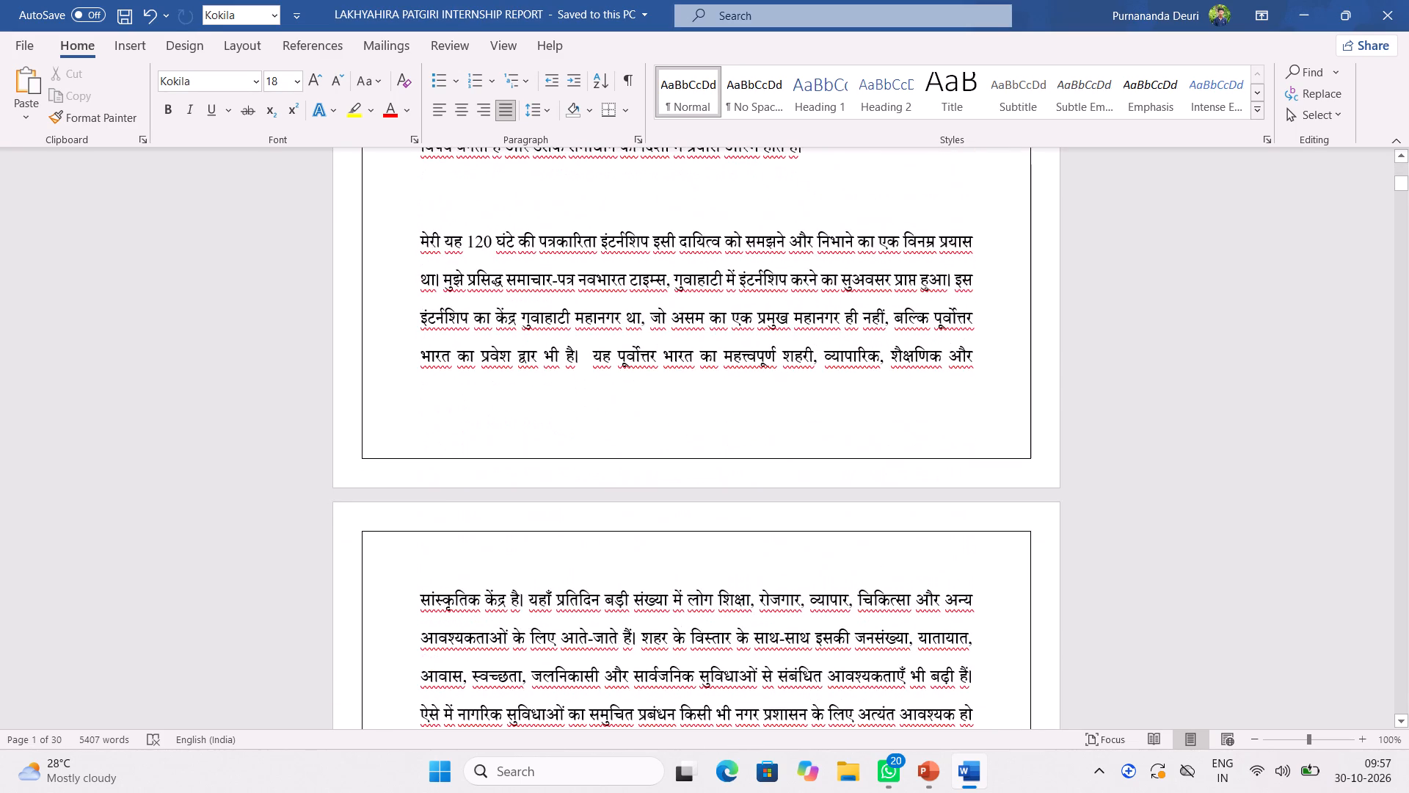
scroll(831, 576, "down", 6)
scroll(831, 568, "up", 1)
scroll(831, 568, "down", 17)
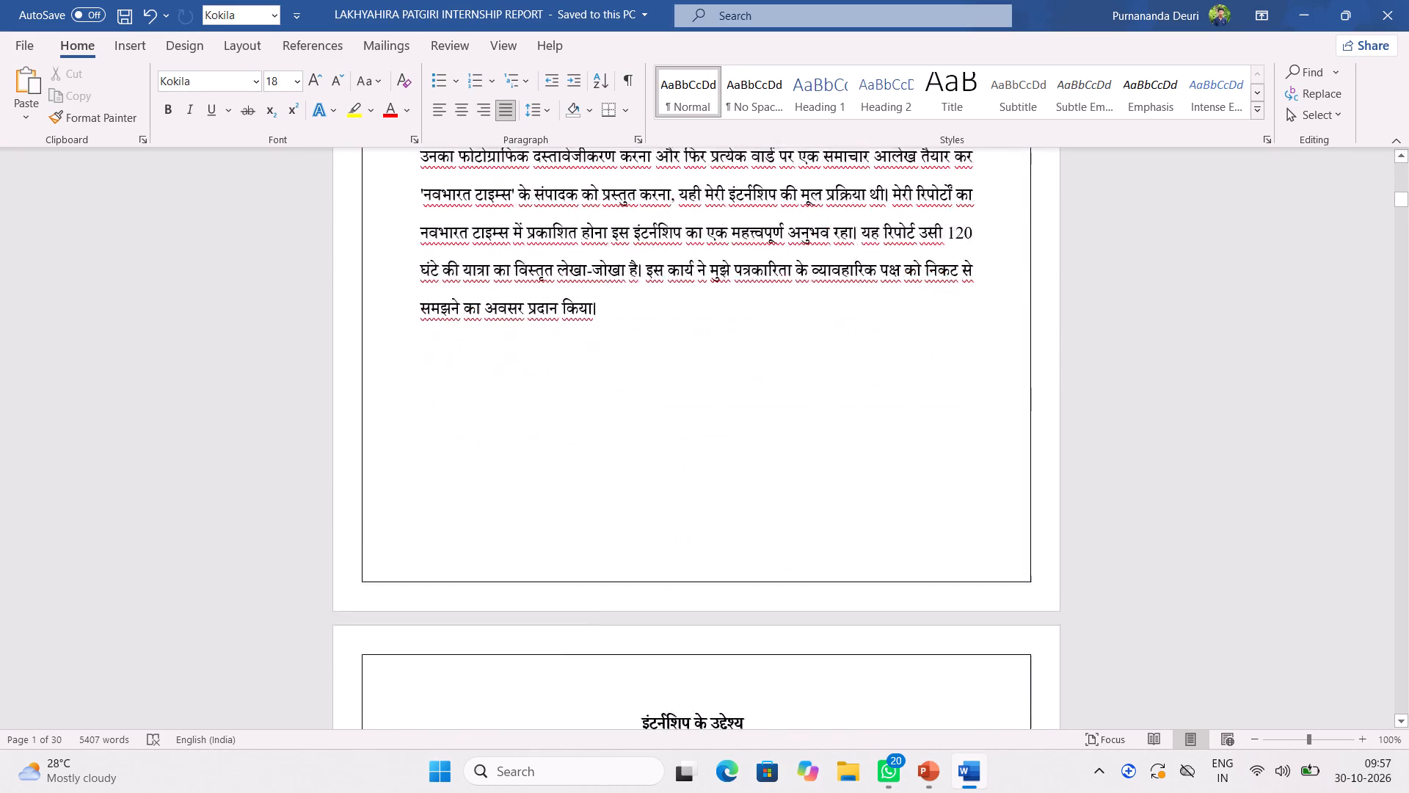
scroll(830, 564, "down", 14)
scroll(830, 513, "up", 2)
scroll(830, 513, "down", 1)
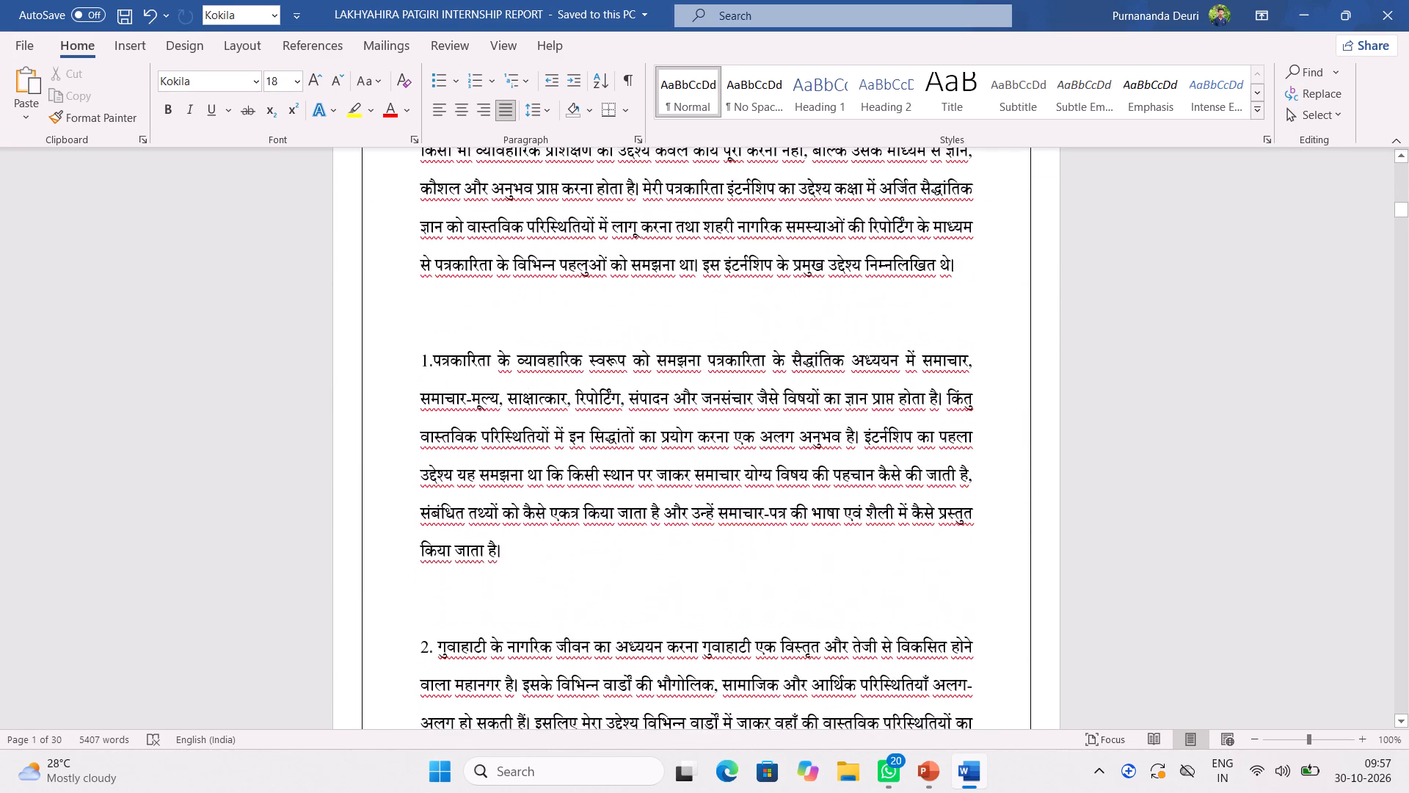
scroll(830, 513, "up", 6)
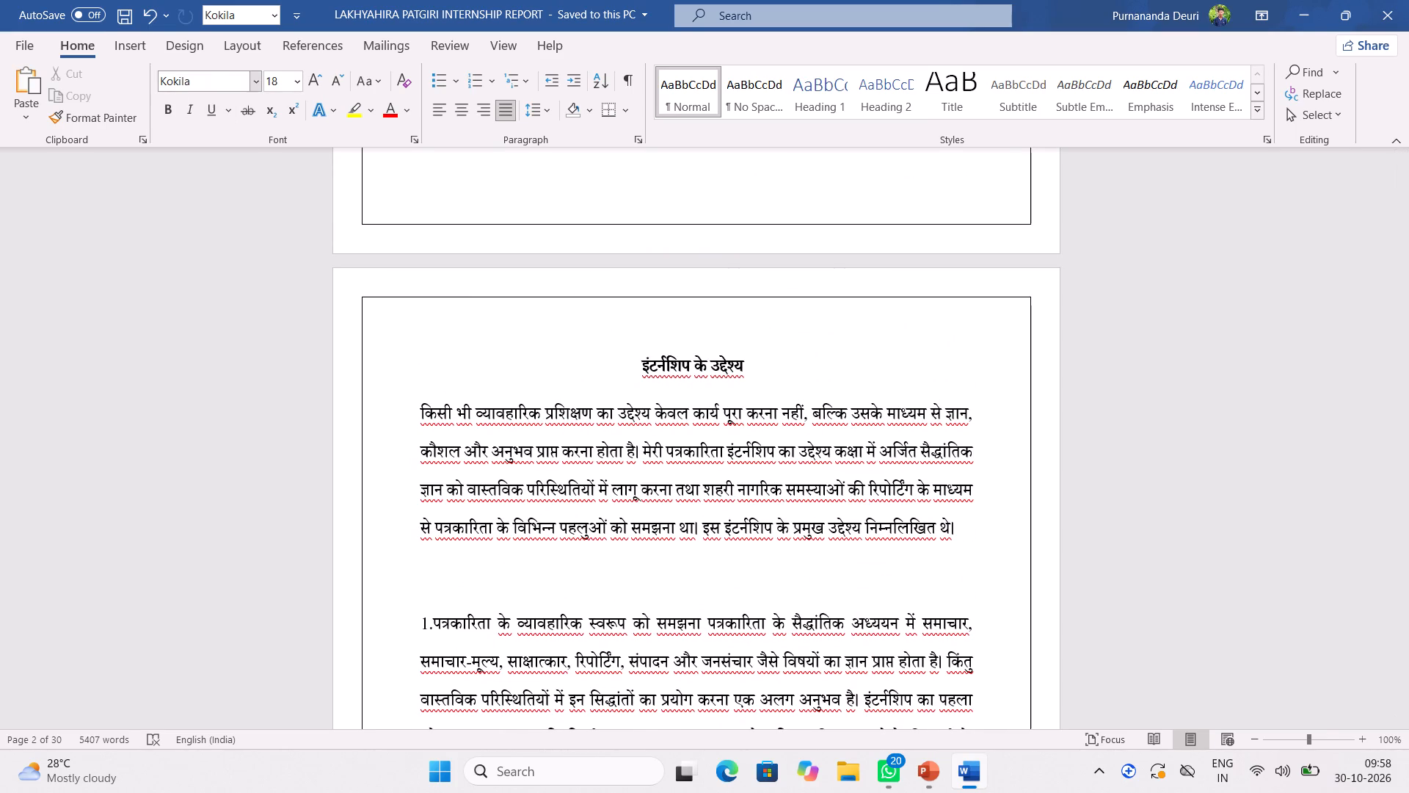
Bring up the insertion commands for adding an element to the report.
left_click(151, 47)
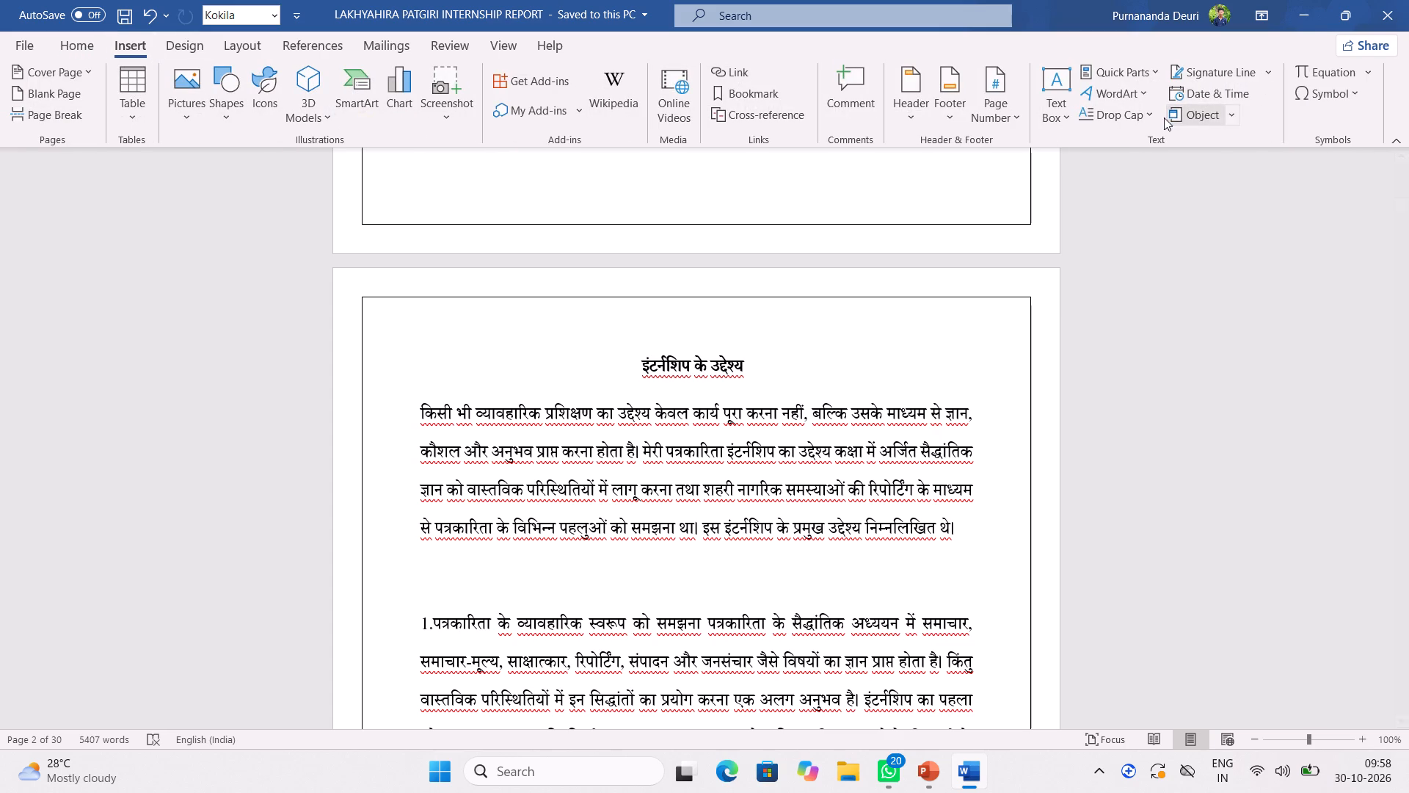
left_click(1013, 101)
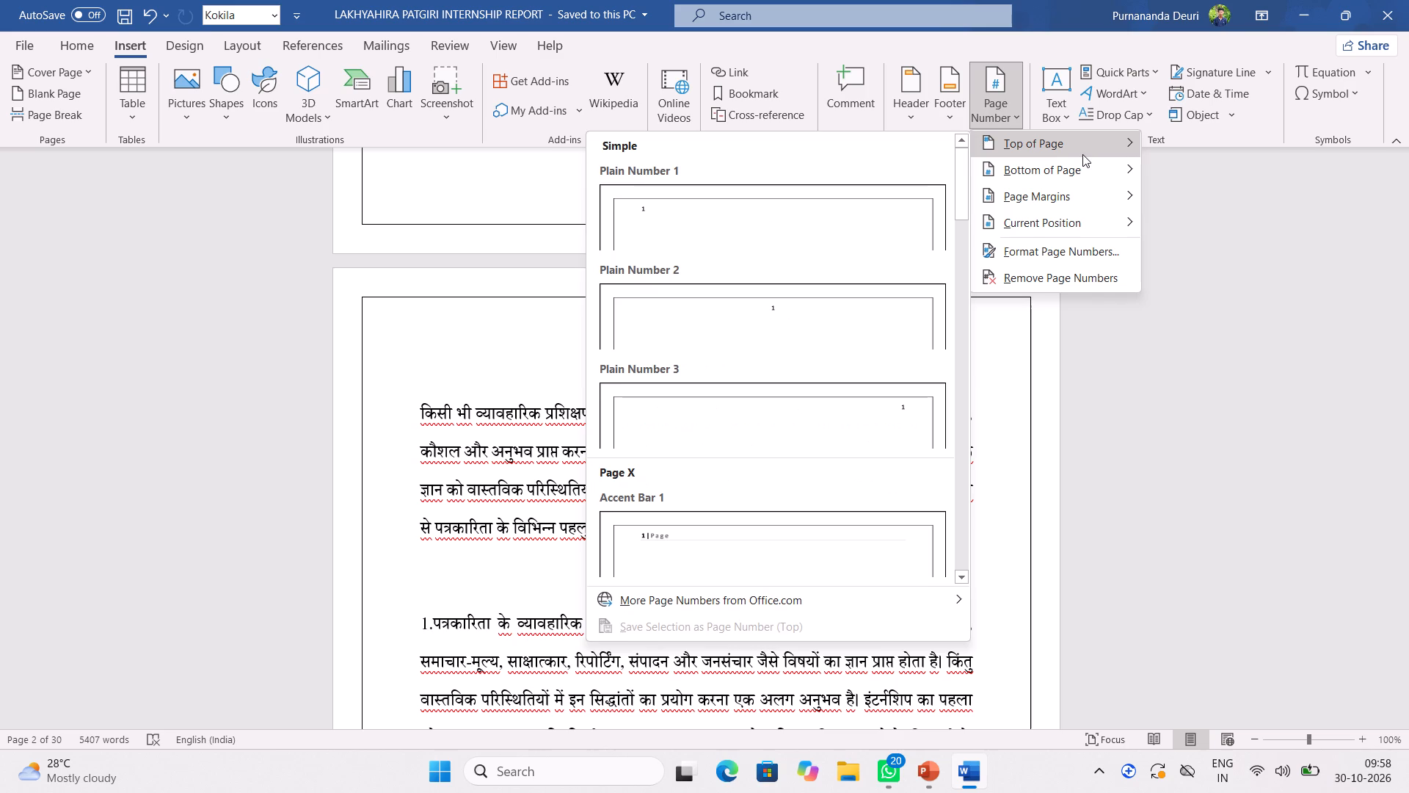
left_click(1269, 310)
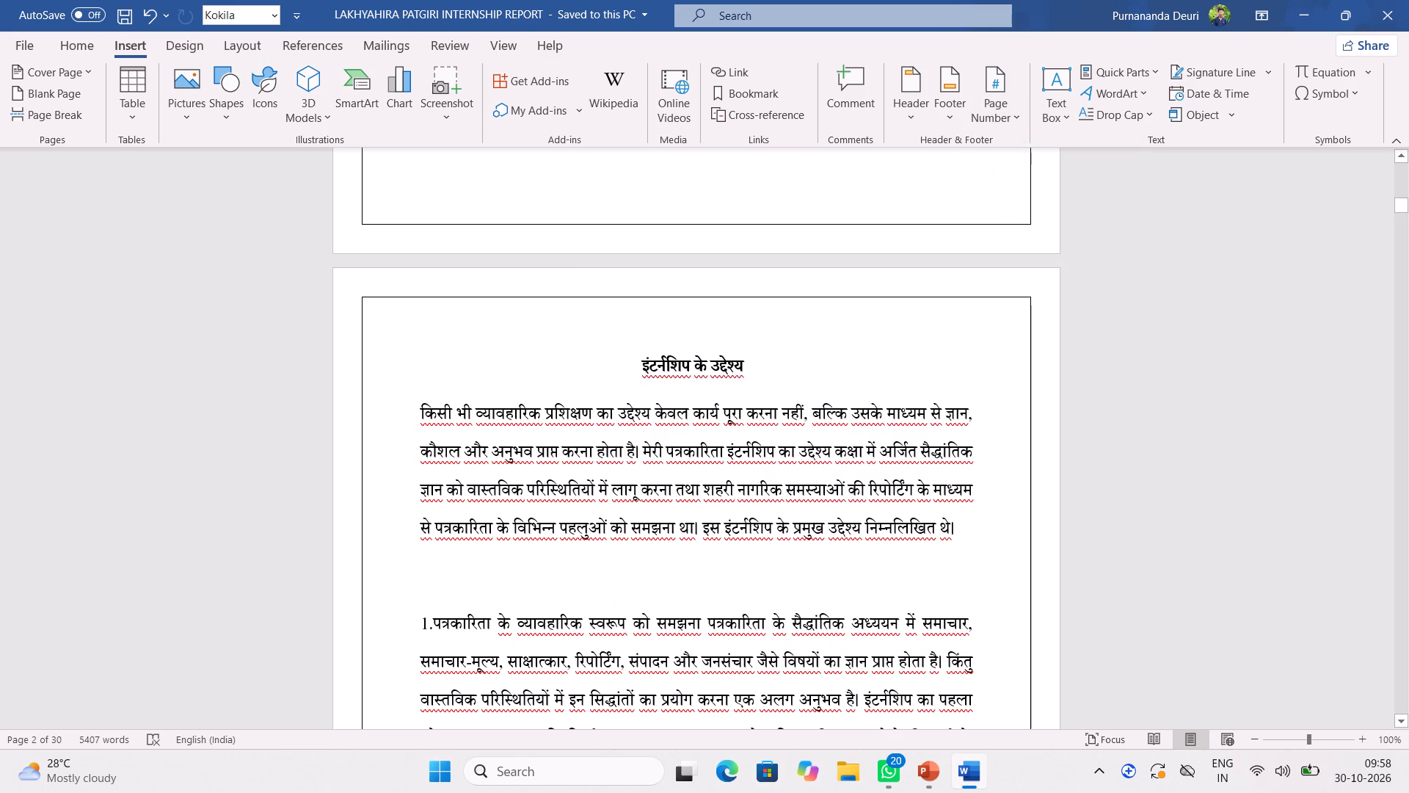
Review the layout and paragraph spacing of numbered points 1 to 6 in the इंटर्नशिप के उद्देश्य section.
scroll(1060, 312, "down", 16)
scroll(1060, 312, "up", 1)
scroll(1060, 312, "down", 10)
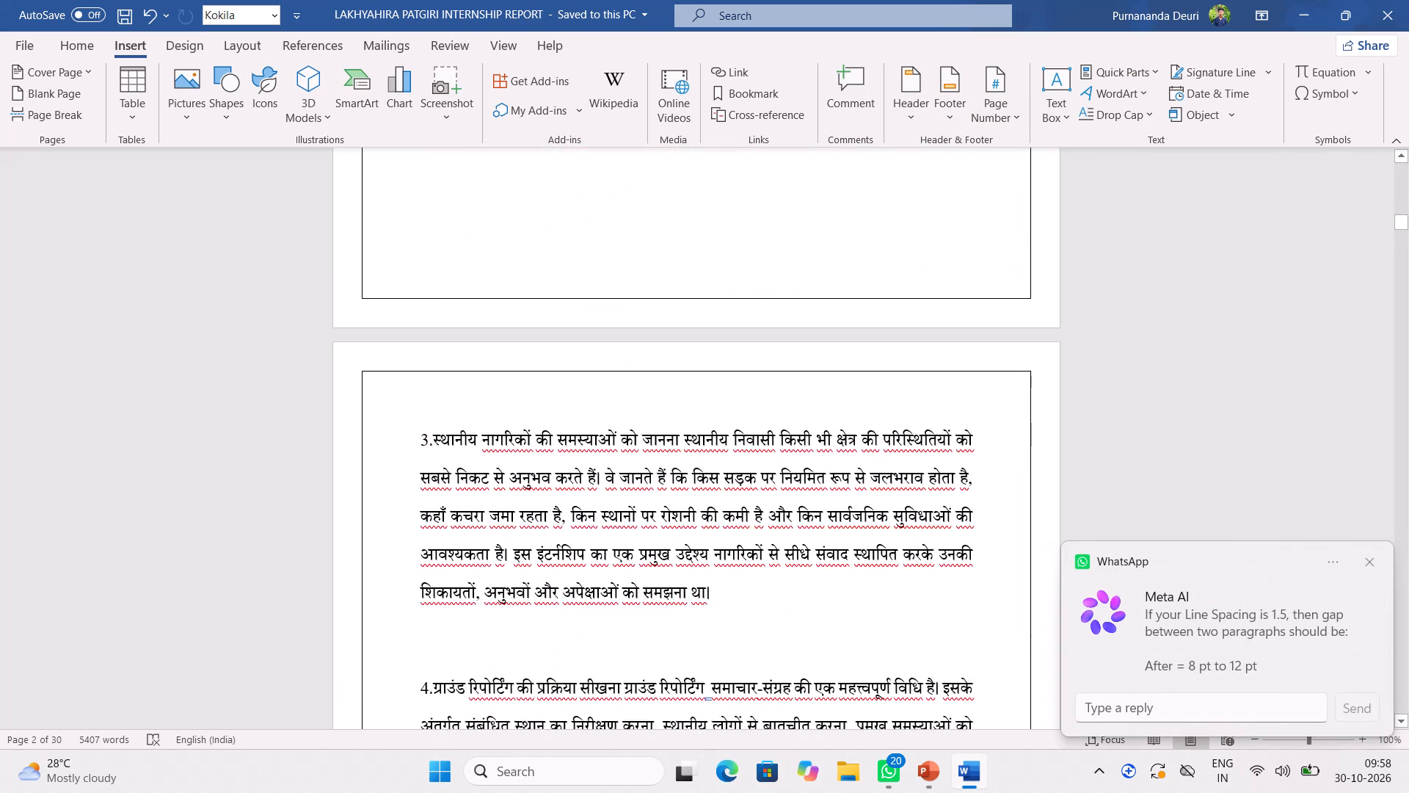
scroll(1060, 312, "down", 11)
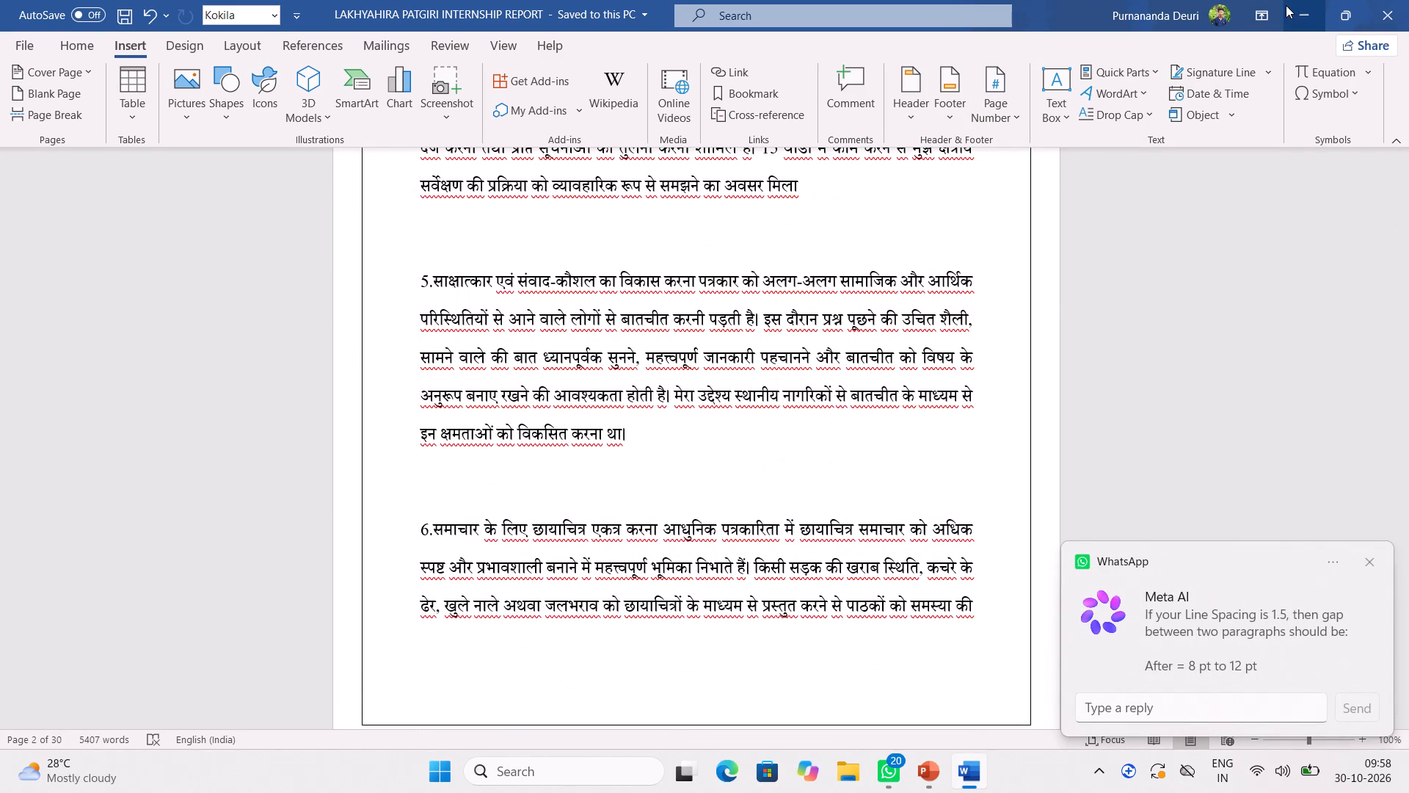
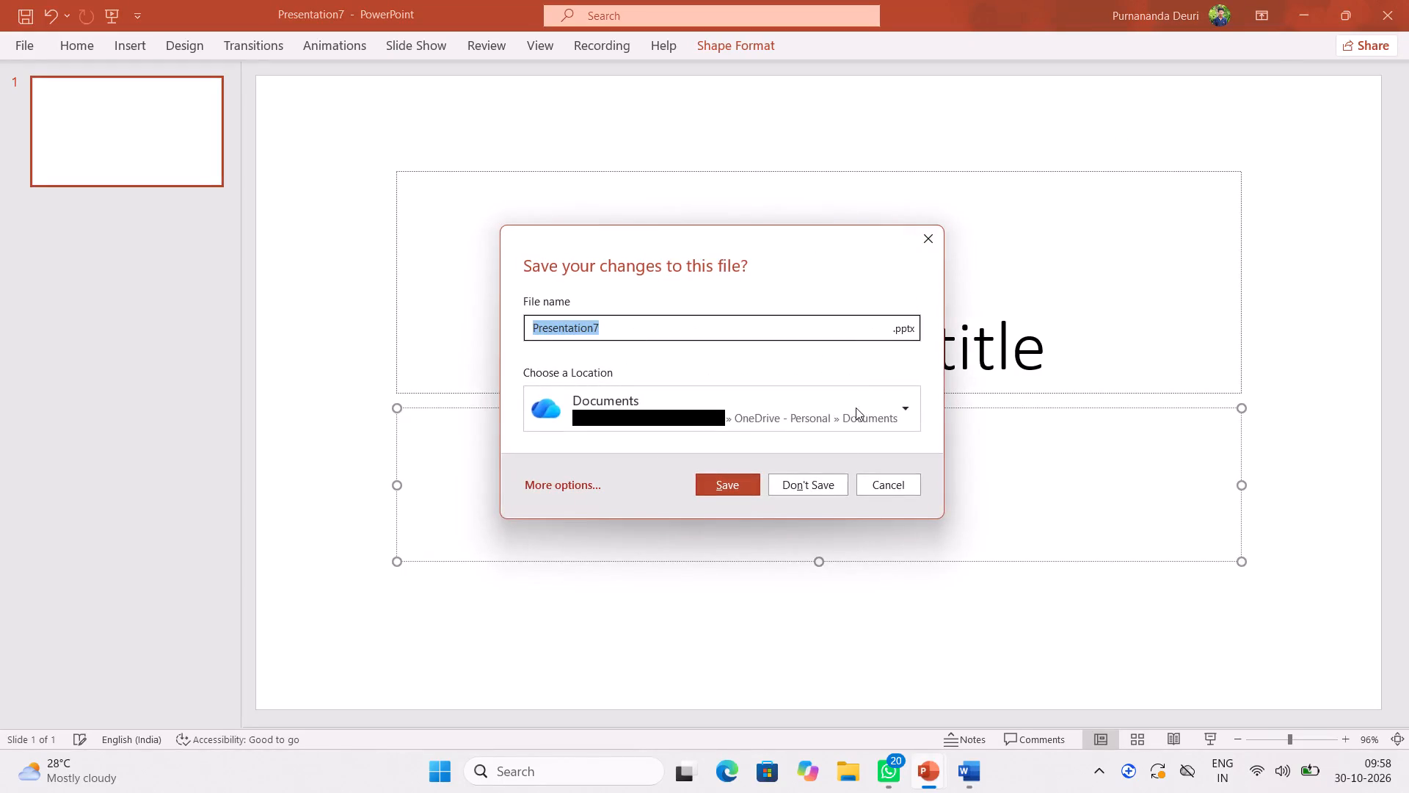
Close the blank presentations Presentation7 and Presentation6, discarding the changes to Presentation7.
left_click(819, 486)
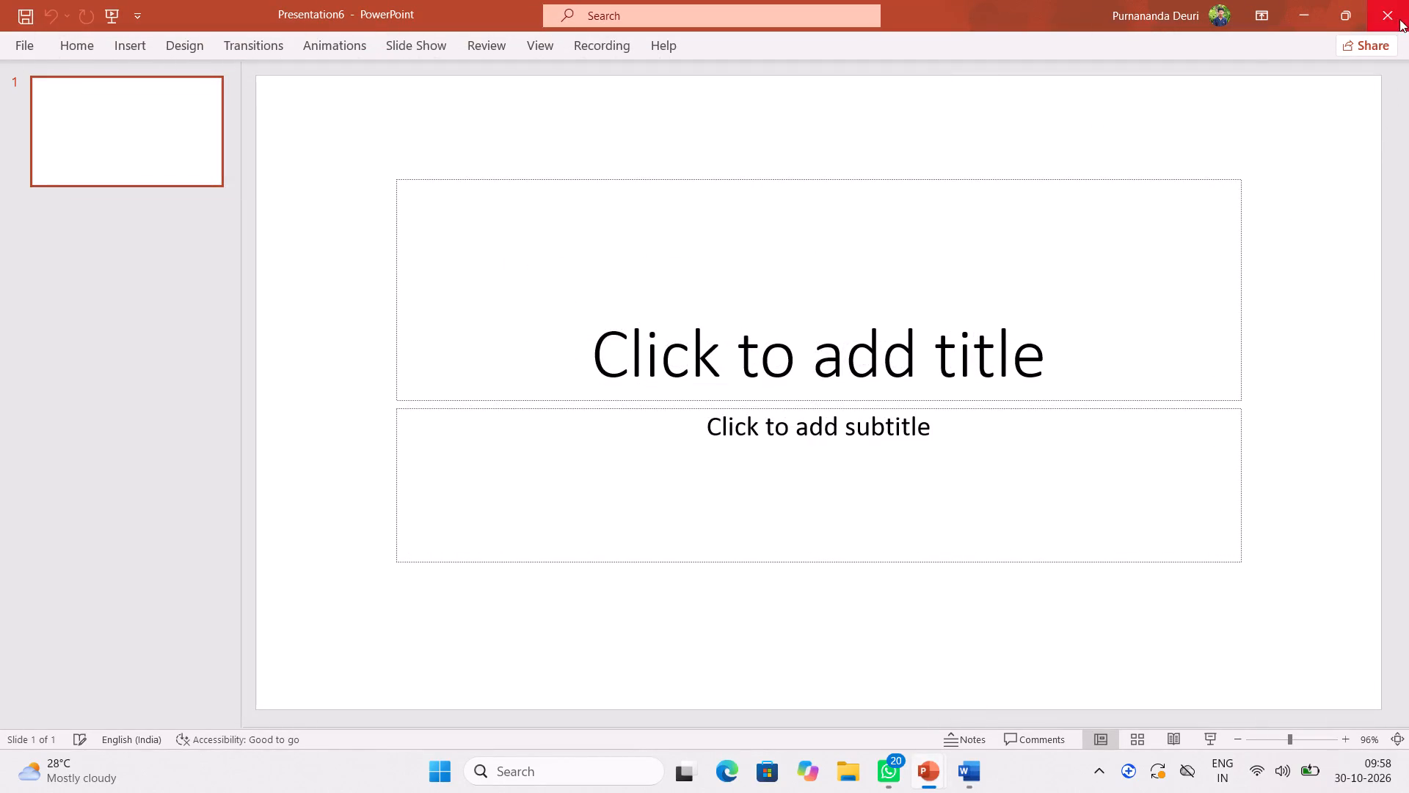
left_click(1398, 17)
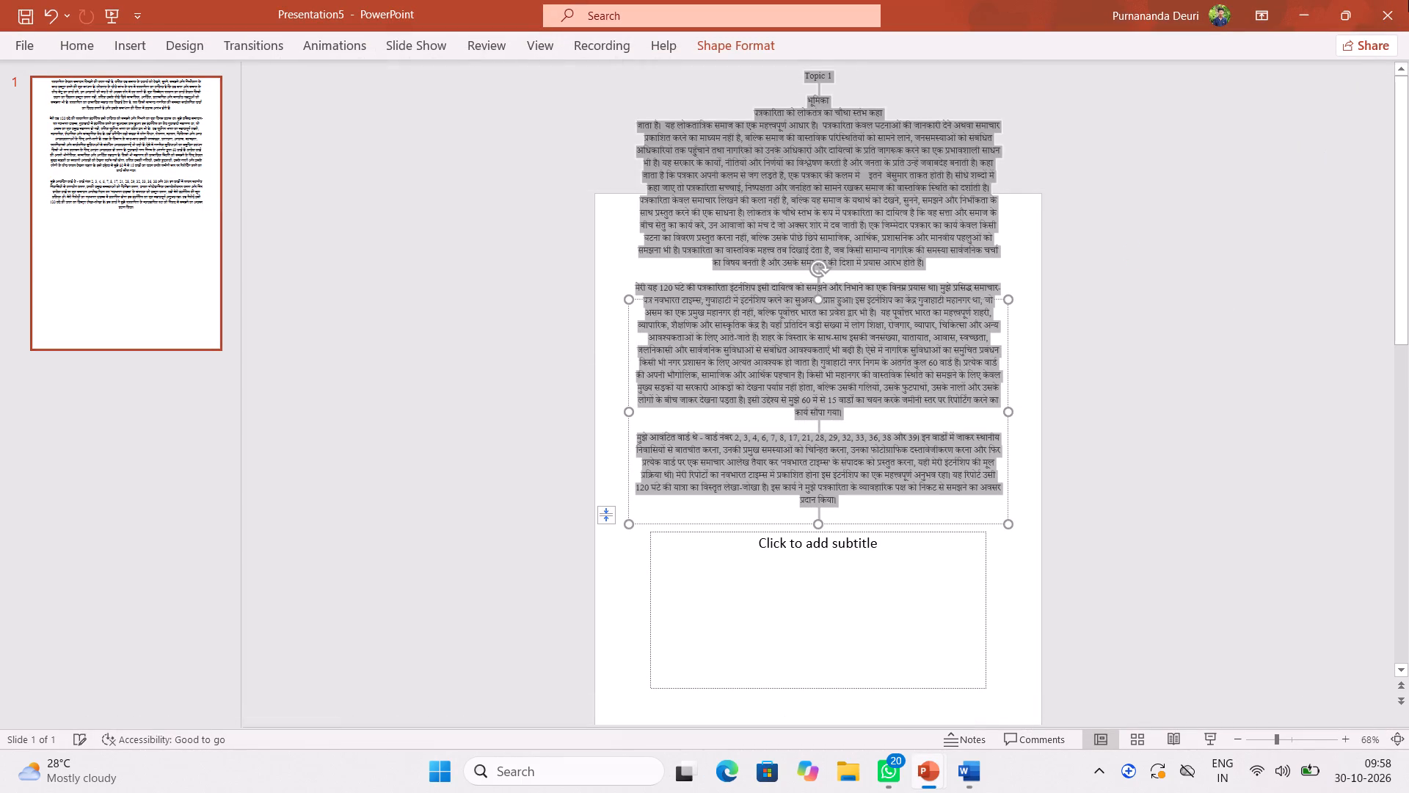
Minimize Presentation5 to bring the internship report presentation into view.
left_click(1303, 10)
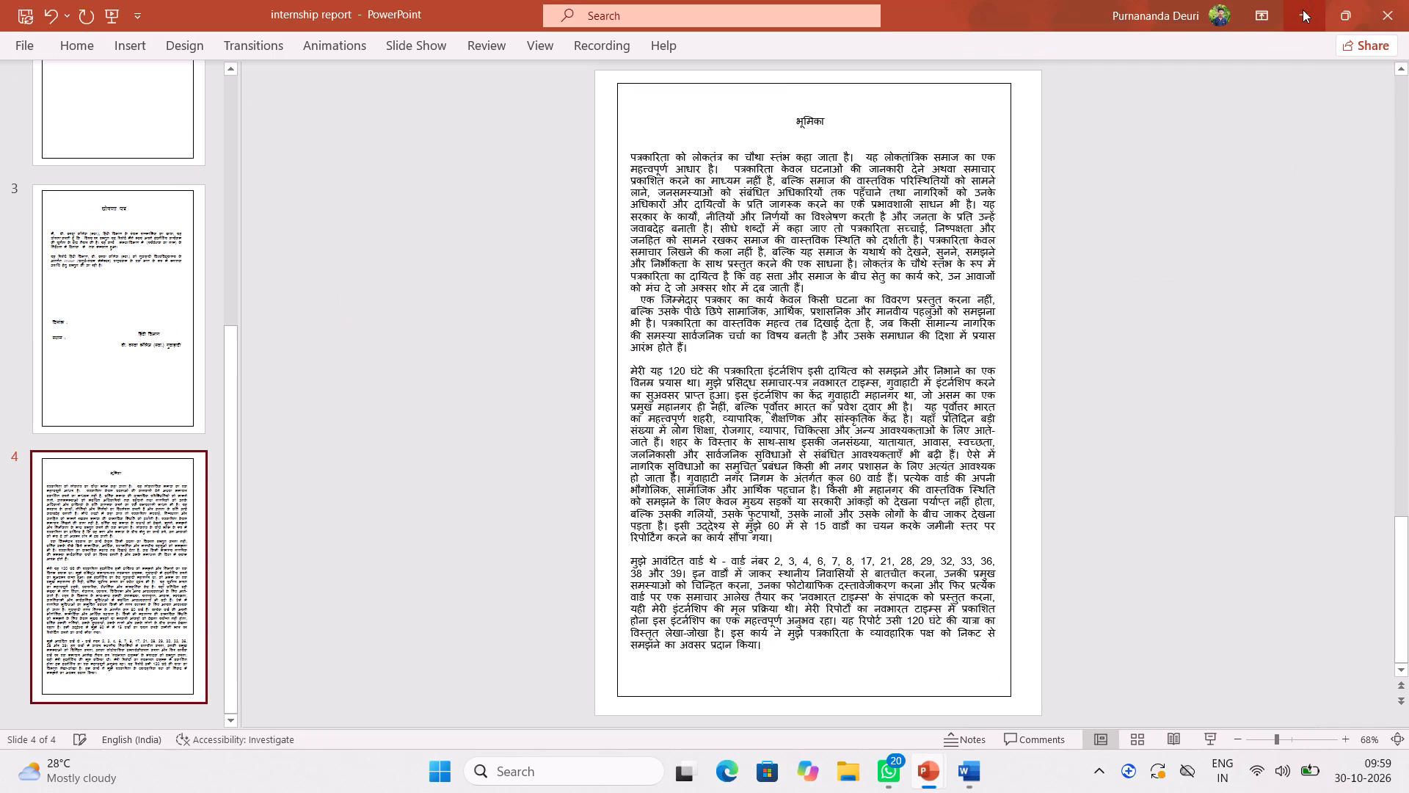
Minimise the presentation and open the internship report Word document from the desktop.
left_click(1303, 10)
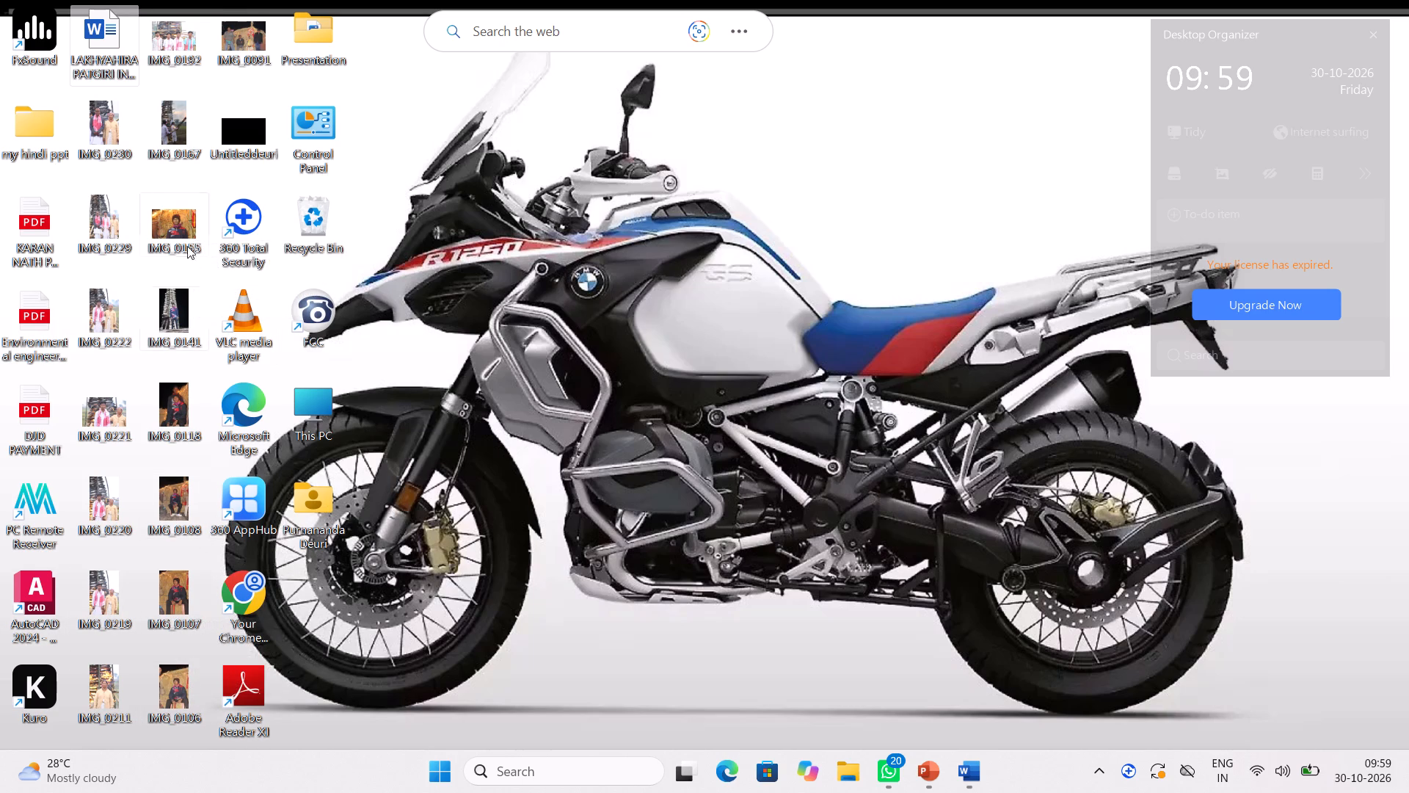
double_click(104, 43)
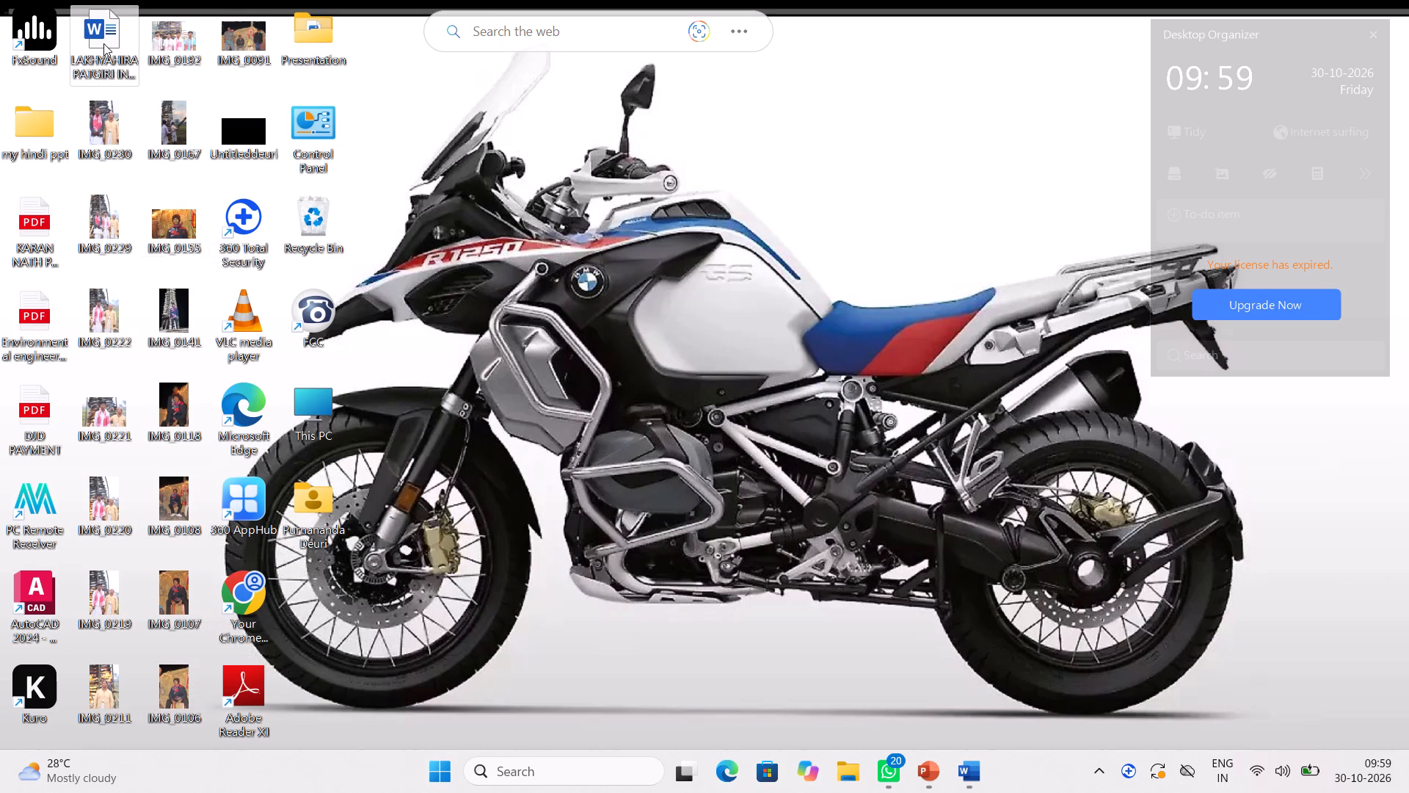
Look through the internship report from its opening भूमिका page to the photo and newspaper-clipping pages near the end.
scroll(875, 445, "up", 3)
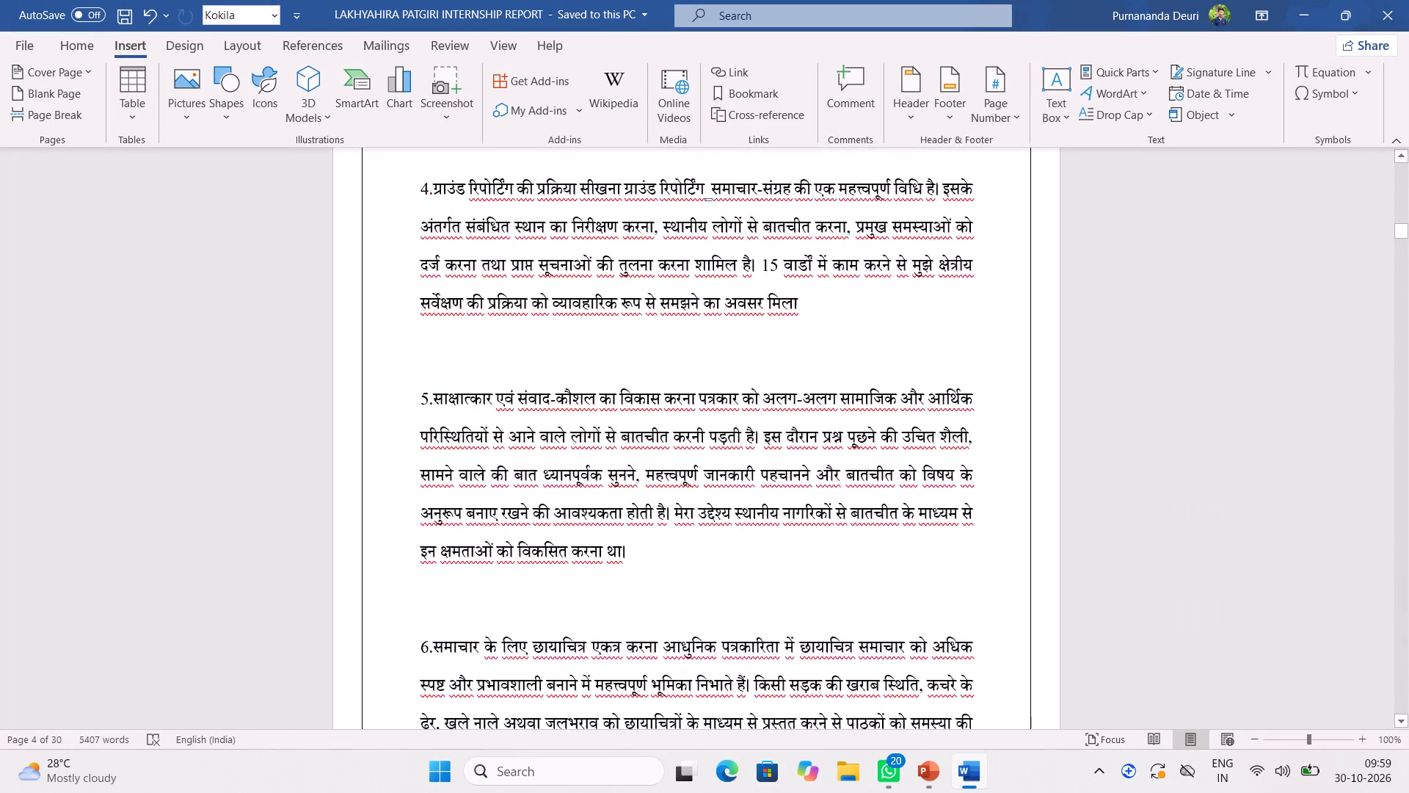
scroll(875, 445, "up", 15)
scroll(886, 431, "down", 1)
scroll(886, 431, "up", 20)
scroll(886, 431, "up", 3)
scroll(895, 416, "down", 1)
scroll(895, 416, "up", 3)
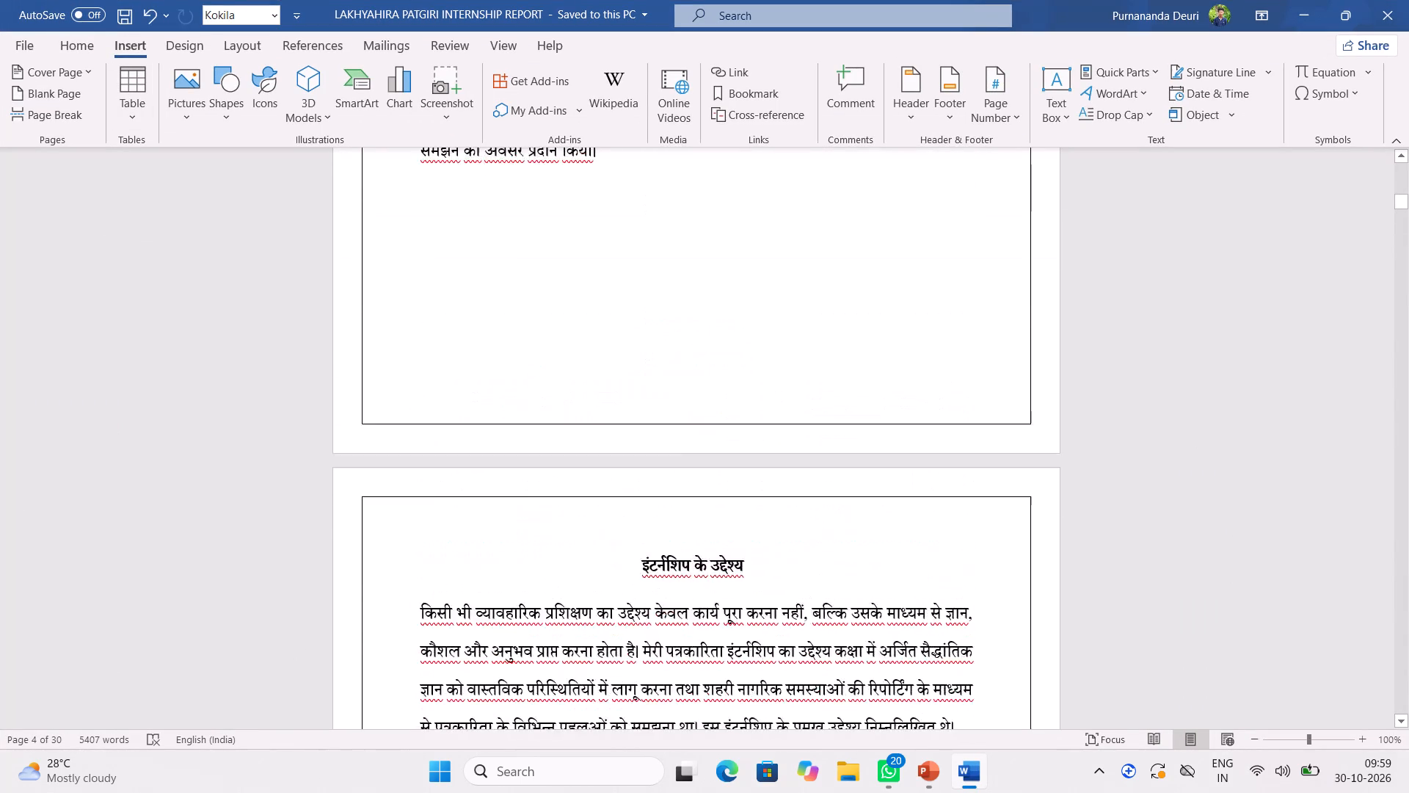
scroll(908, 413, "up", 11)
scroll(913, 418, "down", 1)
scroll(912, 419, "up", 20)
scroll(912, 419, "up", 14)
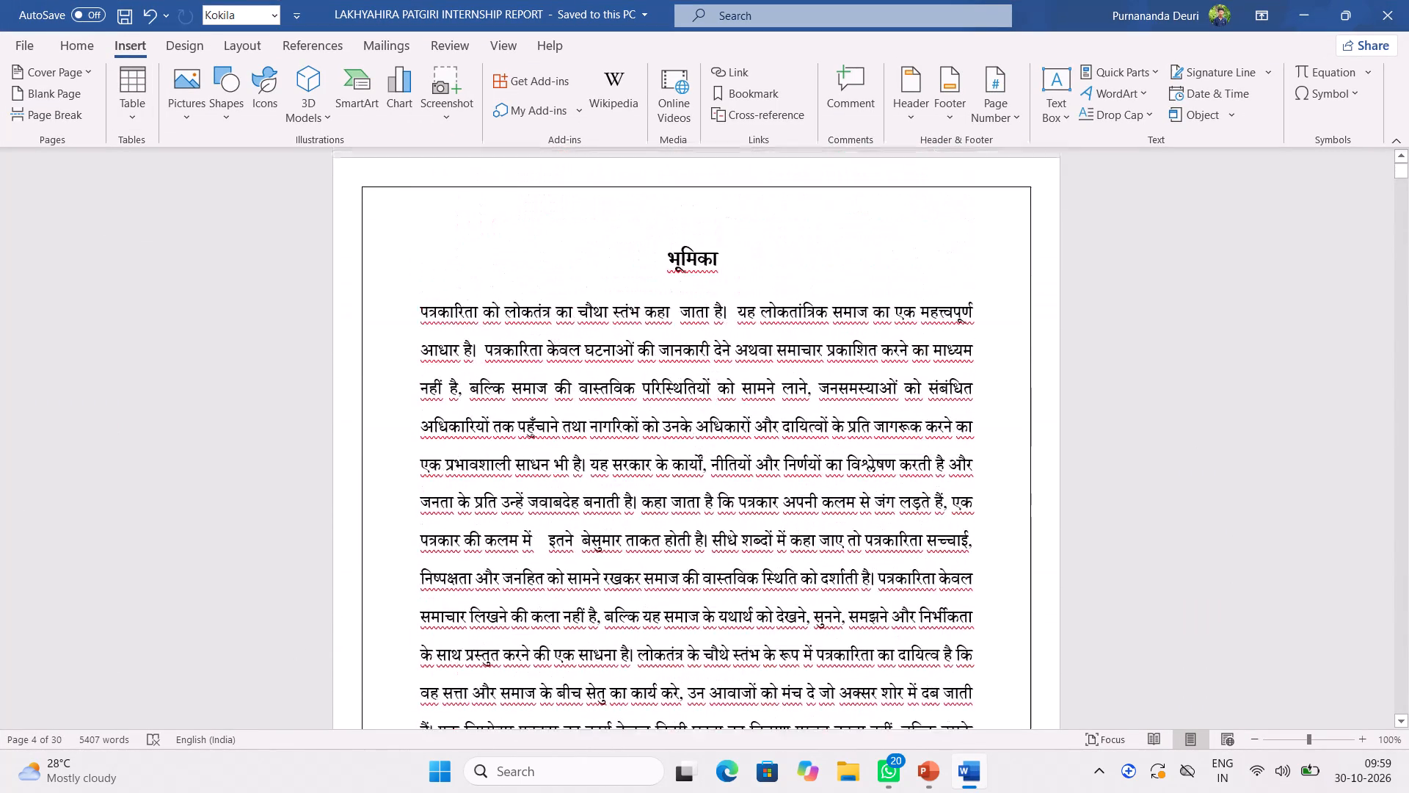
scroll(910, 419, "up", 2)
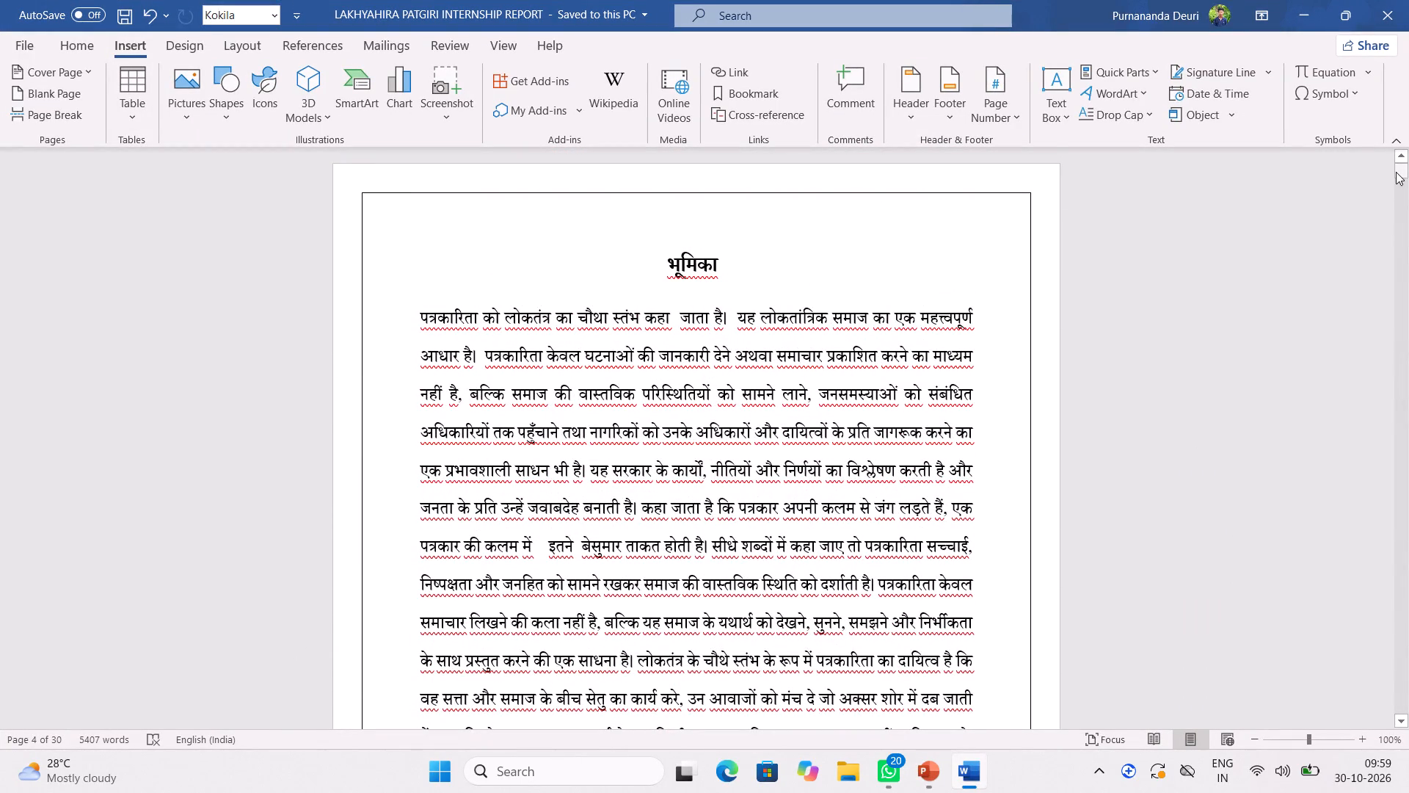
left_click_drag(1396, 172, 1408, 309)
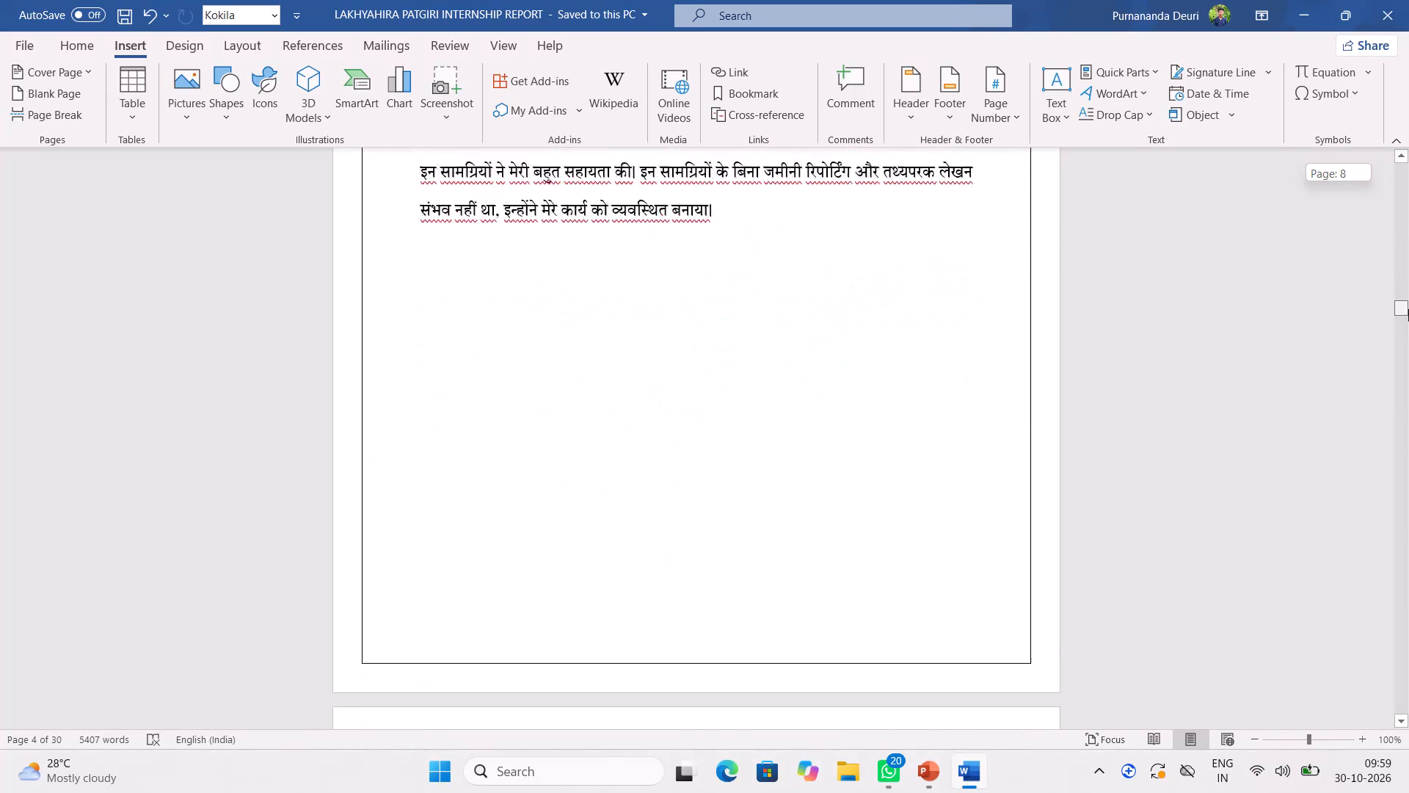
left_click_drag(1408, 309, 1408, 380)
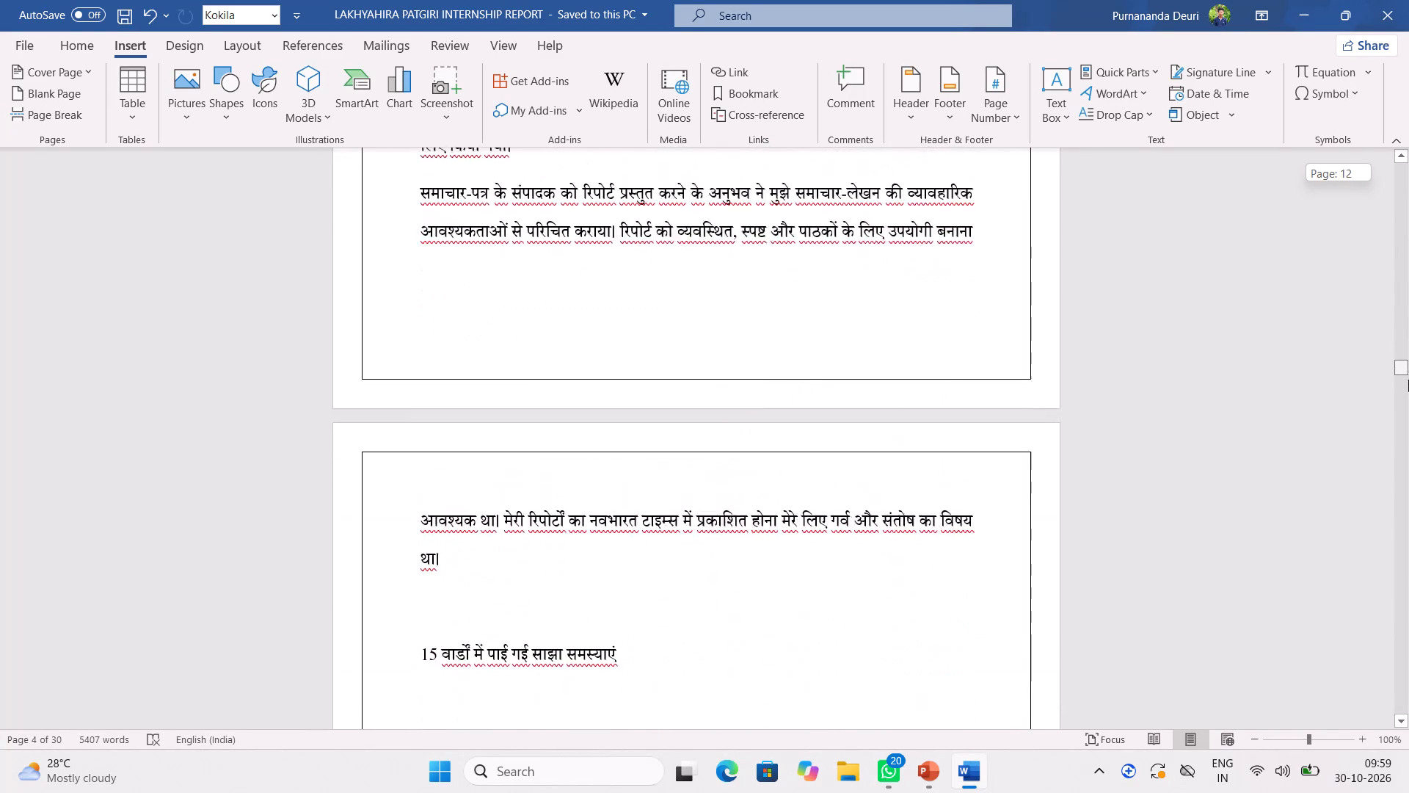
left_click_drag(1408, 380, 1408, 463)
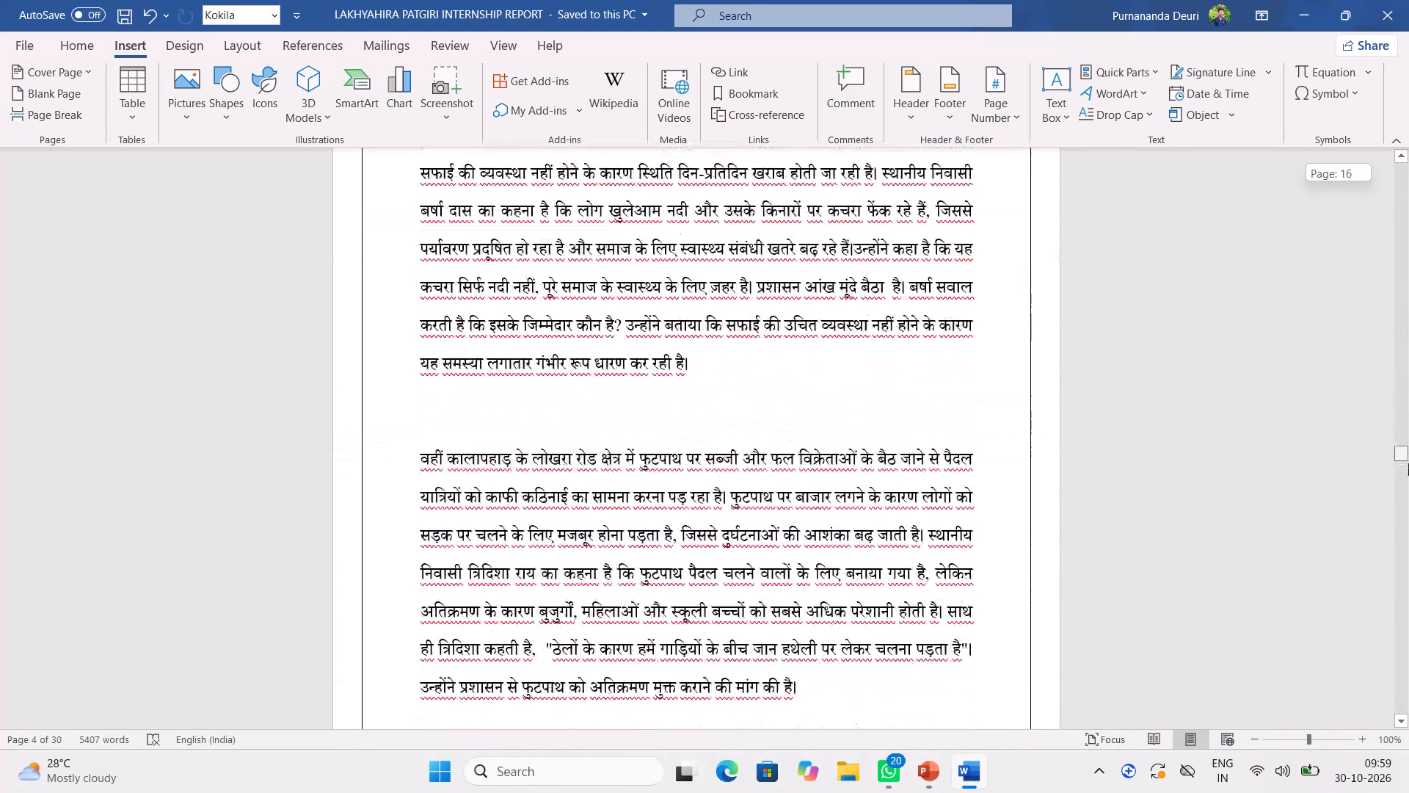
left_click_drag(1408, 463, 1408, 659)
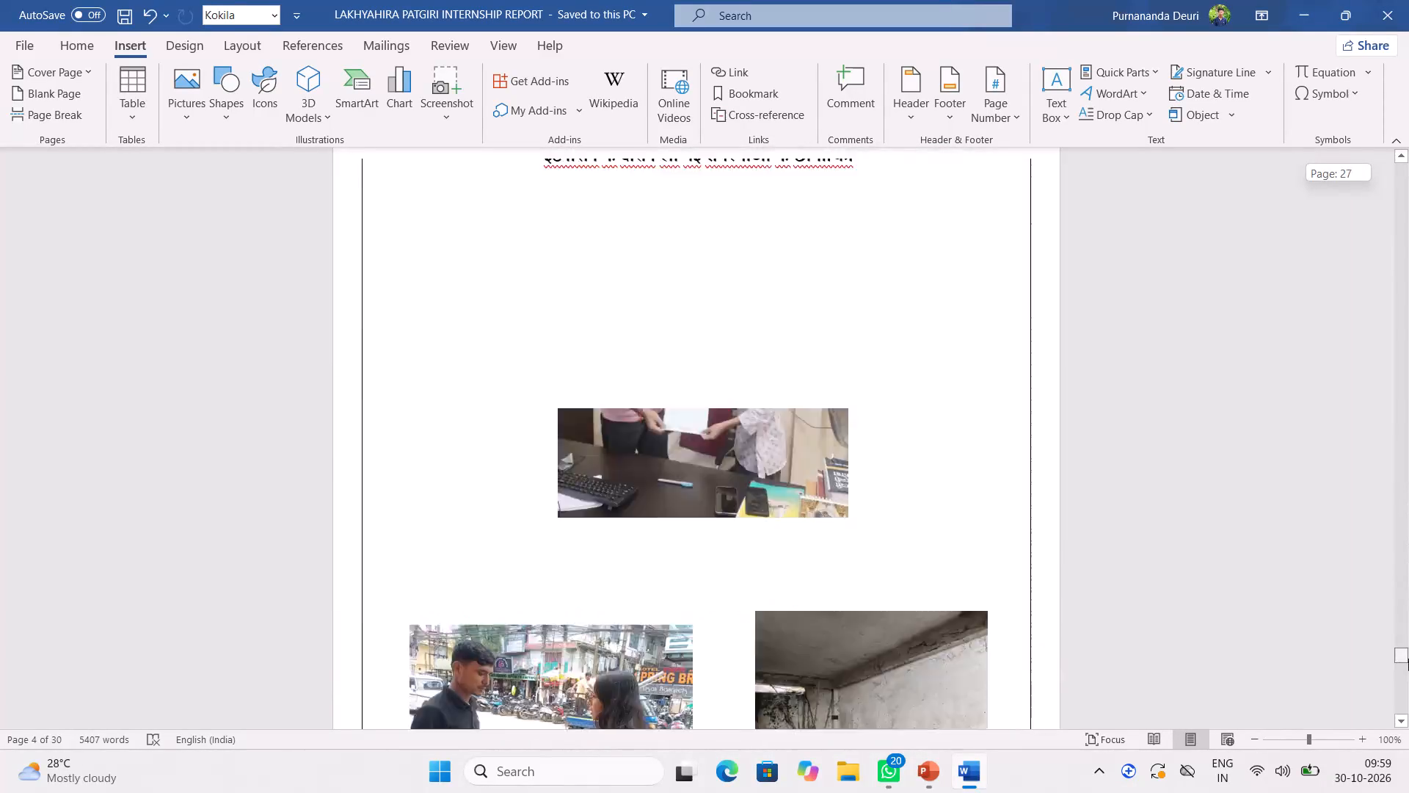
left_click_drag(1408, 659, 1408, 638)
scroll(684, 459, "down", 13)
scroll(680, 479, "up", 1)
scroll(680, 479, "down", 20)
scroll(680, 479, "down", 2)
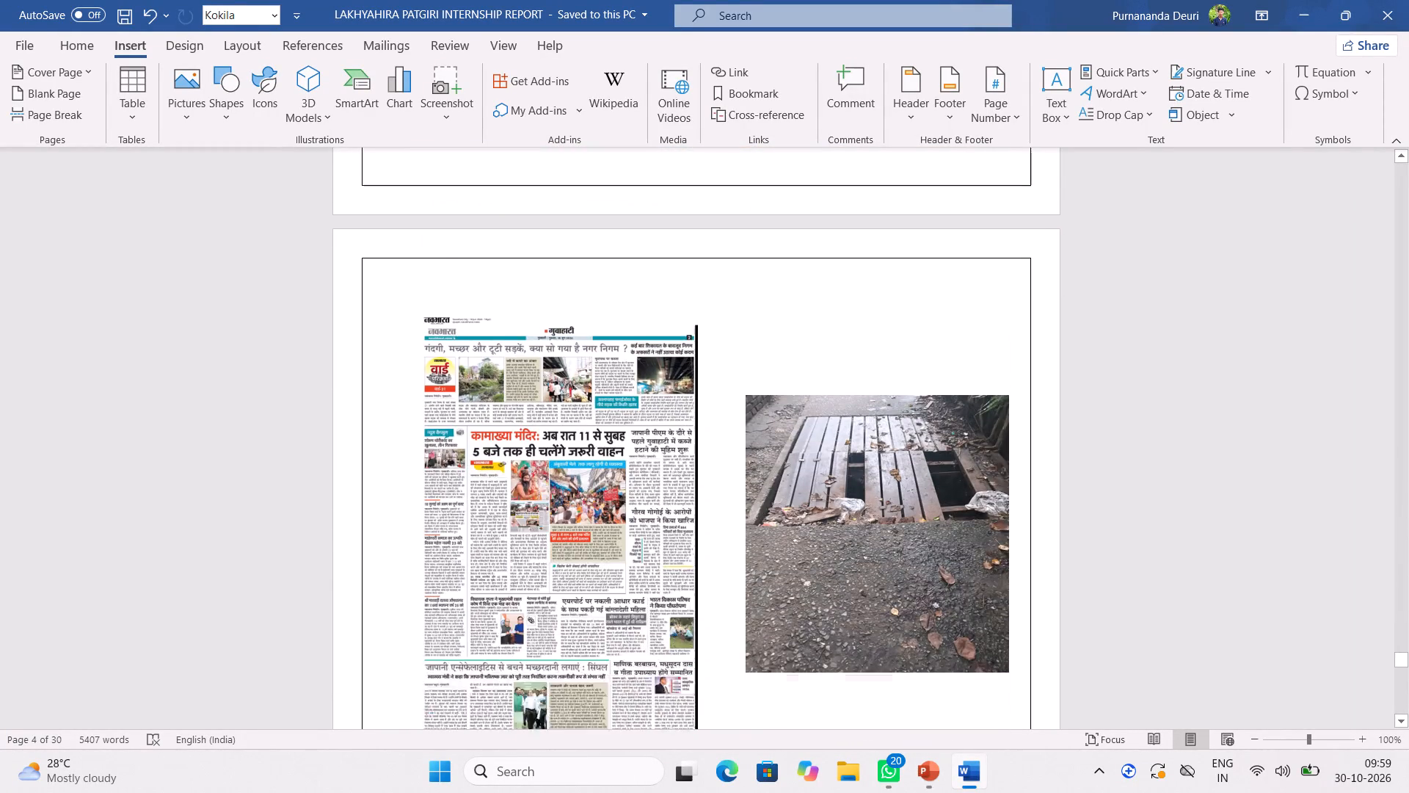
scroll(680, 467, "down", 6)
scroll(683, 460, "up", 20)
scroll(683, 460, "up", 1)
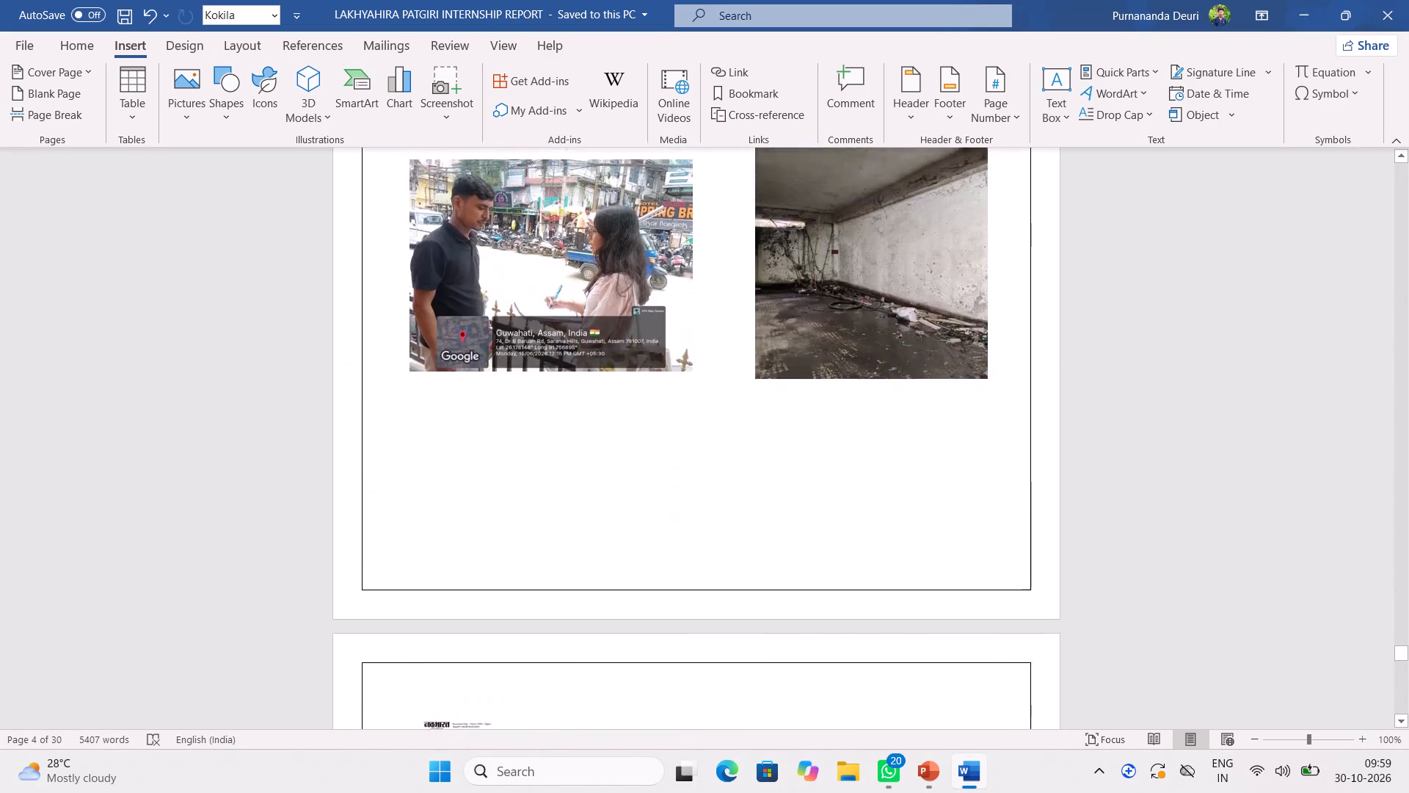
Stretch the street interview photo on page 27 slightly upward so its top edge lines up with the neighbouring damaged-room photo.
scroll(683, 459, "up", 5)
left_click(609, 492)
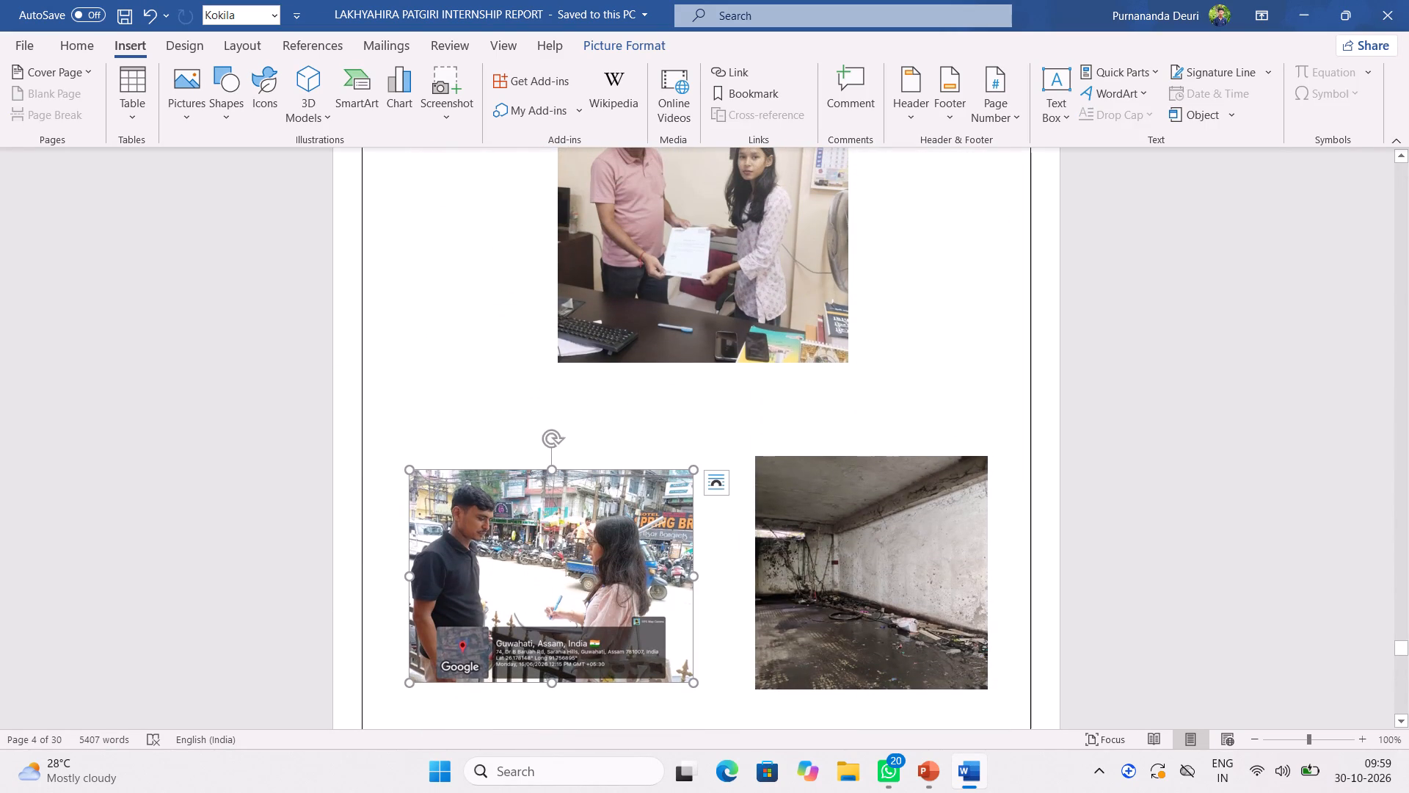
left_click_drag(547, 471, 554, 457)
left_click_drag(561, 652, 561, 656)
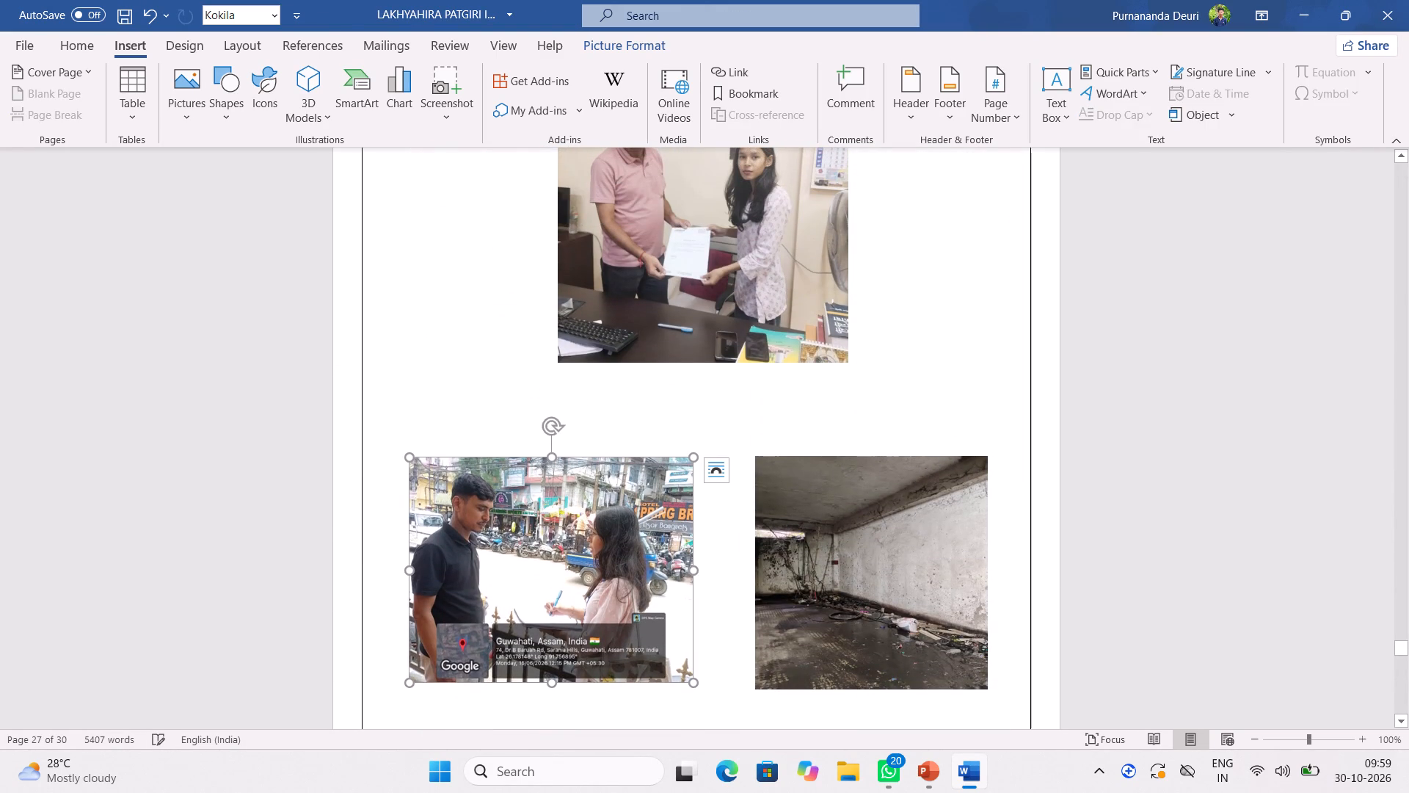
left_click_drag(561, 656, 561, 660)
left_click(889, 533)
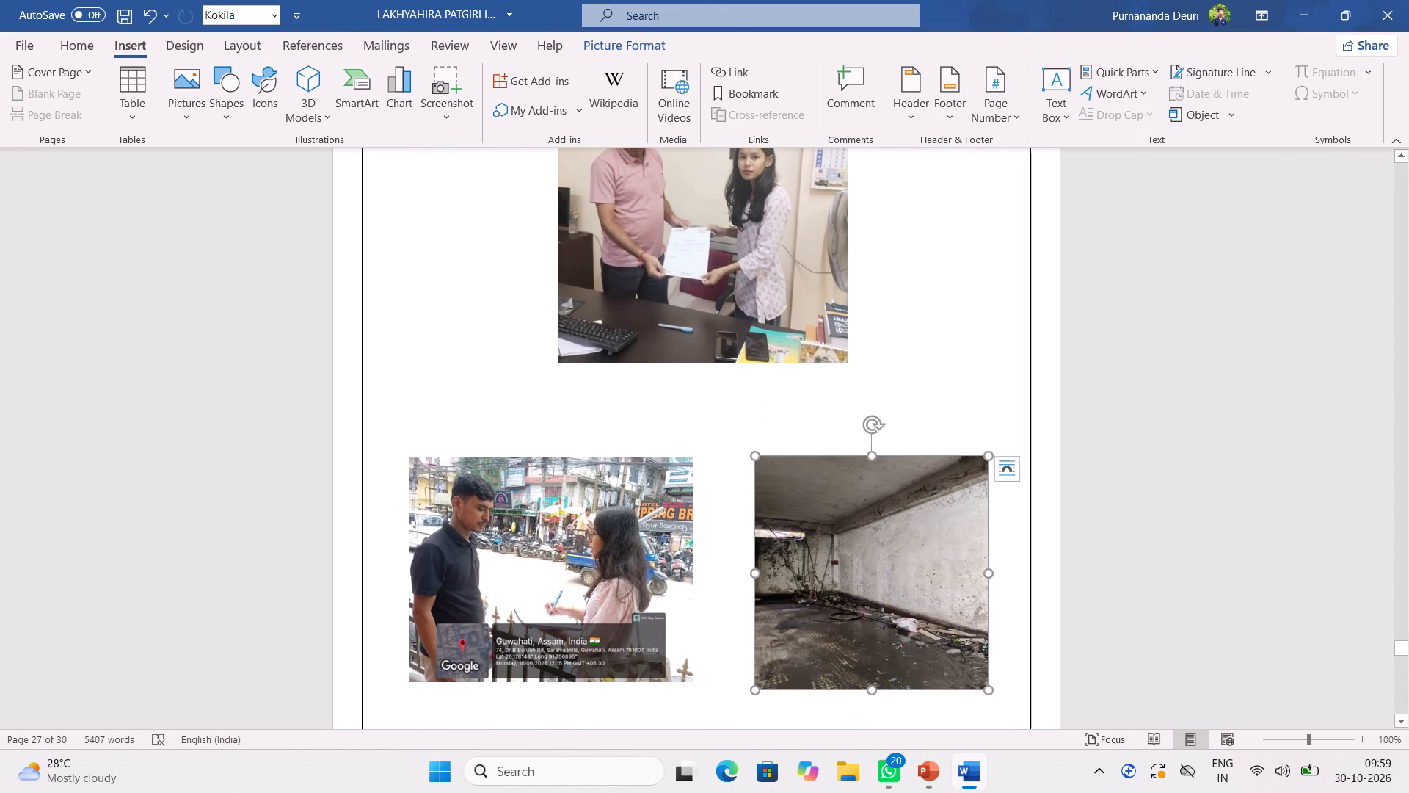
Move the office document-handover photo slightly lower beneath the heading इंटर्नशिप के दौरान ली गई समस्याओं के छायाचित्र.
scroll(1038, 504, "down", 10)
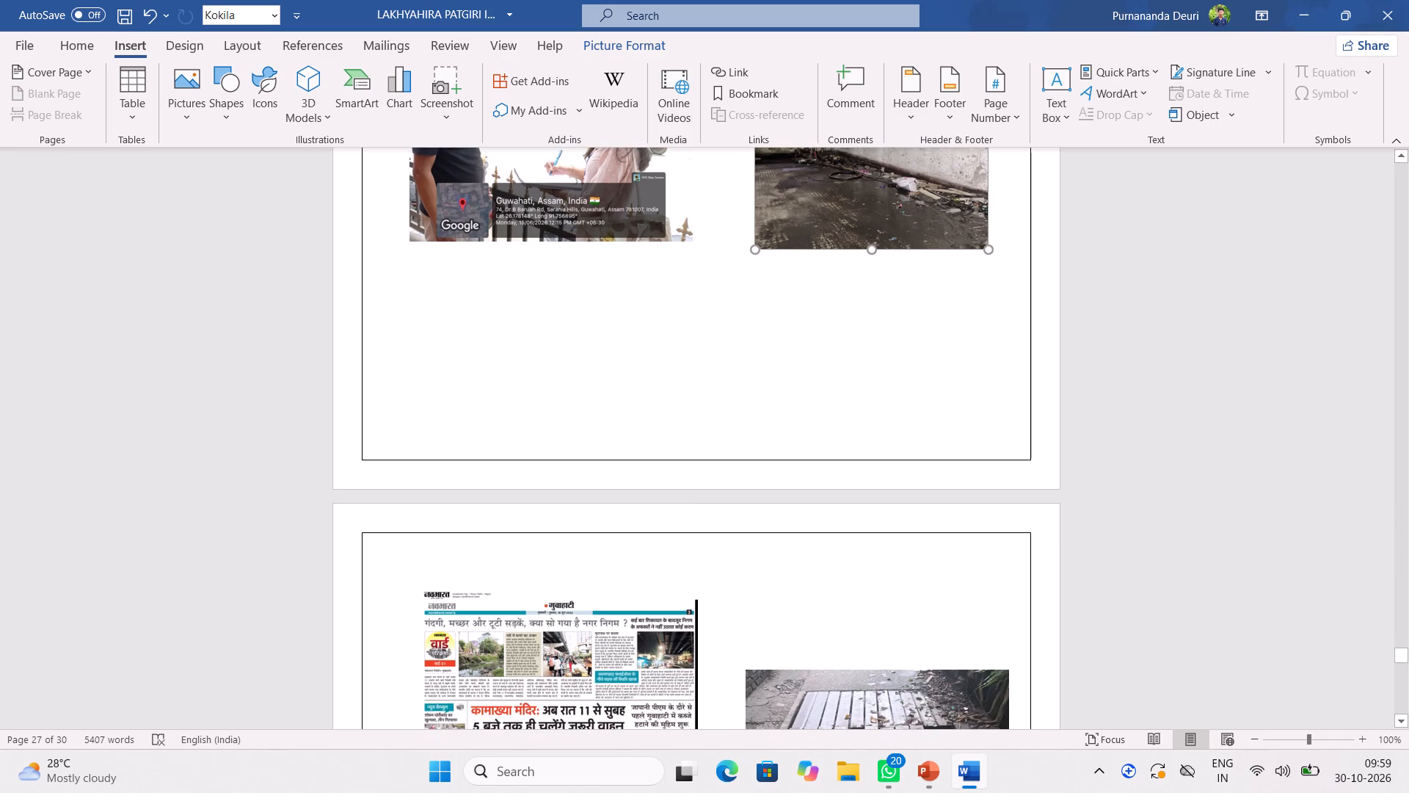
scroll(679, 374, "up", 15)
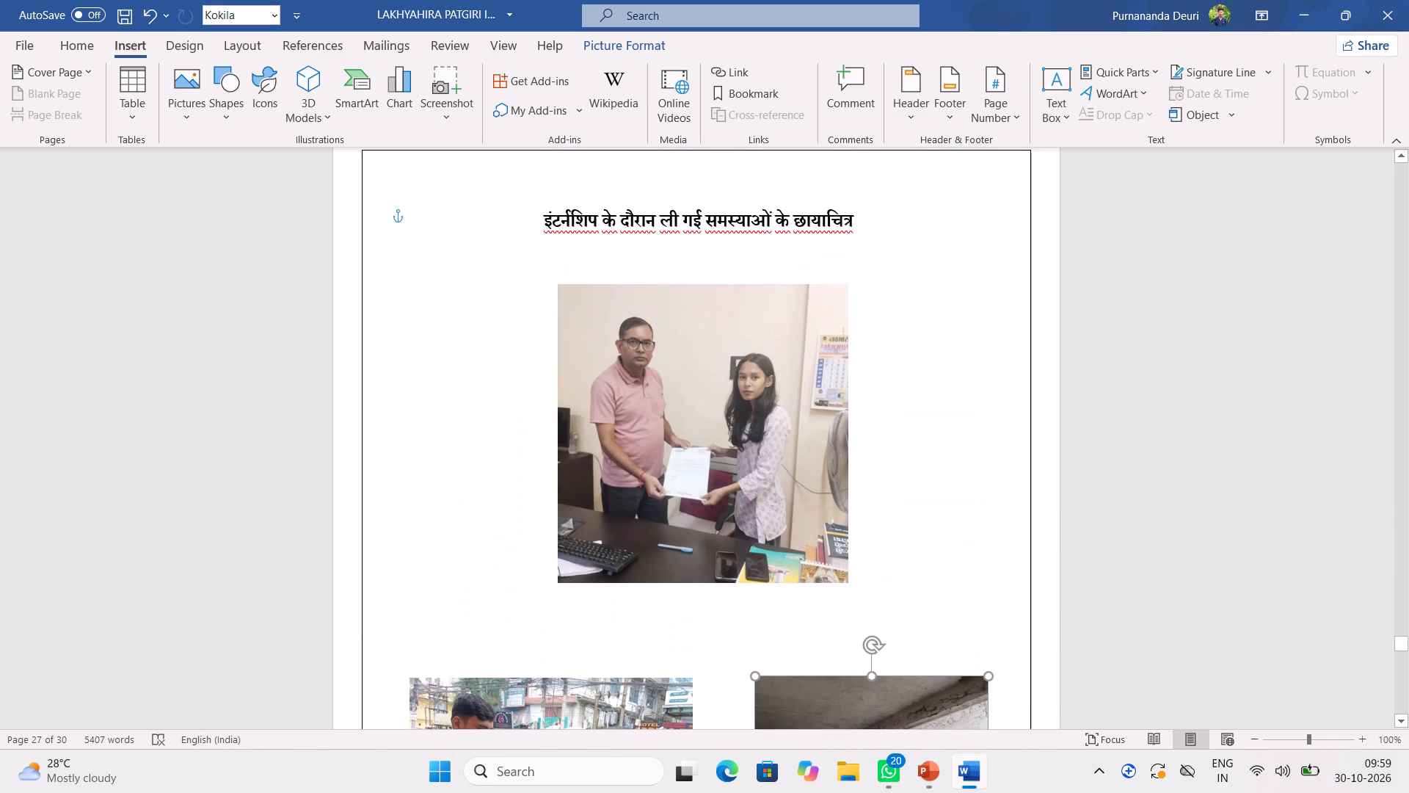
left_click_drag(684, 370, 685, 398)
left_click(687, 399)
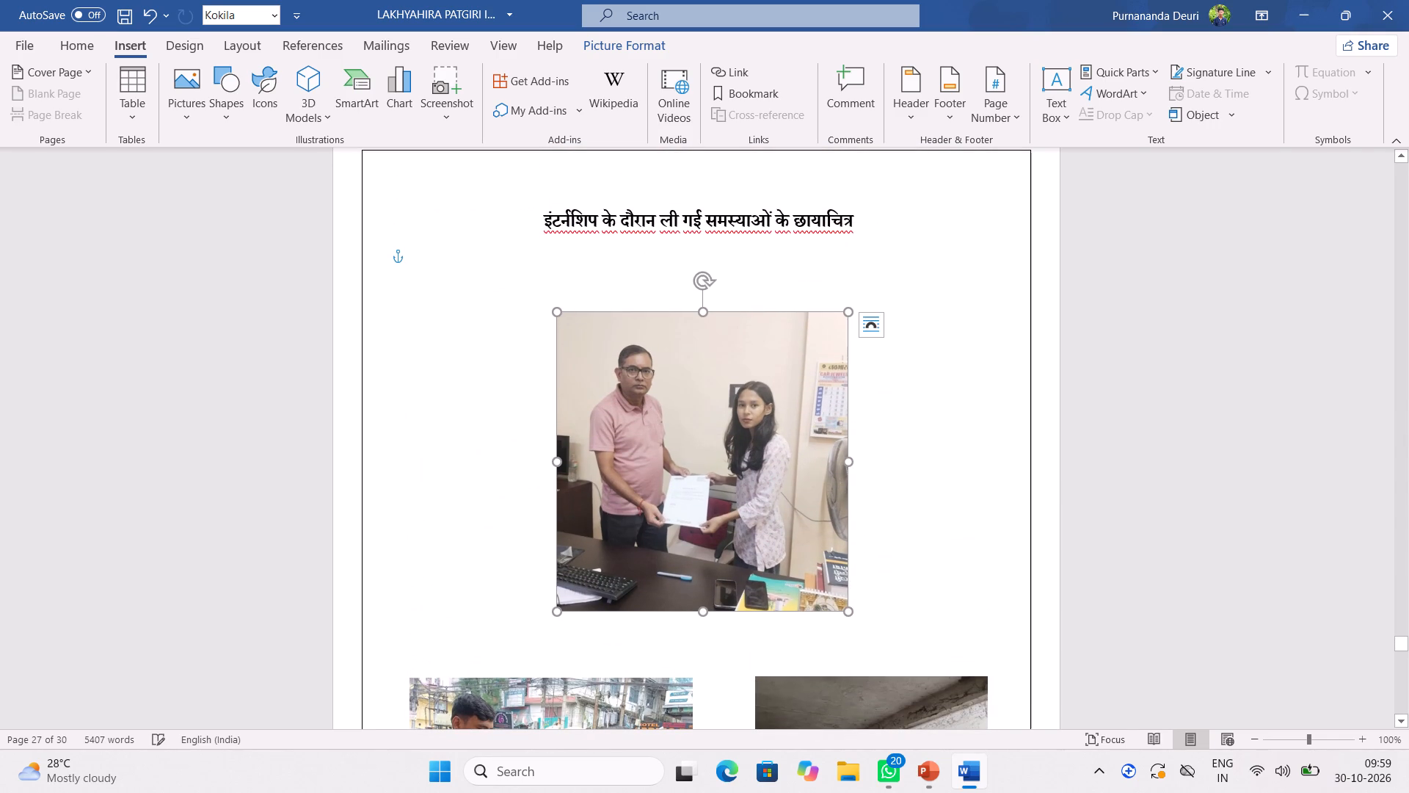
left_click(932, 350)
Move the street interview photo slightly down and left, beneath the office photo.
scroll(920, 354, "down", 4)
left_click_drag(501, 547, 509, 565)
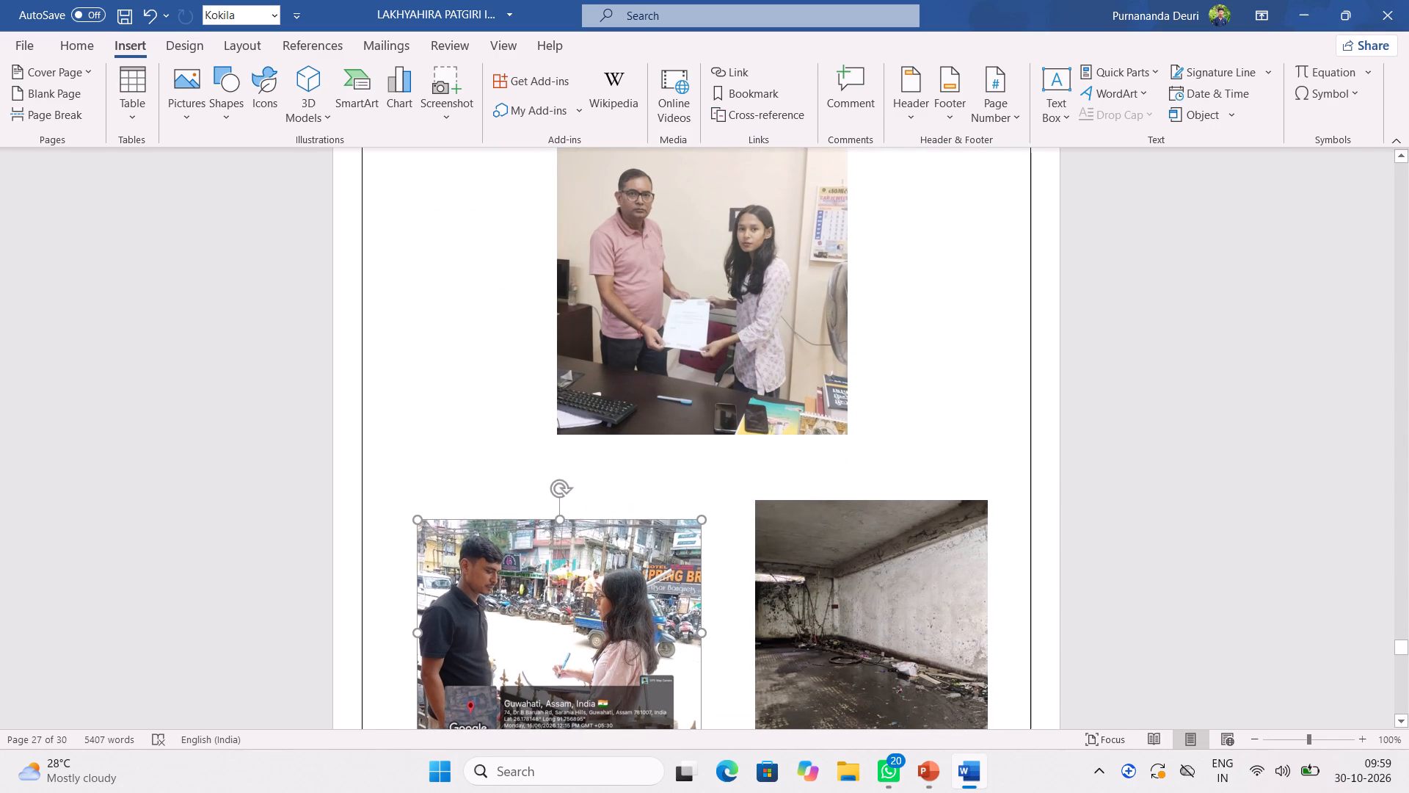
left_click_drag(509, 565, 498, 573)
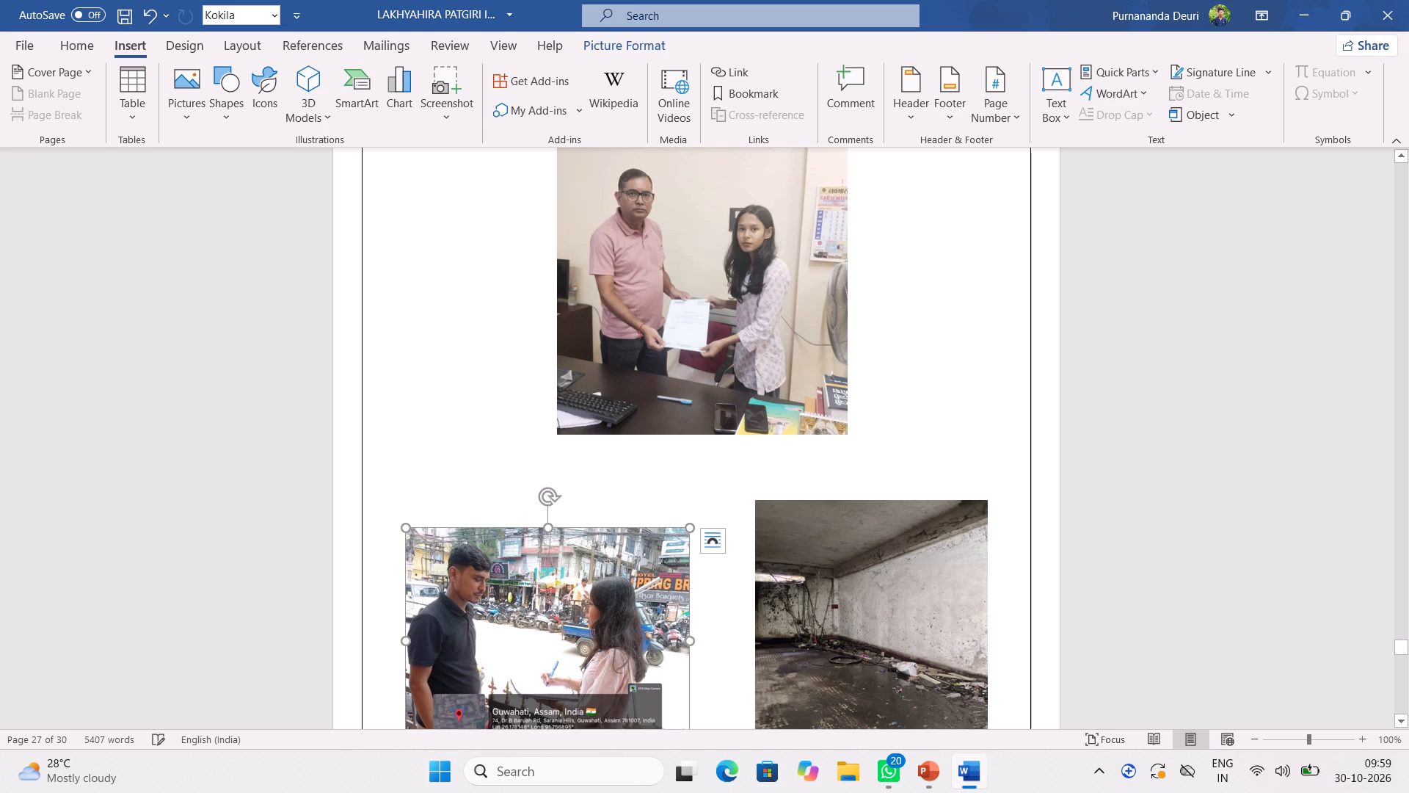
Move the damaged-room photo on page 27 slightly lower so its top edge roughly lines up with the street interview photo.
scroll(869, 382, "down", 3)
left_click(870, 394)
left_click_drag(870, 419, 872, 448)
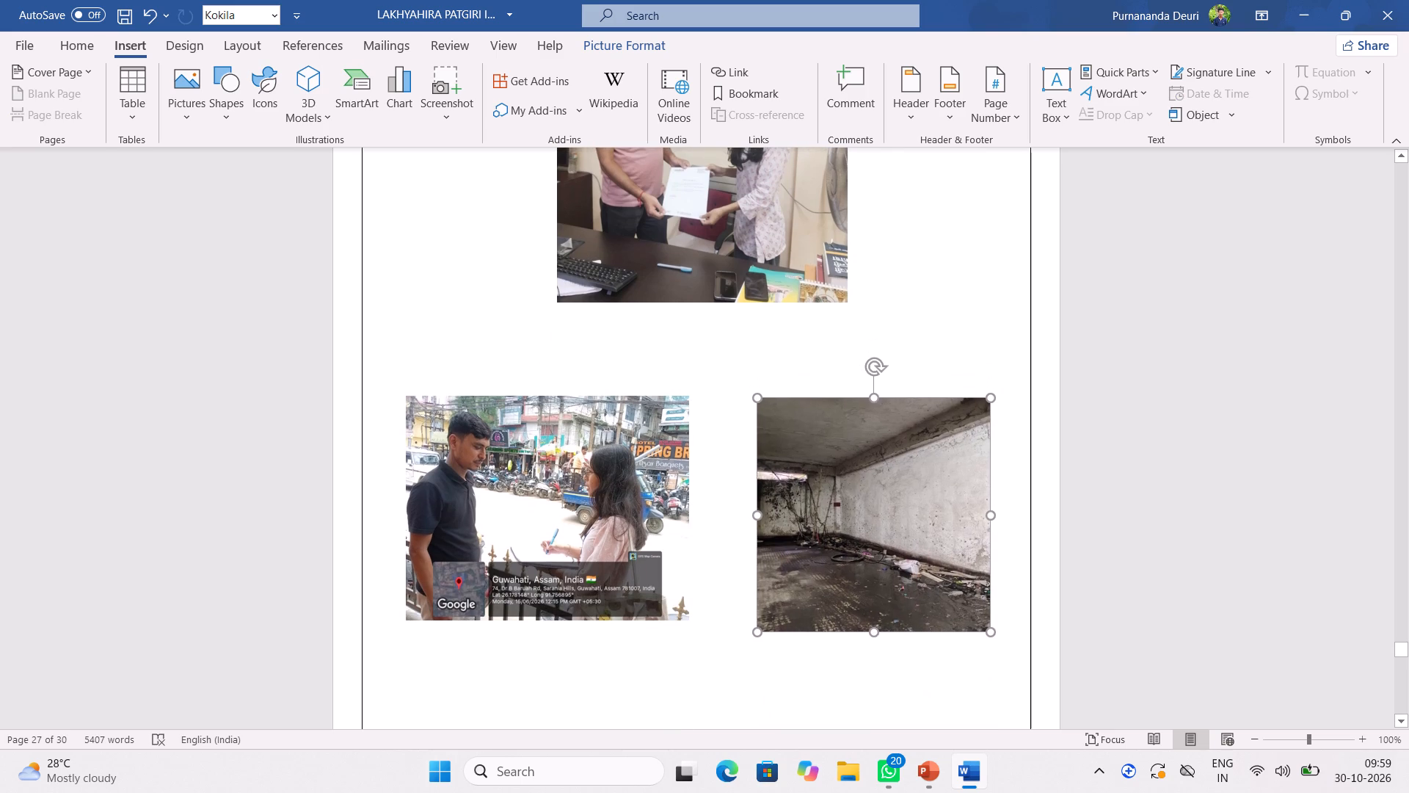
left_click_drag(872, 448, 872, 443)
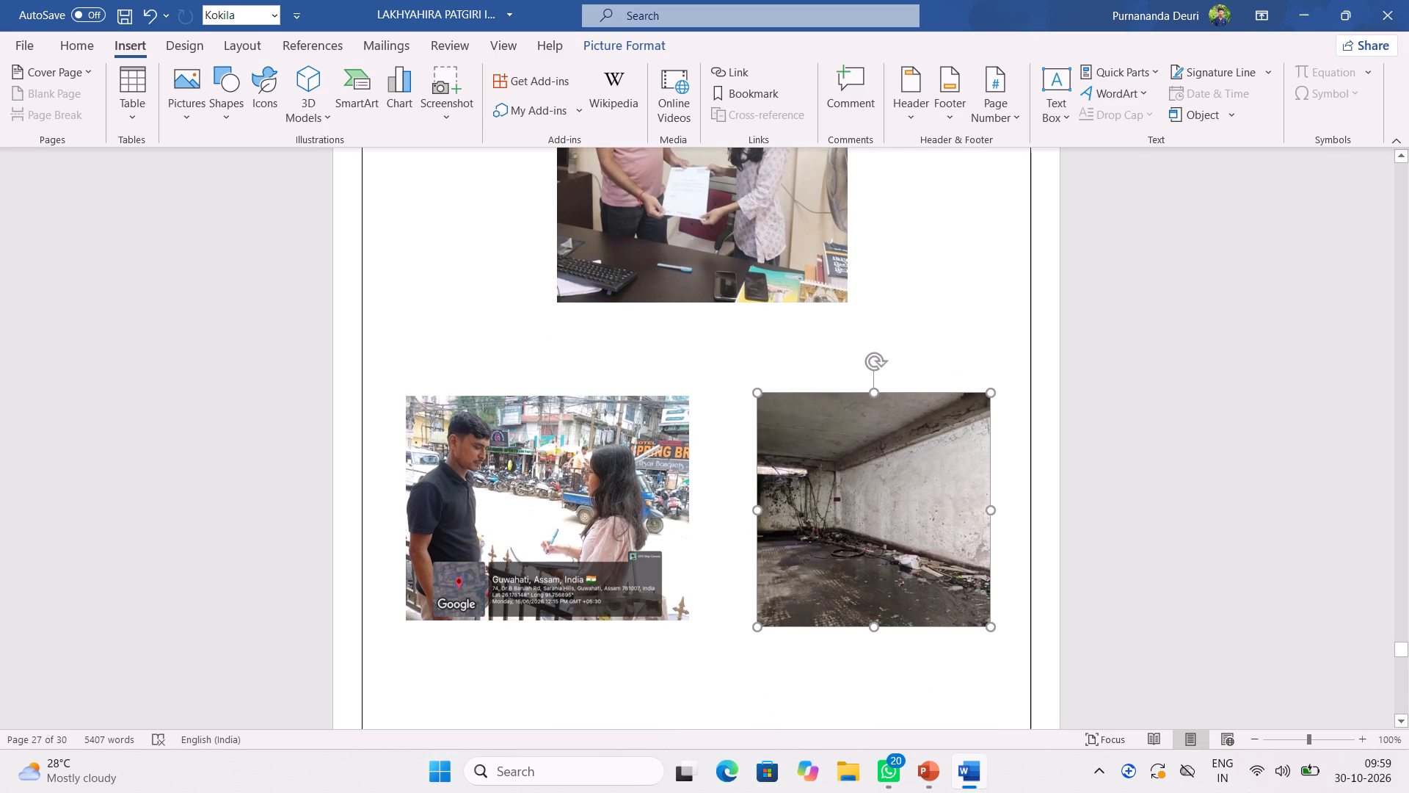
left_click_drag(872, 443, 866, 442)
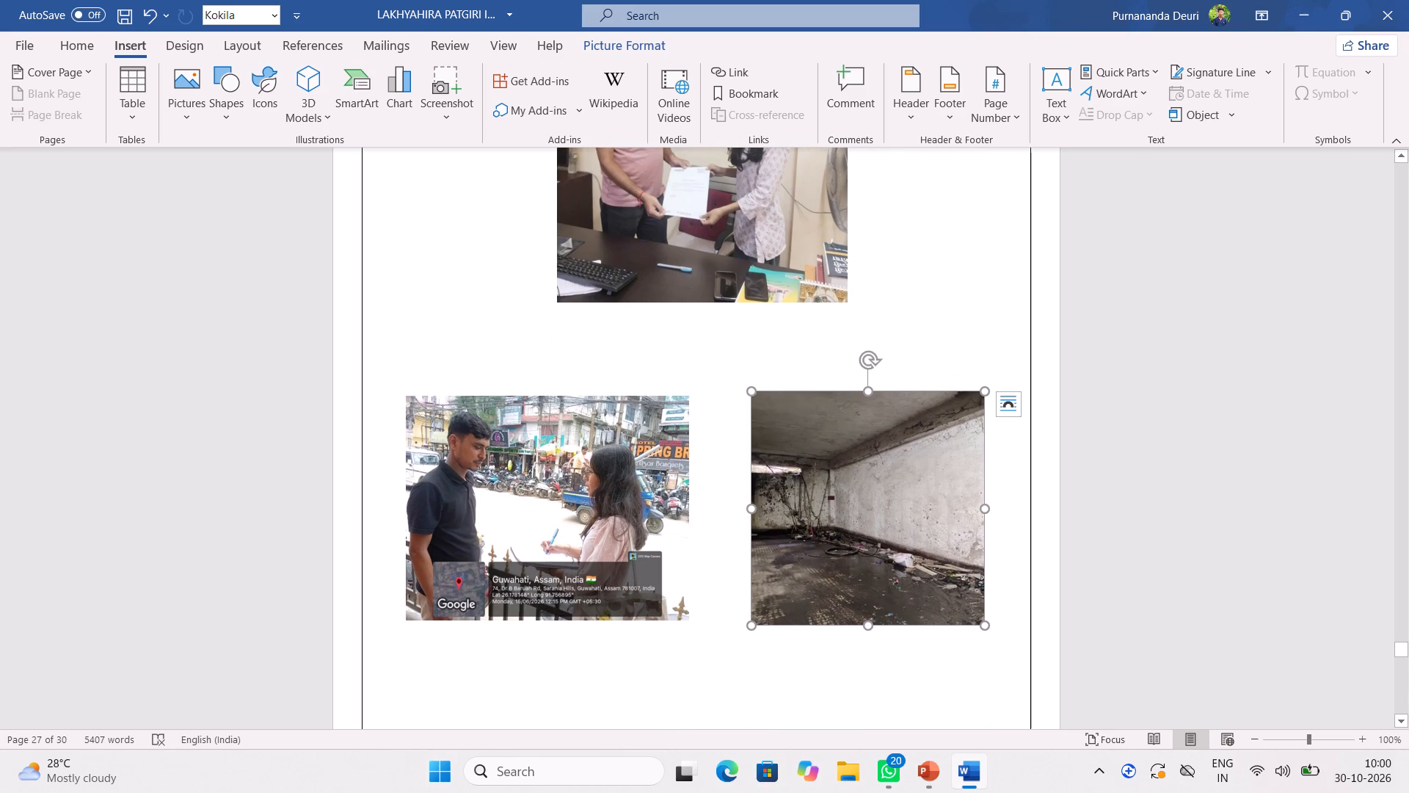
left_click(960, 343)
Shift the broken drain-cover photo on page 28 slightly left, in line with the garbage-truck photo below it.
scroll(944, 410, "down", 19)
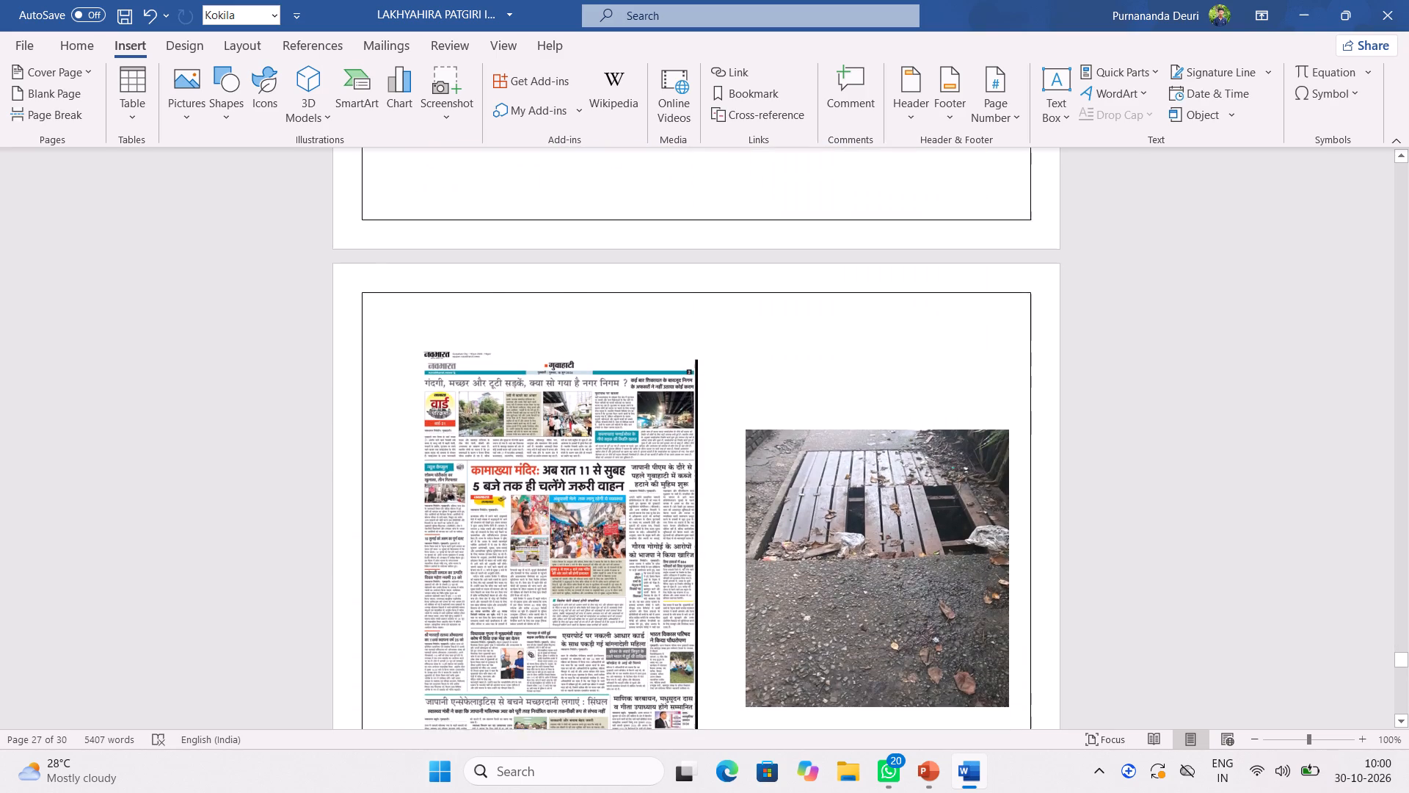
scroll(924, 409, "down", 7)
left_click(874, 331)
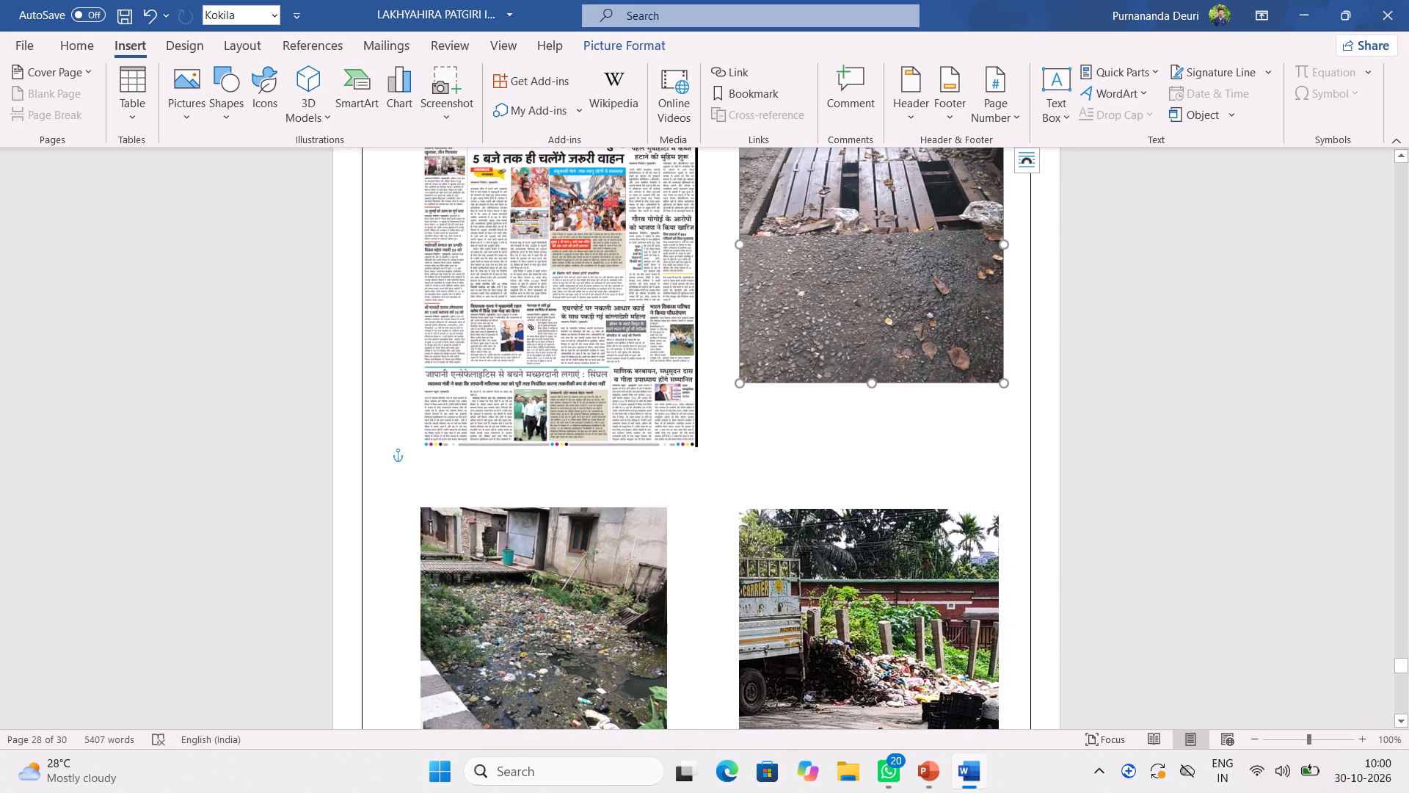
Check the placement of the remaining photos and newspaper clippings from page 28 to the end of the report.
scroll(741, 402, "down", 2)
scroll(741, 402, "up", 1)
scroll(741, 402, "down", 3)
left_click(618, 443)
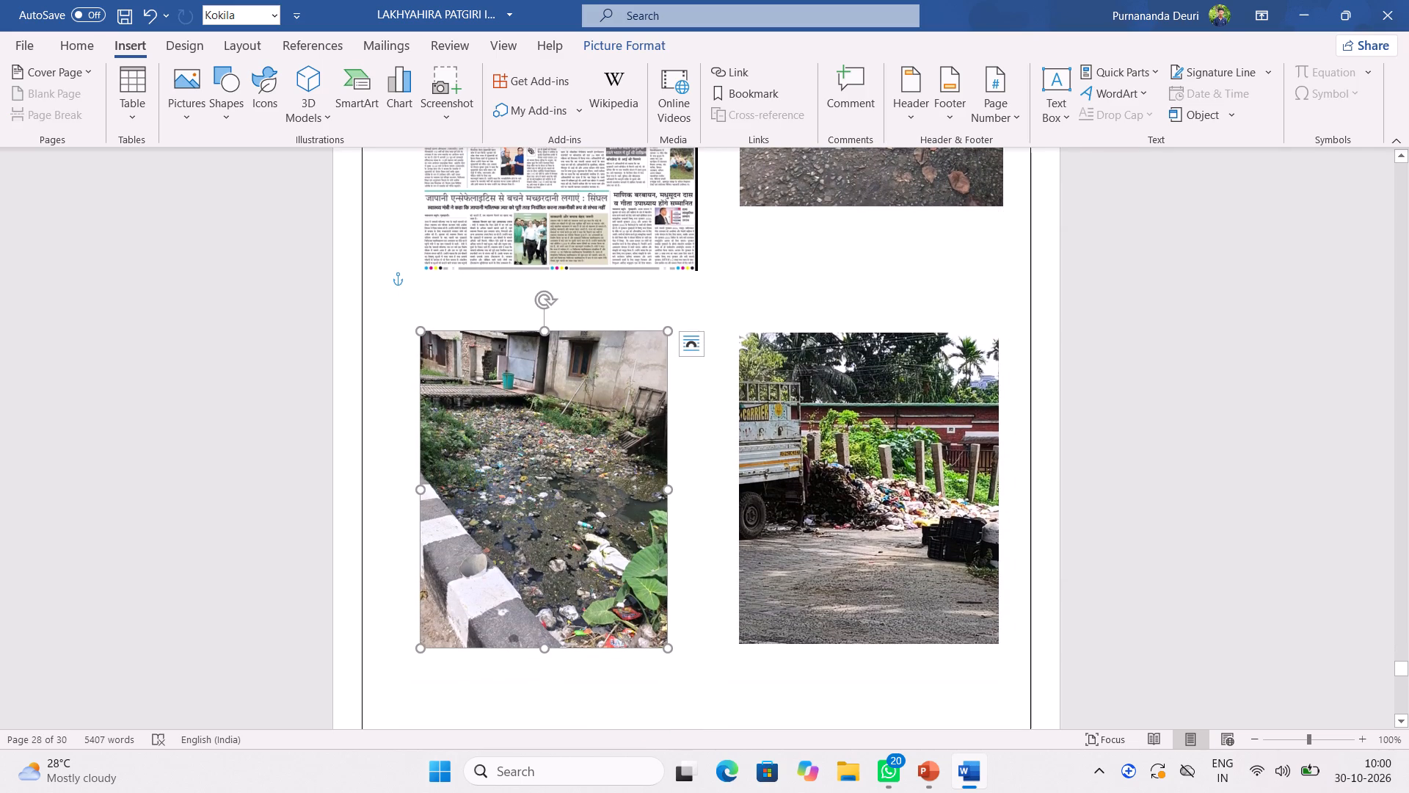
scroll(875, 412, "down", 3)
scroll(875, 412, "up", 1)
scroll(875, 410, "down", 15)
scroll(876, 408, "down", 9)
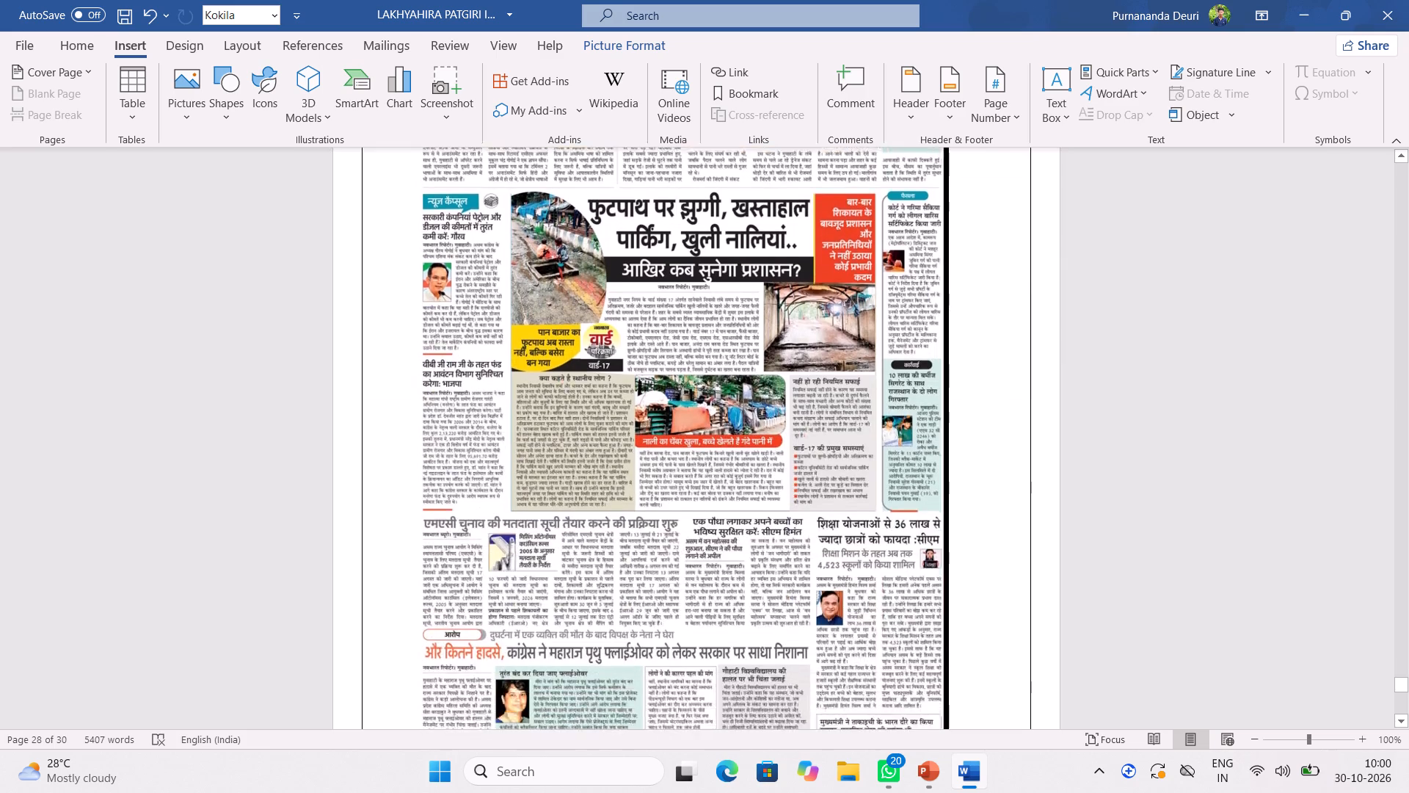
scroll(876, 408, "down", 13)
scroll(876, 408, "up", 1)
scroll(876, 405, "down", 16)
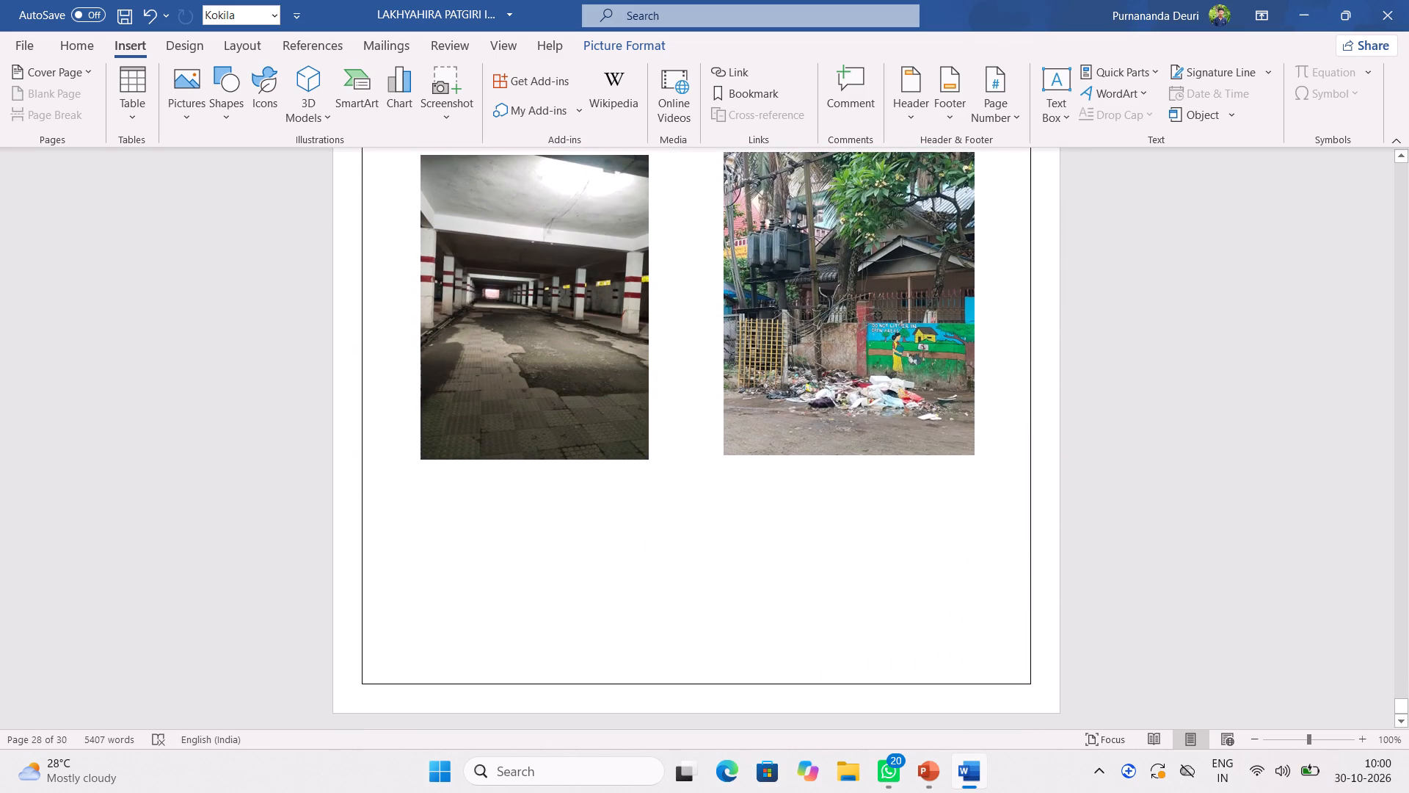
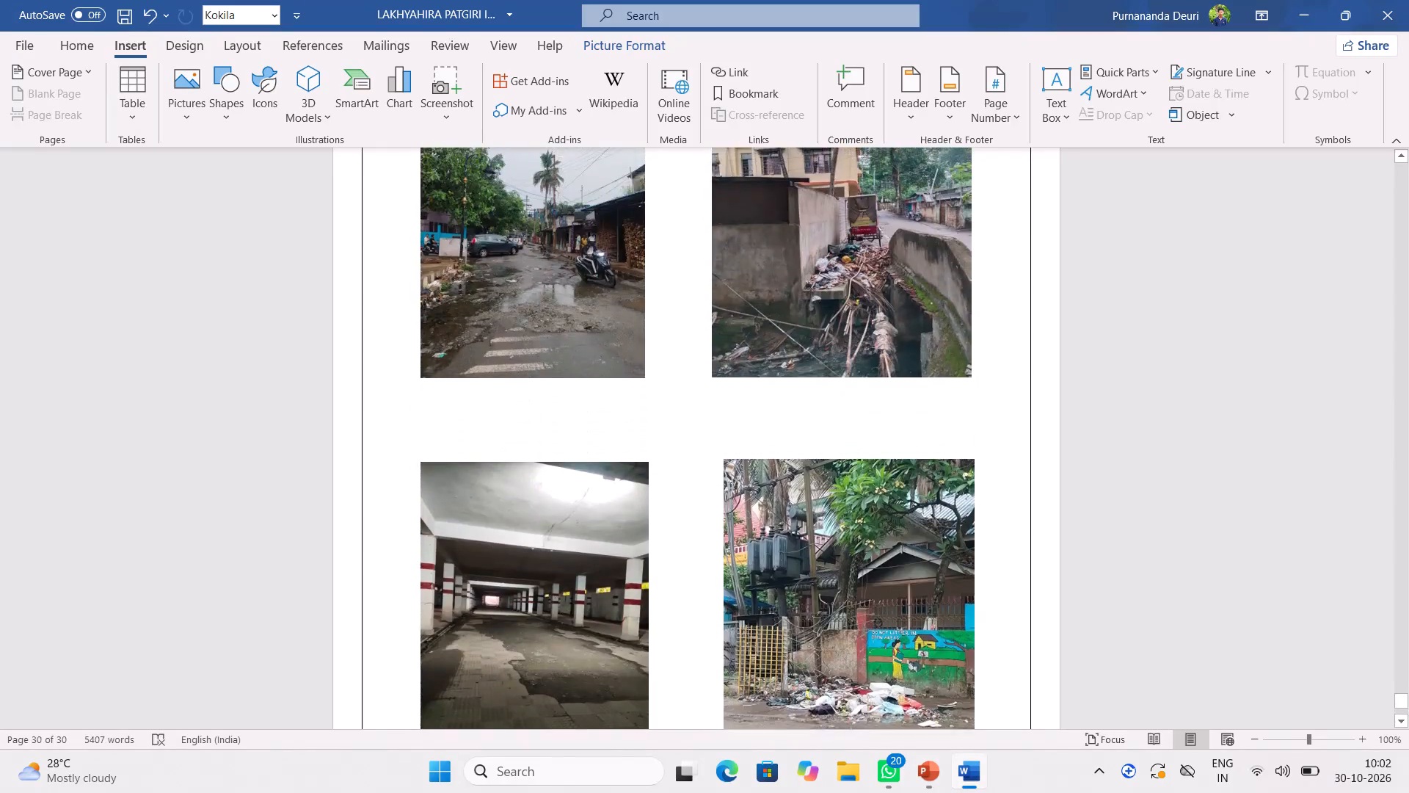
Open the Save As dialog for the internship report with the Documents folder as the save location.
scroll(878, 605, "up", 13)
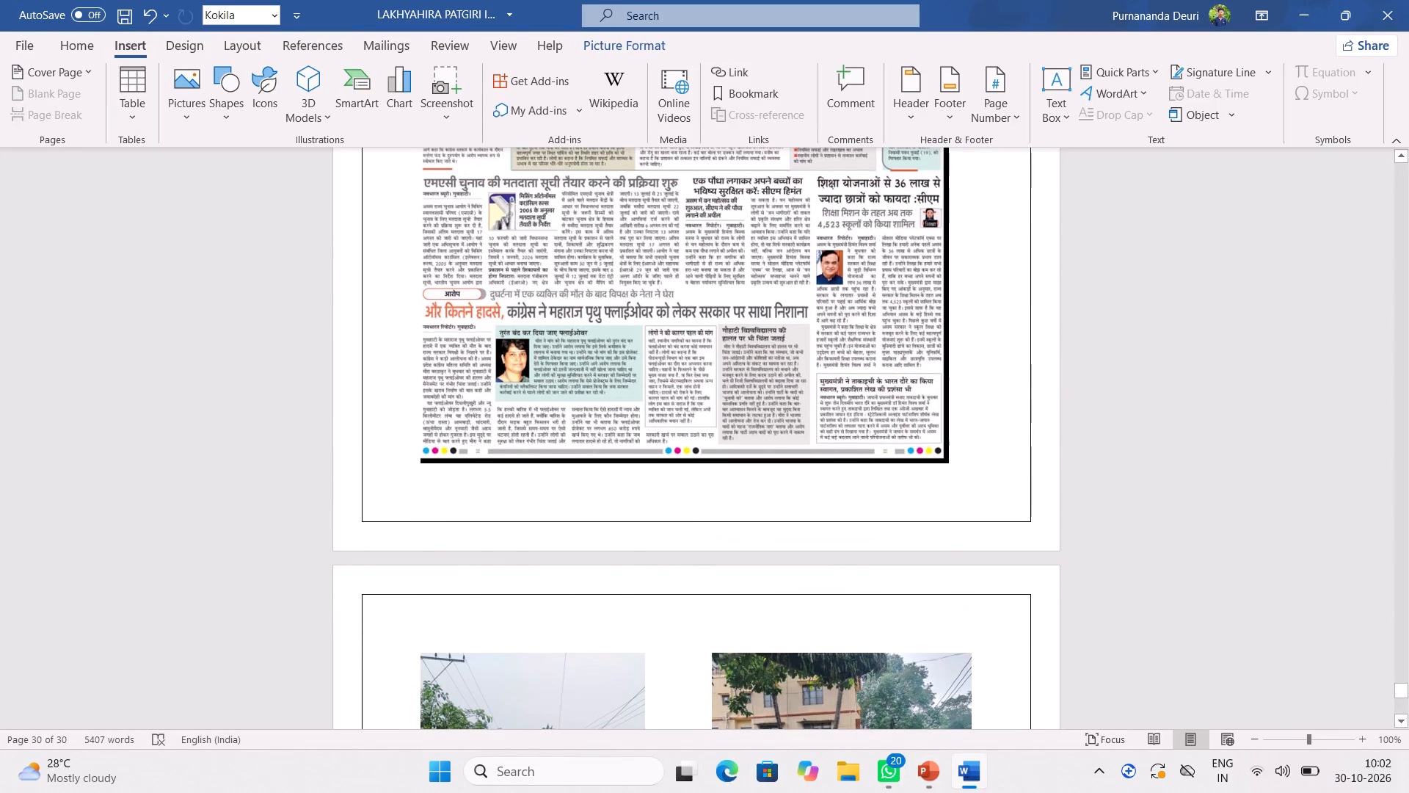
left_click(29, 48)
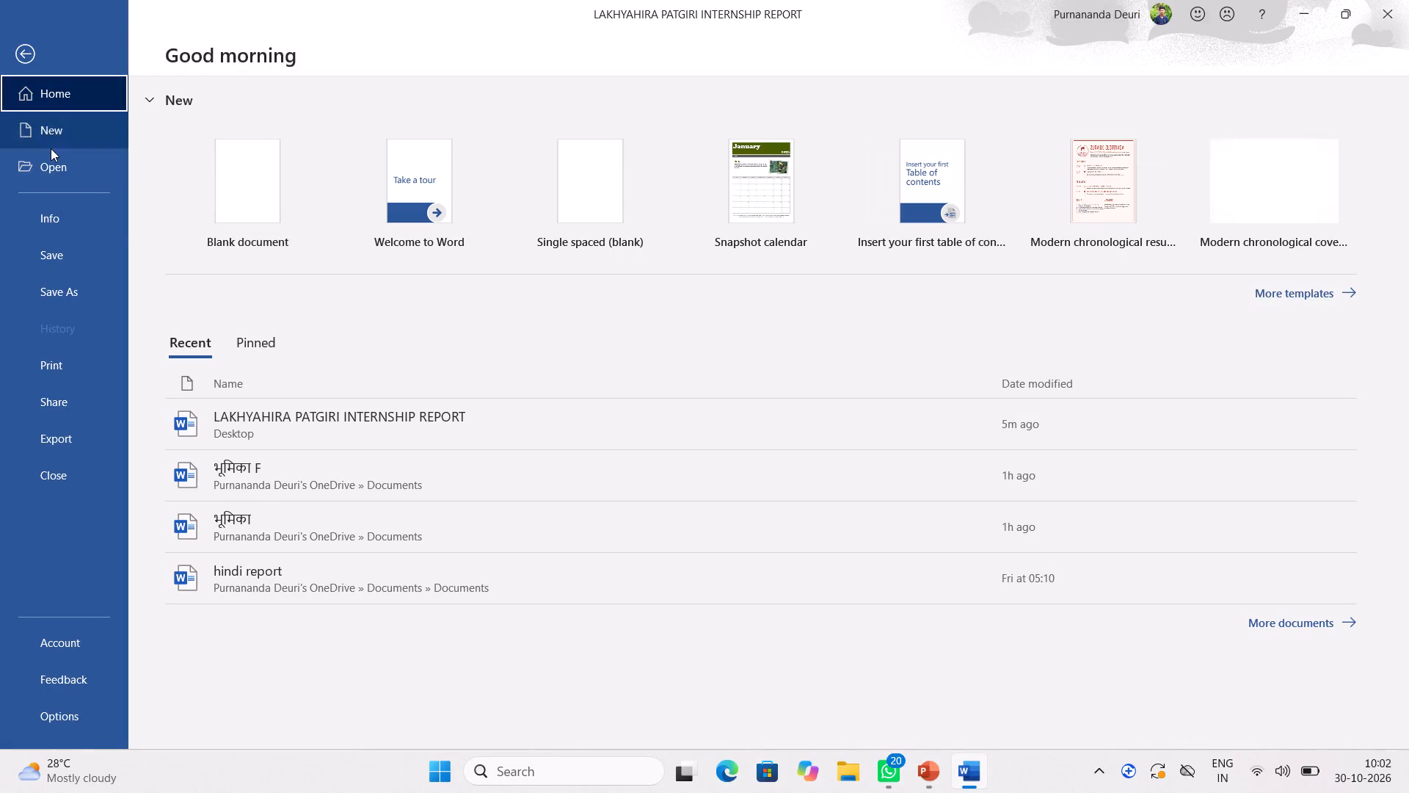
left_click(79, 290)
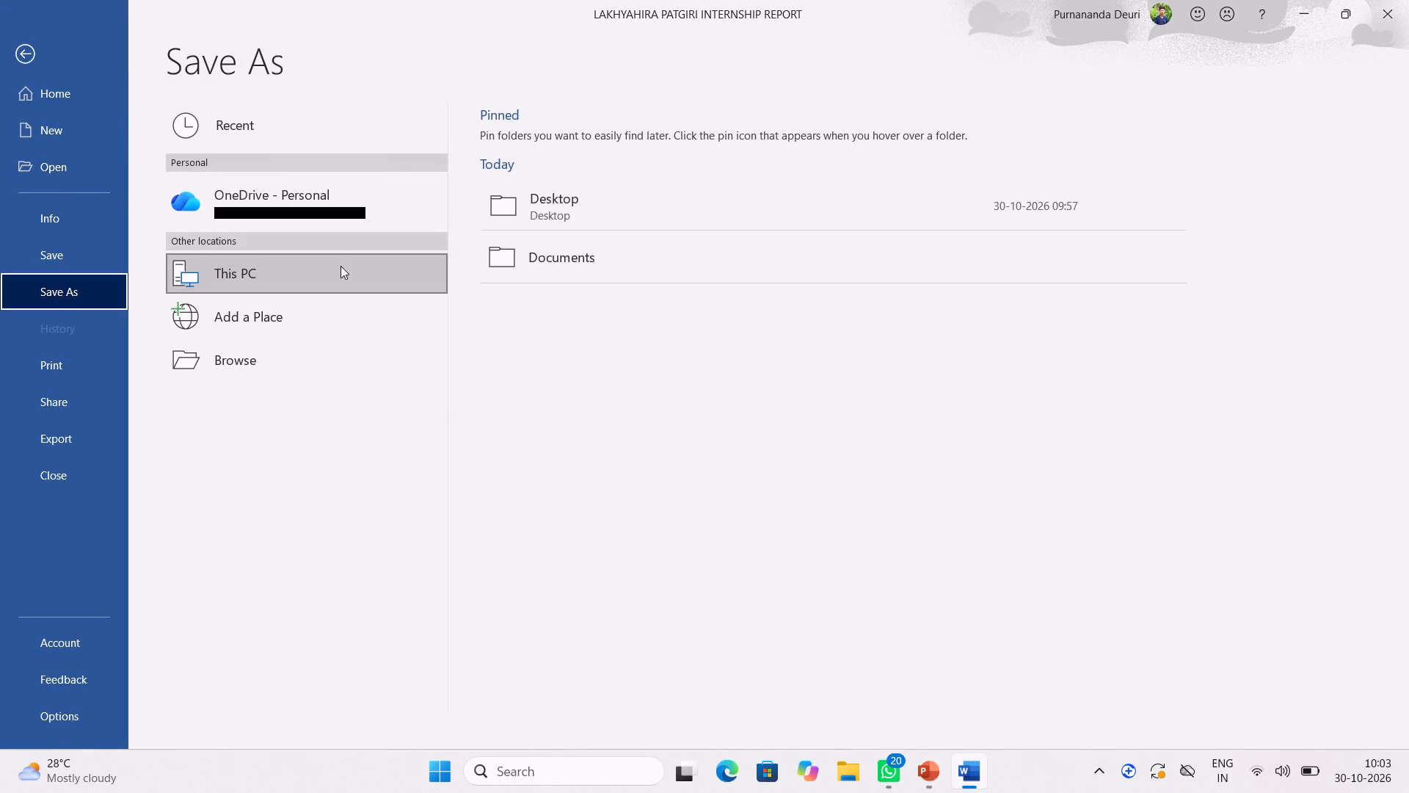
left_click(510, 250)
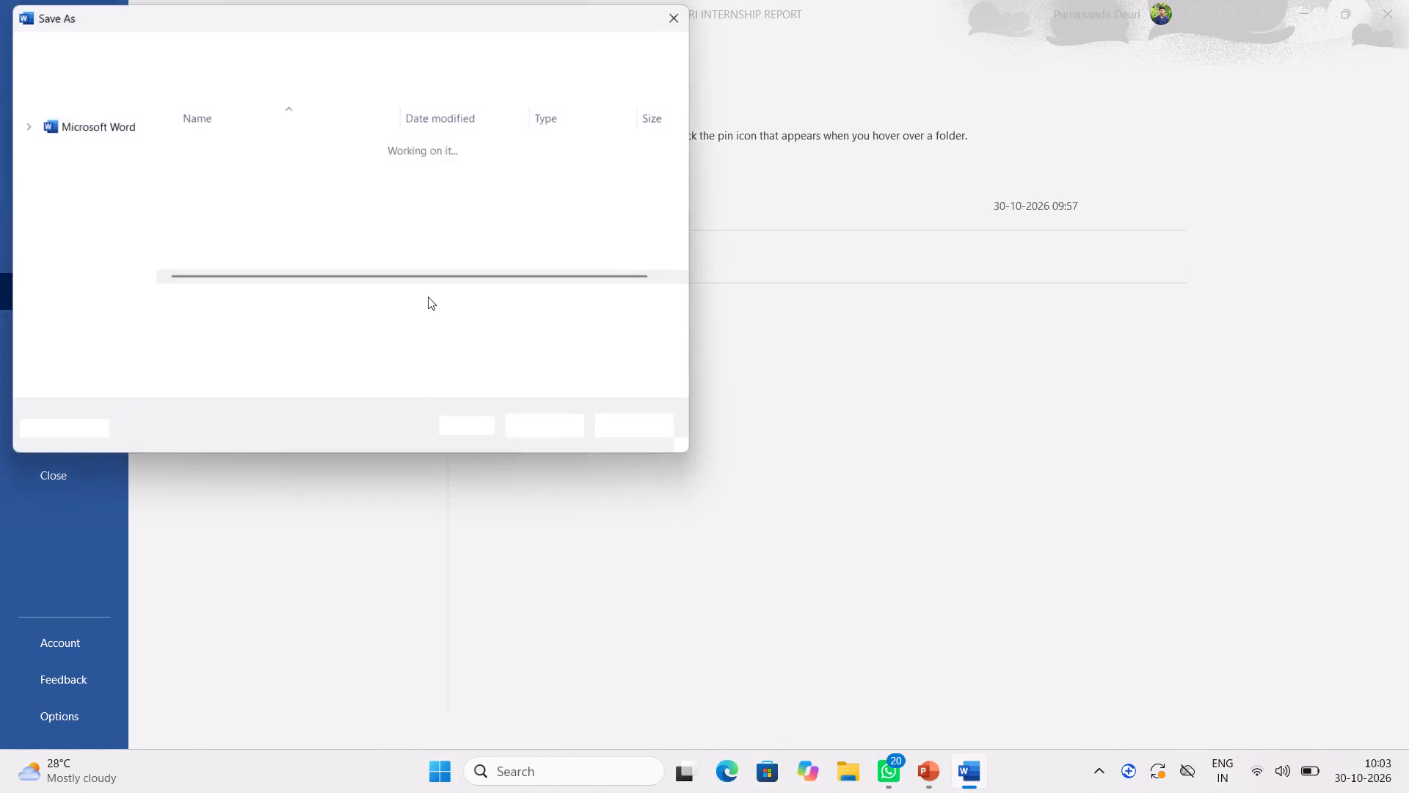
Save the report as a Word Document in the Documents folder, adding five spaces to the end of its existing file name.
left_click(415, 315)
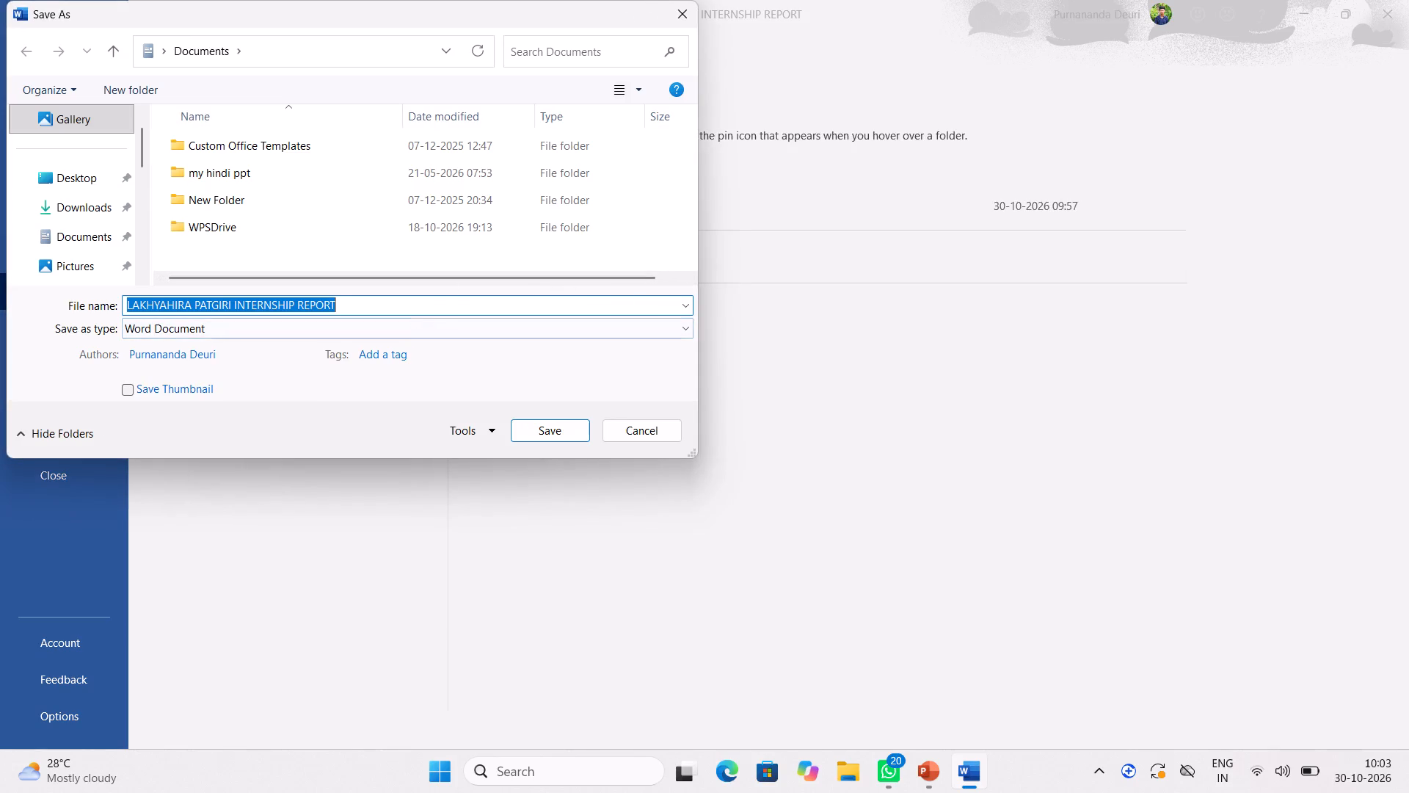
left_click(398, 310)
key("space")
key("space")
key("space")
key("space")
key("space")
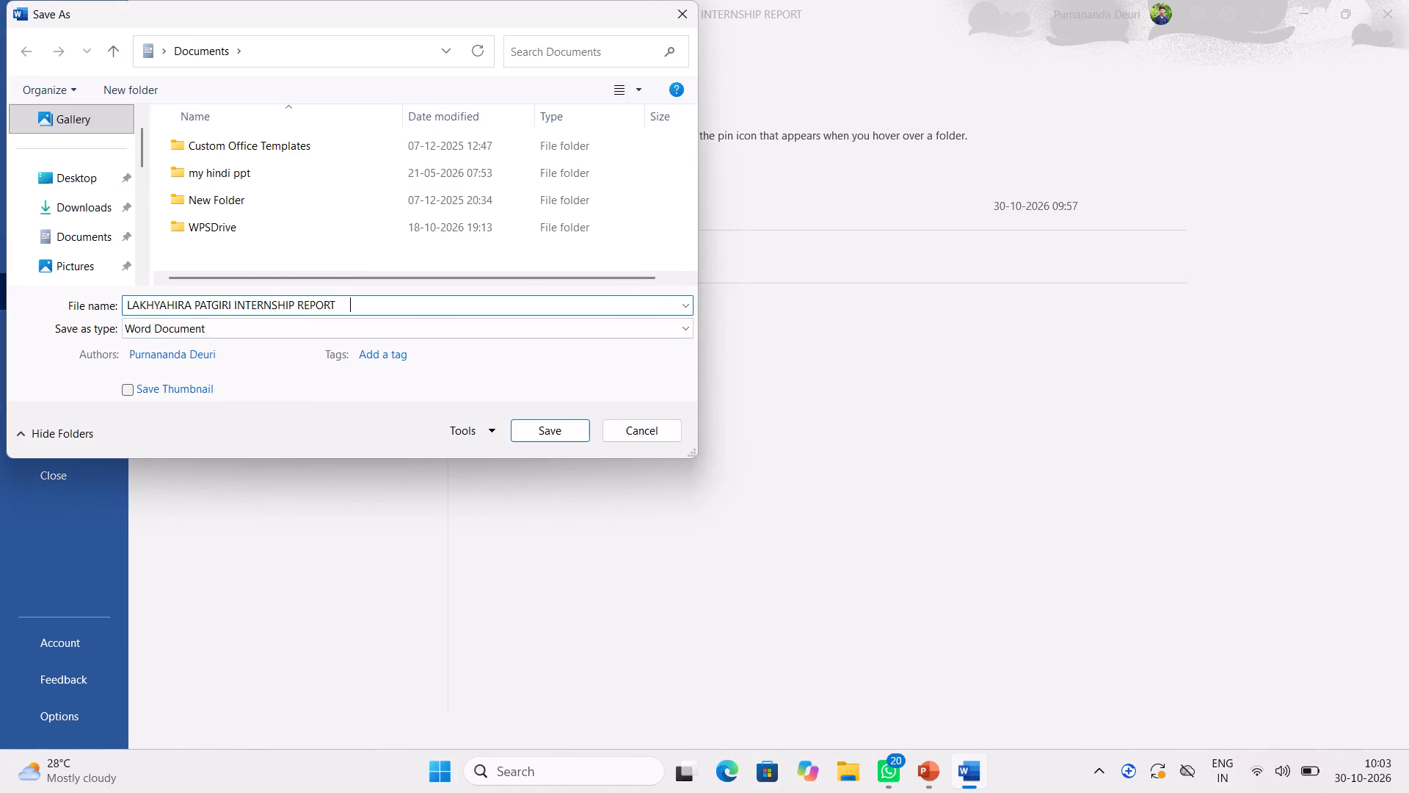
Complete saving the internship report as a Word Document in the Documents folder under the entered file name.
left_click(523, 423)
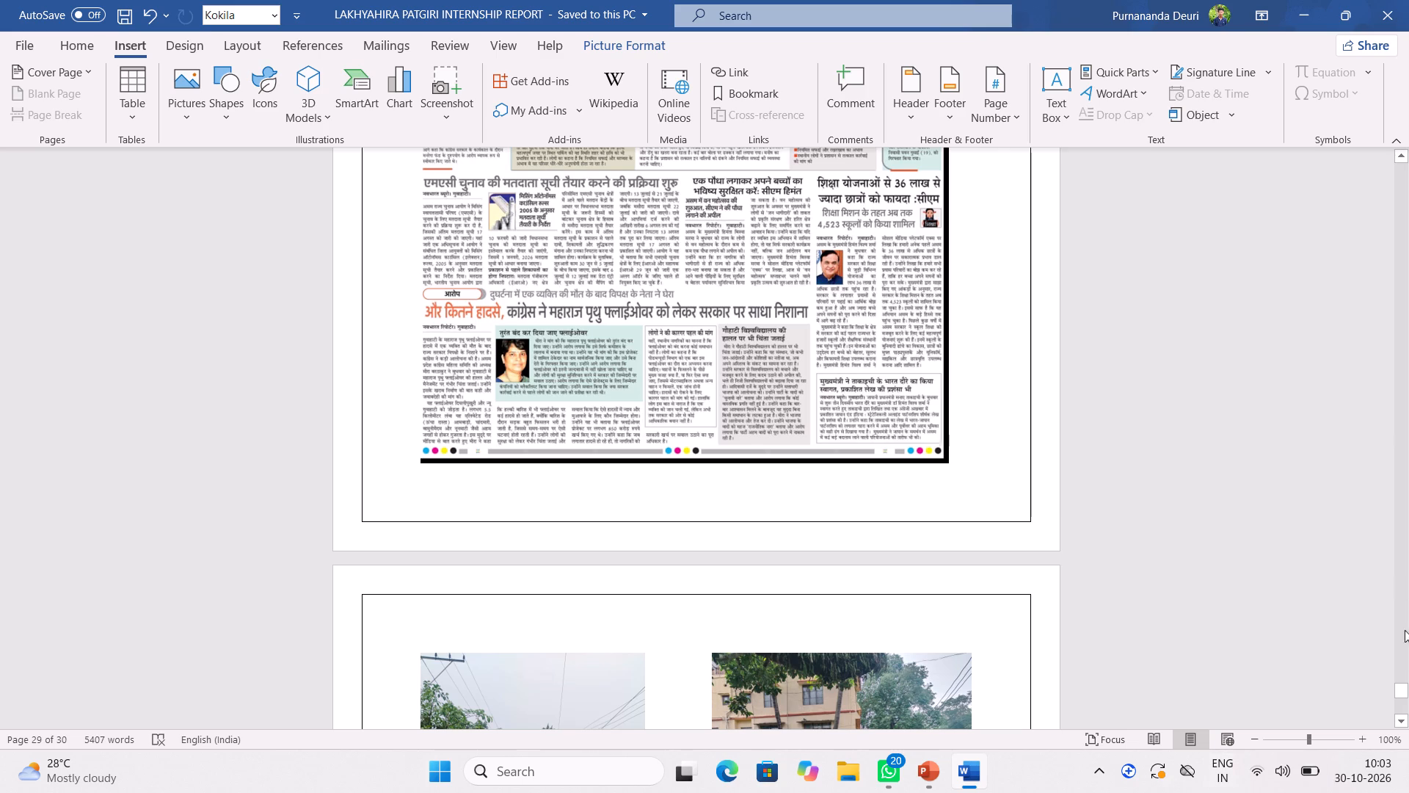
Review the saved report's pages, from the newspaper clipping and internship photos back to the earlier text sections.
scroll(980, 460, "up", 6)
scroll(980, 452, "down", 2)
scroll(980, 452, "up", 13)
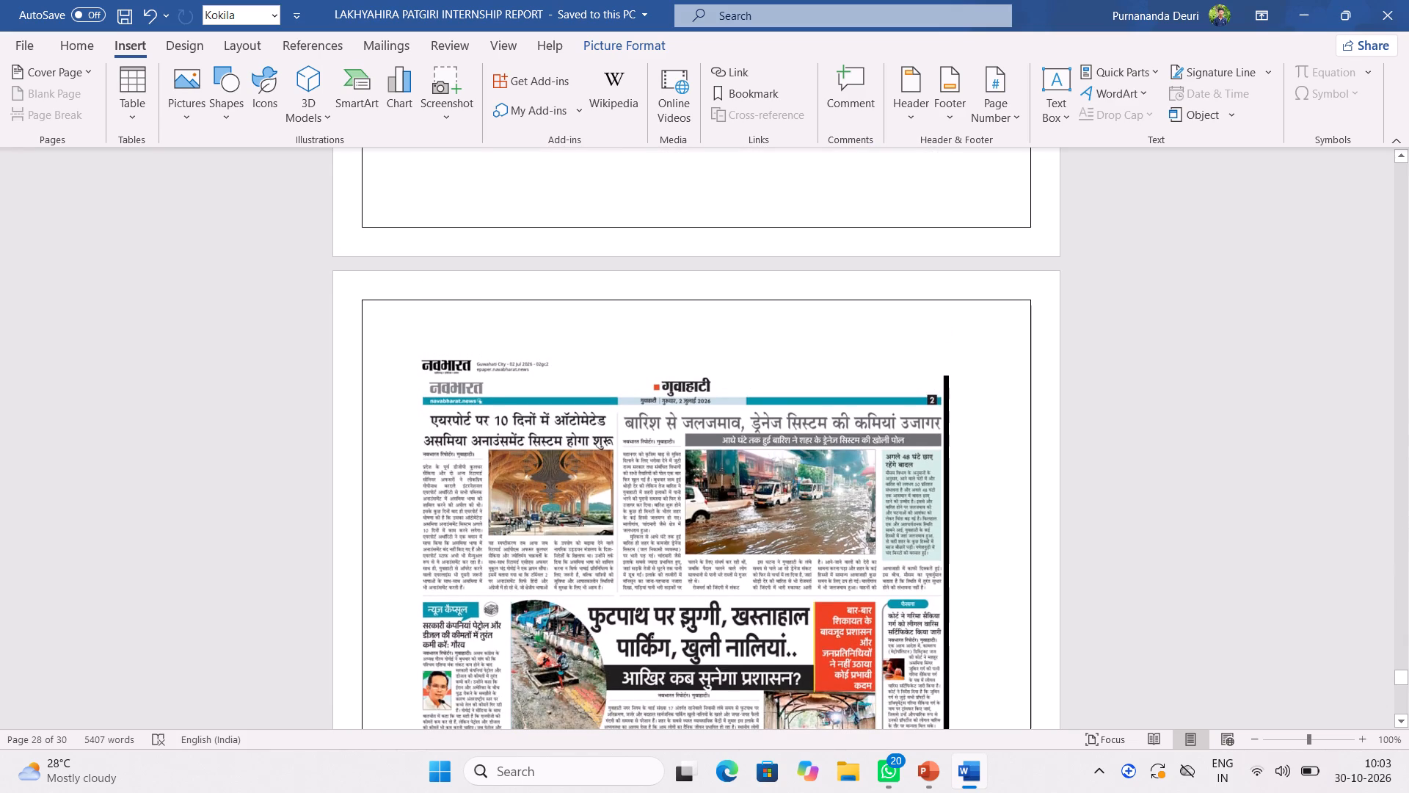
scroll(1114, 438, "up", 1)
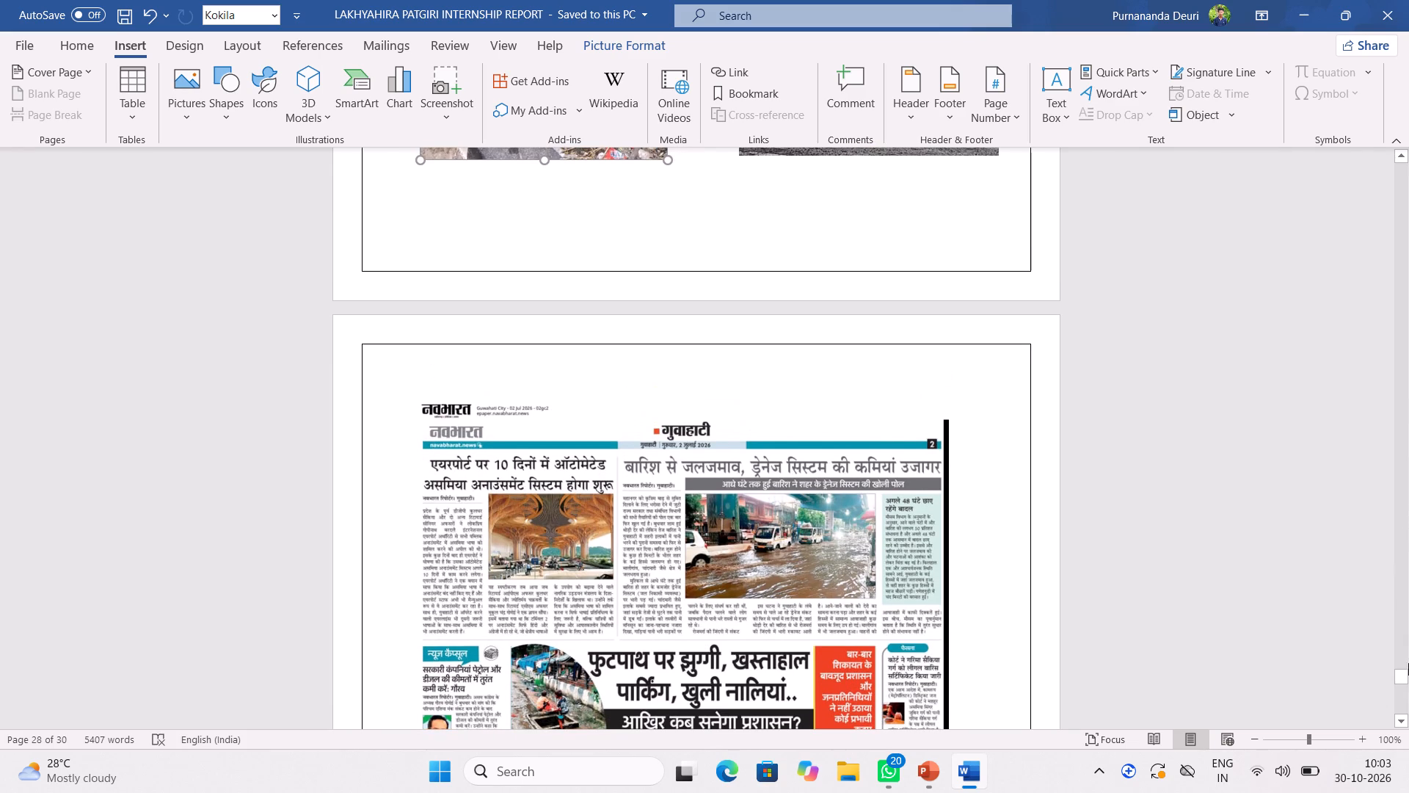
left_click_drag(1401, 673, 1397, 636)
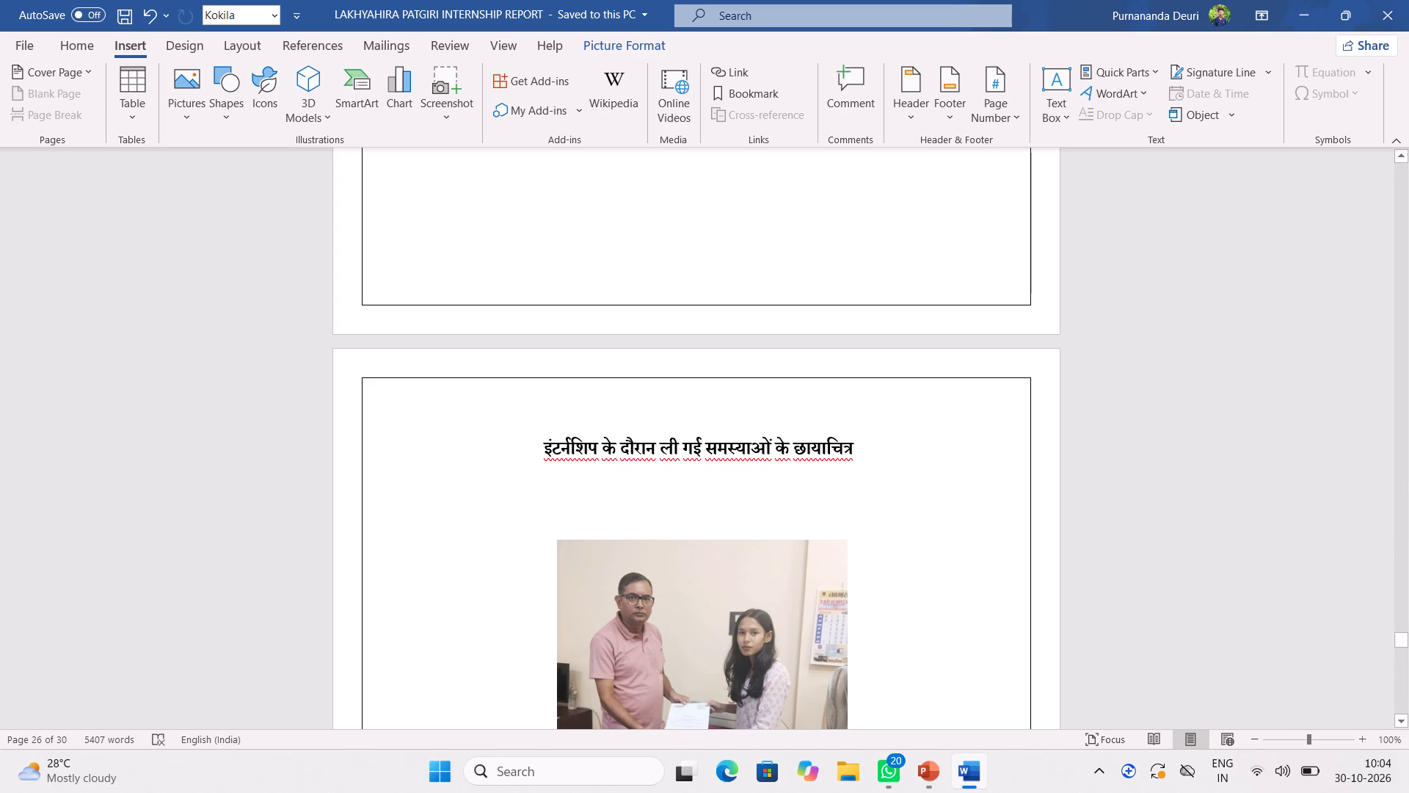
left_click(1403, 646)
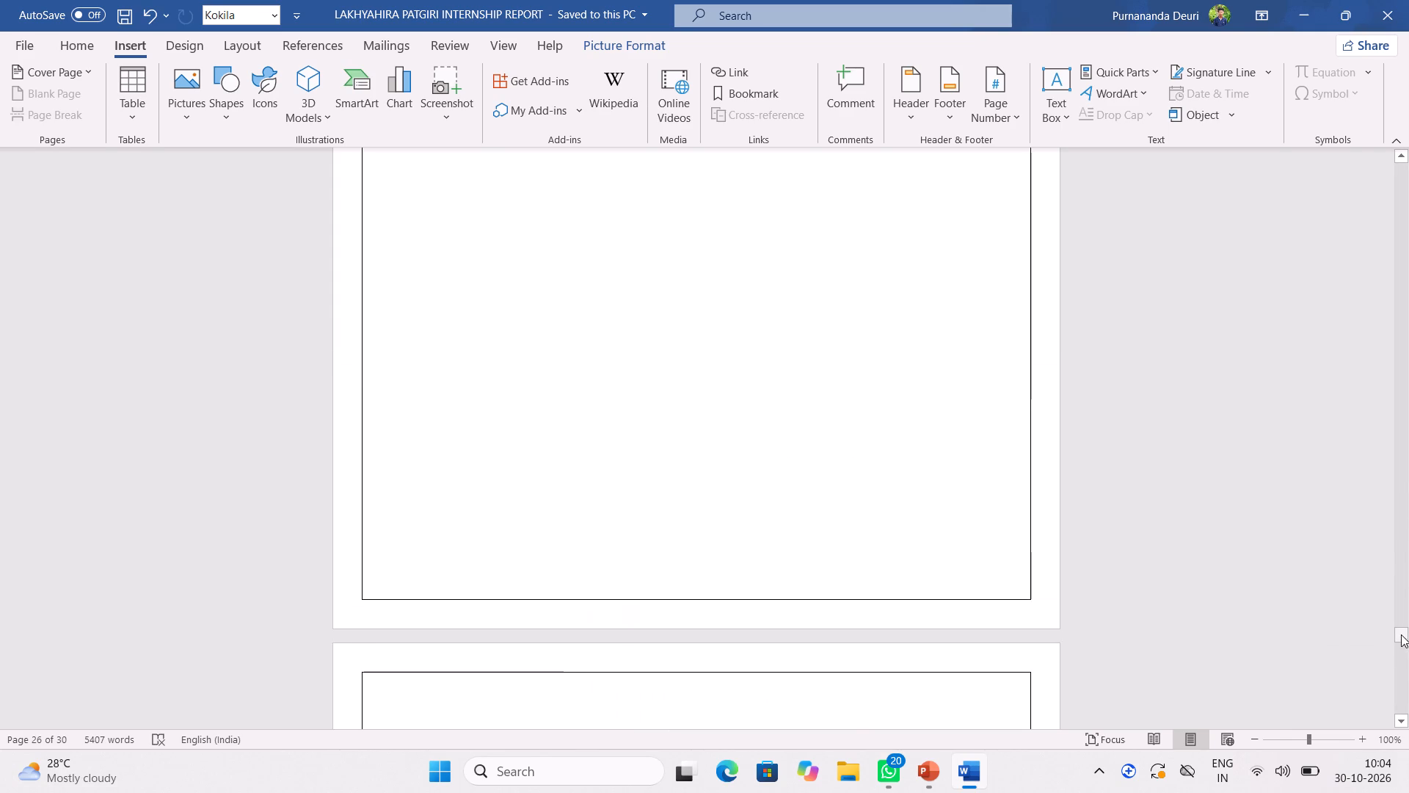
left_click_drag(1401, 634, 1374, 304)
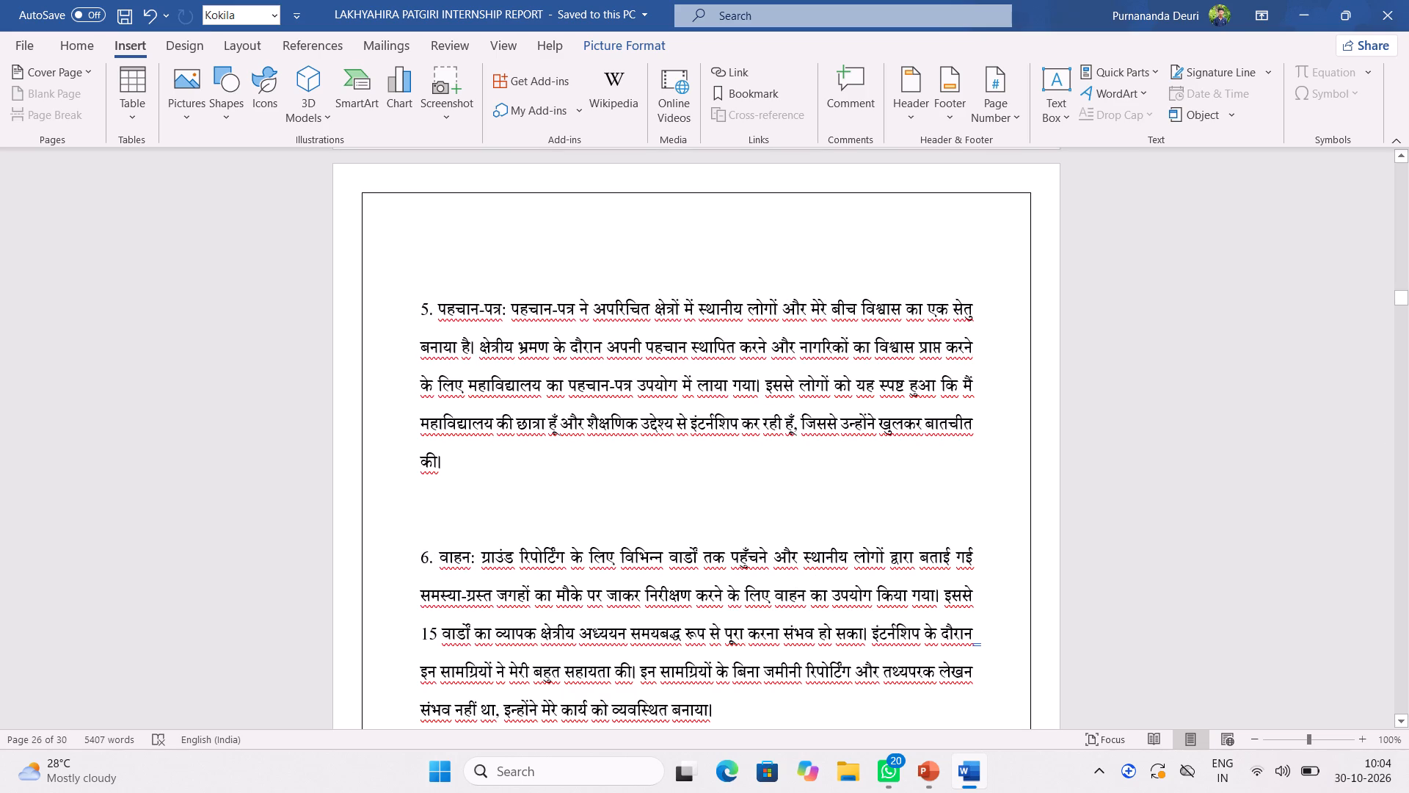
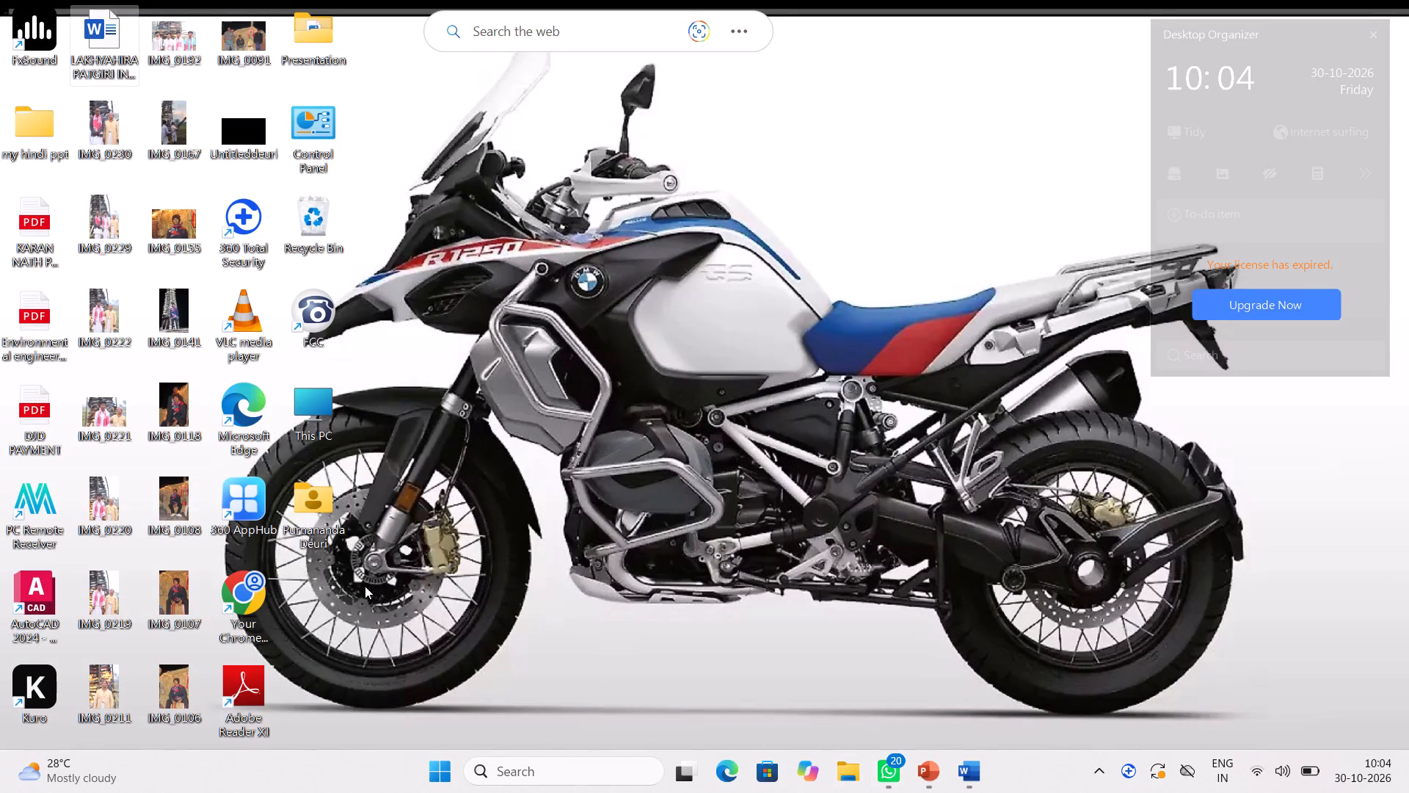
Copy the internship report Word document from the desktop.
right_click(104, 55)
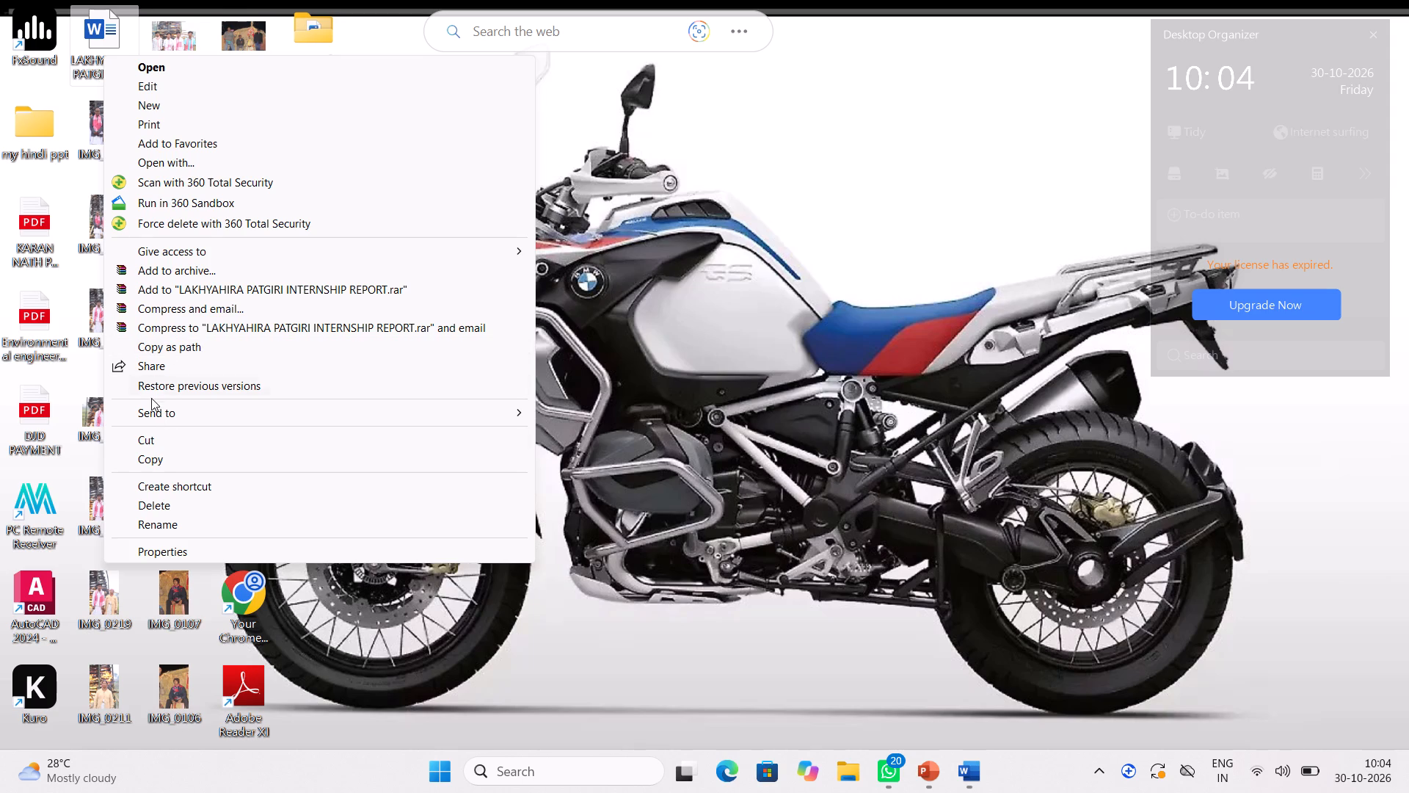
left_click(172, 465)
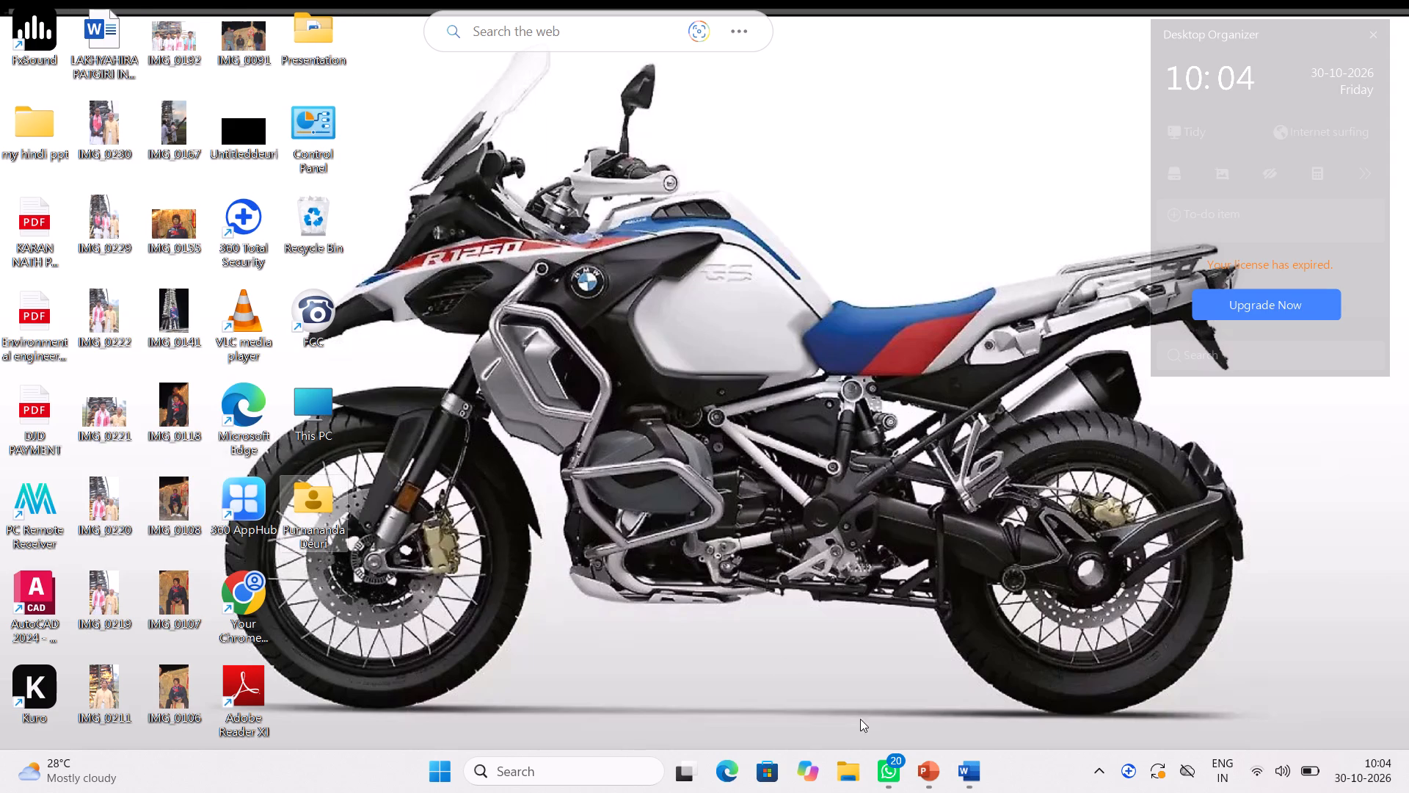
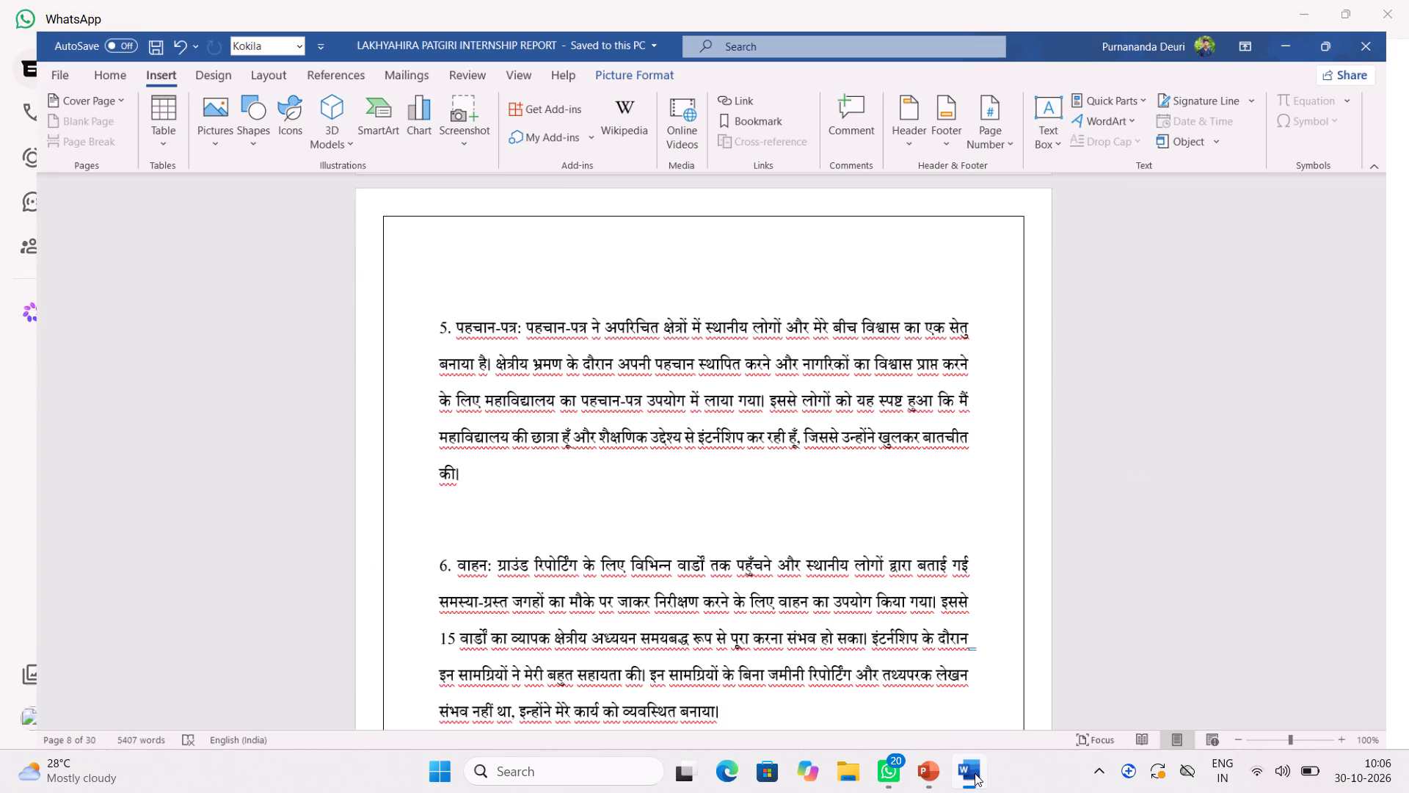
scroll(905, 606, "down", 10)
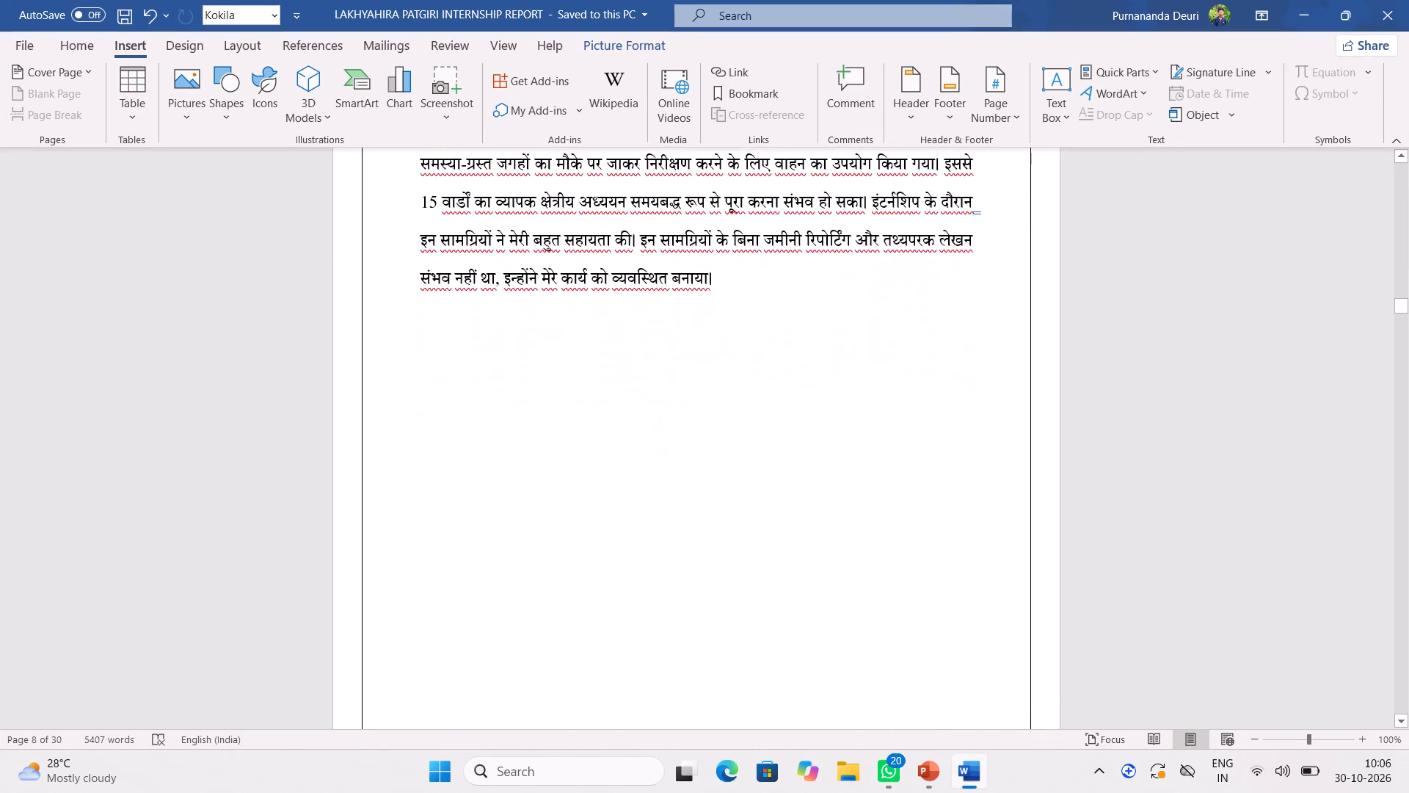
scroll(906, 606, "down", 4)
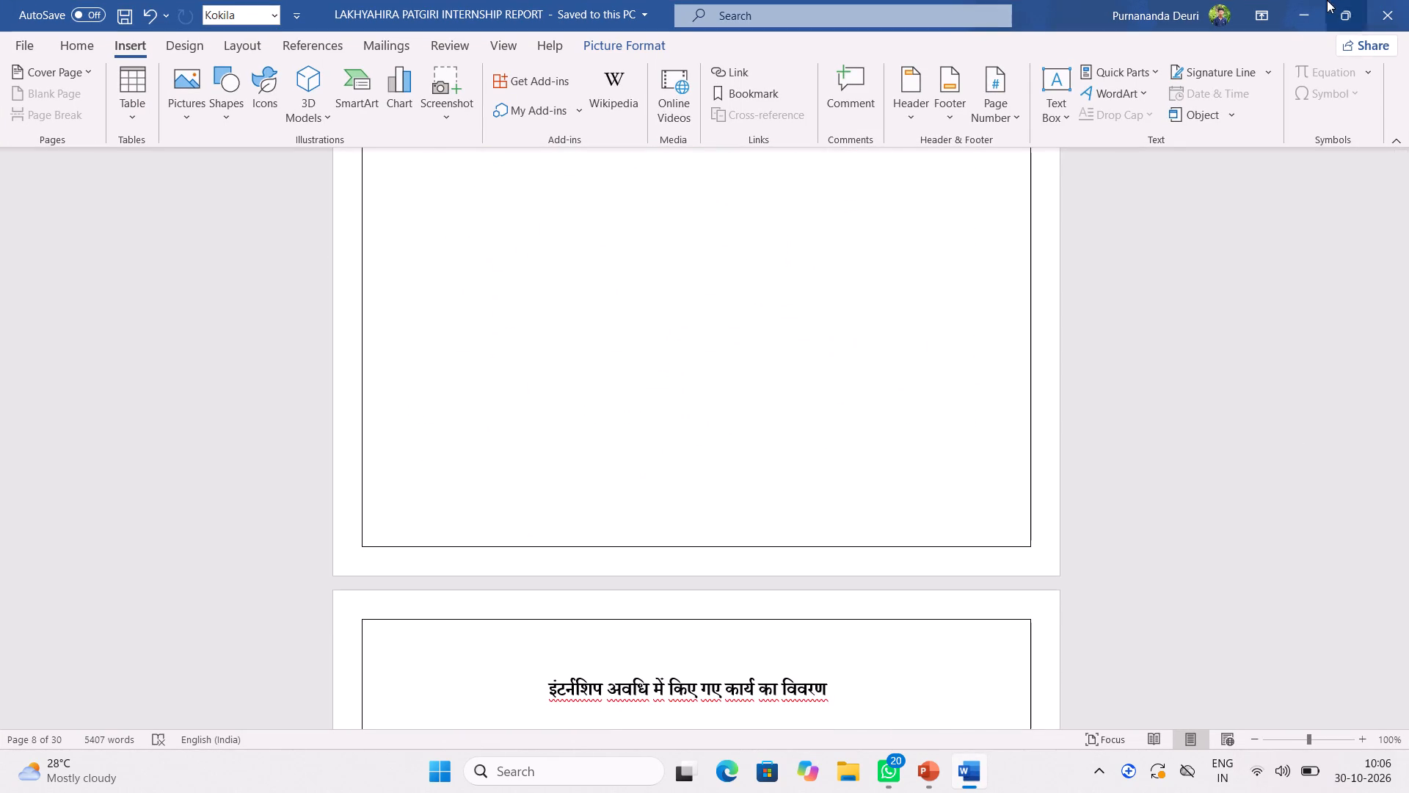
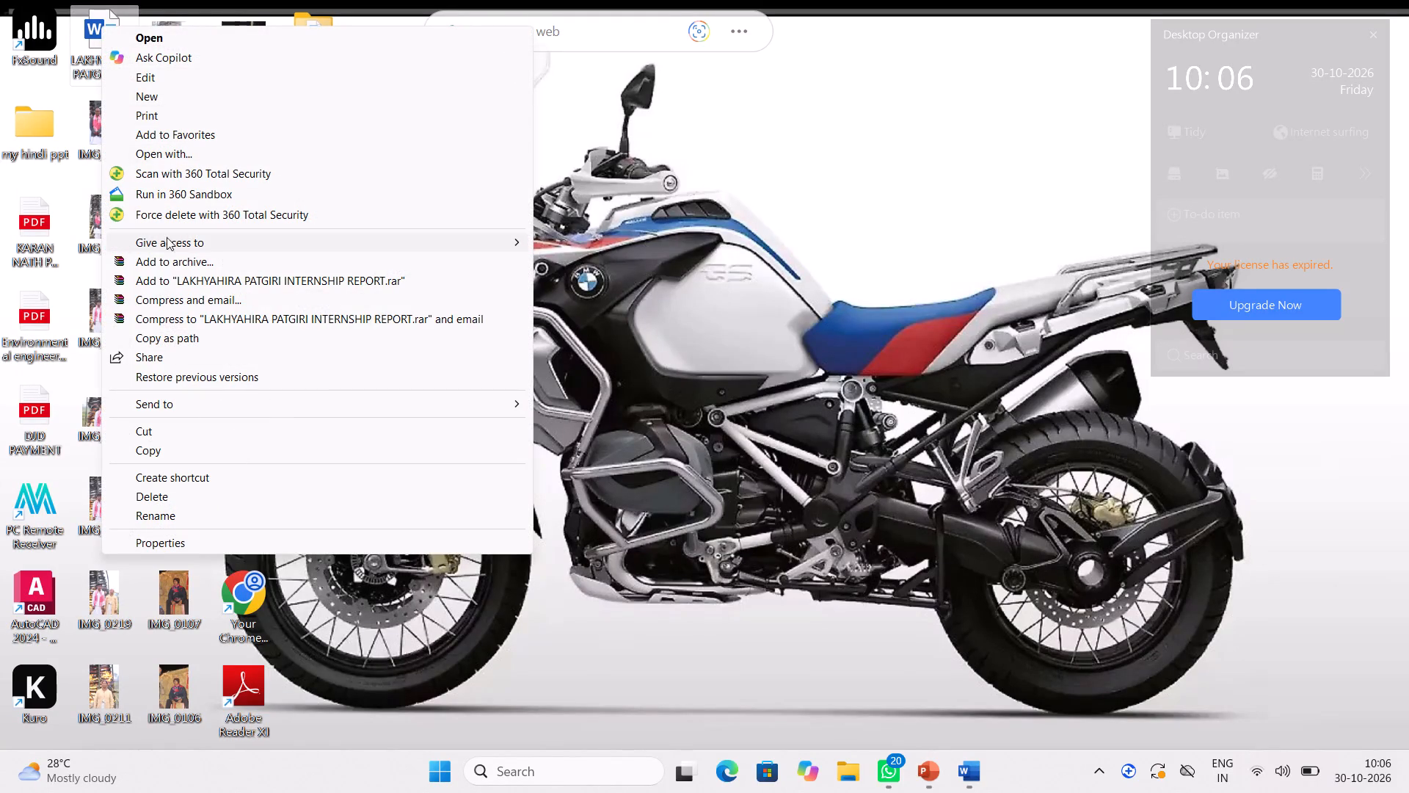
Open the properties of the internship report Word file on the desktop to check its file details.
left_click(167, 543)
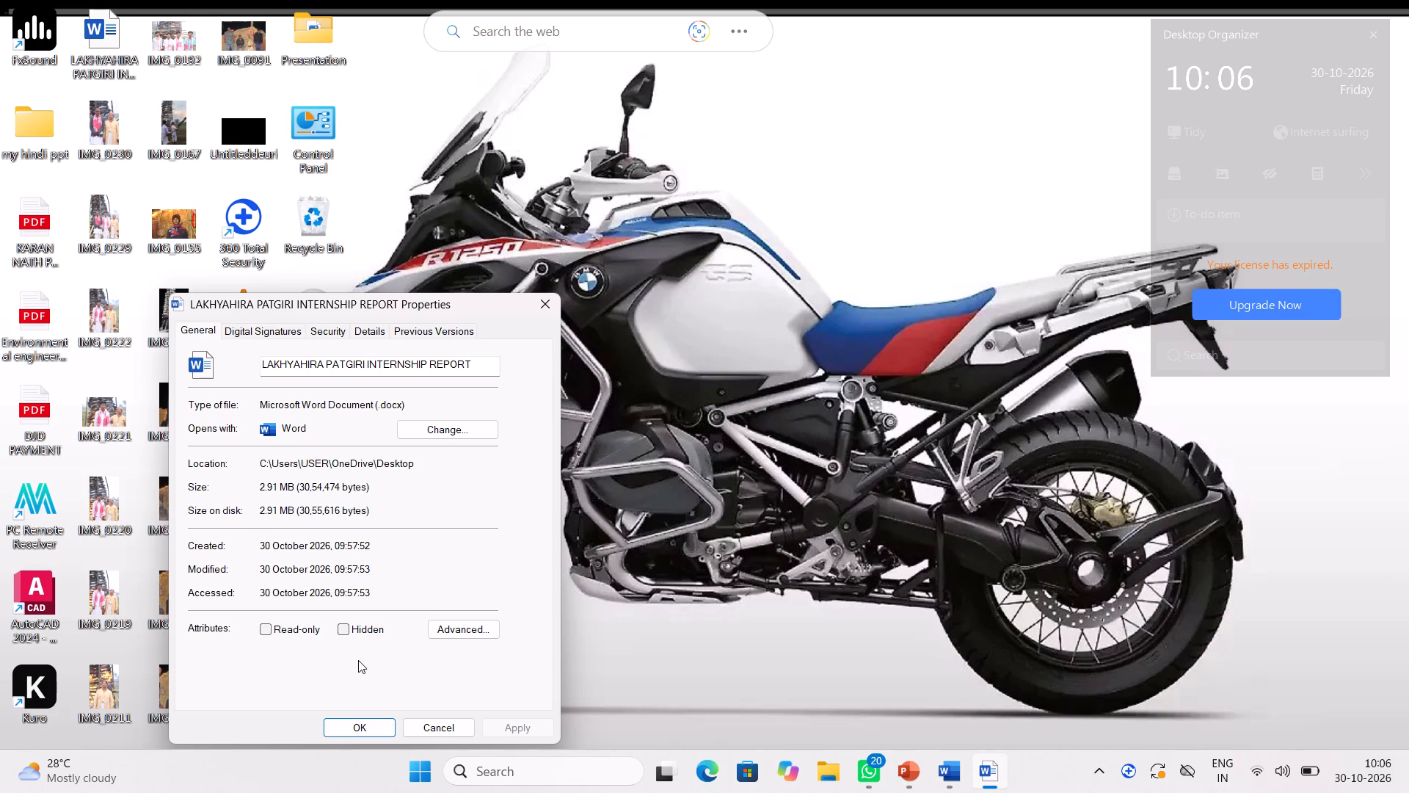
Close the Properties window of the internship report document stored on the desktop.
left_click(361, 721)
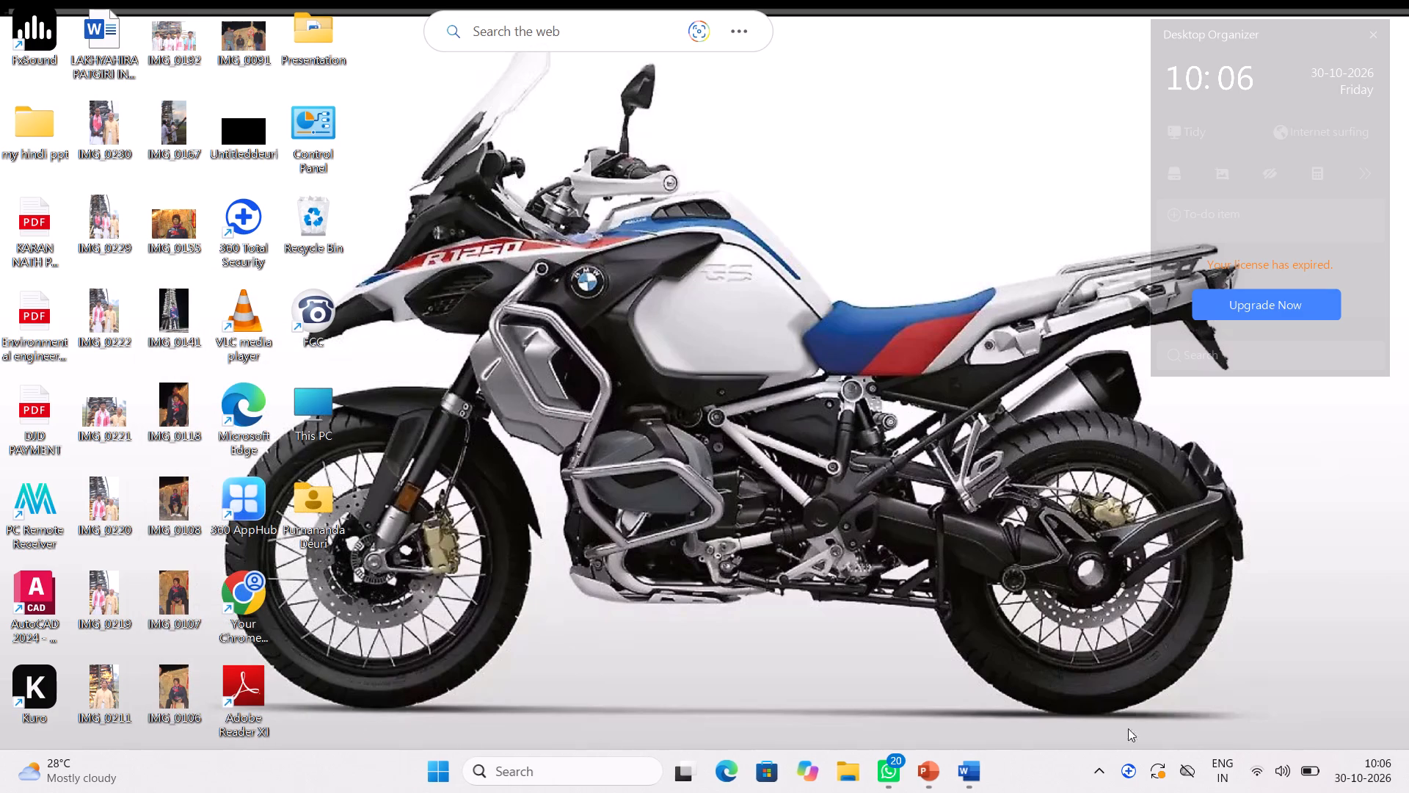
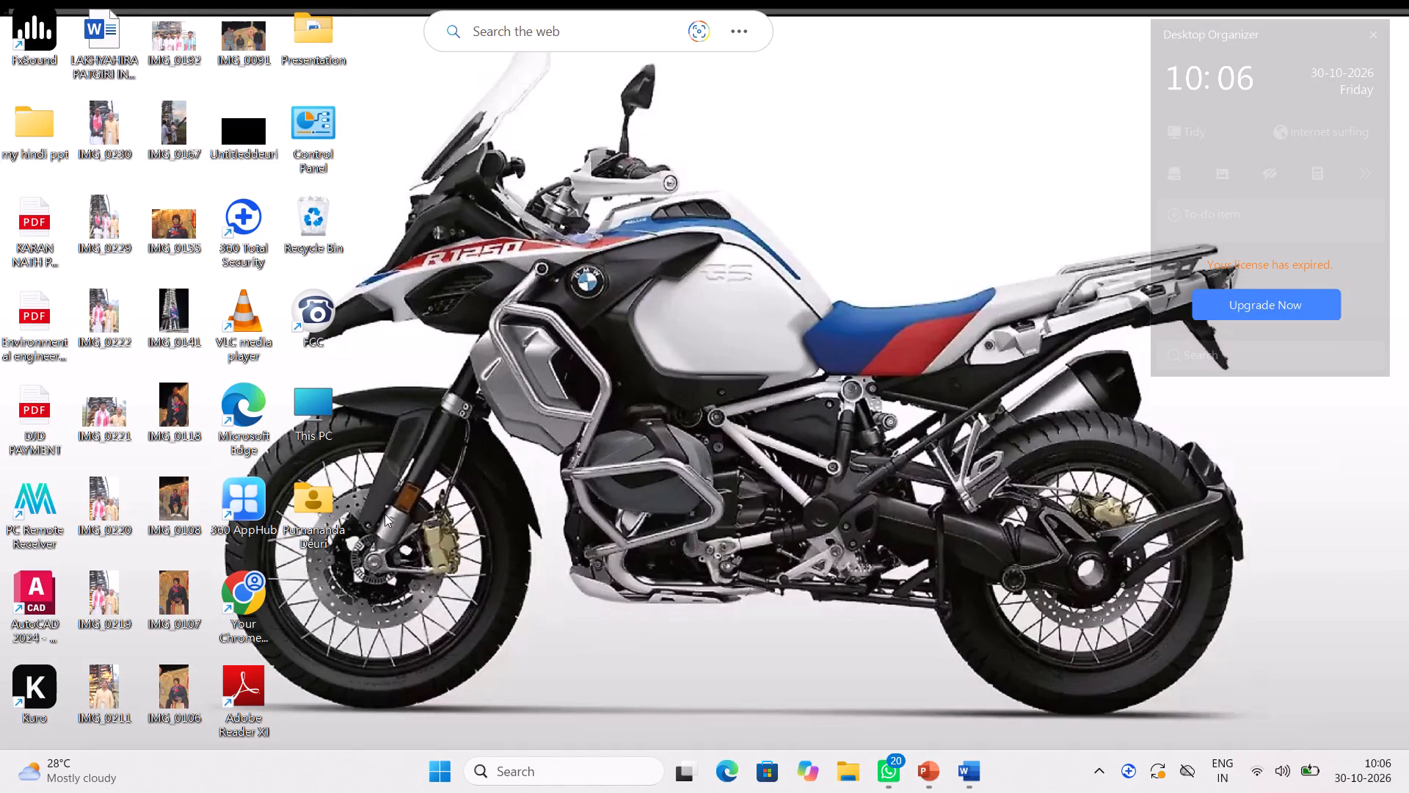
Open the connected realme P3 Lite 5G phone from This PC in File Explorer.
double_click(321, 417)
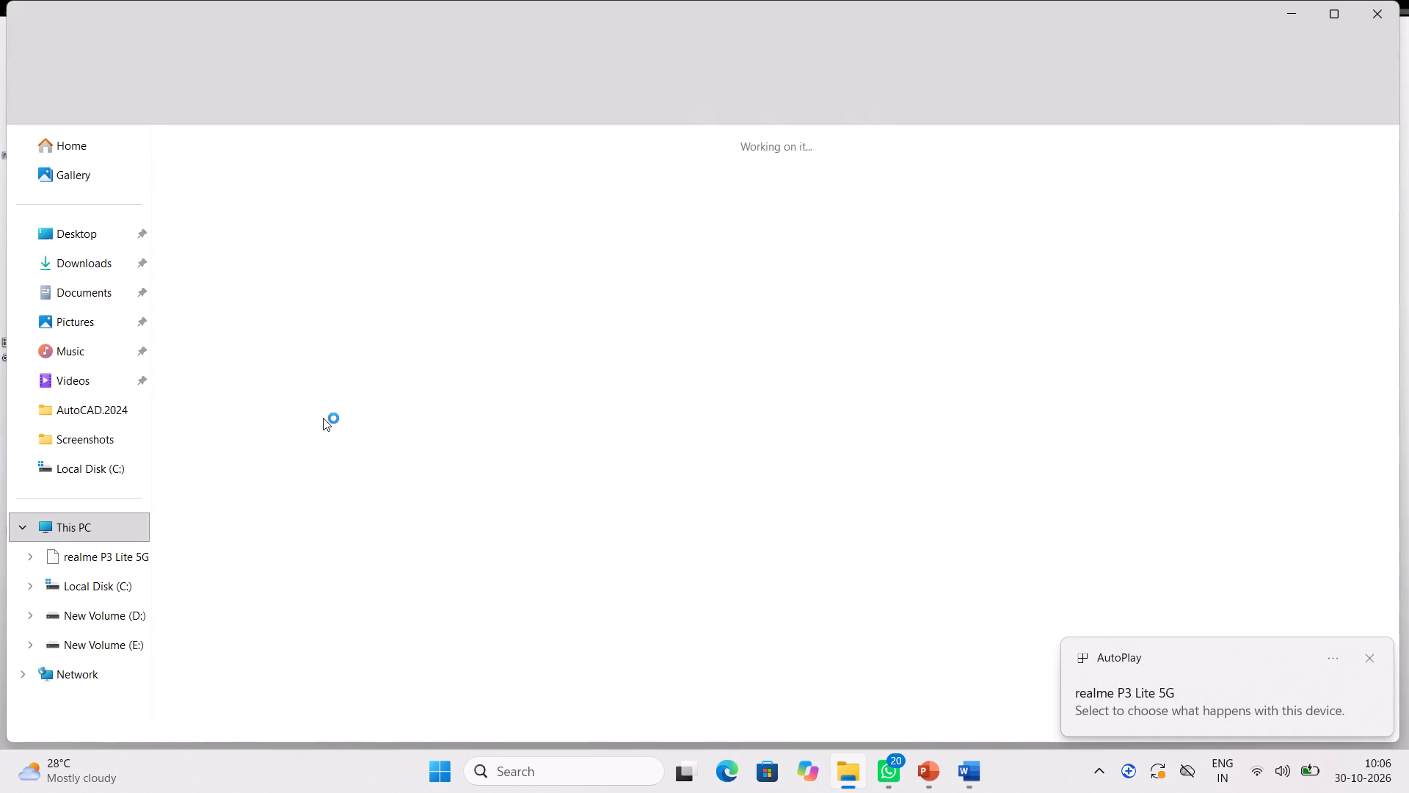
left_click(354, 195)
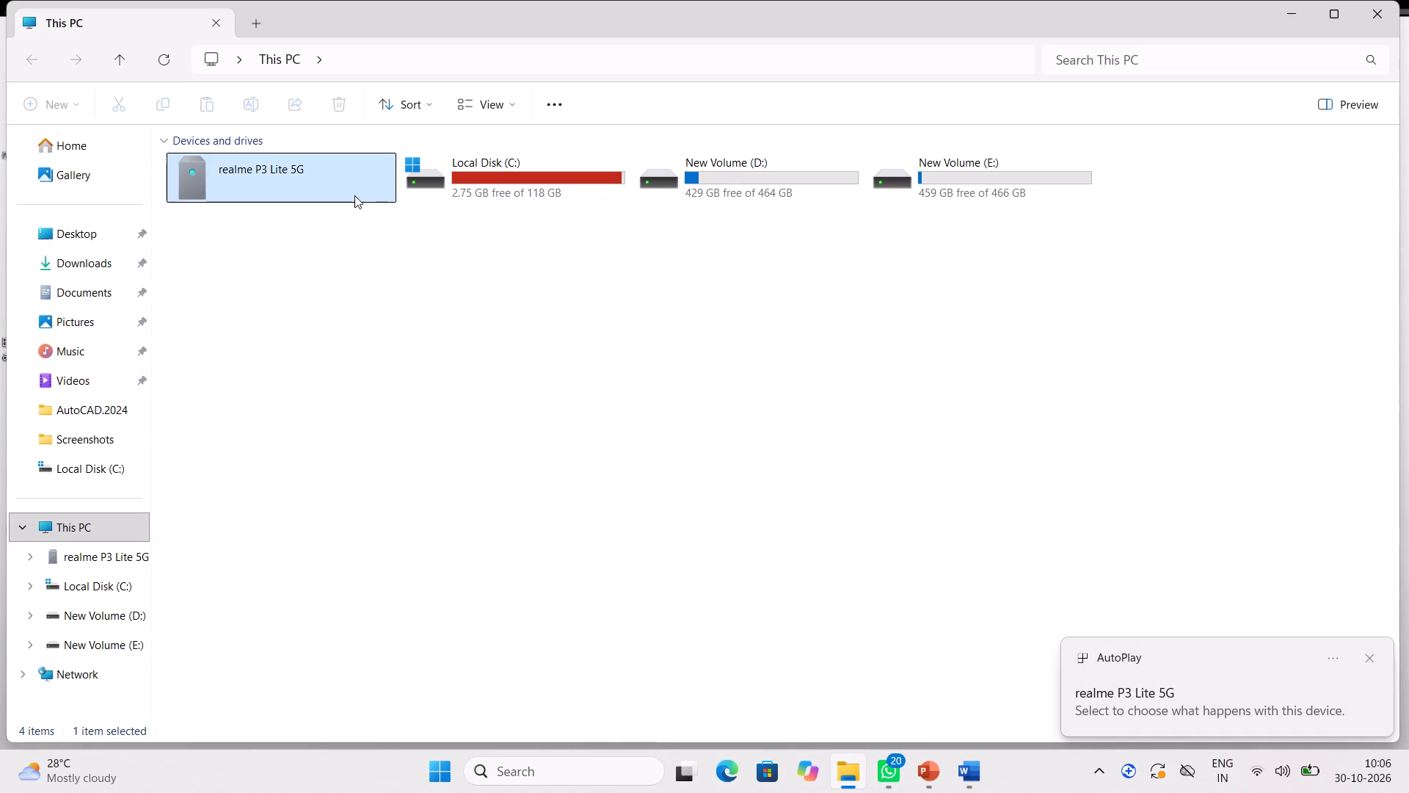
double_click(294, 188)
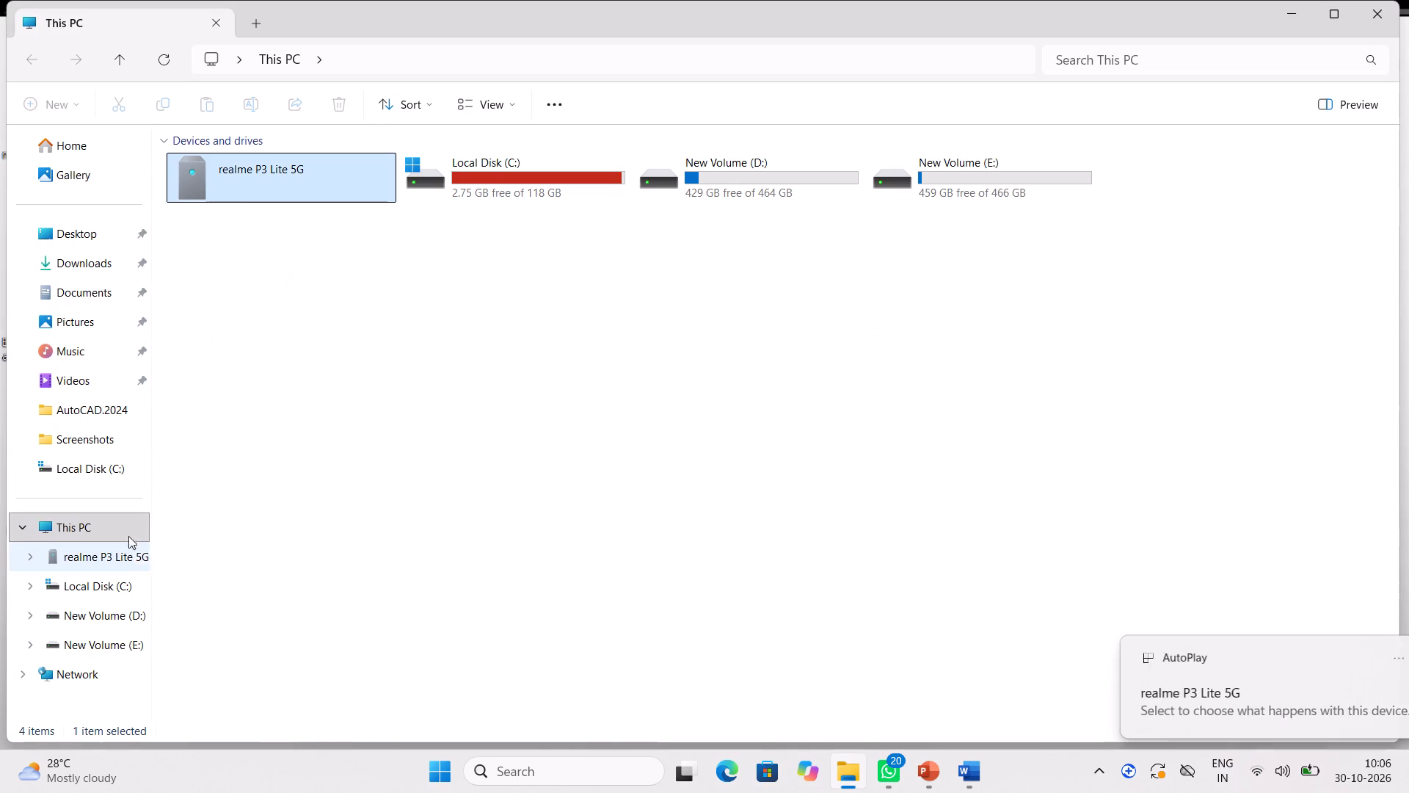
double_click(321, 191)
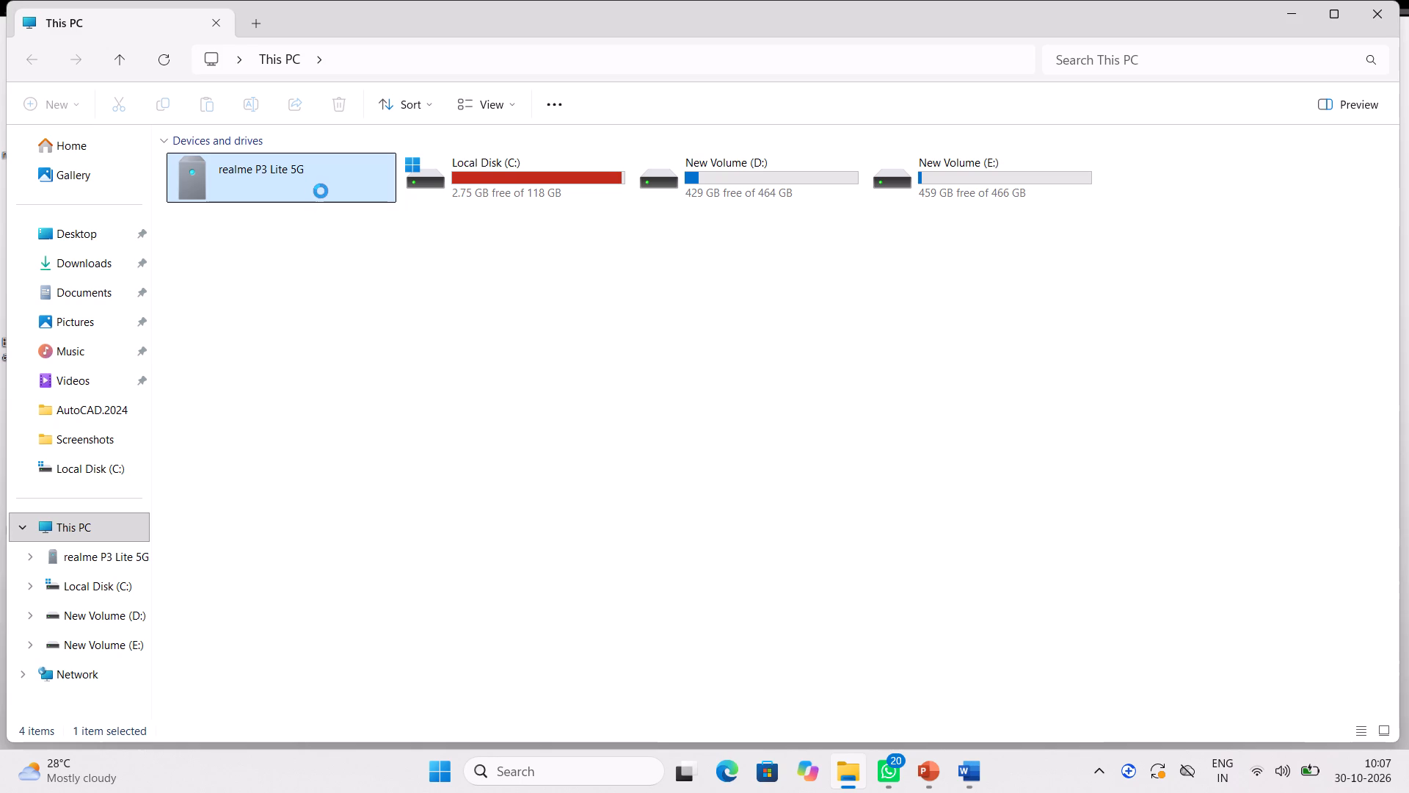
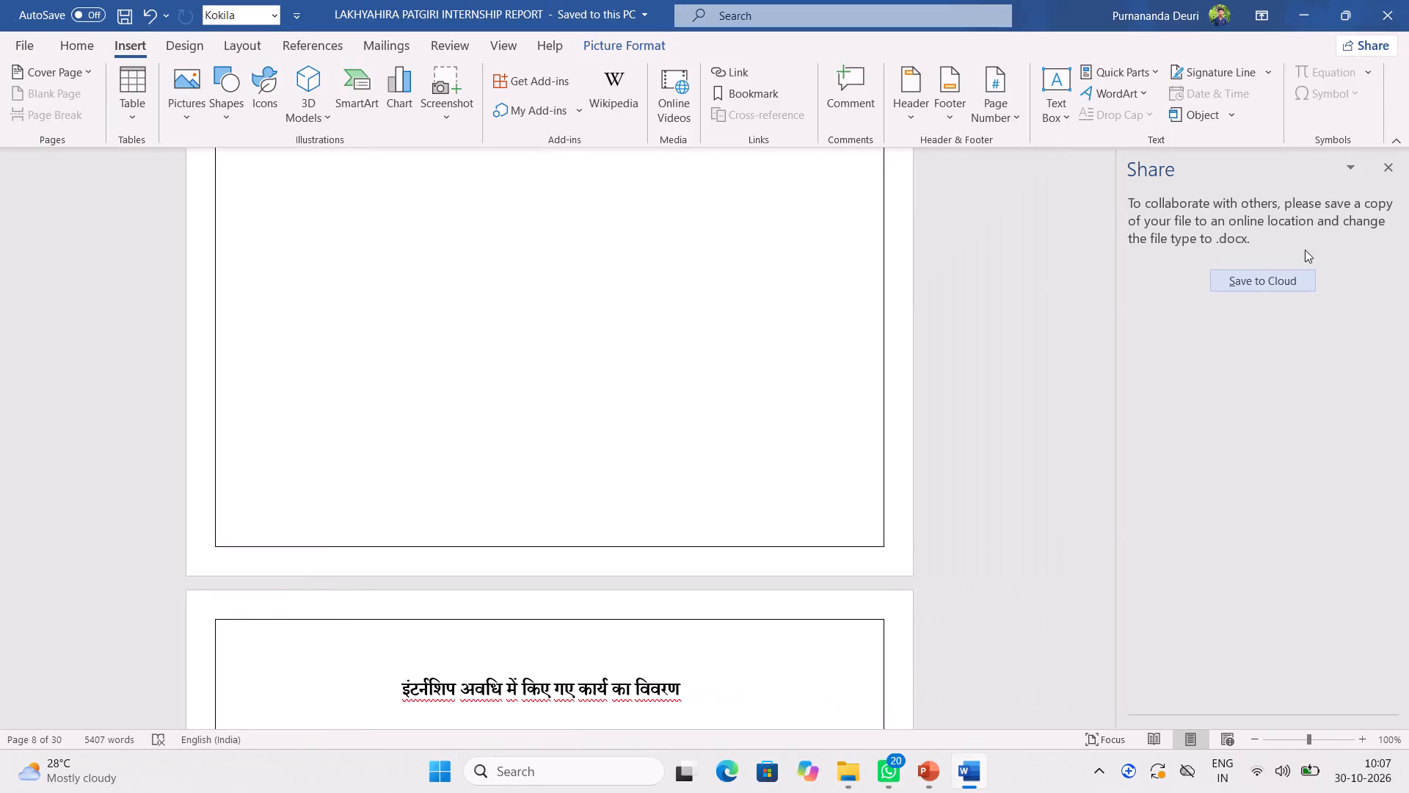
Begin saving a copy of the internship report to the cloud and bring up the online locations that can be added.
left_click(1263, 285)
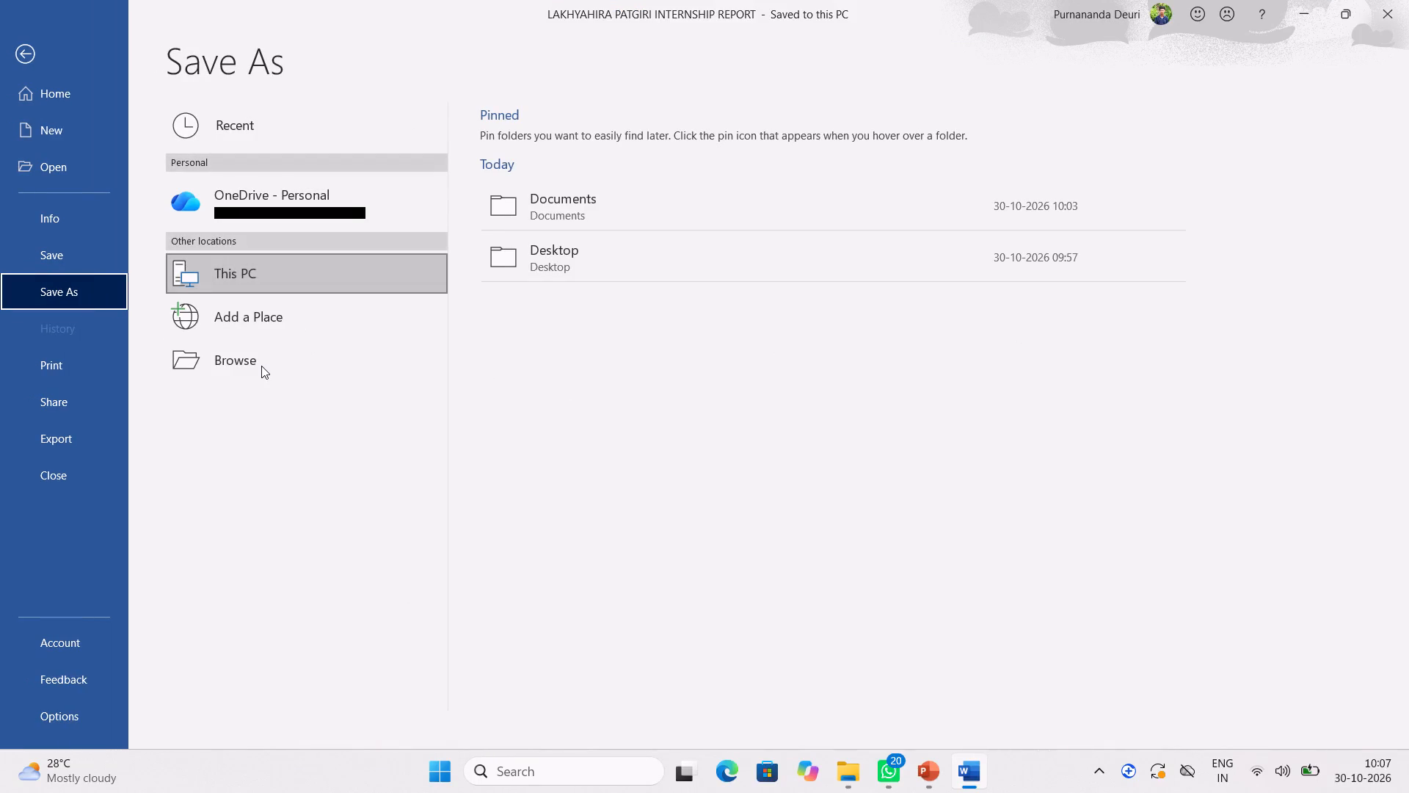
left_click(295, 327)
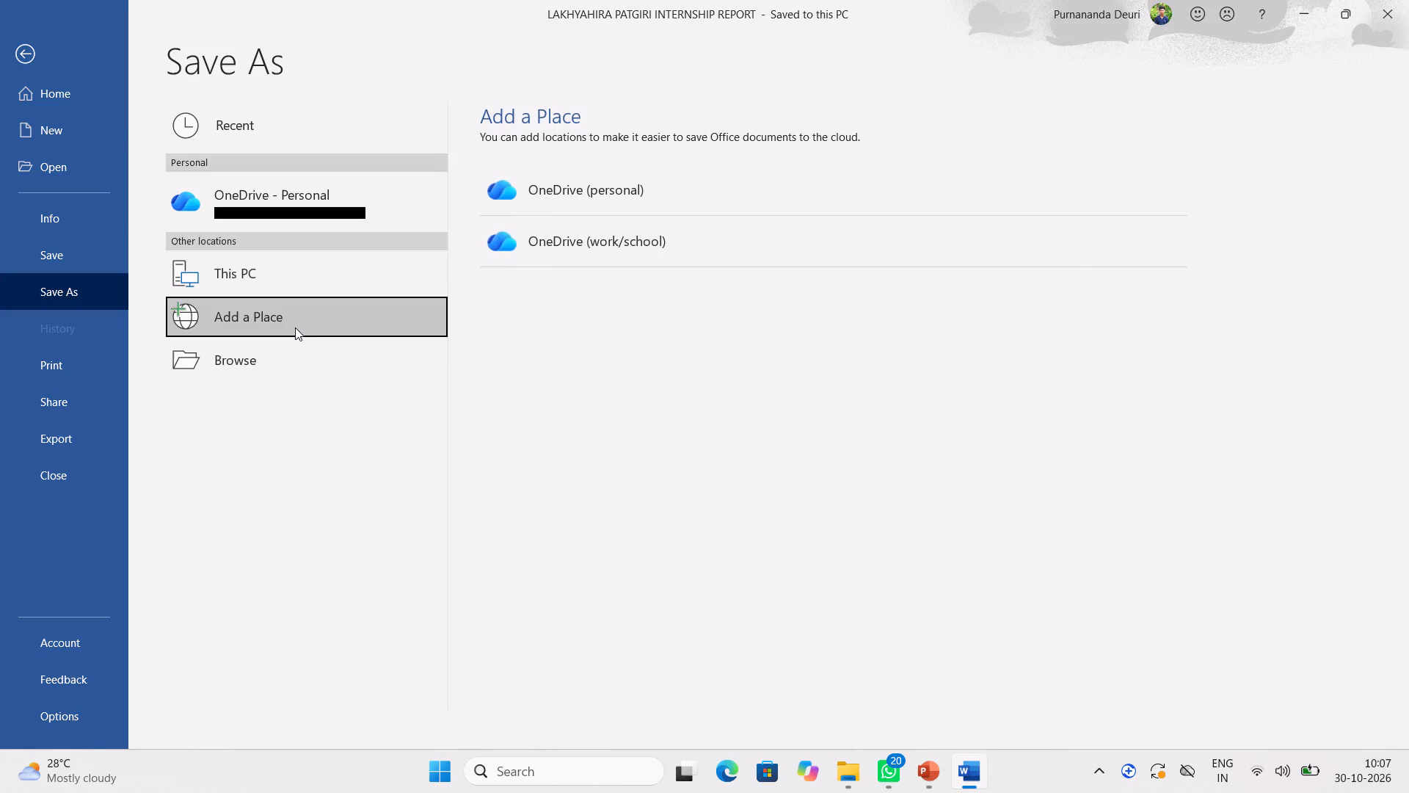
Save the internship report as a Word Document in the OneDrive Documents folder, keeping its existing file name.
left_click(302, 352)
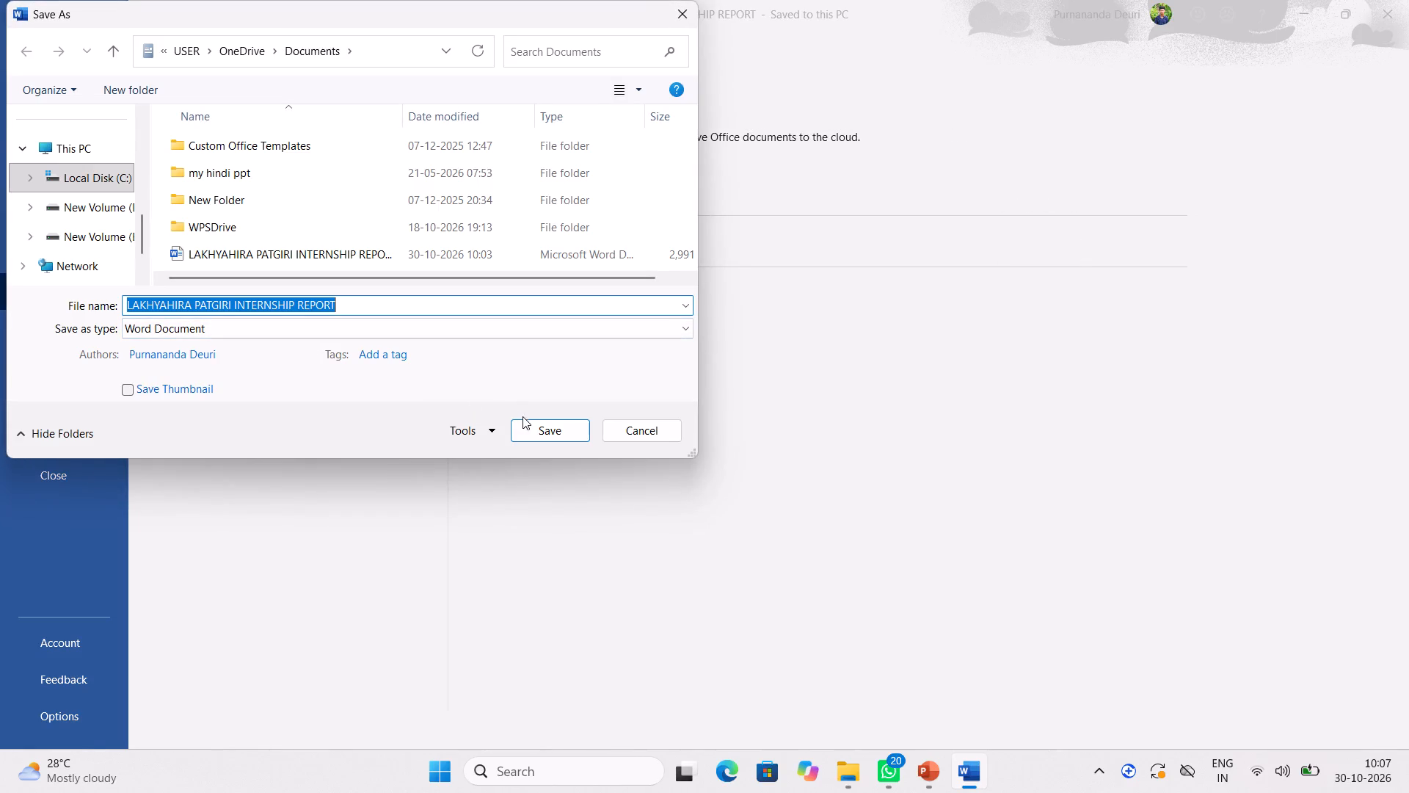
left_click(528, 426)
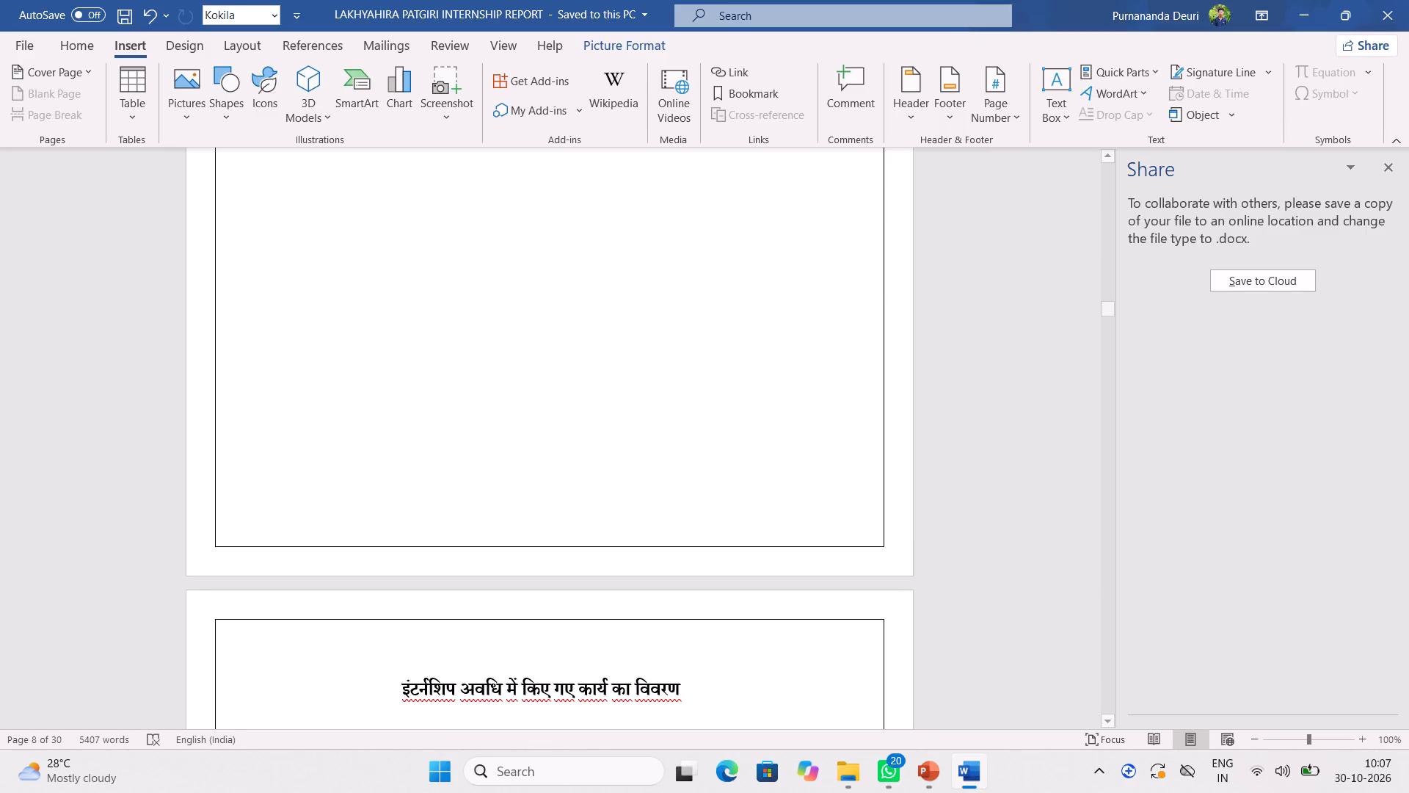
Repeat the cloud save for sharing, storing the report as a Word Document under the same name in OneDrive's Documents folder.
left_click(1248, 282)
left_click(291, 371)
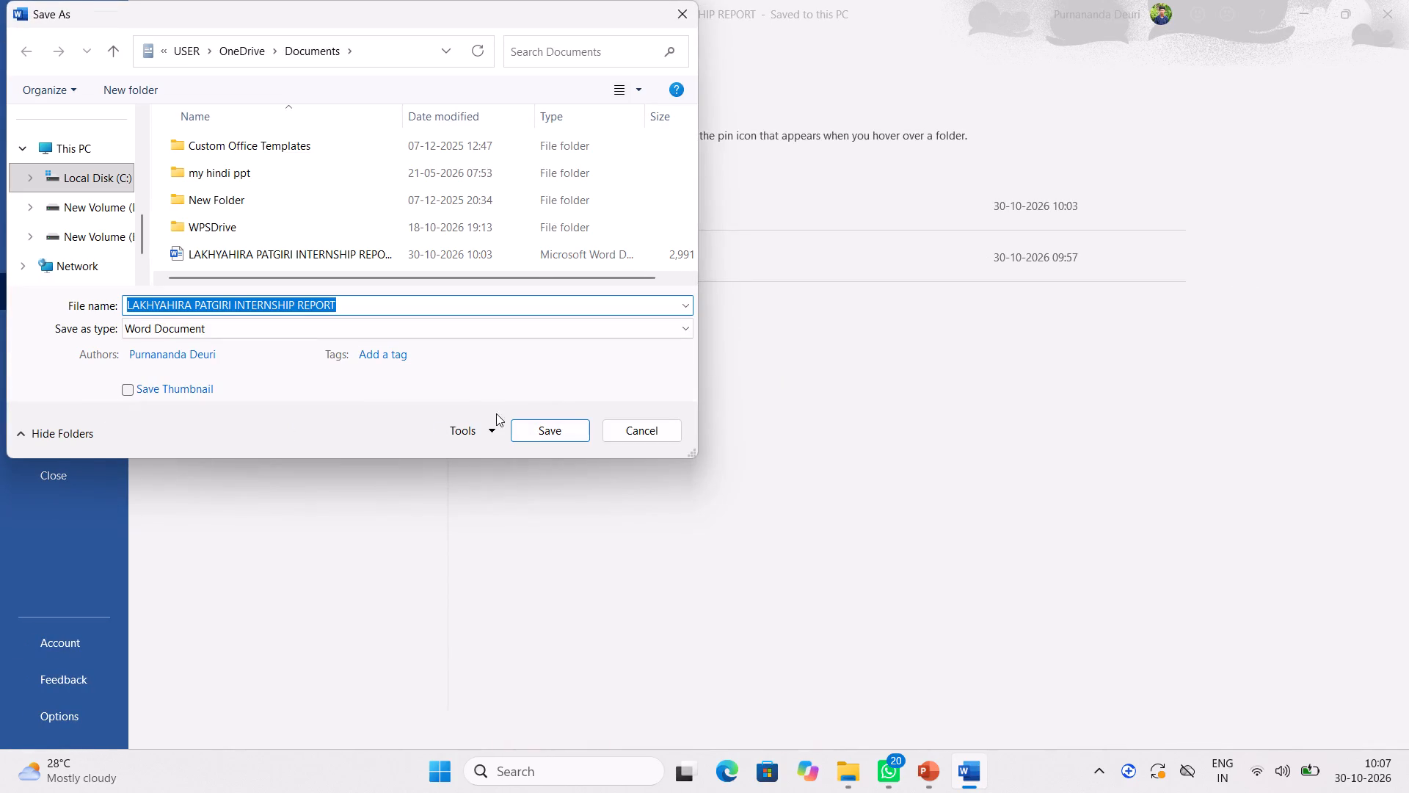
left_click(525, 424)
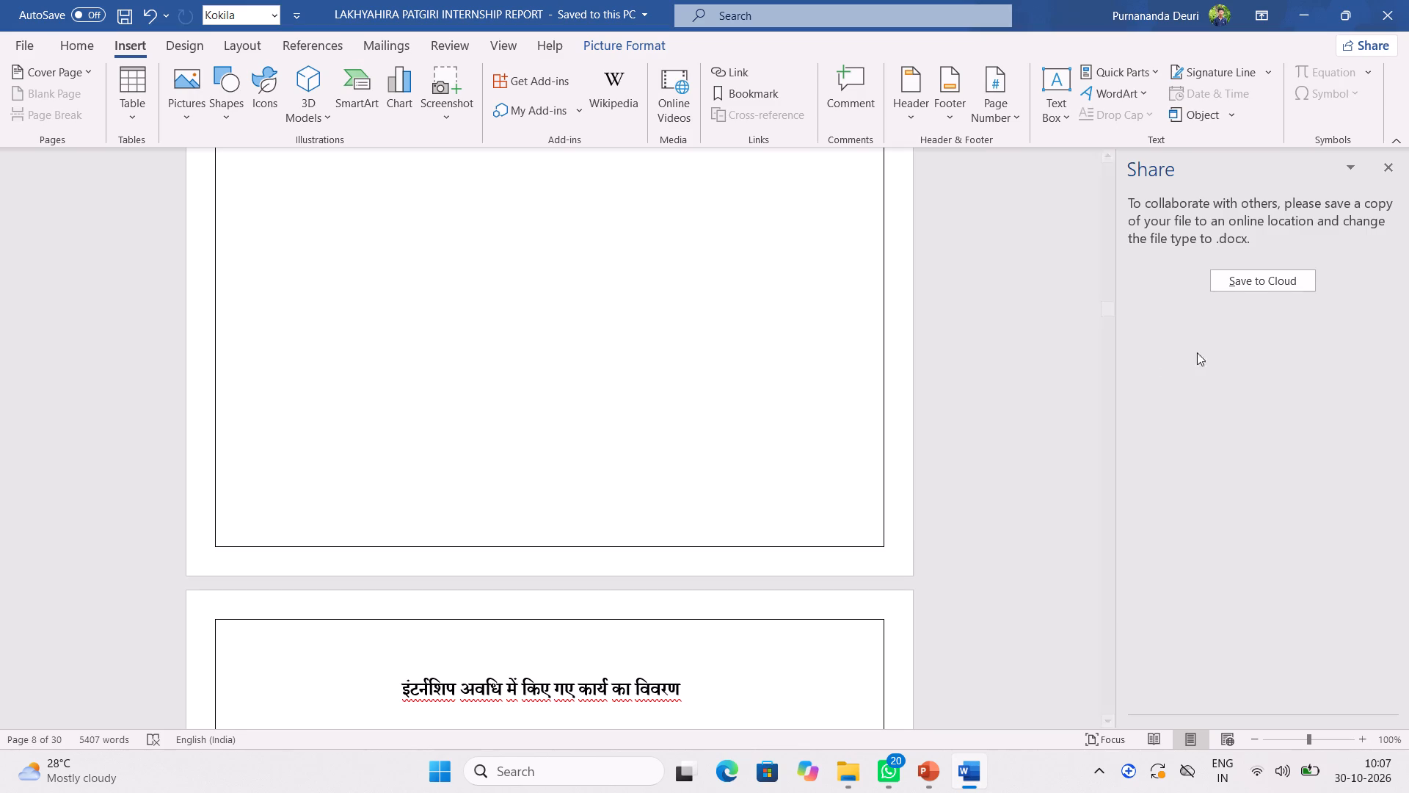
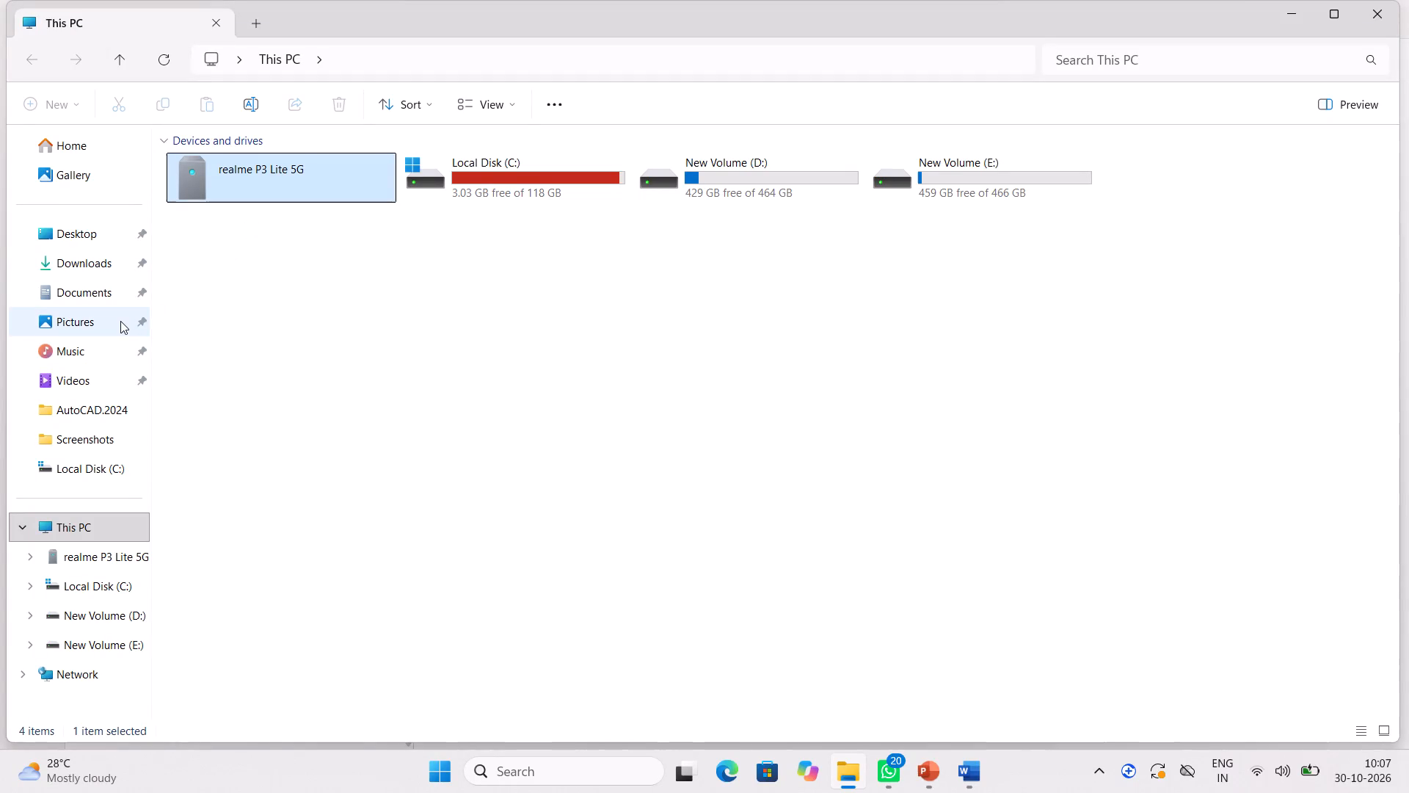
Locate the internship report Word document in the Documents folder and bring up its available file actions.
left_click(97, 285)
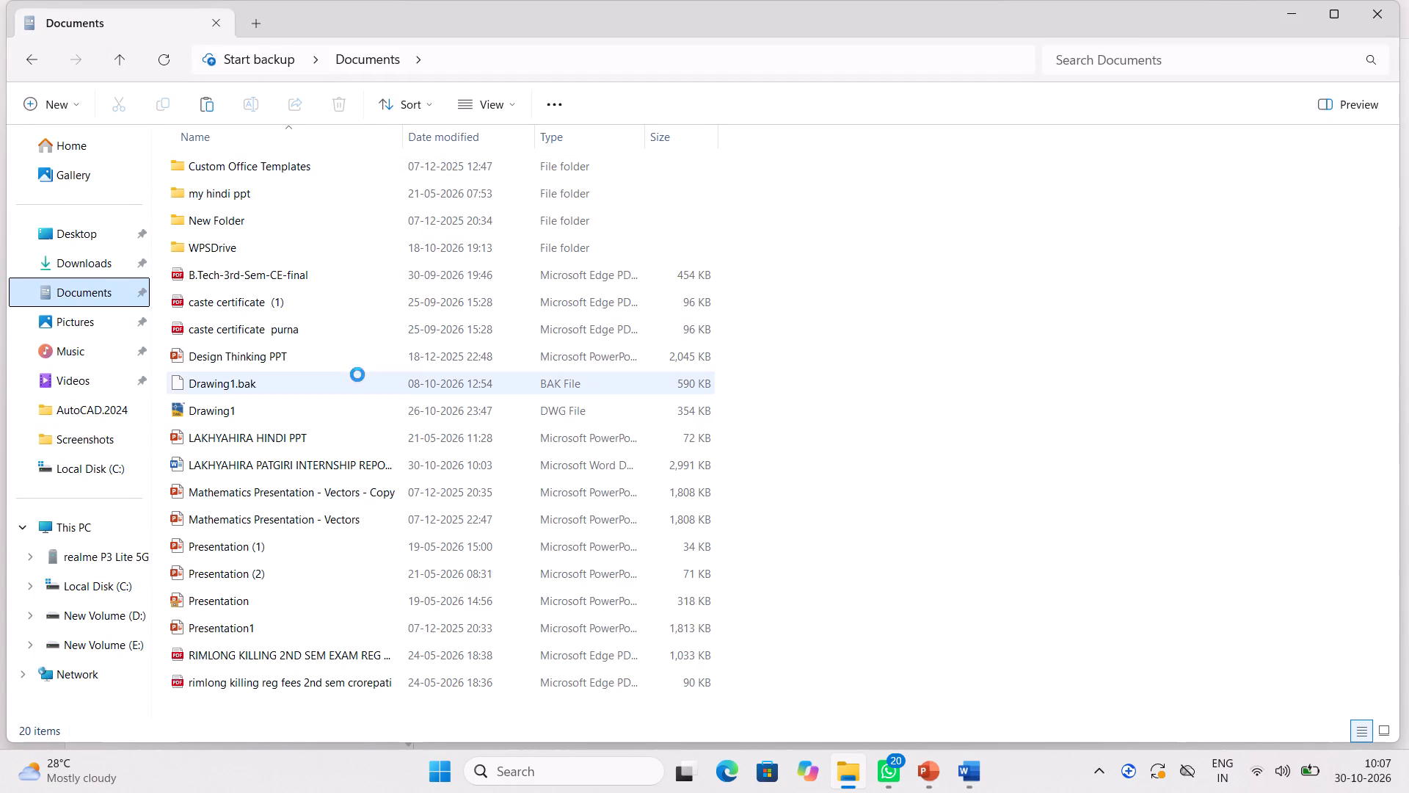
key("Pause")
scroll(296, 309, "up", 3)
scroll(296, 309, "down", 4)
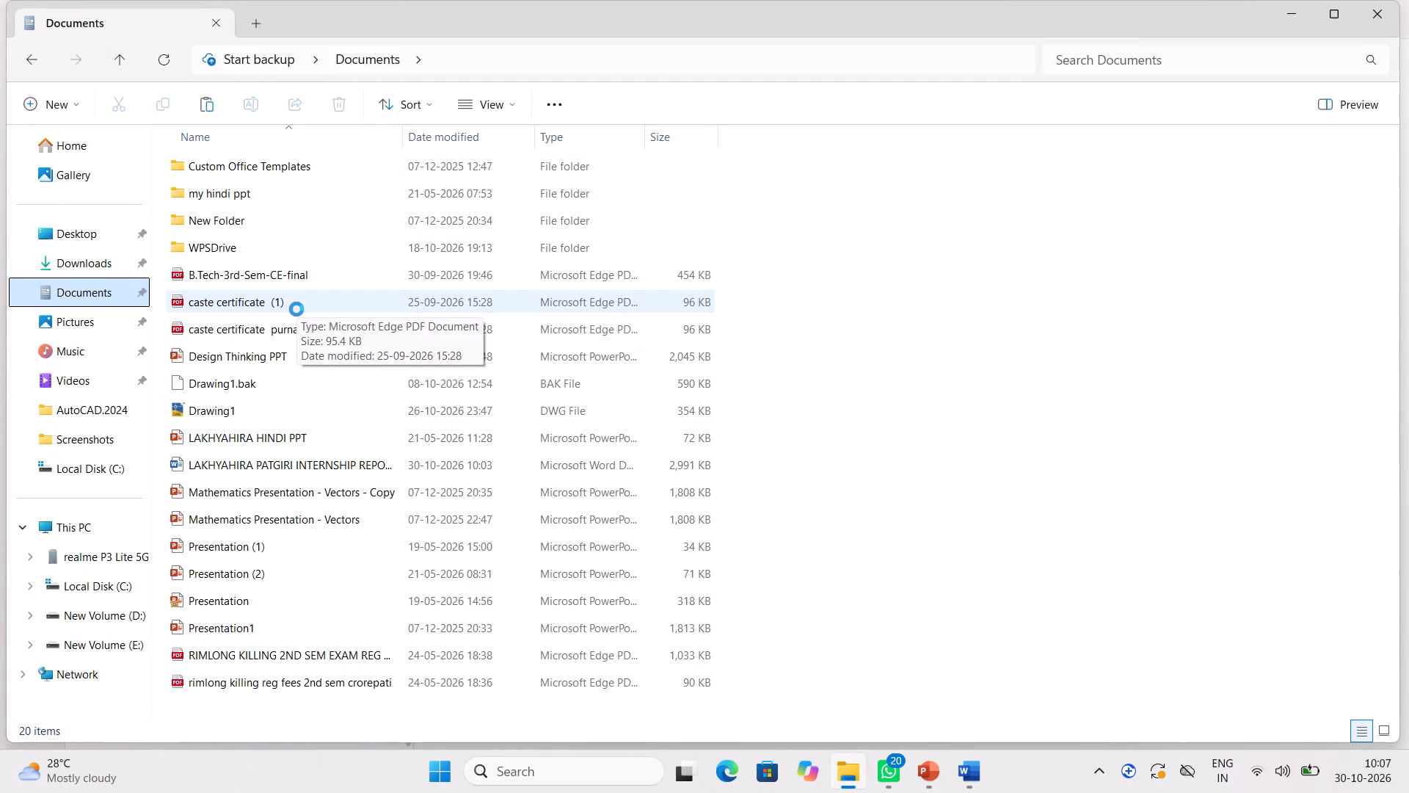
scroll(296, 309, "down", 2)
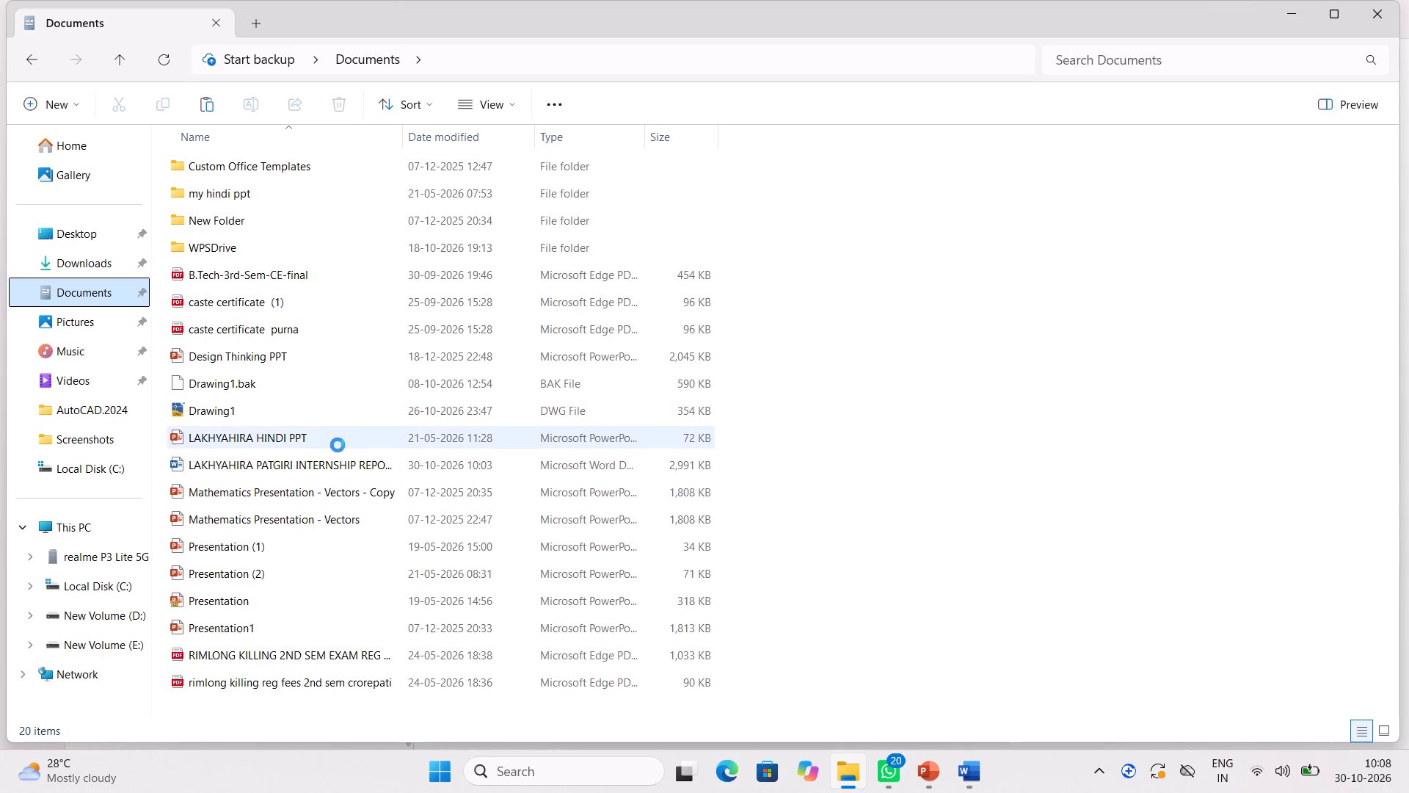
right_click(324, 473)
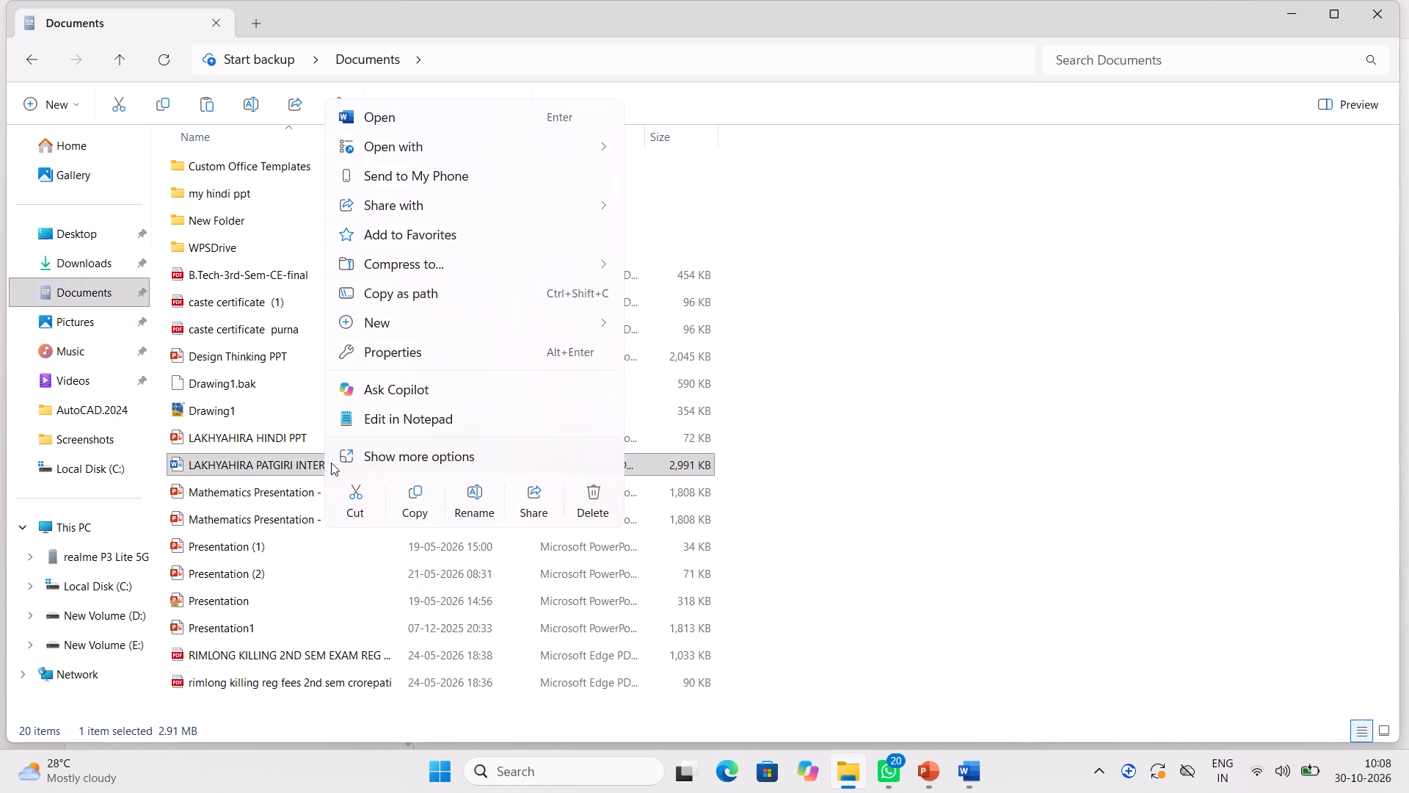
key("Pause")
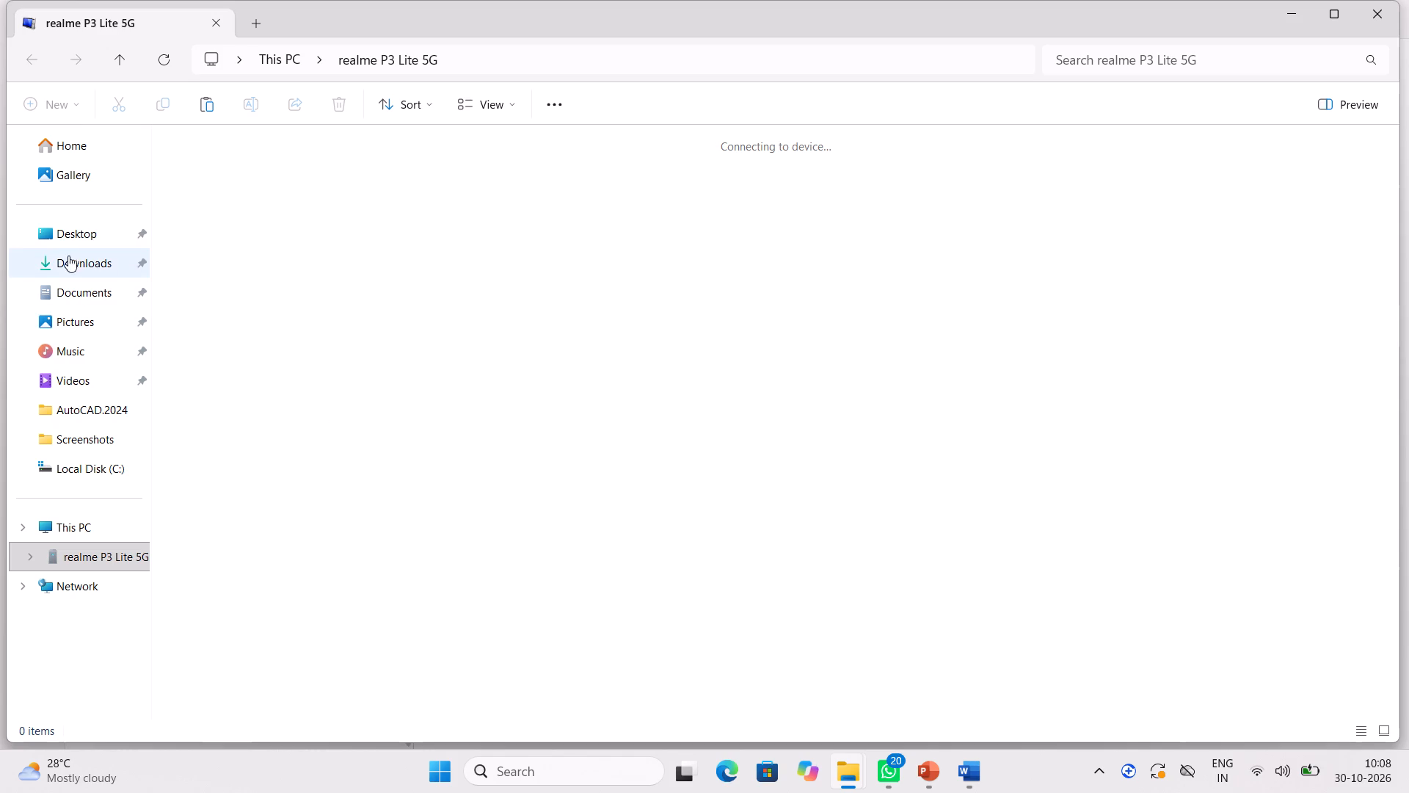
In File Explorer, locate the internship report Word file in the Documents folder and bring up its available file actions.
left_click(85, 232)
left_click(99, 288)
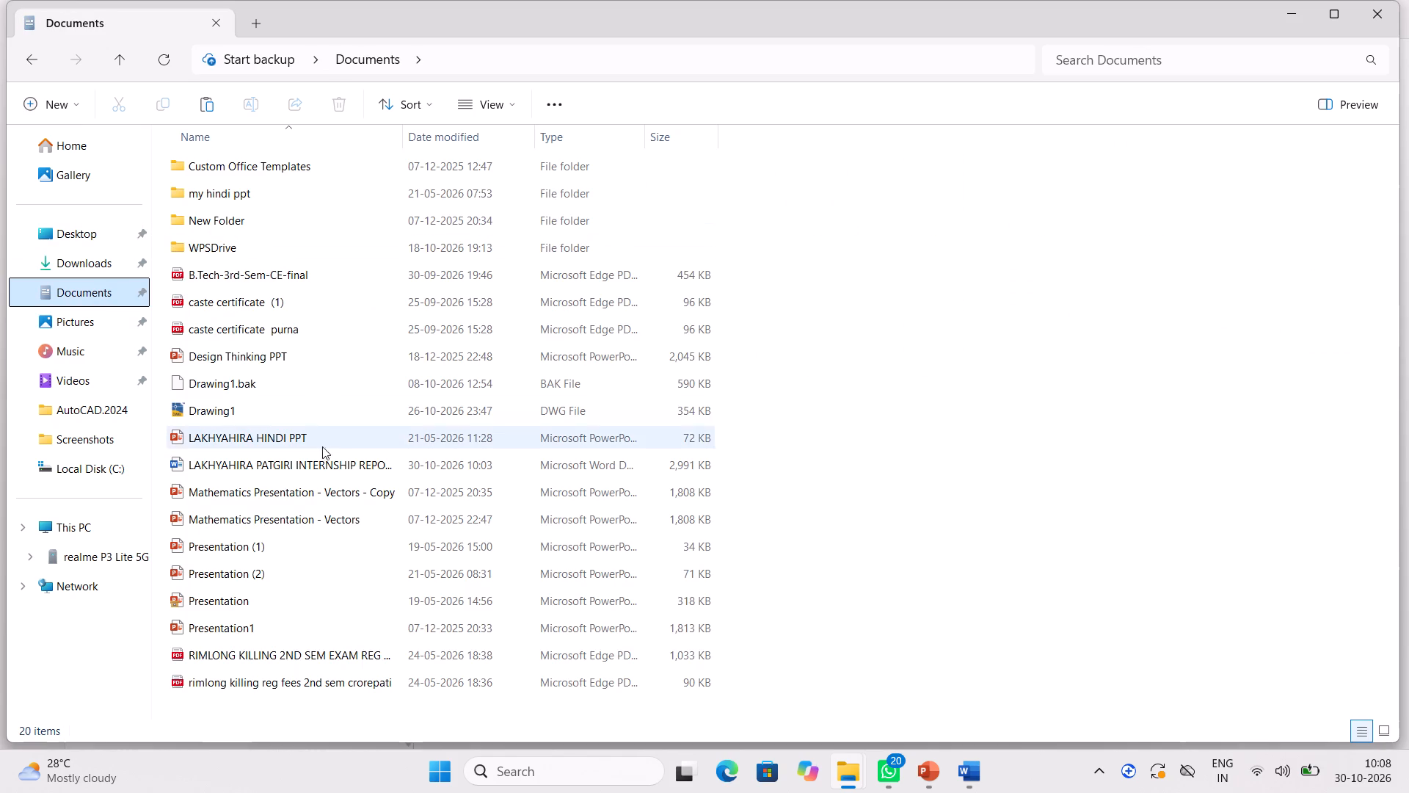
right_click(324, 460)
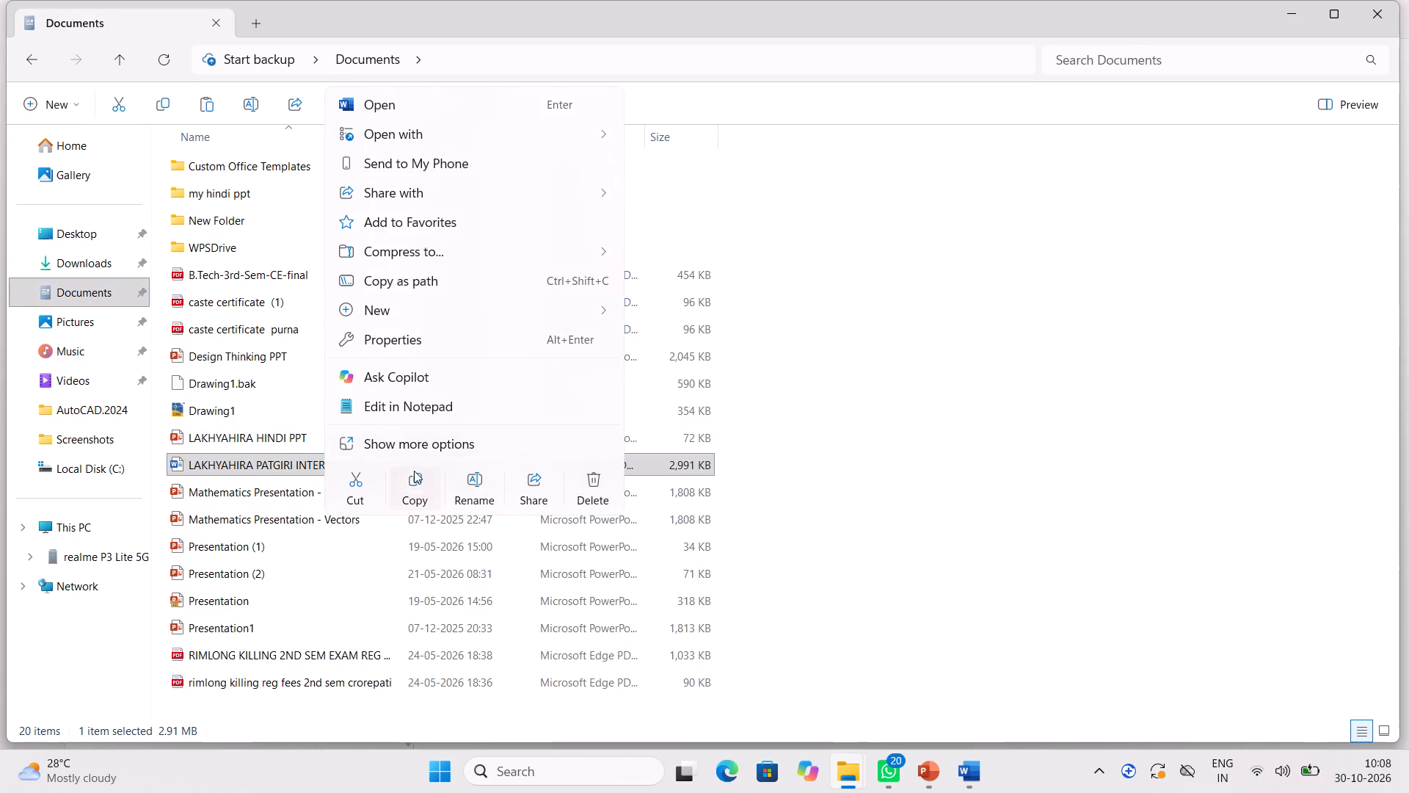
Copy the internship report Word file from the Documents folder.
left_click(412, 483)
Try to open the connected realme P3 Lite 5G phone as the copy's destination, and open This PC to reach it.
left_click(103, 593)
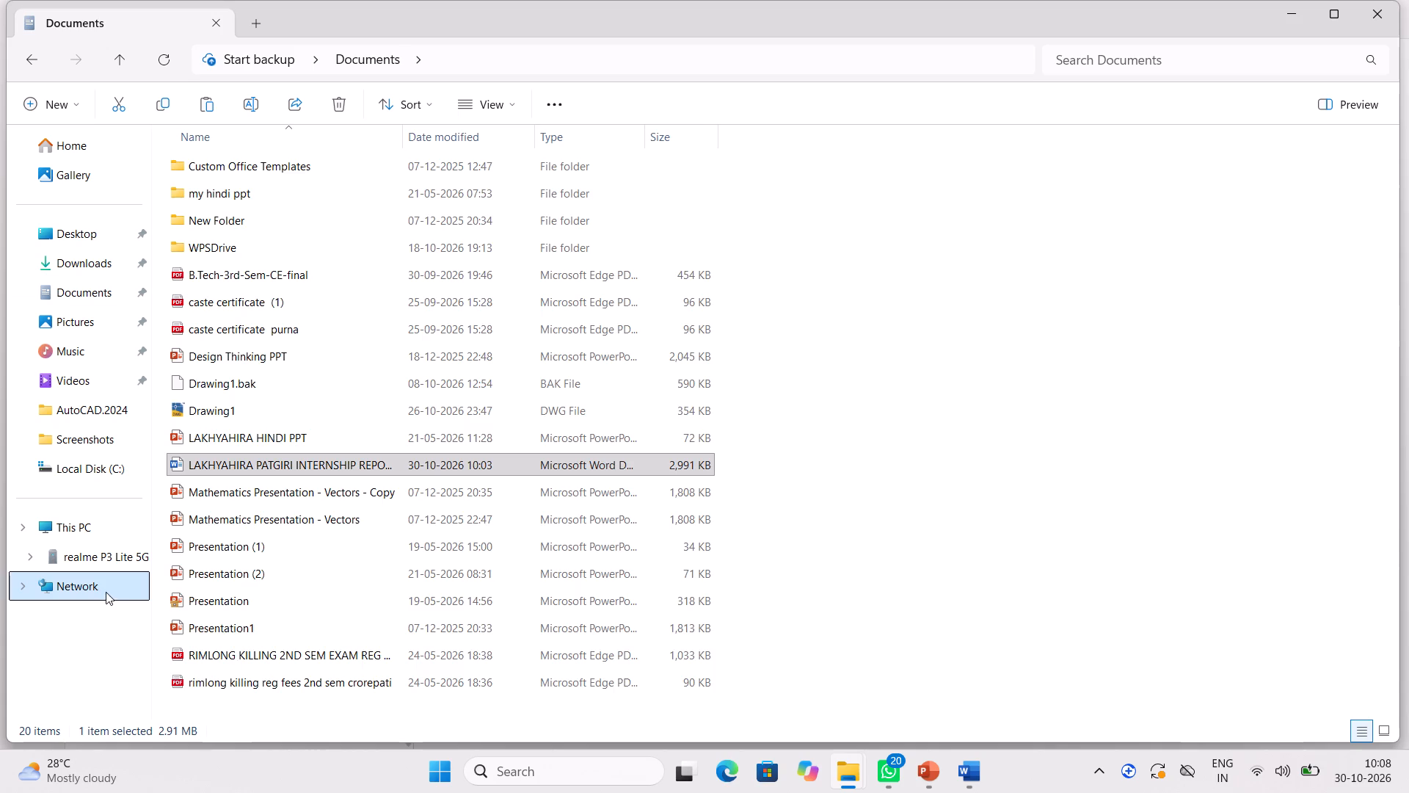
left_click(107, 559)
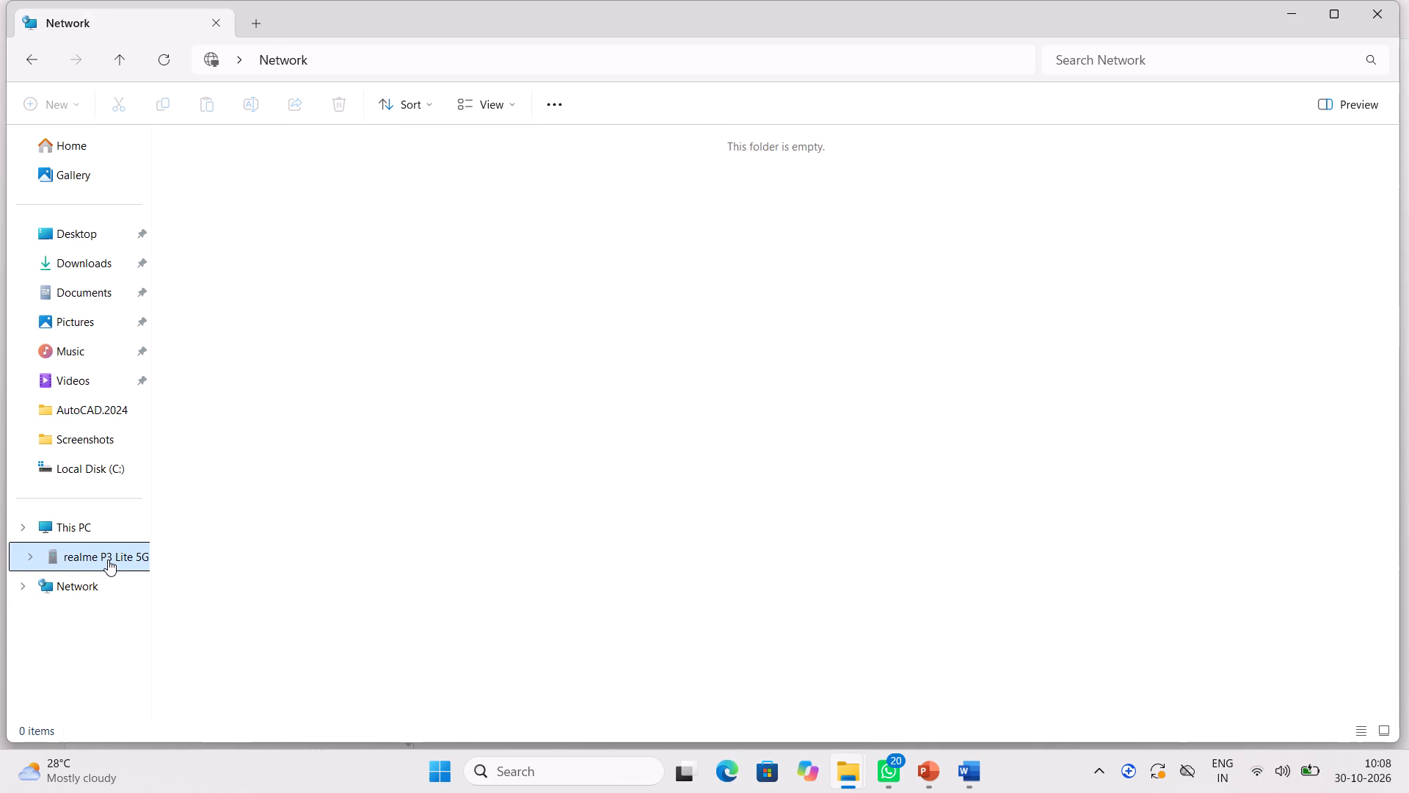
left_click(108, 560)
key("Pause")
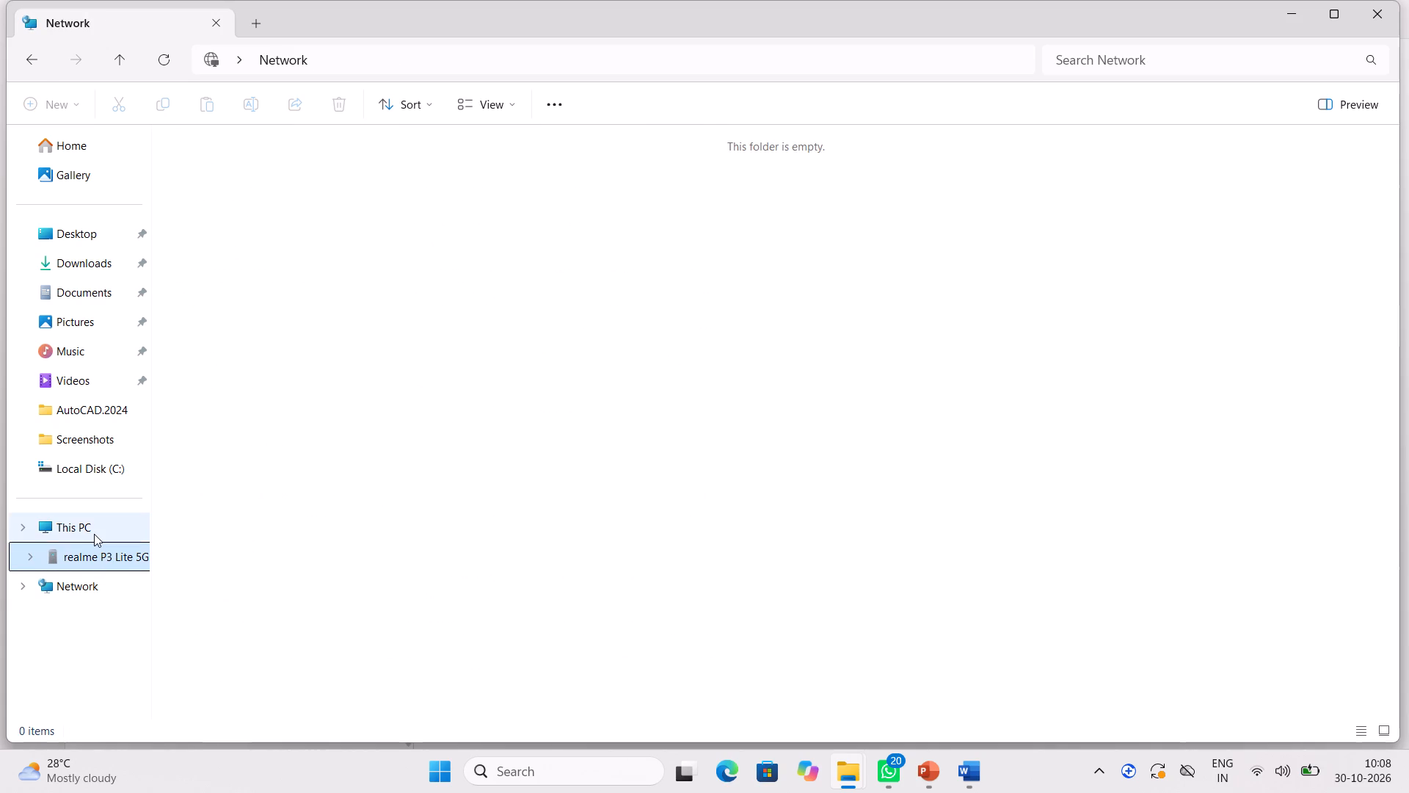
left_click(94, 534)
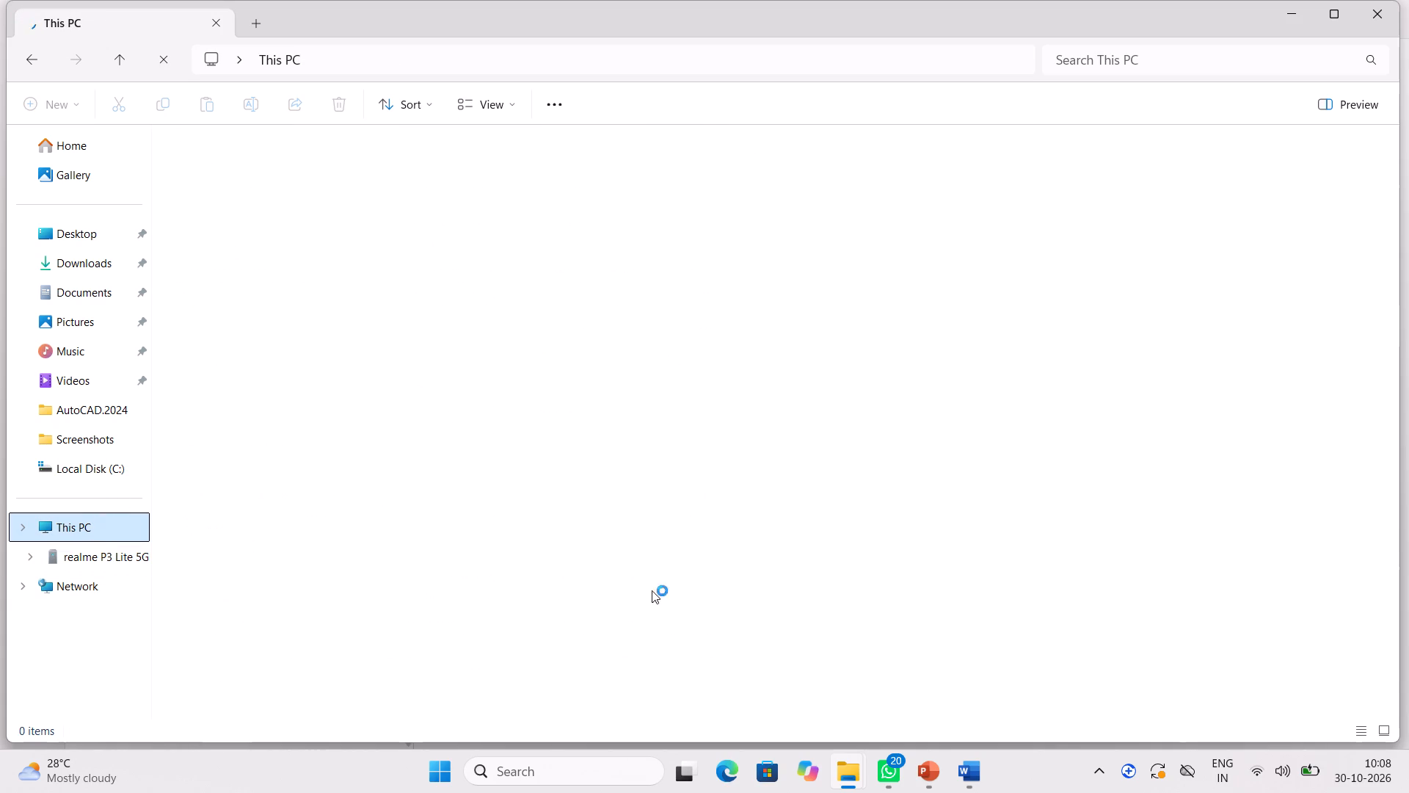
left_click(87, 530)
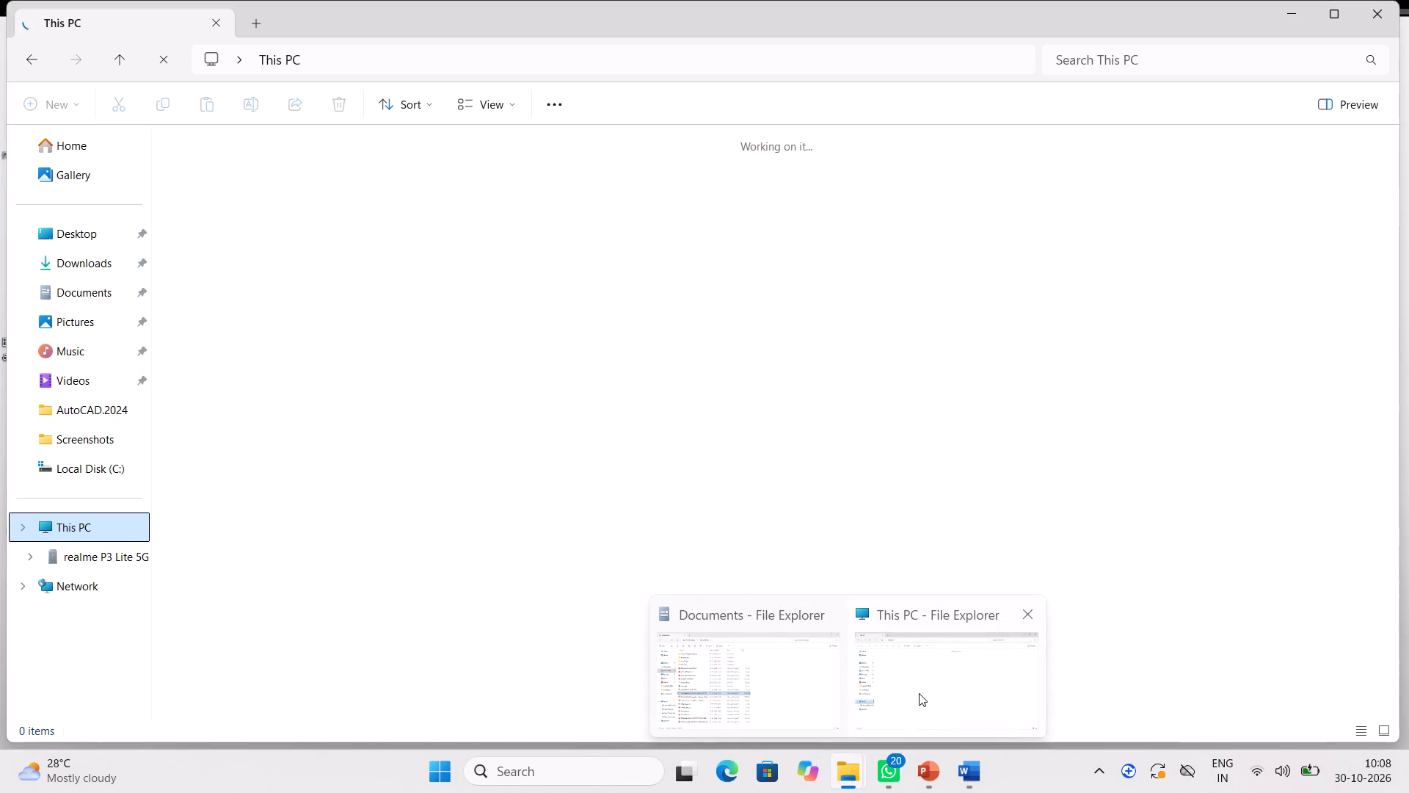
left_click(919, 693)
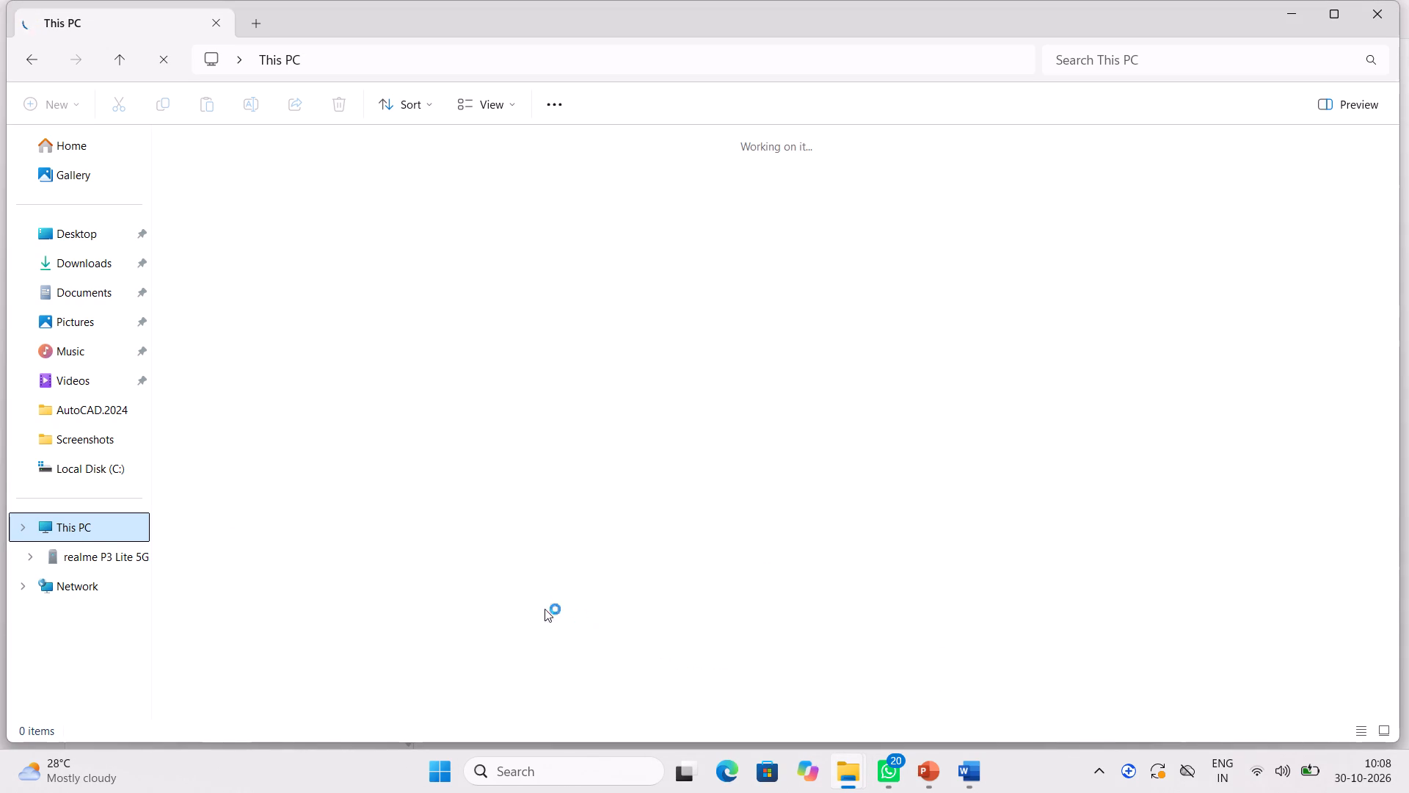